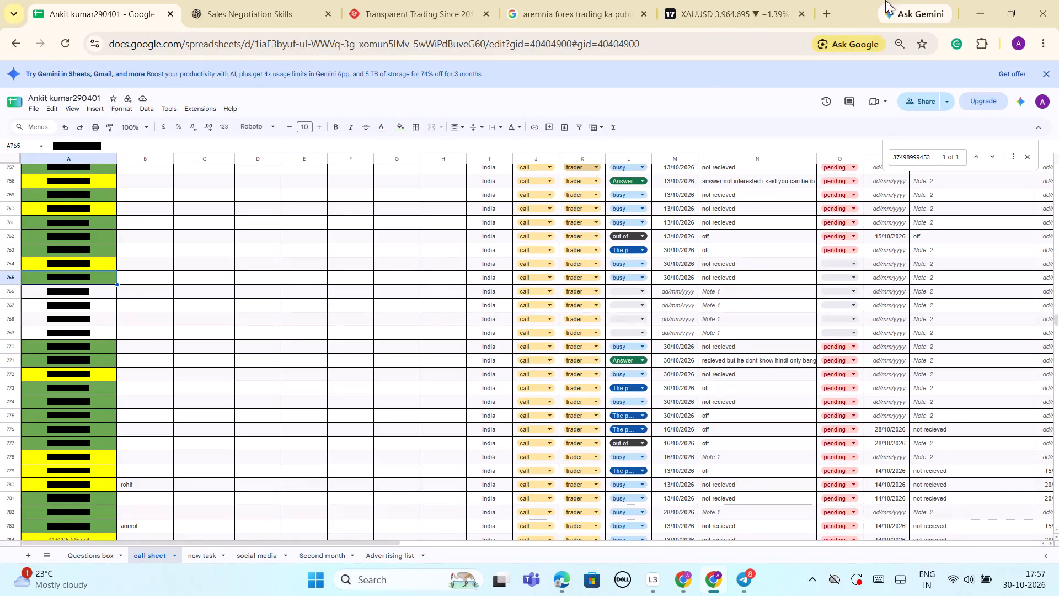
# Switch to the XAUUSD chart in TradingView and delete the long position drawing beside the buy zone.
pyautogui.click(732, 18)
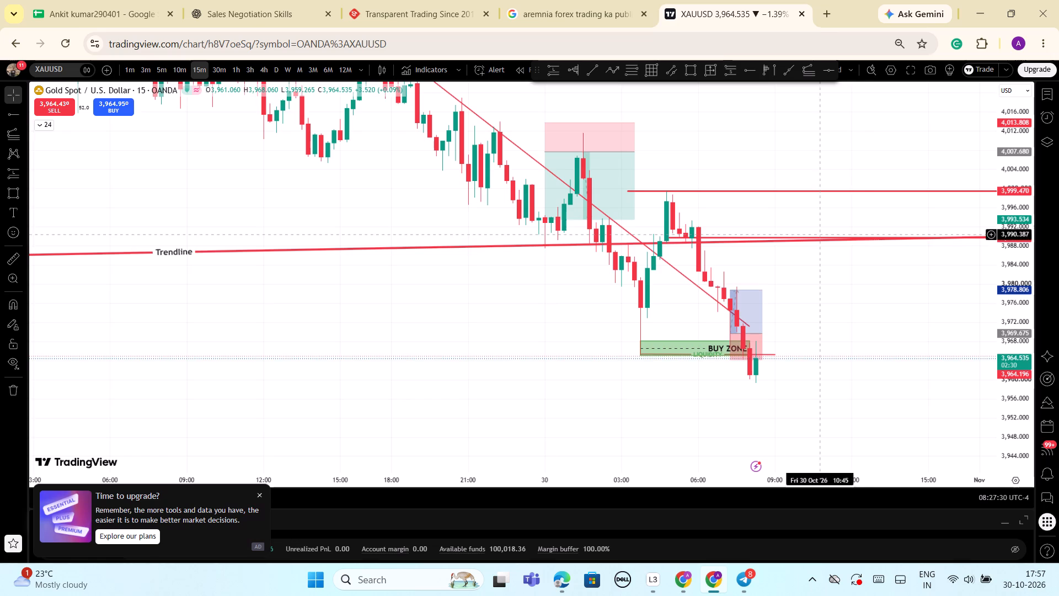
pyautogui.moveTo(1013, 230); pyautogui.dragTo(995, 301)
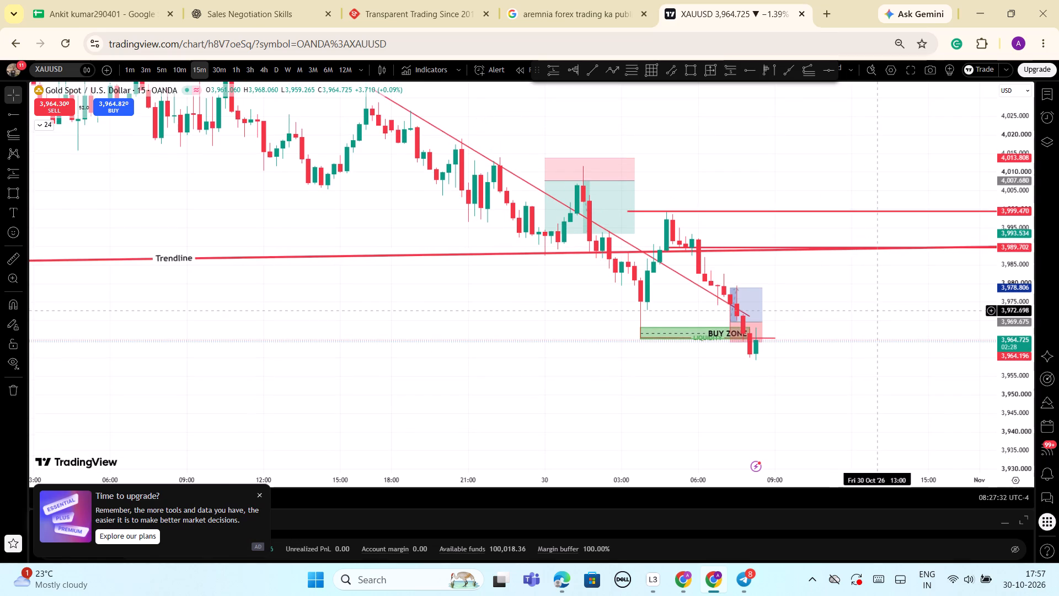
pyautogui.scroll(-4, 875, 311)
pyautogui.click(844, 294)
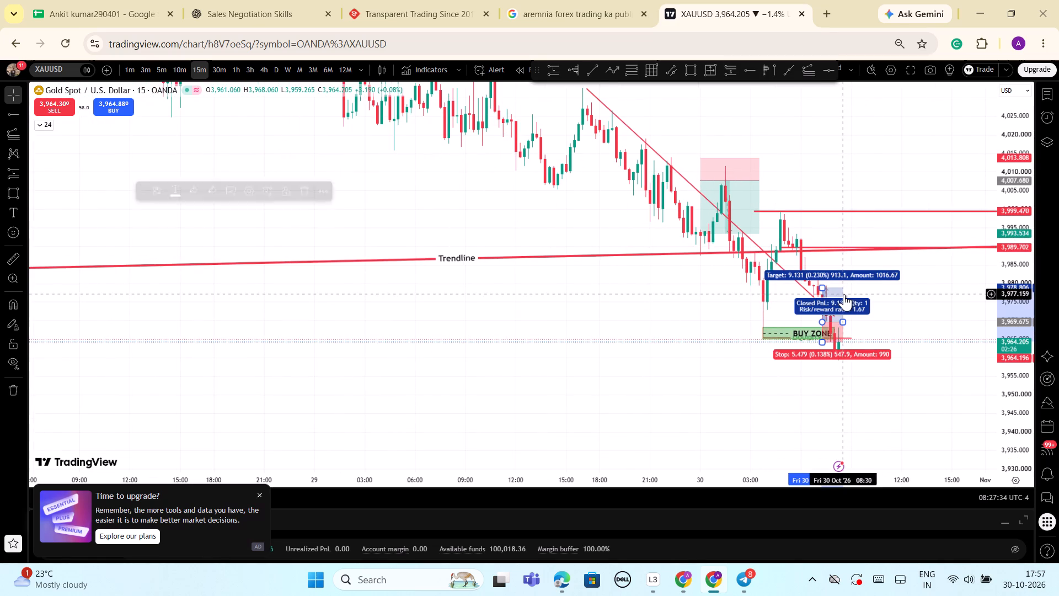
pyautogui.click(302, 184)
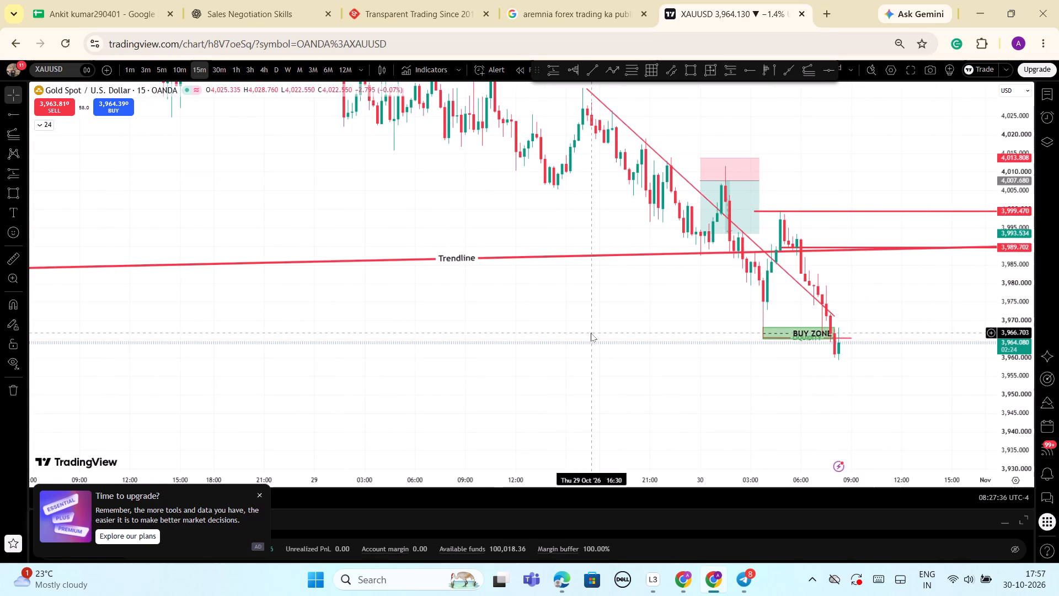
# Draw a trend-based Fib extension from the swing high at about 4,011.8 to the low near 3,968.9, ending at about 4,011.6.
pyautogui.moveTo(1023, 270); pyautogui.dragTo(1022, 335)
pyautogui.scroll(-3, 992, 331)
pyautogui.scroll(-3, 961, 387)
pyautogui.scroll(2, 863, 408)
pyautogui.click(808, 73)
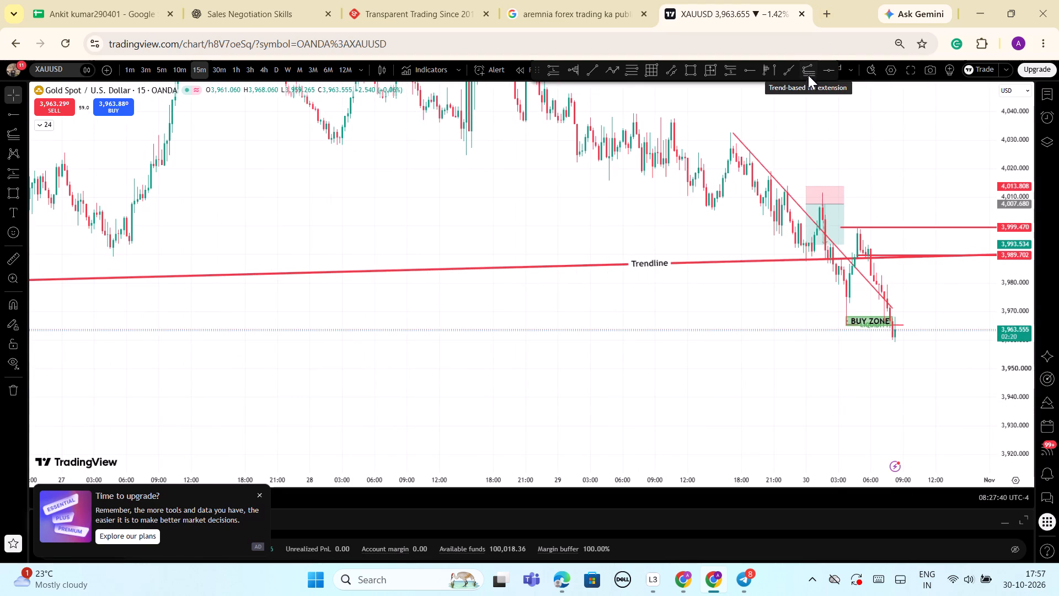
pyautogui.click(822, 192)
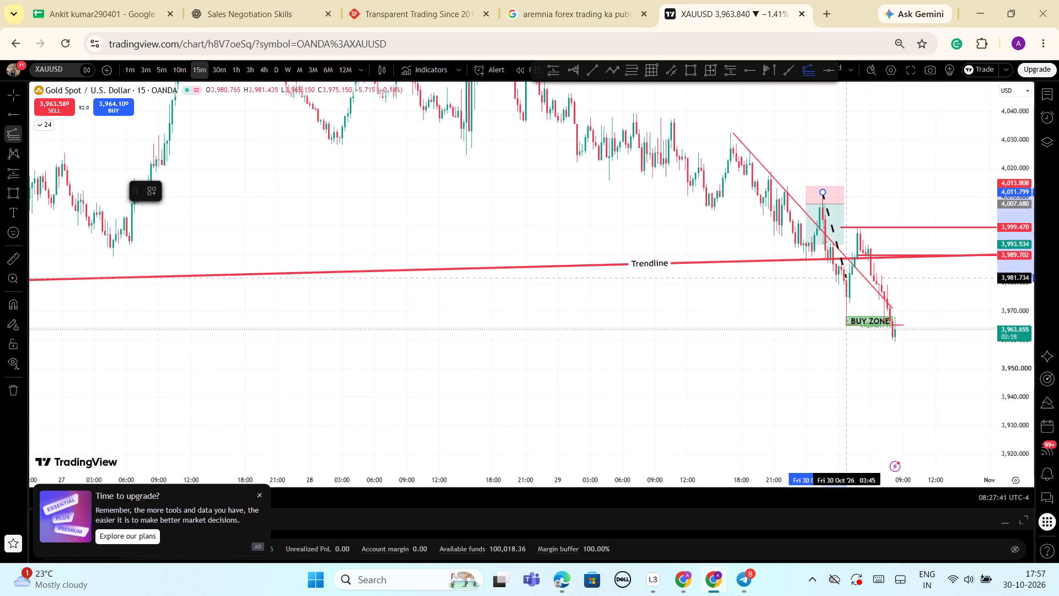
pyautogui.click(845, 315)
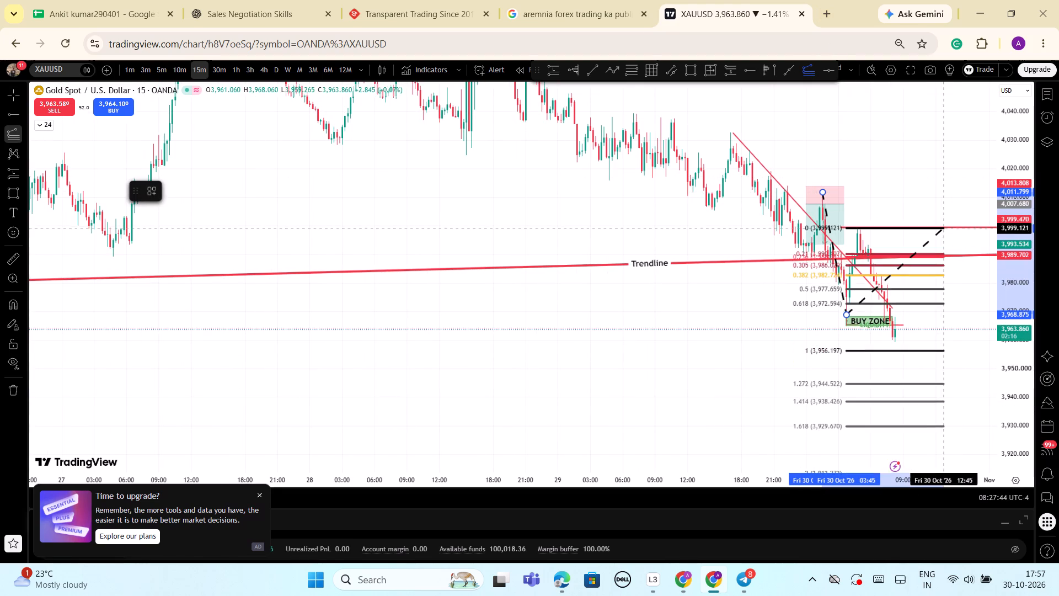
pyautogui.click(957, 193)
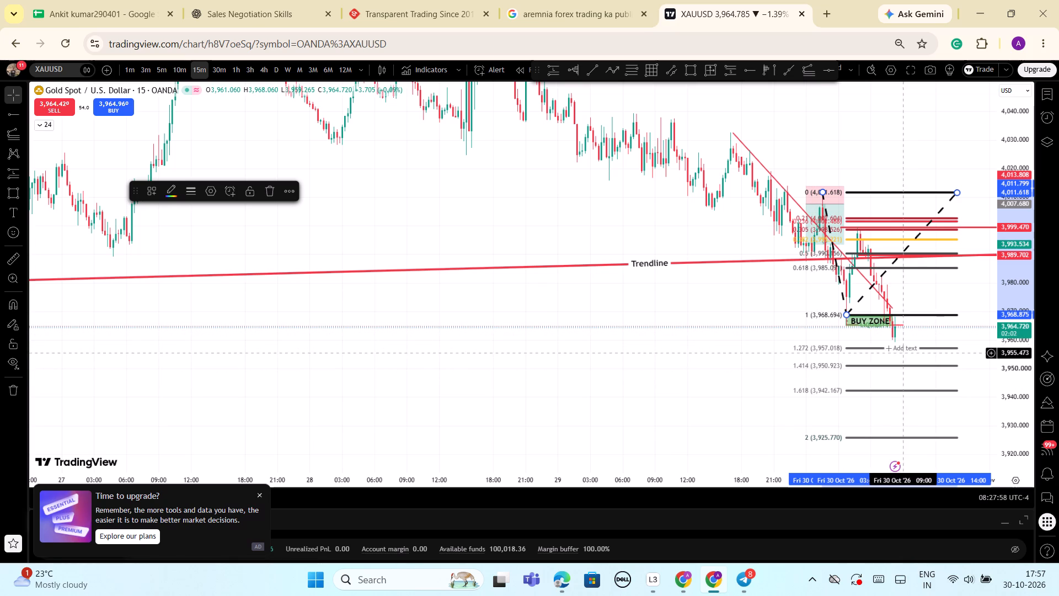
# Delete the green BUY ZONE rectangle from the chart.
pyautogui.click(862, 324)
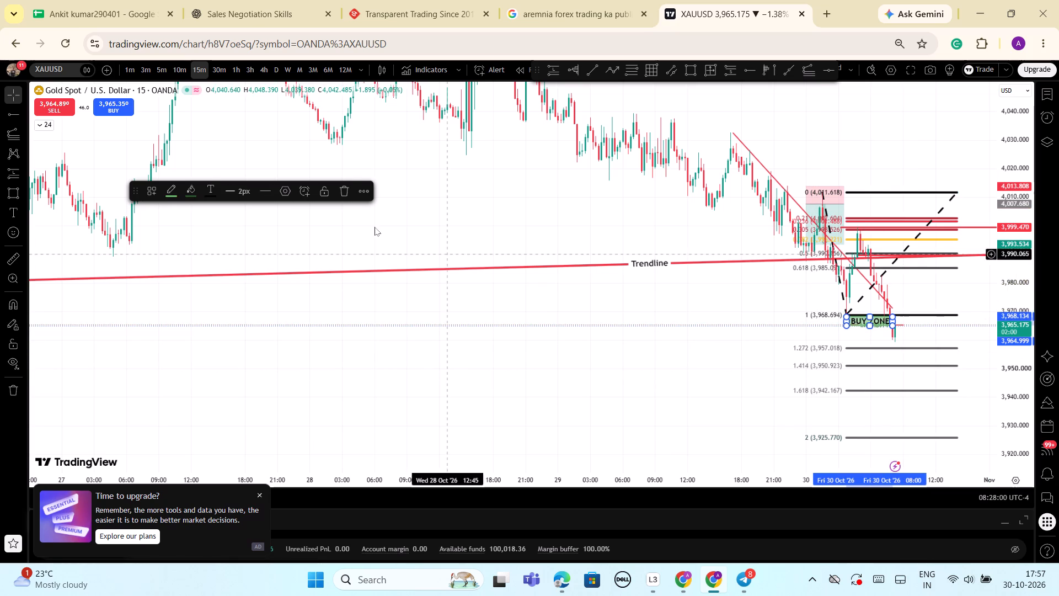
pyautogui.click(340, 192)
# Change the chart's time frame to 5 minutes.
pyautogui.scroll(5, 676, 333)
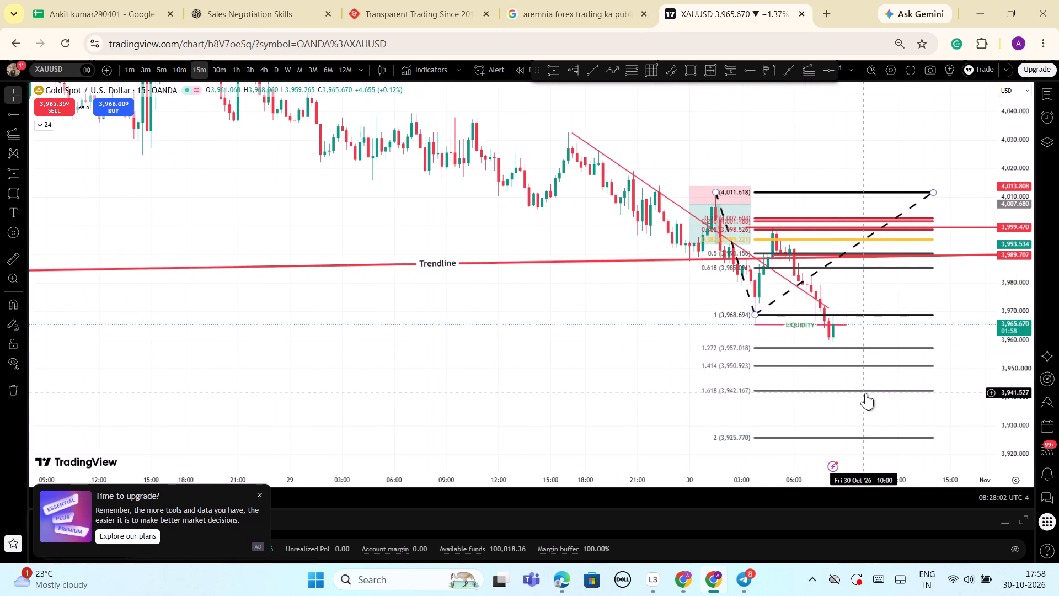
pyautogui.scroll(-2, 936, 358)
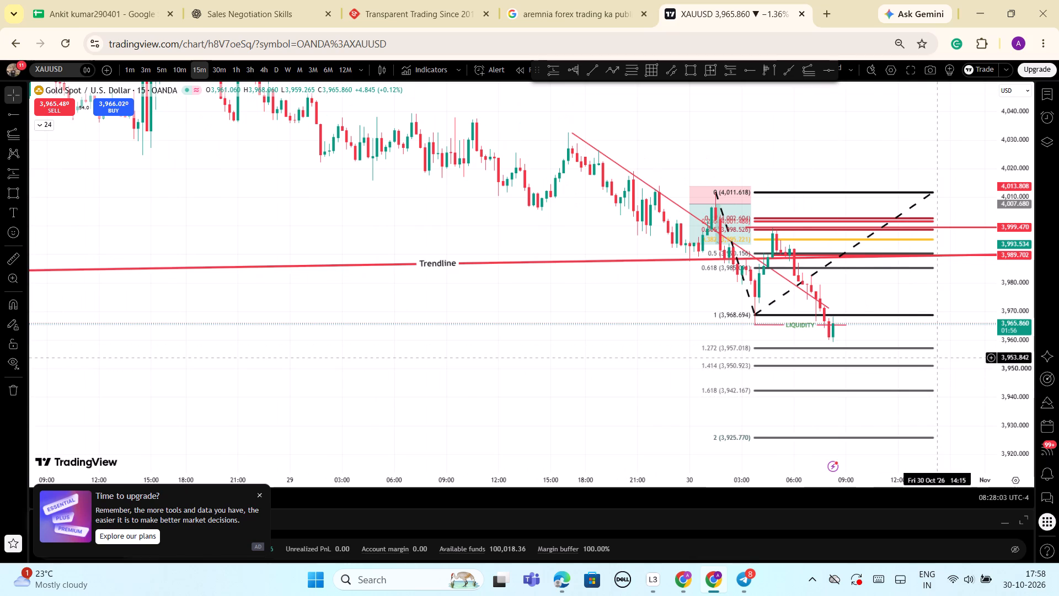
pyautogui.click(158, 71)
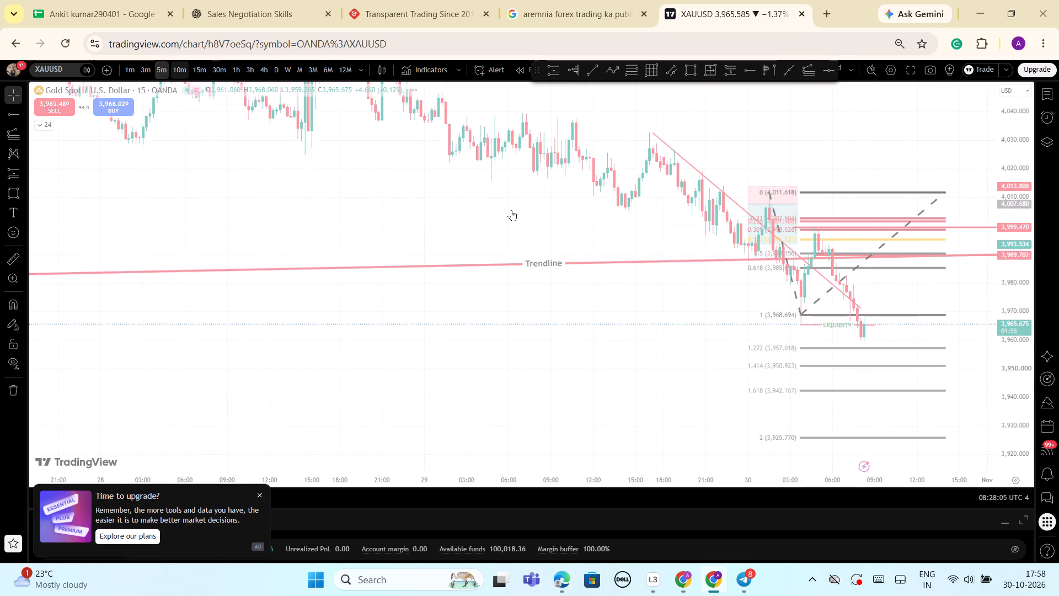
# Examine the recent 5-minute price action against the Fib extension levels and the liquidity line.
pyautogui.scroll(-2, 861, 343)
pyautogui.moveTo(1007, 414); pyautogui.dragTo(1008, 409)
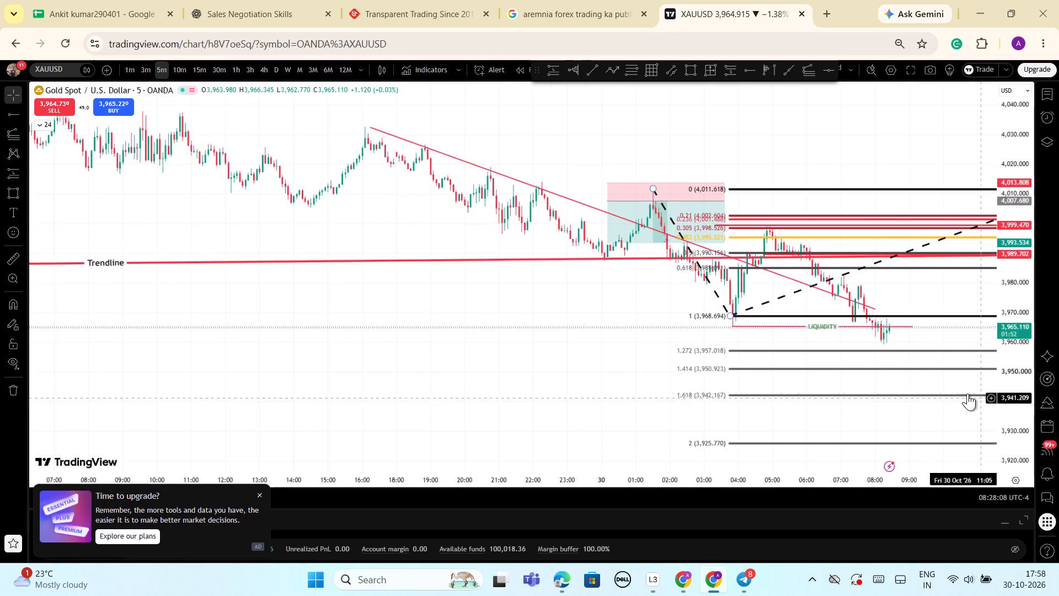
pyautogui.scroll(4, 967, 393)
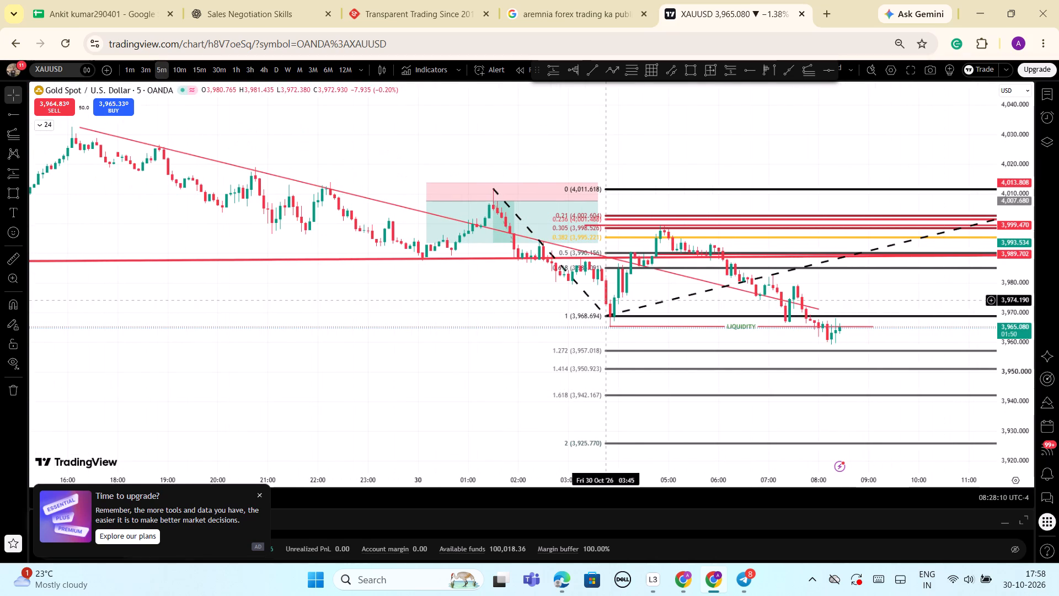
pyautogui.moveTo(1024, 420); pyautogui.dragTo(1024, 400)
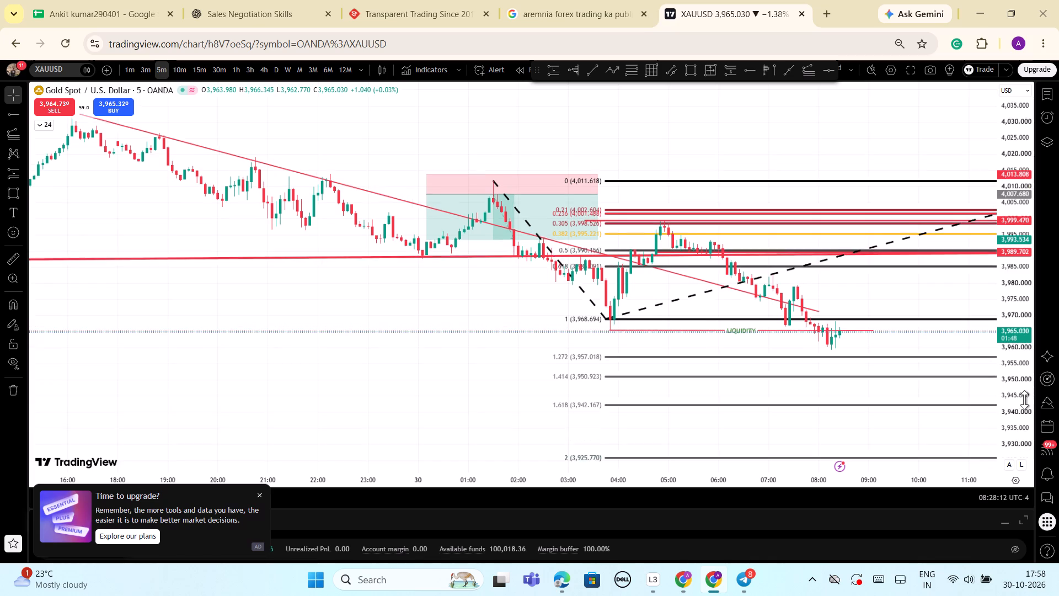
pyautogui.moveTo(1024, 400); pyautogui.dragTo(1007, 279)
pyautogui.scroll(4, 980, 353)
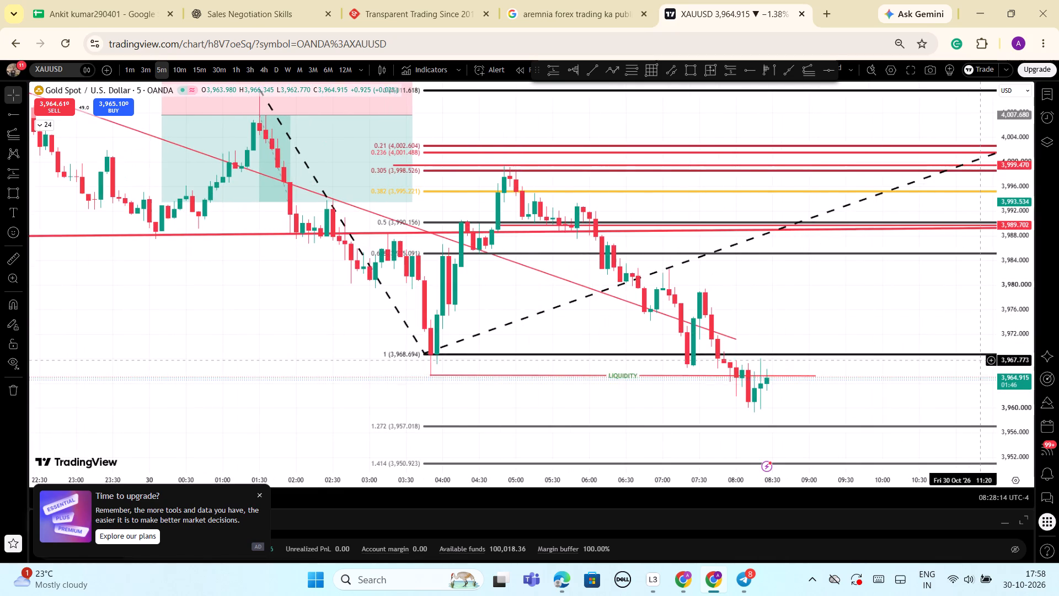
pyautogui.scroll(4, 977, 360)
pyautogui.scroll(-4, 977, 360)
pyautogui.moveTo(906, 326); pyautogui.dragTo(910, 308)
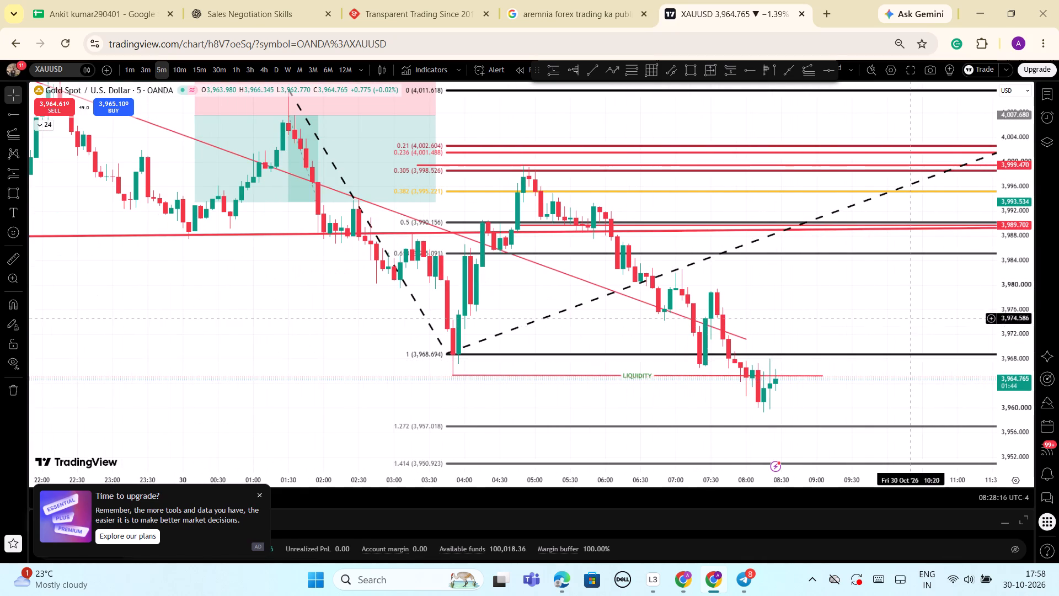
pyautogui.moveTo(910, 308); pyautogui.dragTo(930, 265)
pyautogui.scroll(-2, 929, 355)
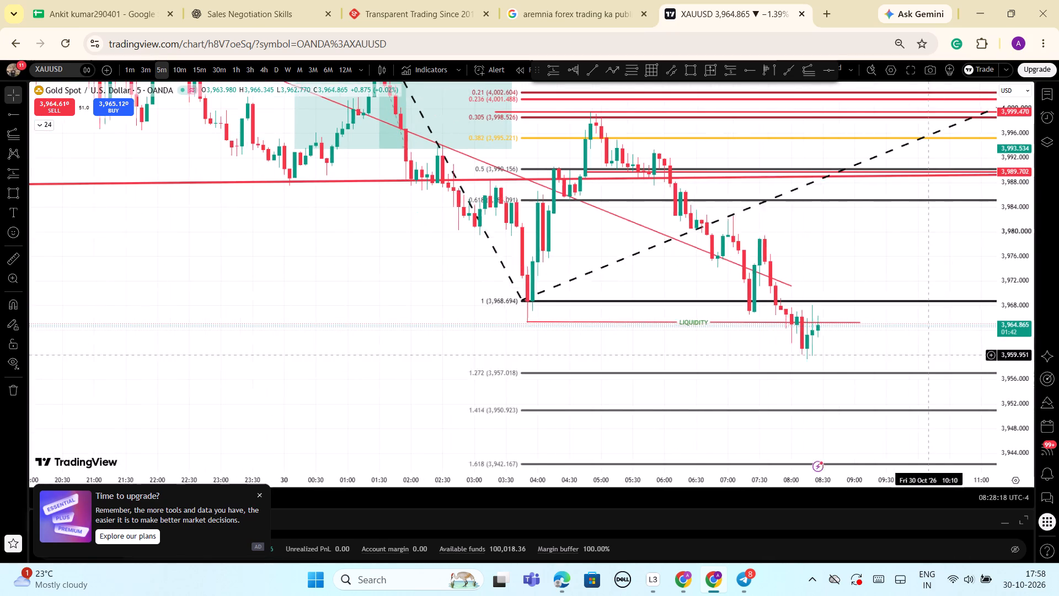
pyautogui.scroll(-2, 889, 298)
pyautogui.moveTo(1021, 241); pyautogui.dragTo(1001, 381)
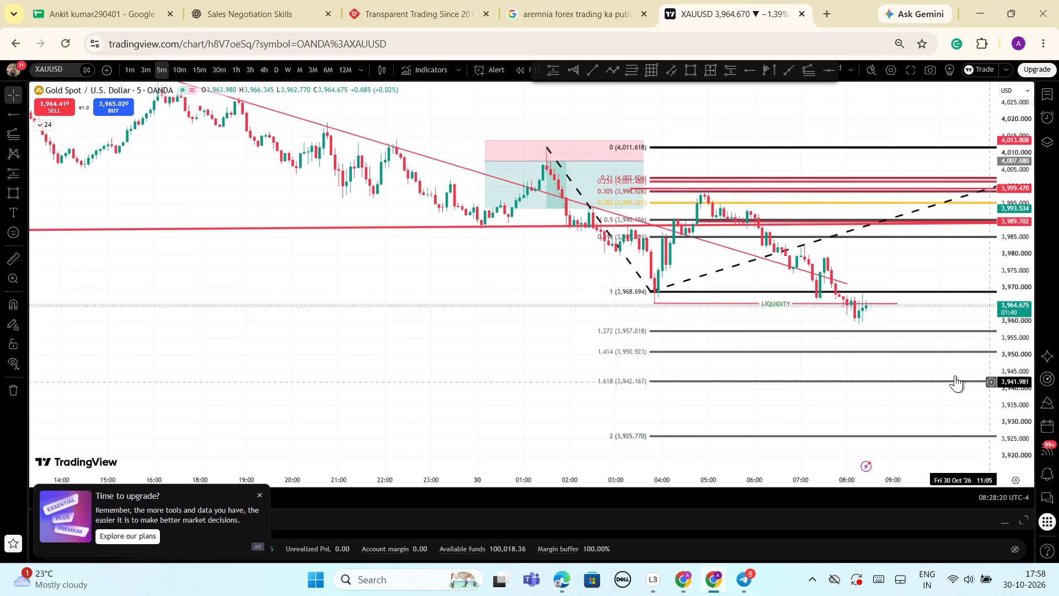
pyautogui.scroll(-3, 953, 375)
pyautogui.moveTo(939, 268); pyautogui.dragTo(908, 267)
pyautogui.scroll(4, 924, 278)
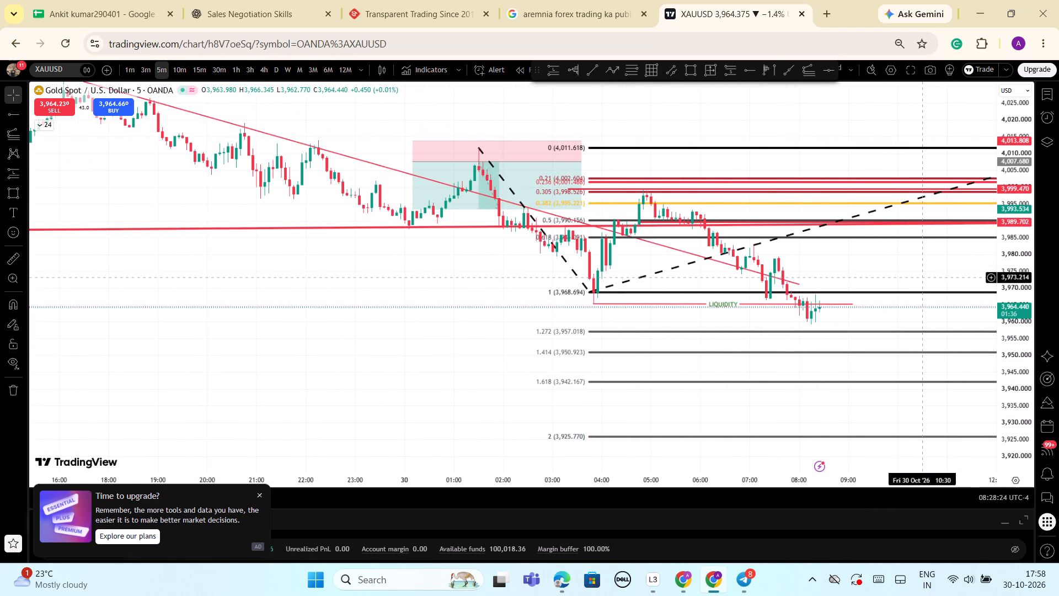
pyautogui.scroll(-3, 924, 278)
pyautogui.moveTo(1021, 395); pyautogui.dragTo(1020, 352)
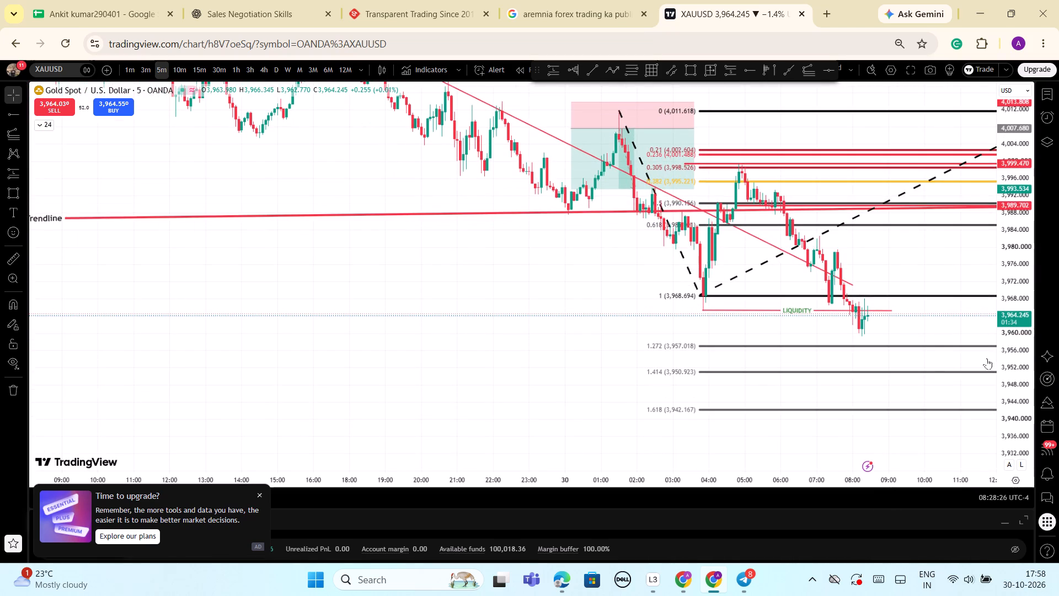
pyautogui.scroll(6, 982, 359)
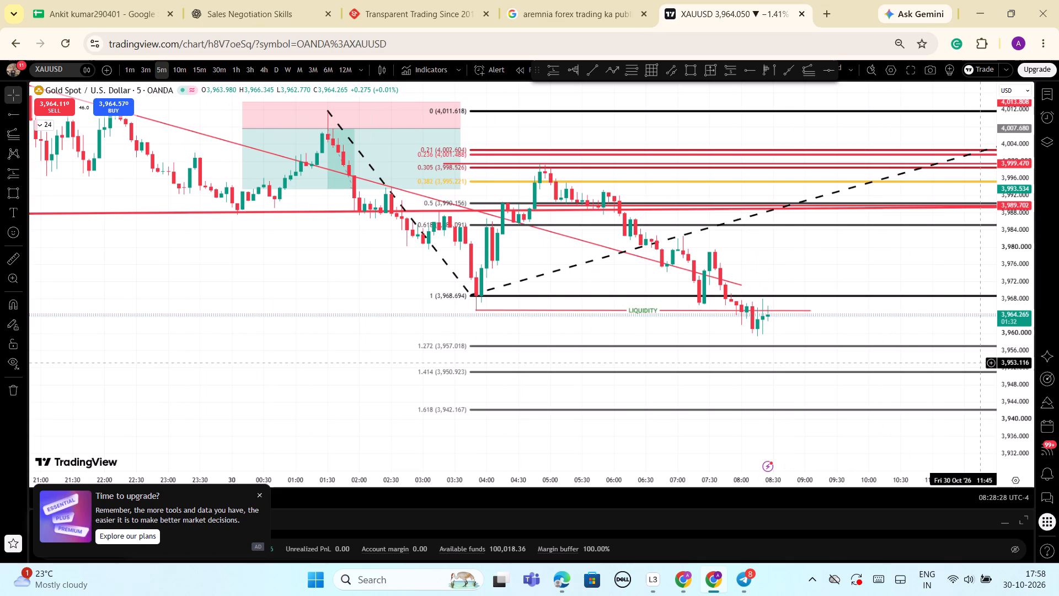
pyautogui.scroll(-2, 977, 363)
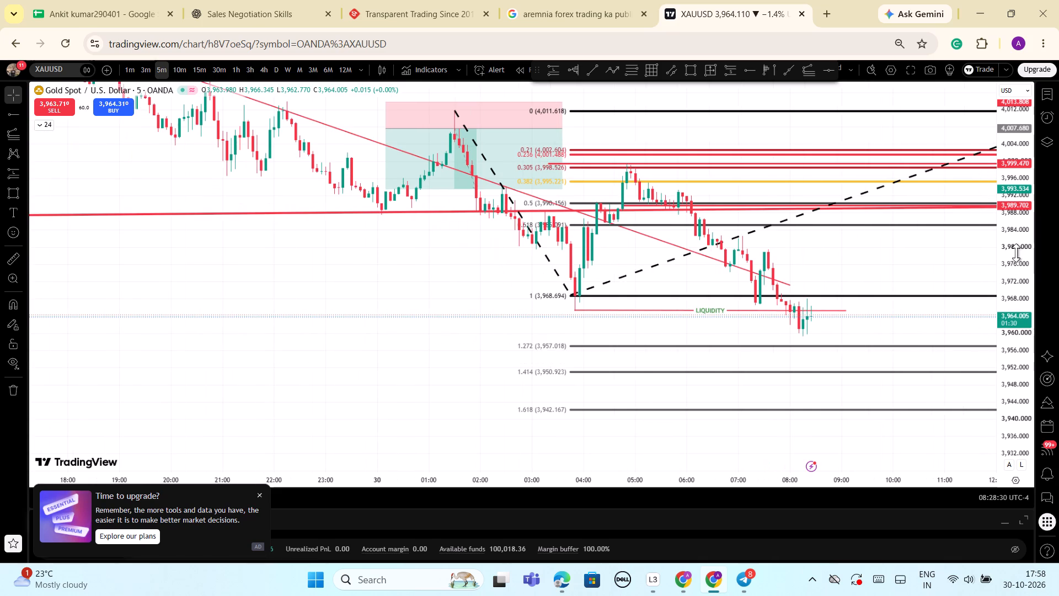
pyautogui.moveTo(1016, 253); pyautogui.dragTo(1018, 348)
pyautogui.scroll(-5, 937, 323)
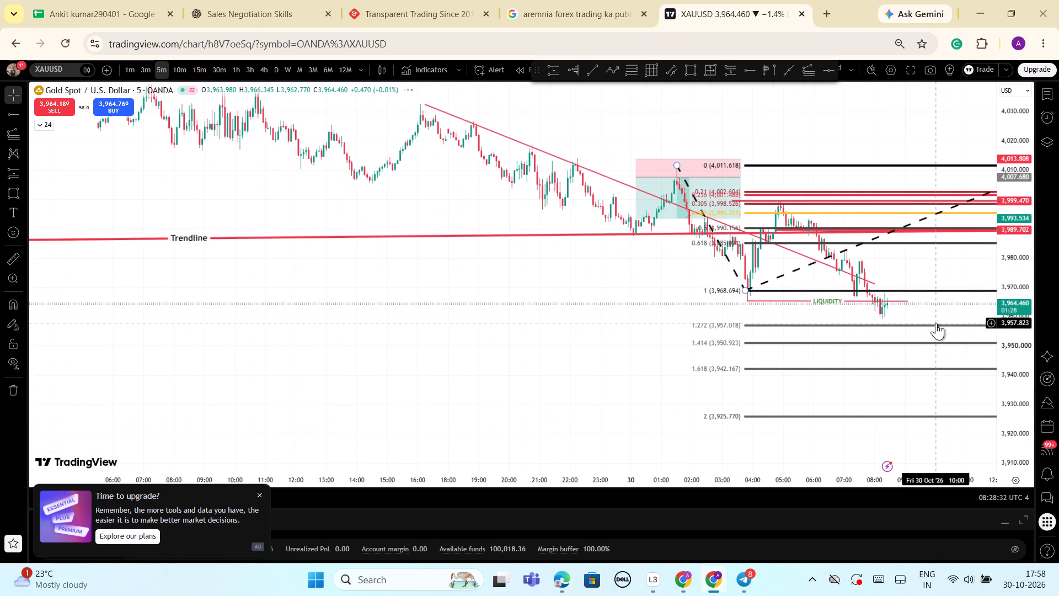
pyautogui.moveTo(1013, 386); pyautogui.dragTo(1016, 317)
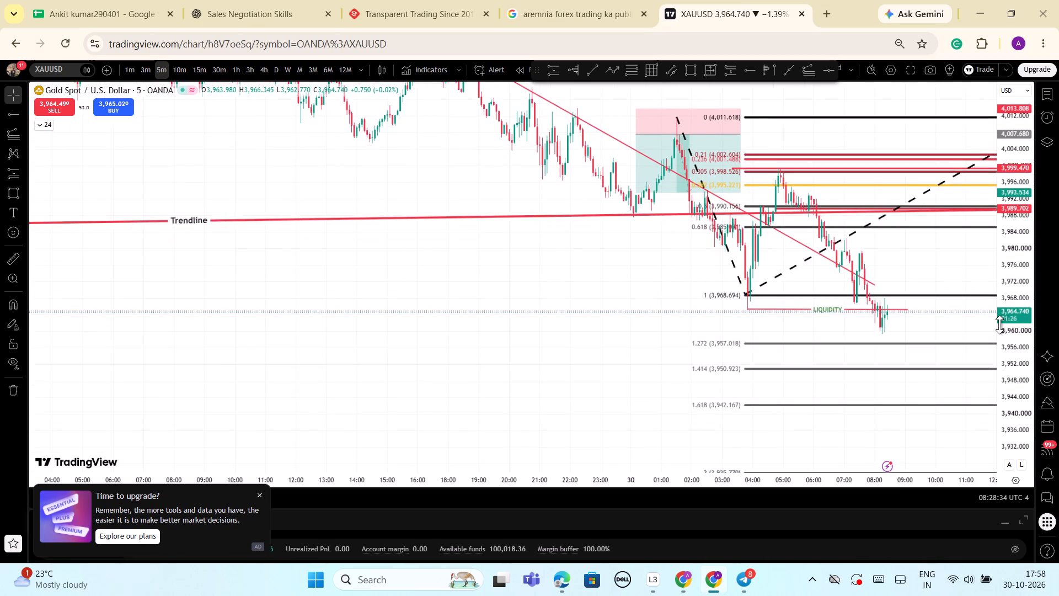
pyautogui.scroll(1, 999, 324)
pyautogui.scroll(-1, 999, 324)
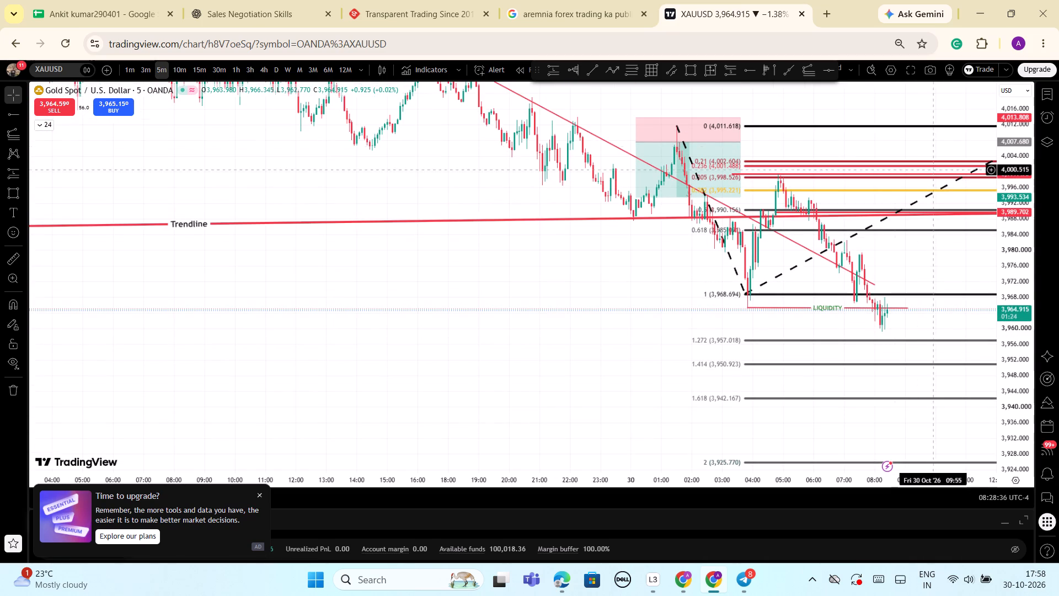
# Move the Fib extension's first anchor to the 04:50 swing high near 3,999.06 and its third anchor to about 3,998.86.
pyautogui.moveTo(892, 145); pyautogui.dragTo(777, 141)
pyautogui.moveTo(576, 126); pyautogui.dragTo(680, 175)
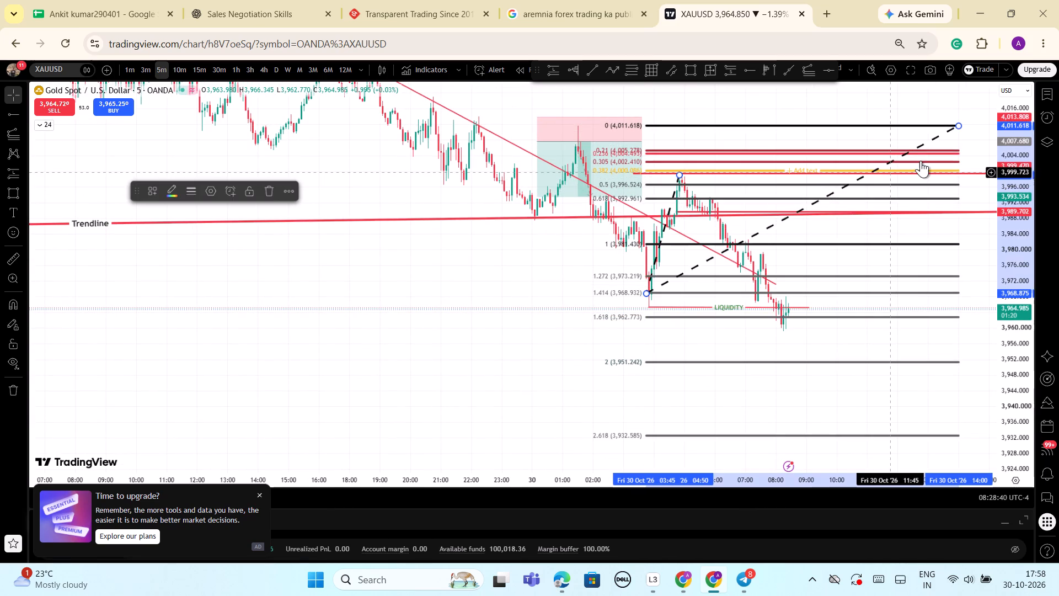
pyautogui.moveTo(962, 124); pyautogui.dragTo(932, 134)
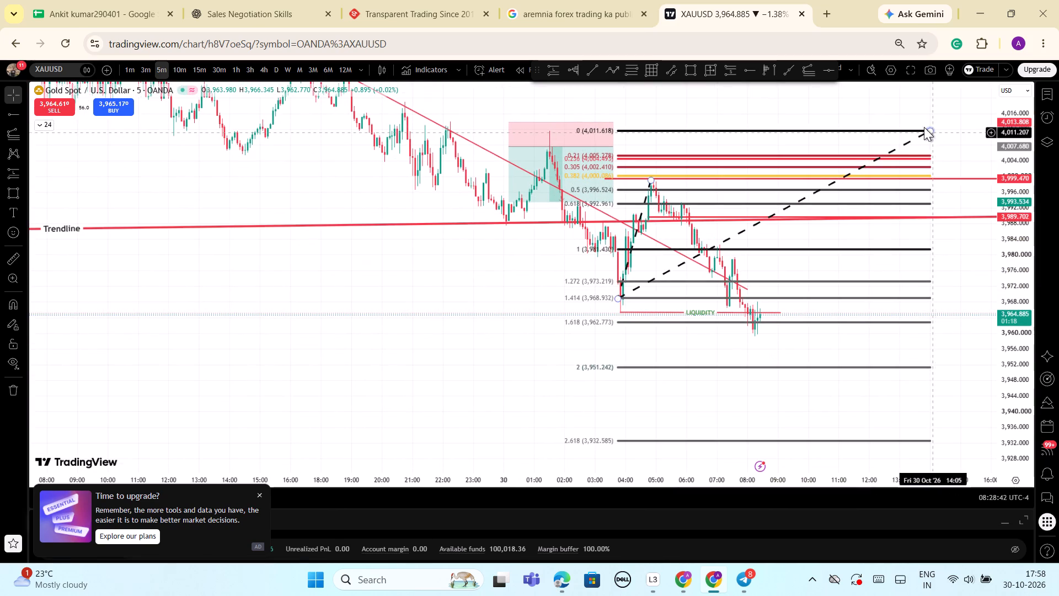
pyautogui.moveTo(929, 130); pyautogui.dragTo(907, 184)
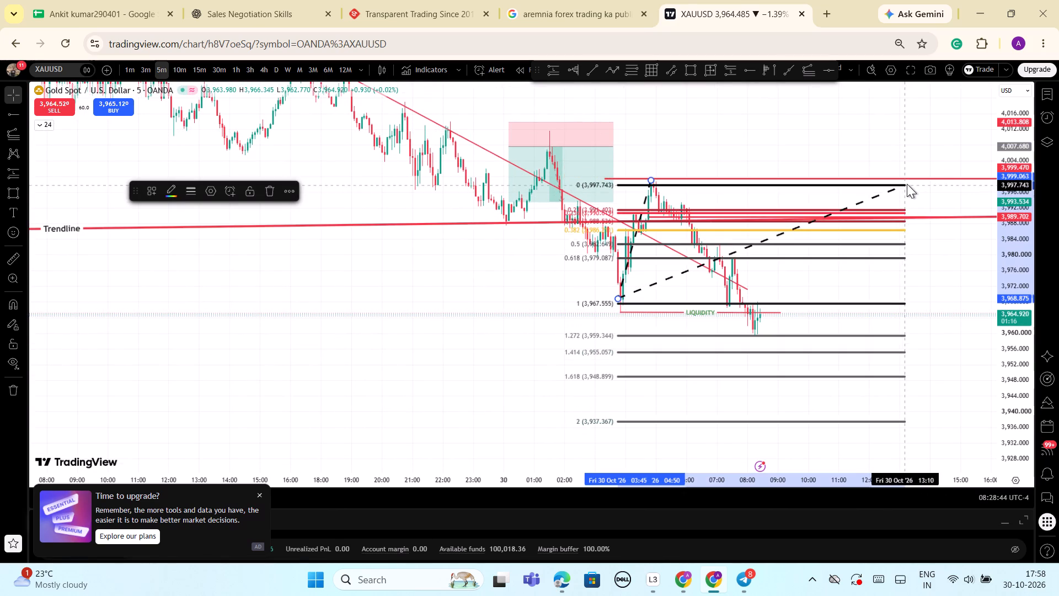
pyautogui.moveTo(907, 184); pyautogui.dragTo(908, 182)
pyautogui.click(811, 121)
pyautogui.moveTo(999, 328); pyautogui.dragTo(989, 191)
pyautogui.scroll(6, 974, 202)
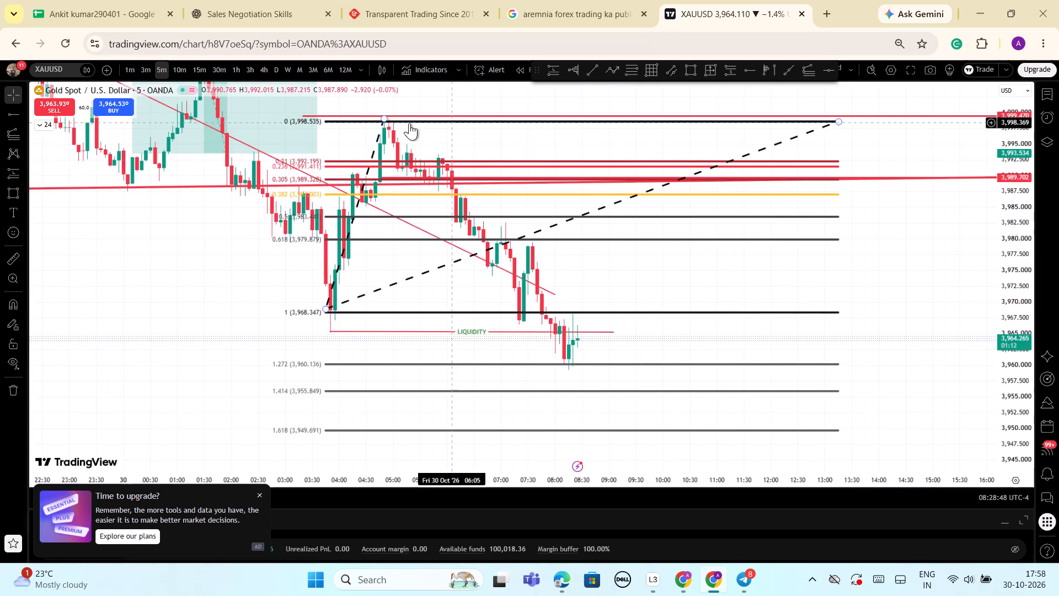
pyautogui.moveTo(839, 123); pyautogui.dragTo(844, 120)
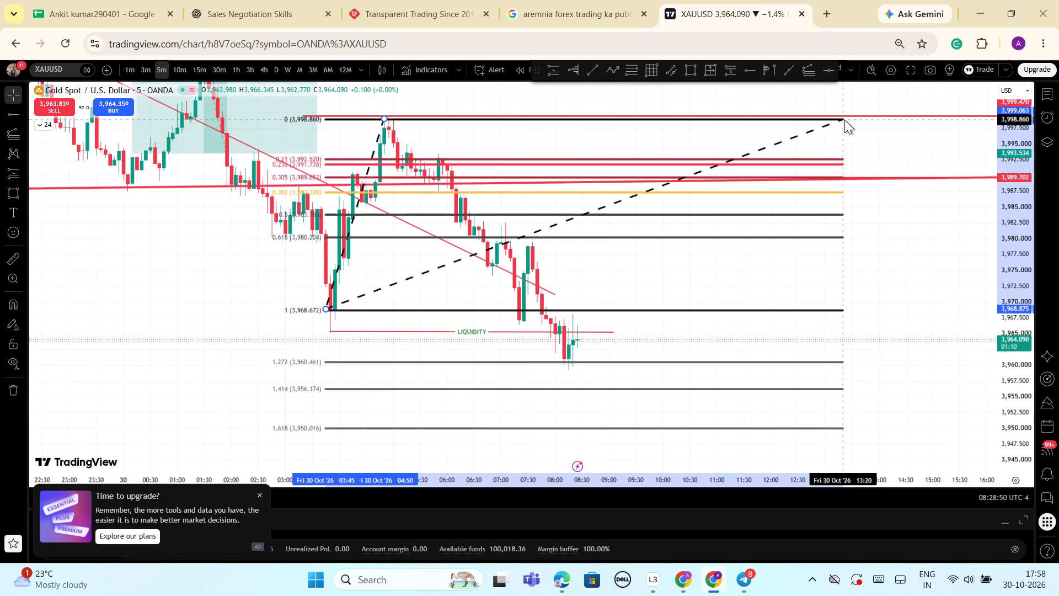
pyautogui.moveTo(844, 120); pyautogui.dragTo(847, 120)
# Move the Fib extension's second anchor to the most recent swing low around 08:15, at about 3,958.8.
pyautogui.scroll(-3, 867, 210)
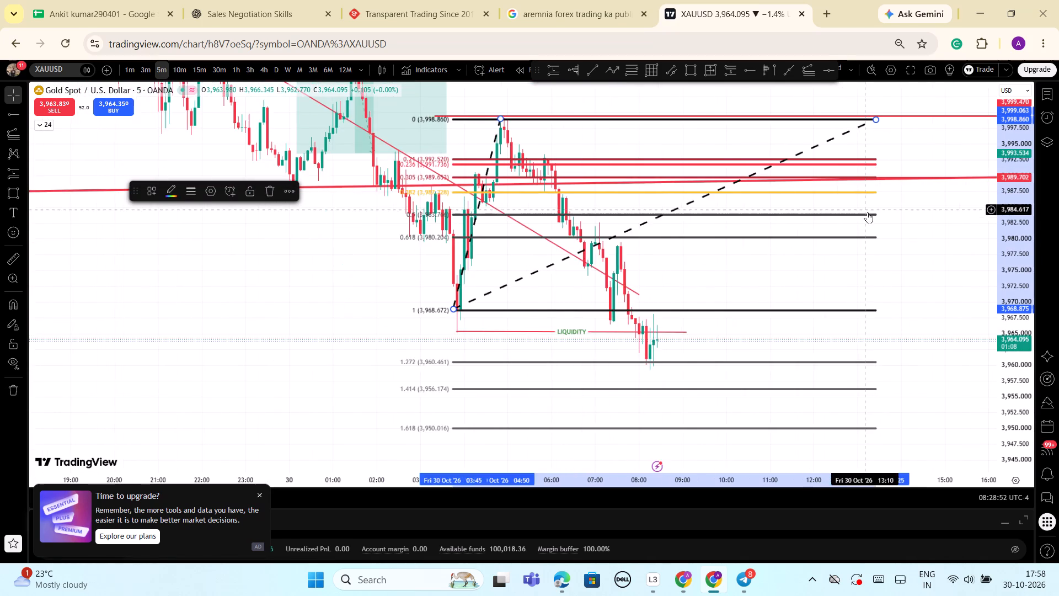
pyautogui.moveTo(1014, 216); pyautogui.dragTo(1013, 265)
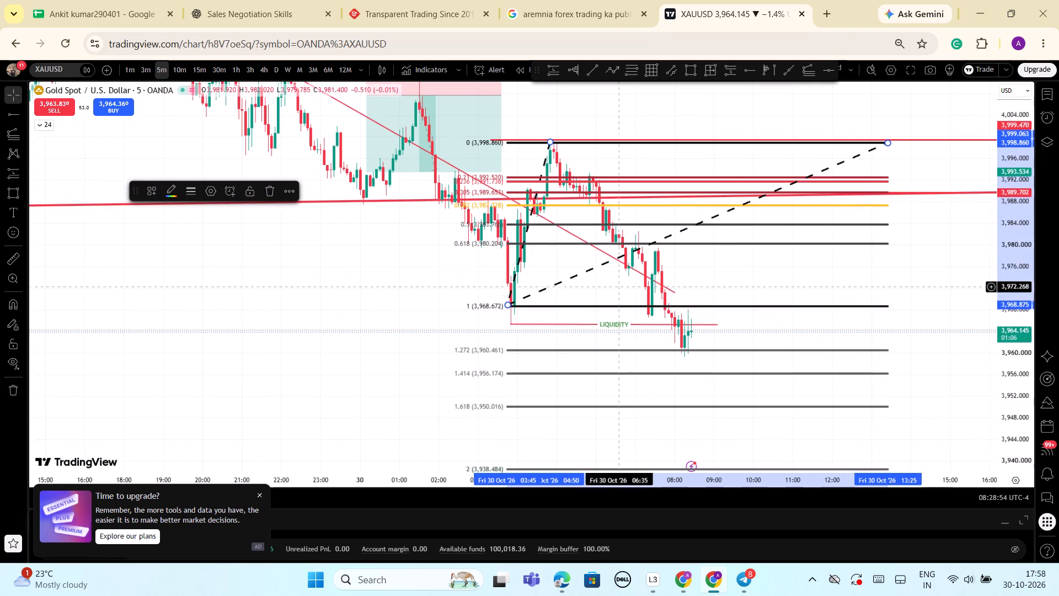
pyautogui.moveTo(505, 304); pyautogui.dragTo(538, 322)
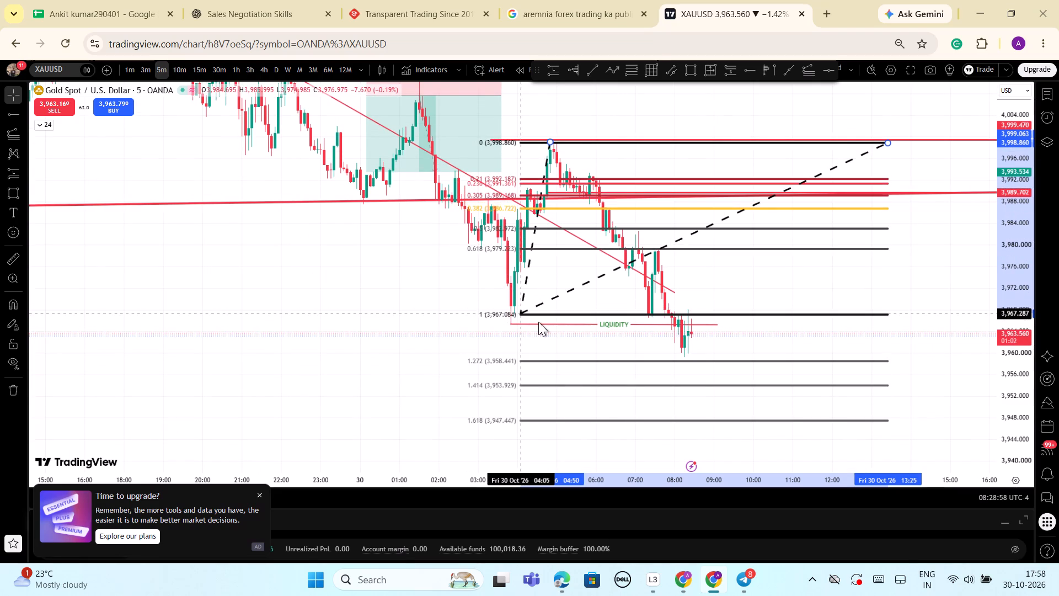
pyautogui.moveTo(538, 322); pyautogui.dragTo(684, 356)
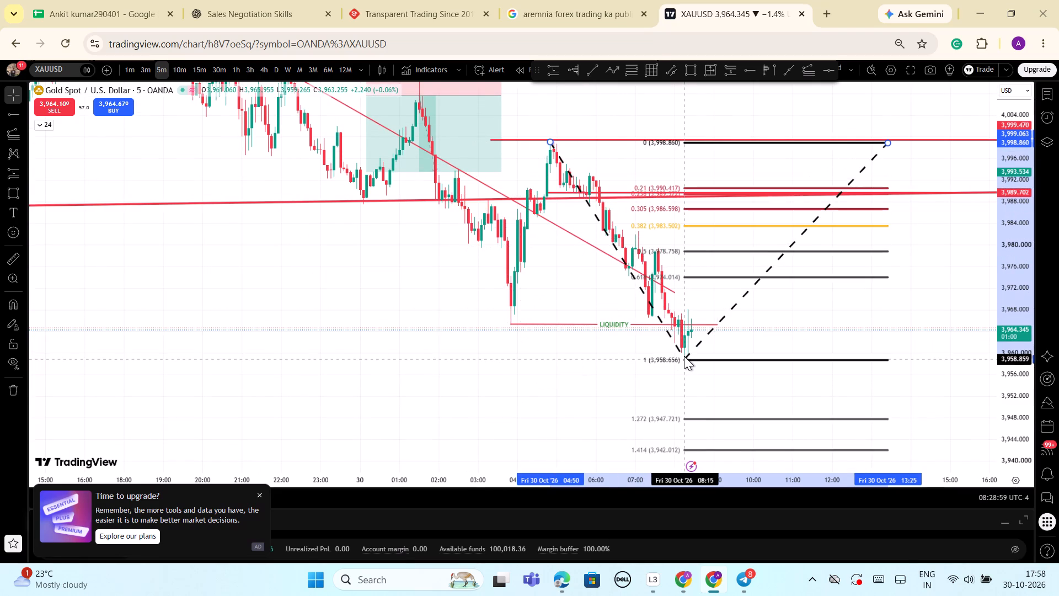
# Nudge the Fib extension's second anchor at the 08:15 swing low up to about 3,959.72.
pyautogui.moveTo(684, 356); pyautogui.dragTo(685, 355)
pyautogui.click(815, 332)
# Draw a rectangle zone over the 0.21 to 0.305 Fib levels from 08:15, spanning about 3,990.46 to 3,986.35.
pyautogui.scroll(1, 872, 329)
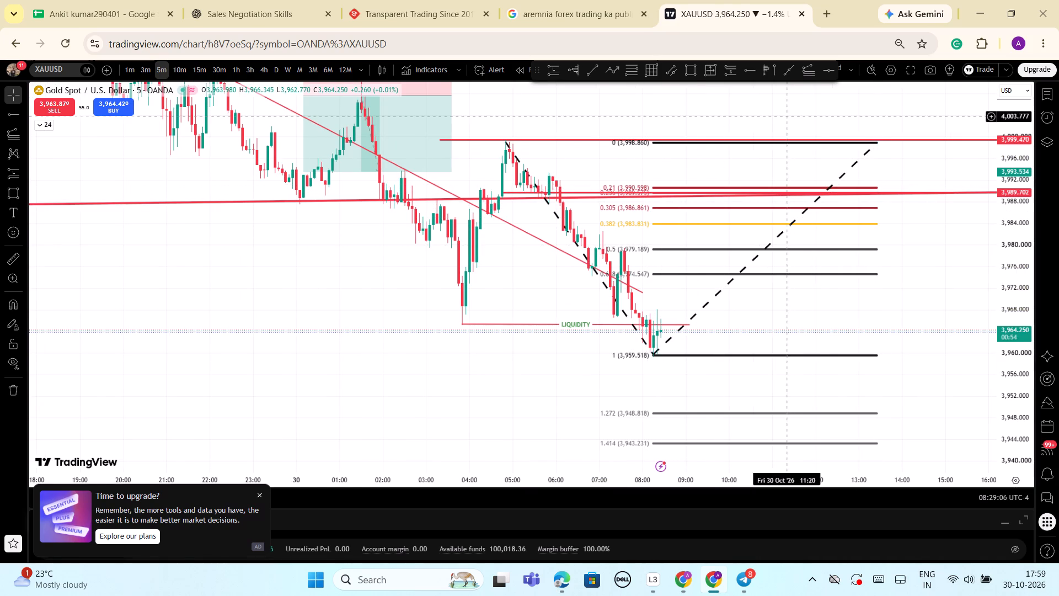
pyautogui.click(689, 73)
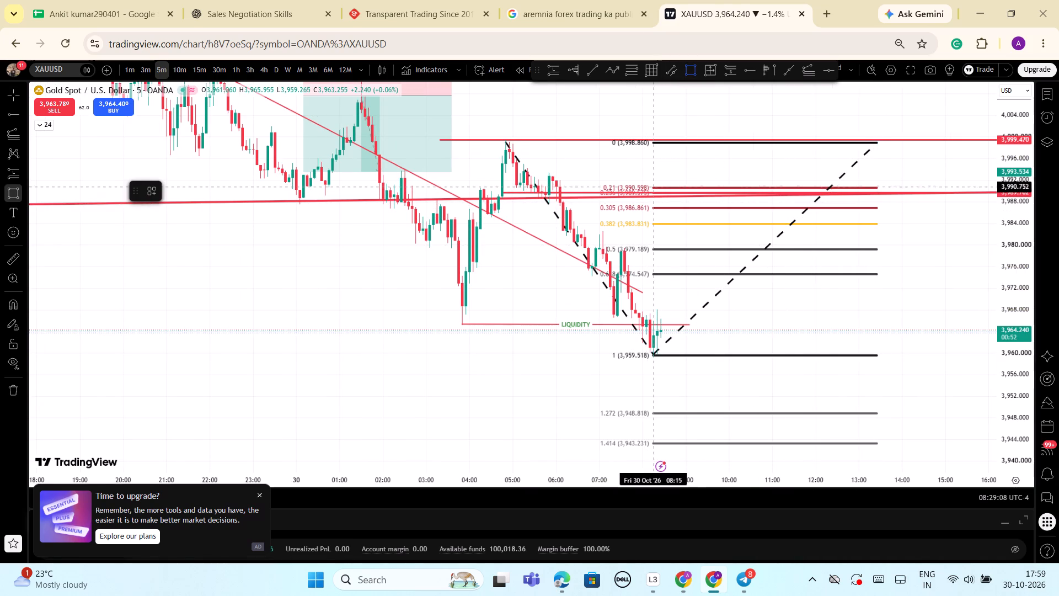
pyautogui.click(654, 186)
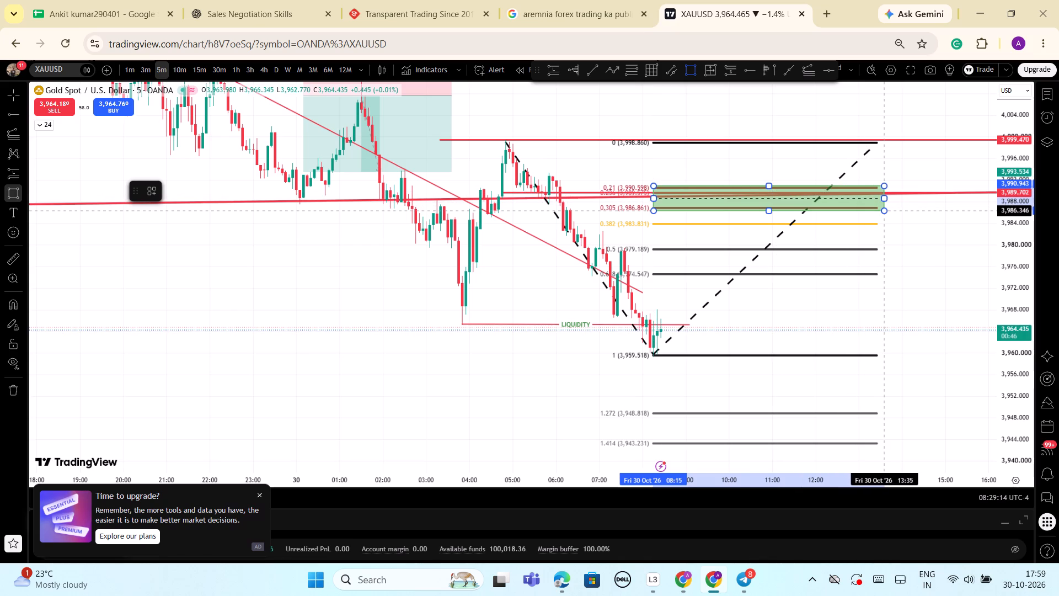
pyautogui.click(882, 211)
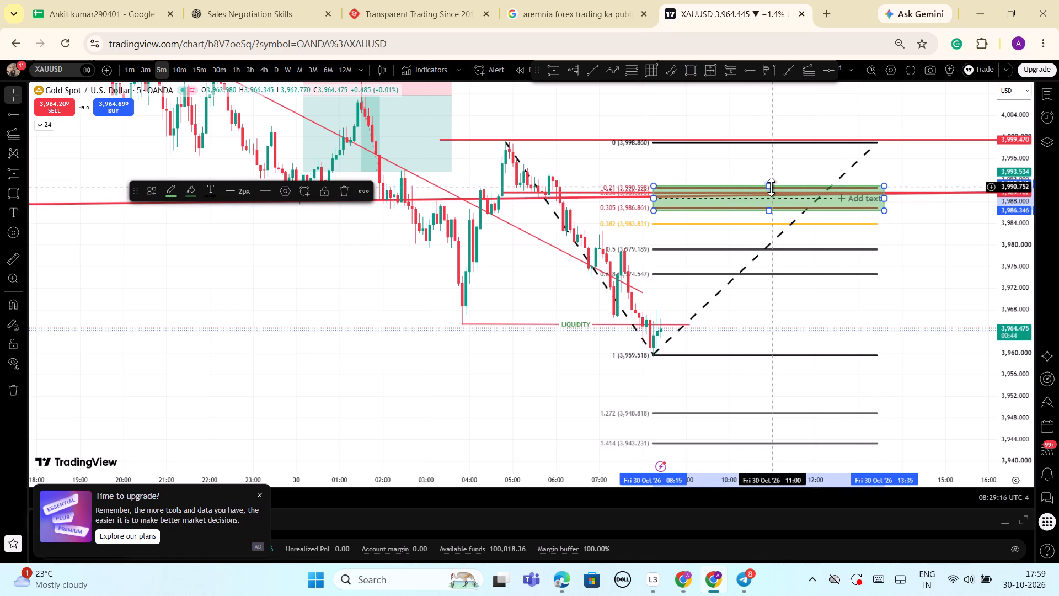
pyautogui.click(771, 187)
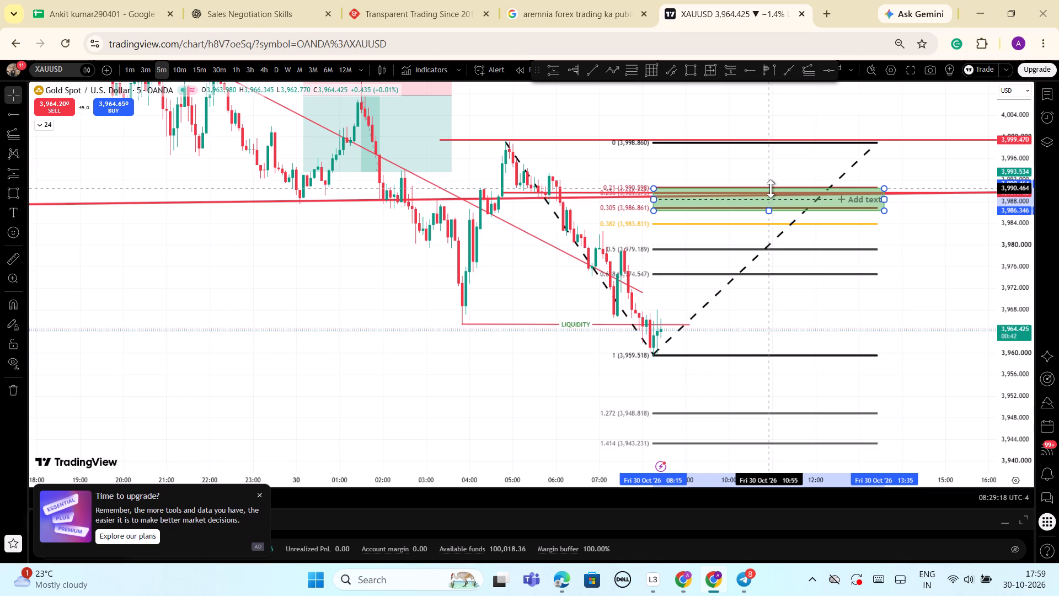
pyautogui.click(741, 170)
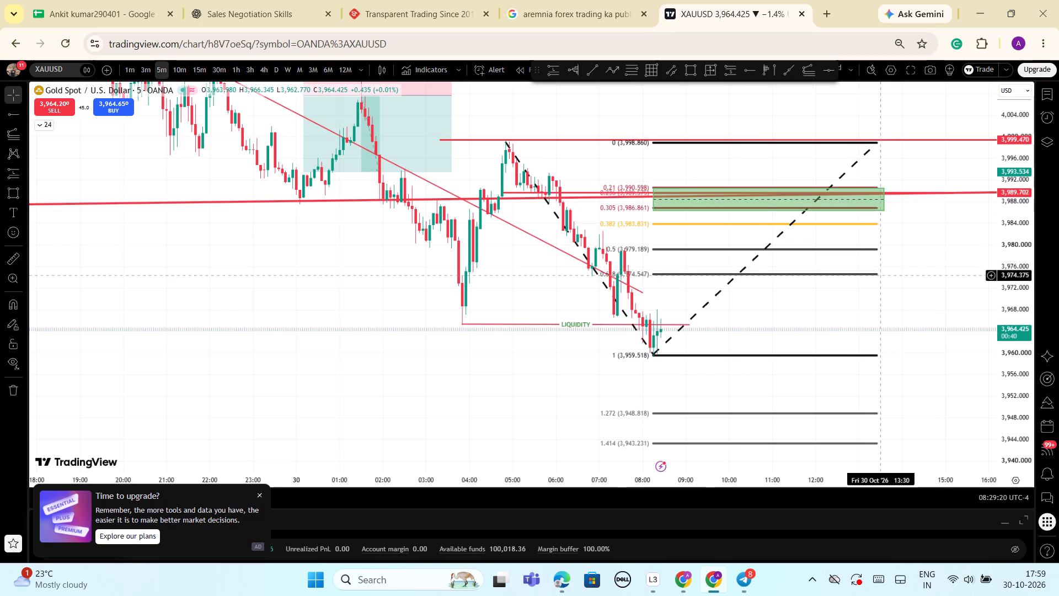
# Shorten the green zone so its far edge lines up with the ends of the Fib level lines.
pyautogui.moveTo(749, 205); pyautogui.dragTo(747, 204)
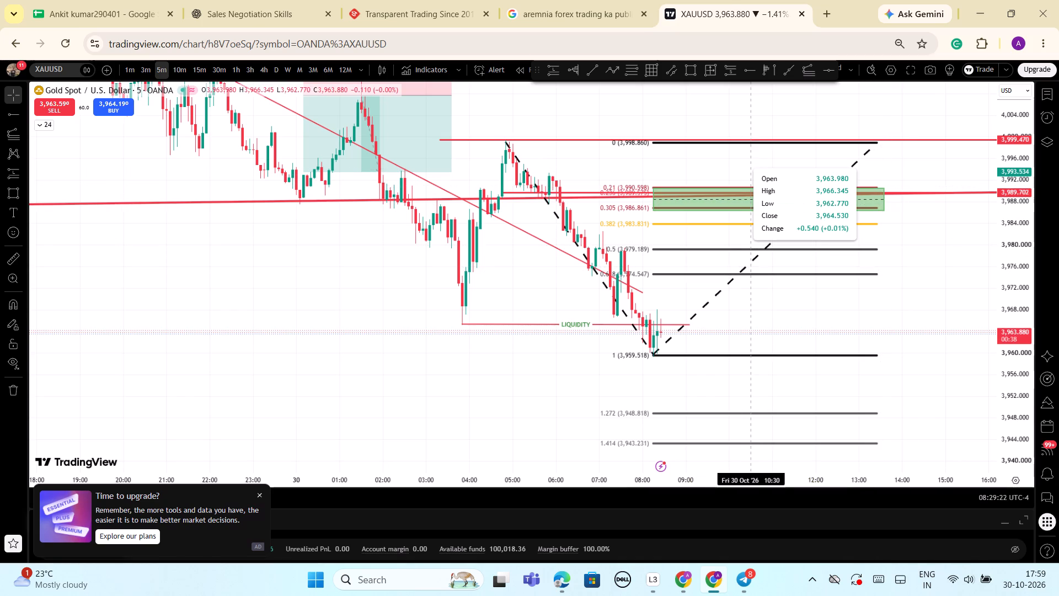
pyautogui.moveTo(747, 204); pyautogui.dragTo(754, 206)
pyautogui.moveTo(872, 198); pyautogui.dragTo(857, 198)
pyautogui.moveTo(875, 198); pyautogui.dragTo(866, 198)
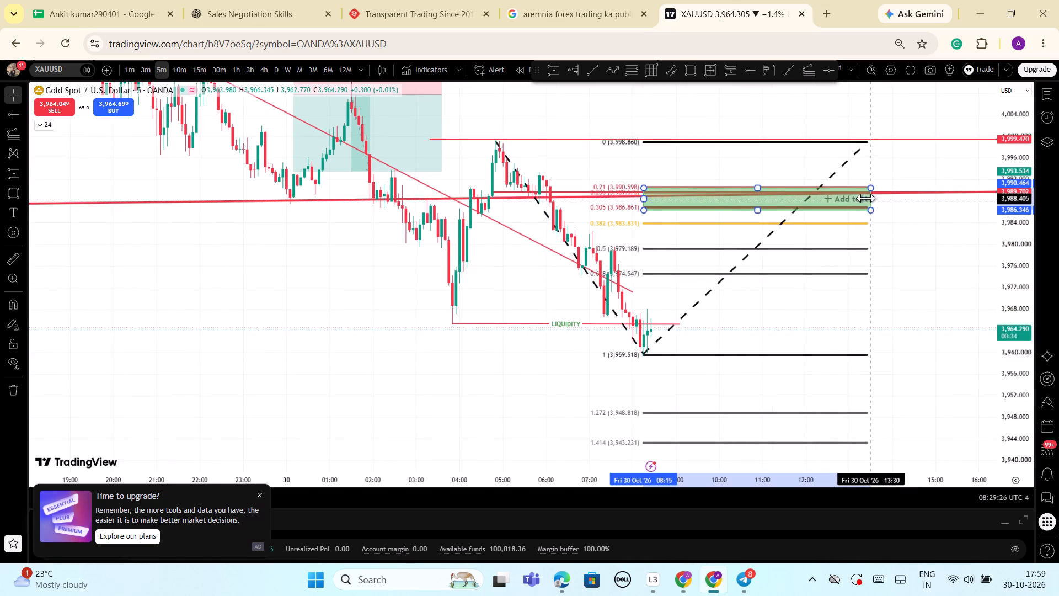
pyautogui.moveTo(866, 198); pyautogui.dragTo(867, 196)
pyautogui.click(898, 171)
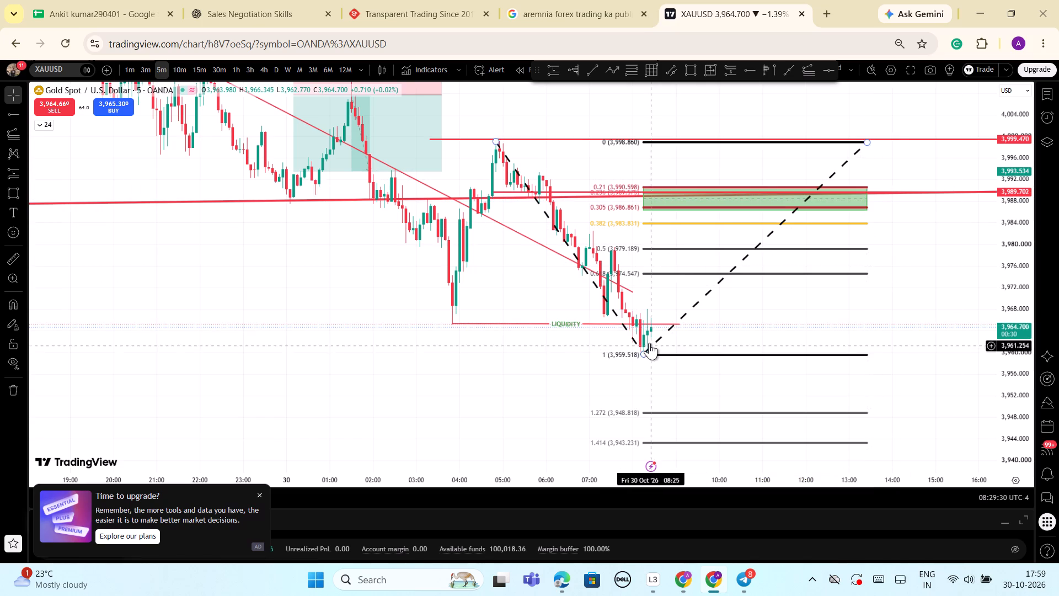
# Move the Fib extension's first anchor to the swing high just after 07:30 near 3,979.26 and its third anchor to about 3,979.45.
pyautogui.moveTo(496, 139); pyautogui.dragTo(593, 224)
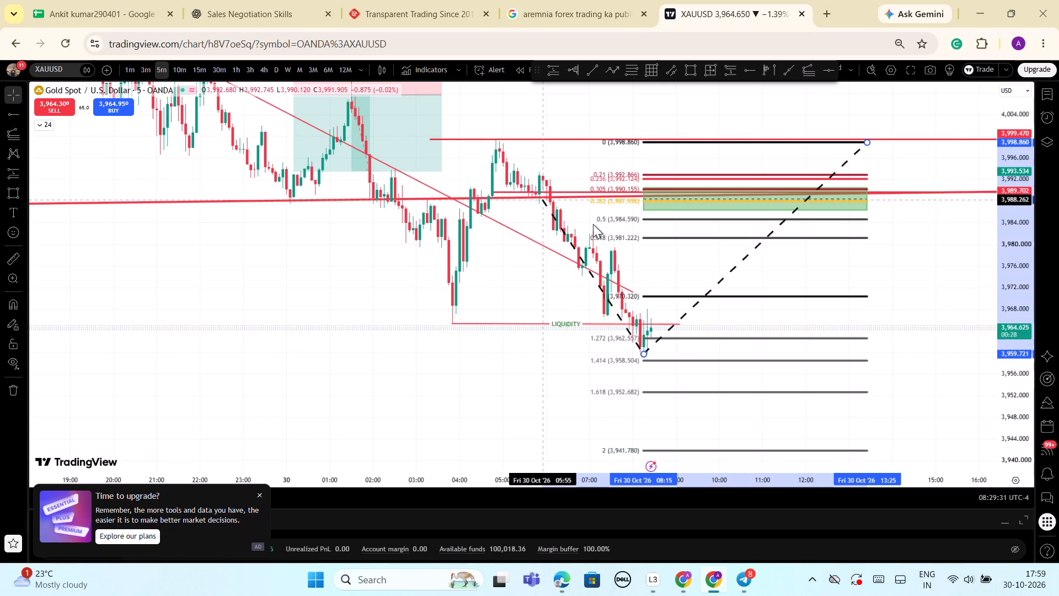
pyautogui.moveTo(593, 224); pyautogui.dragTo(613, 248)
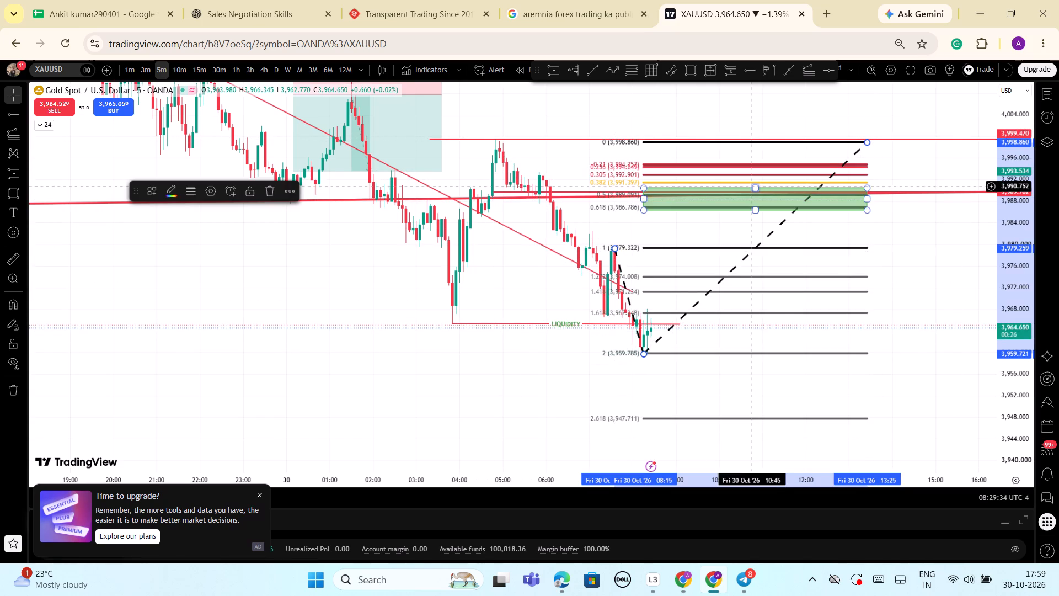
pyautogui.moveTo(865, 140); pyautogui.dragTo(877, 238)
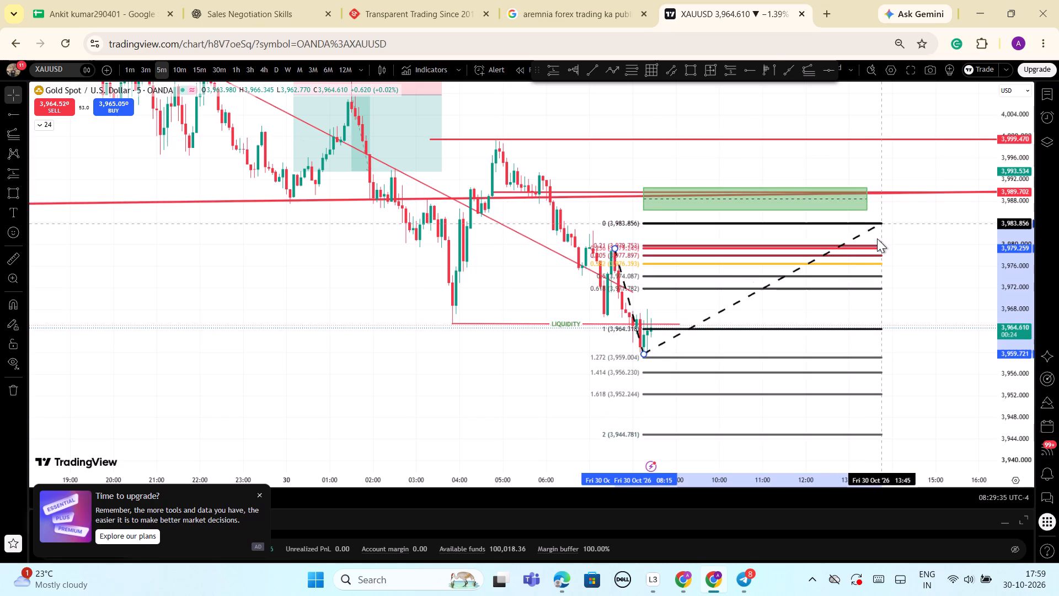
pyautogui.moveTo(877, 238); pyautogui.dragTo(871, 248)
pyautogui.click(911, 255)
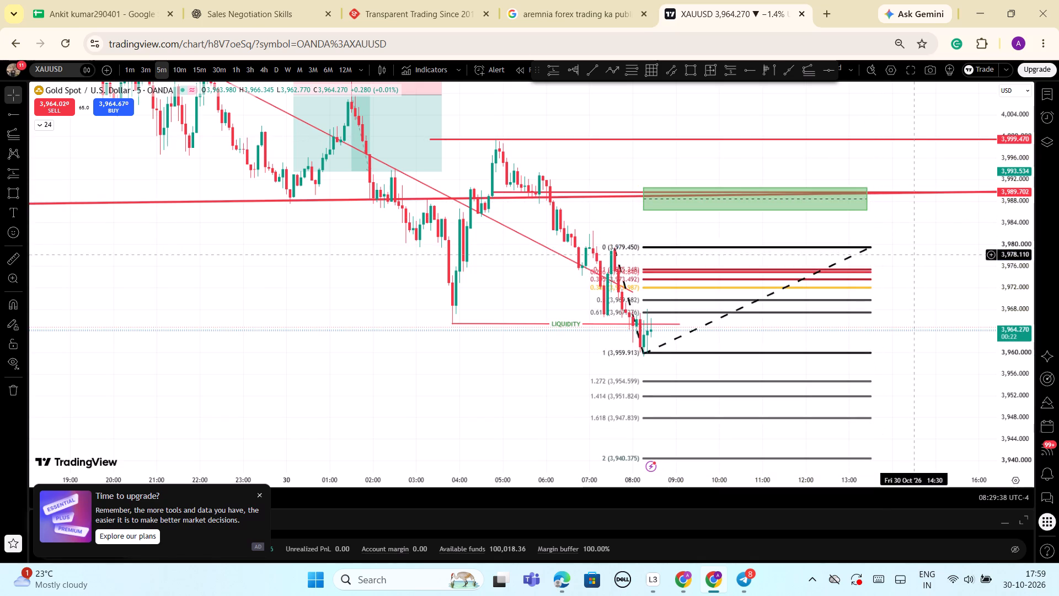
# Draw a rectangle zone between the 0.5 and 0.618 Fib levels, about 3,969.7 to 3,967.3, from 08:15 to 13:50.
pyautogui.moveTo(1011, 389); pyautogui.dragTo(997, 345)
pyautogui.scroll(5, 942, 345)
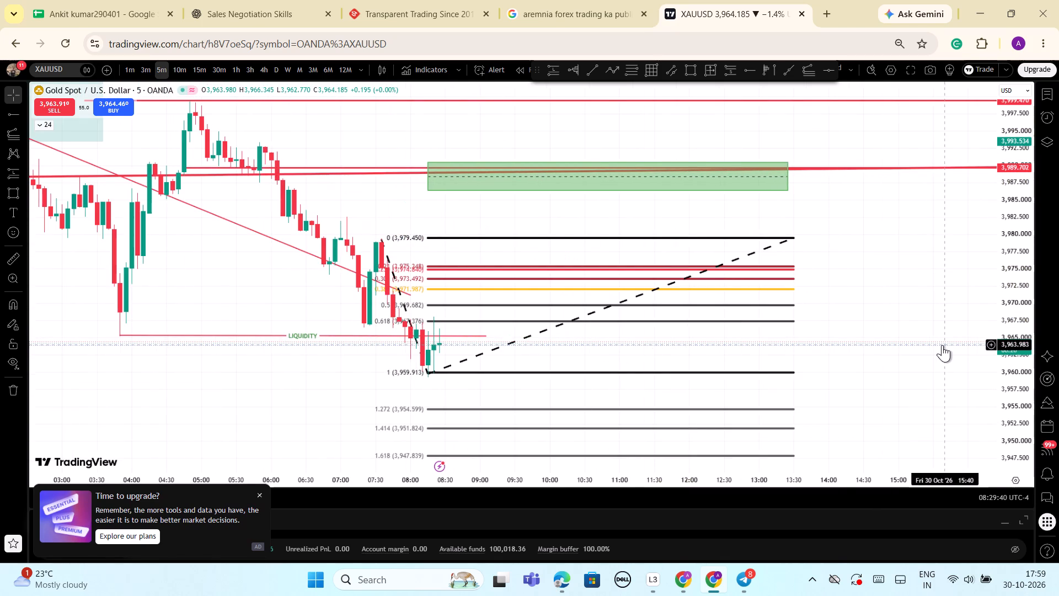
pyautogui.moveTo(868, 308); pyautogui.dragTo(1015, 251)
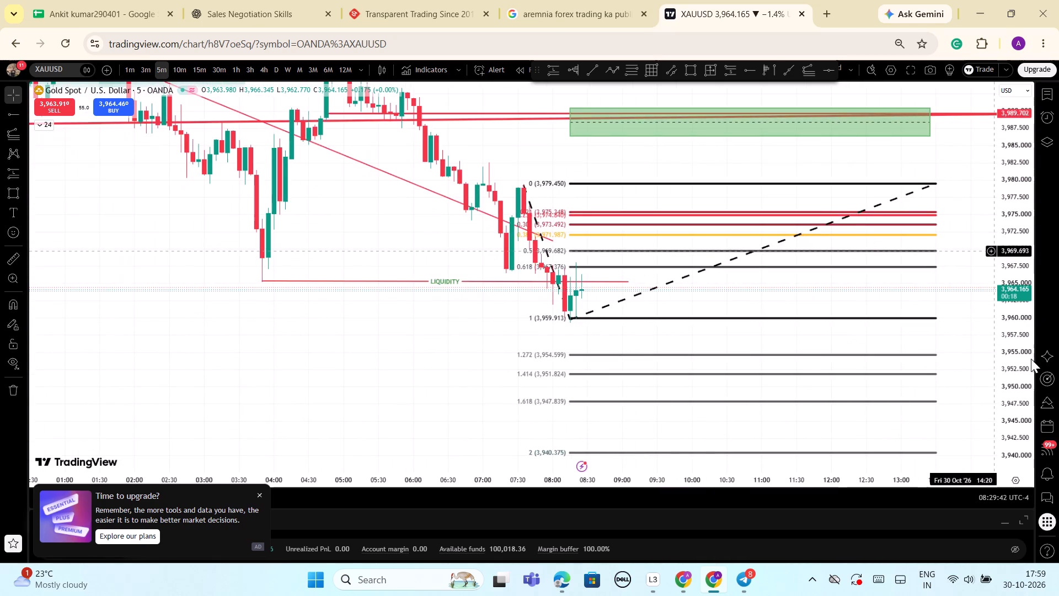
pyautogui.moveTo(1013, 382); pyautogui.dragTo(1004, 284)
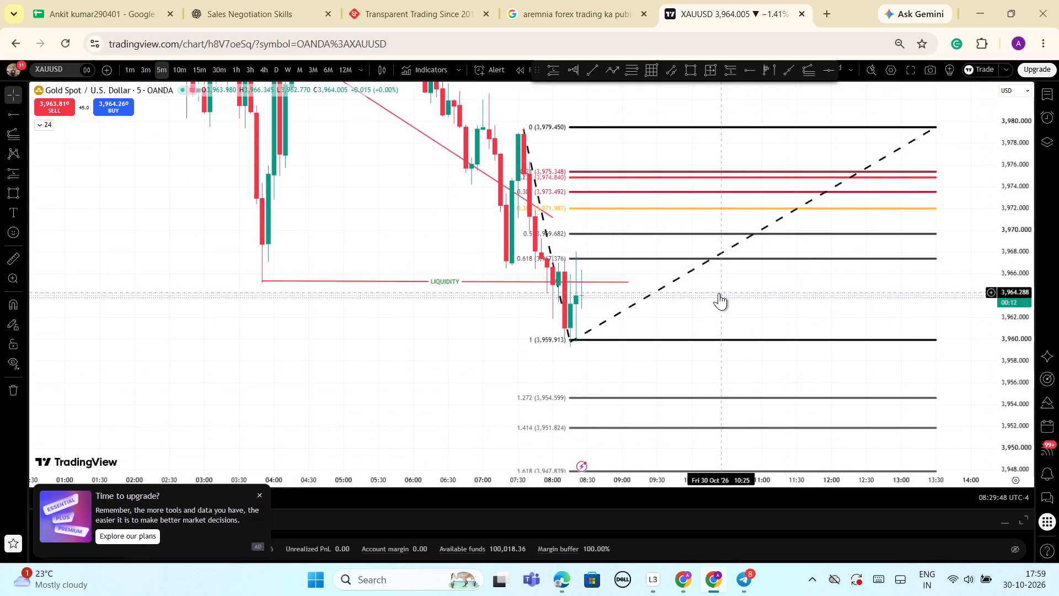
pyautogui.click(688, 70)
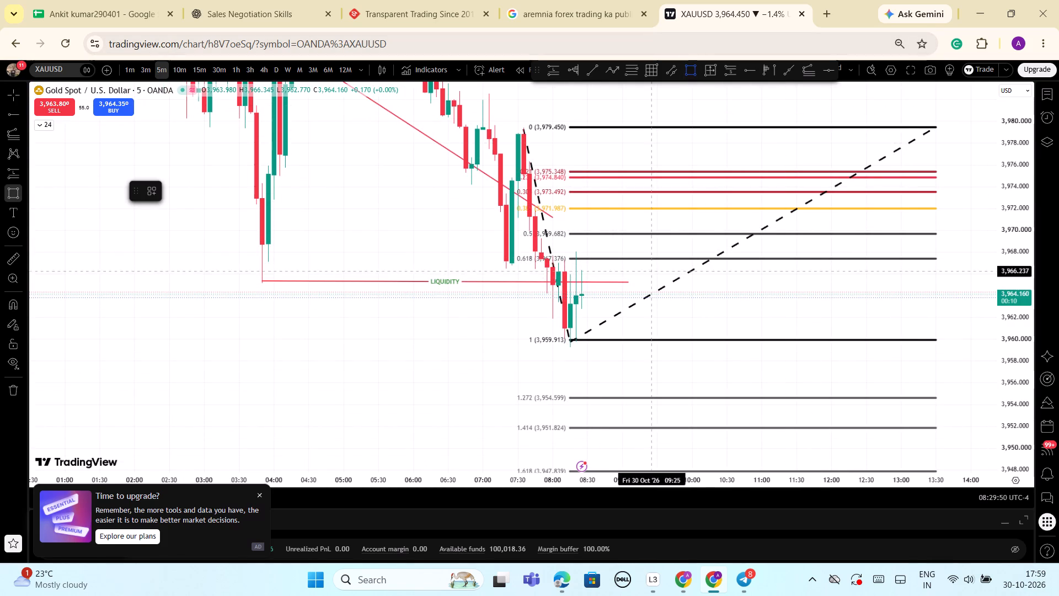
pyautogui.click(571, 233)
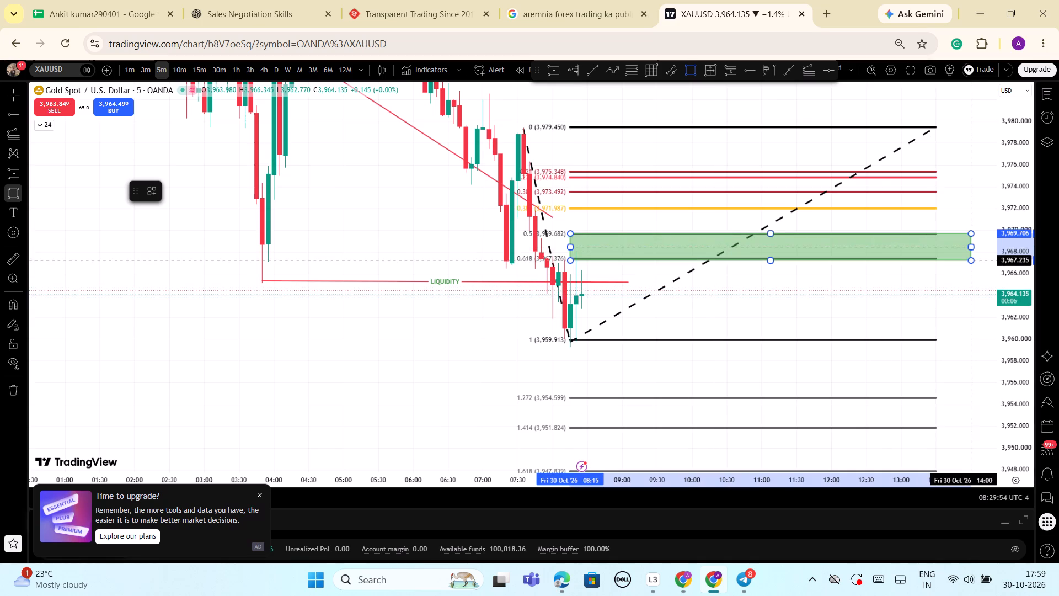
pyautogui.click(960, 260)
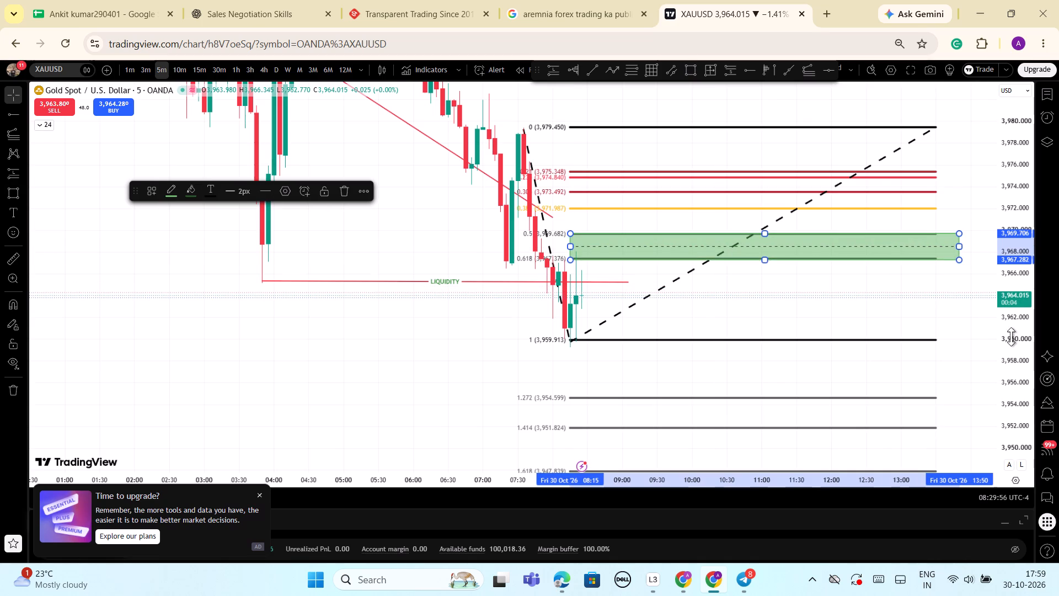
# Apply the saved red SELL ZONE template to the new rectangle between the 0.5 and 0.618 levels.
pyautogui.click(152, 195)
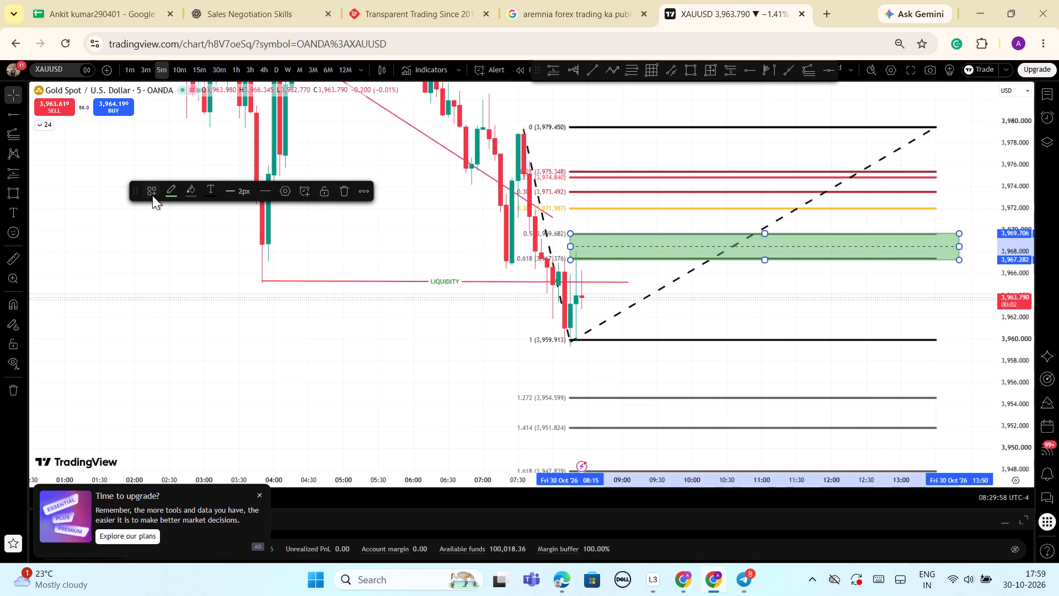
pyautogui.click(173, 315)
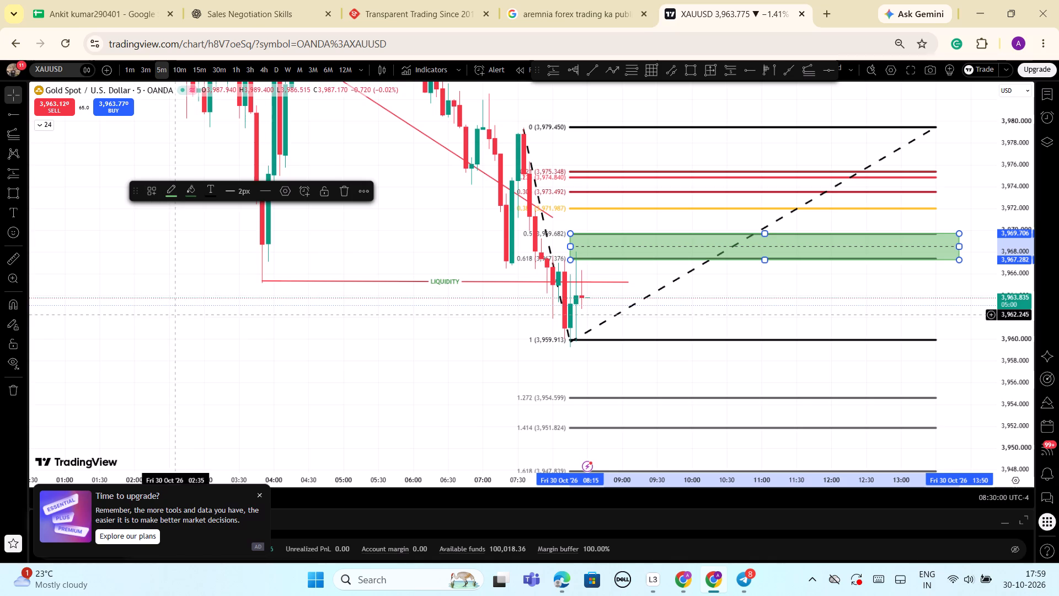
pyautogui.click(773, 318)
pyautogui.click(192, 363)
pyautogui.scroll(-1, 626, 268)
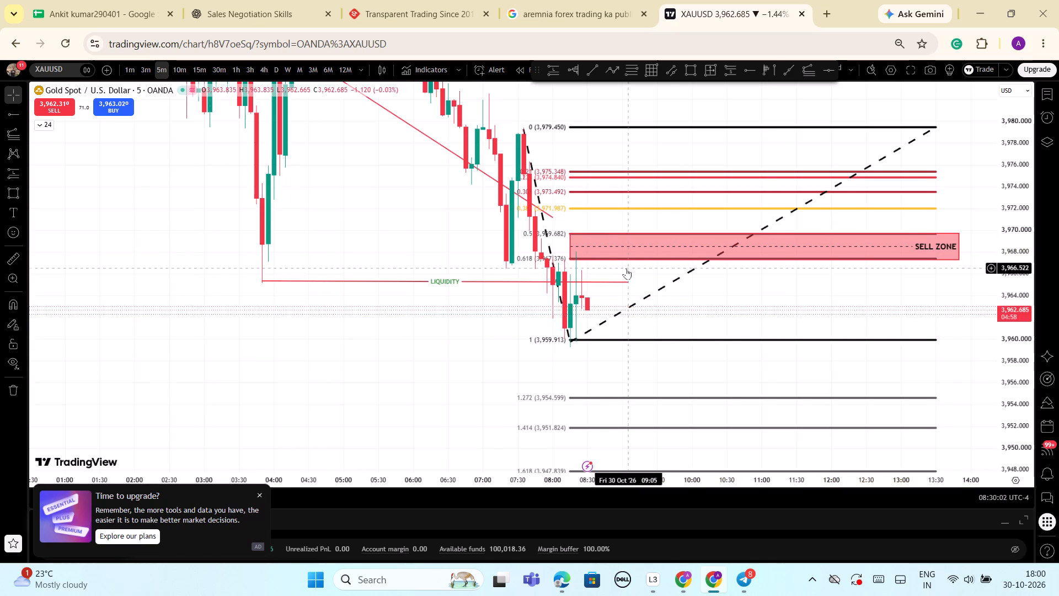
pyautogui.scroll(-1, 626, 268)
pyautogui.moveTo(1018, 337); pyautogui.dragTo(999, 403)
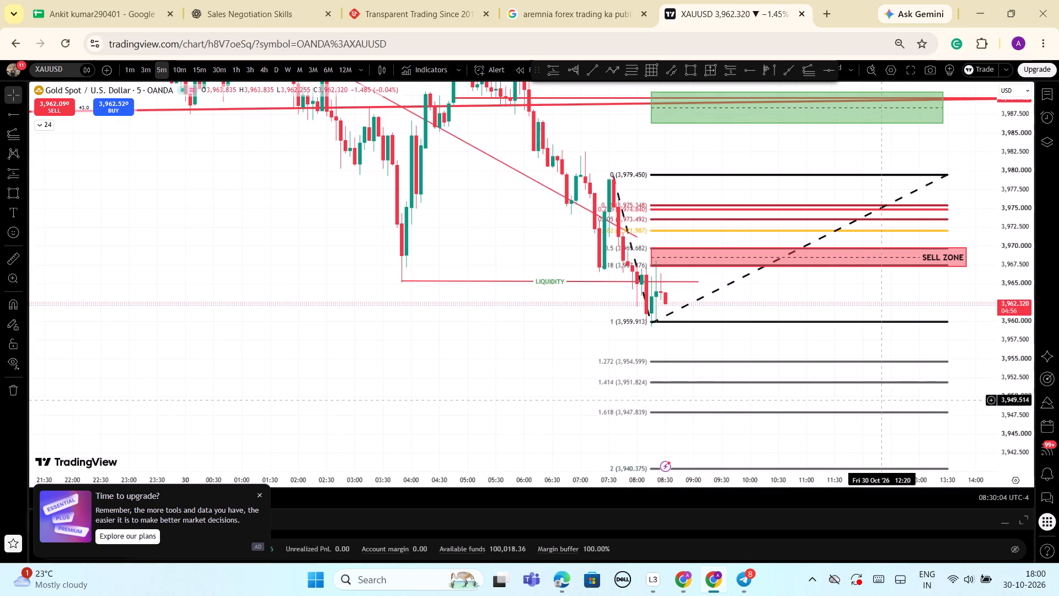
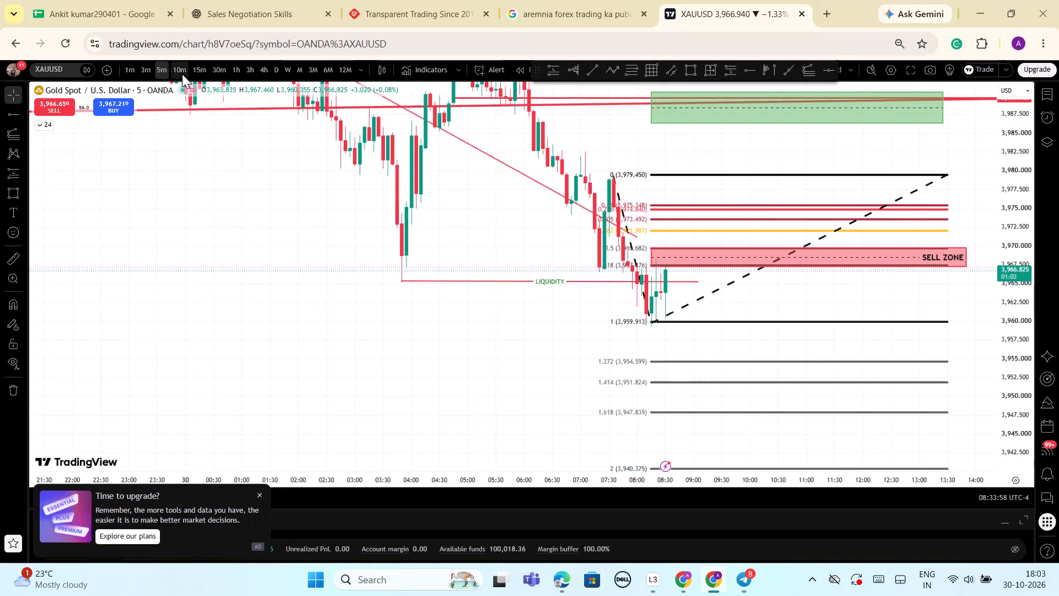
# Compare recent price action around the sell zone on the 15-minute timeframe and back on the 5-minute timeframe.
pyautogui.click(202, 70)
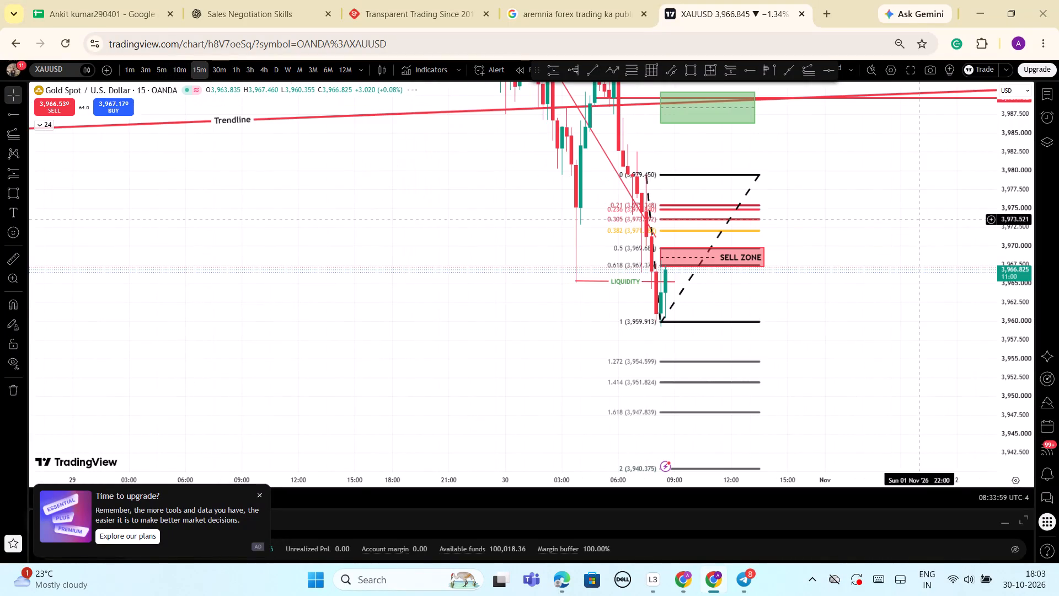
pyautogui.scroll(1, 971, 276)
pyautogui.moveTo(1010, 173); pyautogui.dragTo(1020, 292)
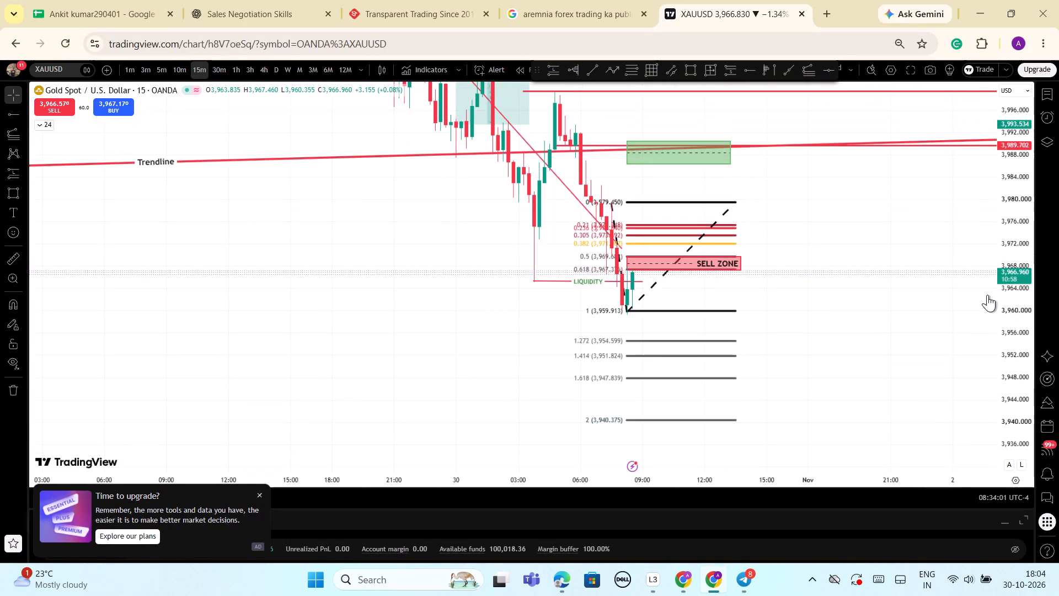
pyautogui.scroll(5, 980, 297)
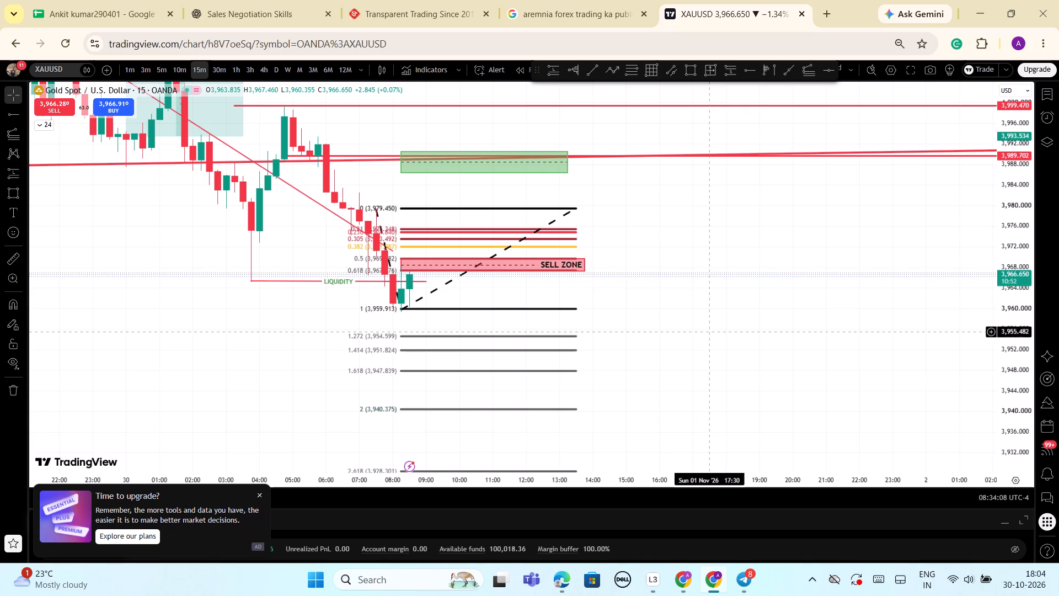
pyautogui.click(163, 70)
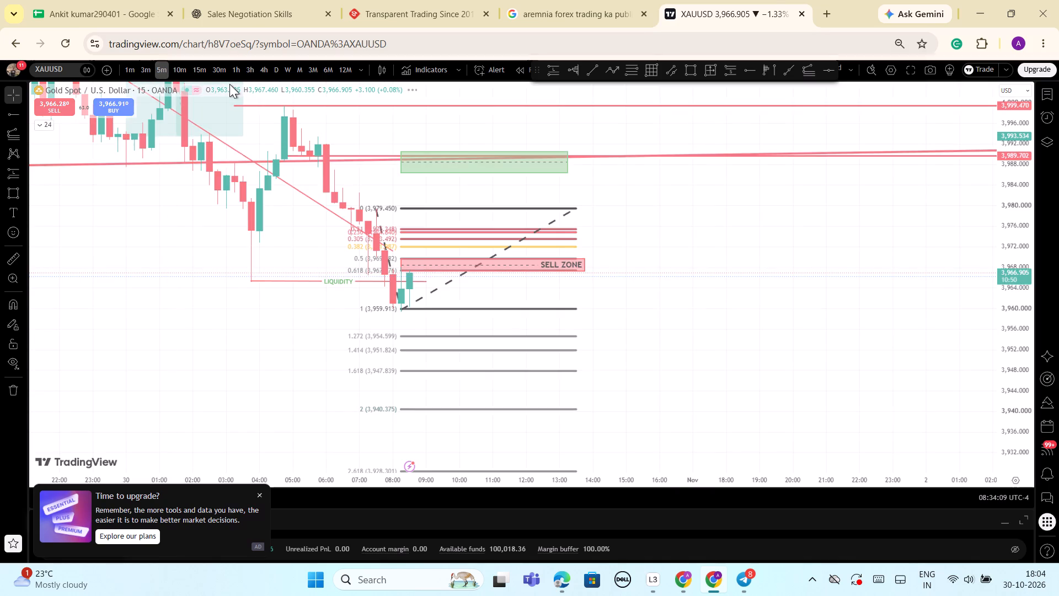
pyautogui.scroll(-12, 719, 224)
pyautogui.scroll(-4, 791, 308)
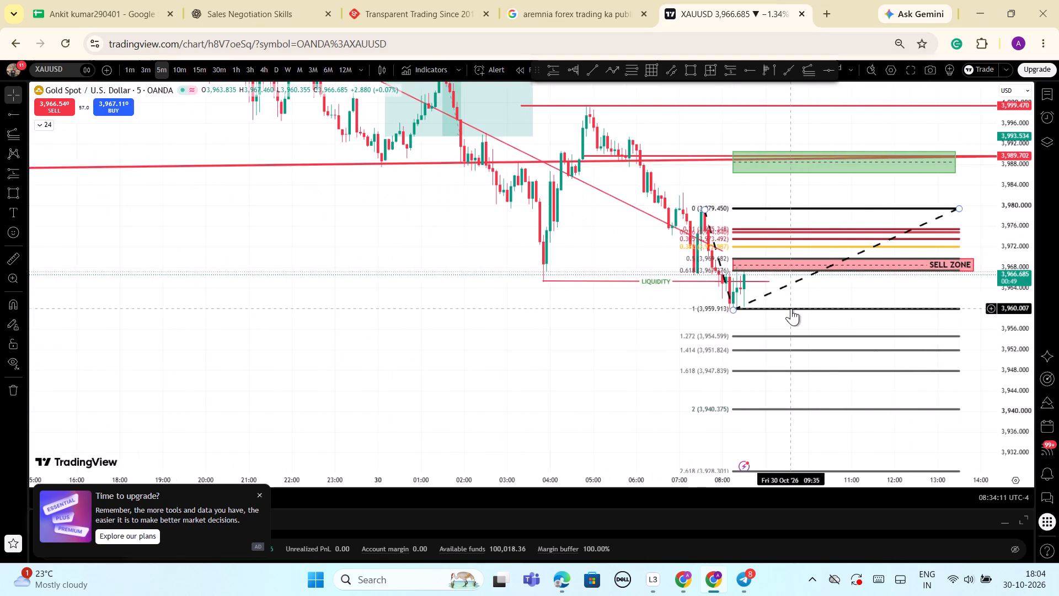
pyautogui.moveTo(1015, 236); pyautogui.dragTo(1020, 430)
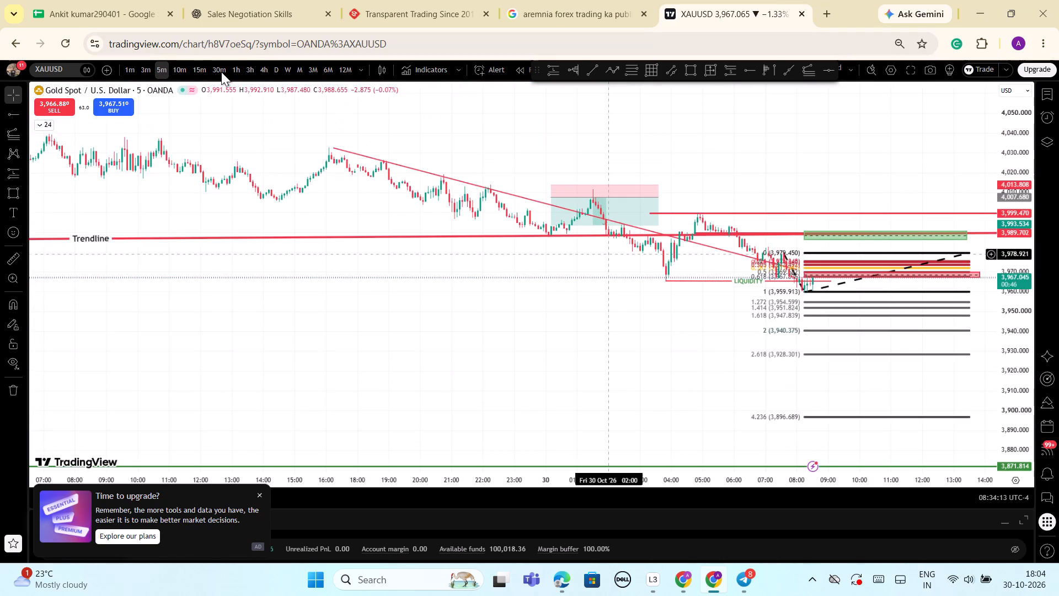
# Switch to the 3-hour timeframe and examine the current price area against the June and July lows.
pyautogui.click(250, 68)
pyautogui.scroll(-4, 963, 265)
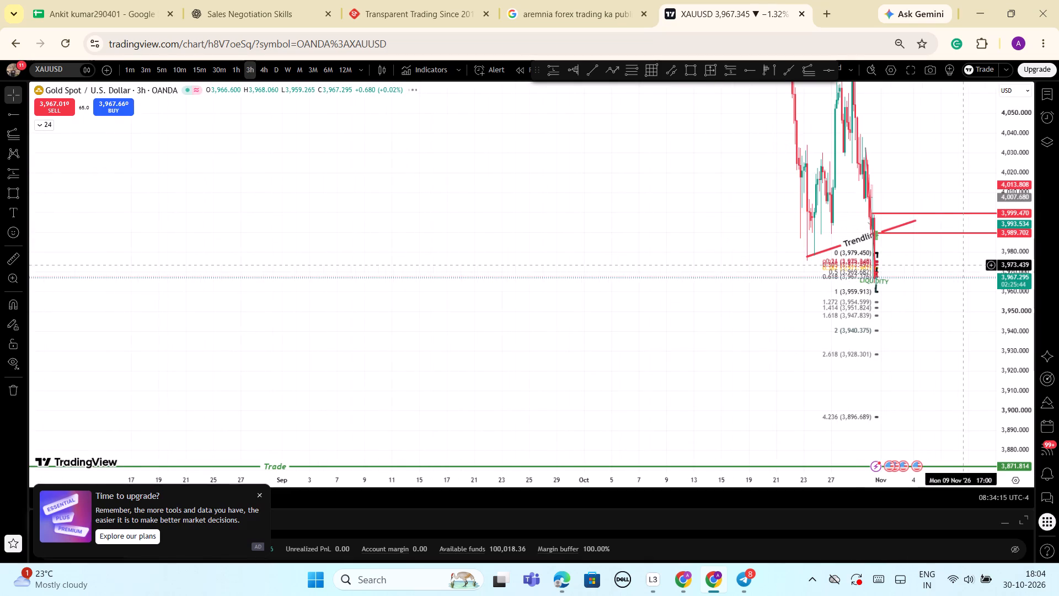
pyautogui.scroll(5, 823, 298)
pyautogui.moveTo(1009, 291); pyautogui.dragTo(1006, 467)
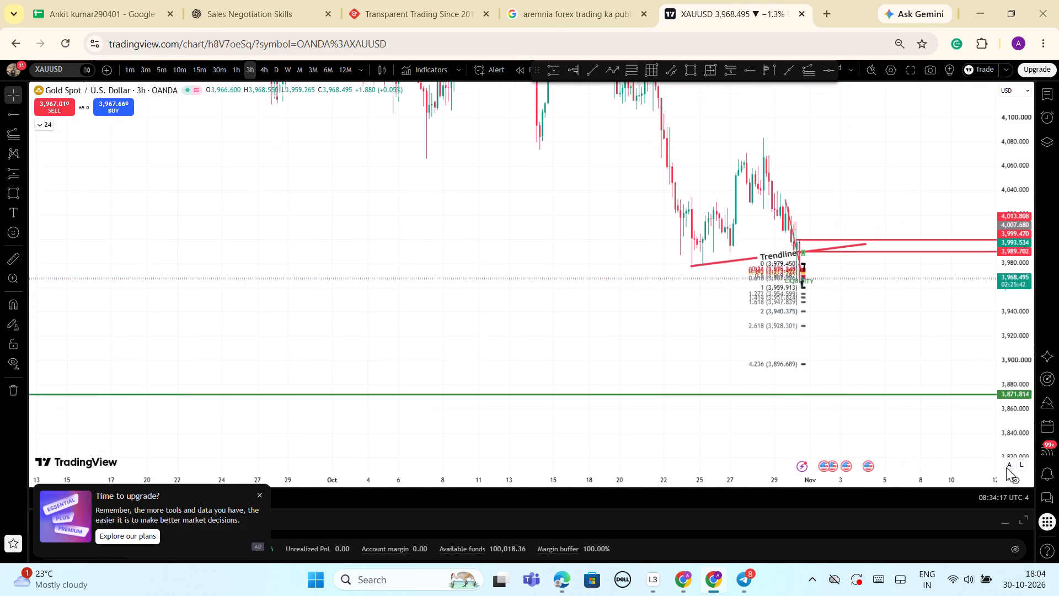
pyautogui.moveTo(1006, 467); pyautogui.dragTo(1006, 468)
pyautogui.scroll(-17, 479, 345)
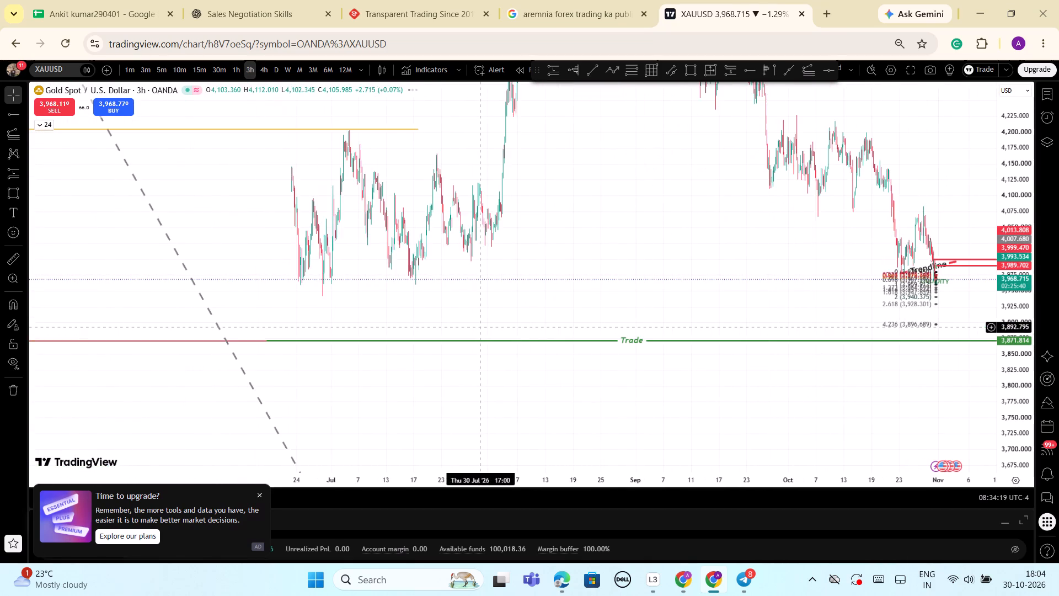
pyautogui.scroll(3, 891, 299)
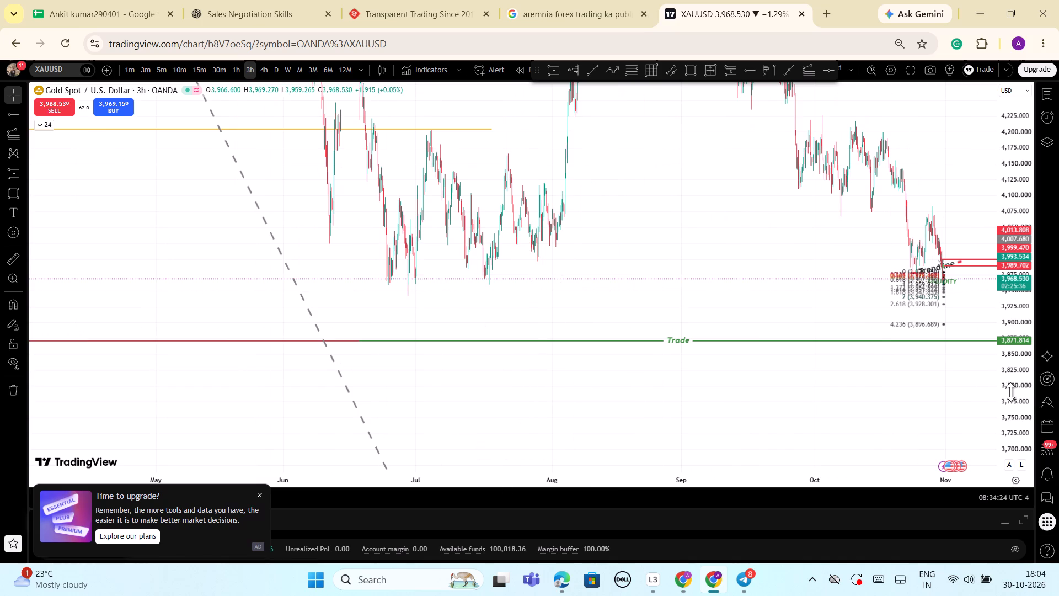
pyautogui.moveTo(1010, 392); pyautogui.dragTo(976, 188)
# Draw a horizontal line at the latest 3-hour candle's open, about 3,966.61.
pyautogui.scroll(8, 967, 262)
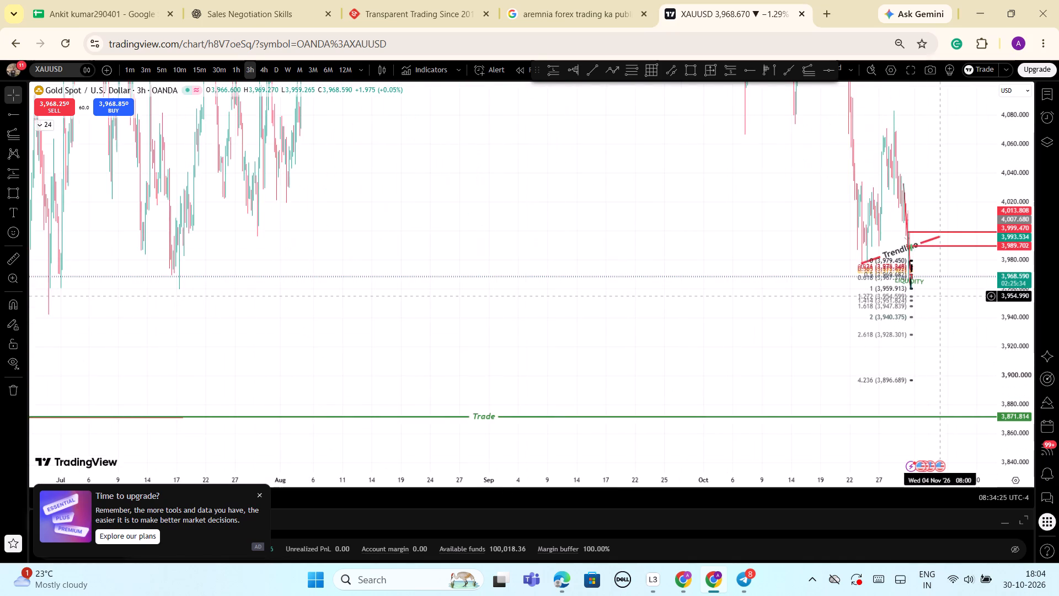
pyautogui.scroll(6, 940, 296)
pyautogui.moveTo(524, 326); pyautogui.dragTo(792, 313)
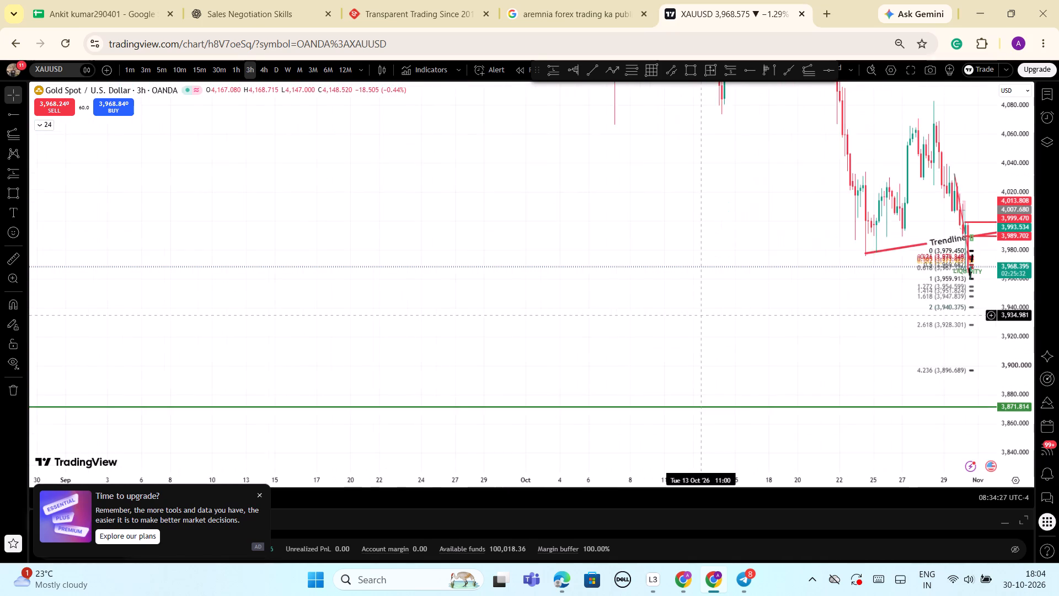
pyautogui.moveTo(792, 313); pyautogui.dragTo(972, 313)
pyautogui.moveTo(1014, 380); pyautogui.dragTo(1007, 287)
pyautogui.moveTo(916, 195); pyautogui.dragTo(861, 198)
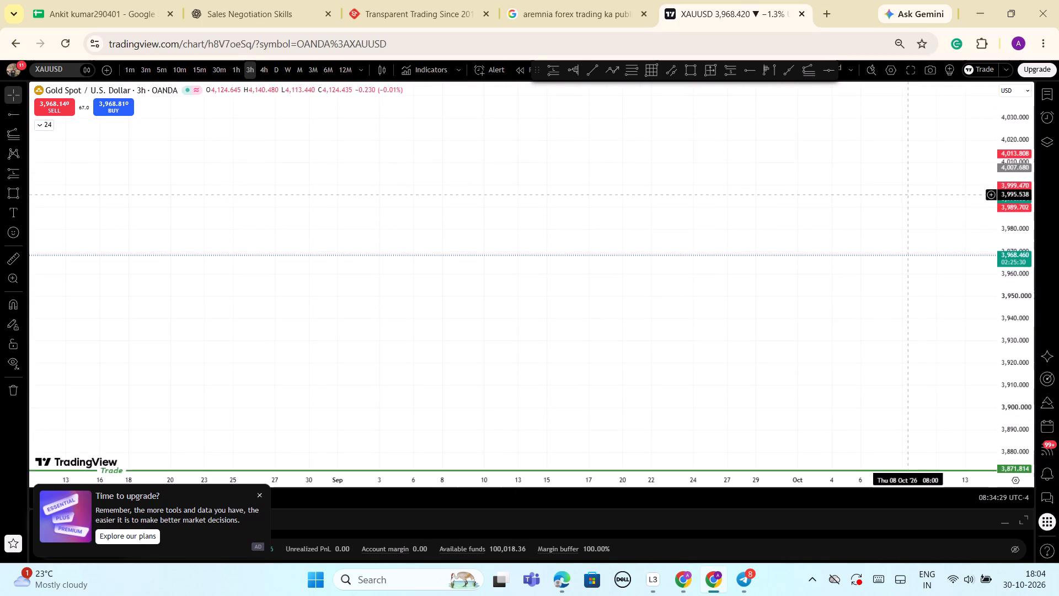
pyautogui.moveTo(861, 198); pyautogui.dragTo(325, 293)
pyautogui.scroll(5, 472, 303)
pyautogui.moveTo(578, 345); pyautogui.dragTo(914, 275)
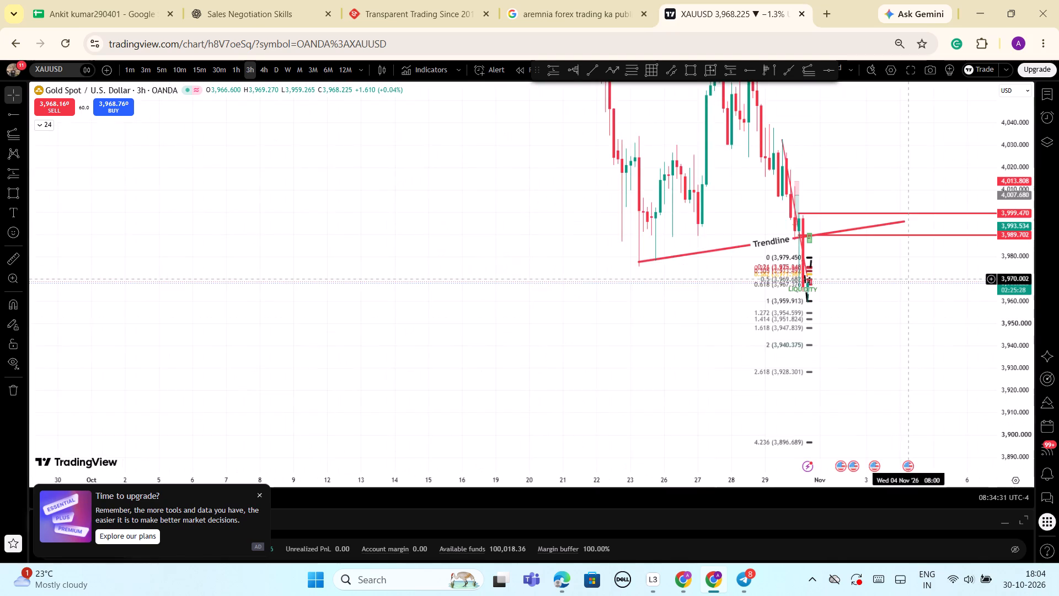
pyautogui.scroll(18, 907, 279)
pyautogui.moveTo(314, 310); pyautogui.dragTo(469, 313)
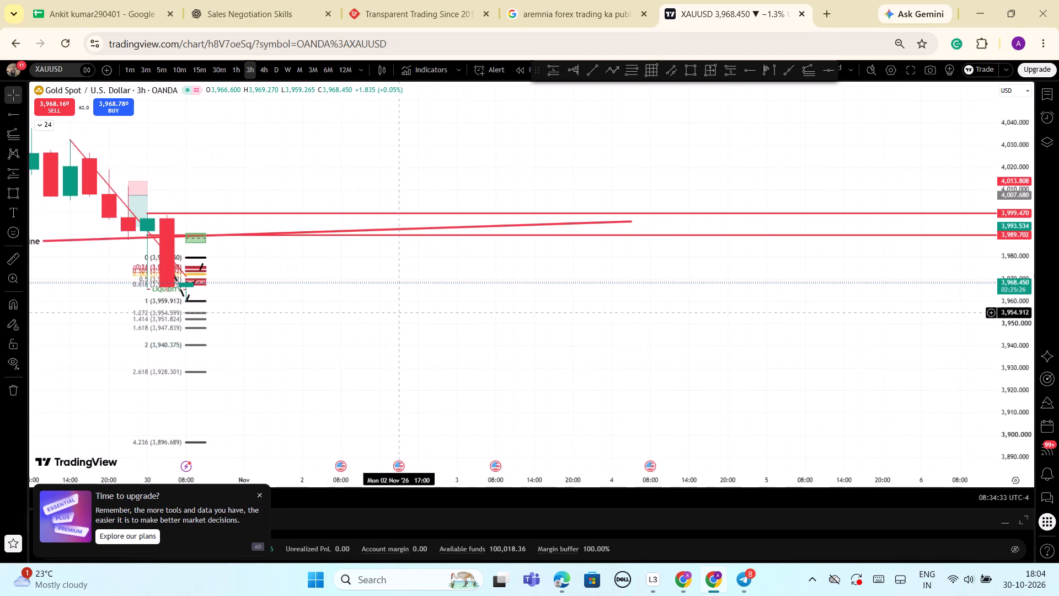
pyautogui.moveTo(469, 313); pyautogui.dragTo(732, 313)
pyautogui.moveTo(1015, 412); pyautogui.dragTo(949, 213)
pyautogui.scroll(4, 695, 329)
pyautogui.moveTo(459, 300); pyautogui.dragTo(576, 323)
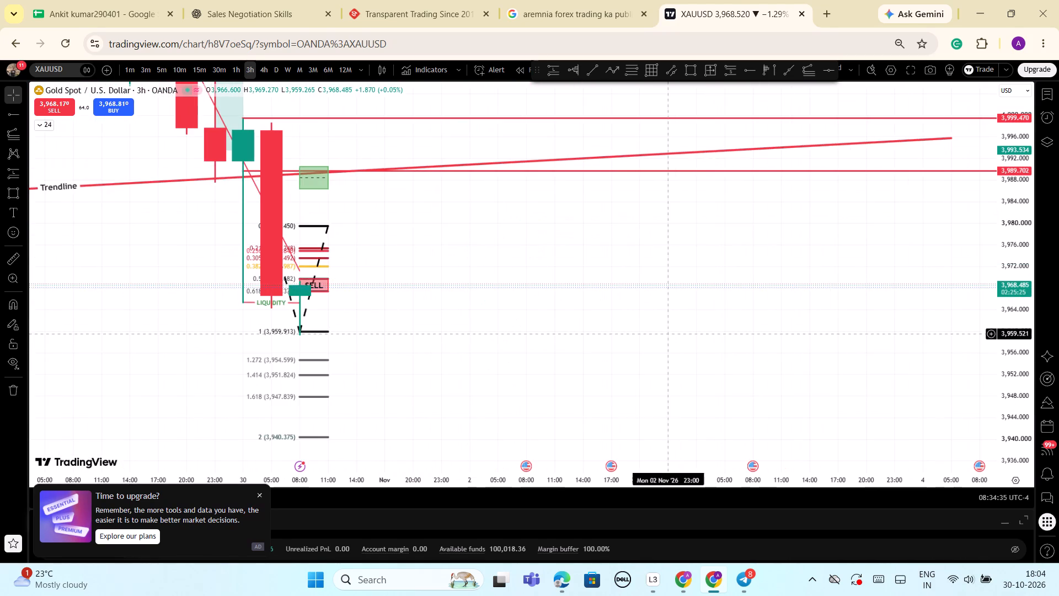
pyautogui.moveTo(576, 323); pyautogui.dragTo(769, 285)
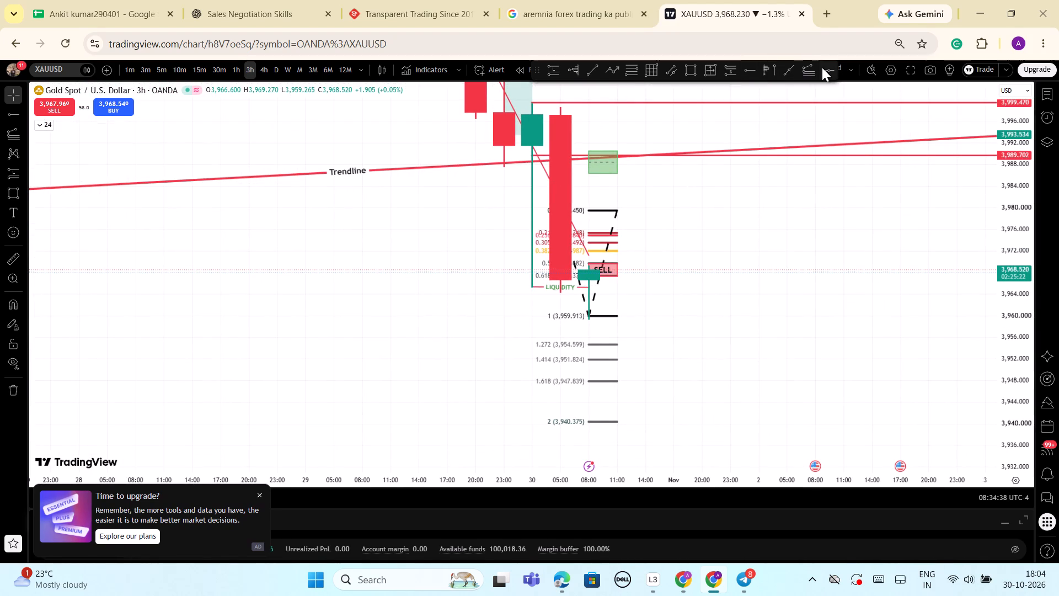
pyautogui.click(827, 68)
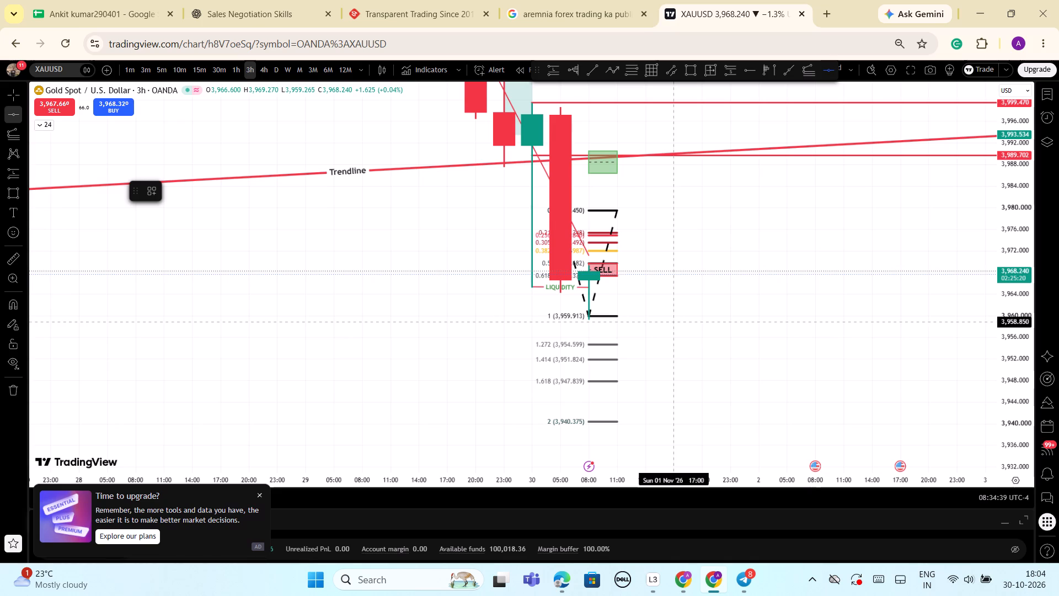
pyautogui.click(590, 280)
pyautogui.moveTo(697, 239); pyautogui.dragTo(703, 235)
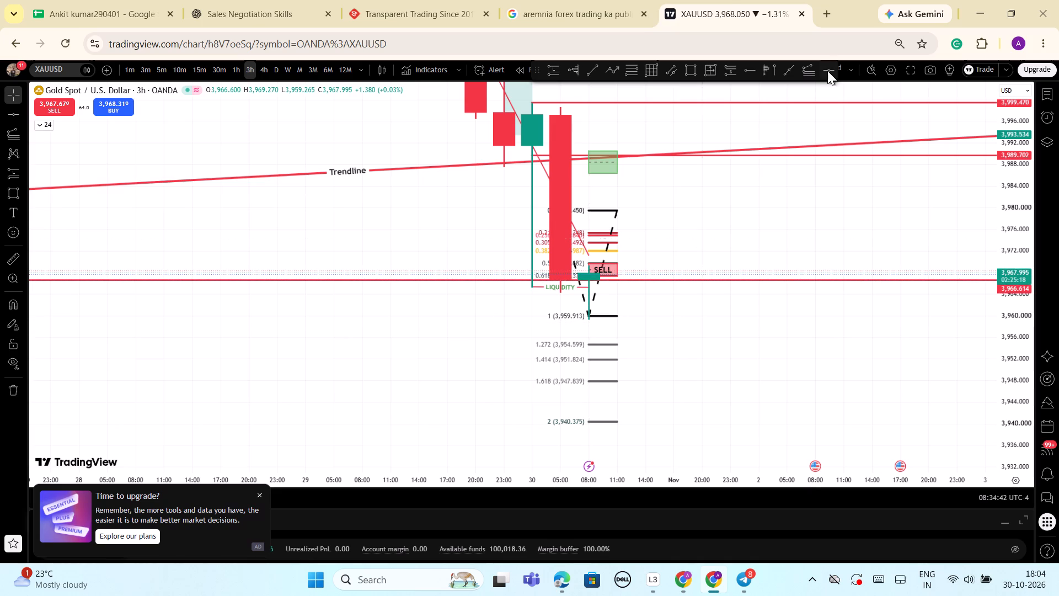
# Draw a second horizontal line near the low of the latest 3-hour candle, about 3,959.62.
pyautogui.click(829, 70)
pyautogui.click(586, 318)
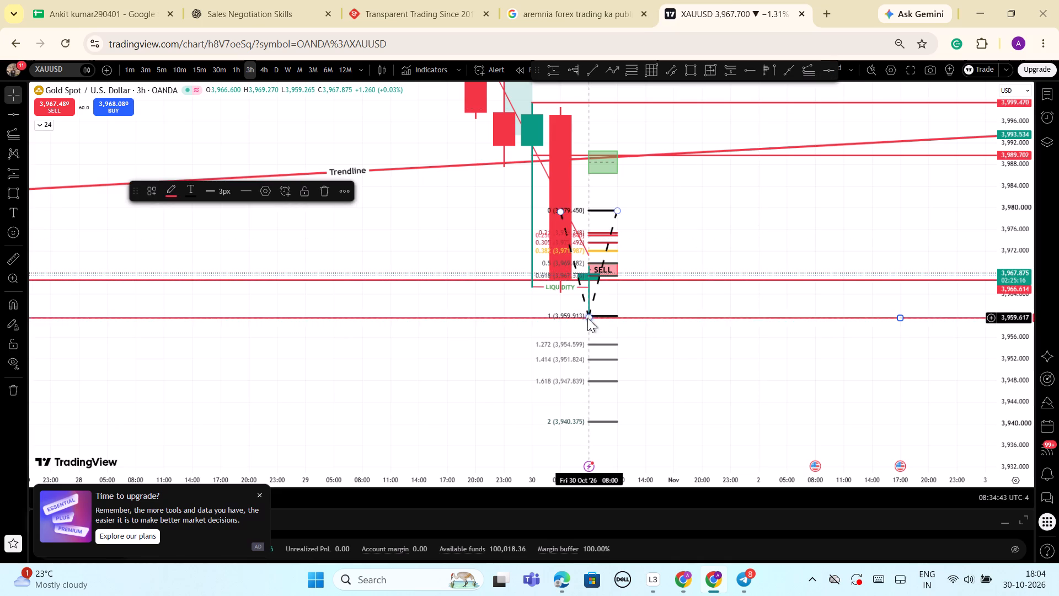
pyautogui.click(659, 211)
# Check the two new horizontal lines against recent candles on the 15-minute timeframe.
pyautogui.scroll(-5, 739, 233)
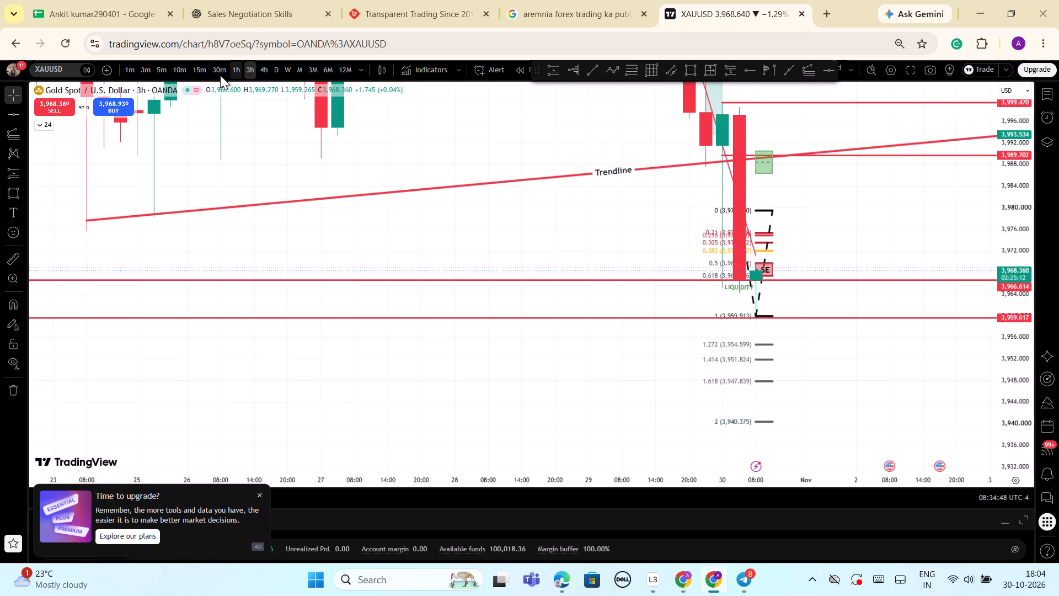
pyautogui.click(198, 73)
pyautogui.scroll(-3, 843, 231)
pyautogui.scroll(-4, 918, 267)
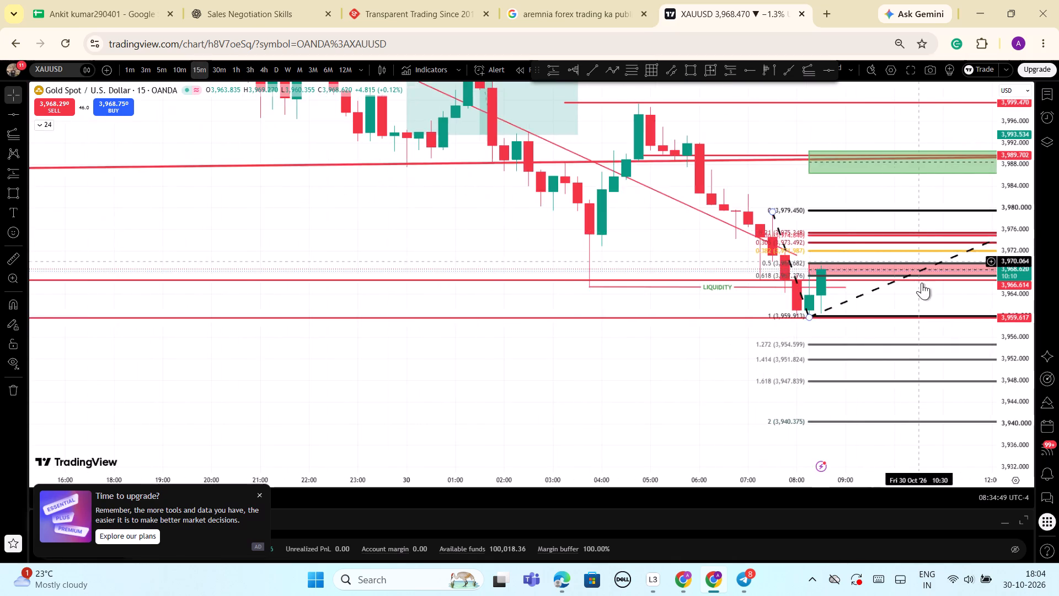
pyautogui.scroll(-5, 924, 312)
pyautogui.scroll(-13, 322, 341)
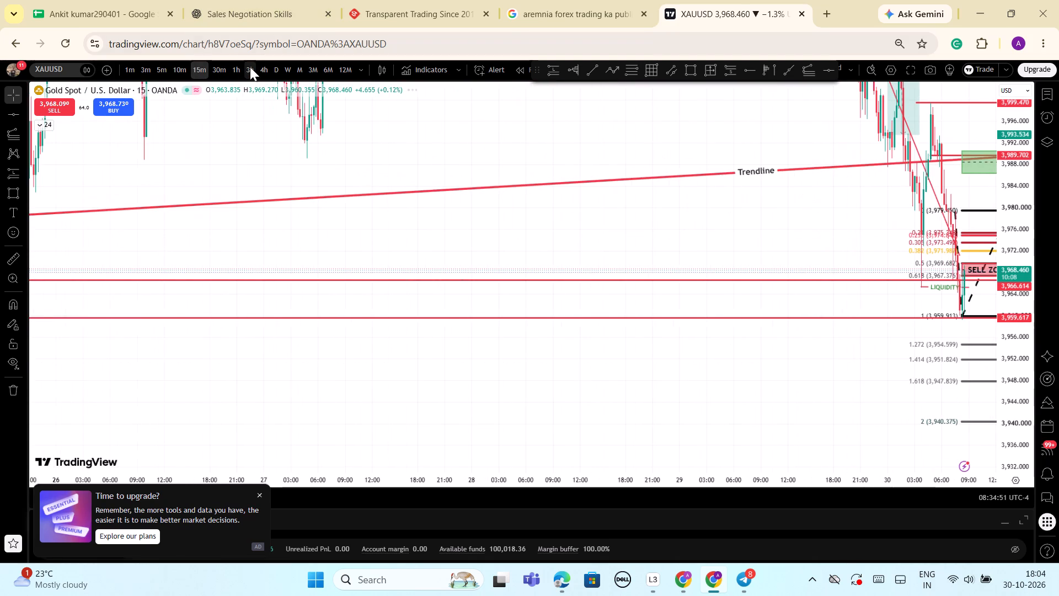
# Return to the 3-hour timeframe and examine how the June and July lows sit against the two new horizontal lines.
pyautogui.click(249, 67)
pyautogui.scroll(-3, 391, 145)
pyautogui.scroll(-3, 493, 185)
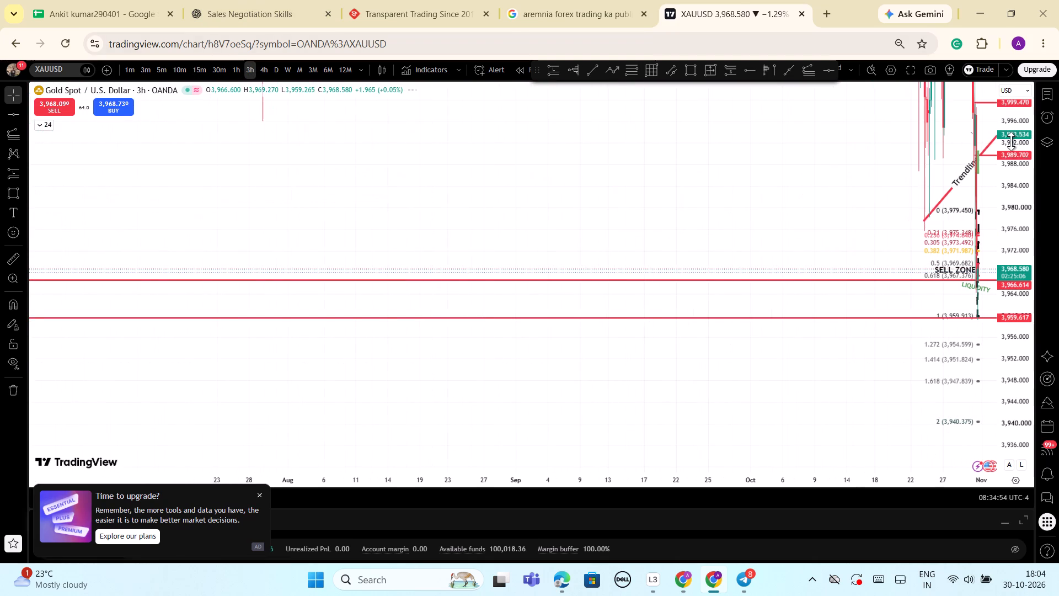
pyautogui.moveTo(1011, 141); pyautogui.dragTo(1044, 400)
pyautogui.scroll(-4, 595, 316)
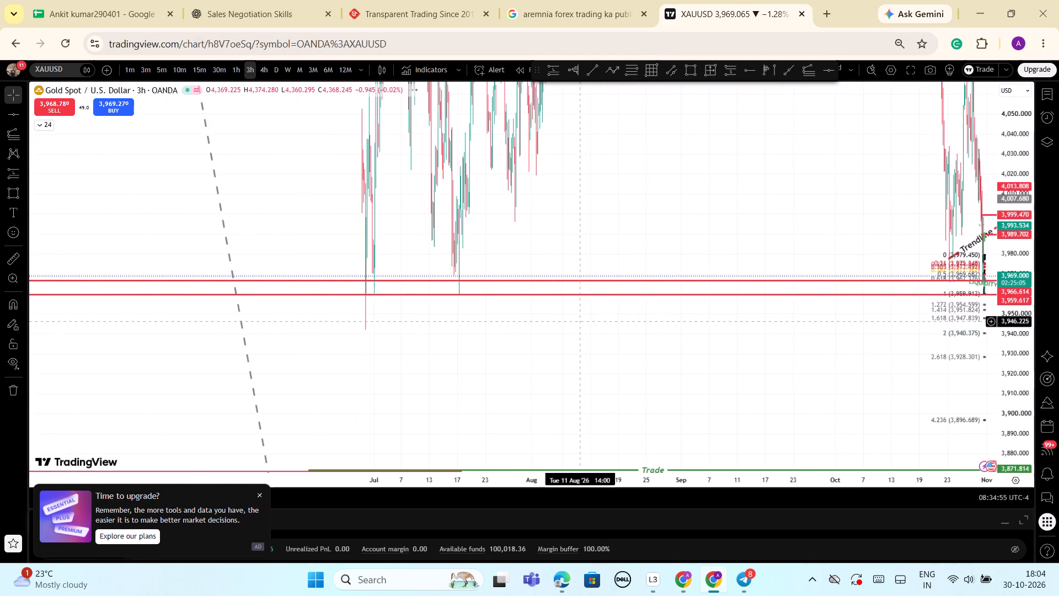
pyautogui.scroll(4, 517, 328)
pyautogui.scroll(3, 457, 327)
pyautogui.moveTo(243, 357); pyautogui.dragTo(757, 299)
pyautogui.scroll(3, 427, 340)
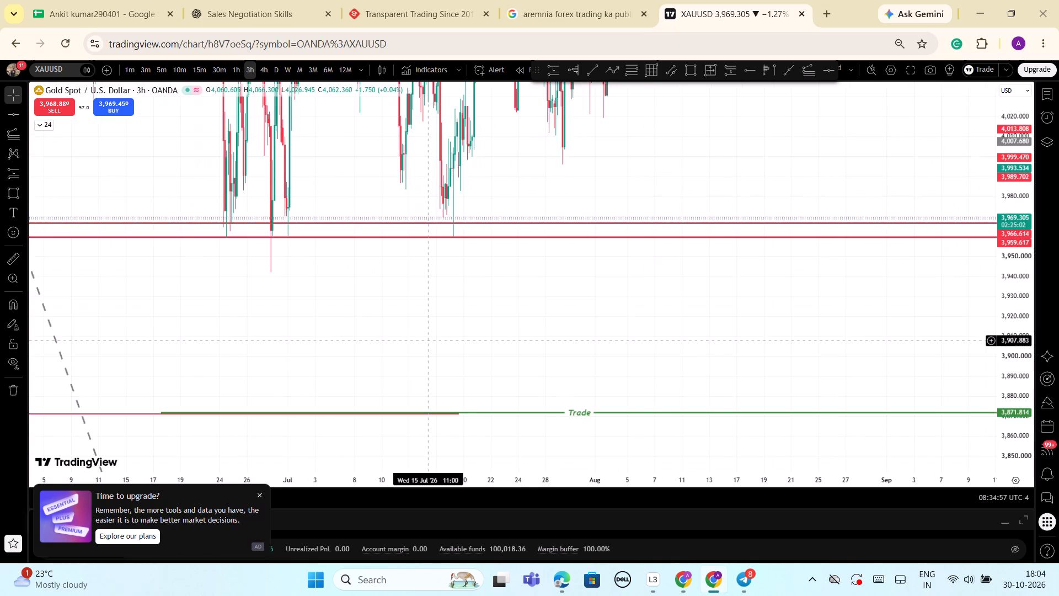
pyautogui.moveTo(312, 313); pyautogui.dragTo(534, 319)
pyautogui.scroll(6, 495, 320)
pyautogui.moveTo(158, 302); pyautogui.dragTo(485, 365)
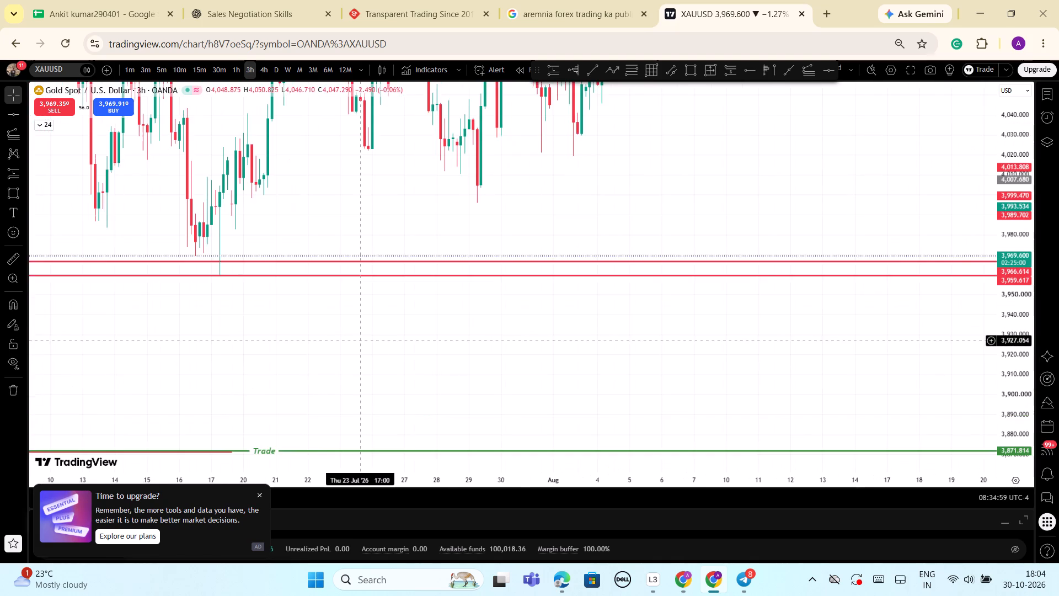
pyautogui.moveTo(485, 365); pyautogui.dragTo(627, 398)
pyautogui.scroll(1, 578, 396)
pyautogui.scroll(-3, 578, 396)
pyautogui.scroll(-2, 715, 387)
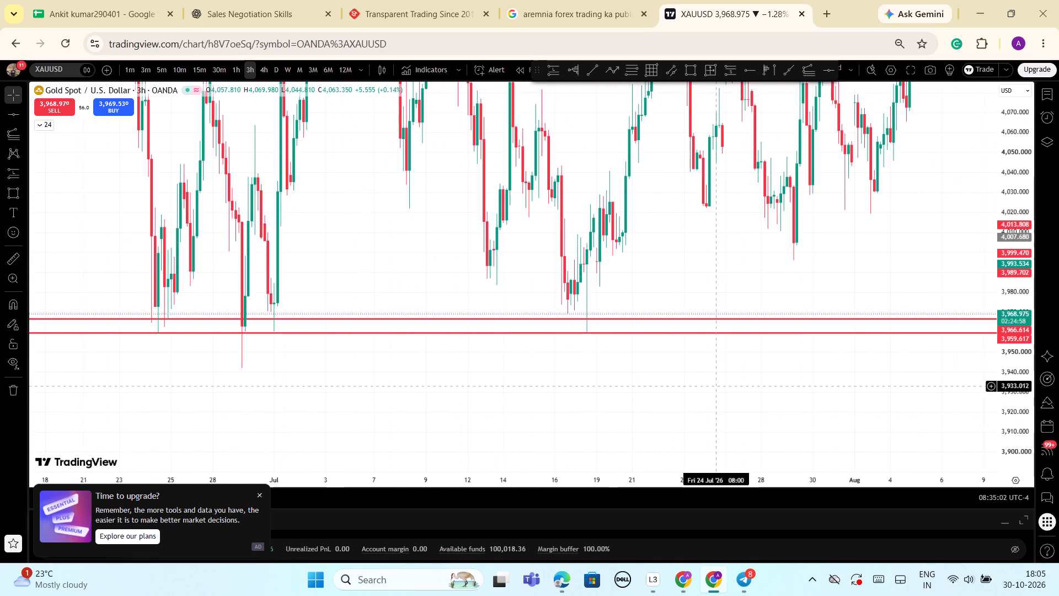
pyautogui.scroll(-1, 715, 387)
pyautogui.moveTo(773, 398); pyautogui.dragTo(557, 331)
pyautogui.scroll(-3, 557, 331)
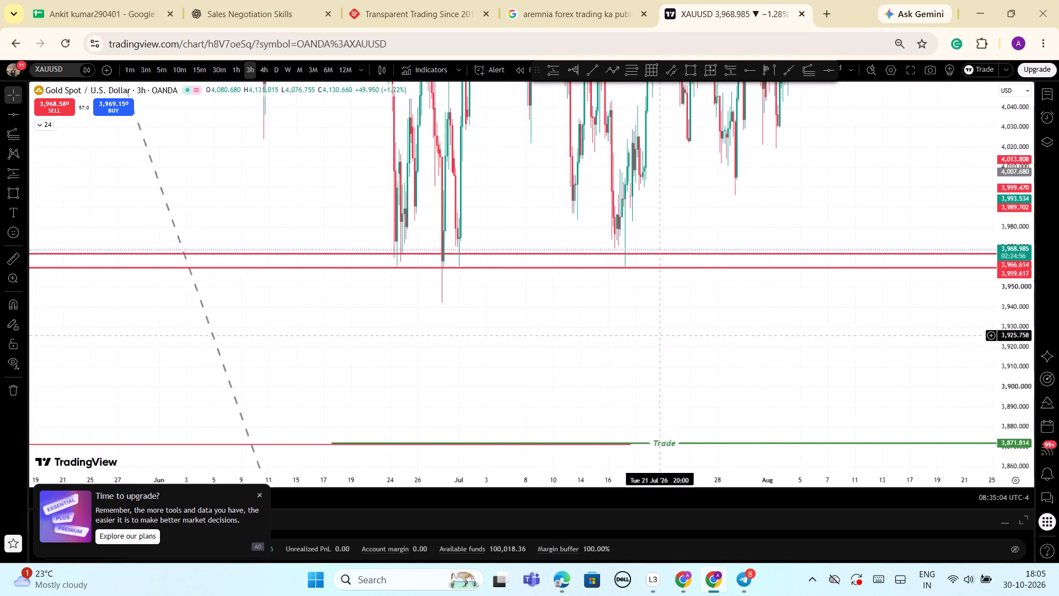
pyautogui.scroll(-3, 660, 336)
pyautogui.moveTo(1015, 177); pyautogui.dragTo(992, 449)
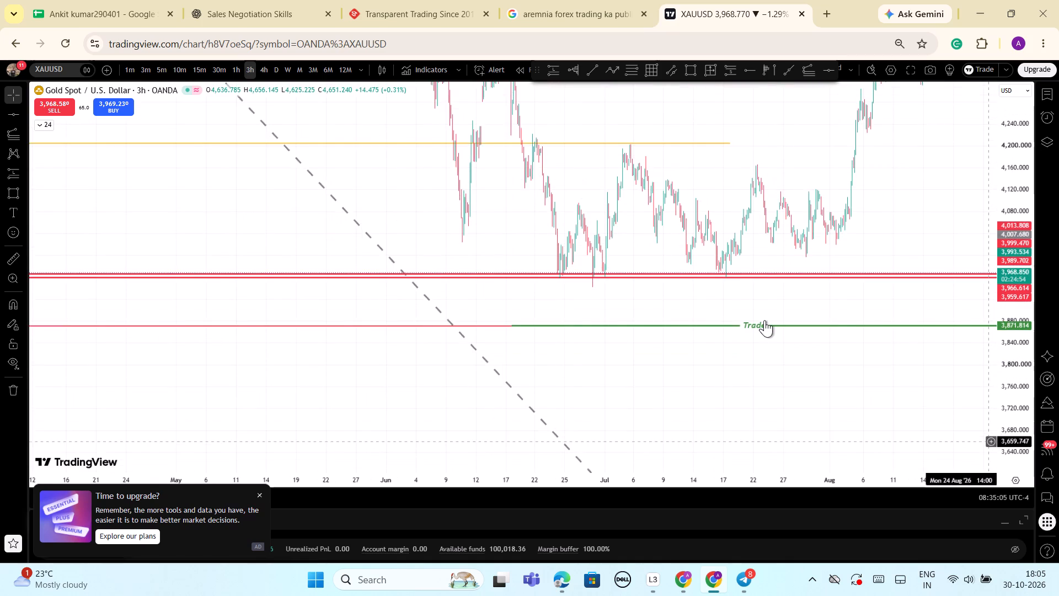
pyautogui.scroll(6, 764, 320)
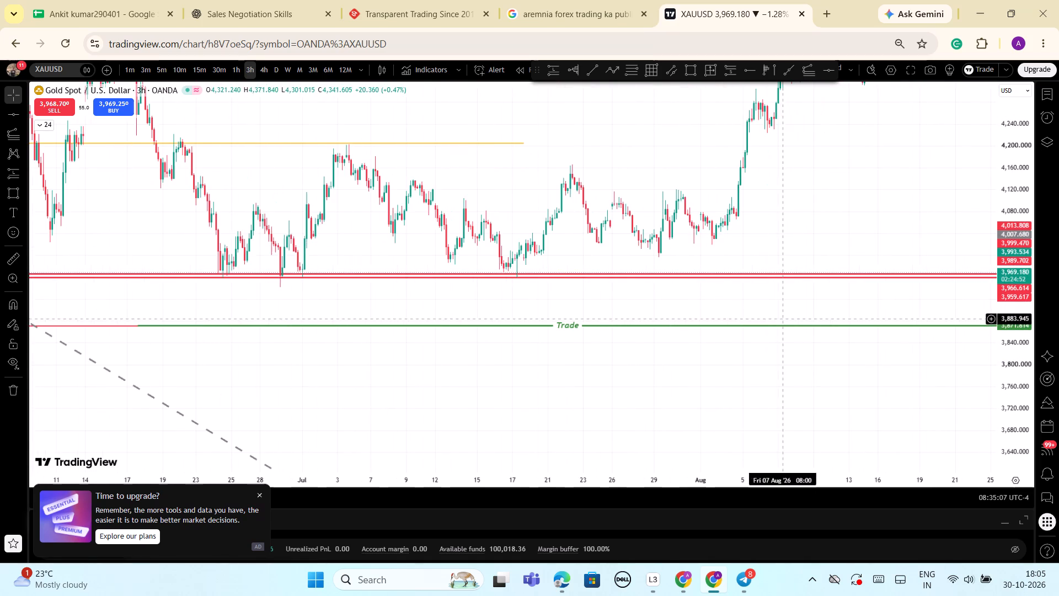
# Follow the two horizontal lines forward from August and inspect the latest 3-hour candles around them.
pyautogui.moveTo(896, 227); pyautogui.dragTo(478, 242)
pyautogui.moveTo(895, 222); pyautogui.dragTo(521, 223)
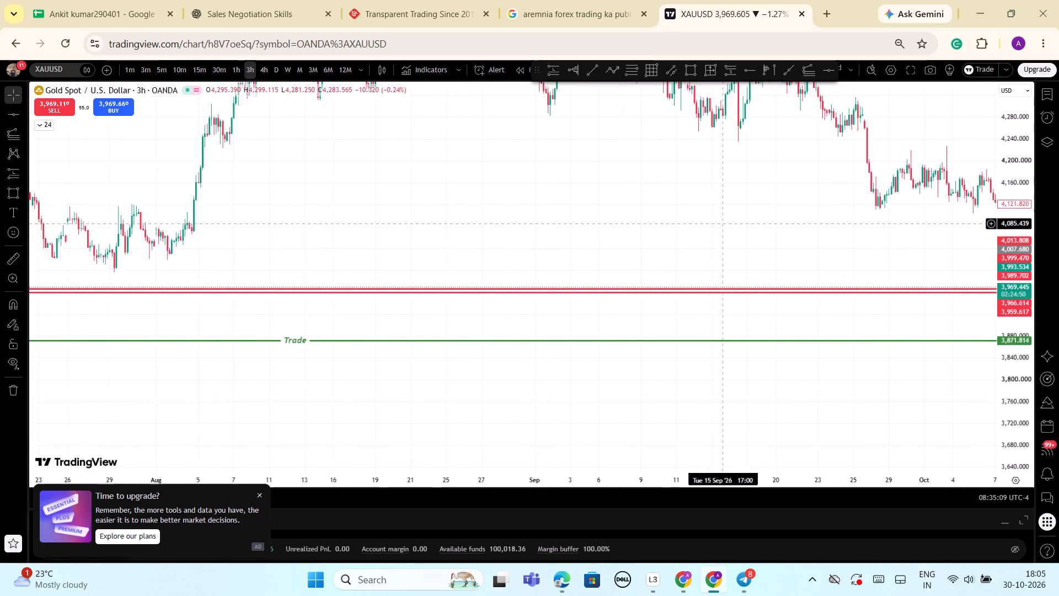
pyautogui.moveTo(521, 223); pyautogui.dragTo(398, 223)
pyautogui.moveTo(762, 230); pyautogui.dragTo(563, 230)
pyautogui.moveTo(1021, 416); pyautogui.dragTo(996, 299)
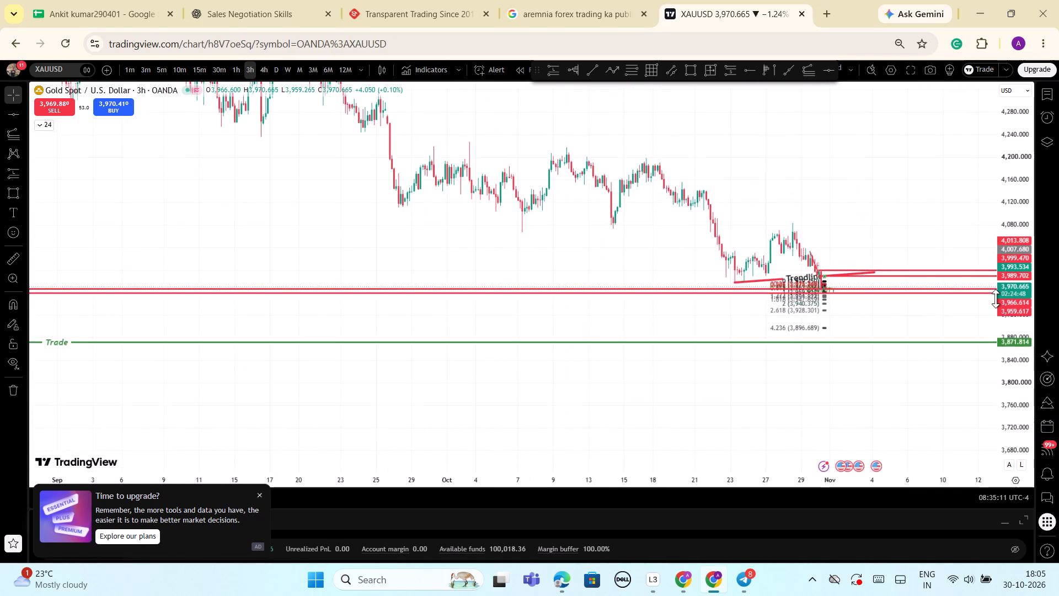
pyautogui.moveTo(996, 299); pyautogui.dragTo(935, 119)
pyautogui.scroll(16, 910, 220)
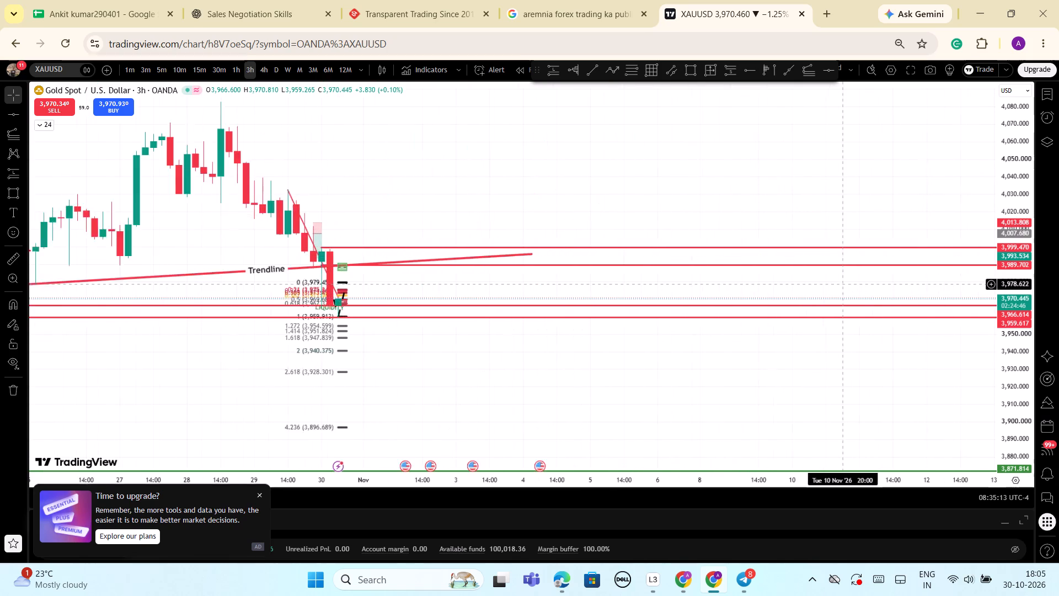
pyautogui.scroll(2, 846, 284)
pyautogui.moveTo(227, 281); pyautogui.dragTo(409, 281)
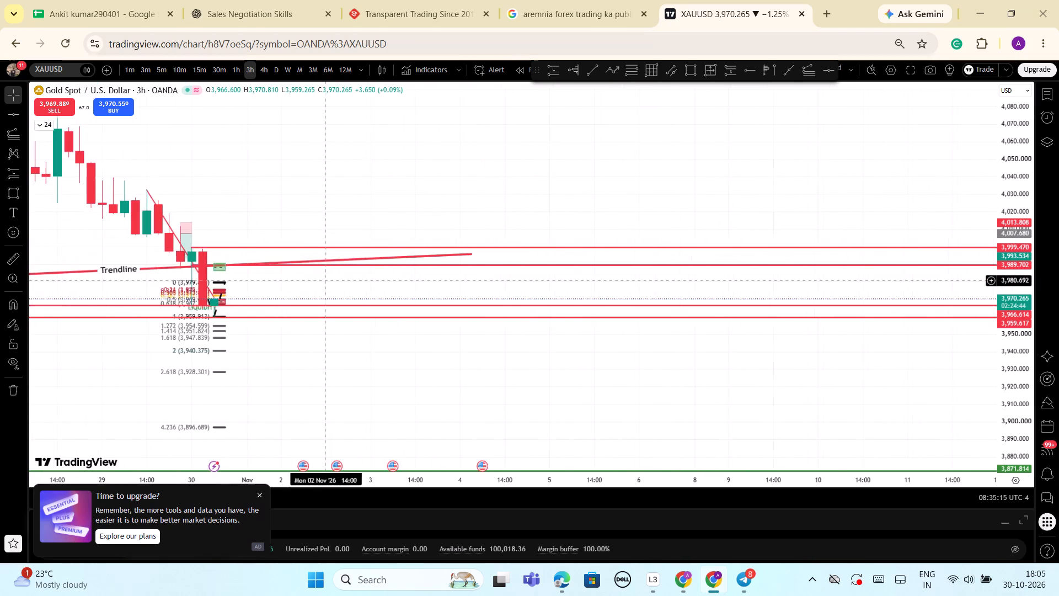
# Examine the latest 3-hour candles up close against the Fib levels, the sell zone and the two lower horizontal lines.
pyautogui.moveTo(409, 281); pyautogui.dragTo(681, 281)
pyautogui.moveTo(1017, 406); pyautogui.dragTo(966, 52)
pyautogui.scroll(4, 782, 193)
pyautogui.moveTo(579, 318); pyautogui.dragTo(843, 290)
pyautogui.scroll(7, 899, 284)
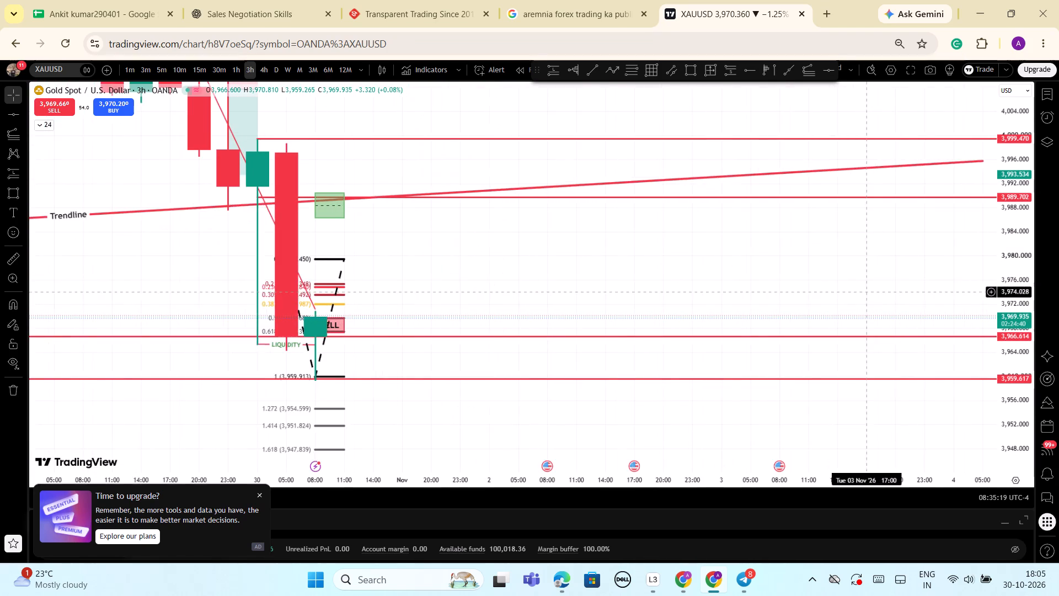
pyautogui.moveTo(430, 289); pyautogui.dragTo(814, 279)
pyautogui.scroll(3, 764, 279)
pyautogui.moveTo(650, 259); pyautogui.dragTo(827, 259)
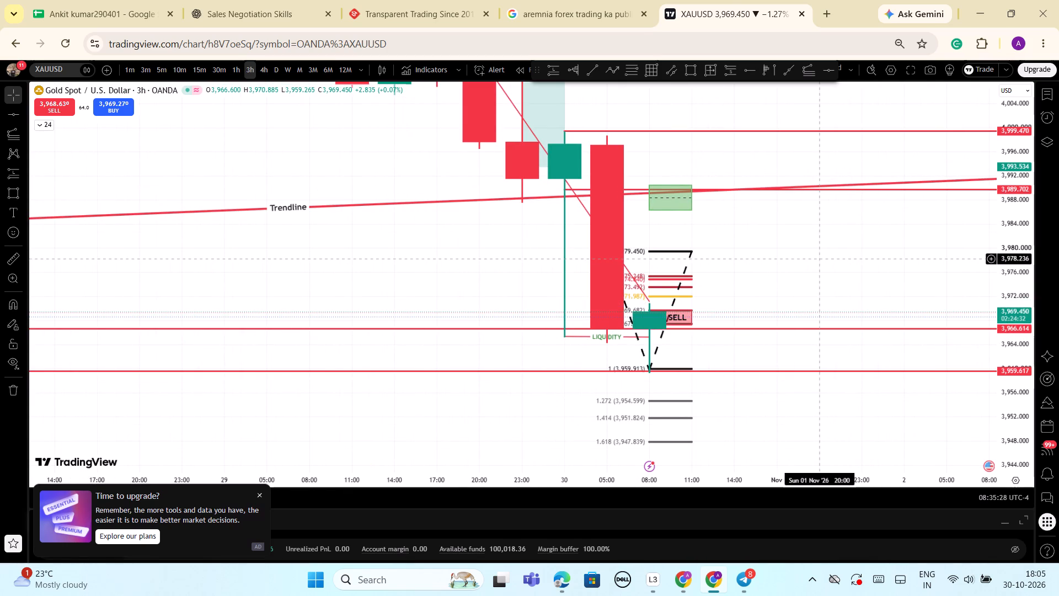
pyautogui.moveTo(1010, 345); pyautogui.dragTo(992, 175)
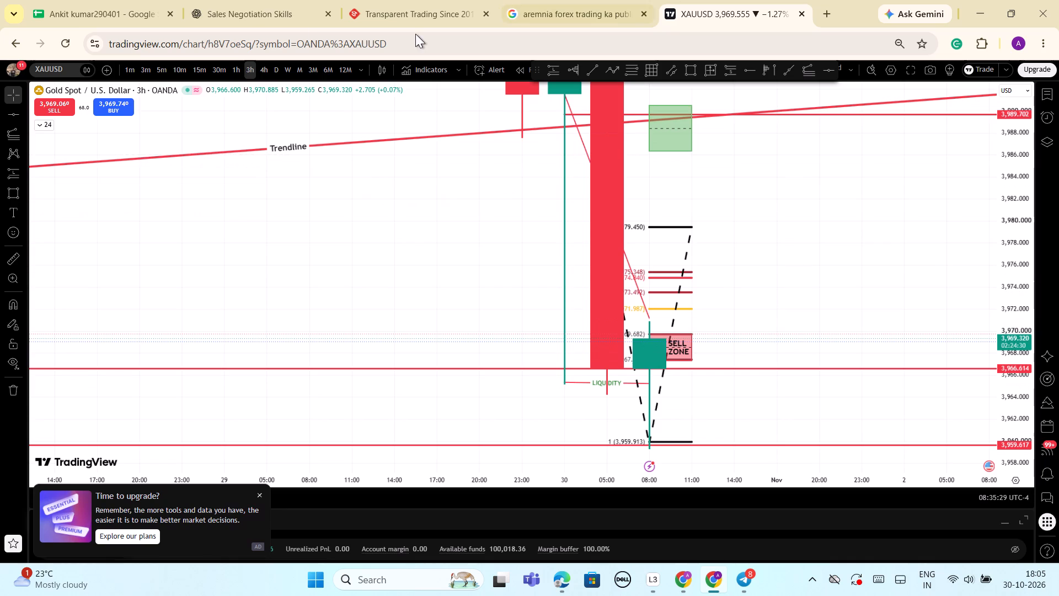
# Switch to the 5-minute timeframe and examine recent candles around the sell zone, the liquidity line and the lower Fib extension levels.
pyautogui.click(164, 68)
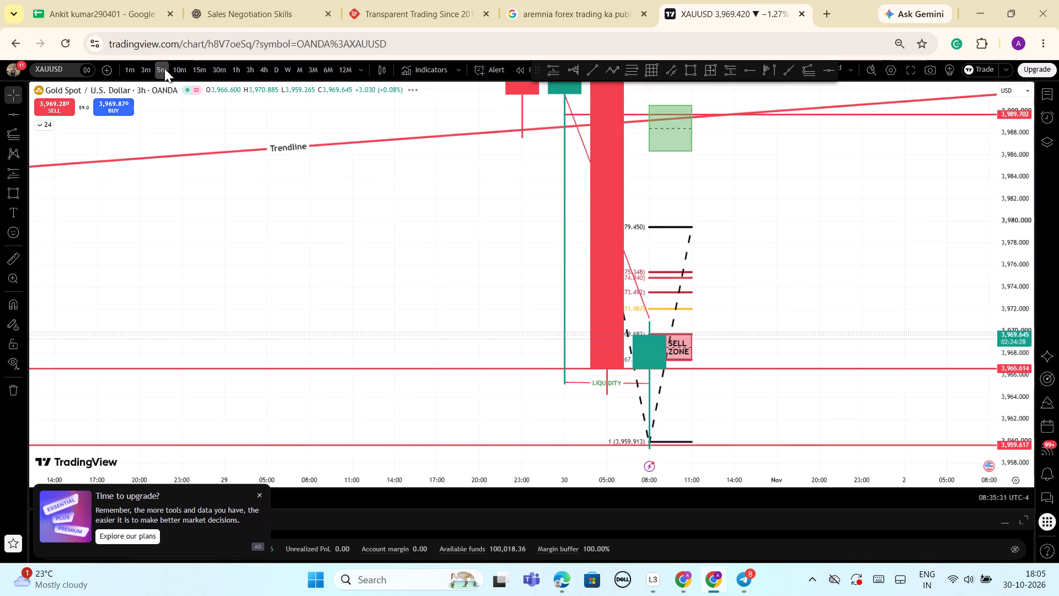
pyautogui.scroll(-11, 915, 370)
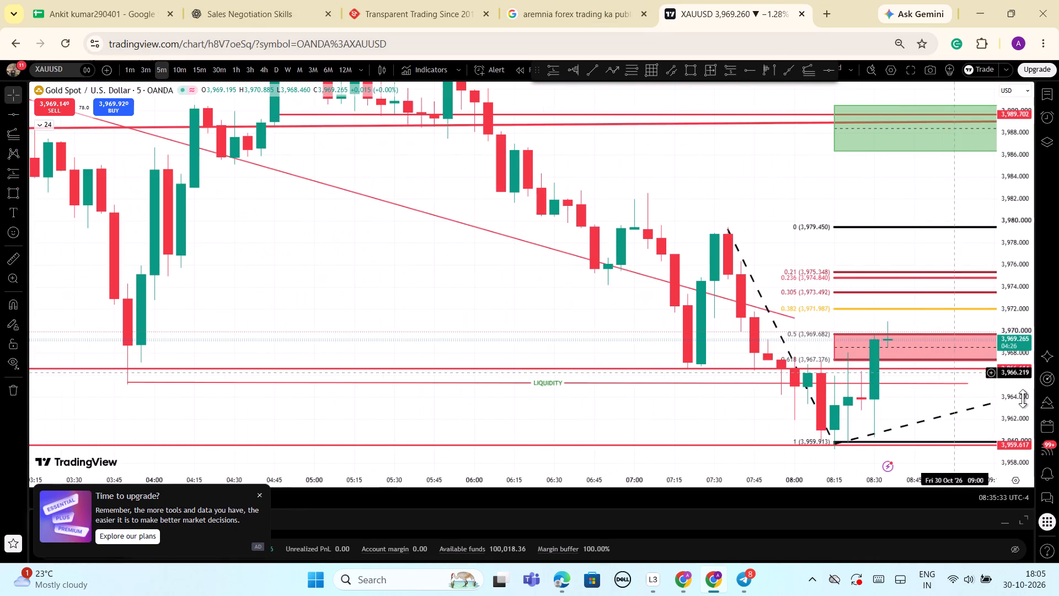
pyautogui.moveTo(1022, 393); pyautogui.dragTo(1013, 440)
pyautogui.scroll(-3, 966, 414)
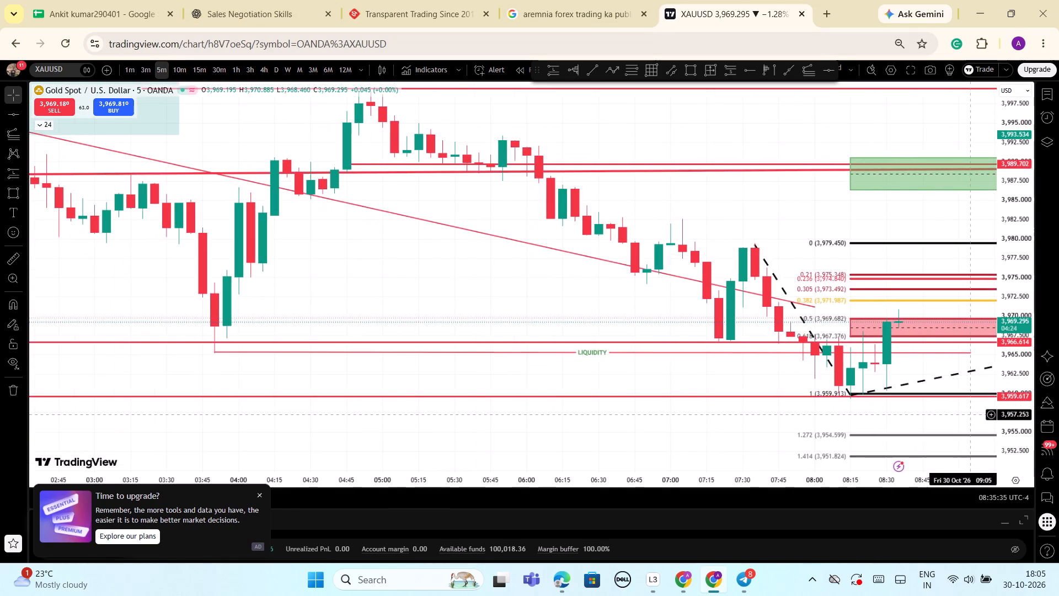
pyautogui.scroll(-2, 966, 414)
pyautogui.moveTo(702, 311); pyautogui.dragTo(598, 204)
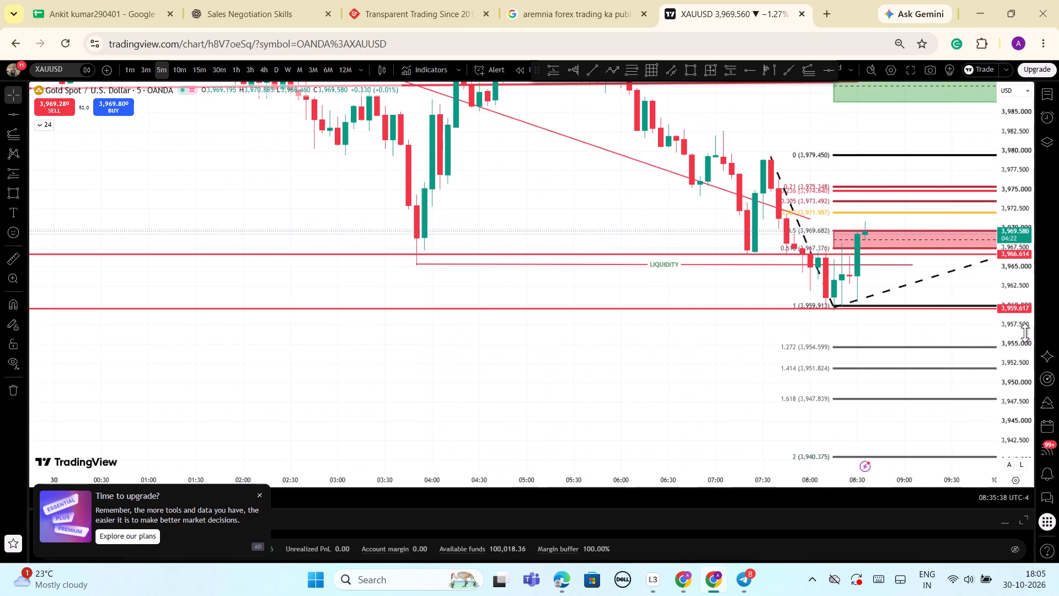
pyautogui.scroll(3, 1008, 361)
pyautogui.scroll(-2, 1008, 361)
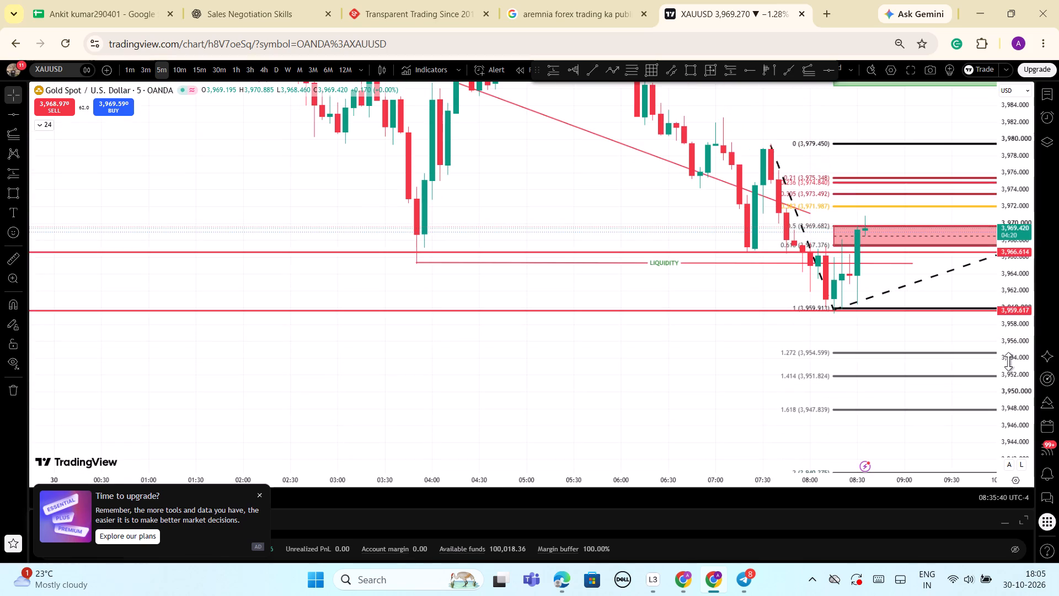
pyautogui.moveTo(1008, 361); pyautogui.dragTo(1008, 390)
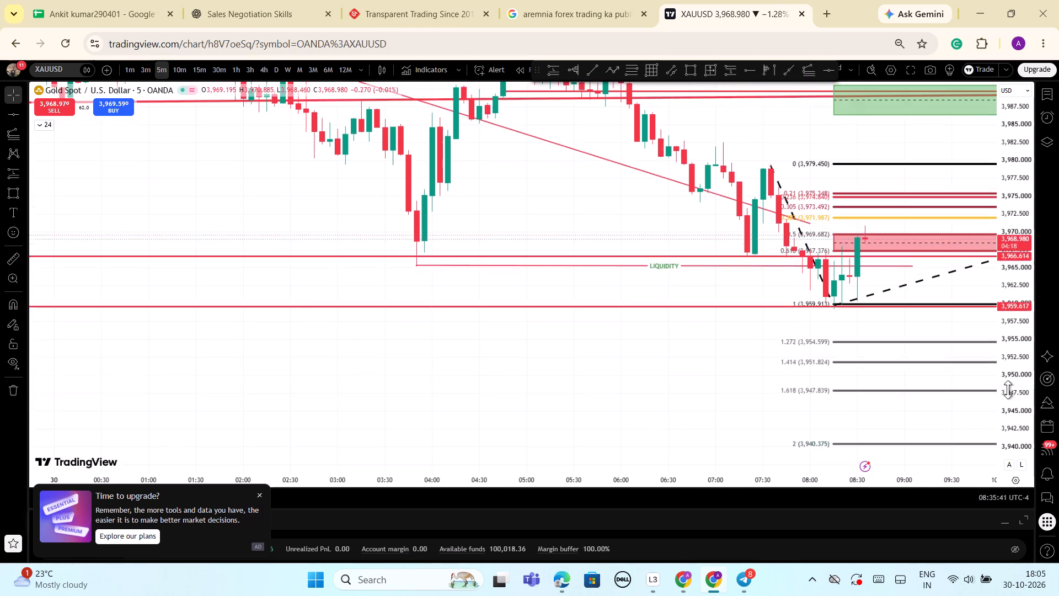
pyautogui.moveTo(1008, 390); pyautogui.dragTo(1005, 406)
pyautogui.scroll(-1, 1005, 406)
pyautogui.scroll(2, 1005, 406)
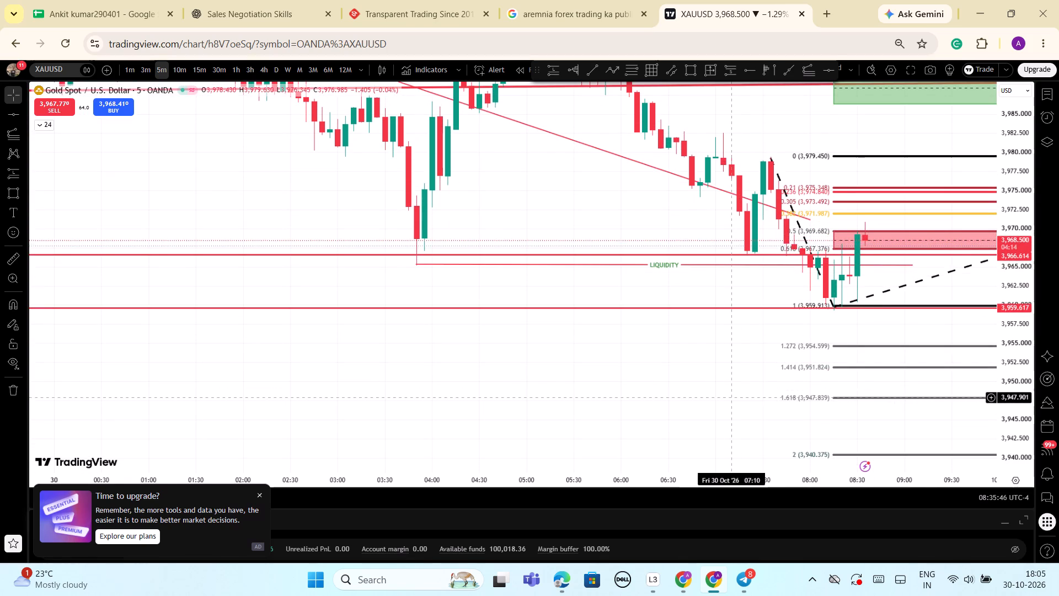
pyautogui.moveTo(731, 397); pyautogui.dragTo(641, 390)
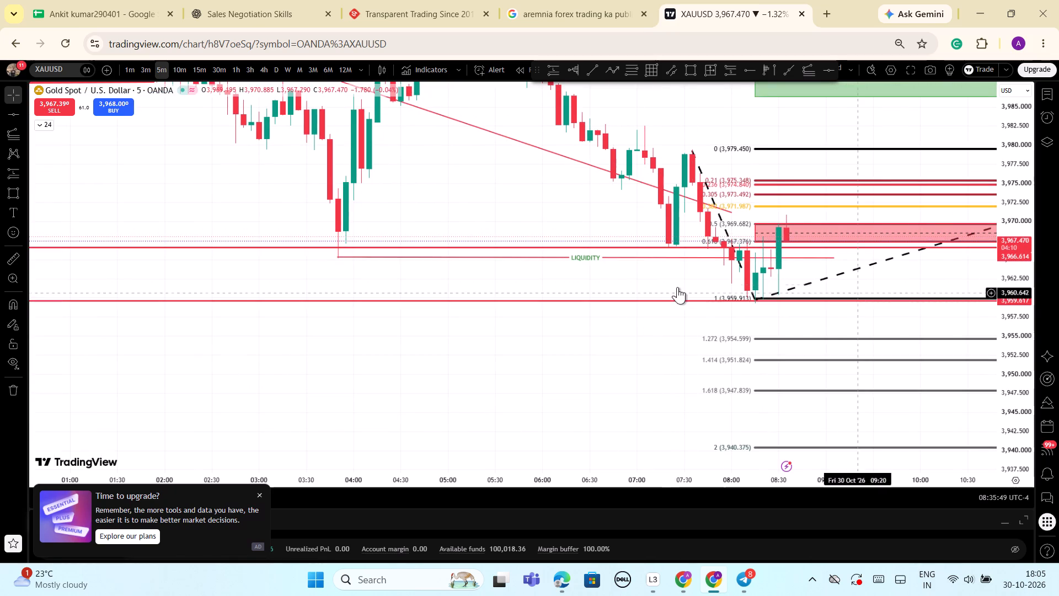
pyautogui.scroll(2, 970, 374)
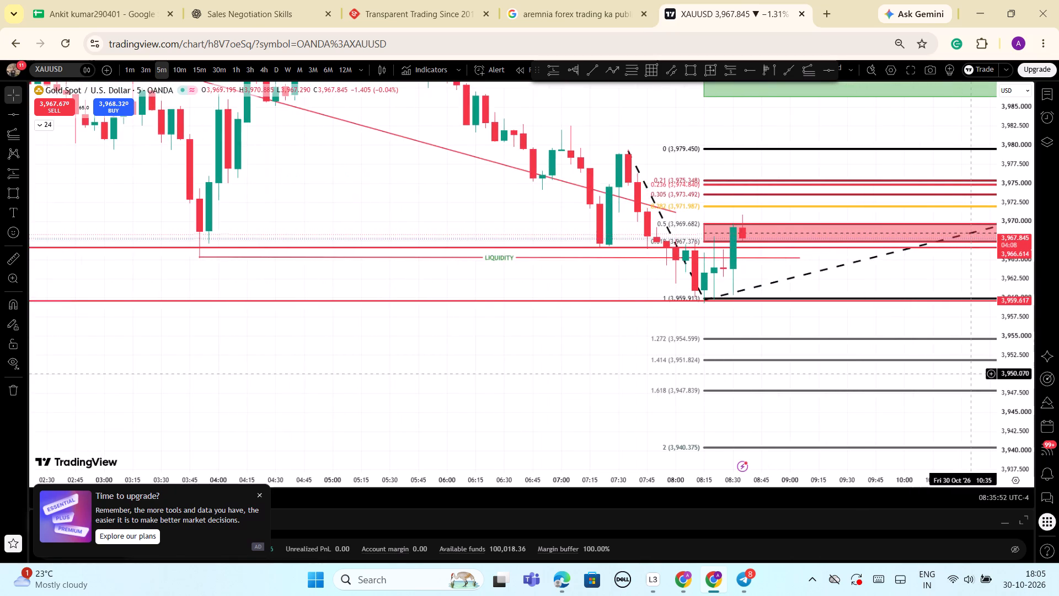
pyautogui.scroll(3, 970, 374)
pyautogui.scroll(-5, 970, 374)
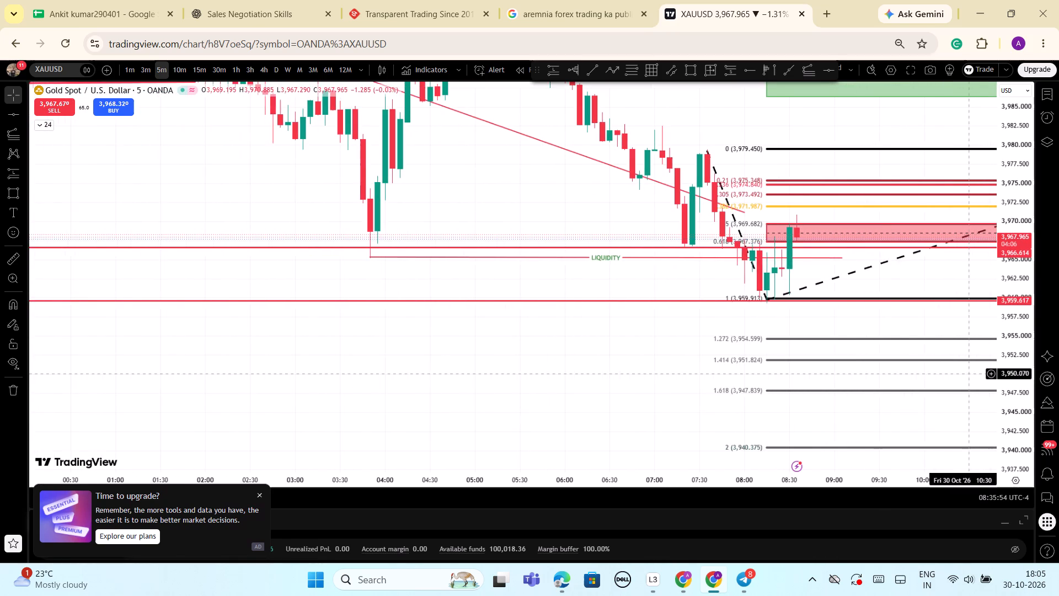
# Select the dashed black projection path that runs from the 5-minute swing high through the low near the Fib 1 level.
pyautogui.scroll(-1, 970, 374)
pyautogui.moveTo(696, 386); pyautogui.dragTo(654, 372)
pyautogui.click(844, 260)
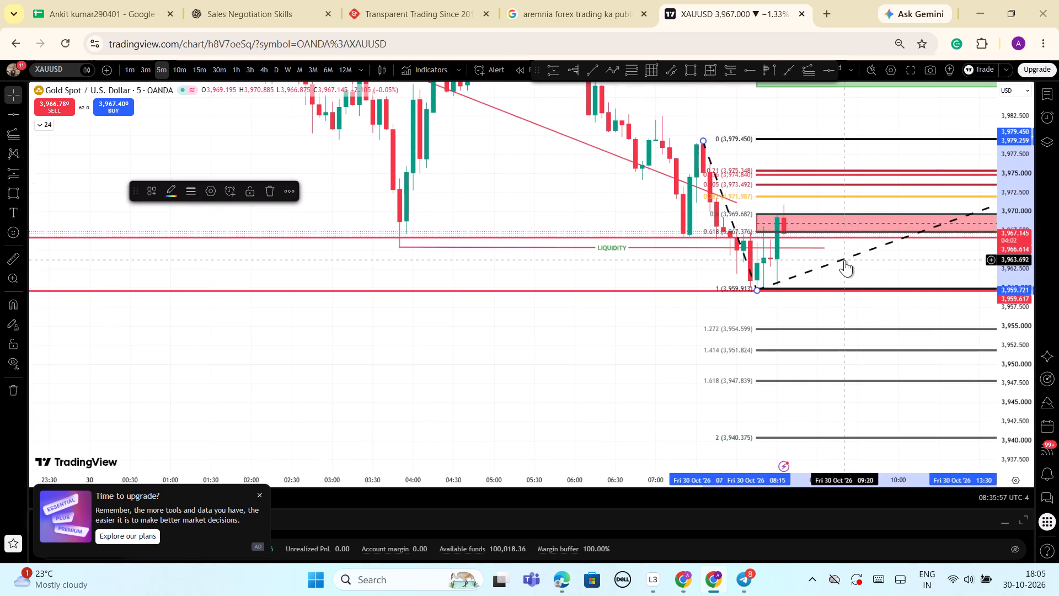
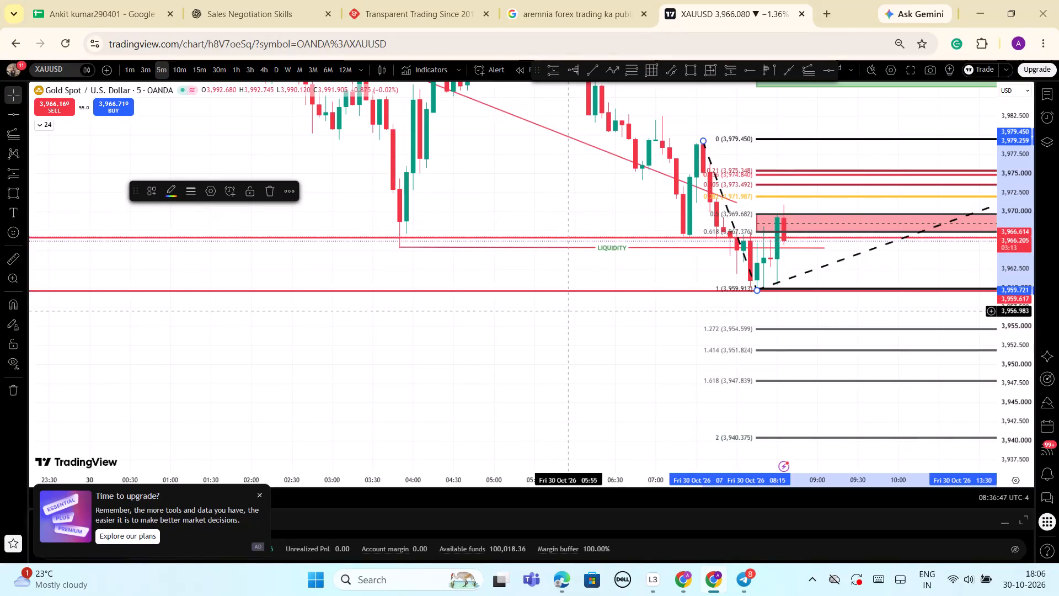
# Examine the recent 5-minute candles against the Fib retracement and extension levels, the sell zone and the overhead horizontal lines.
pyautogui.scroll(5, 576, 306)
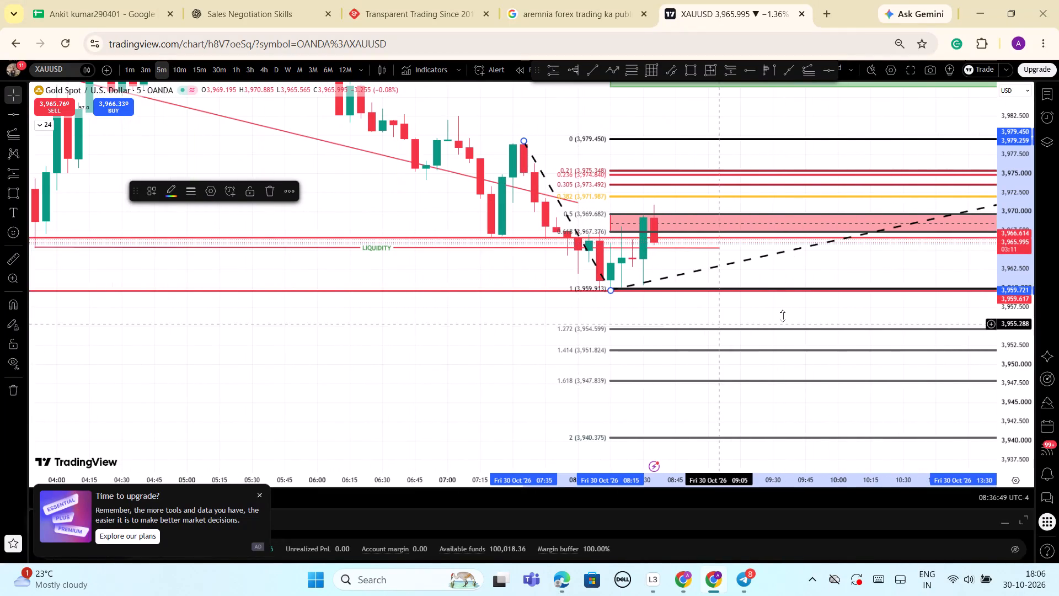
pyautogui.moveTo(1020, 359); pyautogui.dragTo(1025, 416)
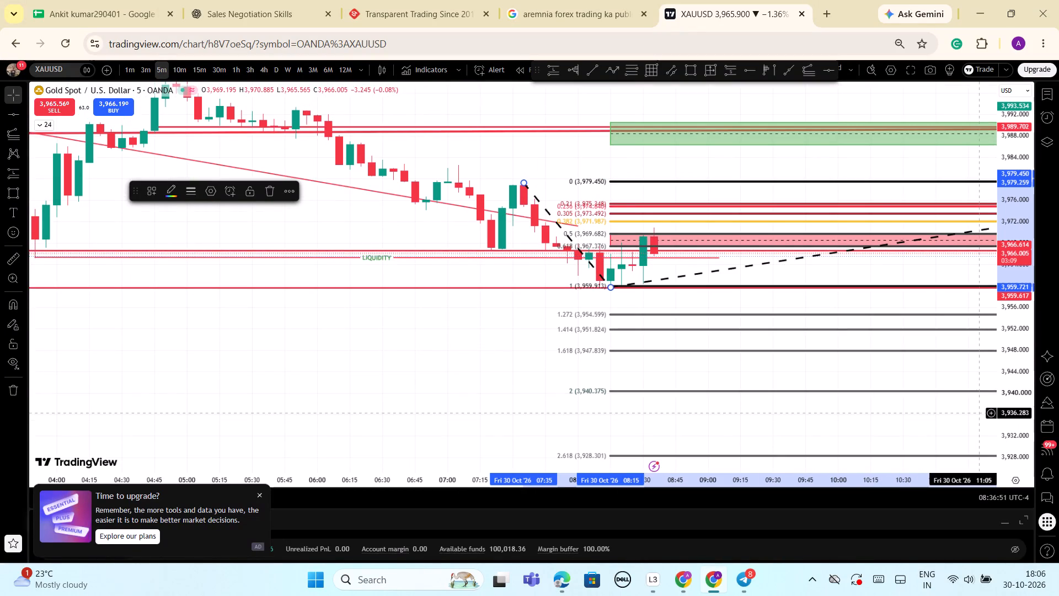
pyautogui.scroll(2, 790, 393)
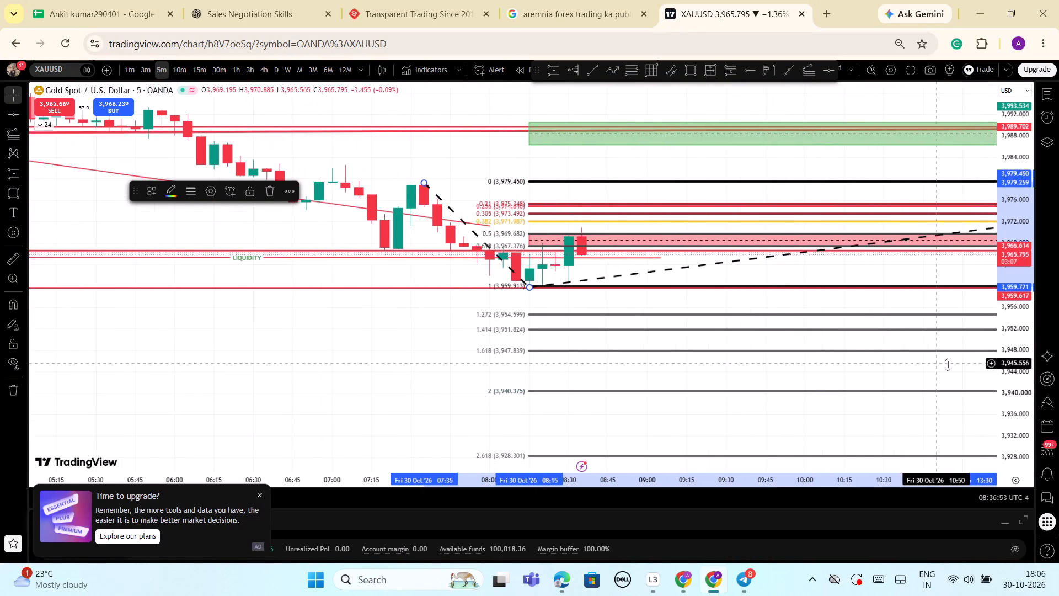
pyautogui.scroll(-4, 1012, 365)
pyautogui.moveTo(1008, 408); pyautogui.dragTo(980, 150)
pyautogui.scroll(-3, 650, 287)
pyautogui.click(582, 205)
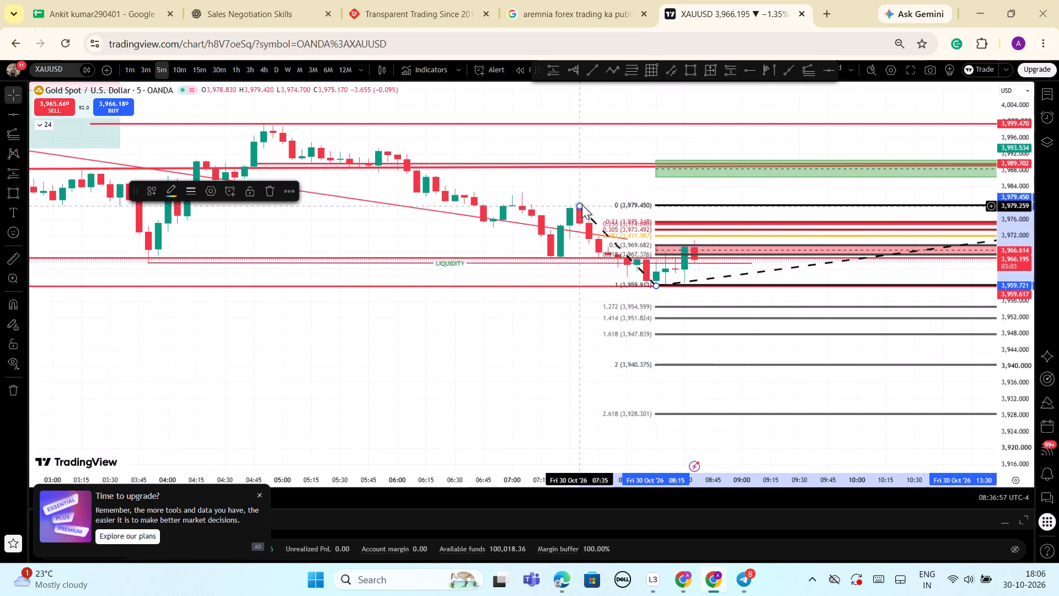
pyautogui.click(586, 165)
# Draw a rectangle zone from the 0.21 to the 0.305 Fib level, spanning from 08:15 to about 11:05.
pyautogui.moveTo(1022, 400); pyautogui.dragTo(980, 239)
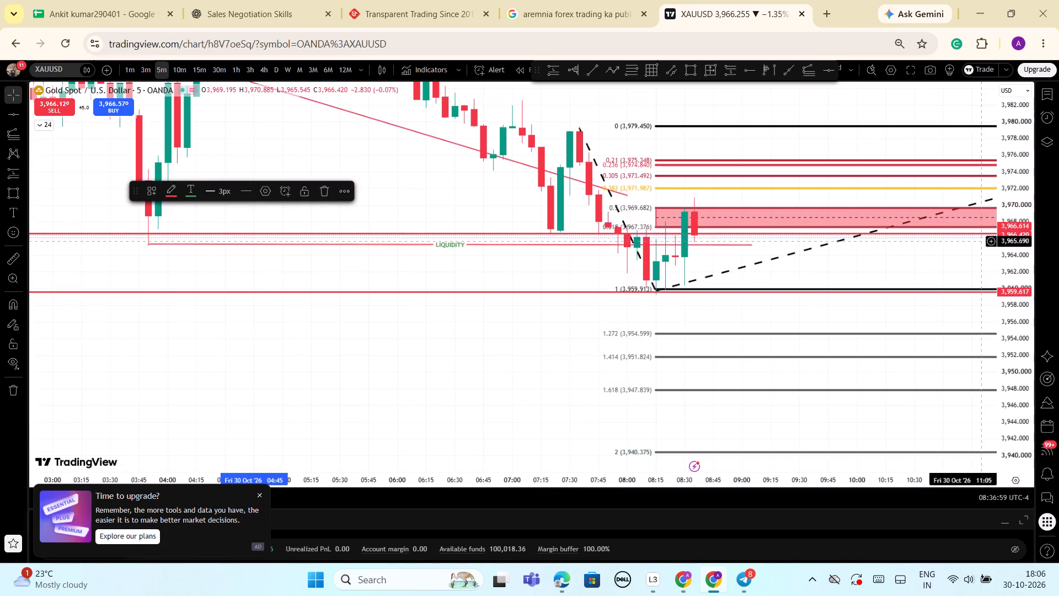
pyautogui.scroll(2, 790, 247)
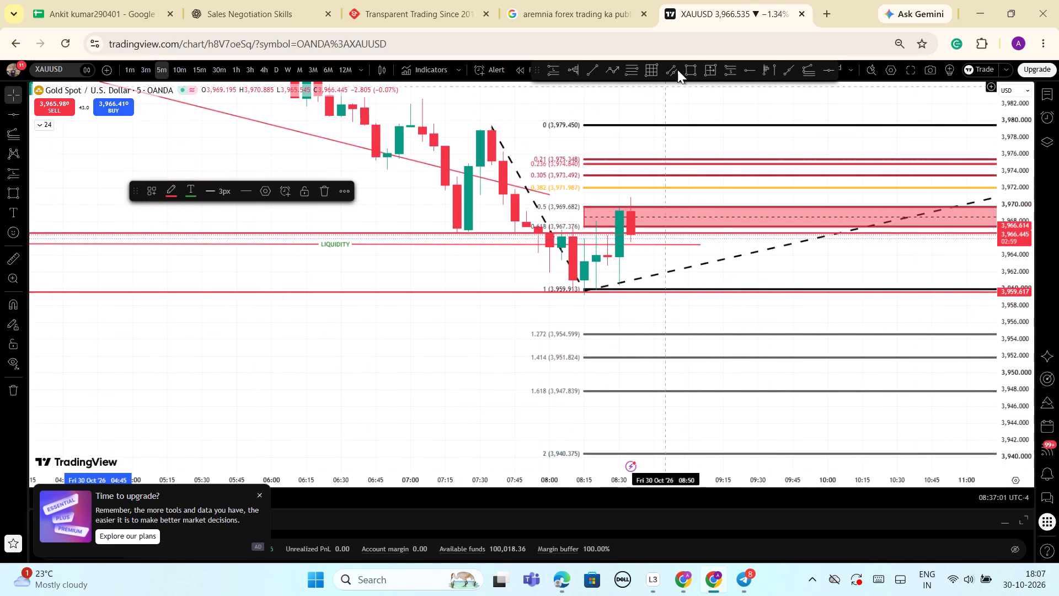
pyautogui.click(686, 65)
pyautogui.click(584, 158)
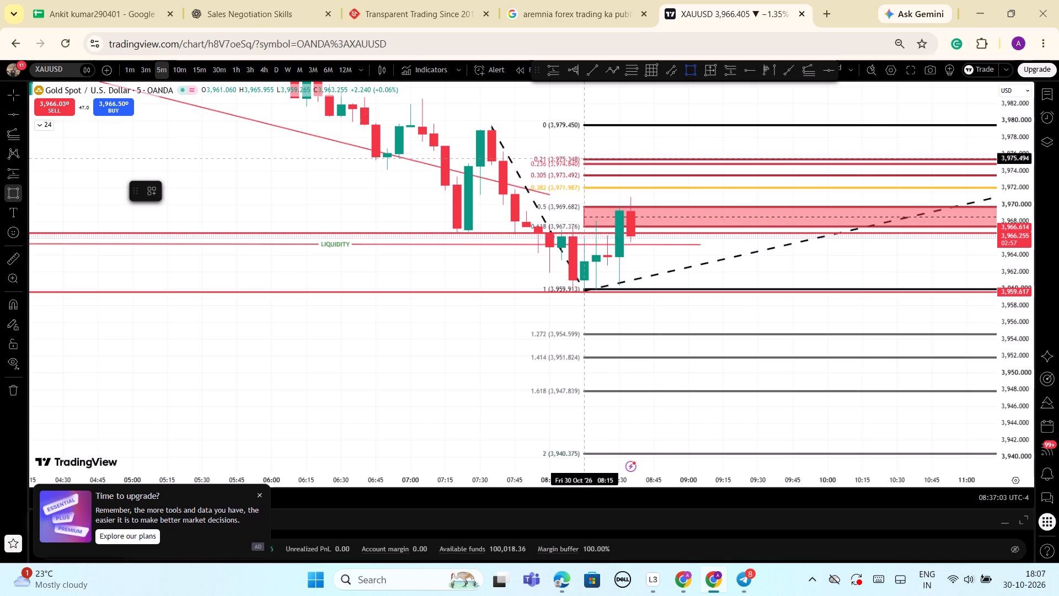
pyautogui.click(989, 175)
pyautogui.click(826, 107)
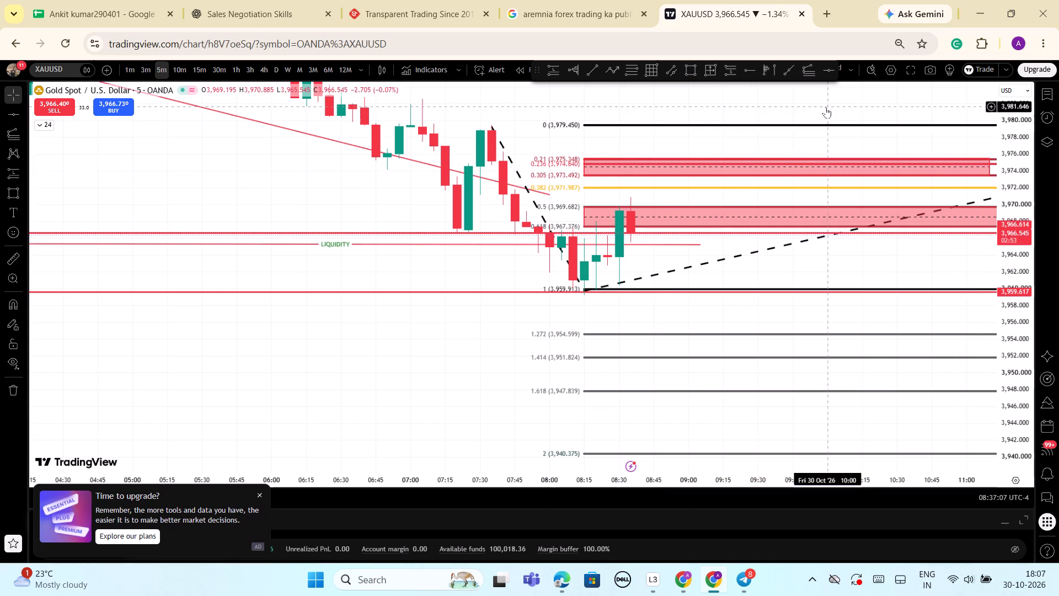
# Delete the Fib retracement anchored at the 07:35 swing high and the 08:15 low.
pyautogui.scroll(-1, 827, 217)
pyautogui.click(541, 125)
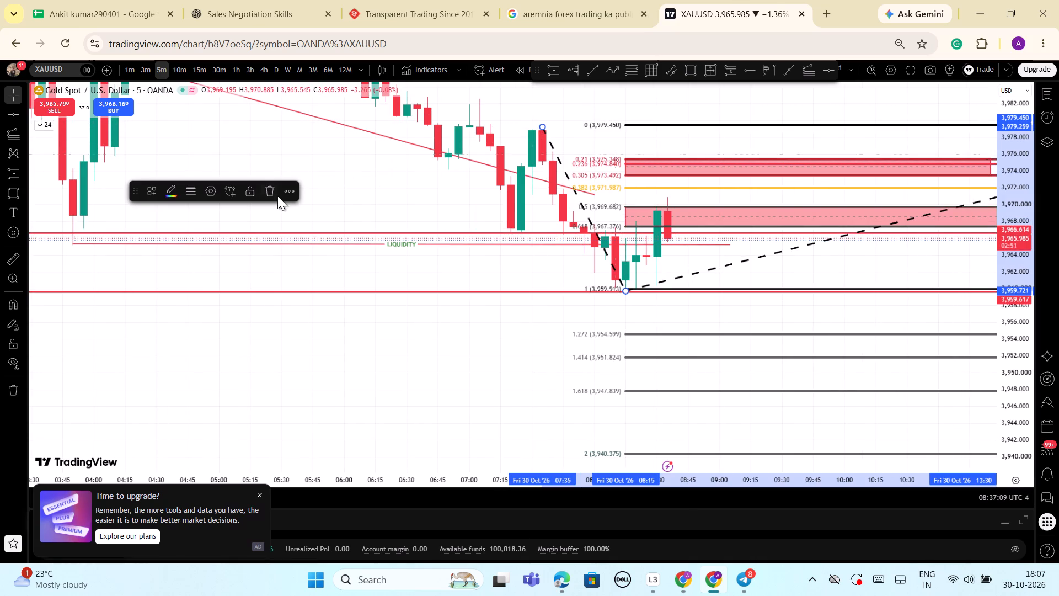
pyautogui.click(266, 187)
# Expand the chart's indicator list and show both hidden Zone Finder indicators.
pyautogui.scroll(-4, 334, 204)
pyautogui.moveTo(1021, 338); pyautogui.dragTo(1029, 397)
pyautogui.scroll(-3, 911, 373)
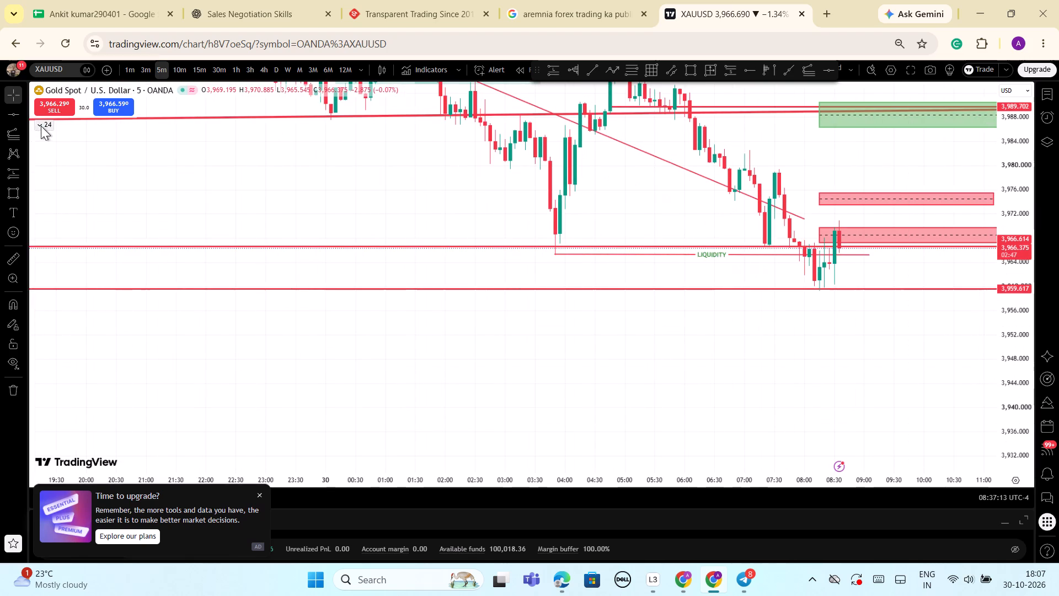
pyautogui.click(35, 124)
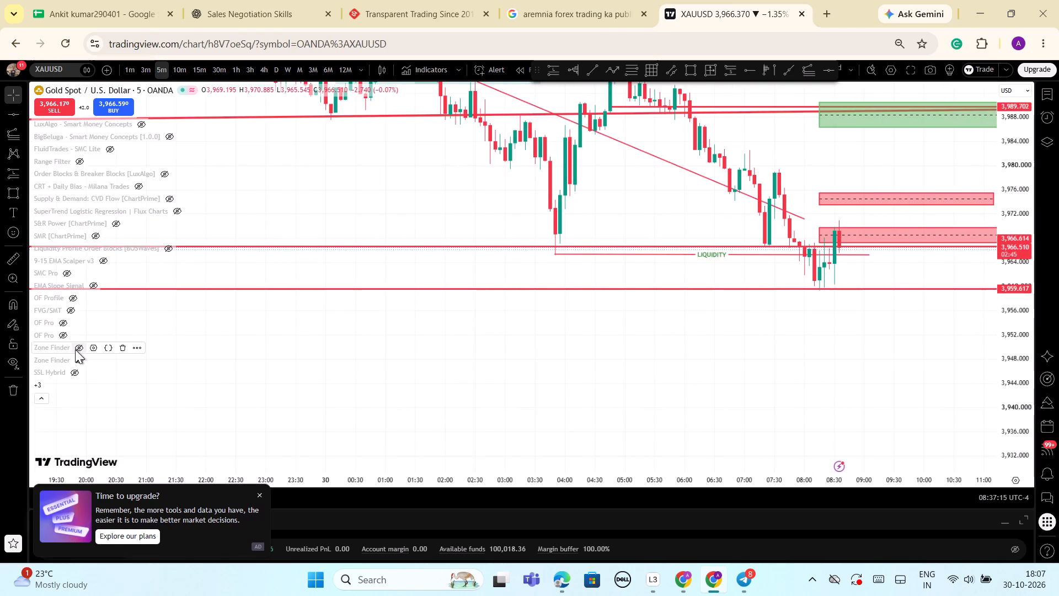
pyautogui.click(76, 349)
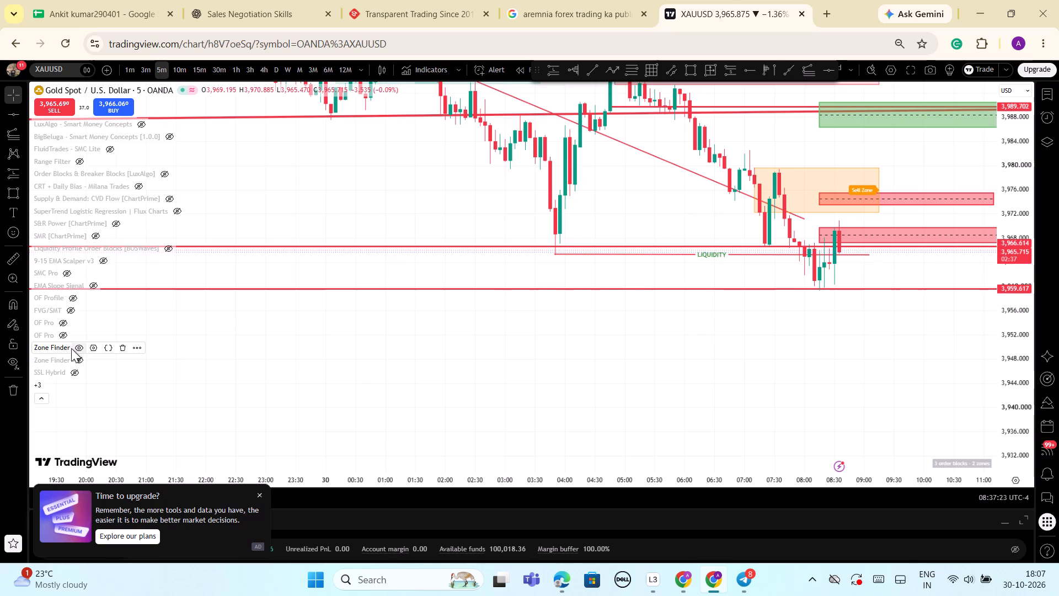
pyautogui.click(77, 361)
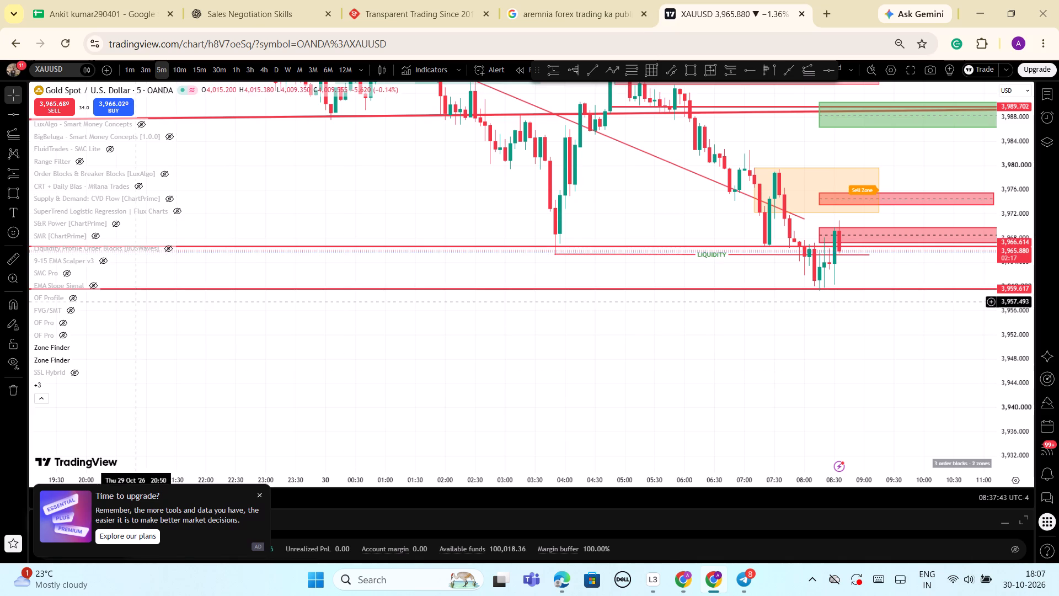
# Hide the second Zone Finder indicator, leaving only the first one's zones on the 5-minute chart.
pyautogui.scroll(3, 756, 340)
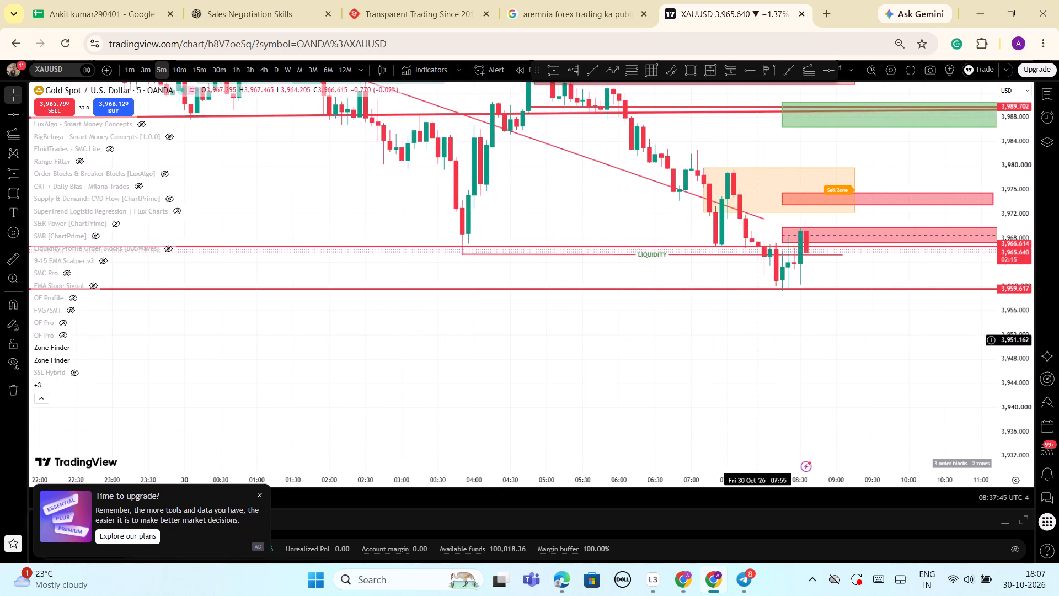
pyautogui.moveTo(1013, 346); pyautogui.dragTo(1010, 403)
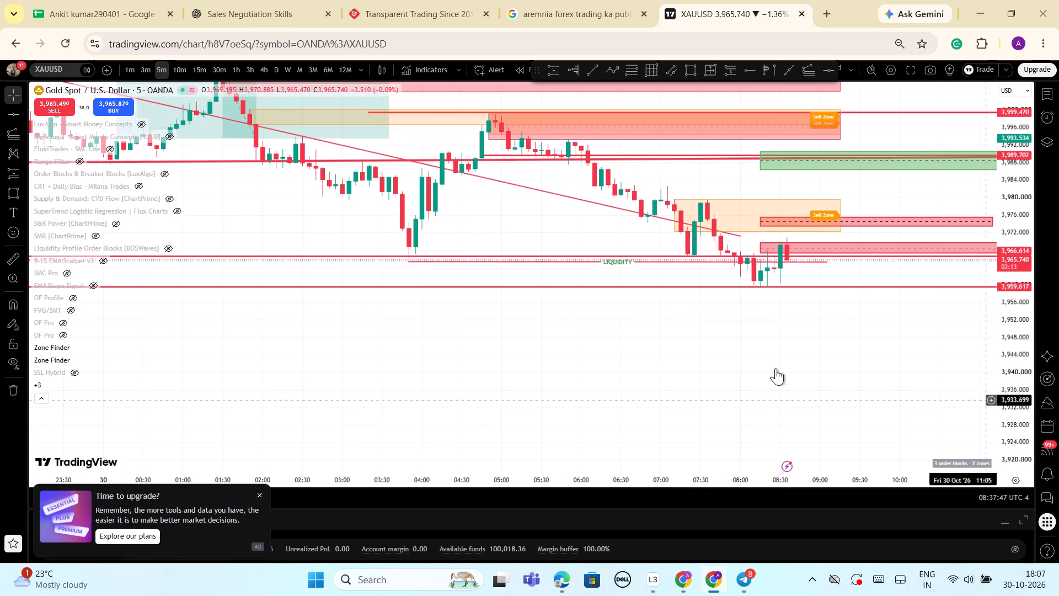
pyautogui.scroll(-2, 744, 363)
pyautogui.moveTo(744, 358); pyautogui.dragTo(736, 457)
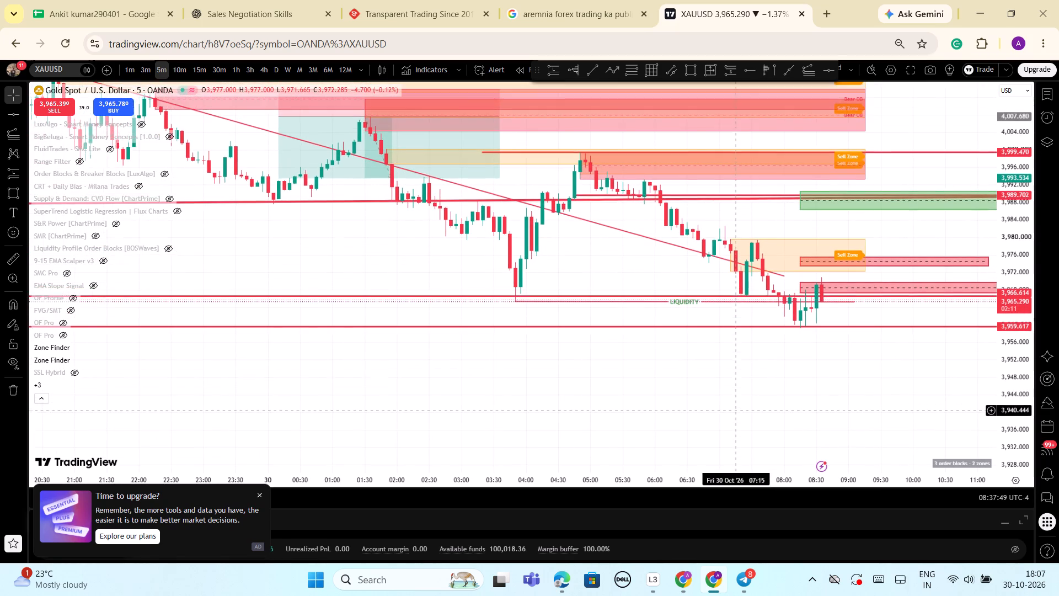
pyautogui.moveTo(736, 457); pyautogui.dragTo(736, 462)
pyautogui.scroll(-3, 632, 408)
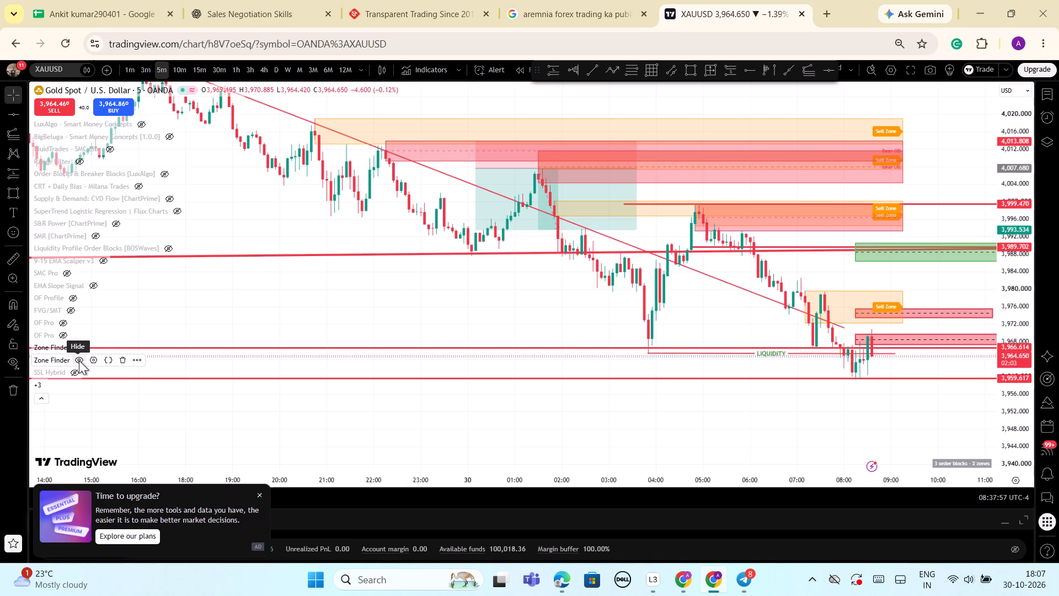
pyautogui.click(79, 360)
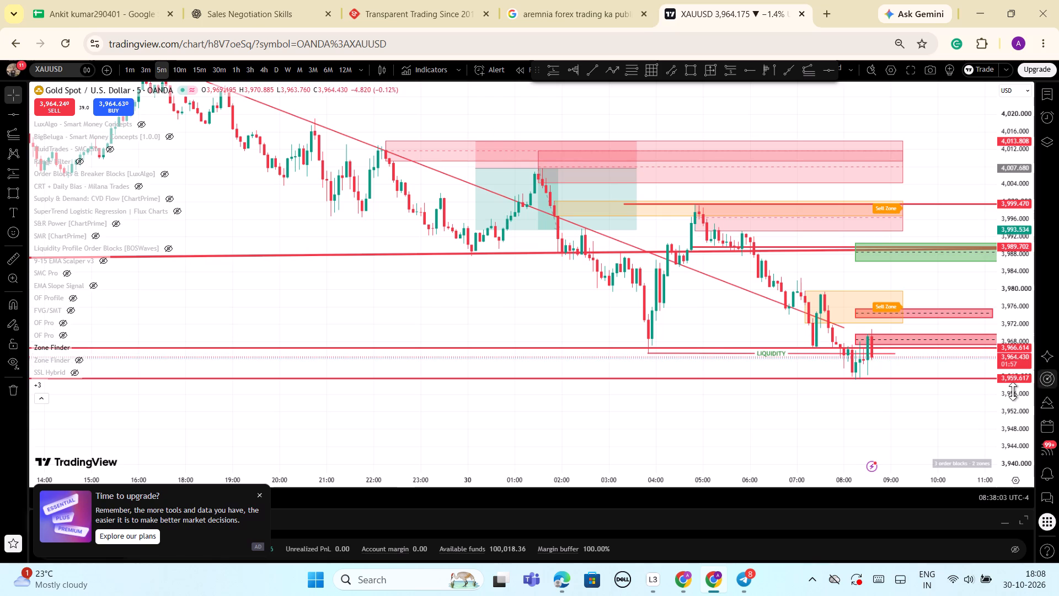
# Examine the first Zone Finder's 5-minute sell zones against the drawn rectangles, the trendline and the horizontal levels.
pyautogui.moveTo(1003, 399); pyautogui.dragTo(1058, 237)
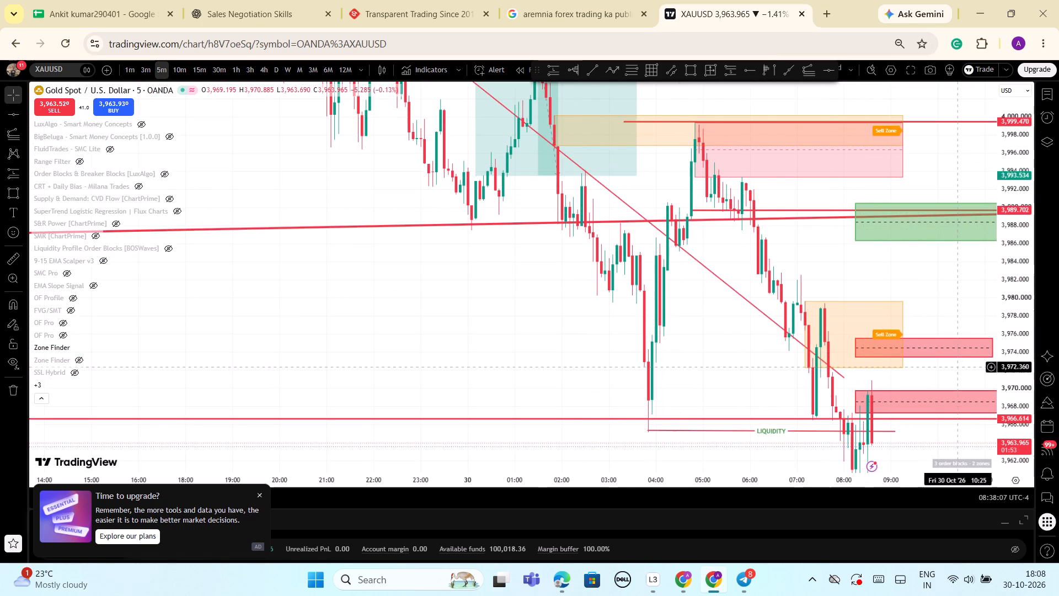
pyautogui.scroll(-1, 957, 367)
pyautogui.moveTo(1024, 299); pyautogui.dragTo(981, 429)
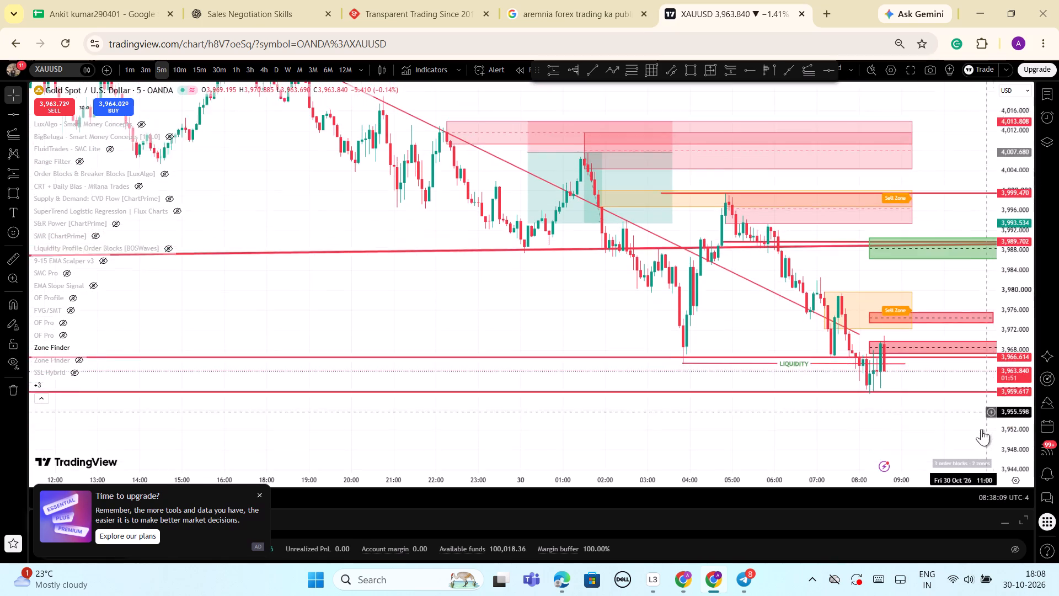
pyautogui.moveTo(981, 429); pyautogui.dragTo(979, 435)
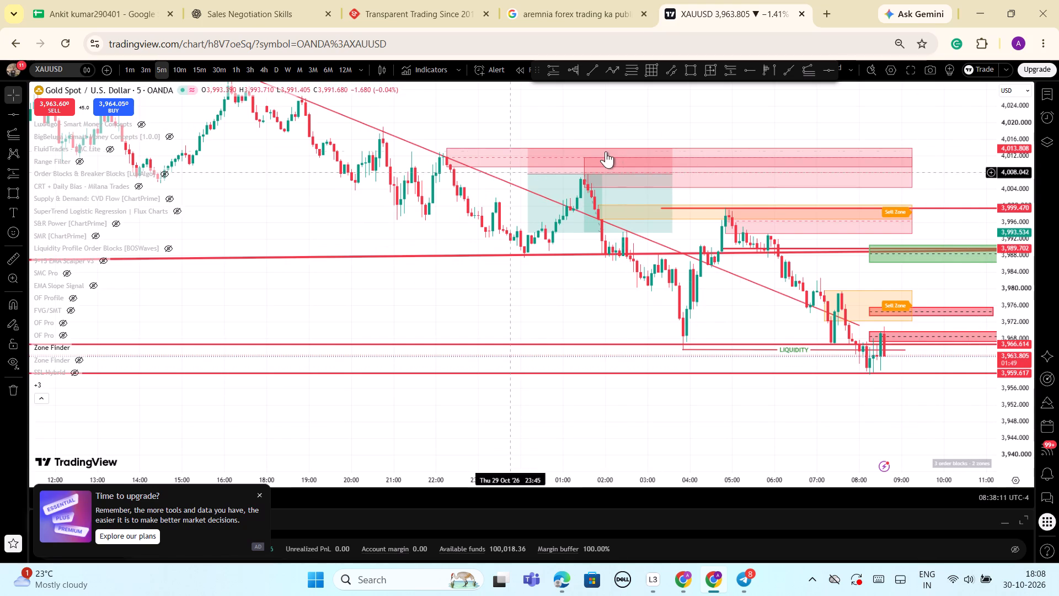
pyautogui.scroll(-3, 281, 267)
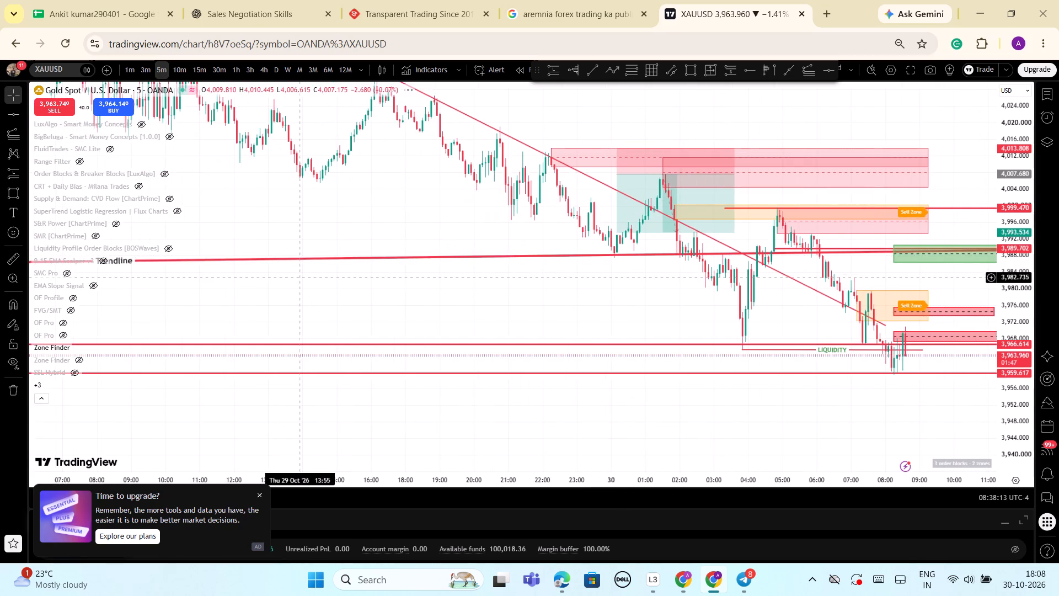
pyautogui.scroll(-2, 301, 278)
pyautogui.scroll(5, 301, 278)
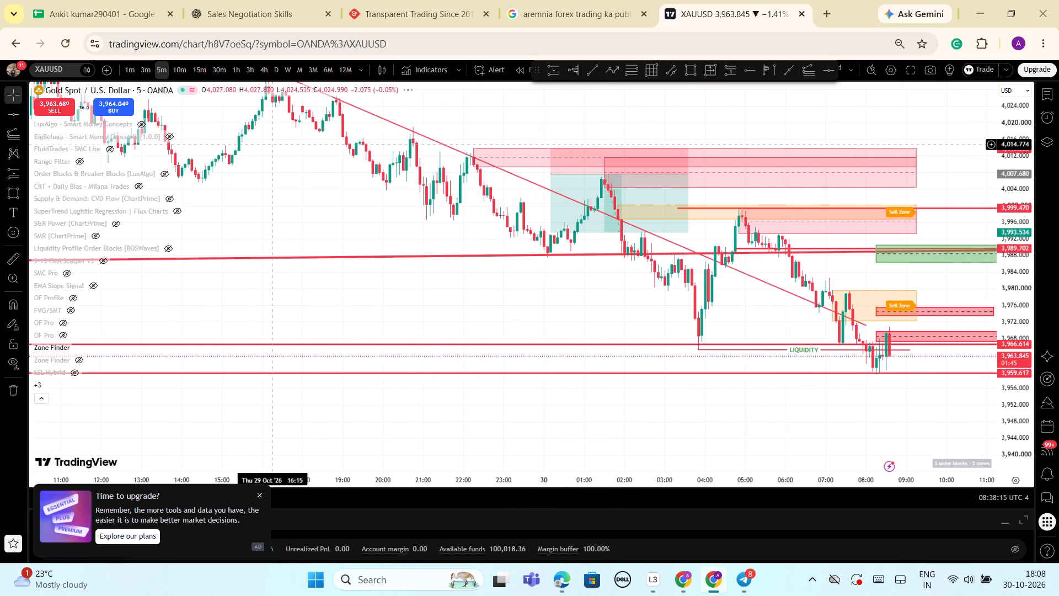
# Switch to the 15-minute timeframe and examine the Zone Finder's sell zones above the recent candles.
pyautogui.click(205, 72)
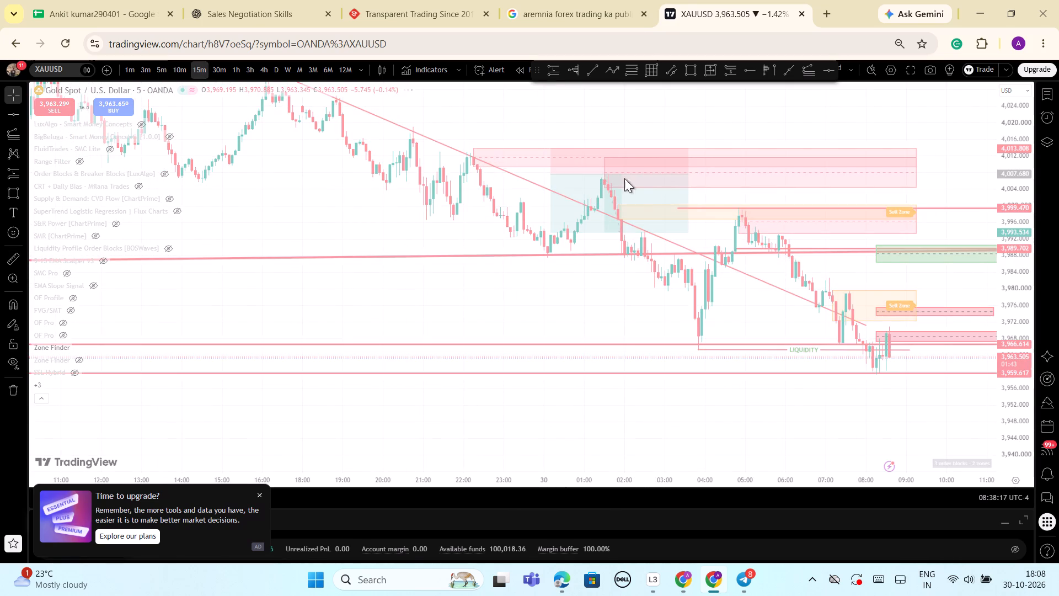
pyautogui.scroll(3, 878, 284)
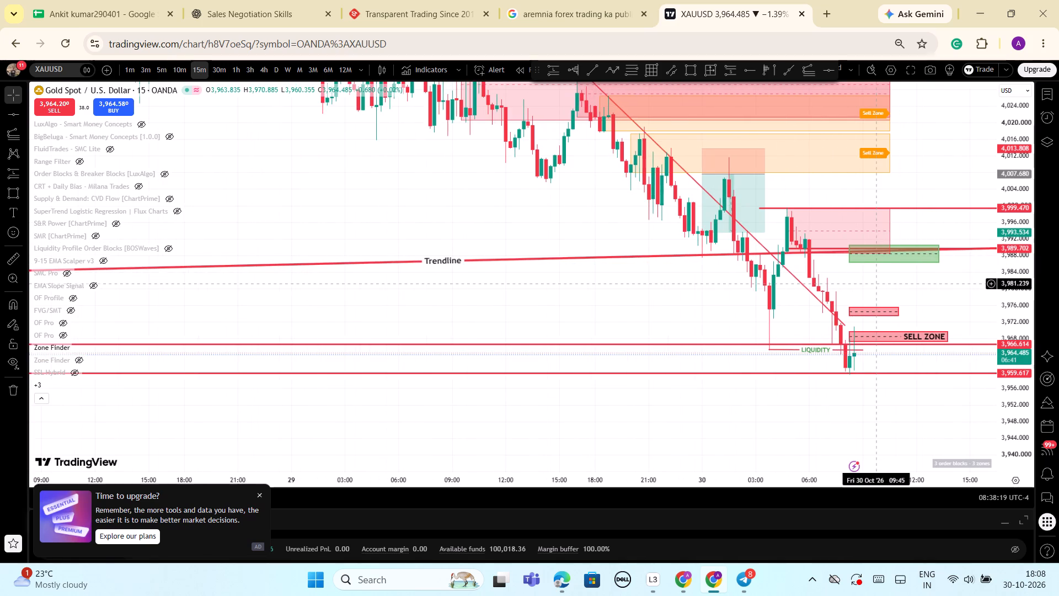
pyautogui.scroll(1, 878, 284)
pyautogui.scroll(2, 730, 240)
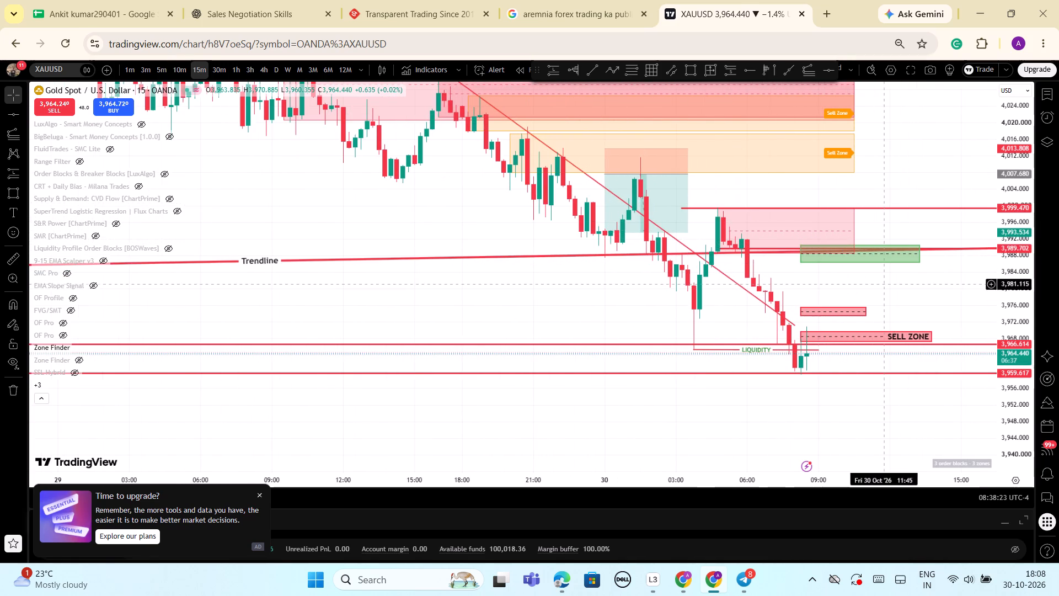
pyautogui.scroll(-1, 727, 225)
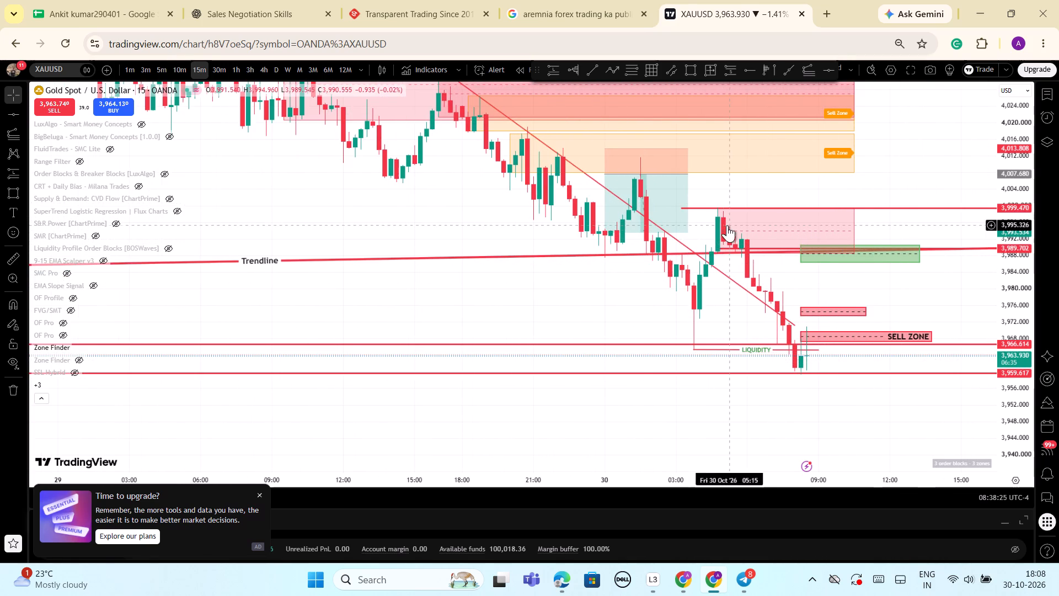
pyautogui.moveTo(1007, 152); pyautogui.dragTo(1057, 278)
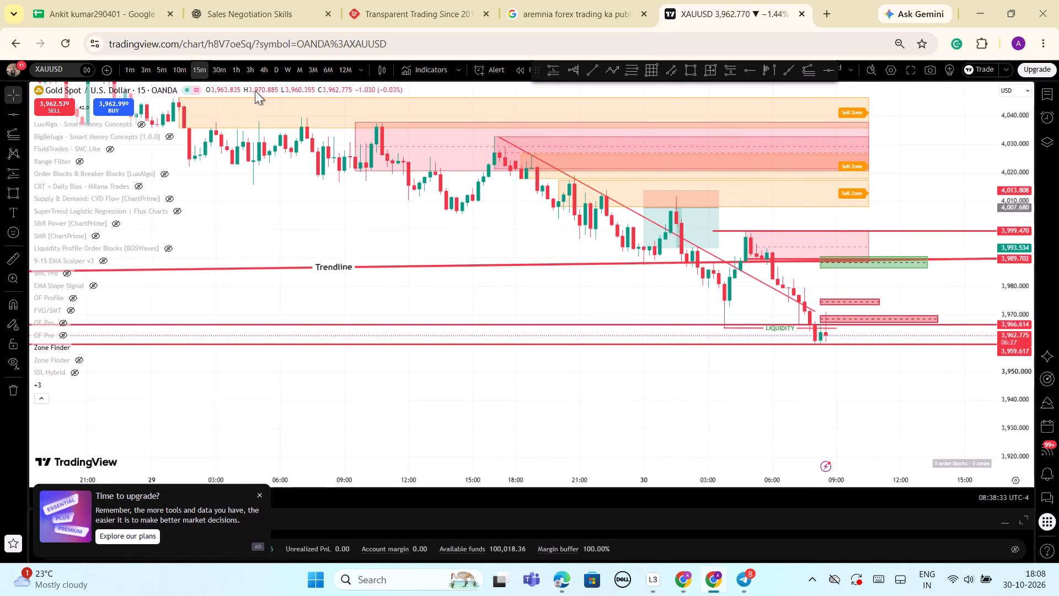
# Switch to the 30-minute timeframe and examine the sell zones and the long trendline around the latest candles.
pyautogui.click(215, 67)
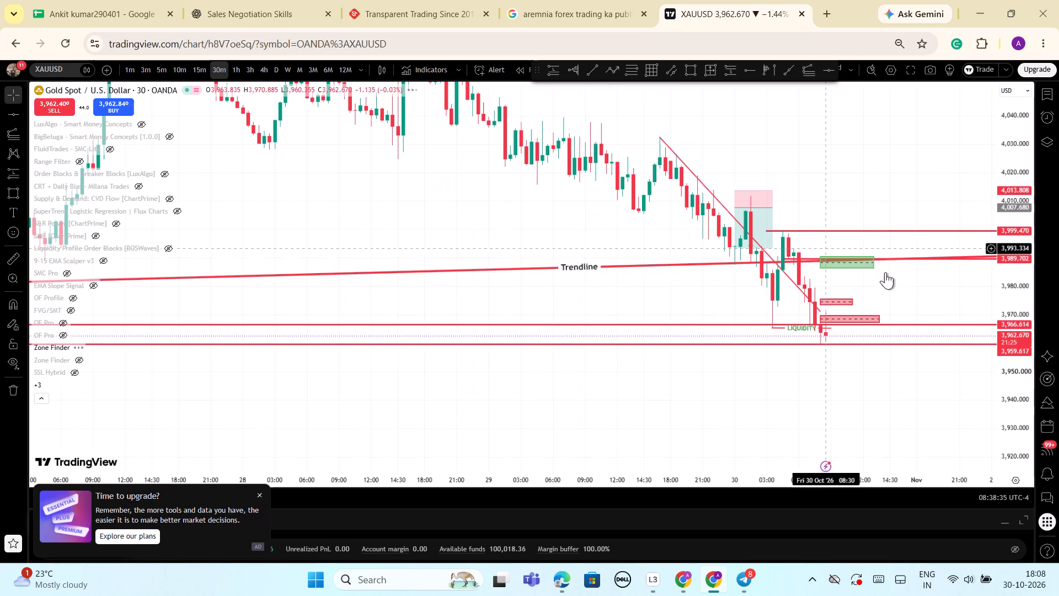
pyautogui.scroll(1, 916, 281)
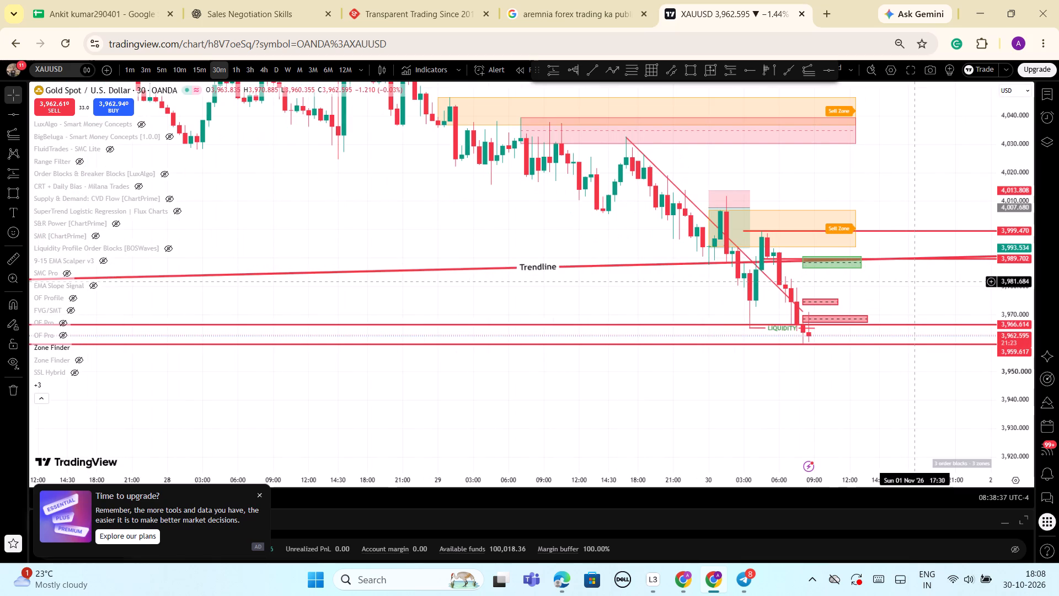
pyautogui.scroll(-1, 916, 281)
pyautogui.scroll(-2, 894, 178)
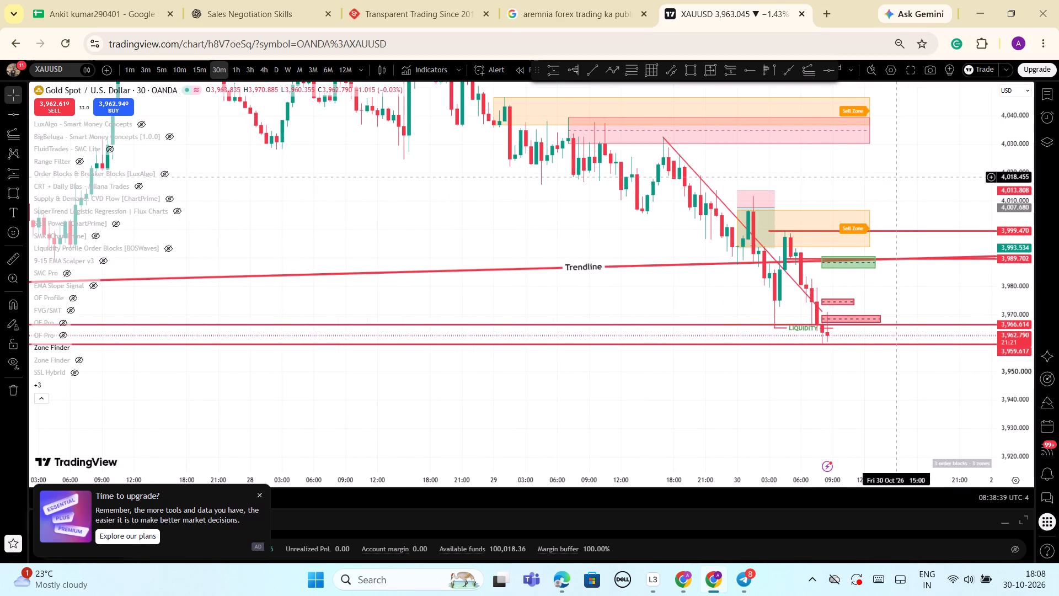
pyautogui.scroll(5, 995, 262)
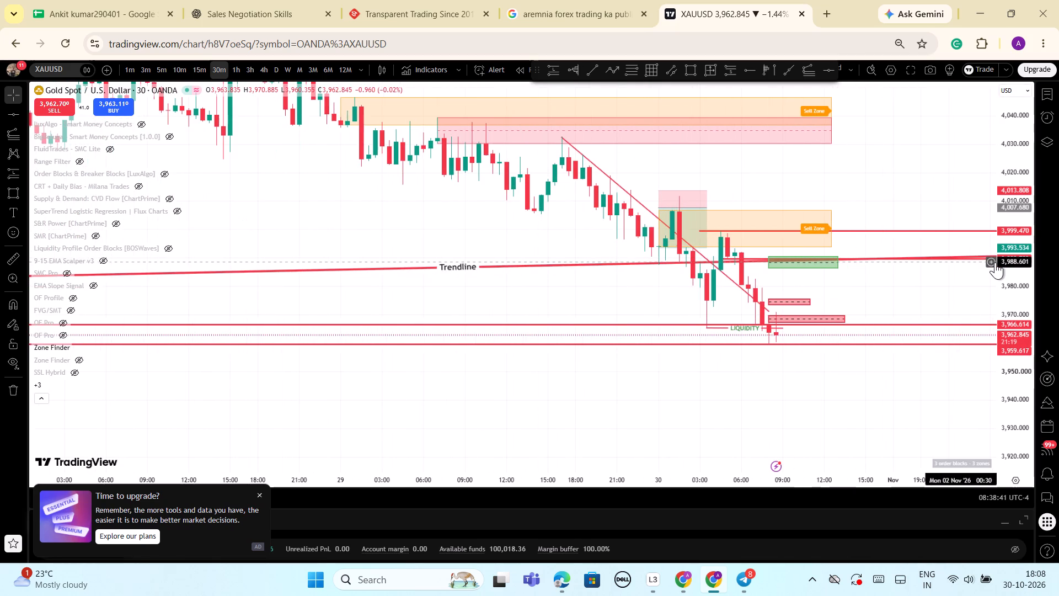
pyautogui.scroll(-10, 995, 262)
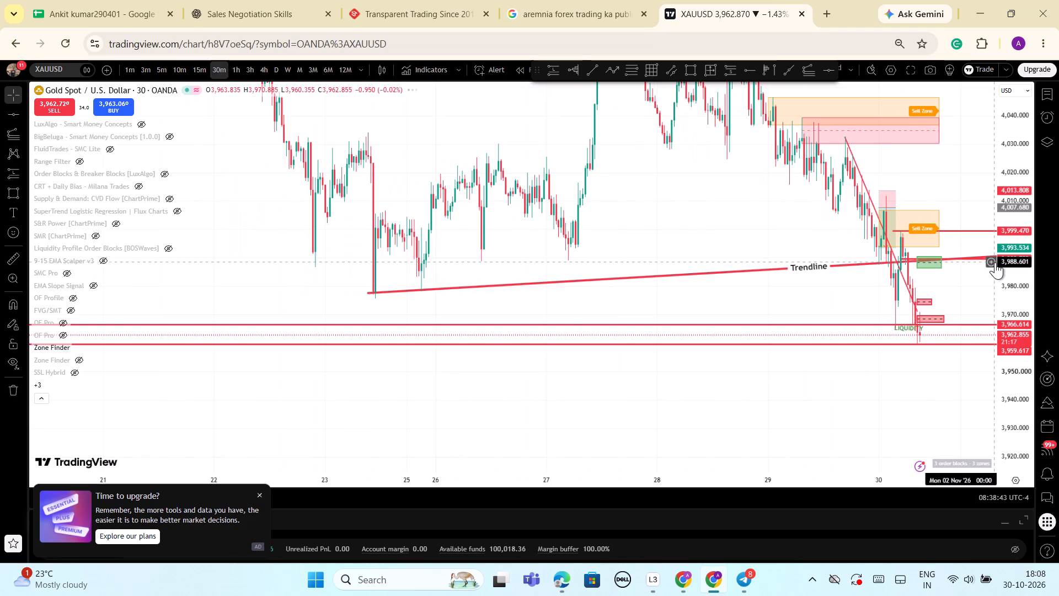
pyautogui.scroll(2, 995, 262)
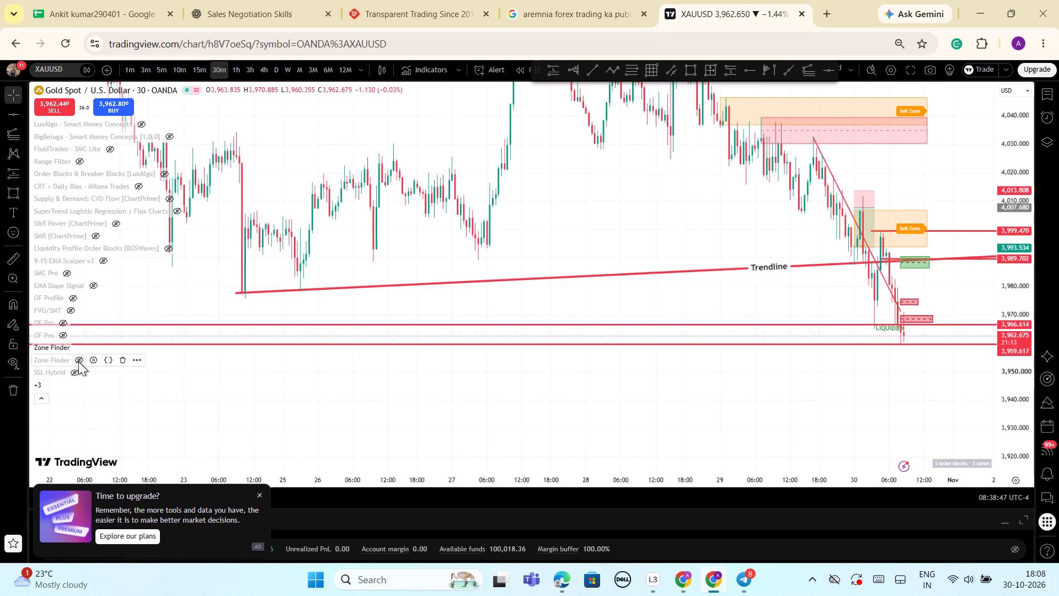
# Show the second Zone Finder indicator on the 30-minute chart.
pyautogui.click(78, 361)
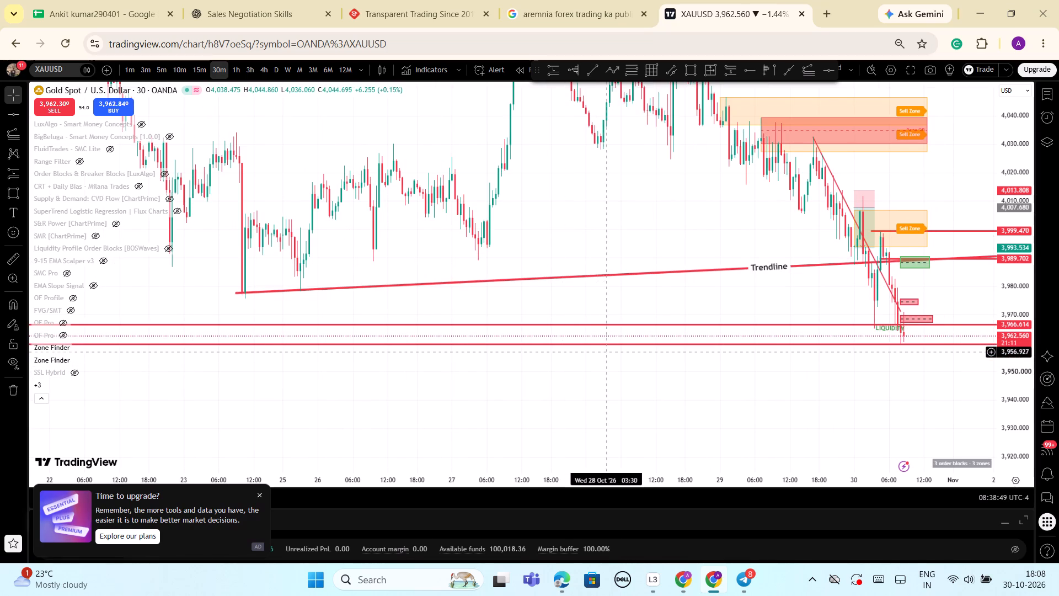
# Hide the first Zone Finder on the 30-minute chart and compare the input settings of both Zone Finder indicators.
pyautogui.scroll(2, 606, 352)
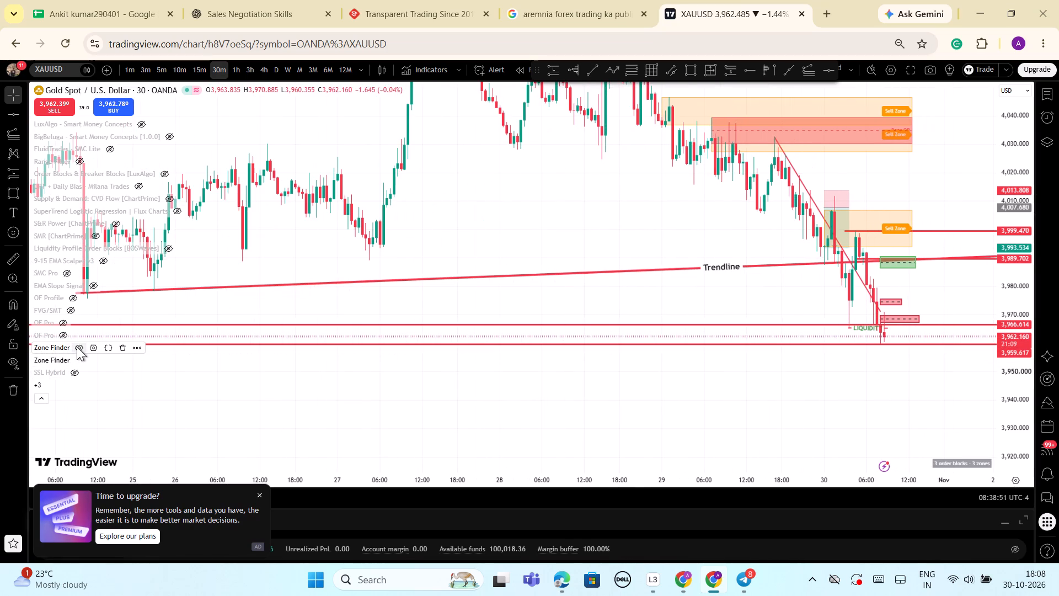
pyautogui.click(77, 347)
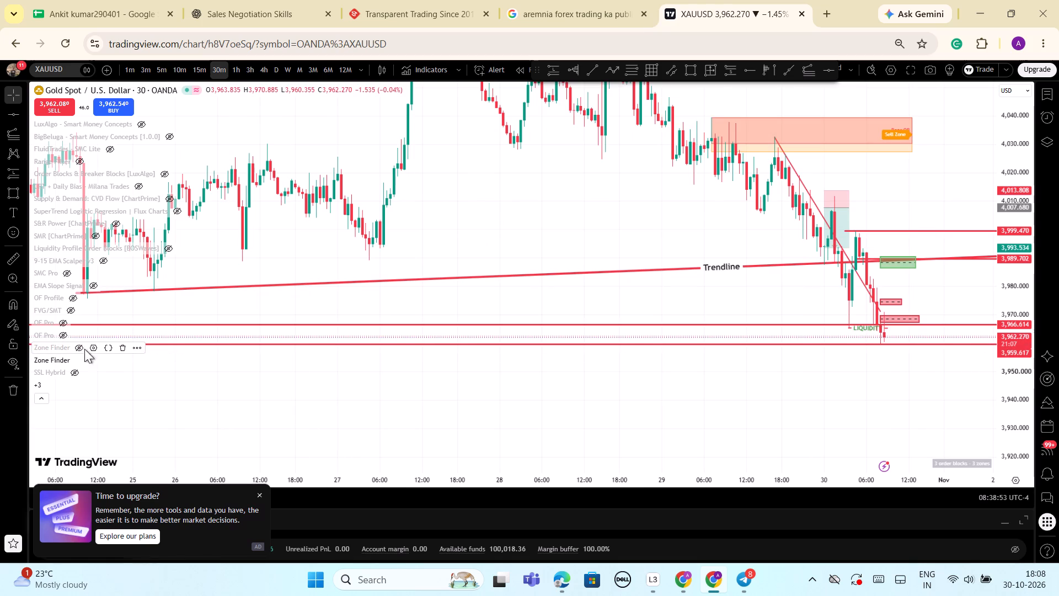
pyautogui.click(97, 349)
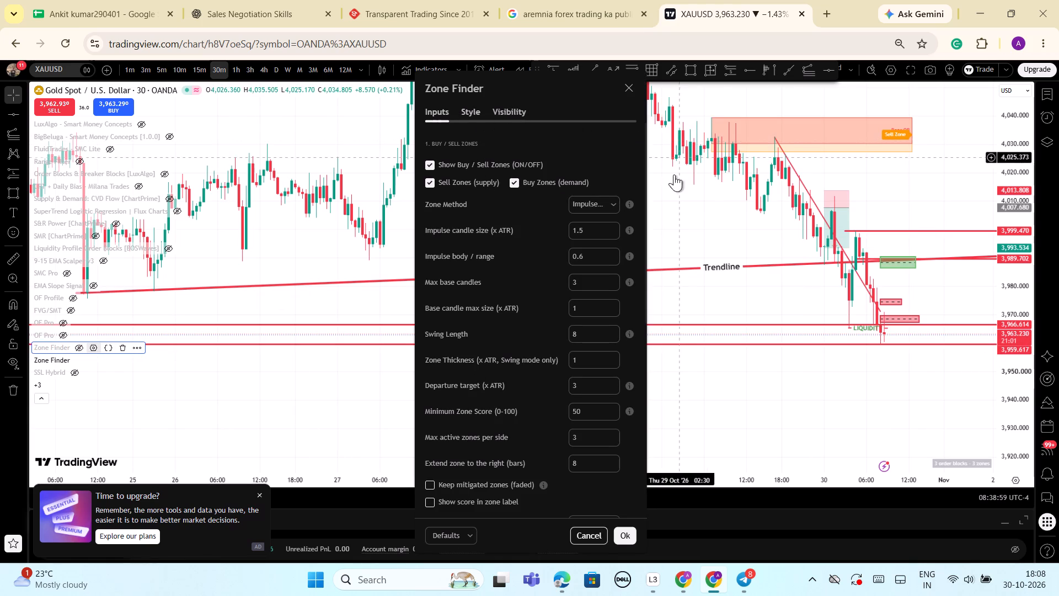
pyautogui.click(673, 196)
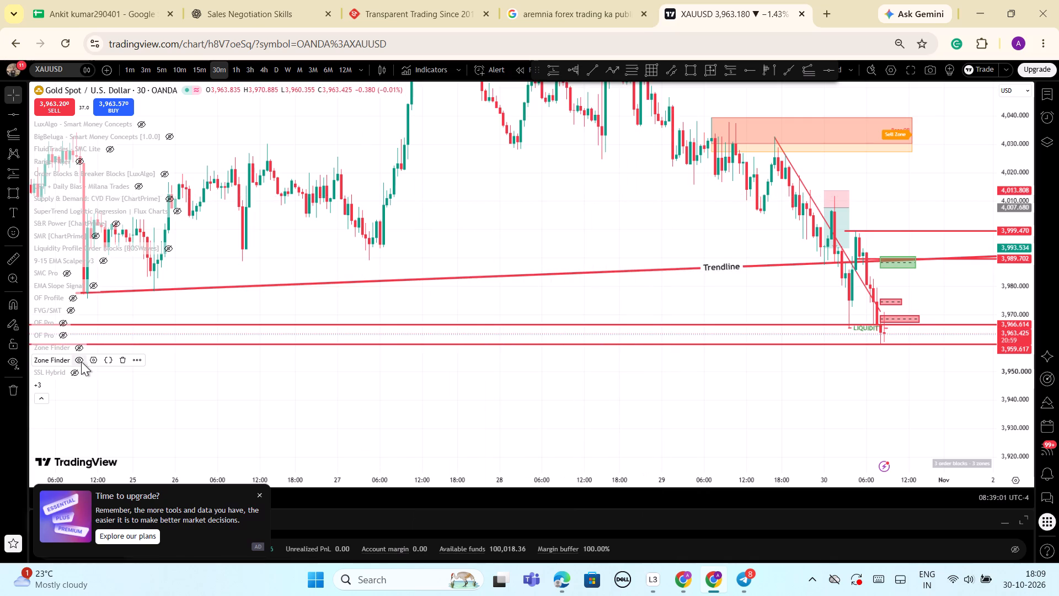
pyautogui.click(89, 361)
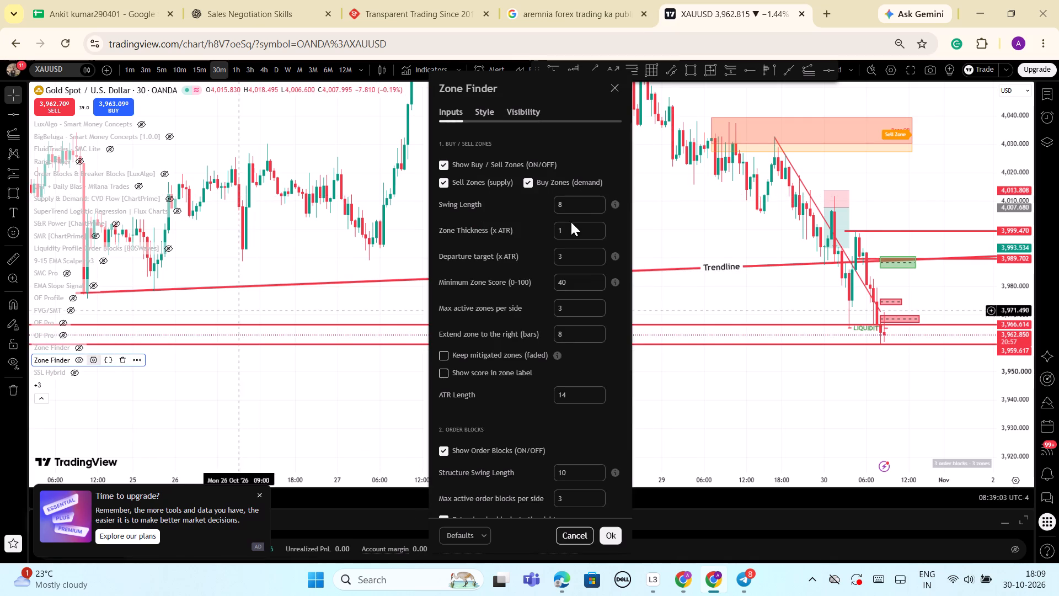
pyautogui.click(668, 223)
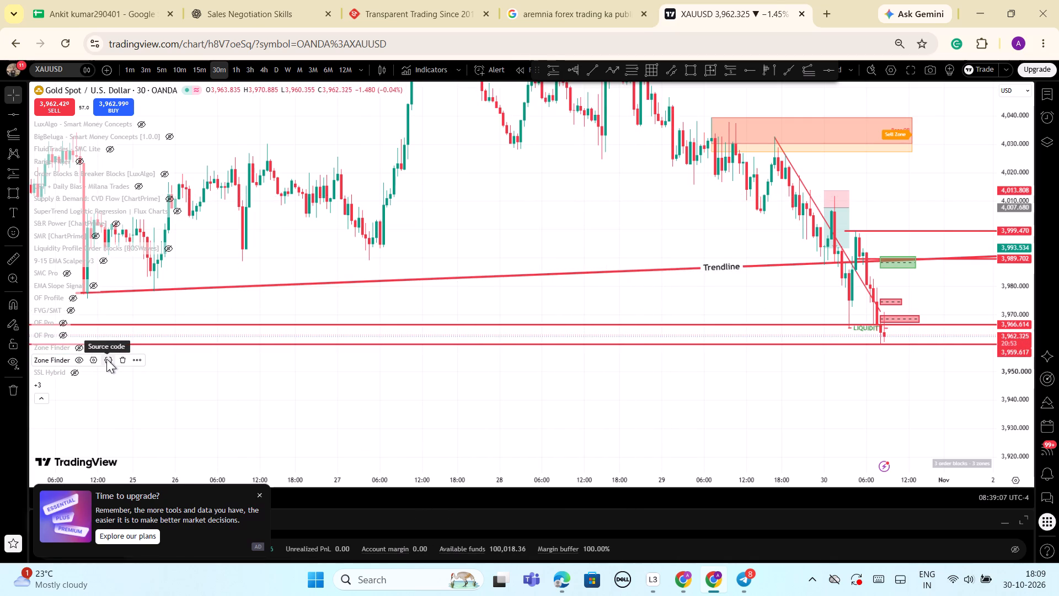
# Open the second Zone Finder's source code and check the recently used scripts.
pyautogui.click(106, 359)
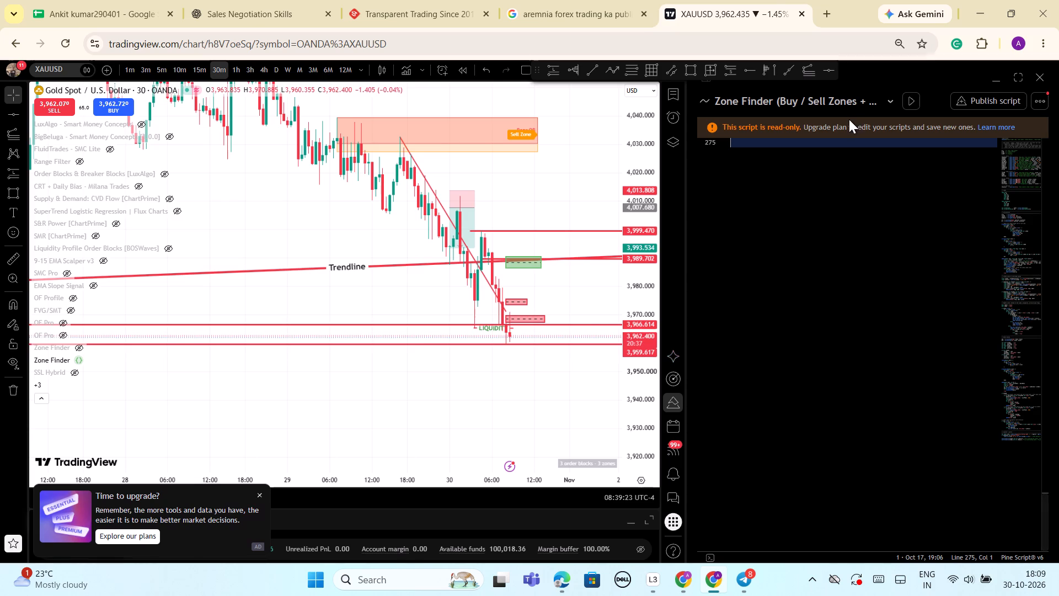
pyautogui.click(887, 103)
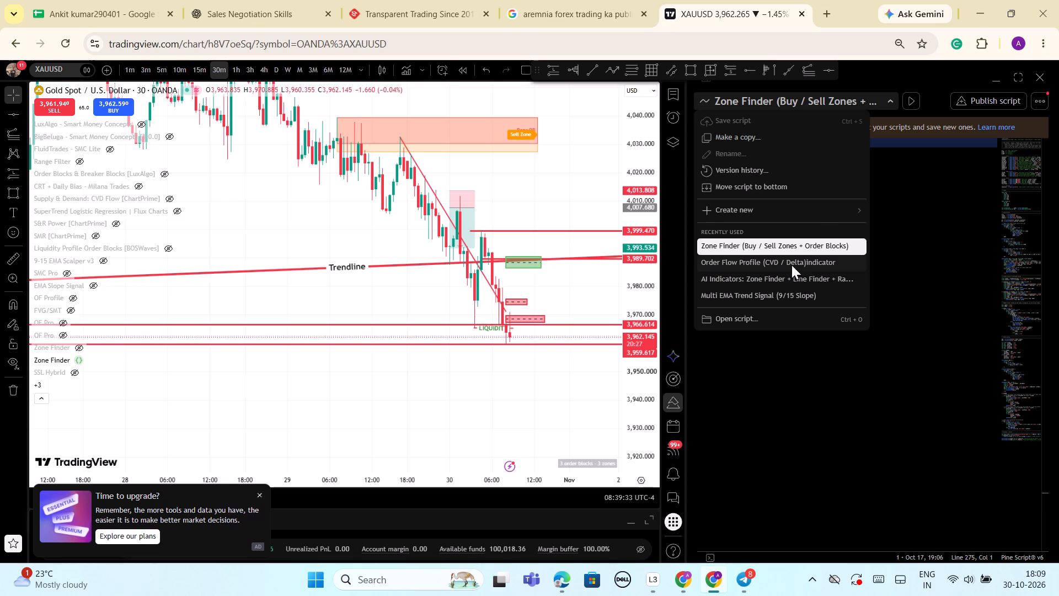
pyautogui.click(559, 198)
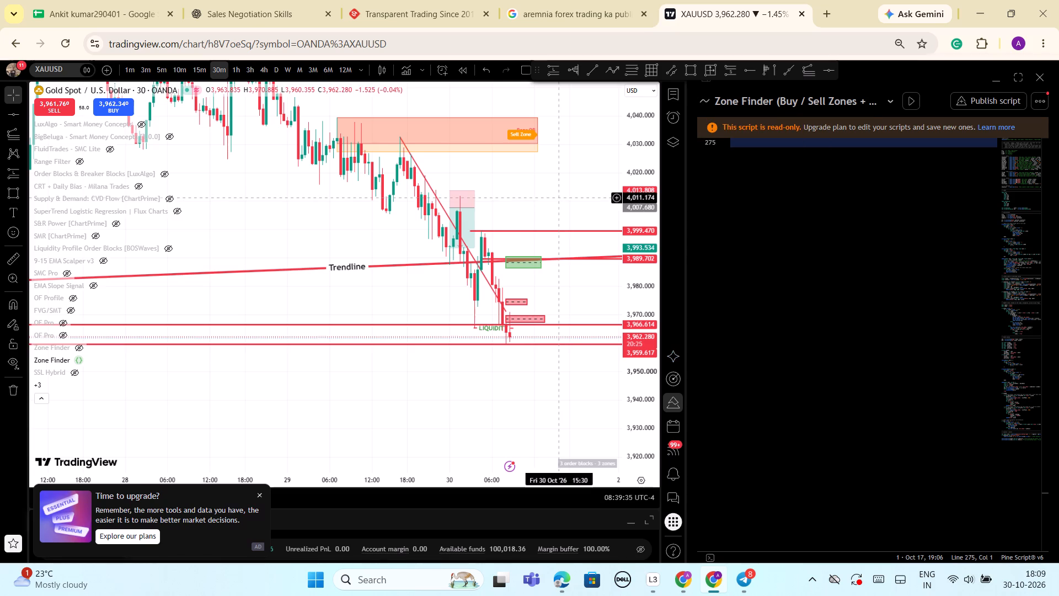
# Show the first Zone Finder instead of the second, inspect its source code and recent scripts, and close the code editor.
pyautogui.click(76, 347)
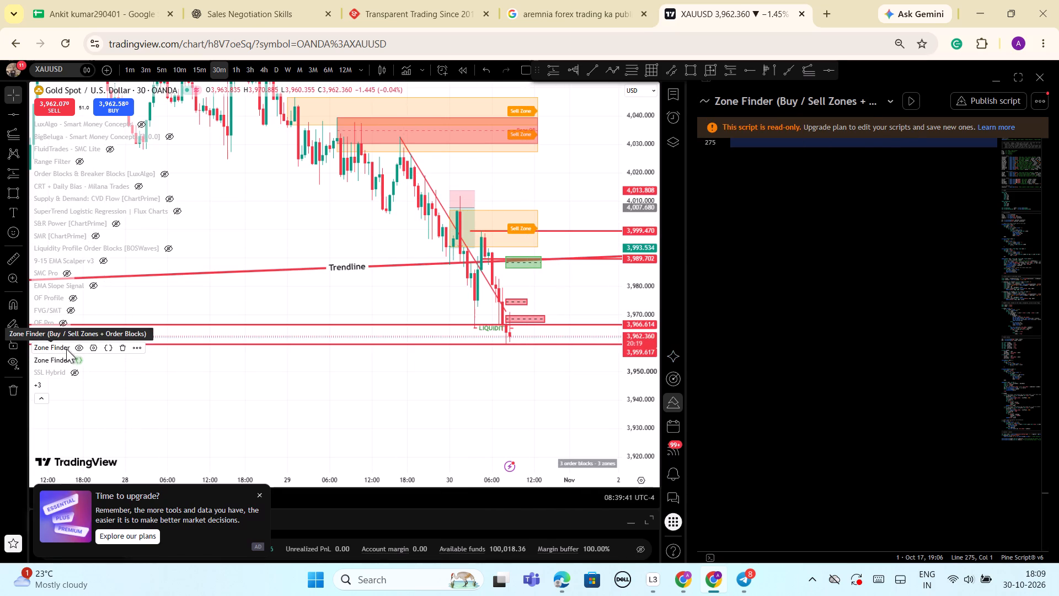
pyautogui.click(78, 359)
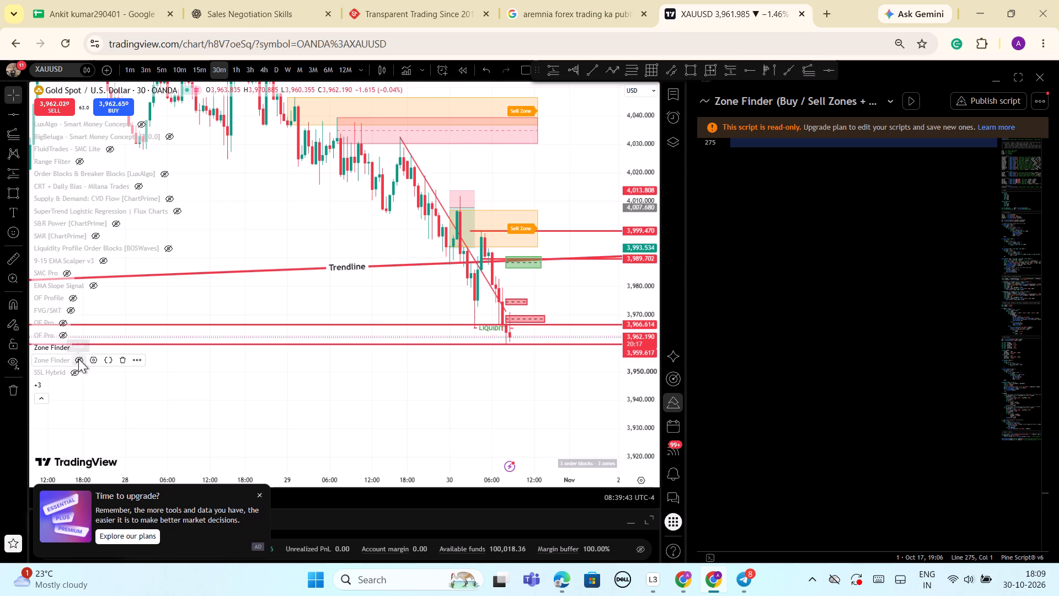
pyautogui.click(108, 347)
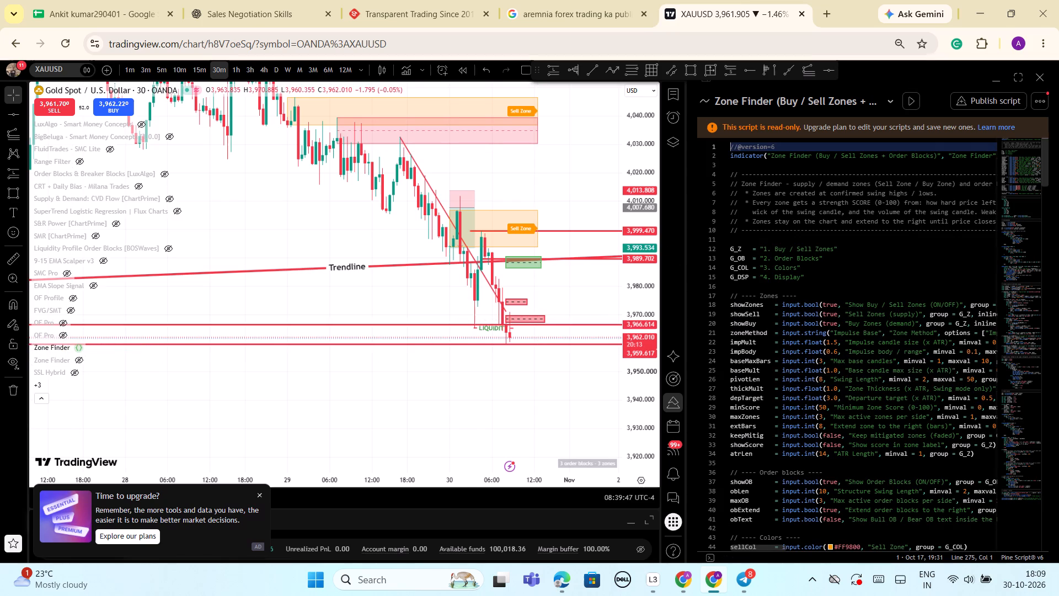
pyautogui.click(890, 100)
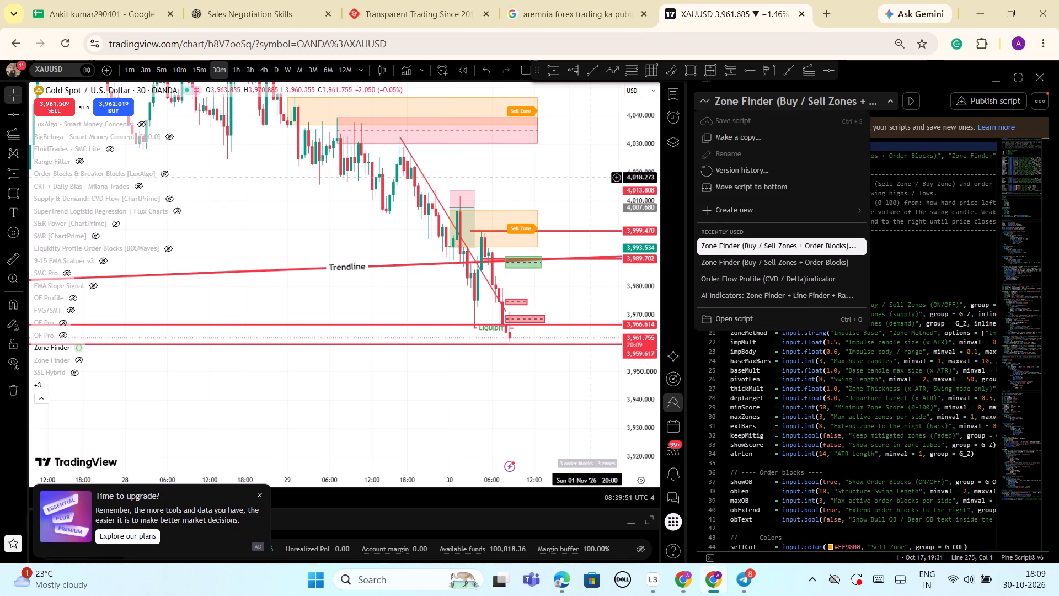
pyautogui.click(592, 178)
pyautogui.click(1042, 73)
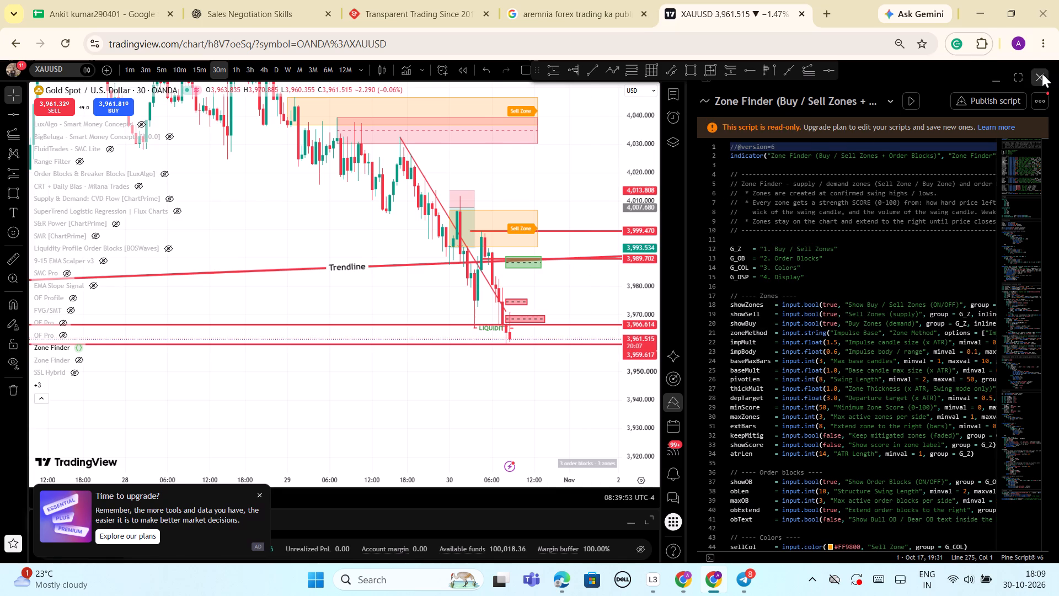
# Examine the first Zone Finder's 30-minute sell zones and order blocks above the recent candles.
pyautogui.scroll(-3, 730, 327)
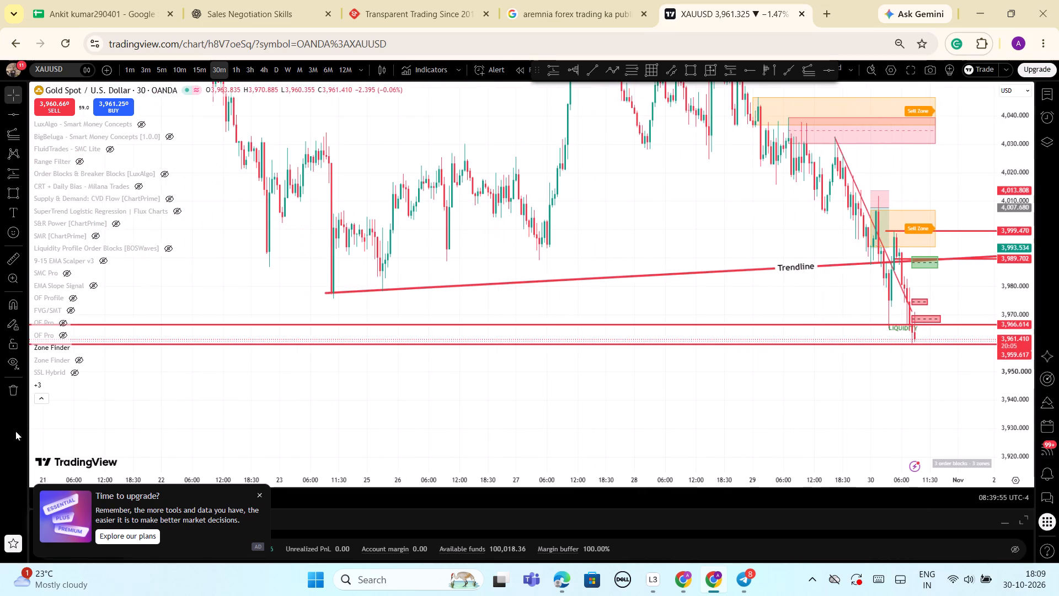
pyautogui.scroll(3, 520, 344)
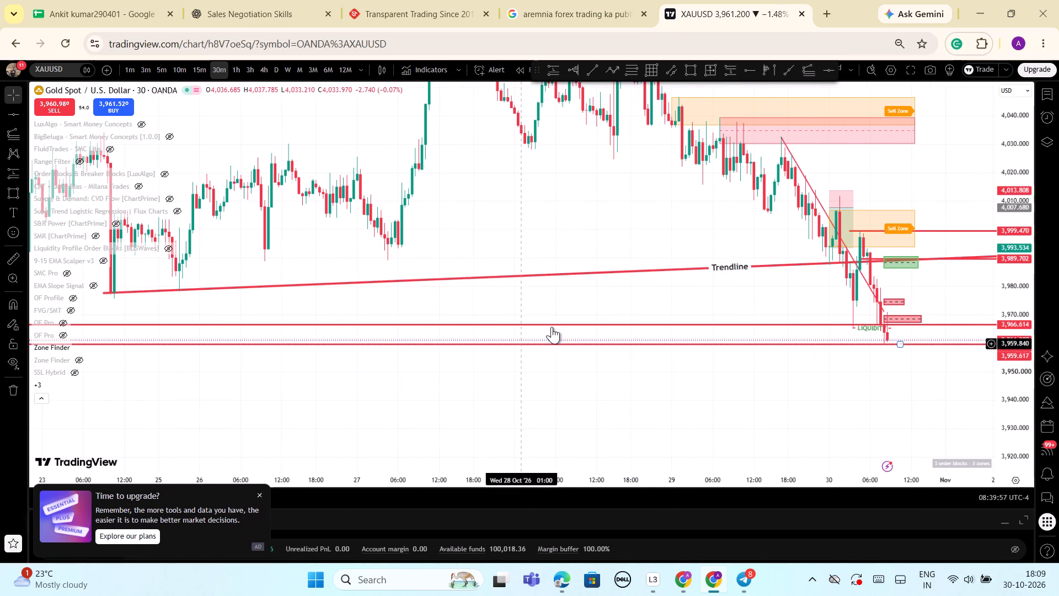
pyautogui.moveTo(1004, 279); pyautogui.dragTo(1014, 347)
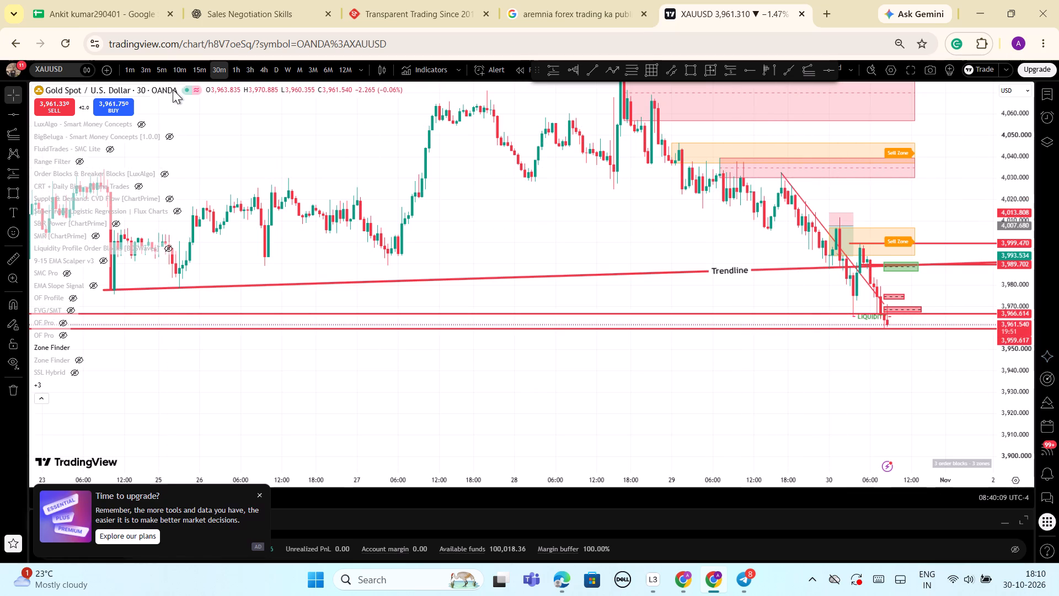
# Switch to the 1-hour timeframe and examine the first Zone Finder's sell zones and order blocks against the trendline and horizontal levels.
pyautogui.click(235, 71)
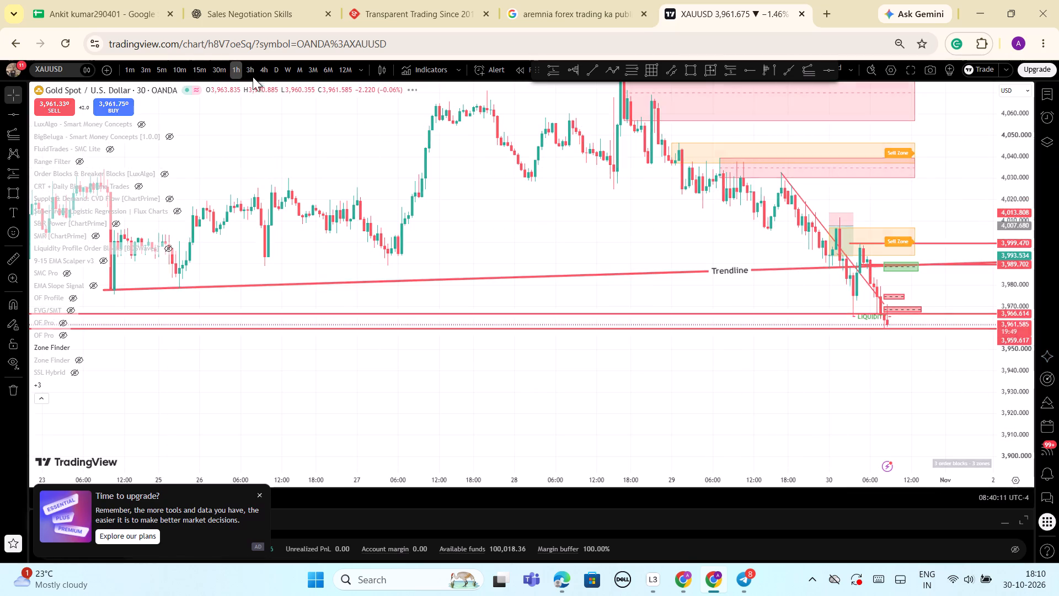
pyautogui.scroll(3, 892, 246)
pyautogui.scroll(3, 938, 262)
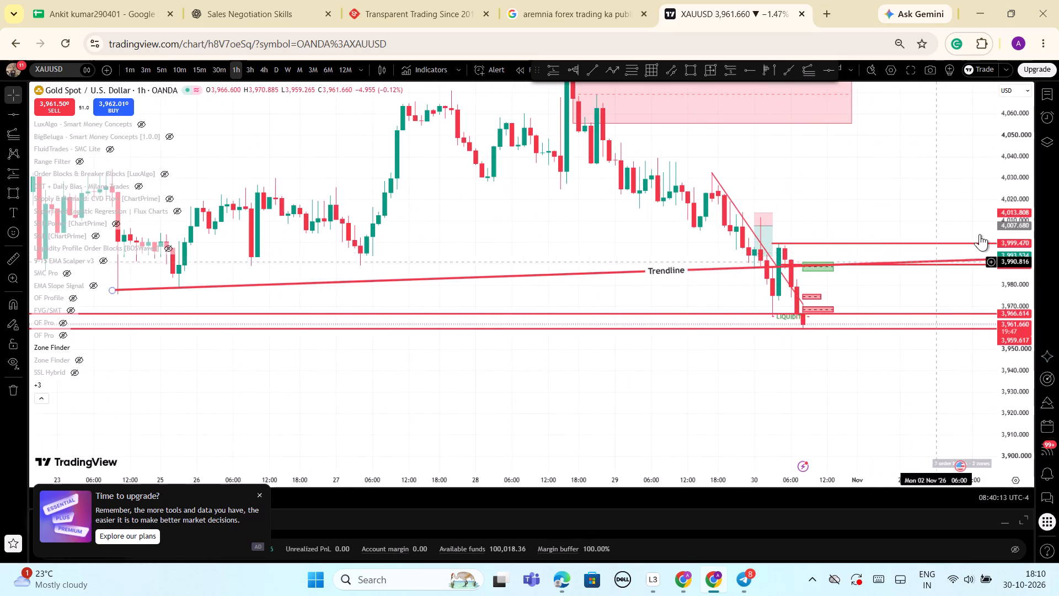
pyautogui.moveTo(1017, 196); pyautogui.dragTo(1038, 350)
pyautogui.scroll(-3, 662, 189)
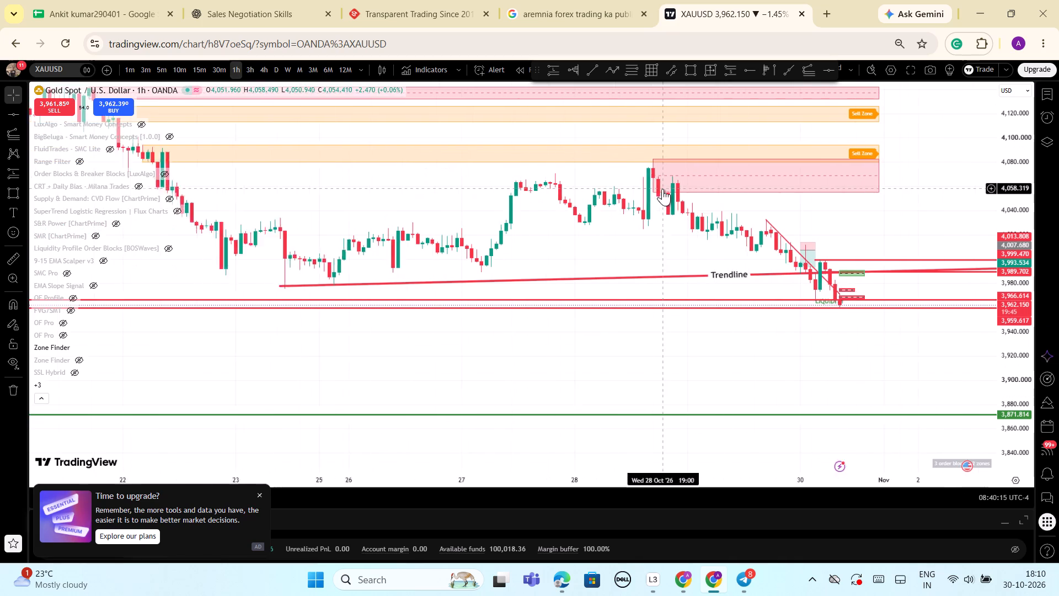
pyautogui.scroll(-2, 662, 189)
pyautogui.scroll(-2, 912, 166)
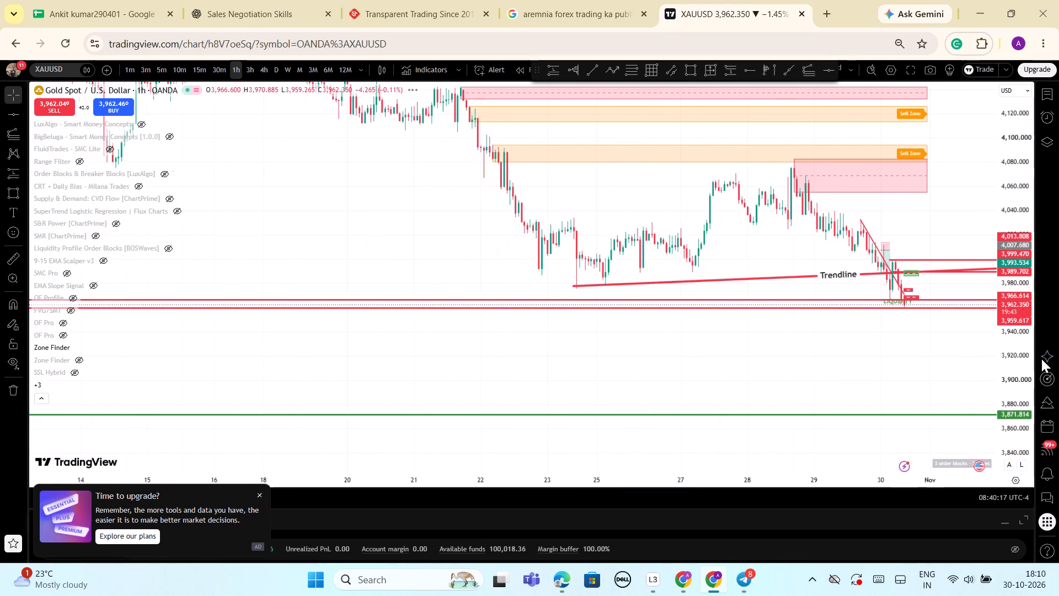
pyautogui.moveTo(1019, 384); pyautogui.dragTo(979, 307)
pyautogui.scroll(9, 955, 311)
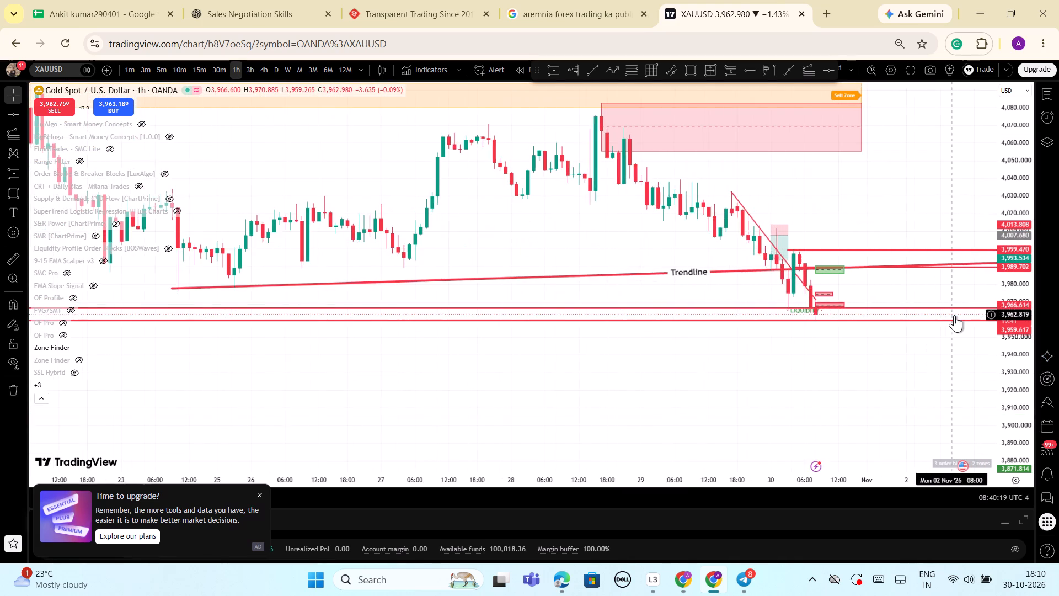
pyautogui.scroll(2, 954, 315)
pyautogui.scroll(-2, 772, 346)
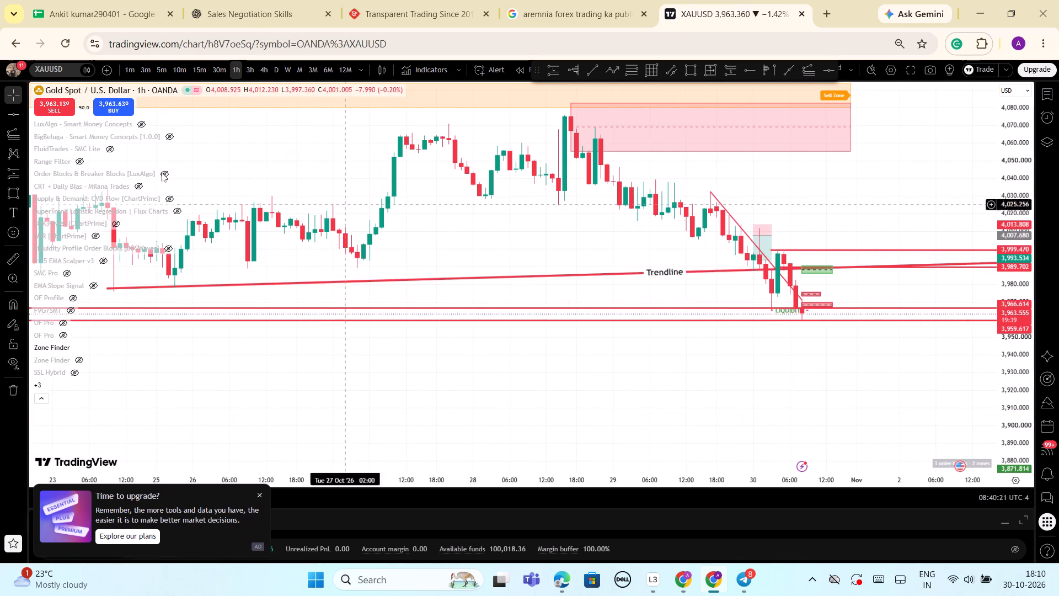
# Hide the first Zone Finder and compare the candles against the trendline and levels on the 3-hour and 1-hour timeframes.
pyautogui.click(73, 347)
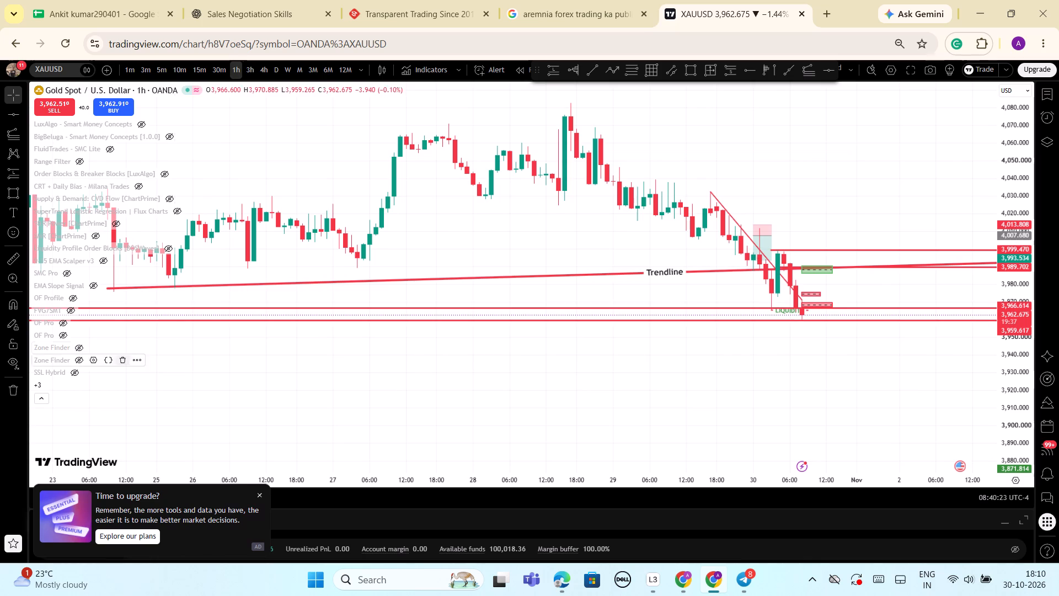
pyautogui.scroll(-2, 212, 362)
pyautogui.scroll(-1, 290, 333)
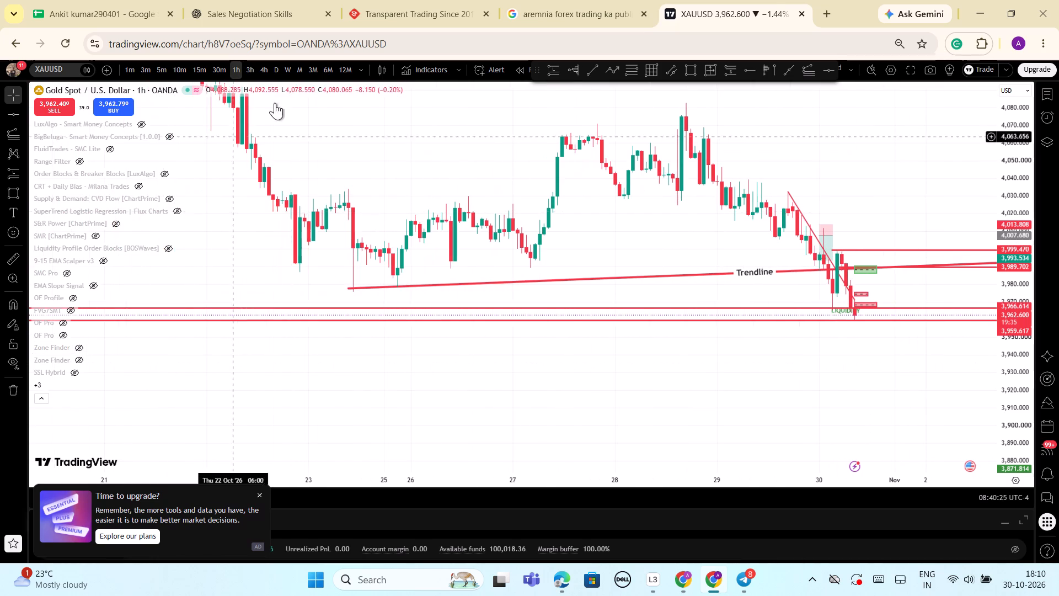
pyautogui.click(250, 67)
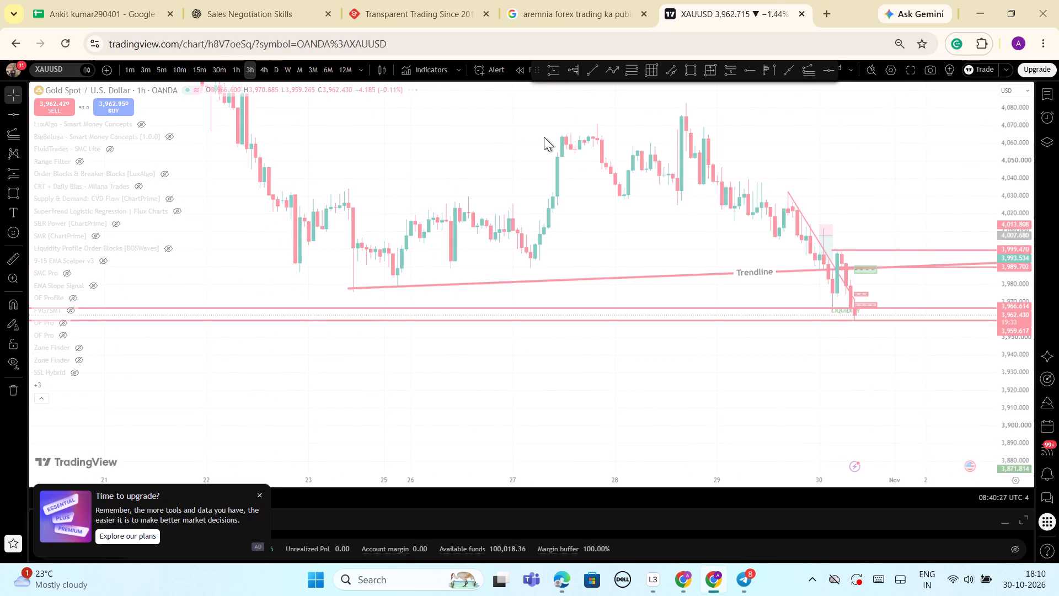
pyautogui.scroll(2, 712, 176)
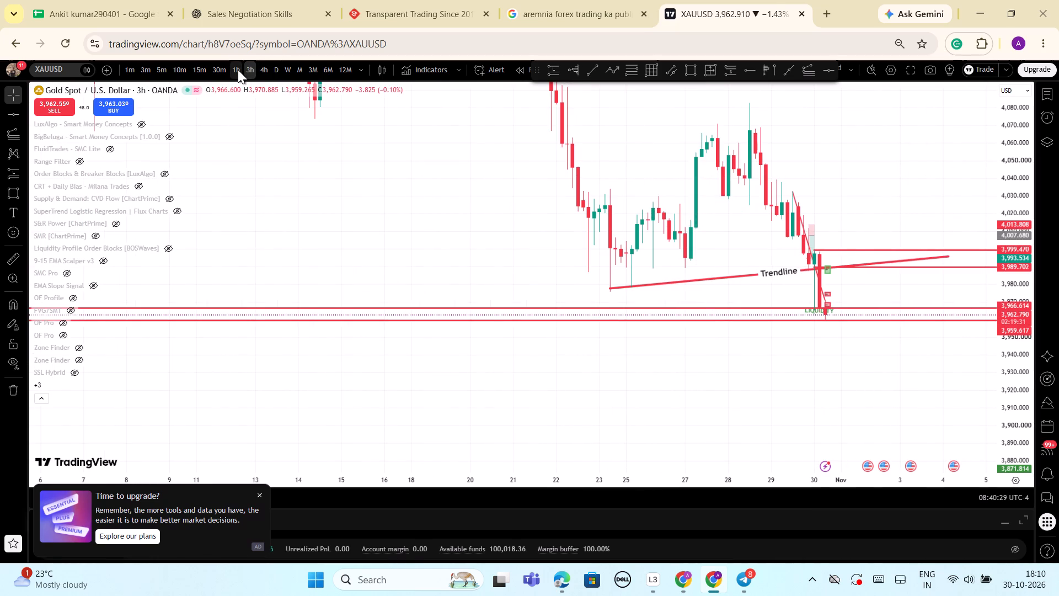
pyautogui.click(238, 70)
pyautogui.scroll(3, 630, 147)
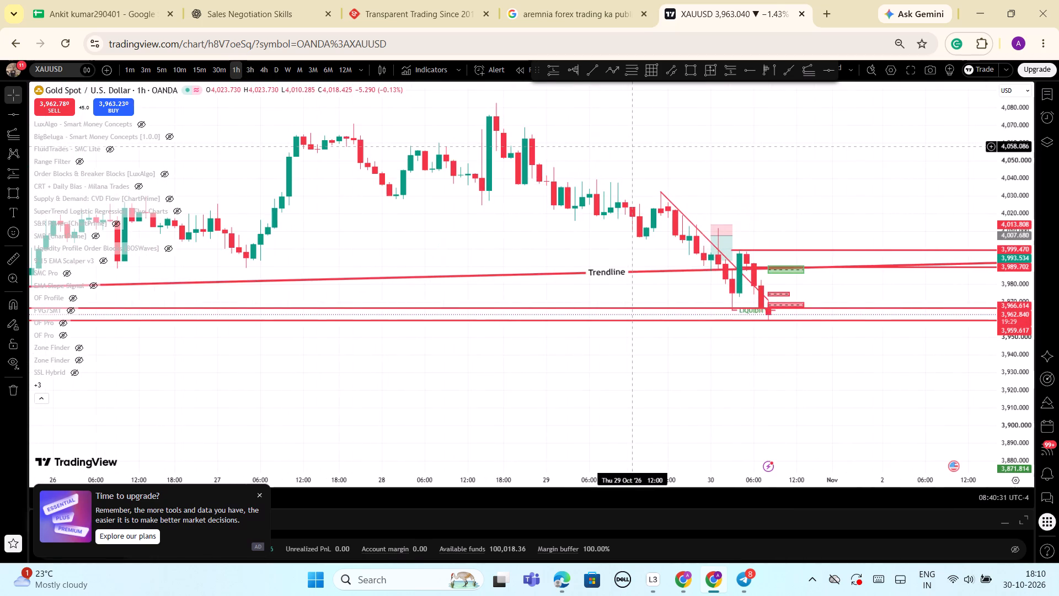
pyautogui.scroll(-2, 630, 147)
# Switch to the 3-minute timeframe and show both Zone Finder indicators around the latest candles and drawn sell zones.
pyautogui.click(142, 68)
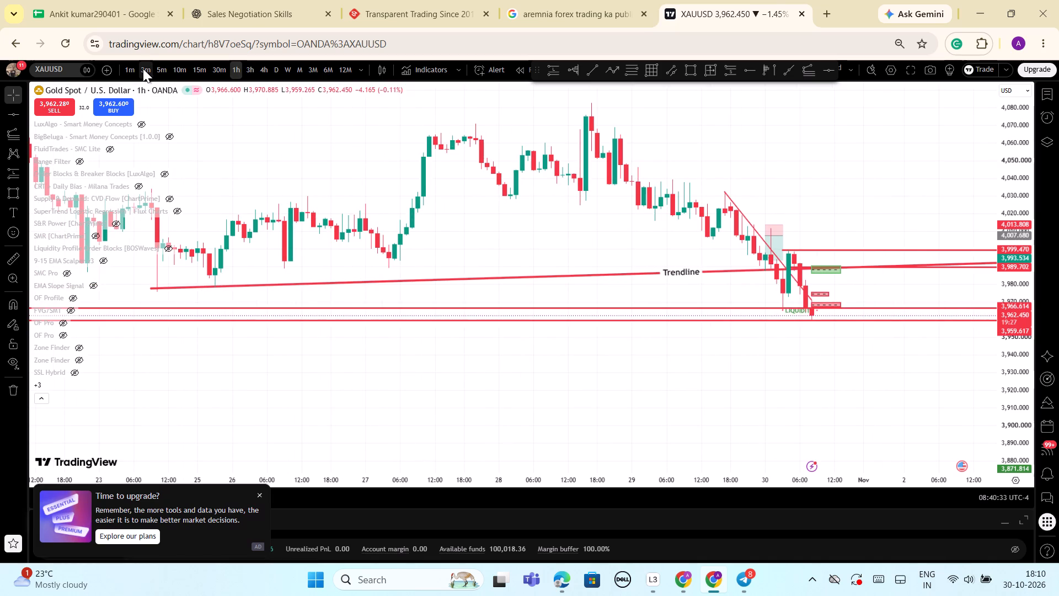
pyautogui.scroll(-14, 825, 225)
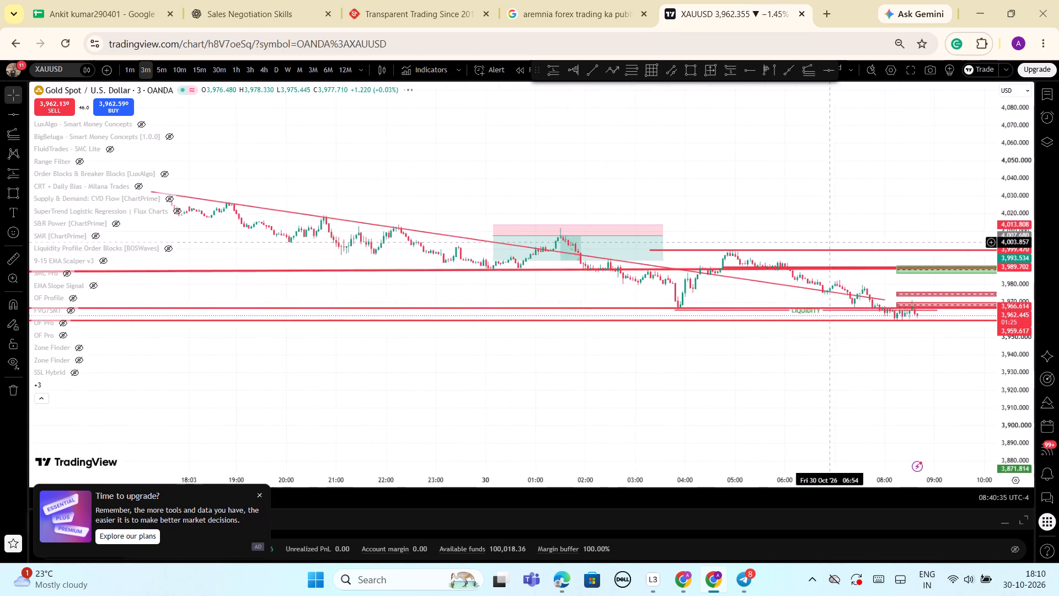
pyautogui.scroll(-4, 833, 306)
pyautogui.moveTo(844, 358); pyautogui.dragTo(716, 385)
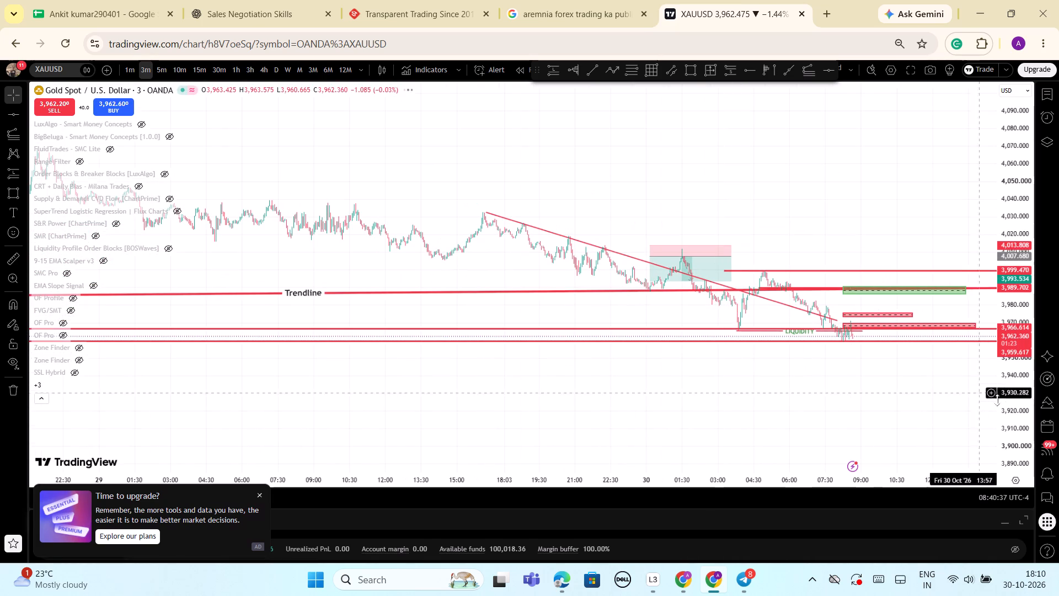
pyautogui.moveTo(1017, 408); pyautogui.dragTo(943, 248)
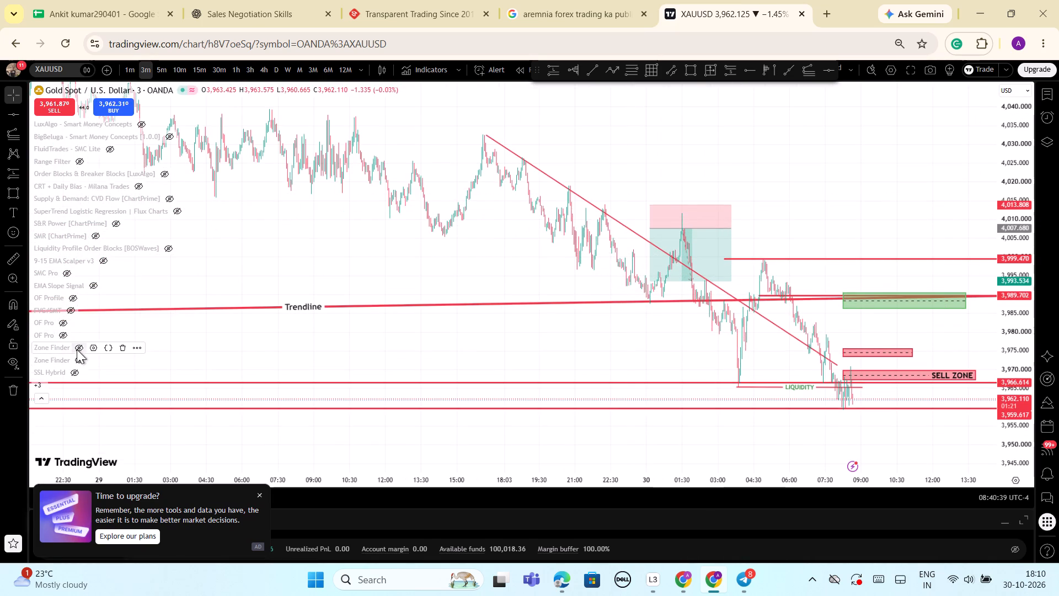
pyautogui.click(79, 349)
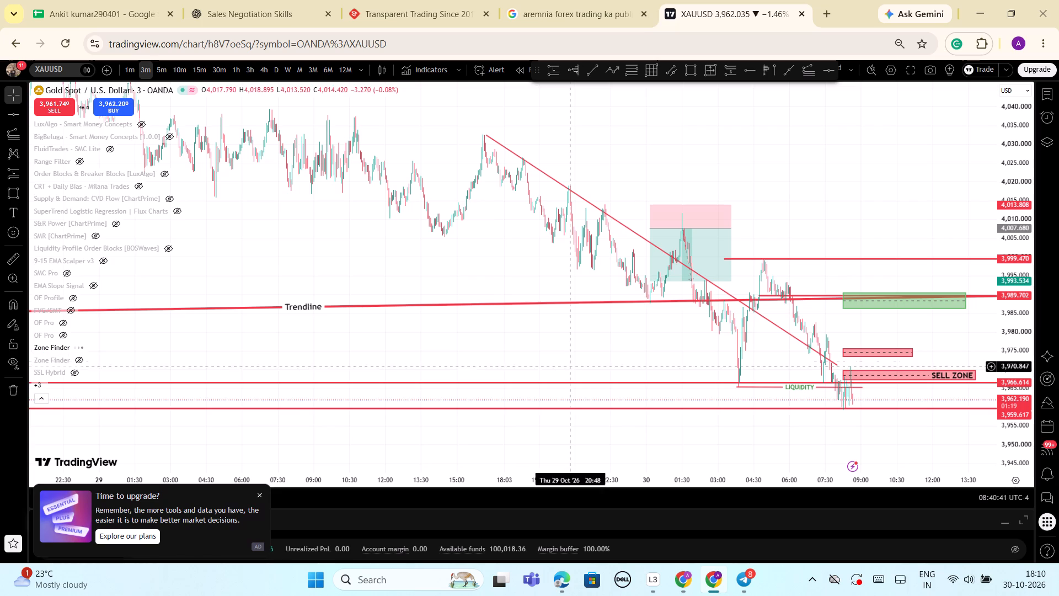
pyautogui.scroll(7, 658, 354)
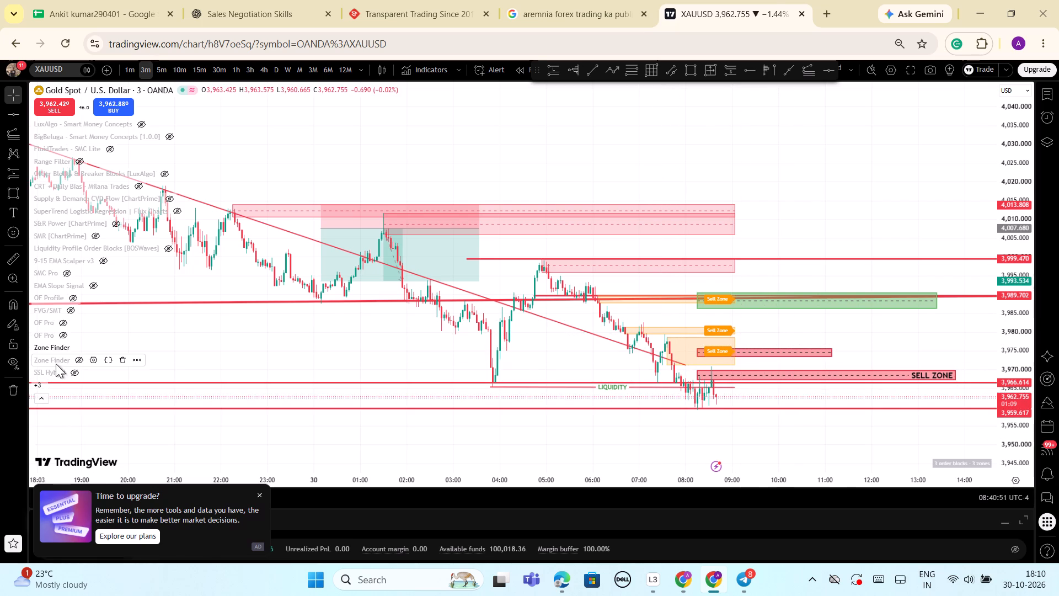
pyautogui.click(79, 362)
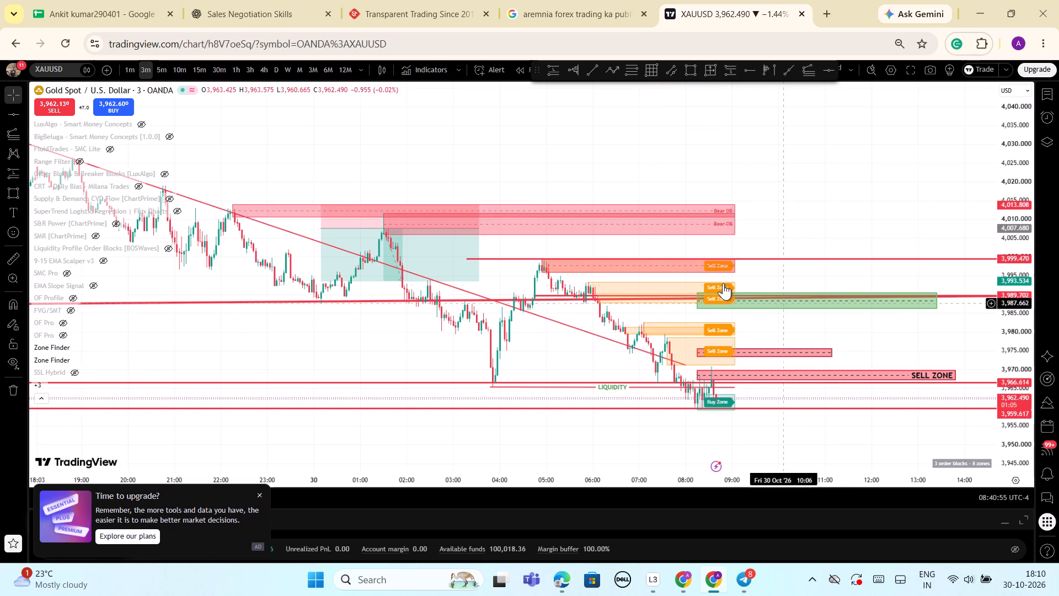
# Examine both Zone Finders' sell zones and bear order blocks on the 3-minute chart against the drawn zones and horizontal levels.
pyautogui.moveTo(1017, 400); pyautogui.dragTo(962, 200)
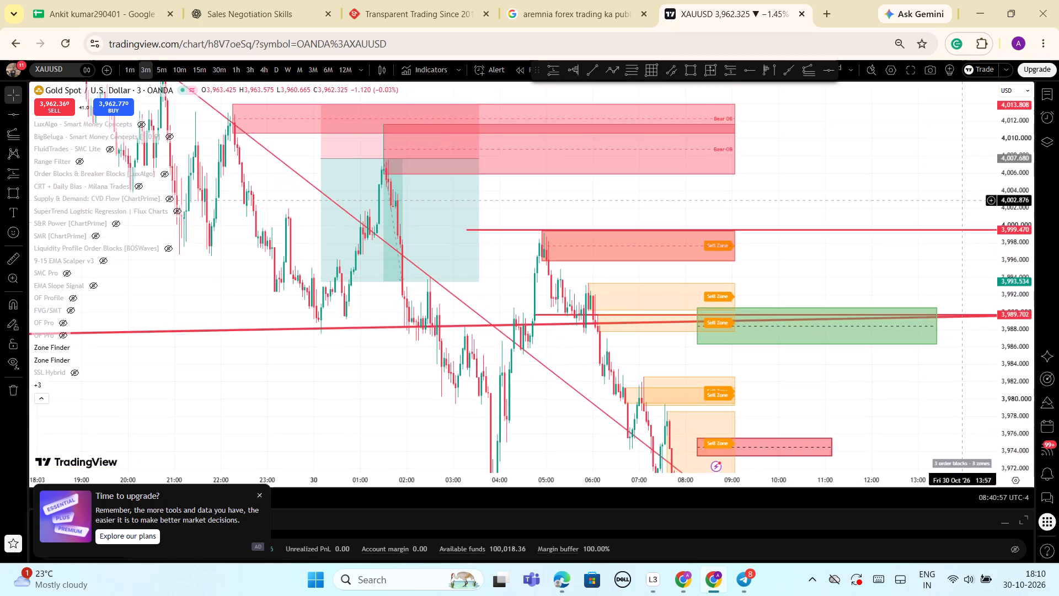
pyautogui.moveTo(962, 200); pyautogui.dragTo(961, 188)
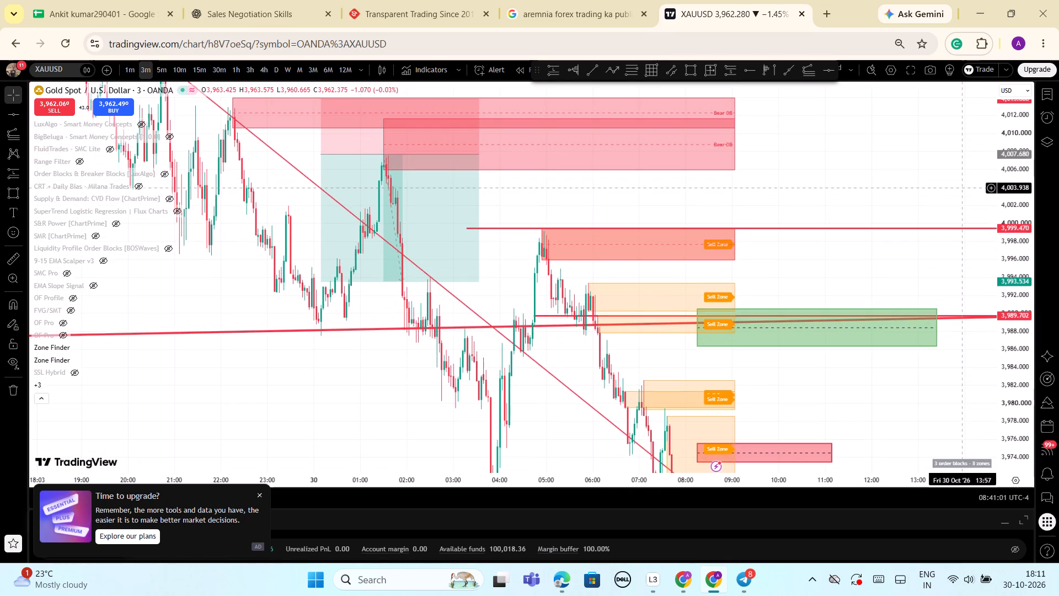
pyautogui.moveTo(961, 188); pyautogui.dragTo(975, 244)
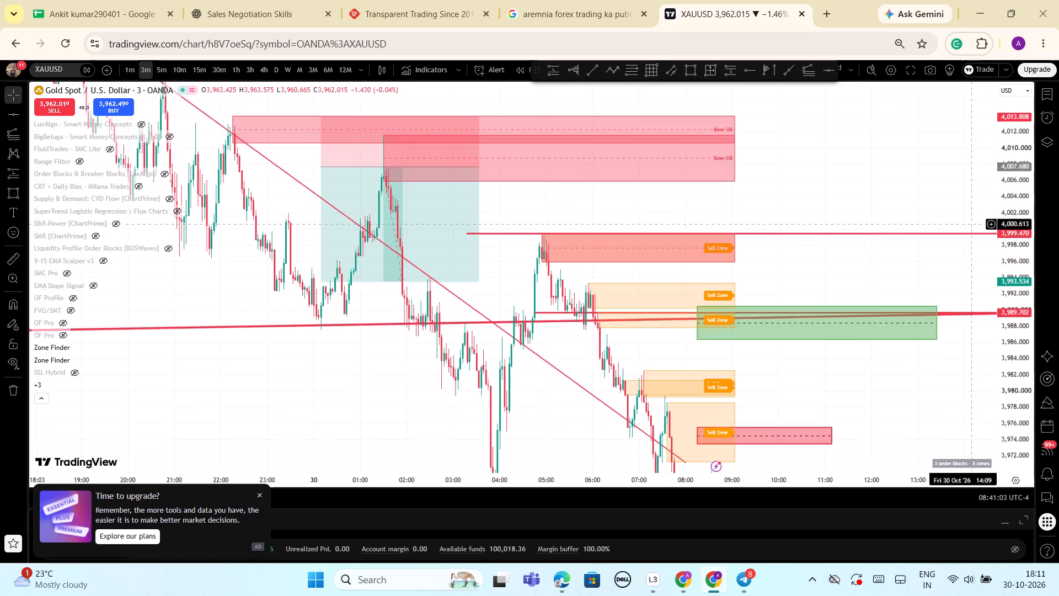
pyautogui.moveTo(975, 244); pyautogui.dragTo(977, 278)
pyautogui.scroll(-2, 822, 219)
pyautogui.scroll(1, 822, 219)
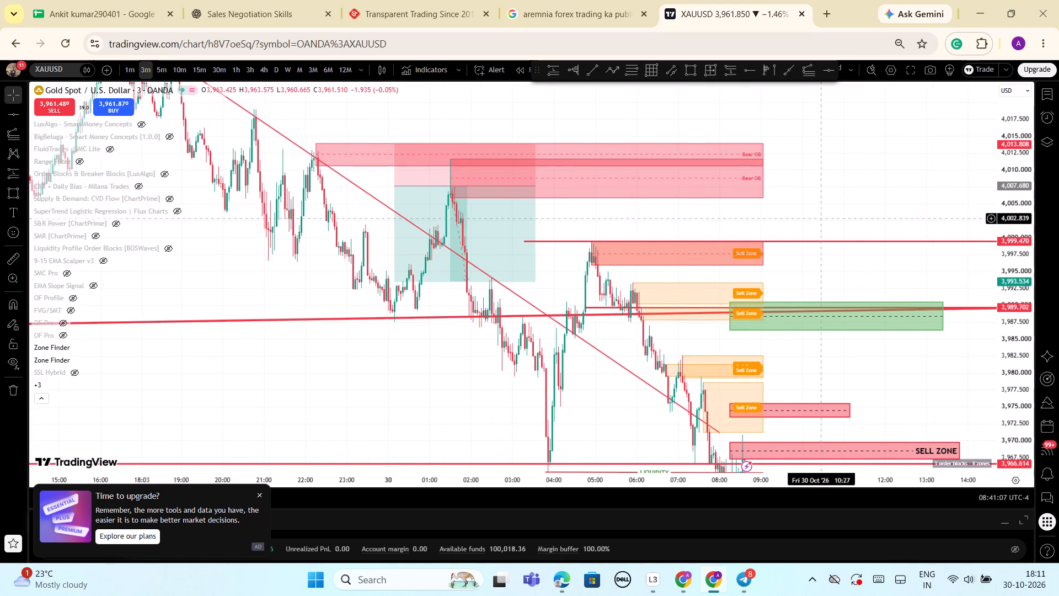
pyautogui.scroll(-2, 822, 219)
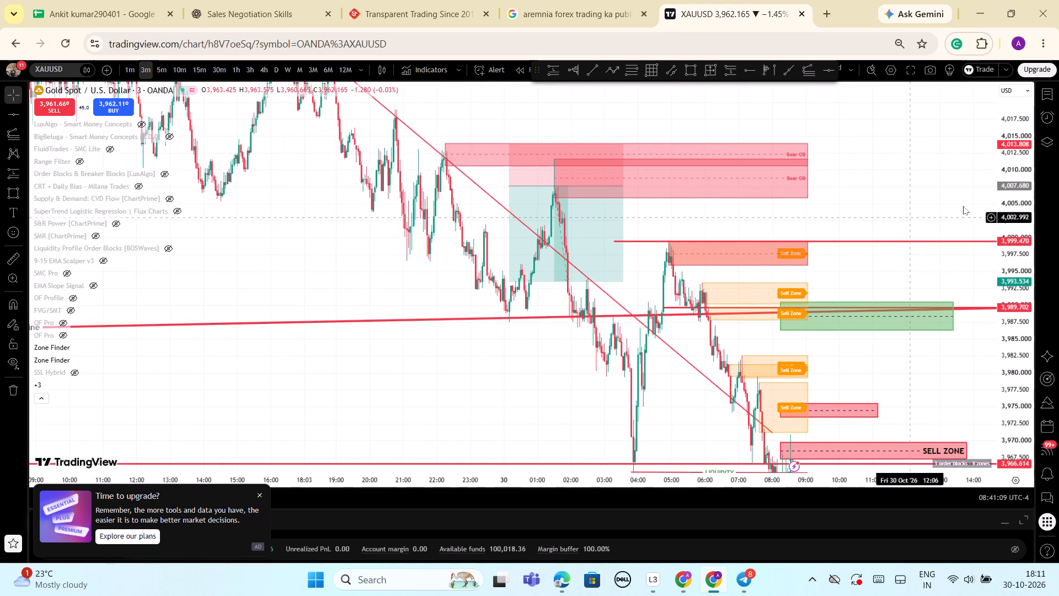
pyautogui.moveTo(1011, 155); pyautogui.dragTo(1037, 319)
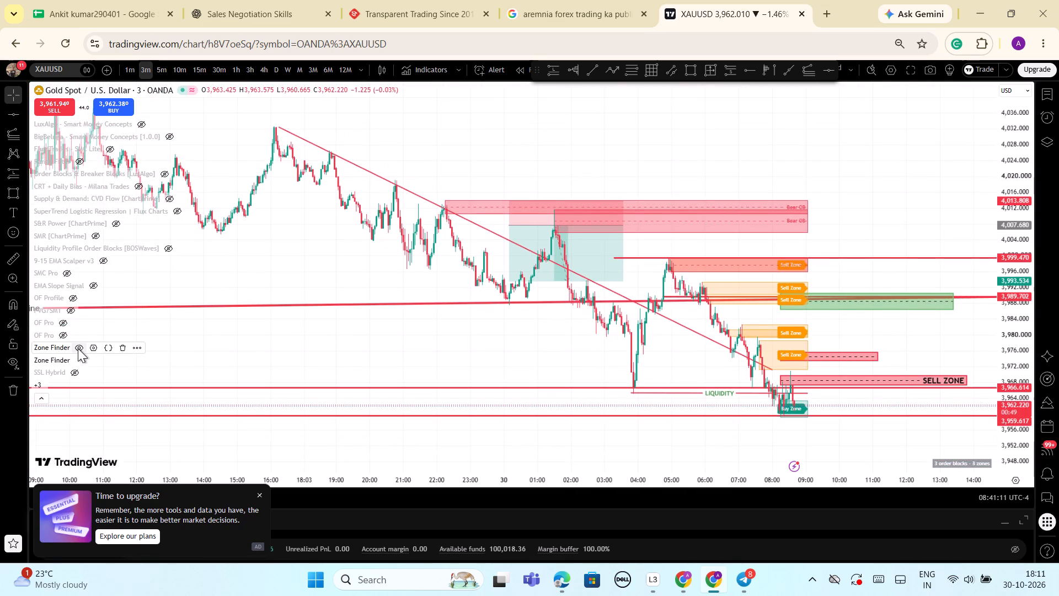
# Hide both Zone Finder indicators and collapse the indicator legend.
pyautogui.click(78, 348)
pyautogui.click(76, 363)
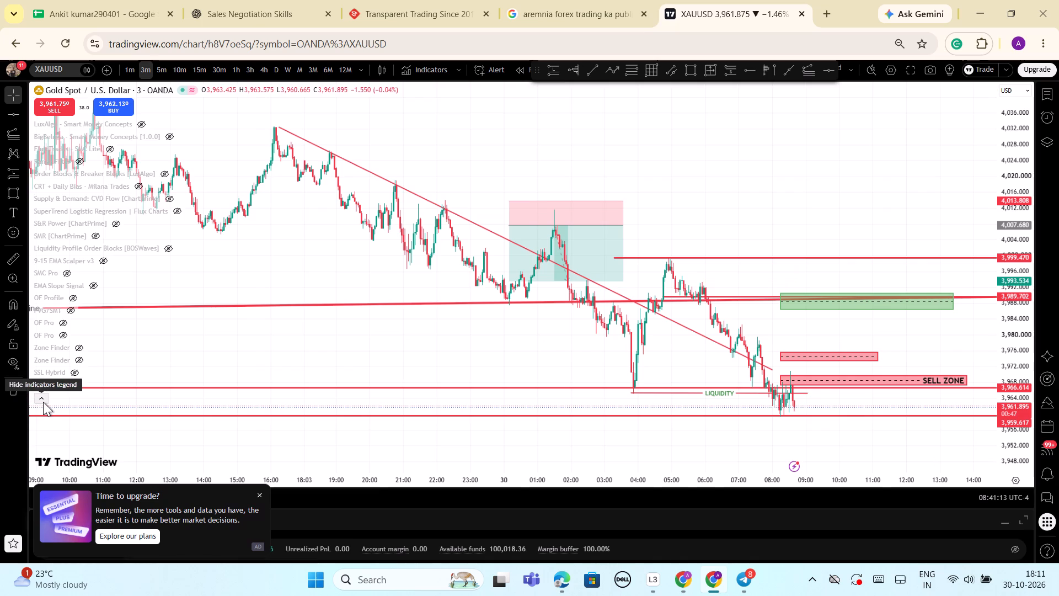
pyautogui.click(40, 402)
# Delete the descending trendline that runs along the falling highs.
pyautogui.scroll(3, 461, 257)
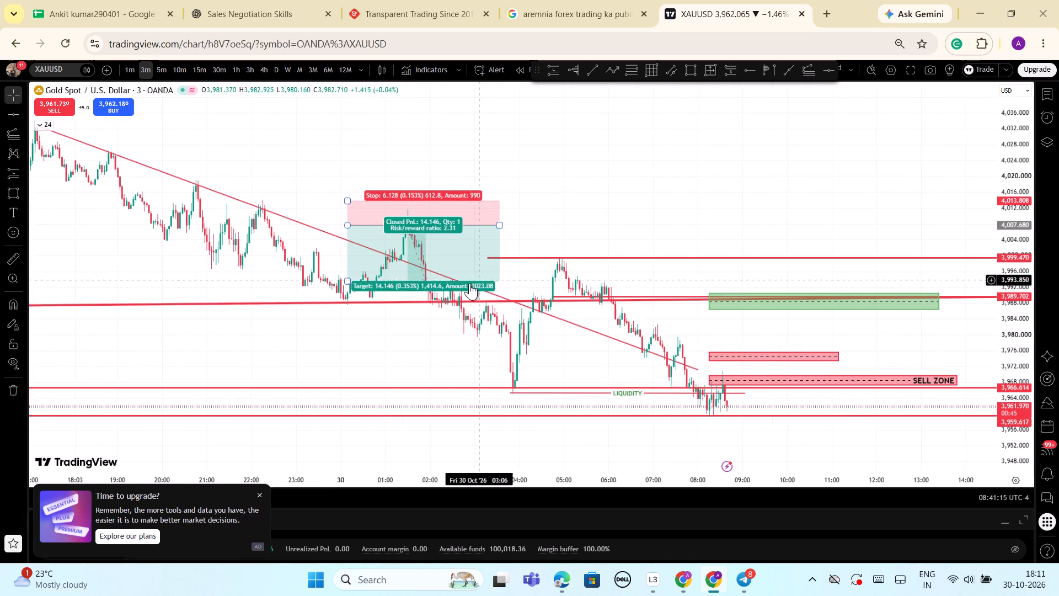
pyautogui.scroll(-3, 469, 283)
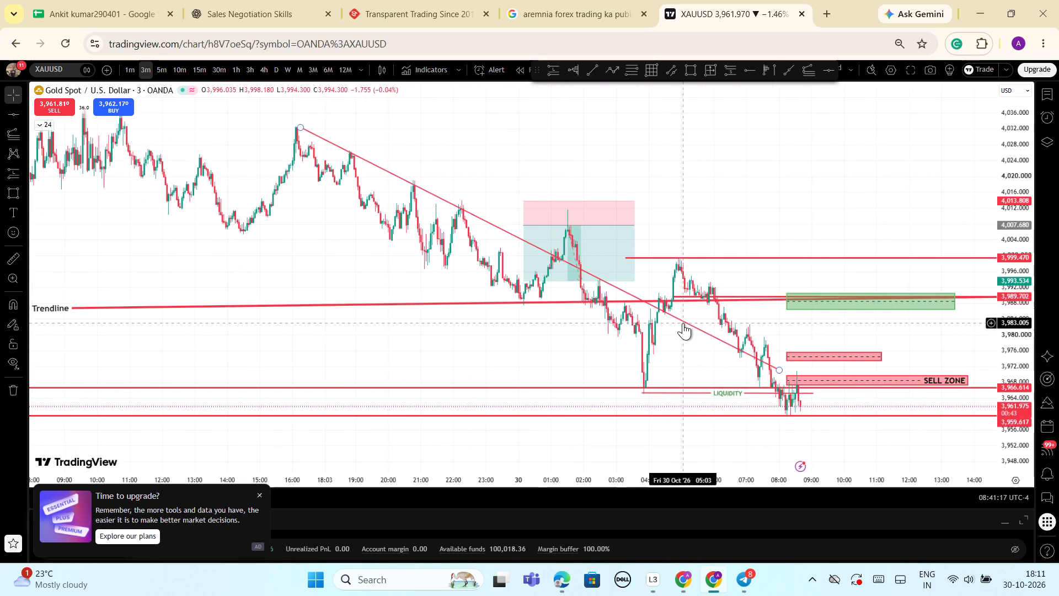
pyautogui.click(683, 323)
pyautogui.click(320, 190)
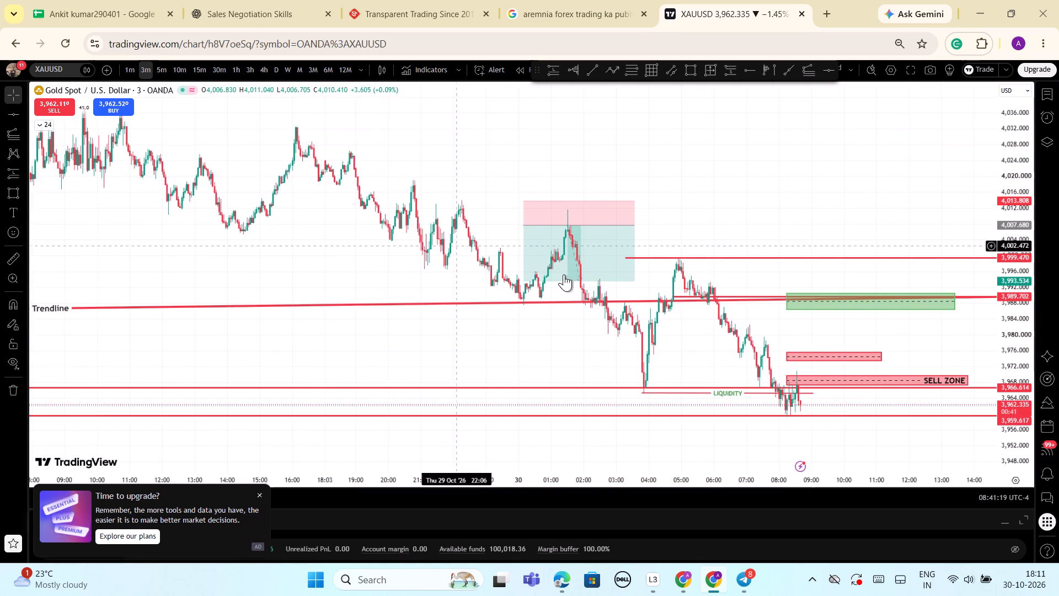
# Delete the slightly rising line labelled Trendline.
pyautogui.scroll(-2, 608, 297)
pyautogui.scroll(-10, 556, 313)
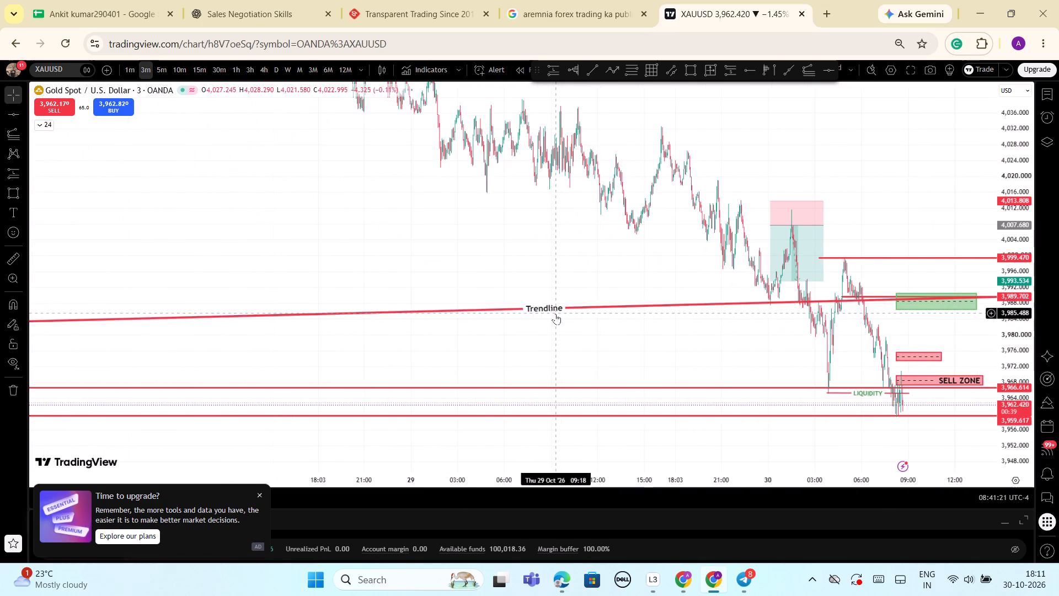
pyautogui.scroll(4, 633, 314)
pyautogui.scroll(7, 696, 310)
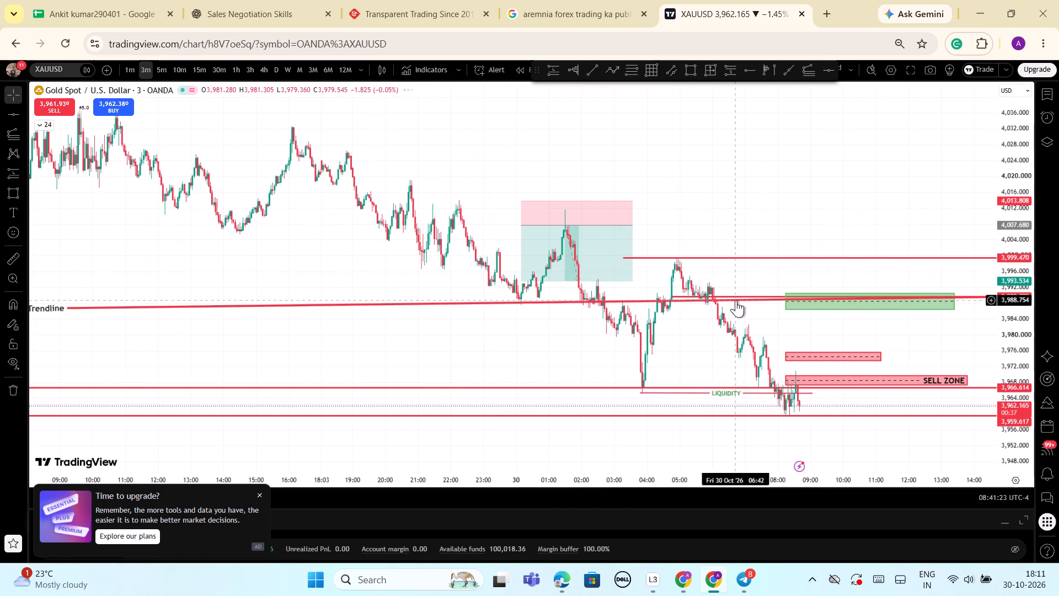
pyautogui.click(491, 304)
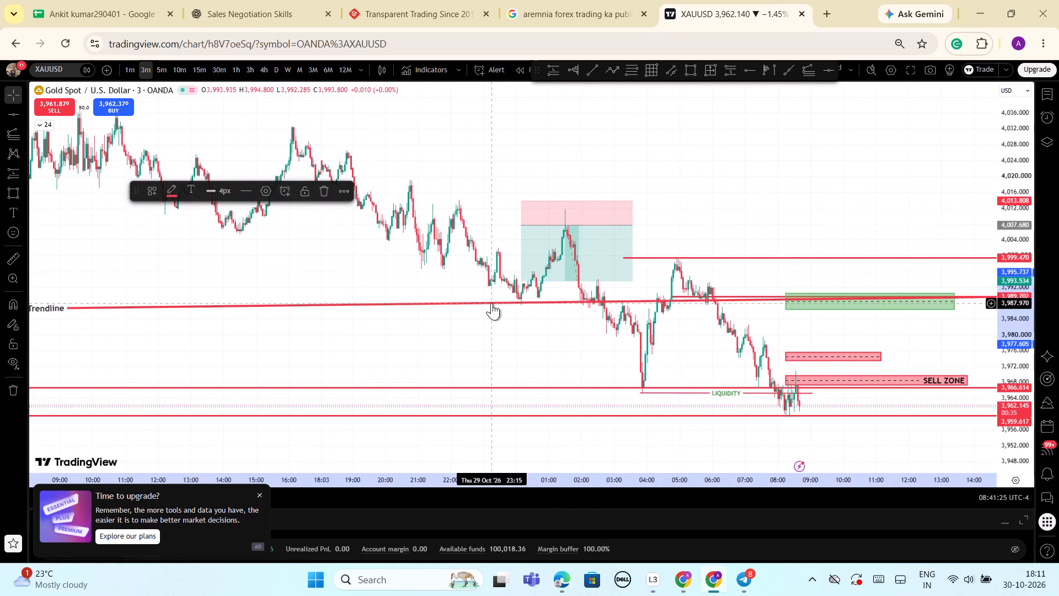
pyautogui.click(325, 197)
# Examine the latest 3-minute candles against the horizontal levels, the LIQUIDITY line and the drawn zones.
pyautogui.scroll(1, 568, 289)
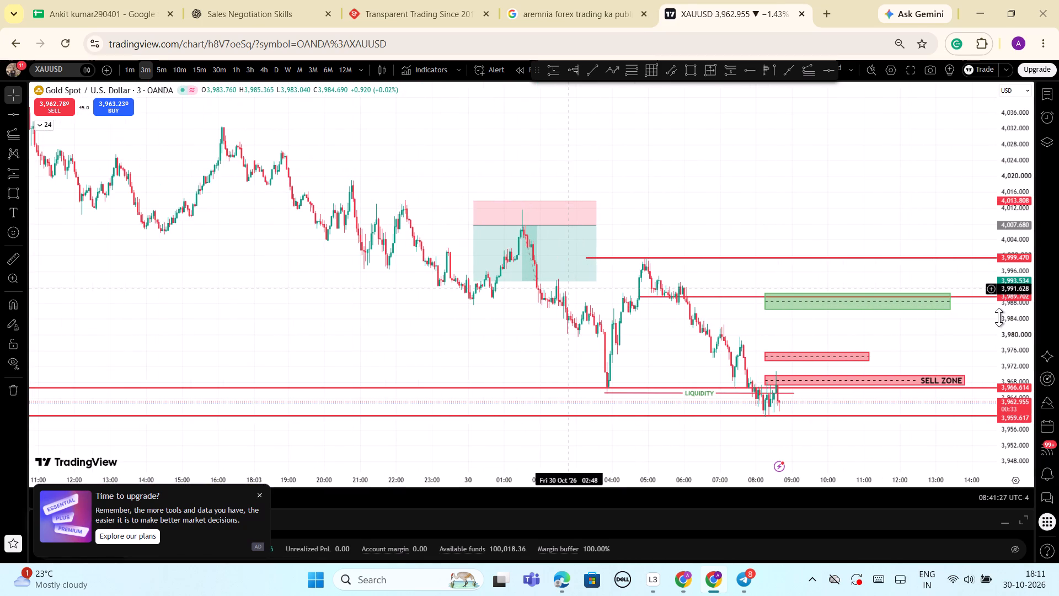
pyautogui.scroll(-3, 833, 219)
pyautogui.moveTo(804, 211); pyautogui.dragTo(654, 162)
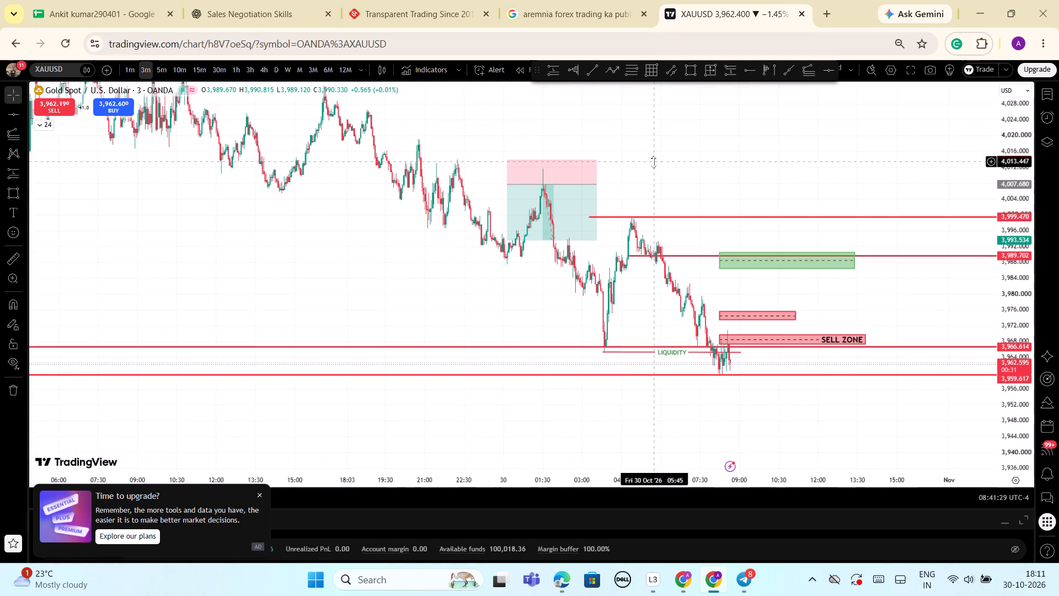
pyautogui.moveTo(1007, 382); pyautogui.dragTo(970, 265)
pyautogui.scroll(2, 740, 187)
pyautogui.scroll(3, 691, 200)
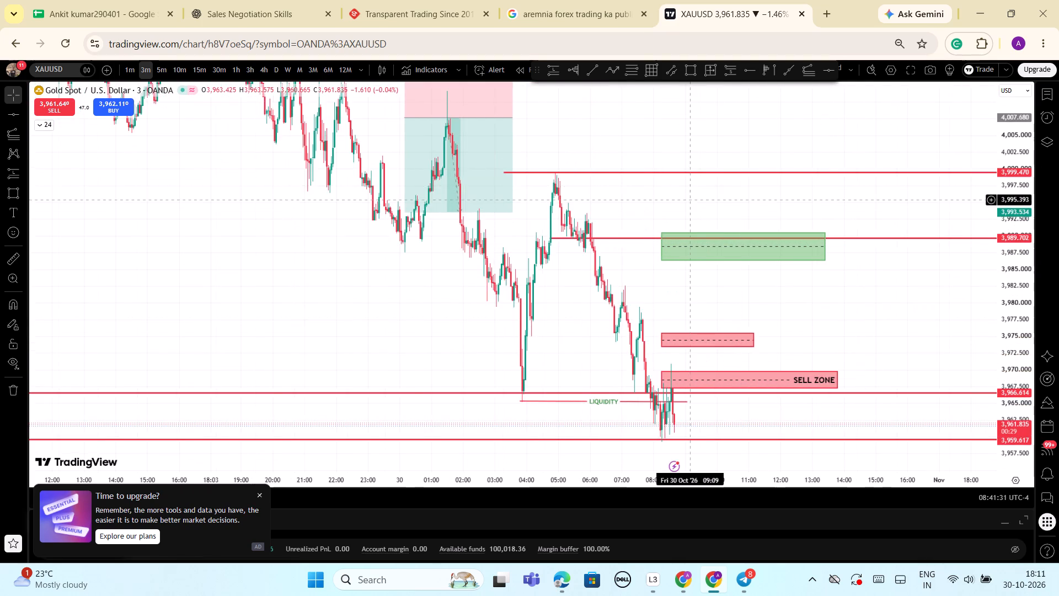
pyautogui.scroll(1, 407, 195)
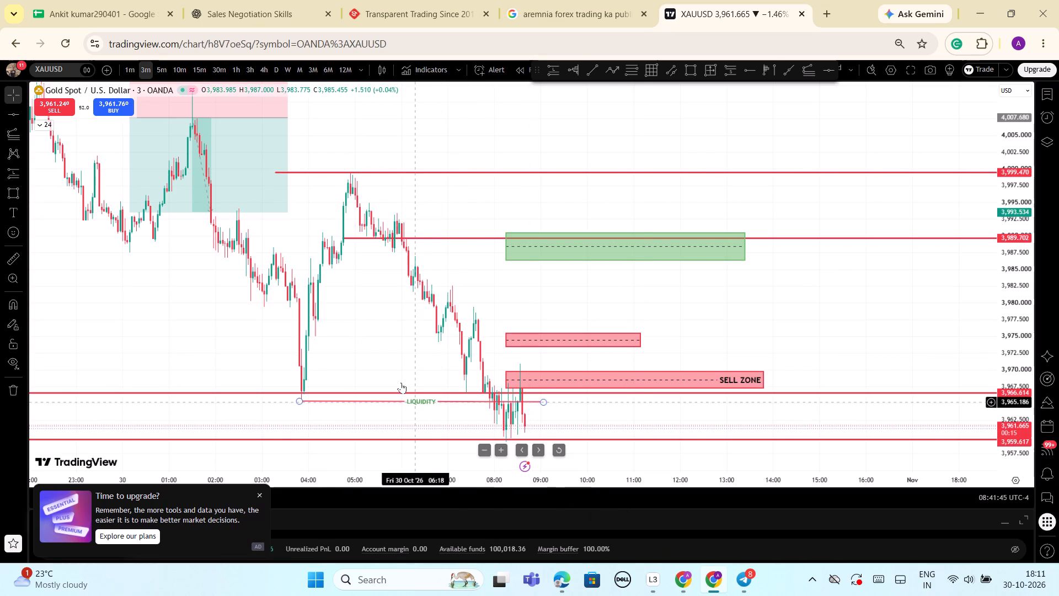
pyautogui.scroll(2, 703, 374)
pyautogui.moveTo(621, 320); pyautogui.dragTo(803, 215)
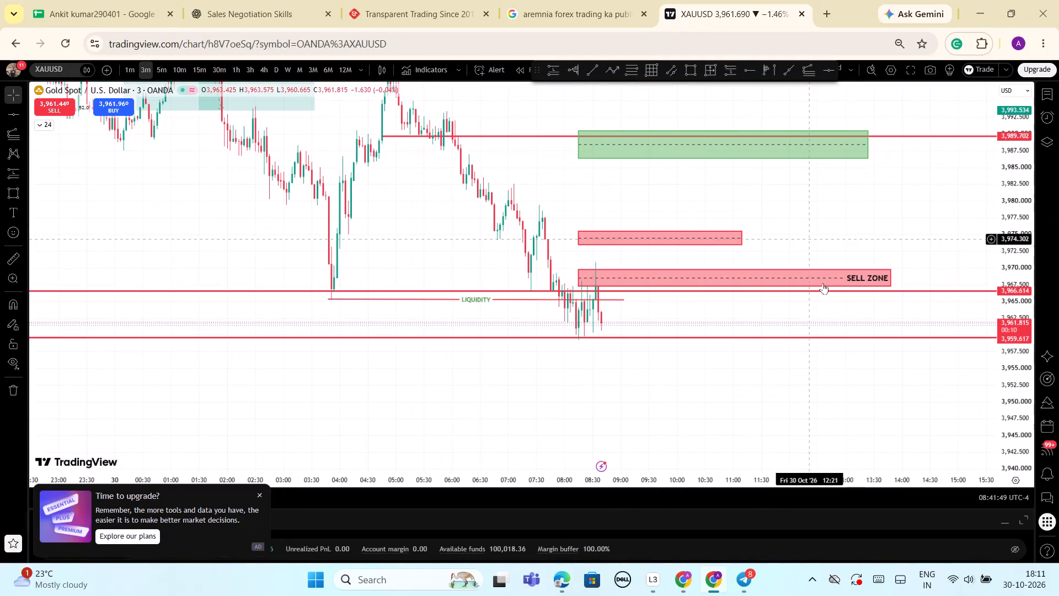
pyautogui.moveTo(1025, 393); pyautogui.dragTo(1018, 420)
pyautogui.scroll(1, 870, 402)
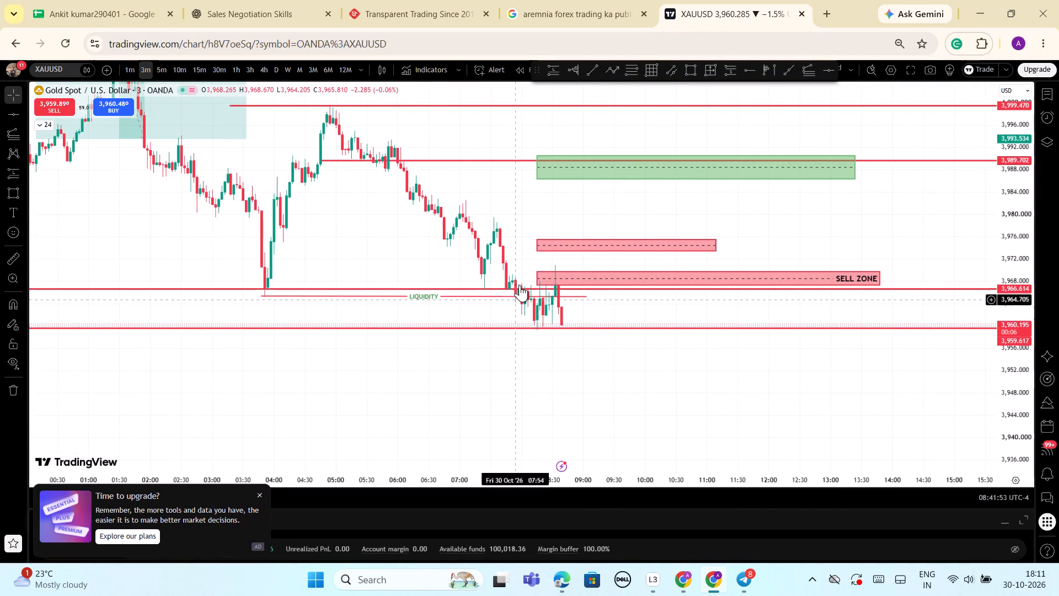
pyautogui.moveTo(1015, 414); pyautogui.dragTo(995, 372)
pyautogui.scroll(1, 721, 412)
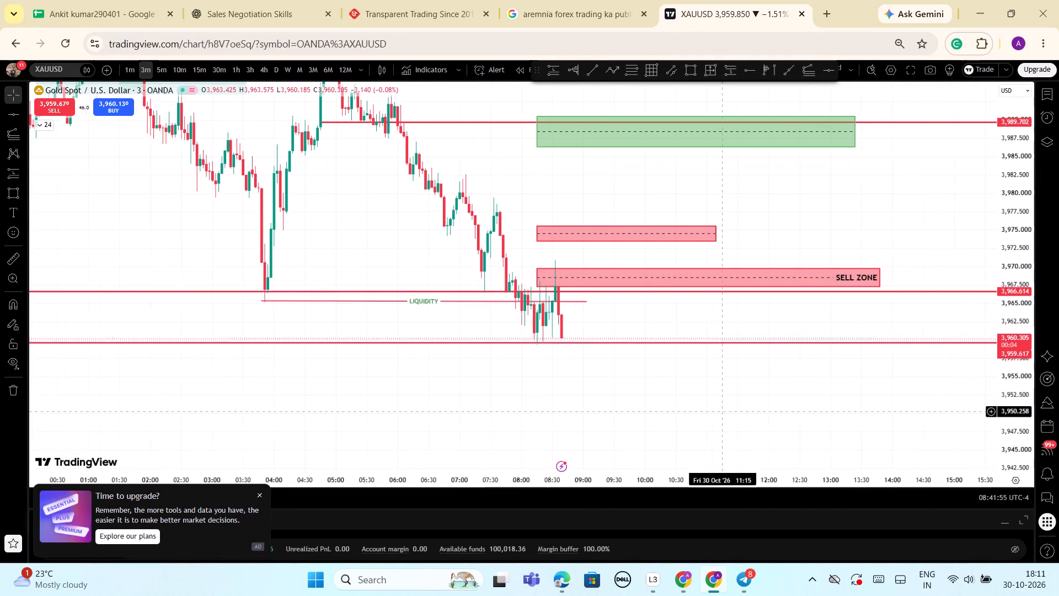
pyautogui.moveTo(582, 393); pyautogui.dragTo(817, 375)
pyautogui.scroll(2, 817, 375)
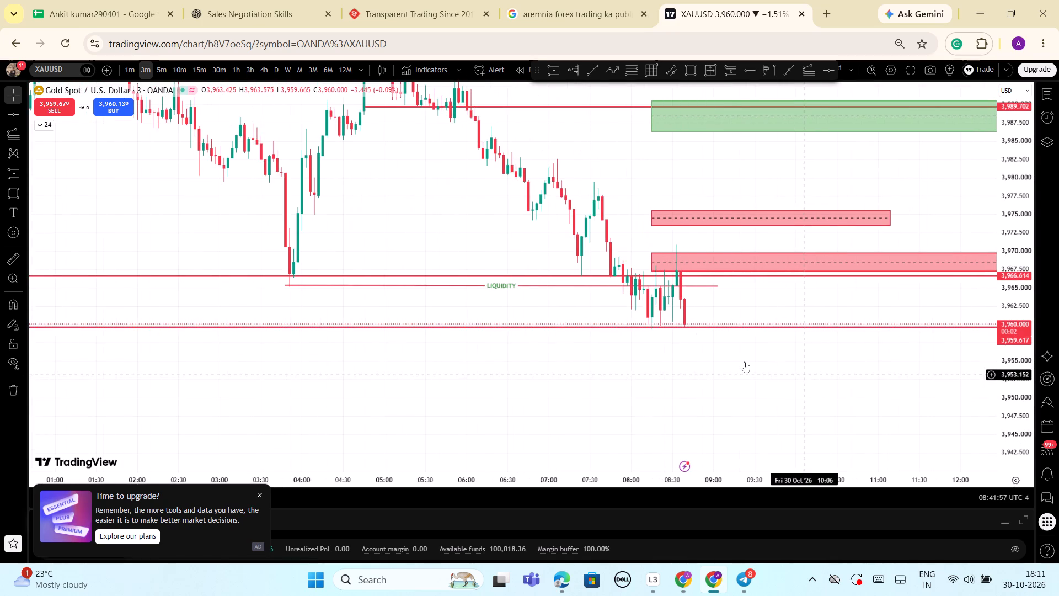
# Expand the indicator legend and show both Zone Finder indicators.
pyautogui.click(40, 128)
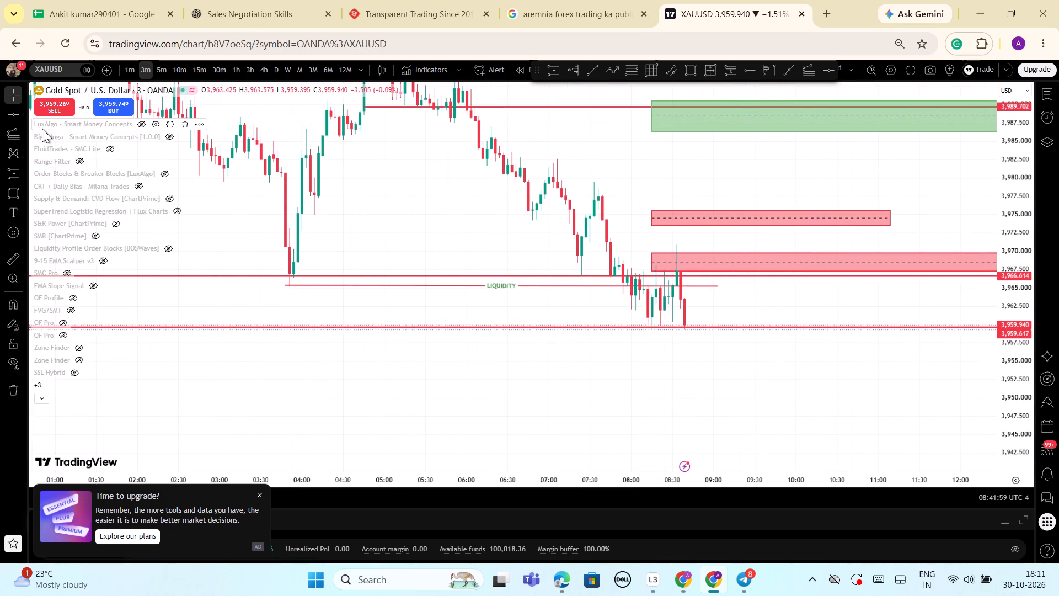
pyautogui.click(79, 363)
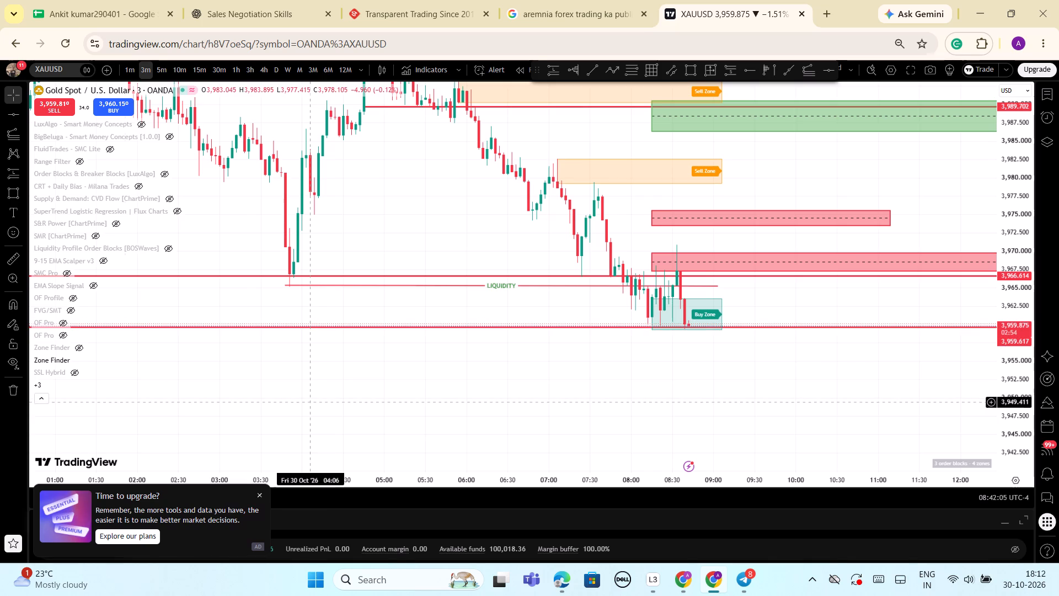
pyautogui.click(74, 347)
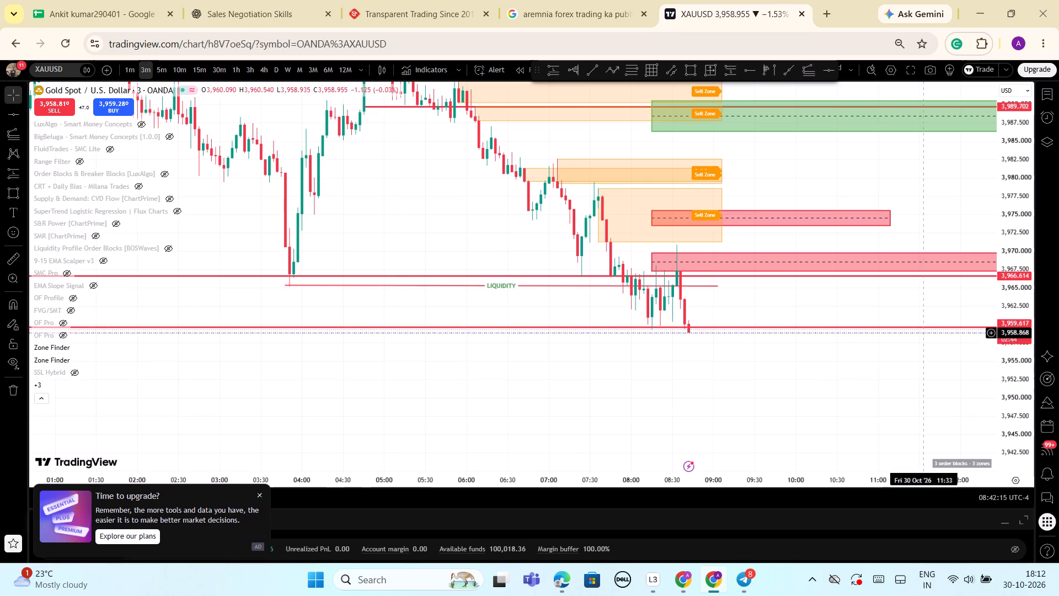
# Delete the horizontal line at 3,959.617 below the LIQUIDITY line.
pyautogui.moveTo(1010, 348); pyautogui.dragTo(1018, 388)
pyautogui.scroll(2, 811, 360)
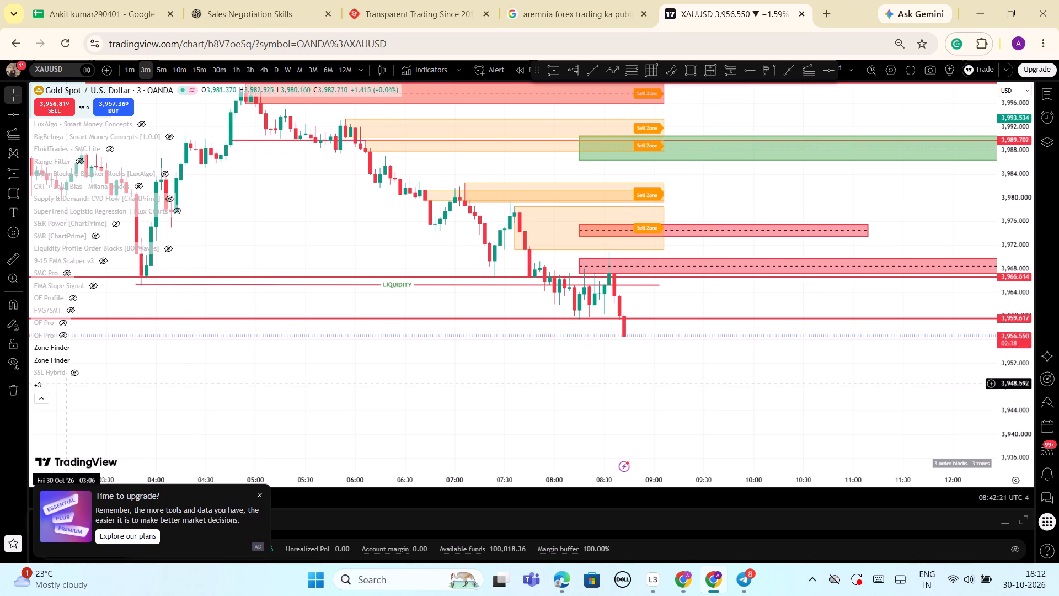
pyautogui.moveTo(999, 348); pyautogui.dragTo(999, 354)
pyautogui.scroll(-2, 946, 339)
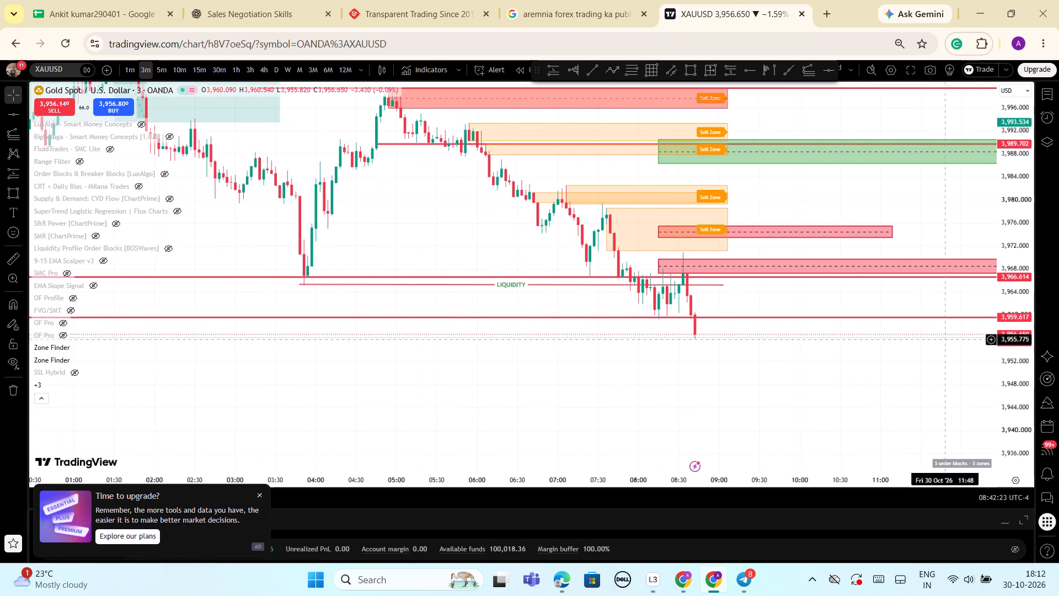
pyautogui.scroll(-1, 946, 339)
pyautogui.click(566, 317)
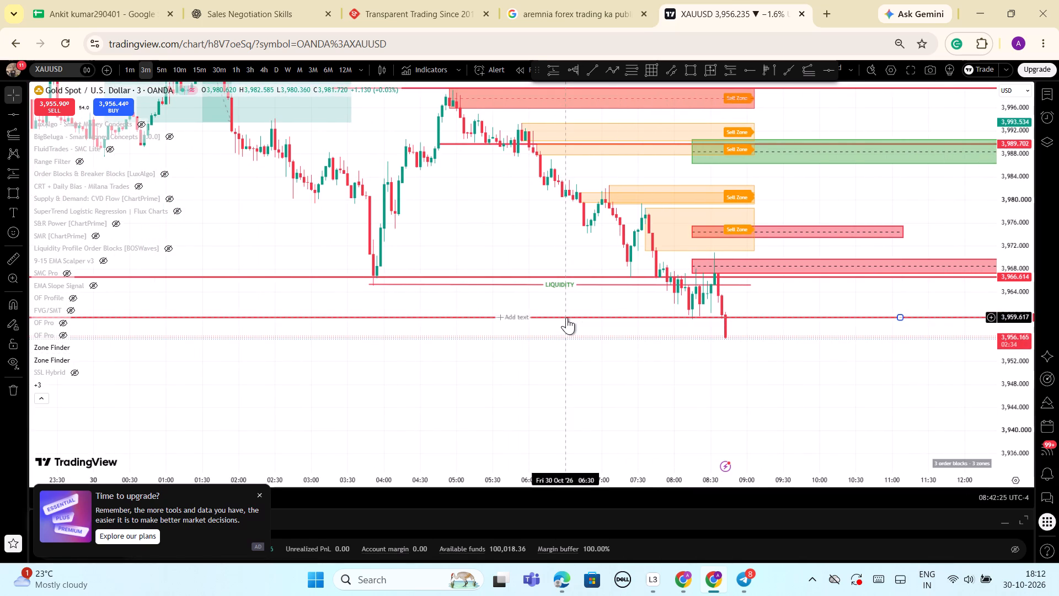
pyautogui.click(324, 194)
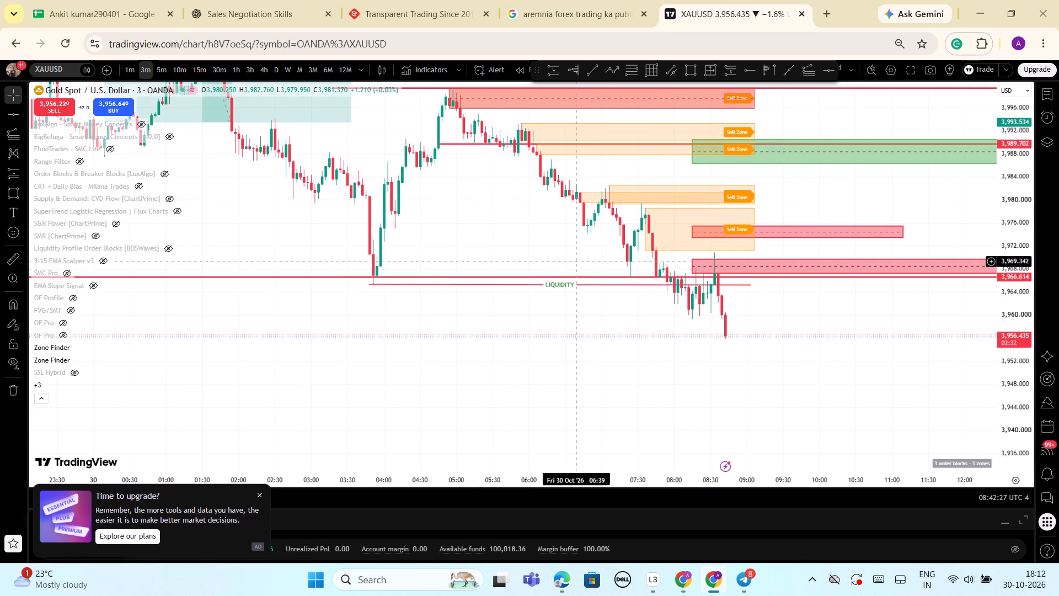
# Delete the horizontal line at 3,966.614 just above the LIQUIDITY line.
pyautogui.click(566, 275)
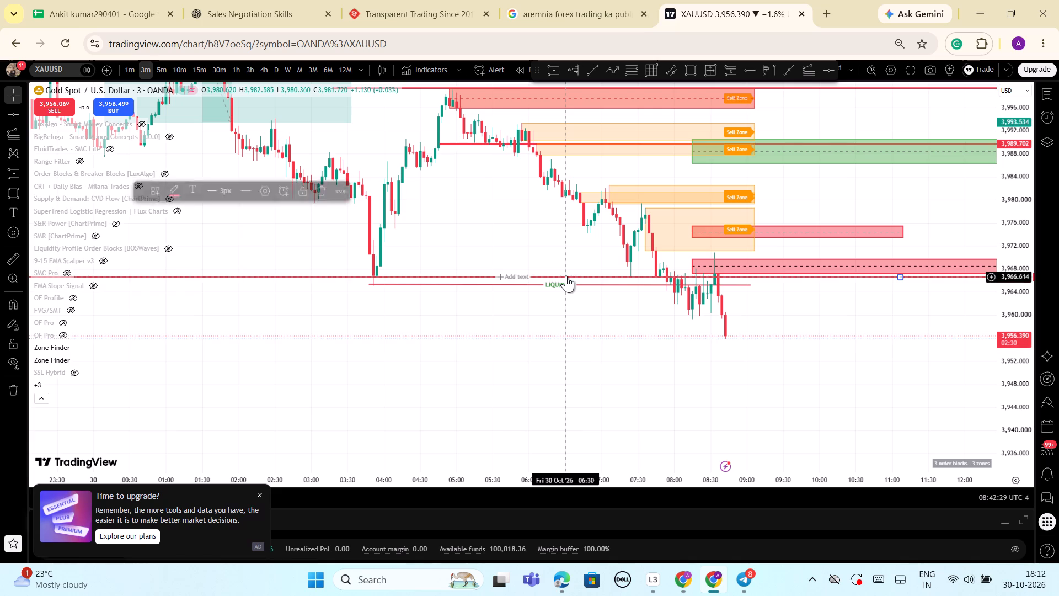
pyautogui.click(322, 192)
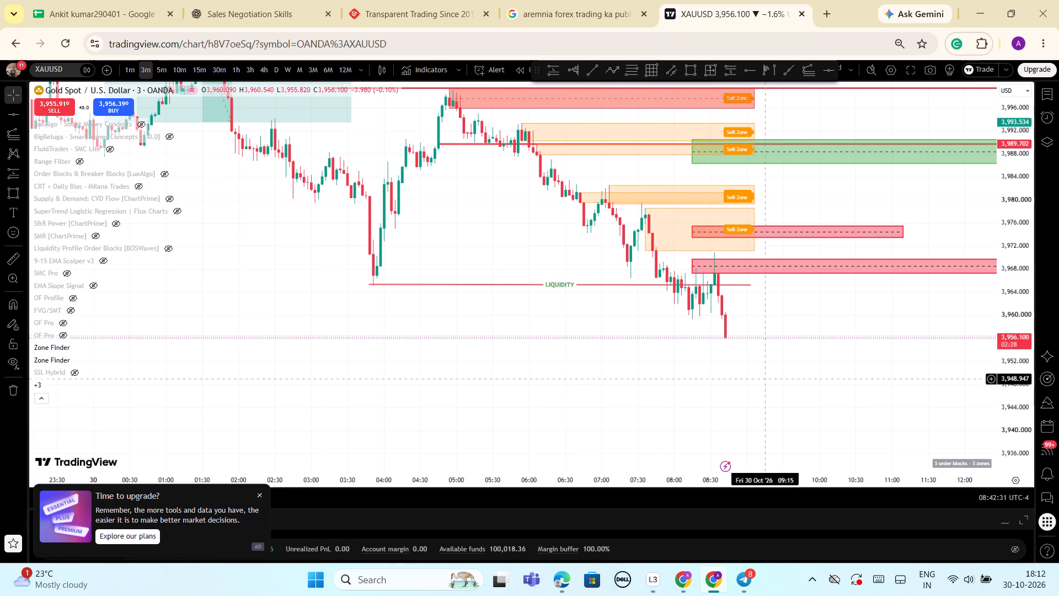
# Examine the latest 3-minute candles against the Zone Finder sell zones, bear order blocks and remaining drawn levels.
pyautogui.moveTo(1009, 386); pyautogui.dragTo(1013, 407)
pyautogui.scroll(-5, 856, 370)
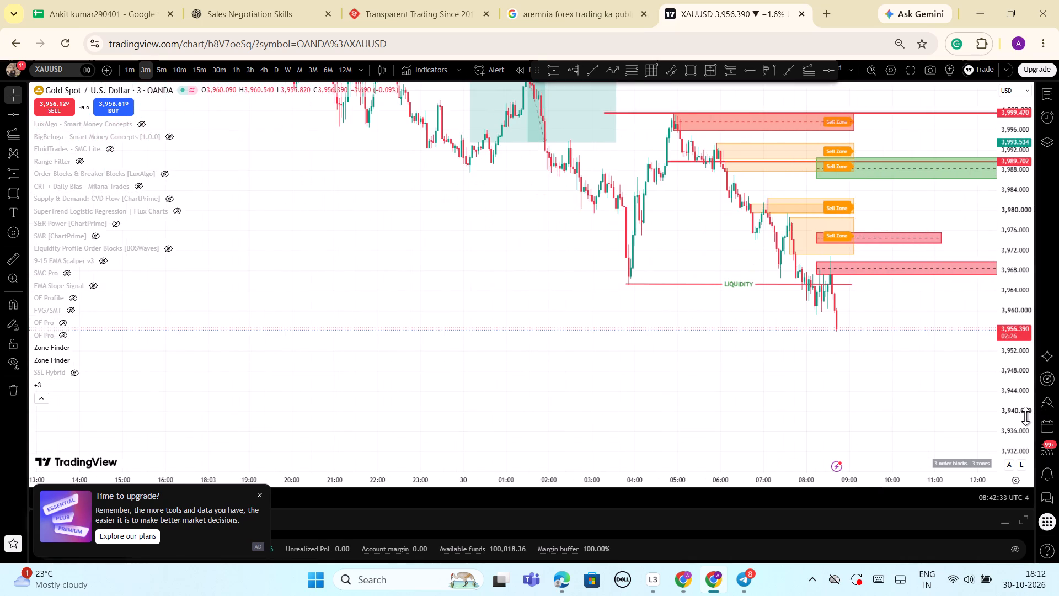
pyautogui.moveTo(1016, 421); pyautogui.dragTo(973, 322)
pyautogui.scroll(6, 962, 337)
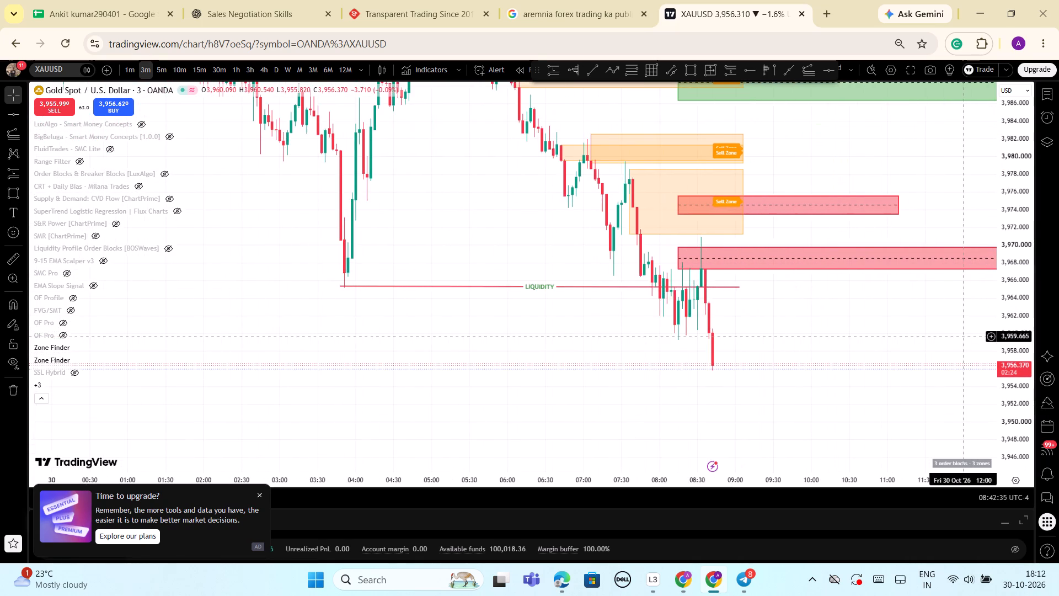
pyautogui.scroll(3, 962, 337)
pyautogui.scroll(-9, 962, 337)
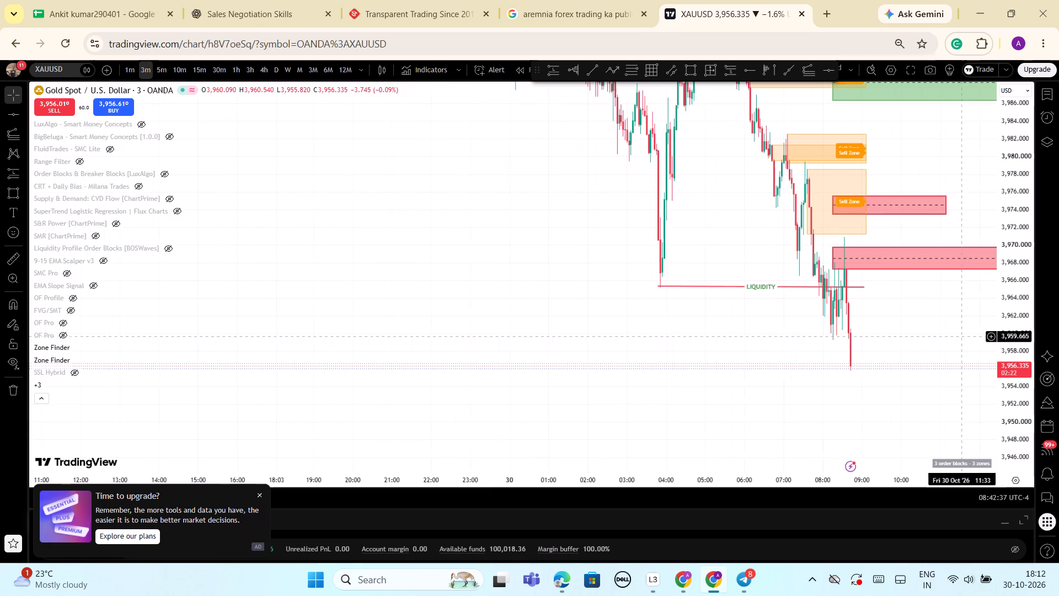
pyautogui.moveTo(995, 158); pyautogui.dragTo(1019, 313)
pyautogui.moveTo(1010, 189); pyautogui.dragTo(1025, 327)
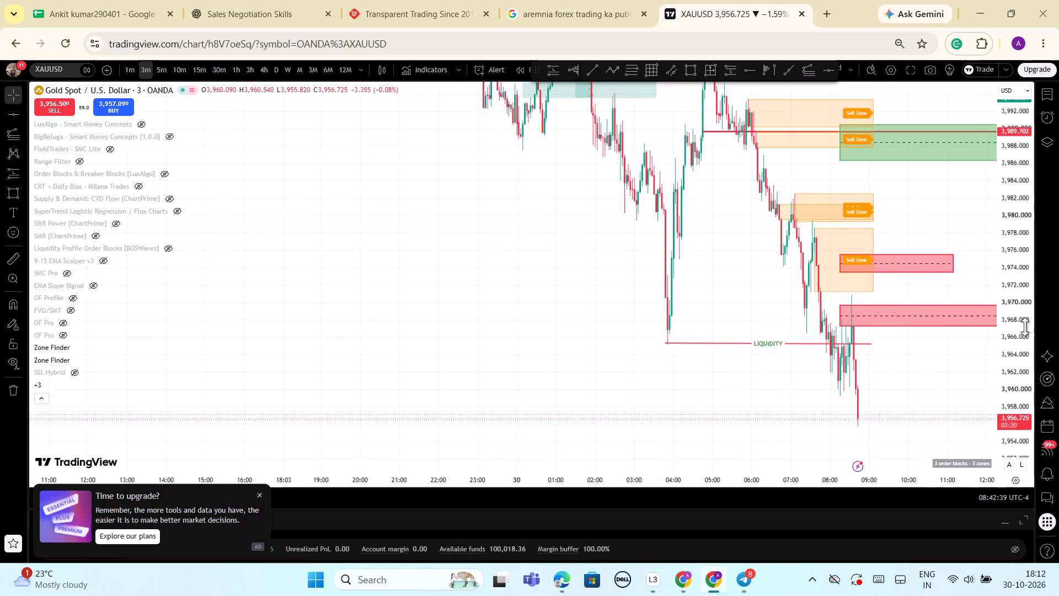
pyautogui.moveTo(1025, 327); pyautogui.dragTo(1025, 353)
pyautogui.scroll(-2, 858, 381)
pyautogui.moveTo(628, 331); pyautogui.dragTo(629, 394)
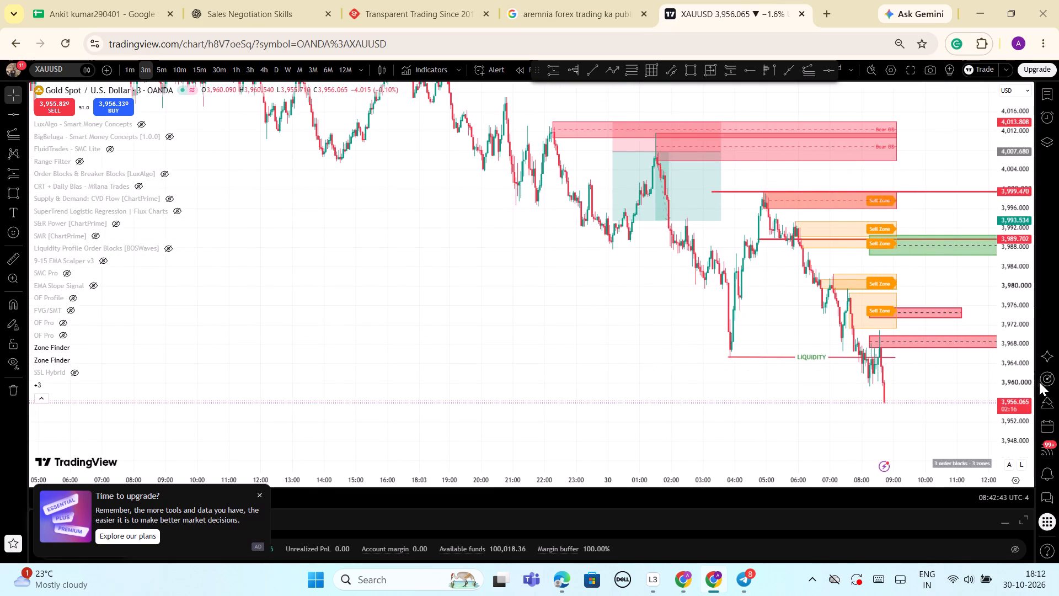
# Compare the 3-minute sell zones and order blocks with the lower-listed Zone Finder indicator hidden and shown again.
pyautogui.scroll(2, 1021, 375)
pyautogui.scroll(-2, 1021, 375)
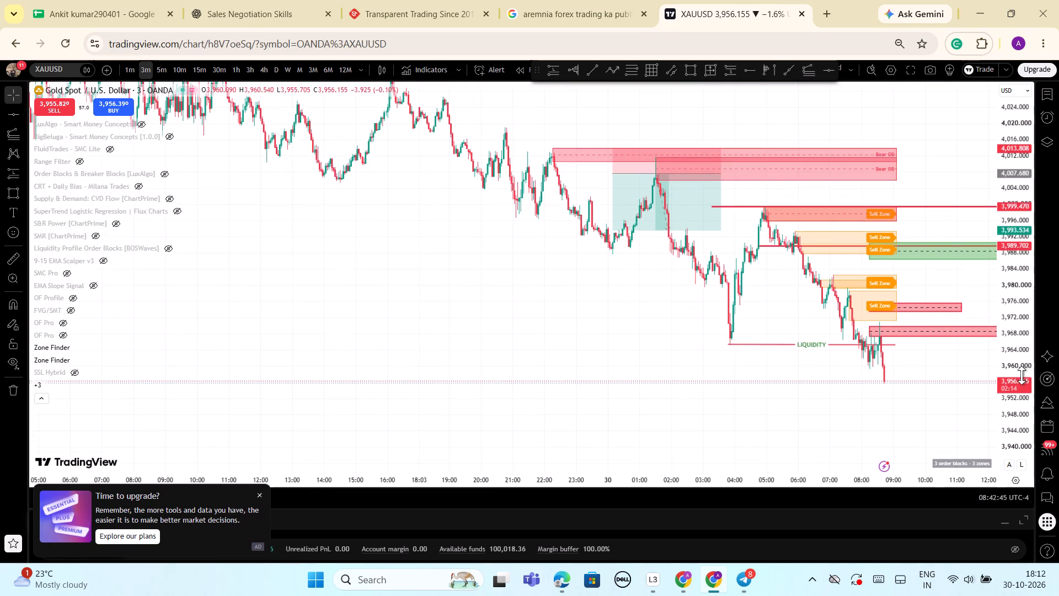
pyautogui.moveTo(582, 304); pyautogui.dragTo(482, 259)
pyautogui.scroll(2, 779, 271)
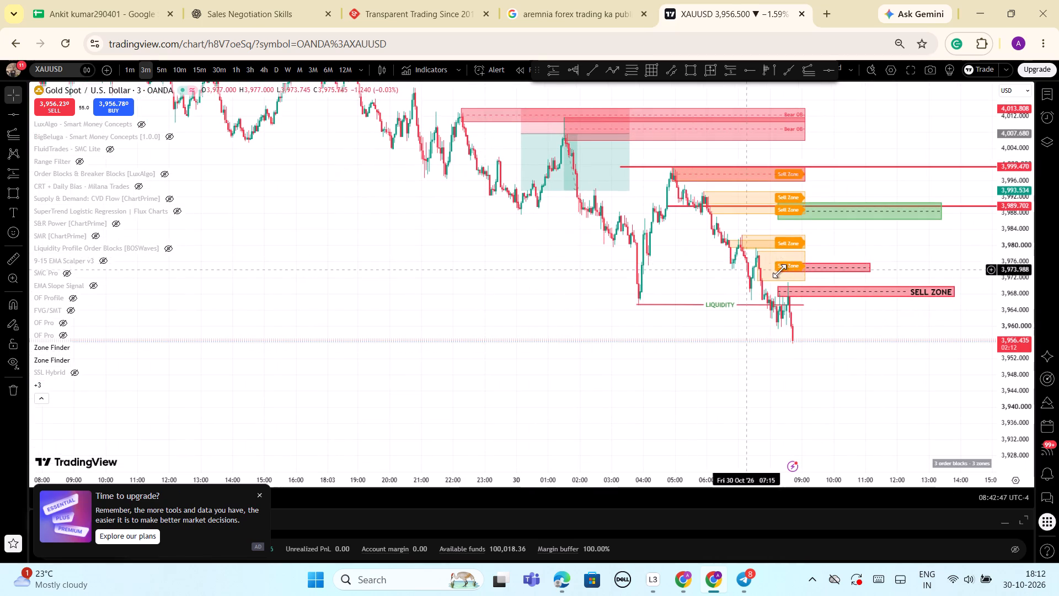
pyautogui.scroll(1, 779, 271)
pyautogui.moveTo(1018, 290); pyautogui.dragTo(1020, 339)
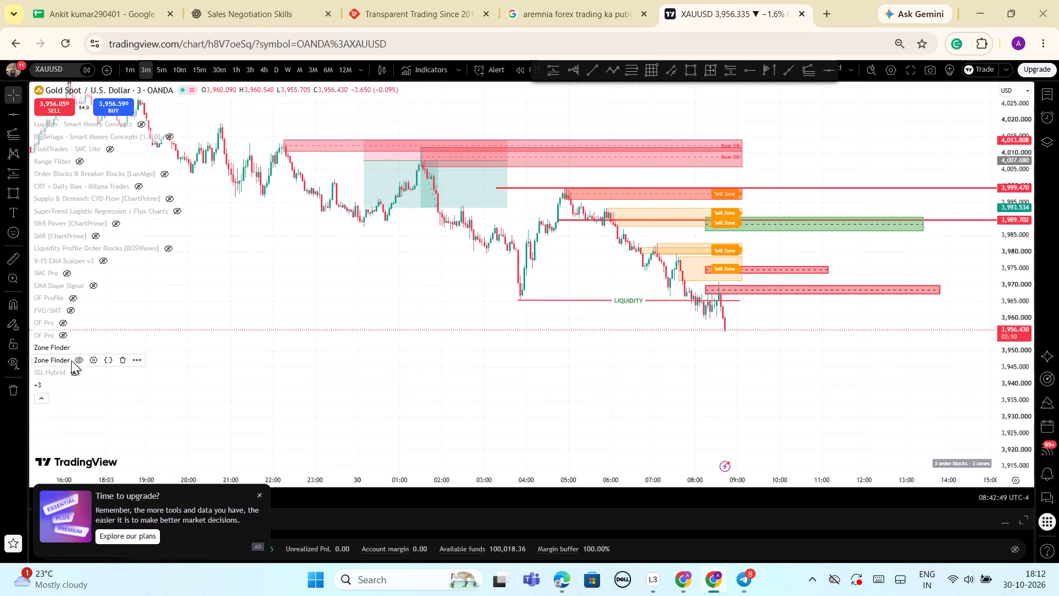
pyautogui.click(76, 361)
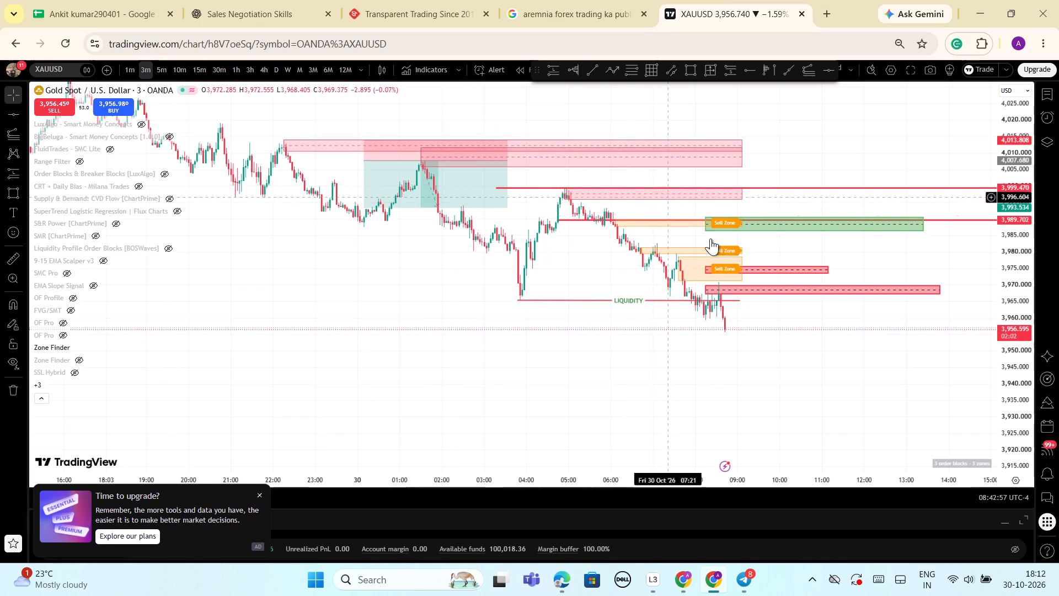
pyautogui.scroll(-2, 710, 238)
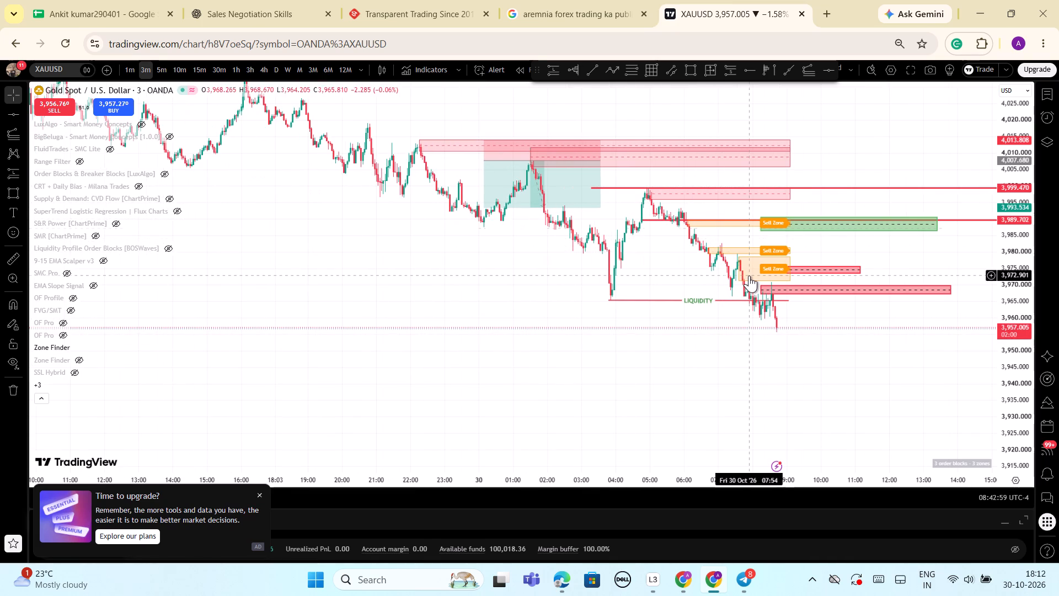
pyautogui.click(76, 360)
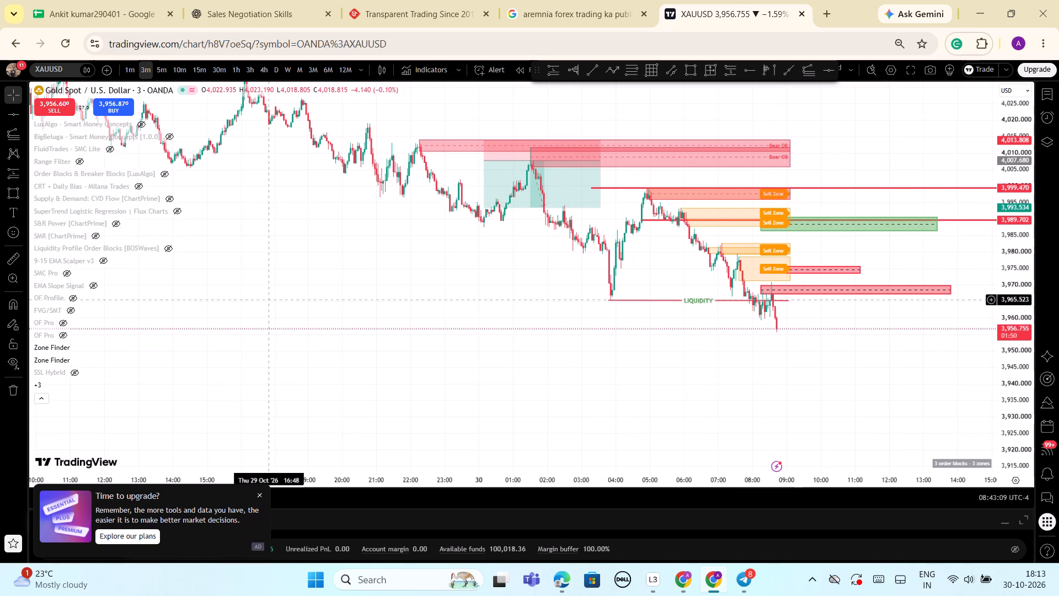
# Hide both Zone Finder indicators.
pyautogui.click(76, 357)
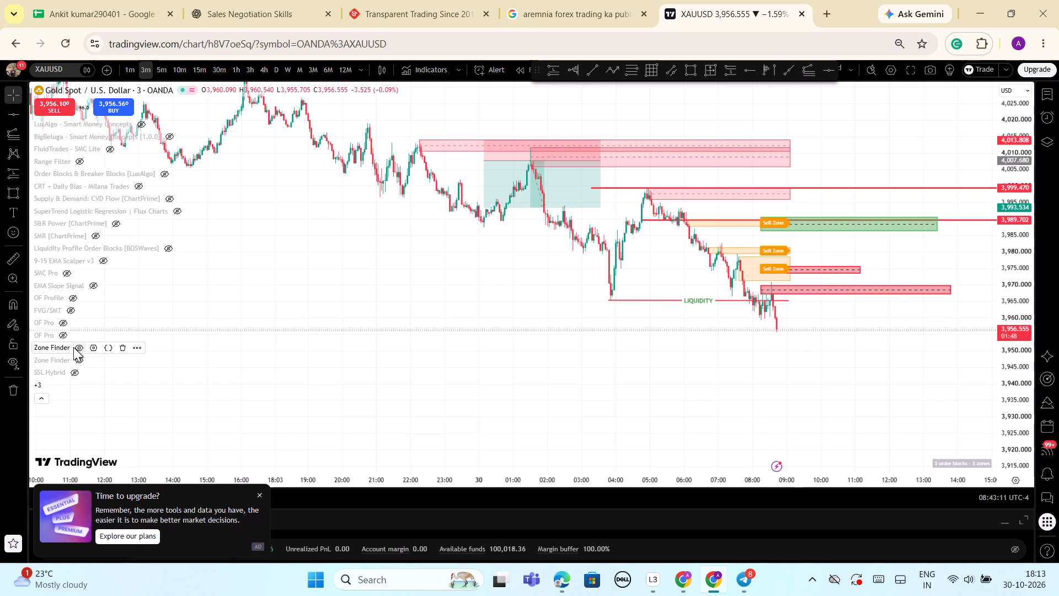
pyautogui.click(73, 347)
# Examine the latest 3-minute candles against the LIQUIDITY line, the drawn SELL ZONE and the other drawn zones.
pyautogui.scroll(3, 600, 337)
pyautogui.scroll(3, 708, 375)
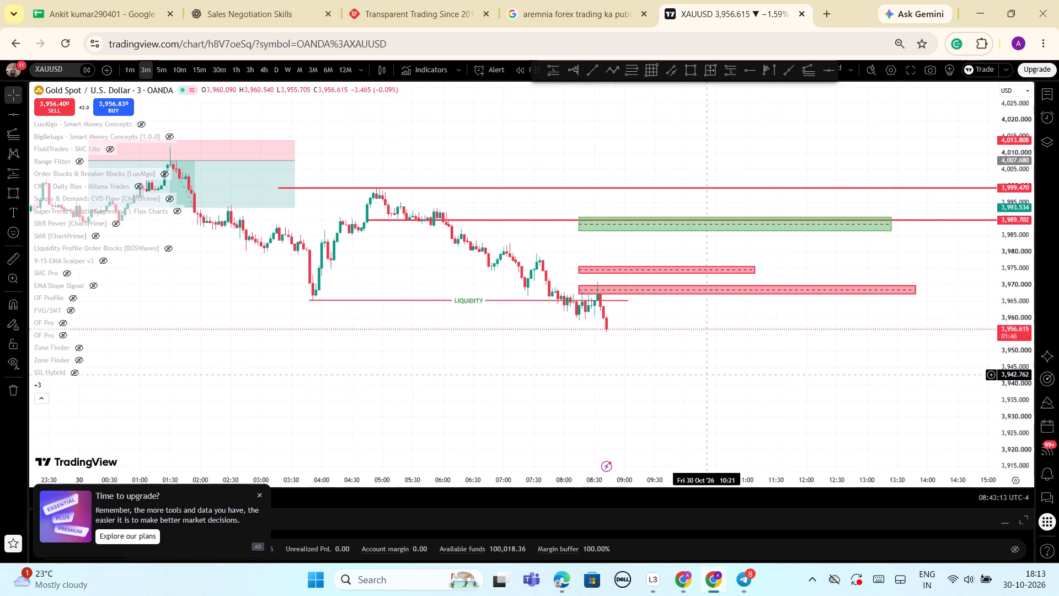
pyautogui.moveTo(1008, 426); pyautogui.dragTo(978, 317)
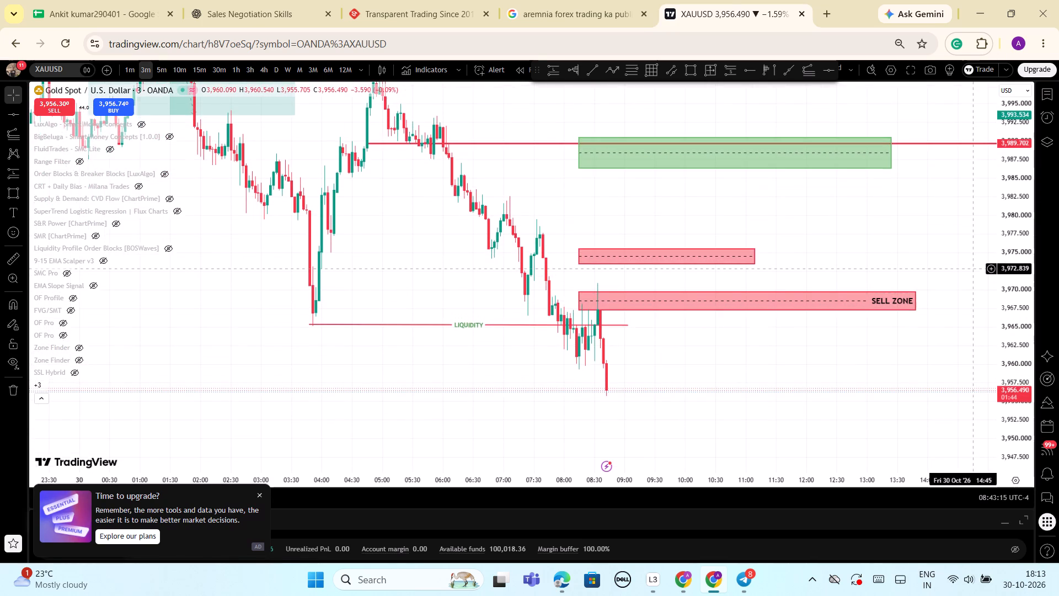
pyautogui.moveTo(978, 317); pyautogui.dragTo(981, 334)
pyautogui.scroll(-1, 734, 359)
pyautogui.moveTo(726, 400); pyautogui.dragTo(778, 279)
pyautogui.scroll(-3, 783, 286)
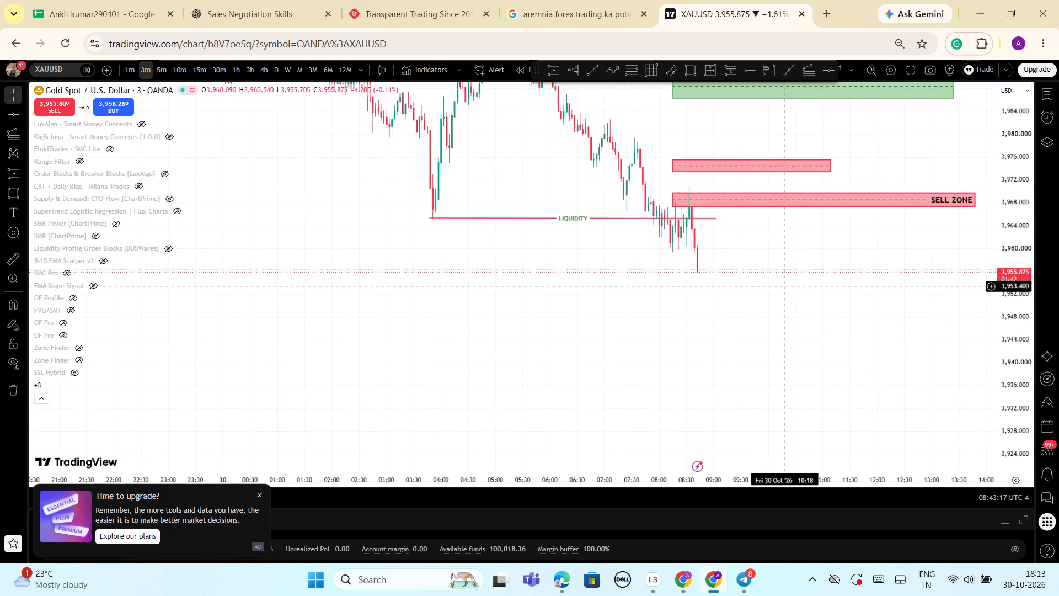
pyautogui.moveTo(1003, 354); pyautogui.dragTo(1014, 423)
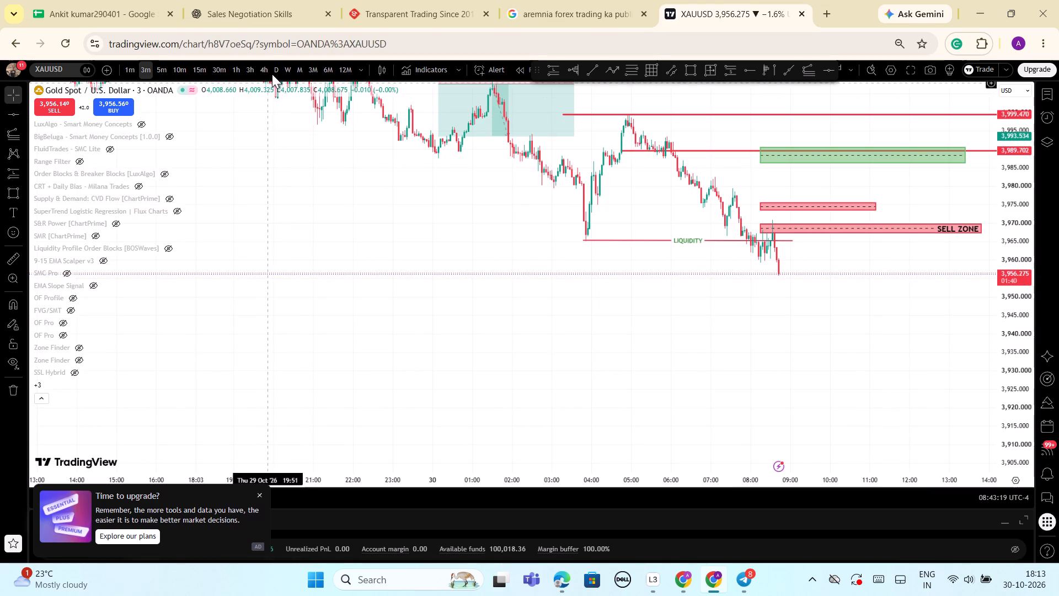
# Switch the XAUUSD chart to the daily timeframe.
pyautogui.click(274, 71)
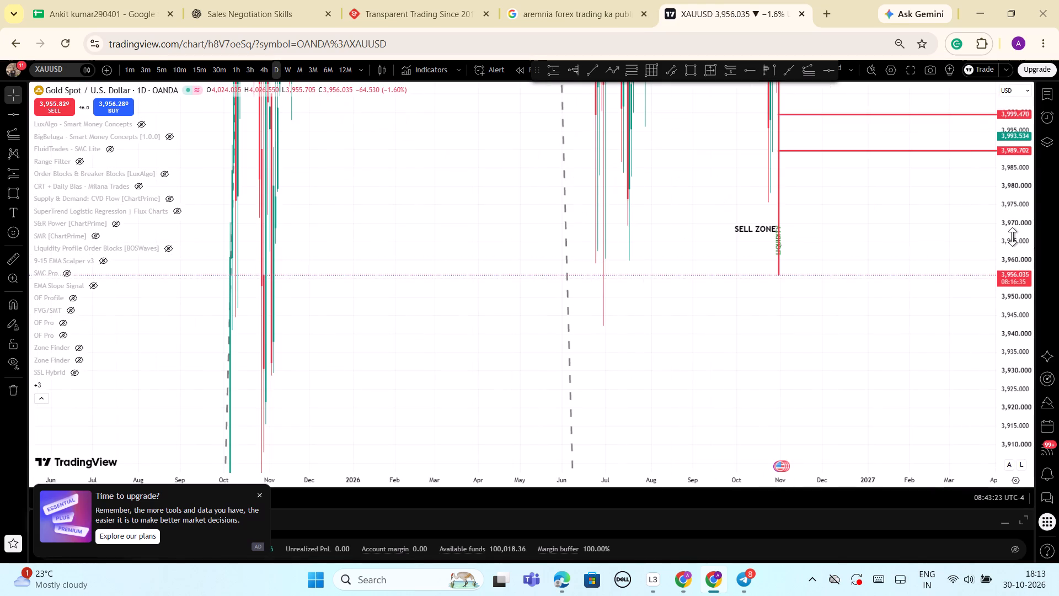
# Delete the LIQUIDITY line at the latest daily candle.
pyautogui.moveTo(1012, 237); pyautogui.dragTo(974, 501)
pyautogui.scroll(3, 725, 379)
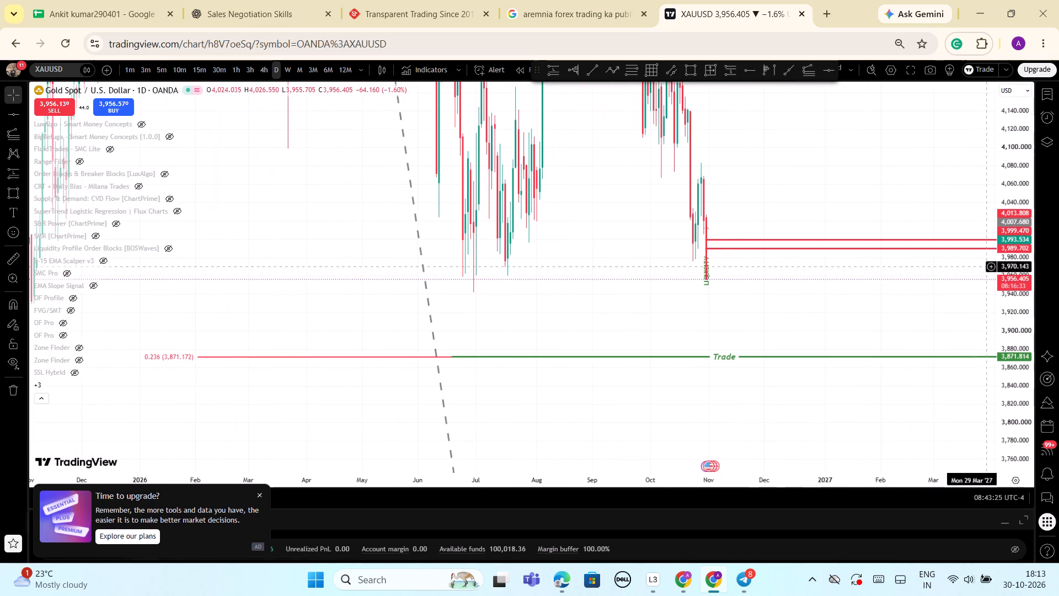
pyautogui.moveTo(1001, 263); pyautogui.dragTo(1044, 424)
pyautogui.scroll(-3, 778, 380)
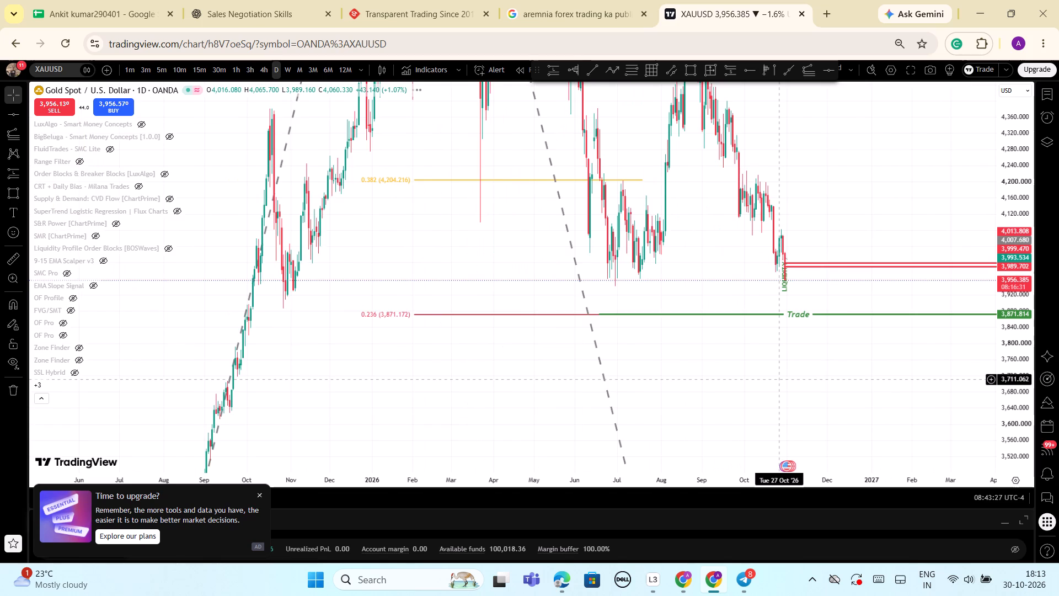
pyautogui.scroll(-2, 778, 380)
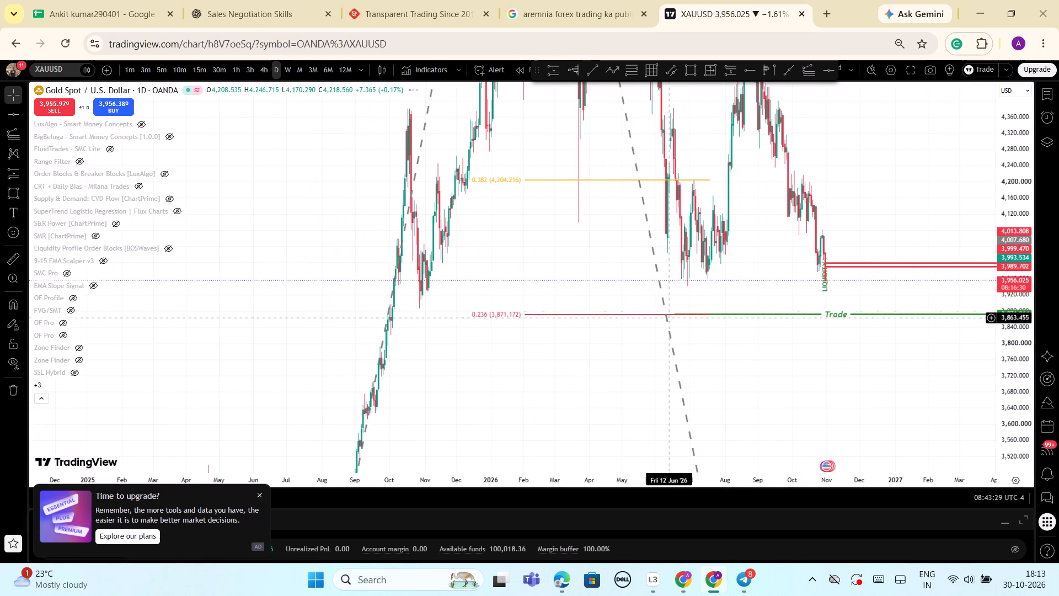
pyautogui.scroll(7, 830, 333)
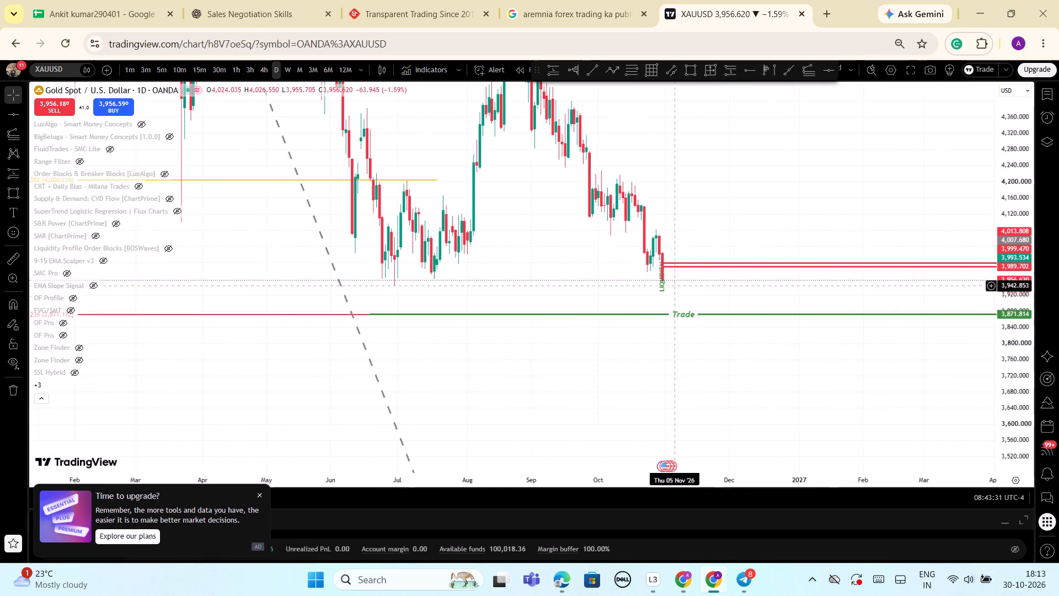
pyautogui.click(659, 286)
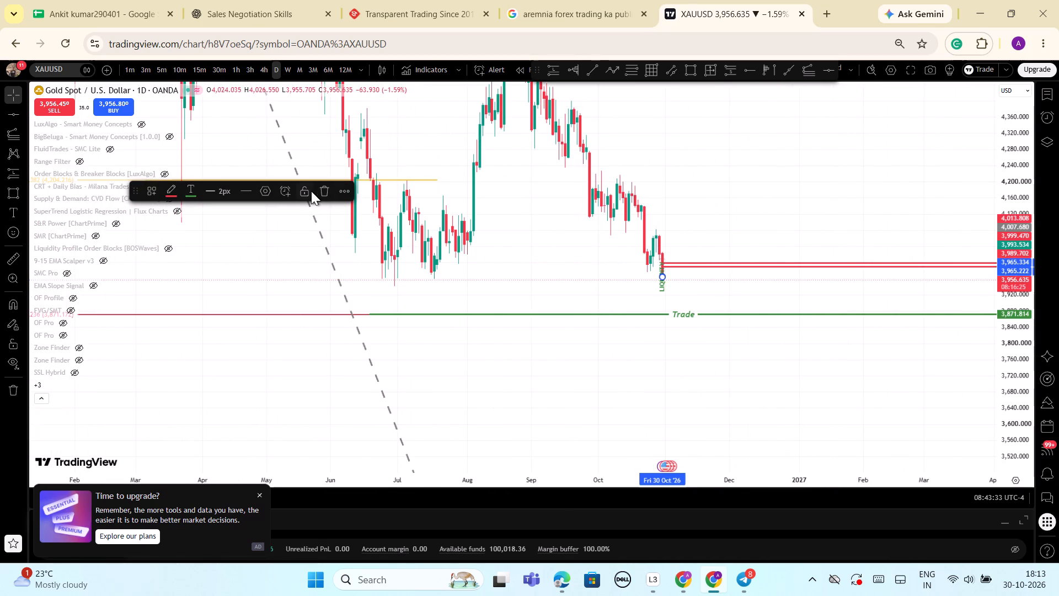
pyautogui.click(322, 193)
# Draw a rectangle zone on the daily chart from the April 2025 high to late December 2026, about 3,507 down to 3,420.
pyautogui.scroll(3, 555, 238)
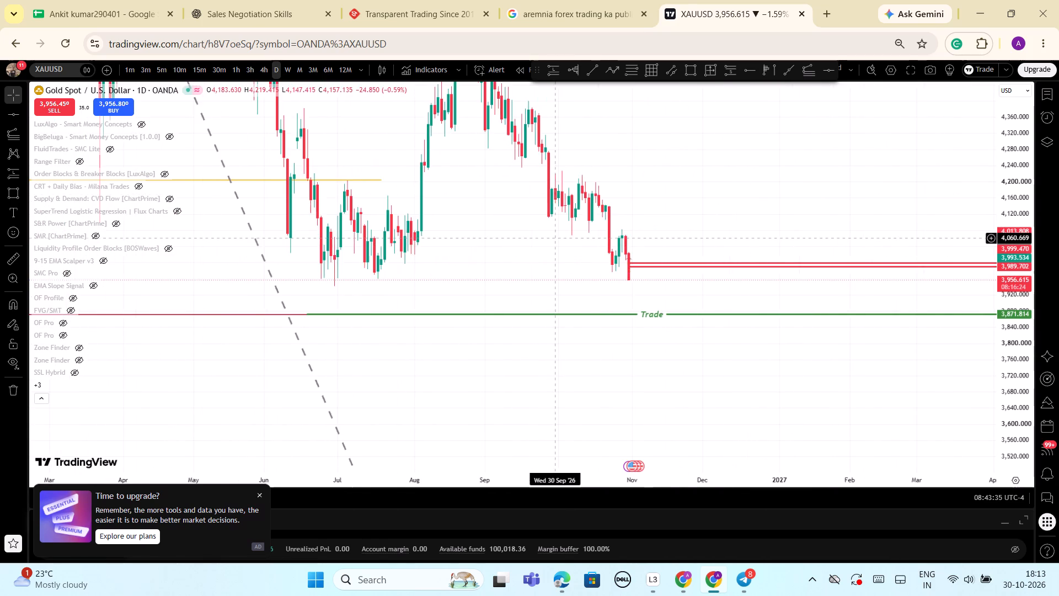
pyautogui.moveTo(609, 210); pyautogui.dragTo(690, 179)
pyautogui.scroll(-2, 768, 376)
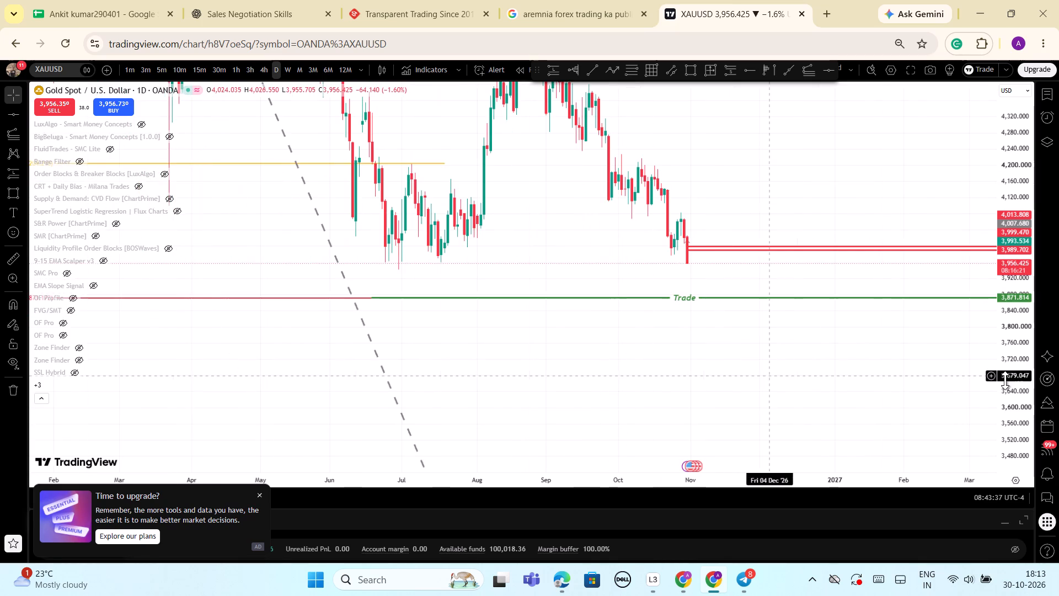
pyautogui.moveTo(1021, 332); pyautogui.dragTo(1021, 338)
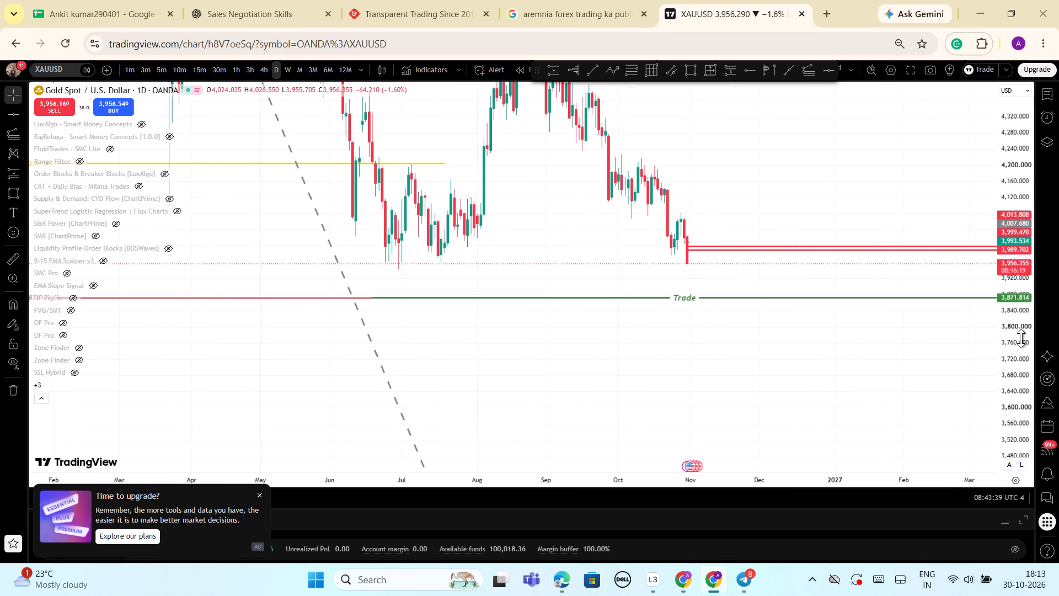
pyautogui.moveTo(1021, 338); pyautogui.dragTo(1017, 451)
pyautogui.scroll(-5, 878, 409)
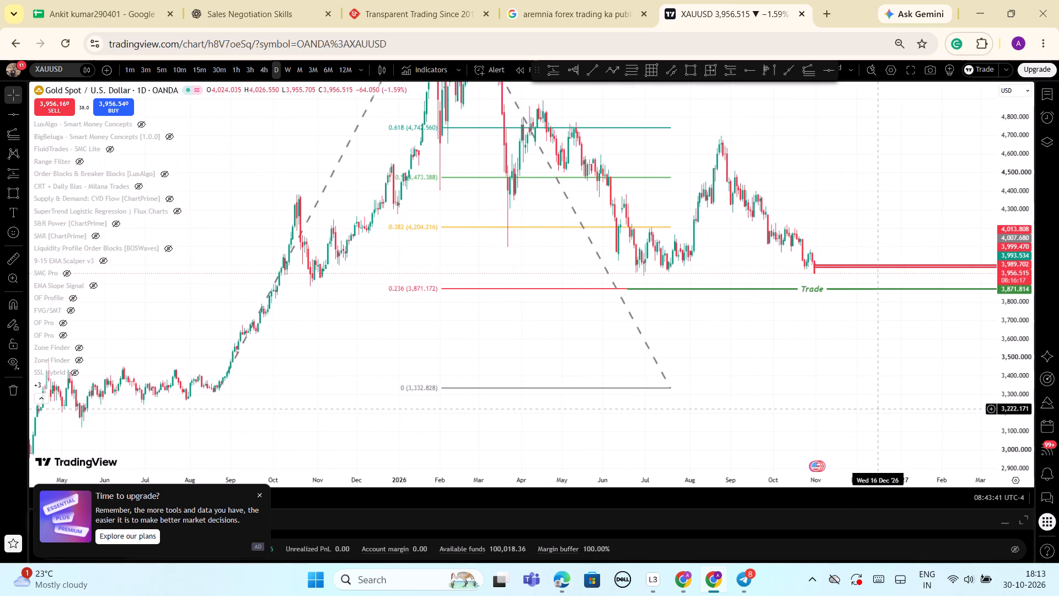
pyautogui.scroll(-2, 879, 408)
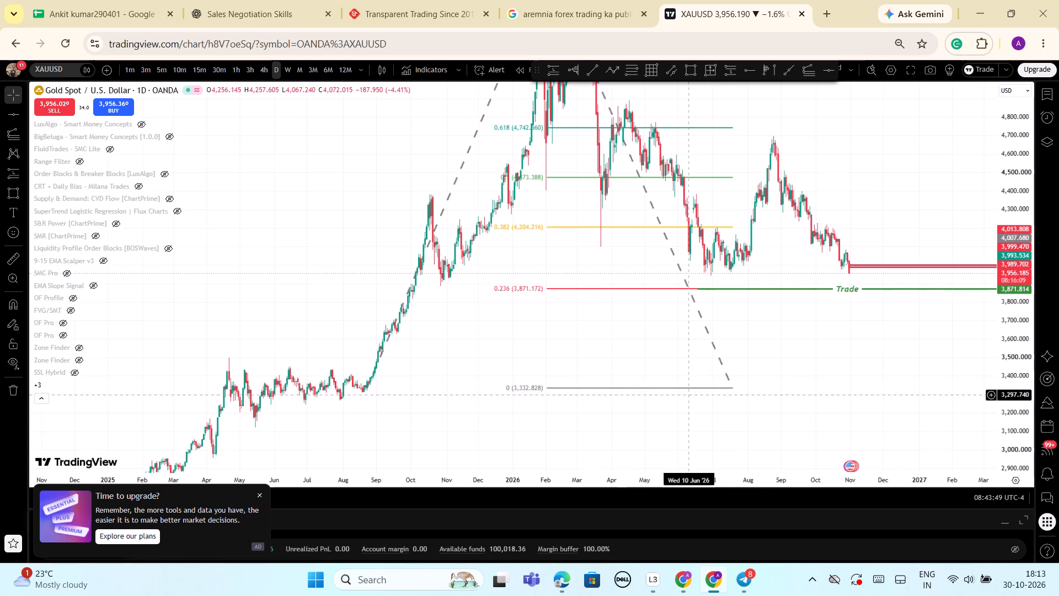
pyautogui.scroll(-2, 689, 395)
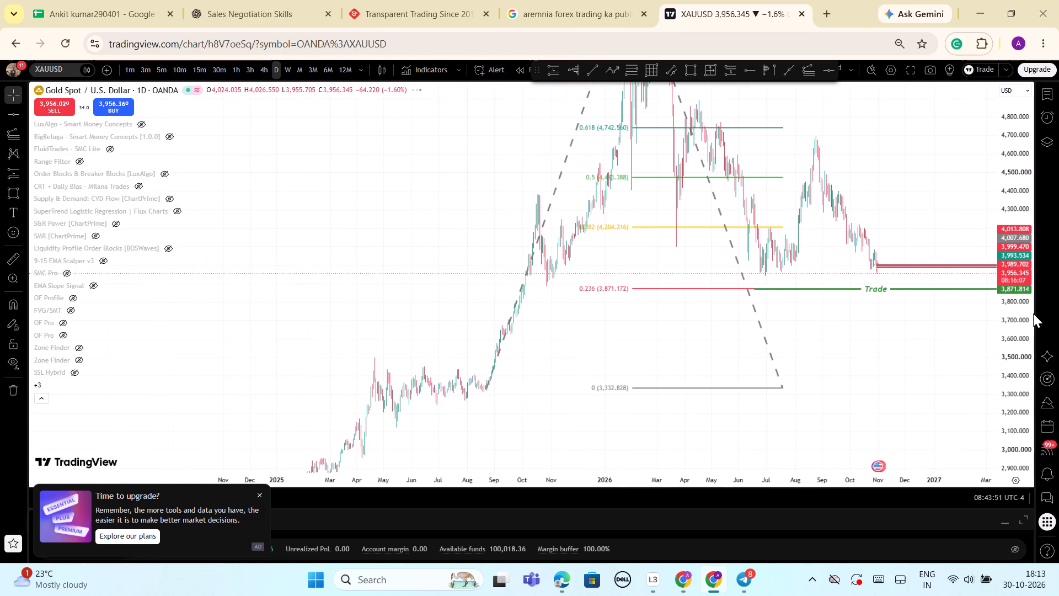
pyautogui.moveTo(1014, 323); pyautogui.dragTo(1020, 402)
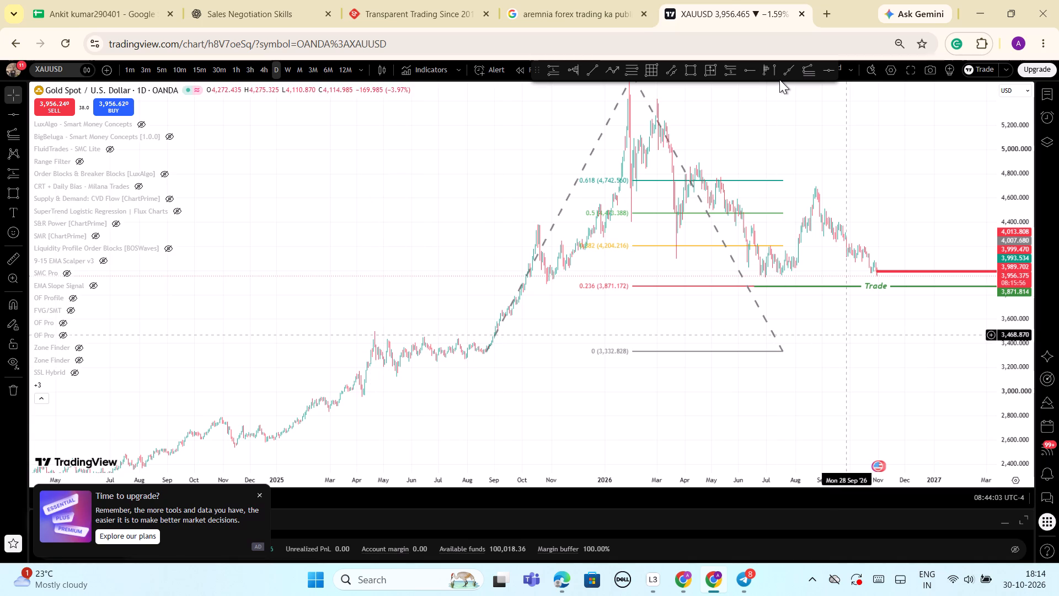
pyautogui.click(697, 75)
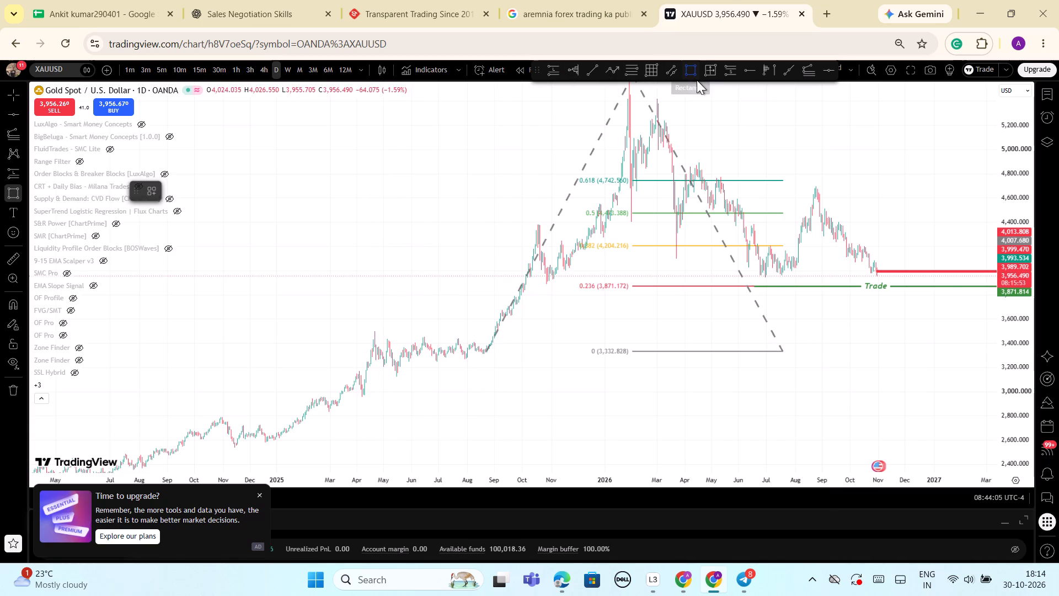
pyautogui.click(373, 331)
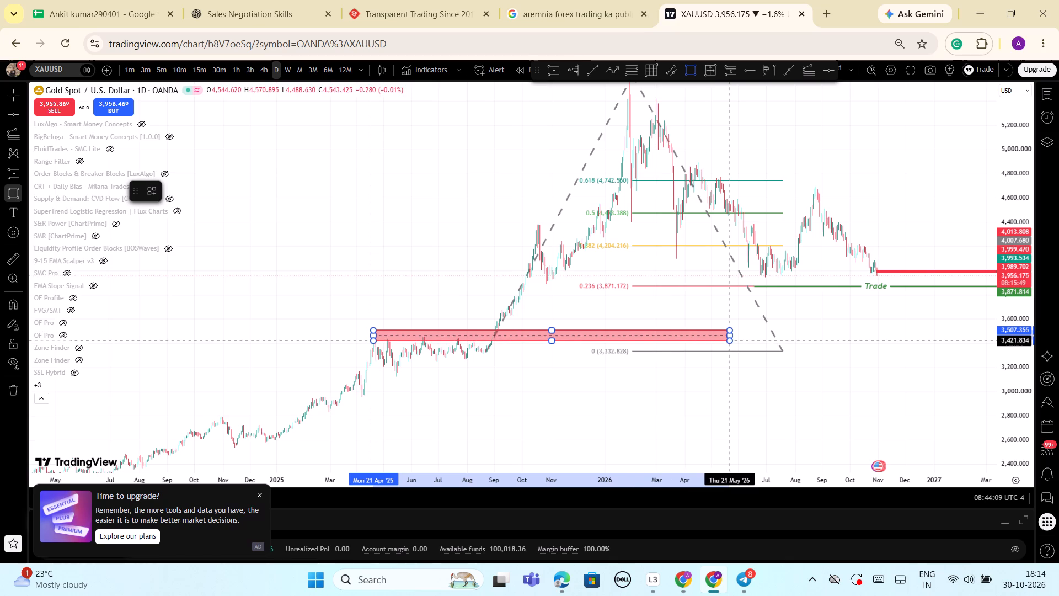
pyautogui.click(927, 341)
pyautogui.click(939, 411)
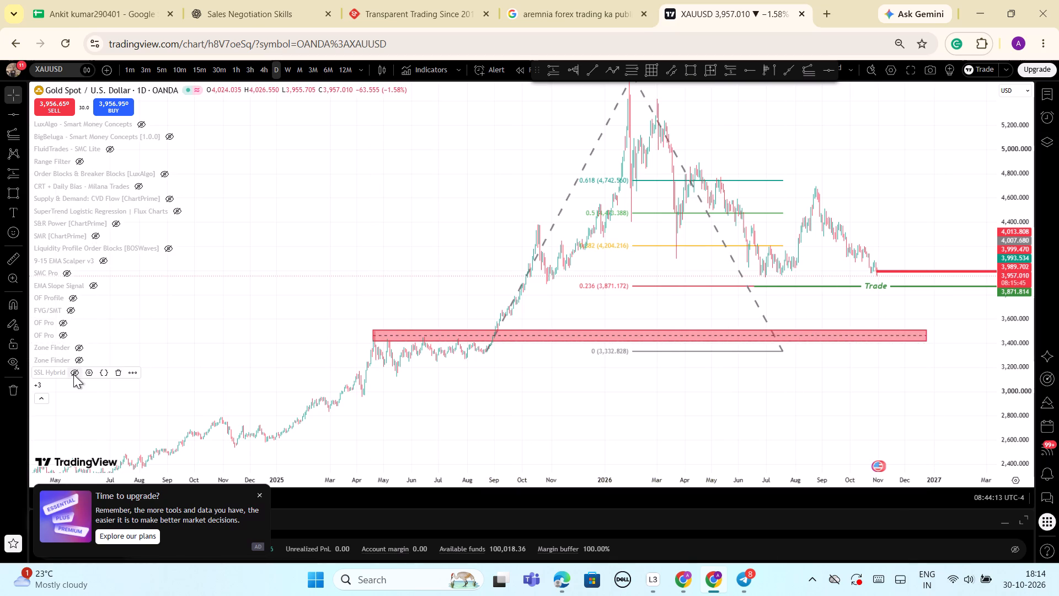
# Show the lower-listed Zone Finder indicator on the daily chart.
pyautogui.click(80, 361)
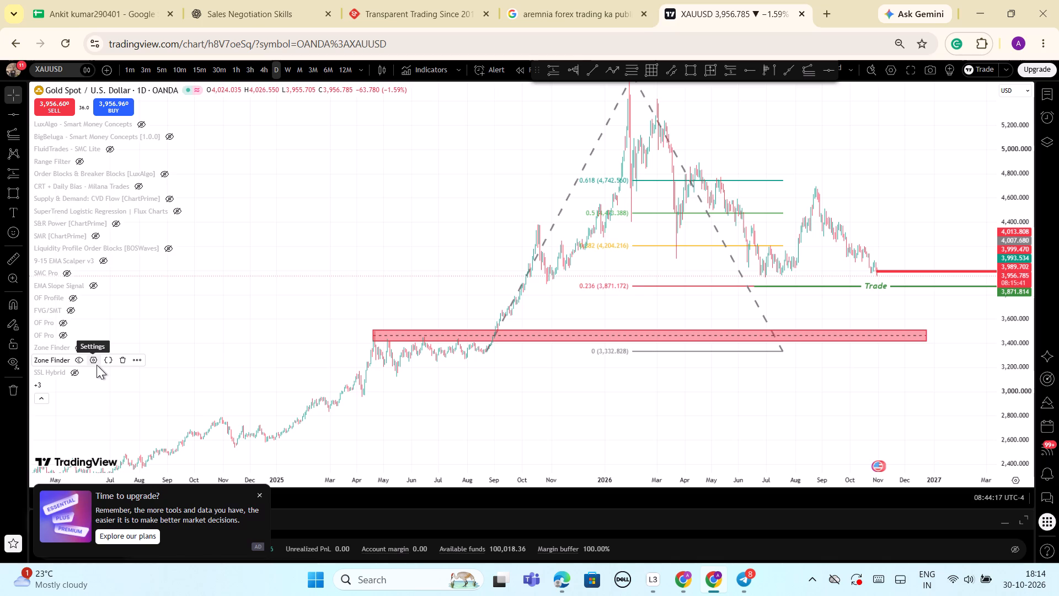
# Examine the daily price against the Zone Finder buy and sell zones, order blocks, Fibonacci levels and the new rectangle.
pyautogui.scroll(1, 506, 391)
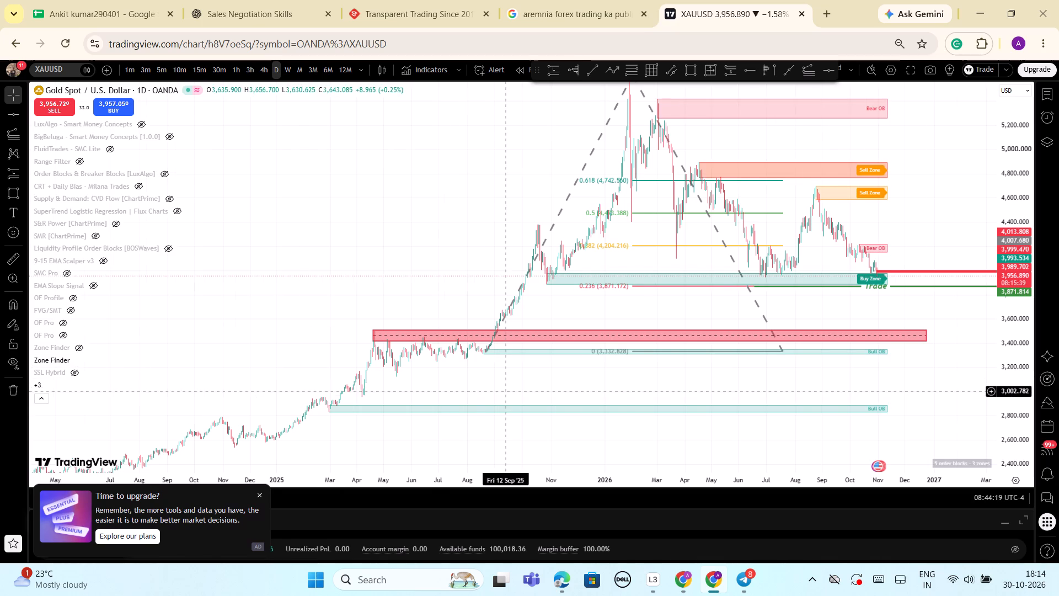
pyautogui.scroll(5, 506, 391)
pyautogui.moveTo(1014, 420); pyautogui.dragTo(967, 185)
pyautogui.scroll(3, 937, 321)
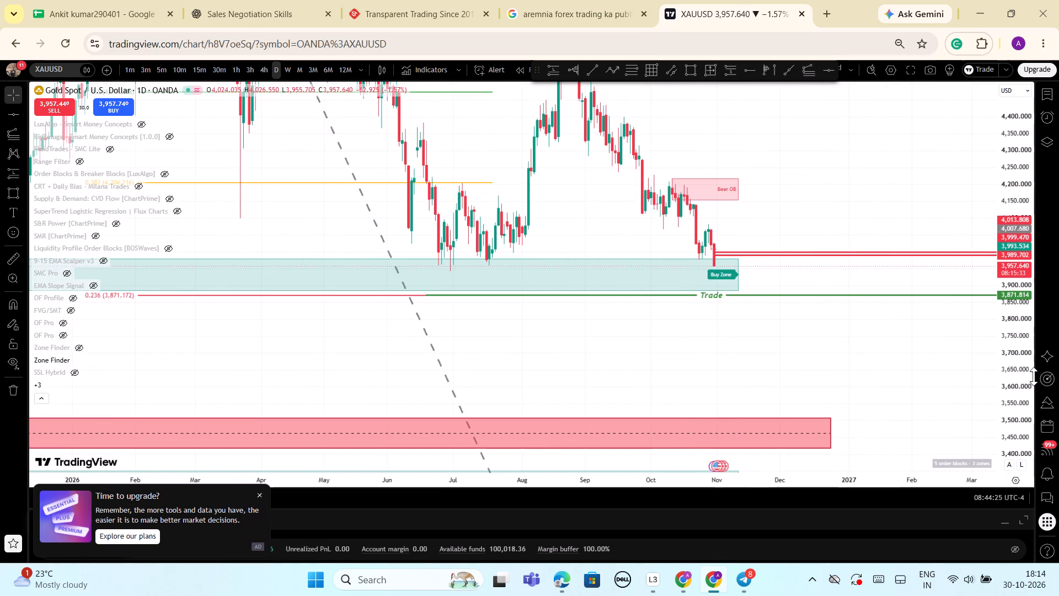
pyautogui.moveTo(1019, 366); pyautogui.dragTo(1017, 417)
pyautogui.scroll(-3, 707, 418)
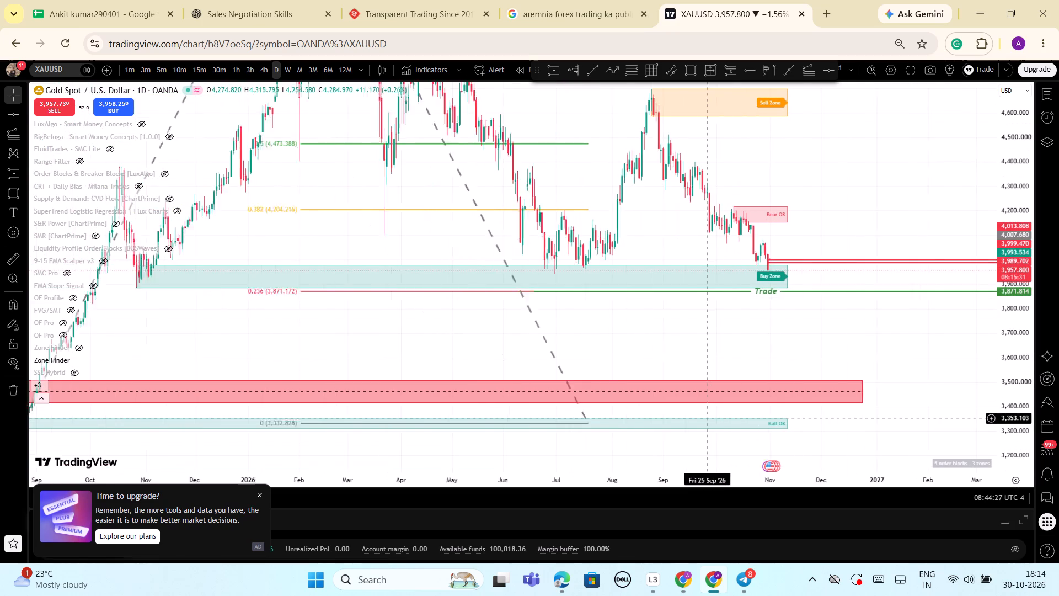
pyautogui.scroll(-2, 707, 418)
pyautogui.scroll(1, 707, 418)
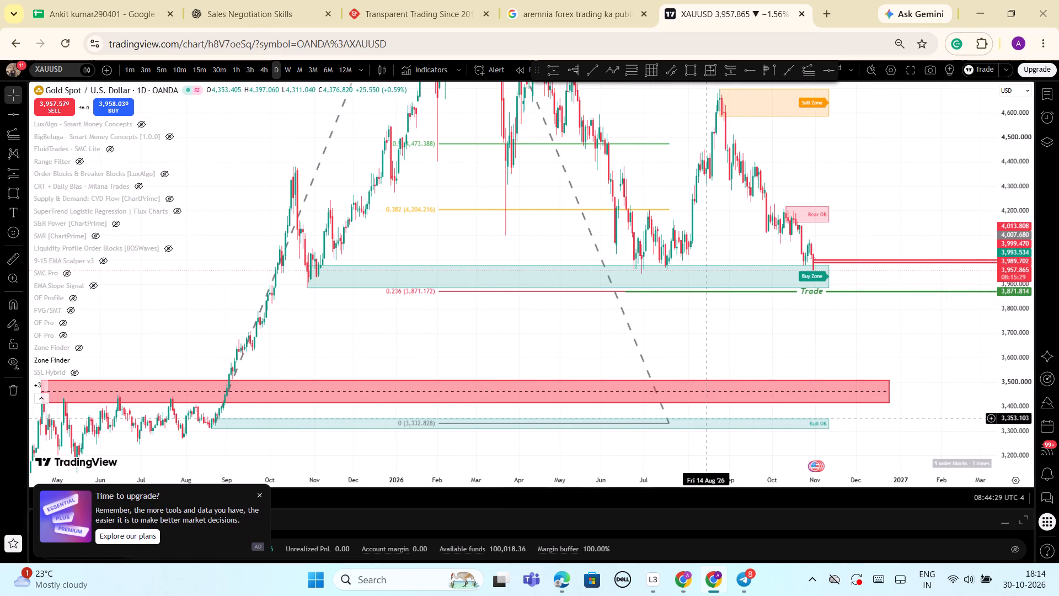
pyautogui.scroll(-1, 707, 418)
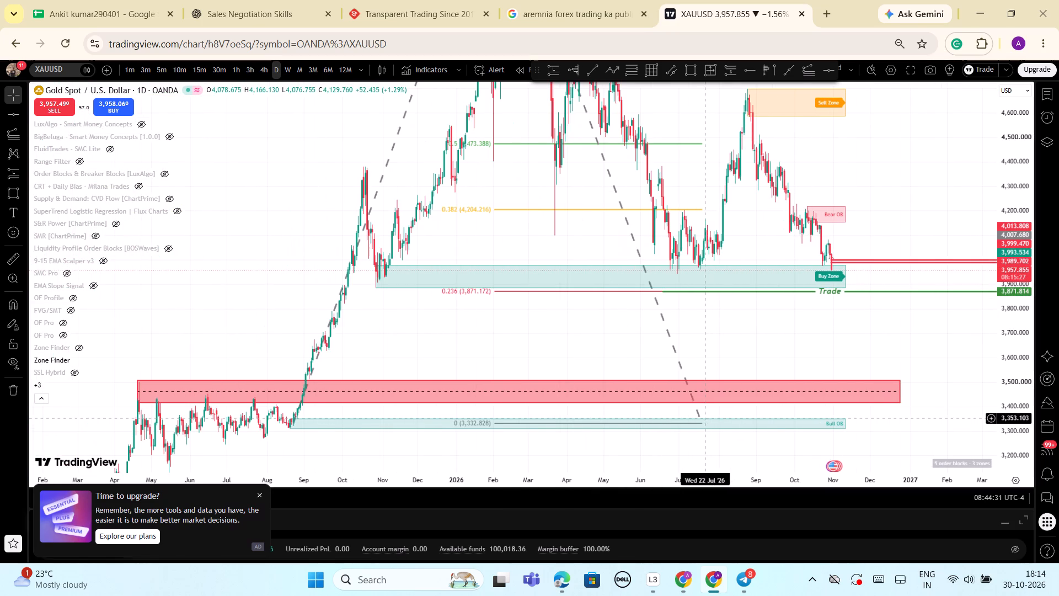
pyautogui.scroll(1, 704, 418)
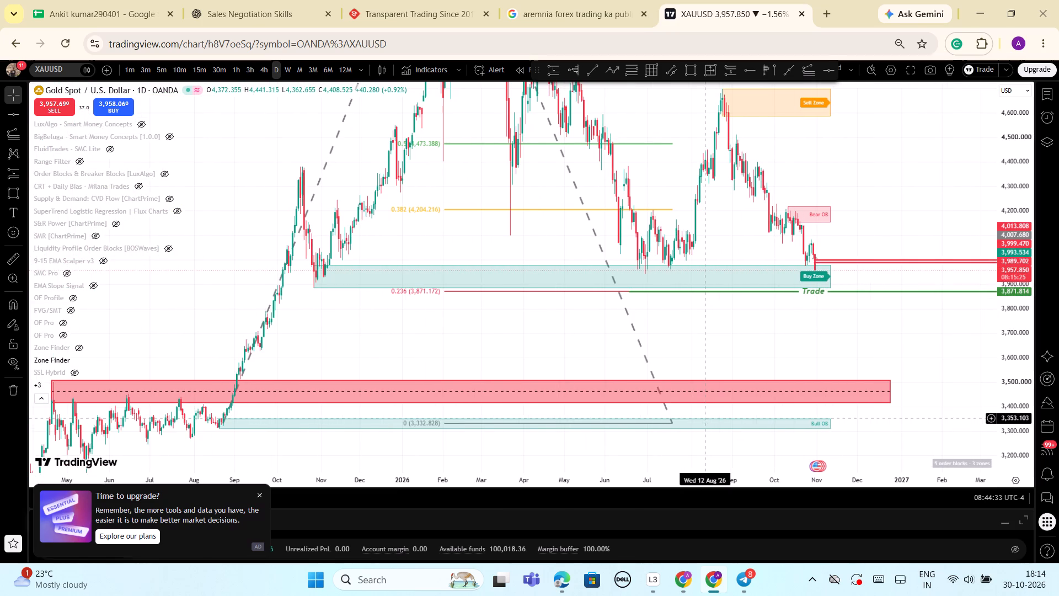
# Show the upper-listed Zone Finder indicator as well.
pyautogui.click(79, 348)
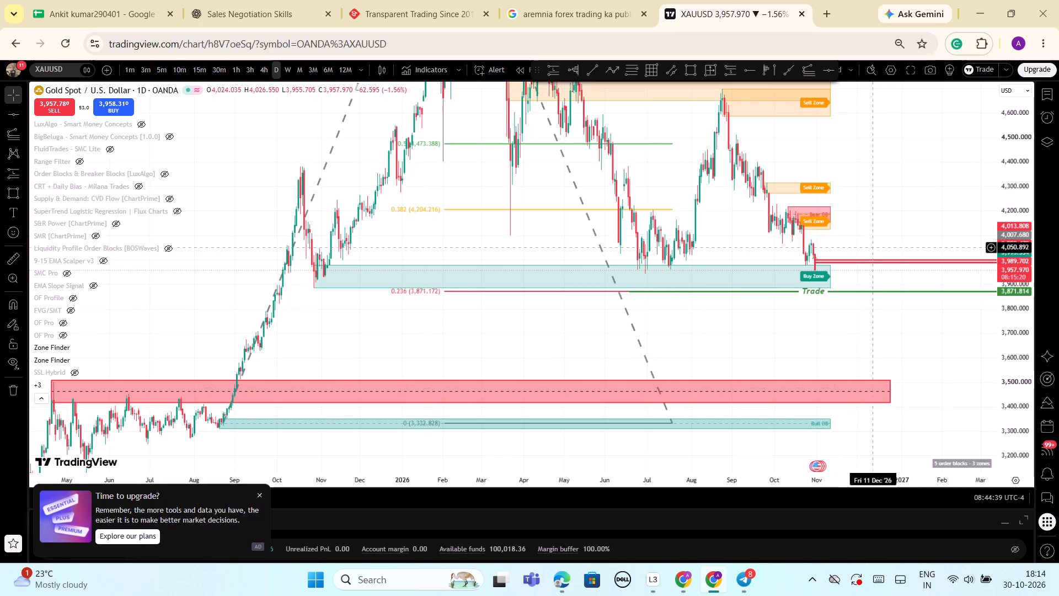
# Examine recent daily candles against the sell zones, the buy zone, the Trade line and the lower rectangle.
pyautogui.scroll(5, 852, 335)
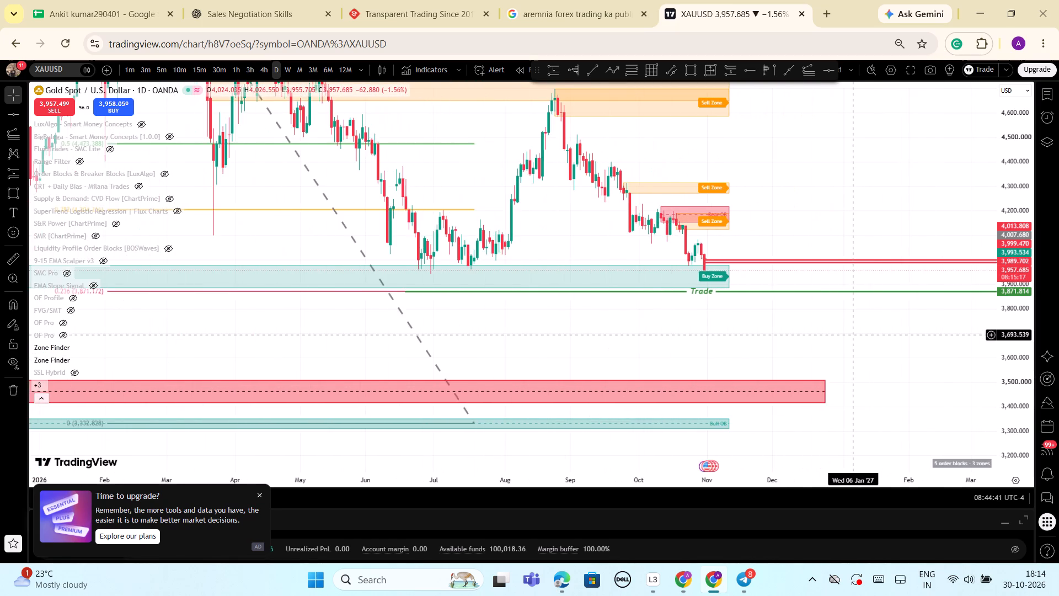
pyautogui.scroll(2, 852, 335)
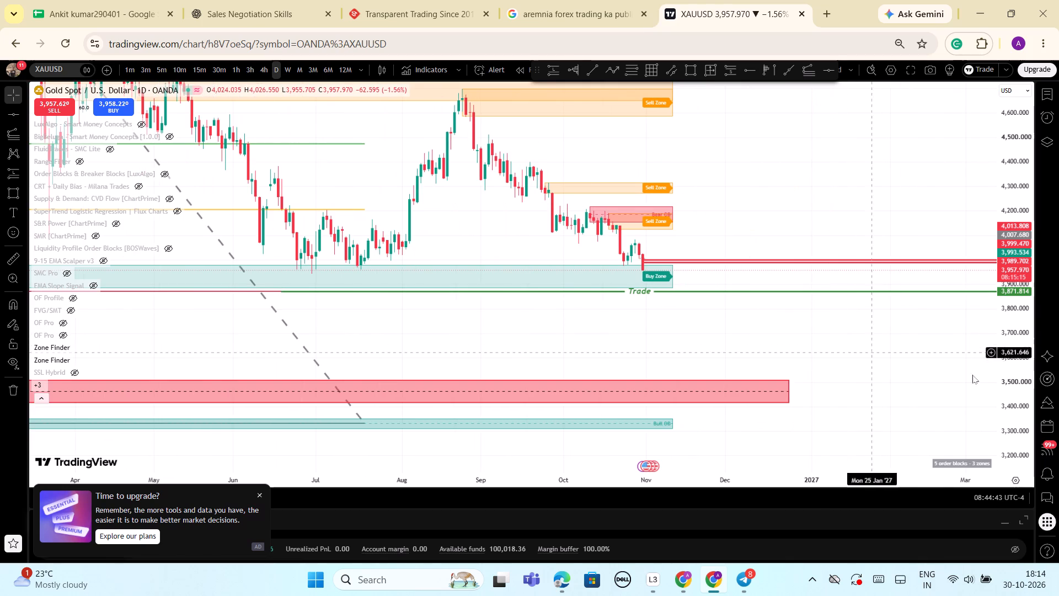
pyautogui.moveTo(1014, 432); pyautogui.dragTo(977, 262)
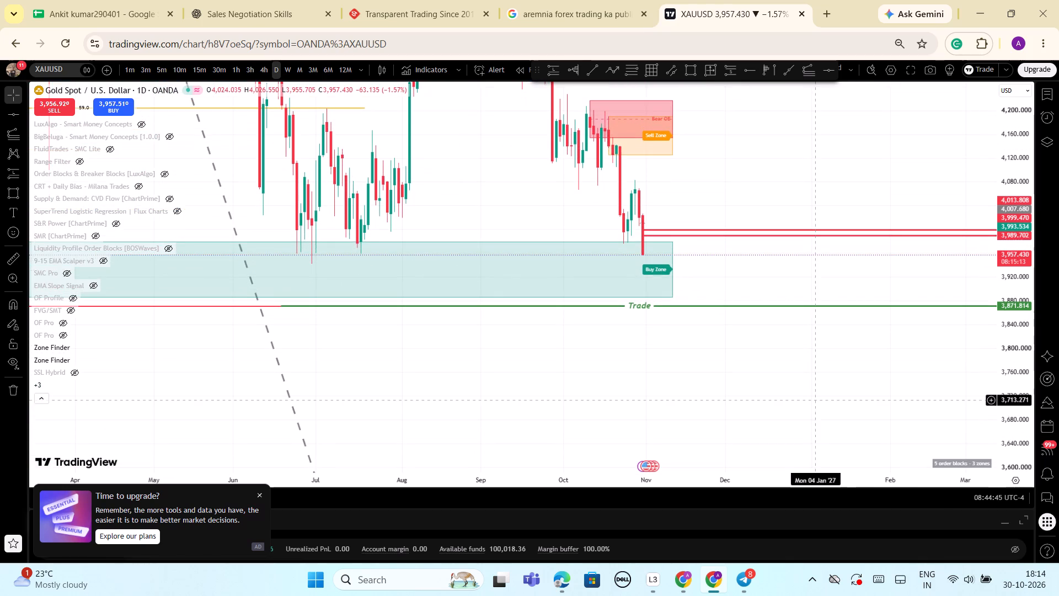
pyautogui.scroll(2, 813, 401)
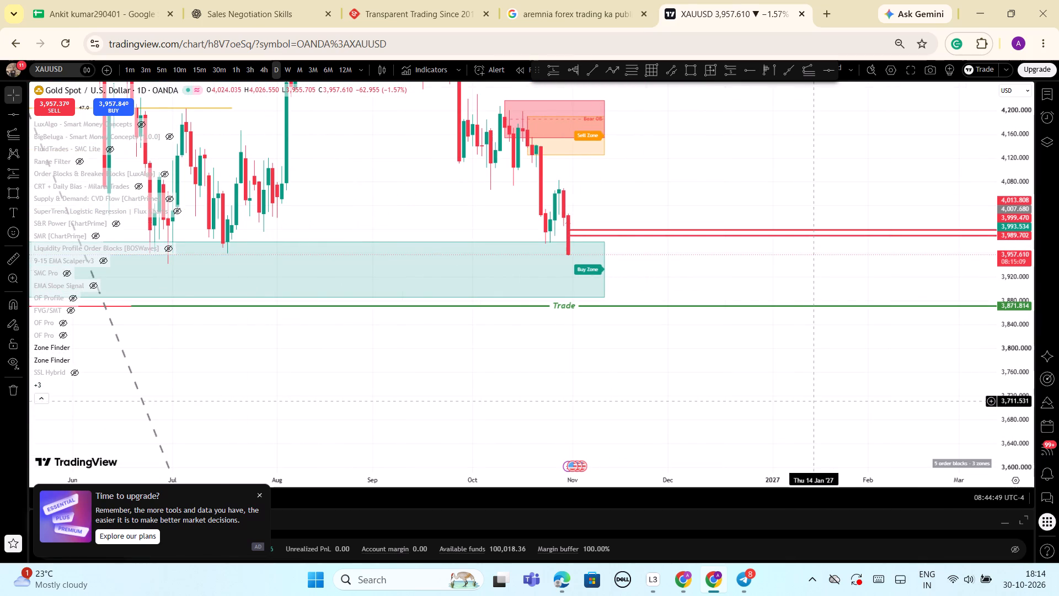
pyautogui.scroll(-2, 813, 401)
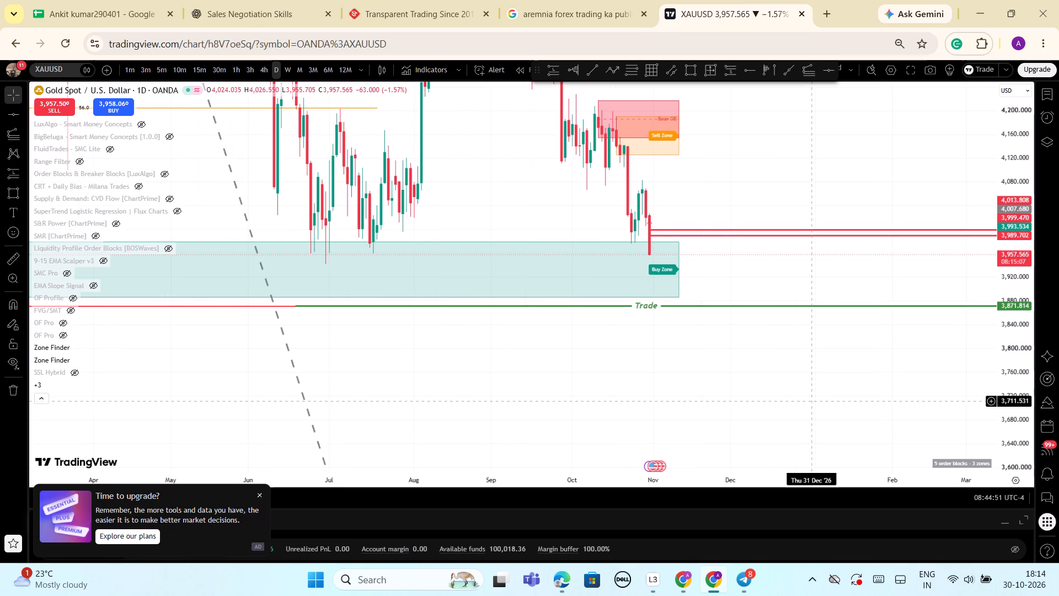
pyautogui.scroll(-2, 813, 401)
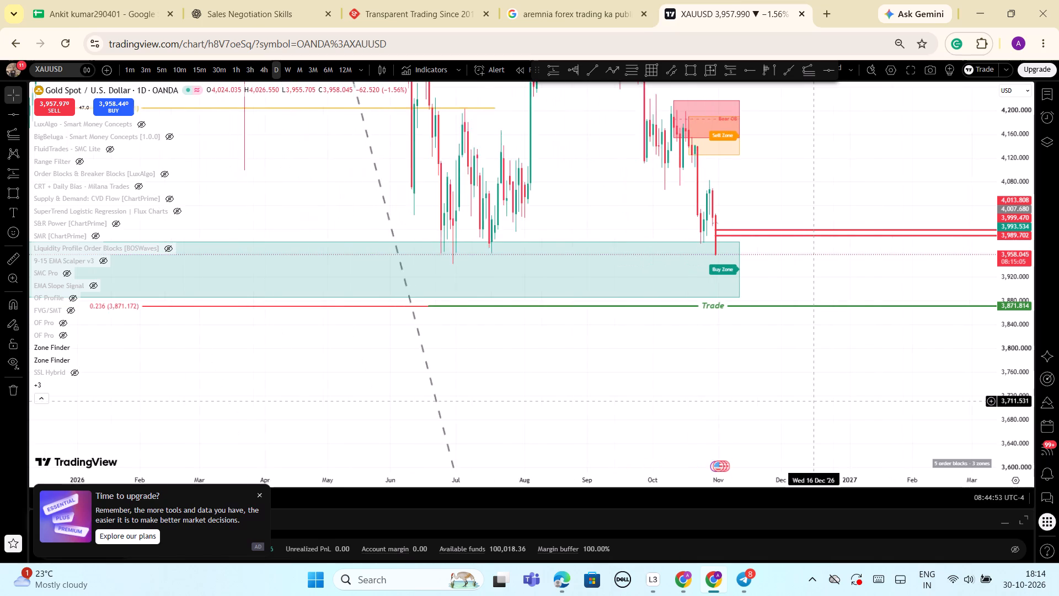
pyautogui.scroll(-1, 813, 401)
pyautogui.scroll(4, 813, 401)
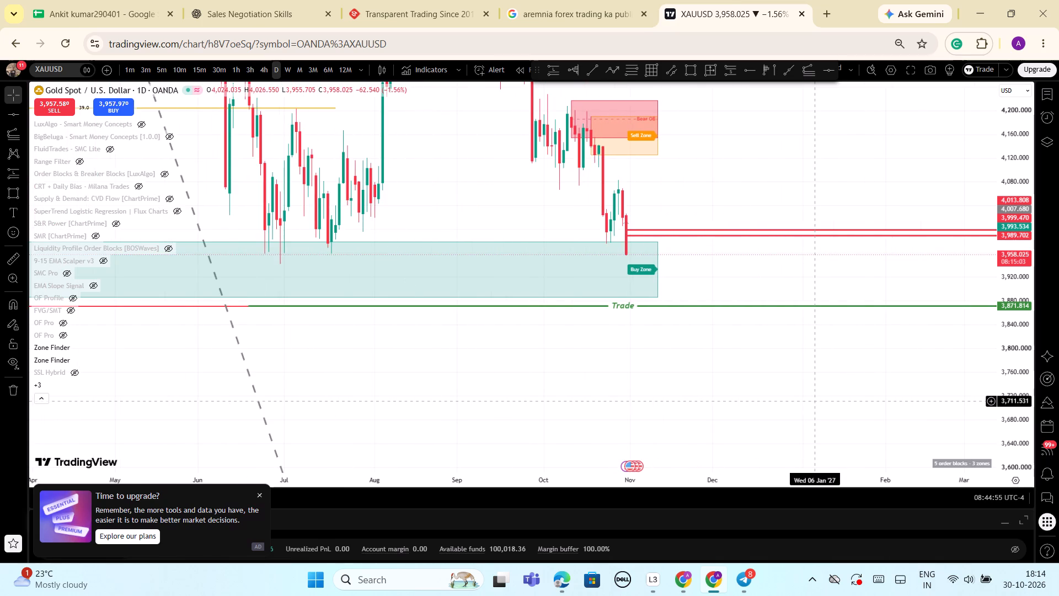
pyautogui.scroll(2, 813, 401)
pyautogui.moveTo(1021, 275); pyautogui.dragTo(1024, 338)
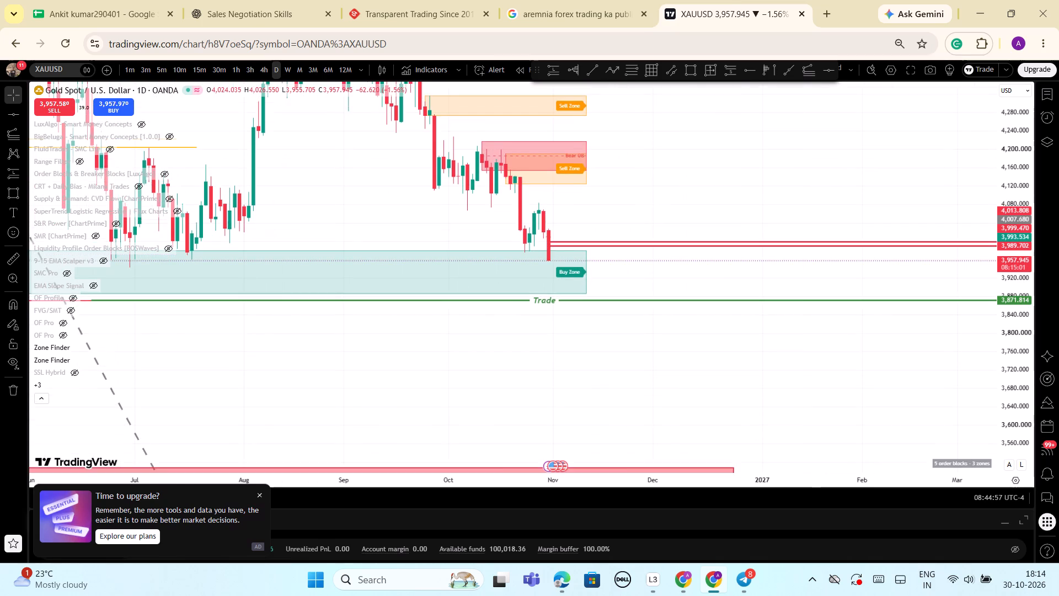
pyautogui.scroll(1, 751, 400)
pyautogui.moveTo(612, 402); pyautogui.dragTo(983, 397)
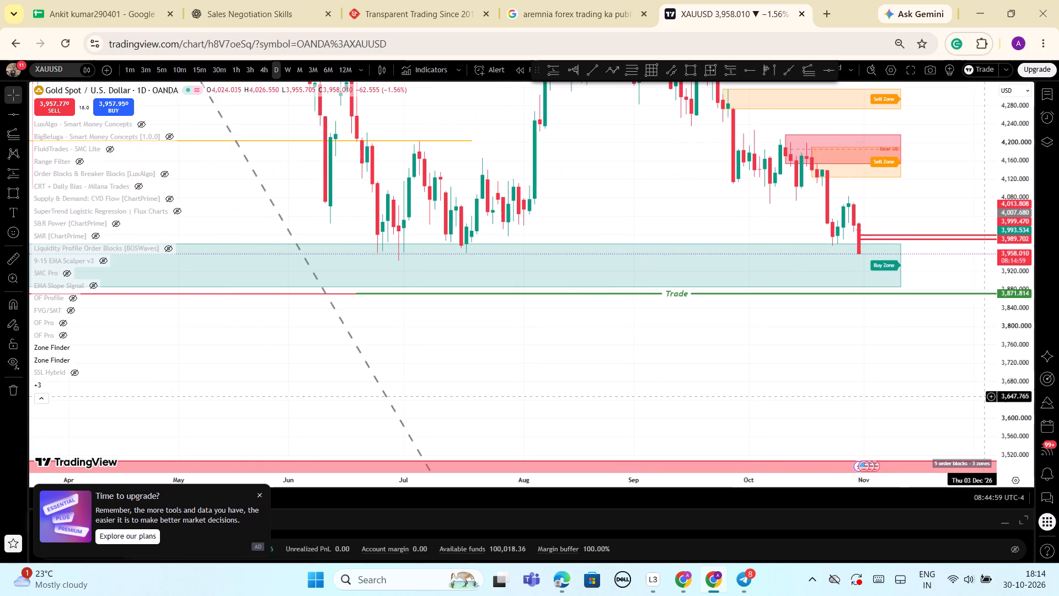
pyautogui.scroll(1, 913, 379)
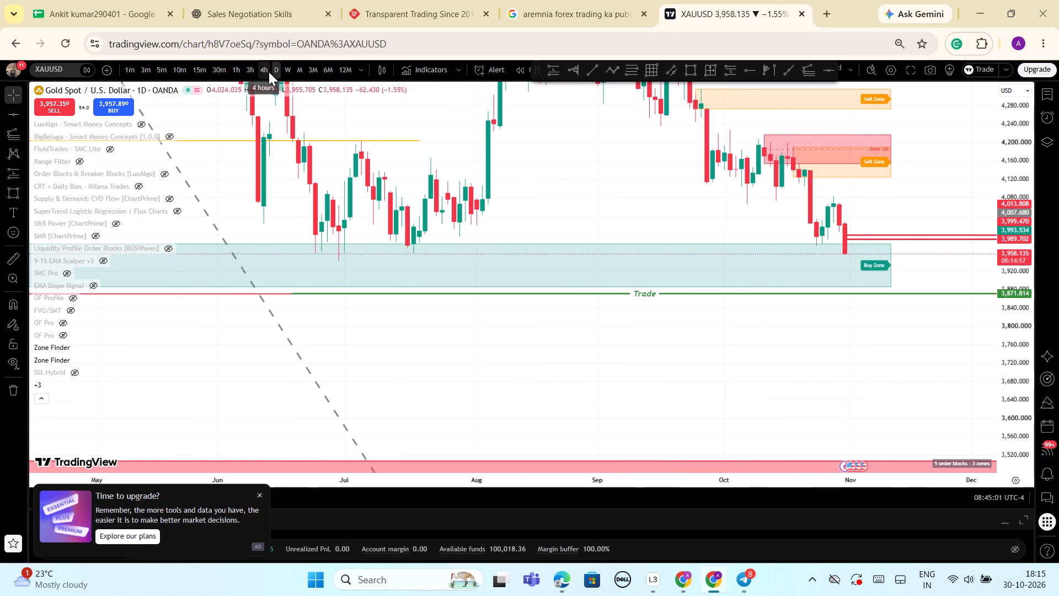
# Switch to the 4-hour chart and examine the price history against the Fibonacci levels, sell zones and lower rectangle.
pyautogui.click(259, 73)
pyautogui.scroll(-1, 740, 218)
pyautogui.scroll(-9, 809, 240)
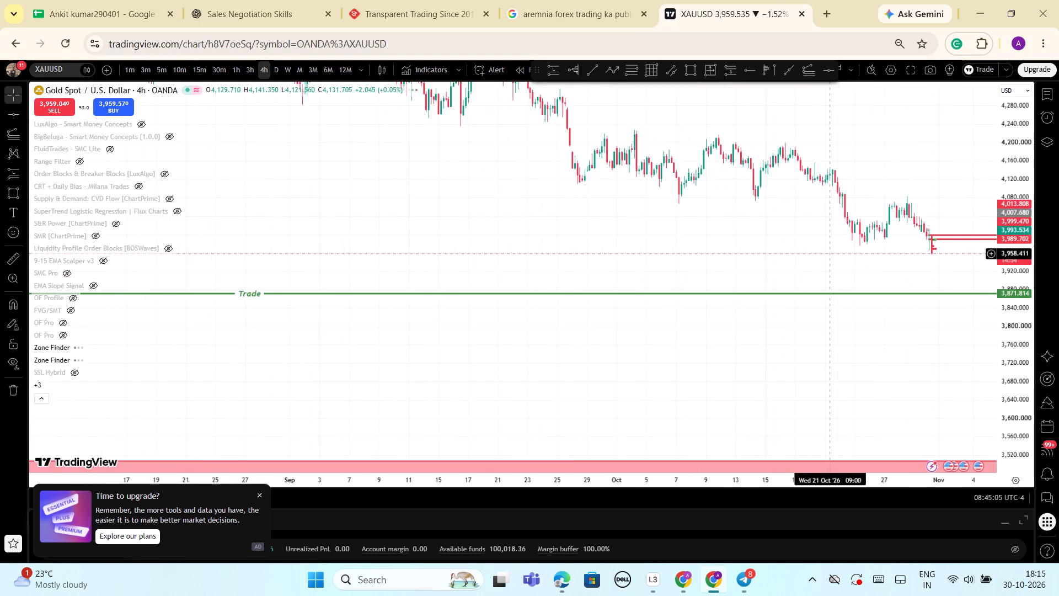
pyautogui.scroll(-9, 835, 259)
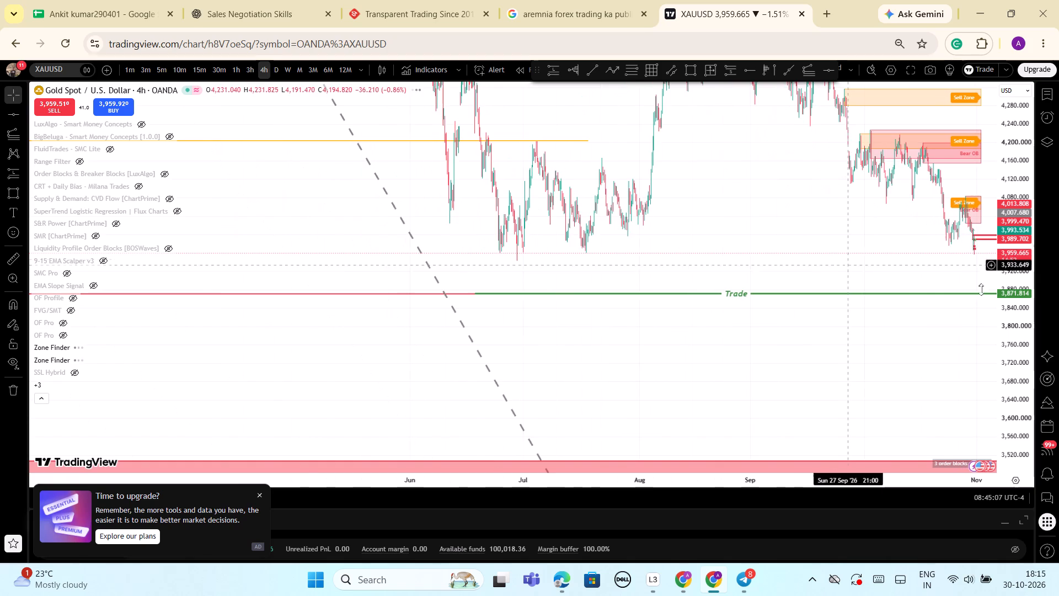
pyautogui.moveTo(1015, 294); pyautogui.dragTo(1029, 434)
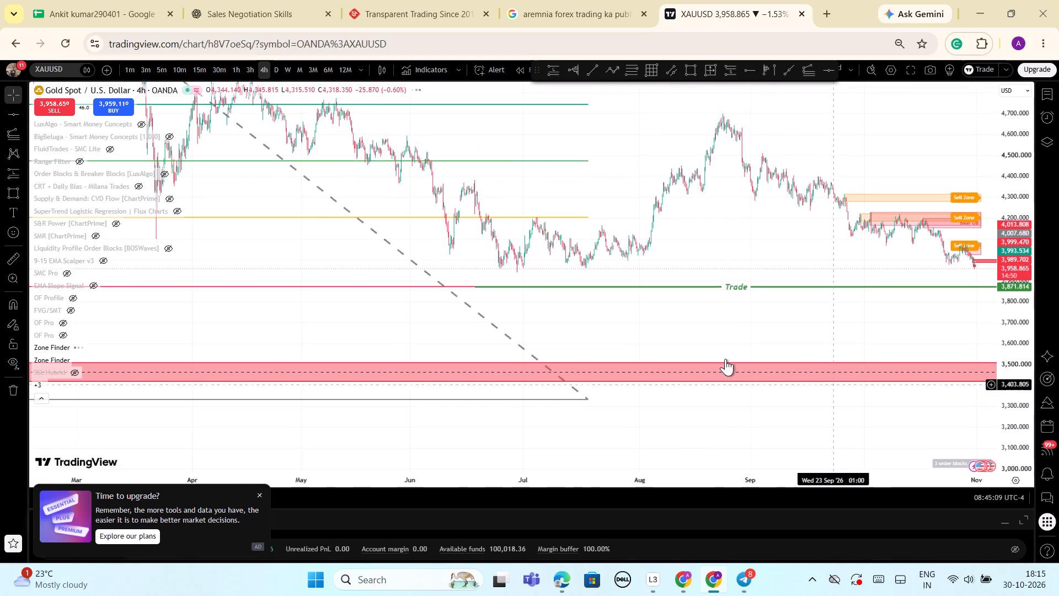
pyautogui.scroll(-6, 723, 357)
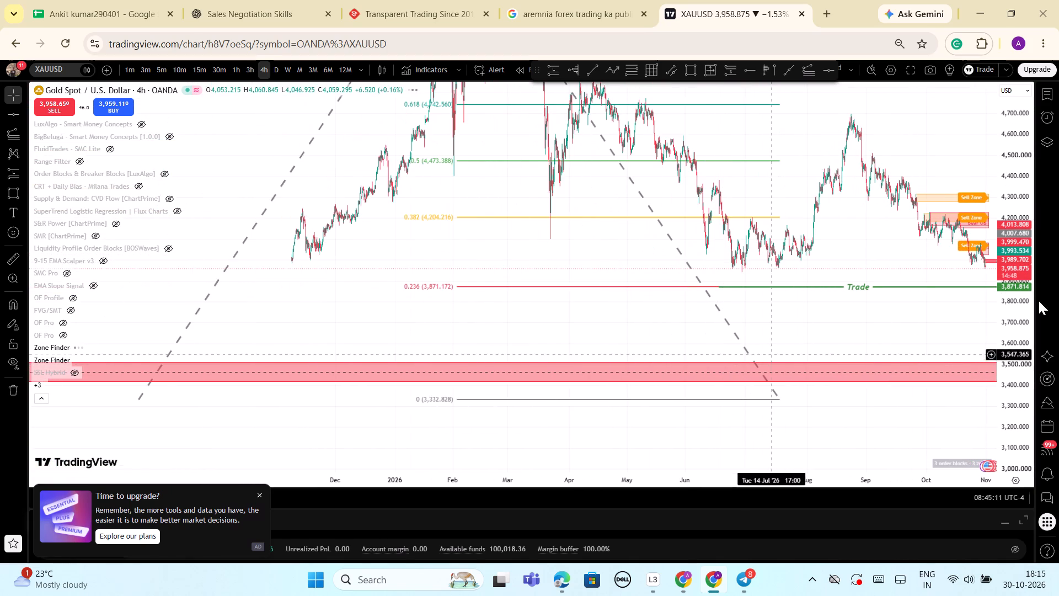
pyautogui.moveTo(1018, 304); pyautogui.dragTo(1021, 457)
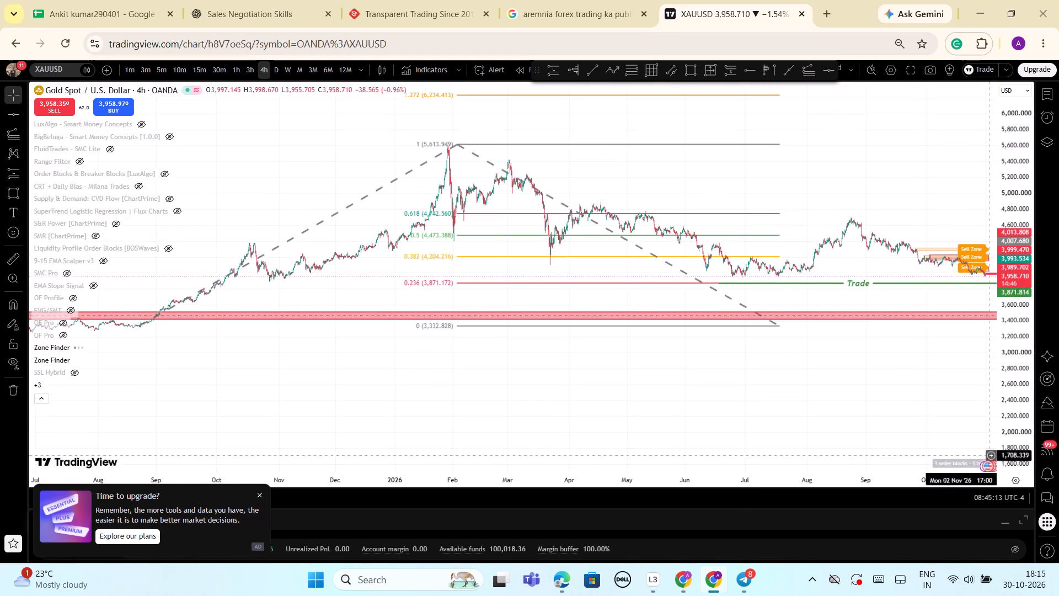
# Examine the October 4-hour candles closely against the Zone Finder sell zones and bearish order blocks.
pyautogui.scroll(2, 794, 438)
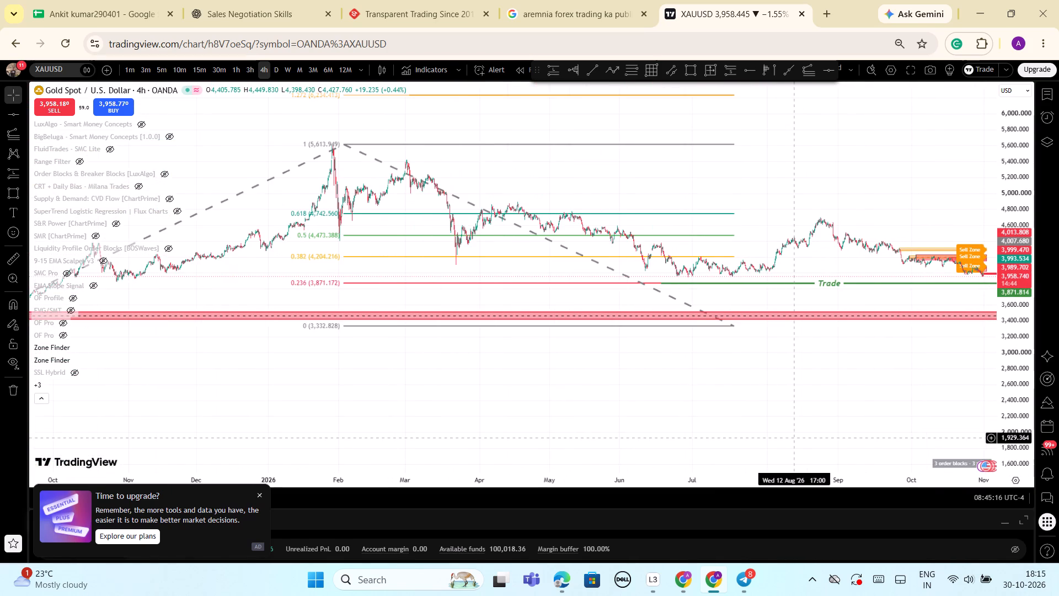
pyautogui.scroll(15, 794, 438)
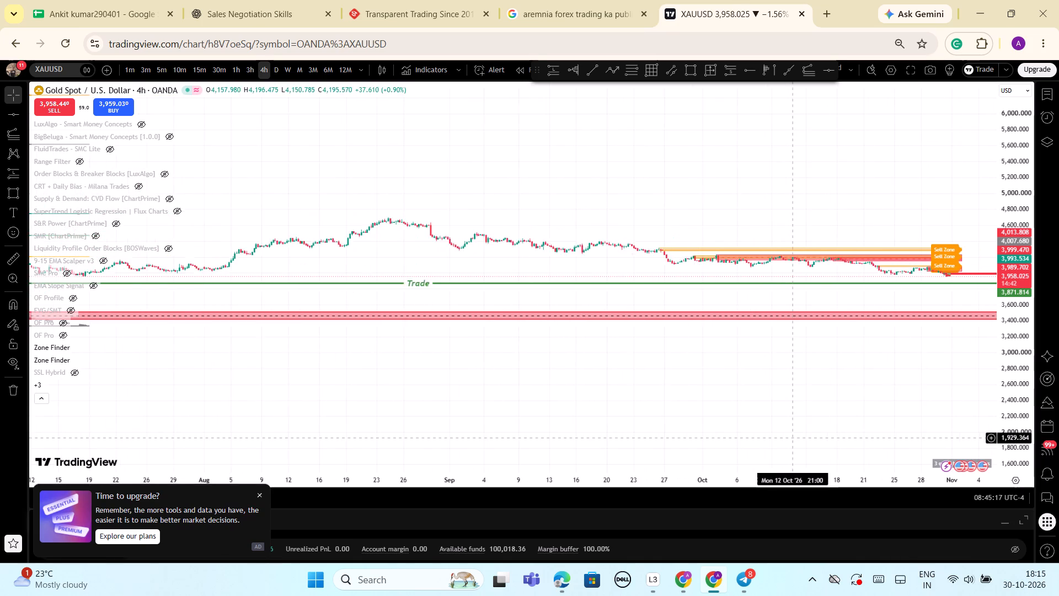
pyautogui.scroll(12, 794, 438)
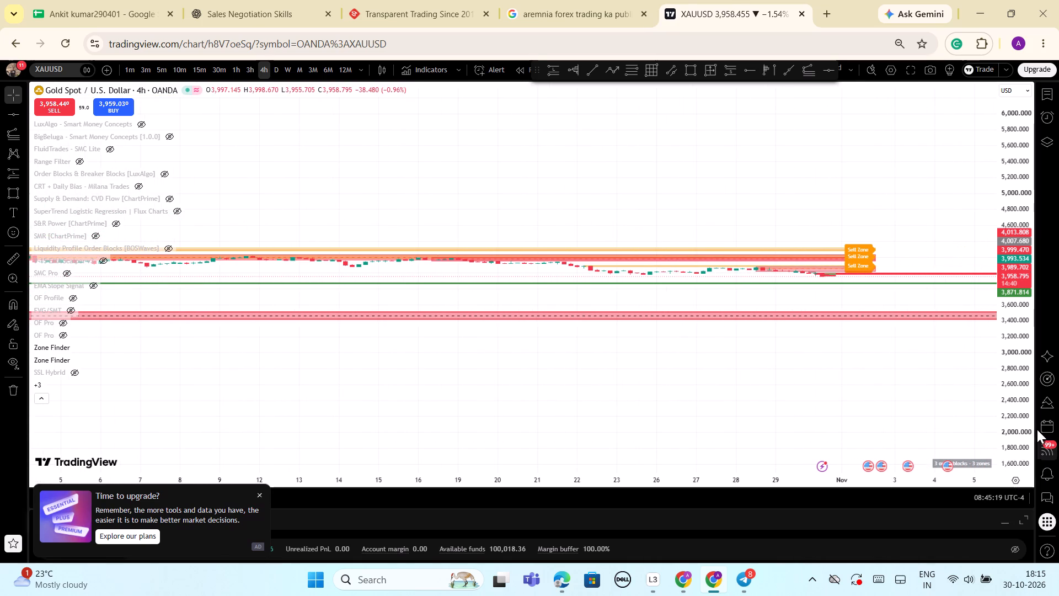
pyautogui.moveTo(1037, 429); pyautogui.dragTo(1025, 244)
pyautogui.moveTo(1017, 378); pyautogui.dragTo(980, 127)
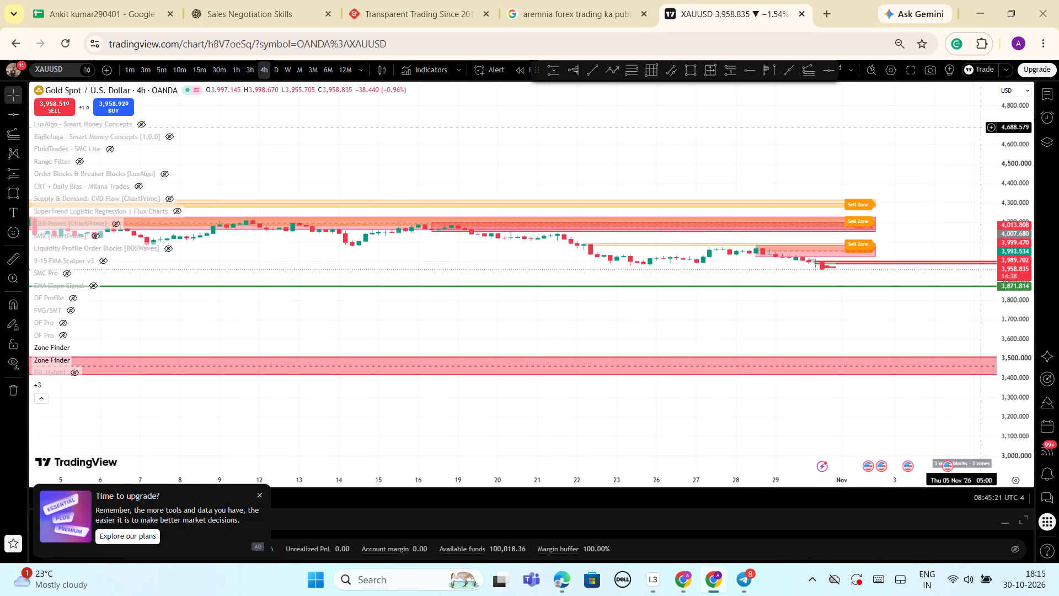
pyautogui.moveTo(1019, 407); pyautogui.dragTo(981, 214)
pyautogui.scroll(-2, 631, 312)
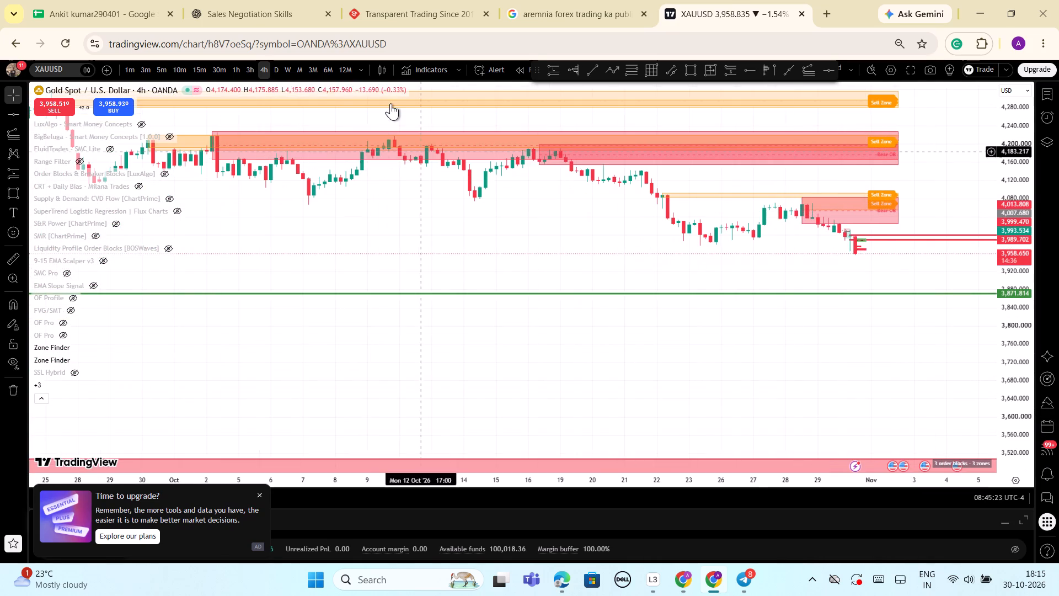
# Switch to the weekly chart and examine its buy and sell zones around the Trade line and the drawn rectangle.
pyautogui.click(282, 72)
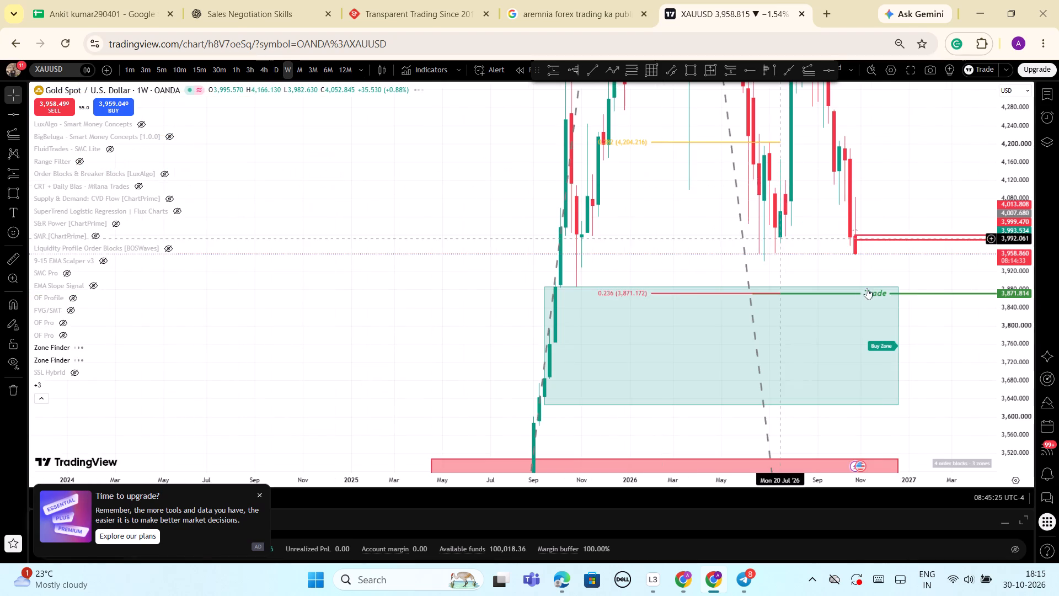
pyautogui.moveTo(1011, 298); pyautogui.dragTo(1014, 400)
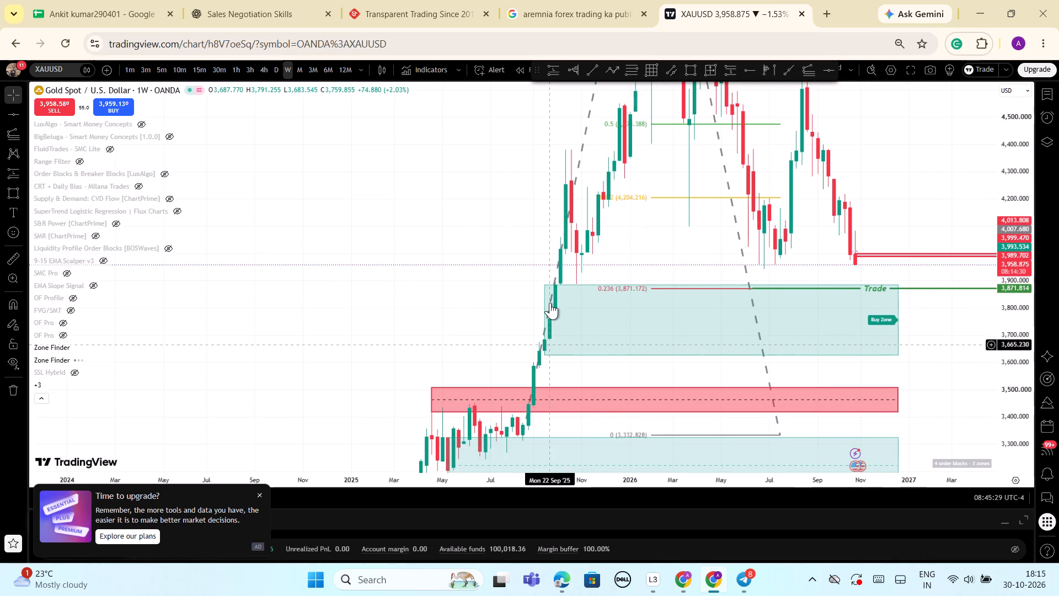
pyautogui.scroll(2, 891, 326)
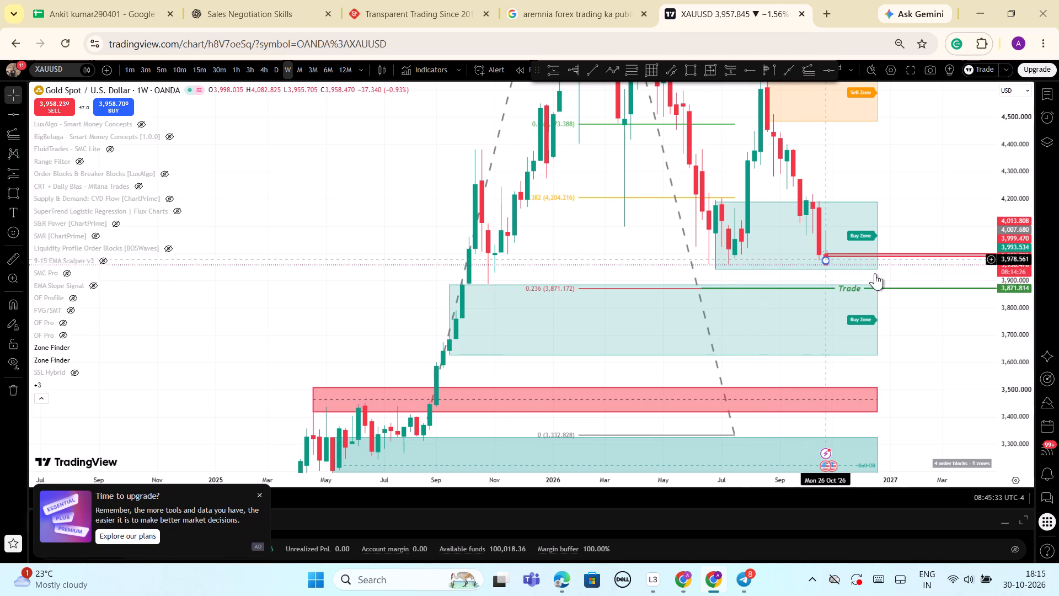
pyautogui.moveTo(988, 370); pyautogui.dragTo(980, 331)
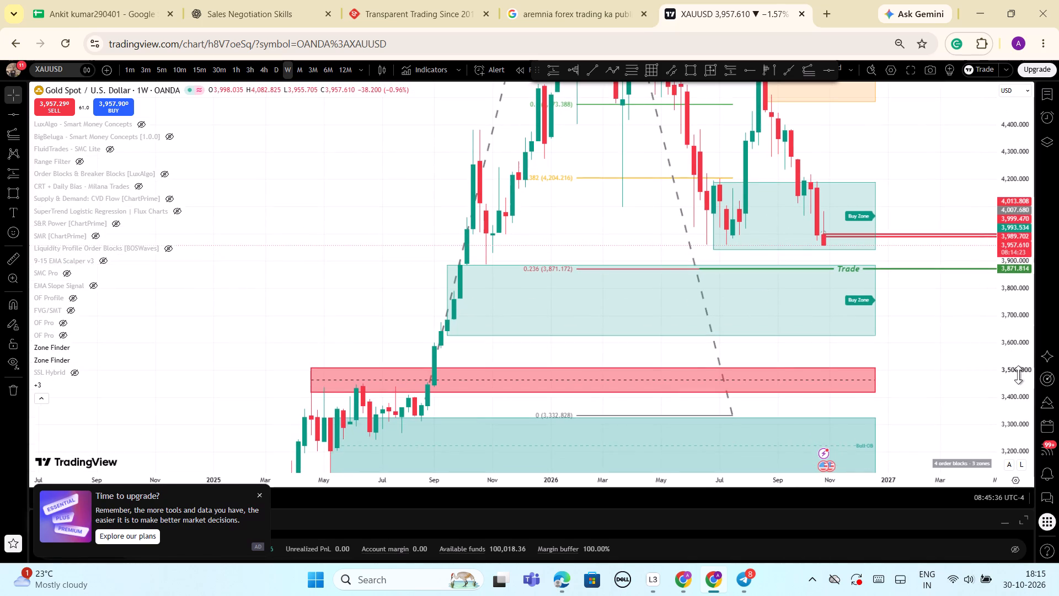
pyautogui.moveTo(1018, 375); pyautogui.dragTo(1009, 389)
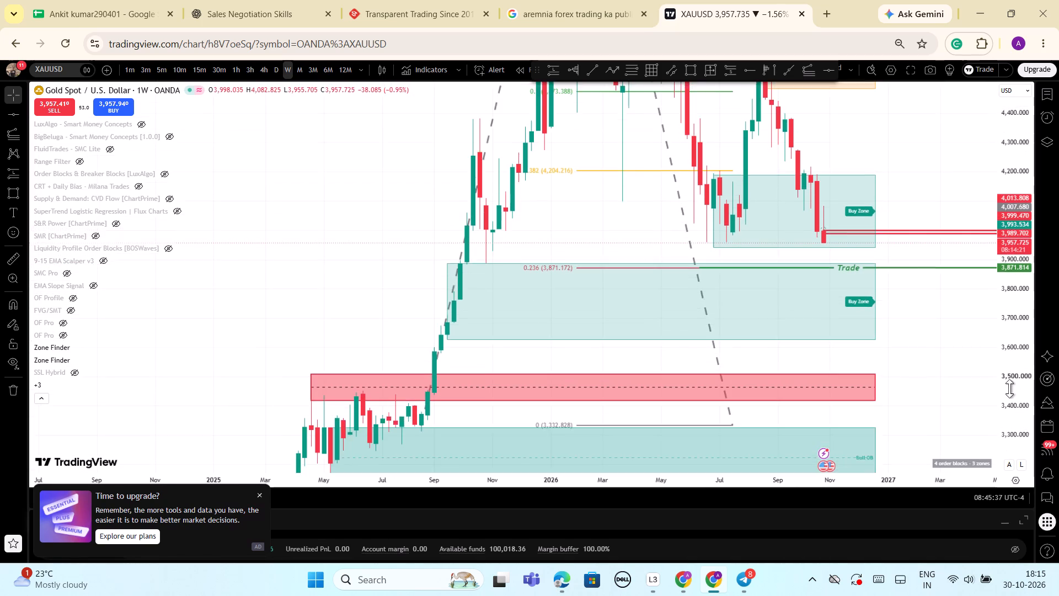
pyautogui.moveTo(1009, 389); pyautogui.dragTo(1005, 424)
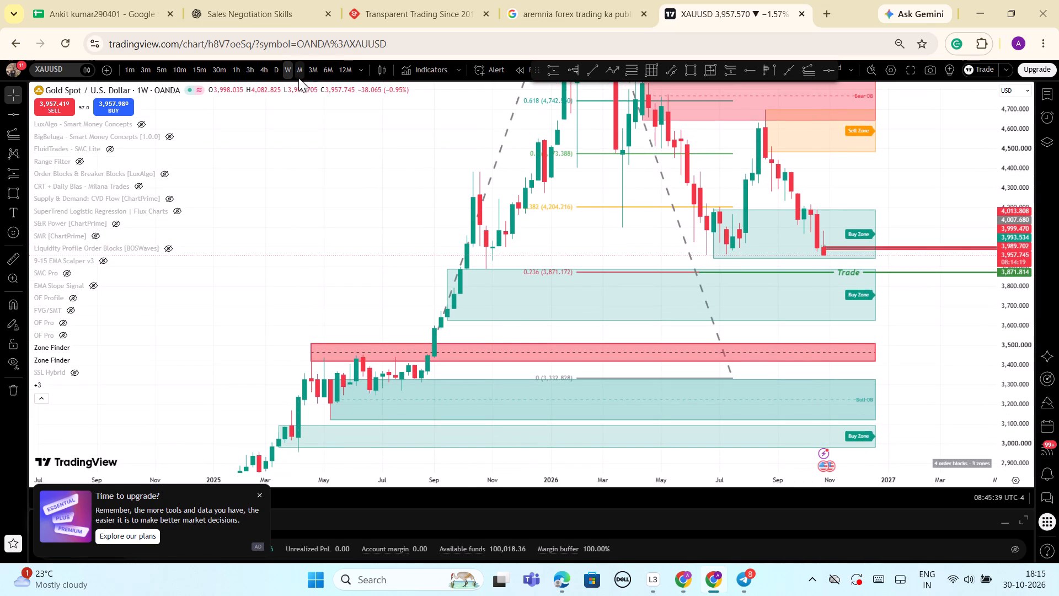
# Switch to the monthly chart and examine its buy and sell zones against the drawn rectangle and Fibonacci levels.
pyautogui.click(302, 72)
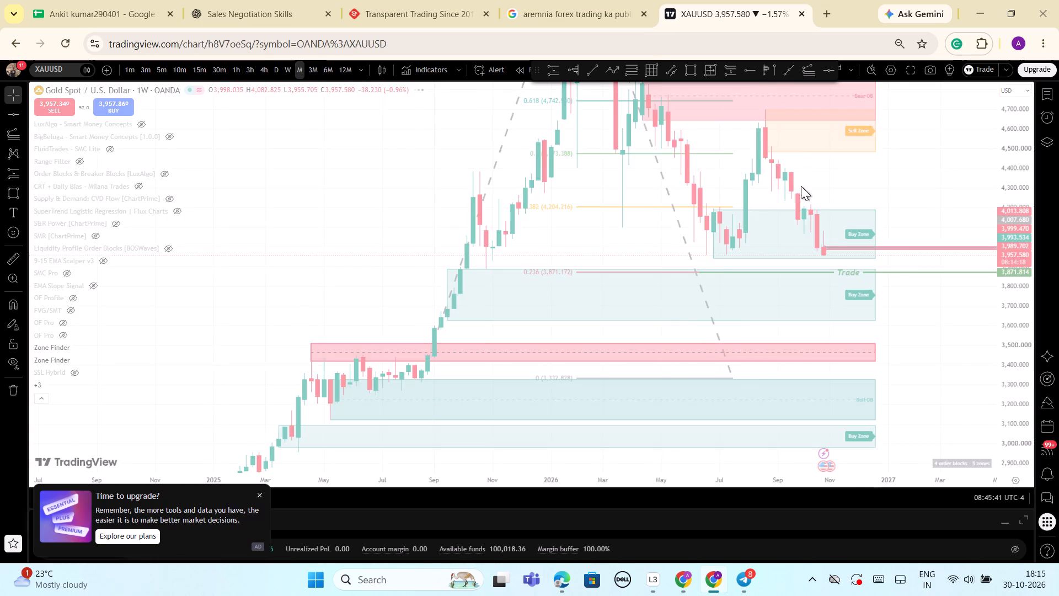
pyautogui.moveTo(1010, 197); pyautogui.dragTo(1033, 307)
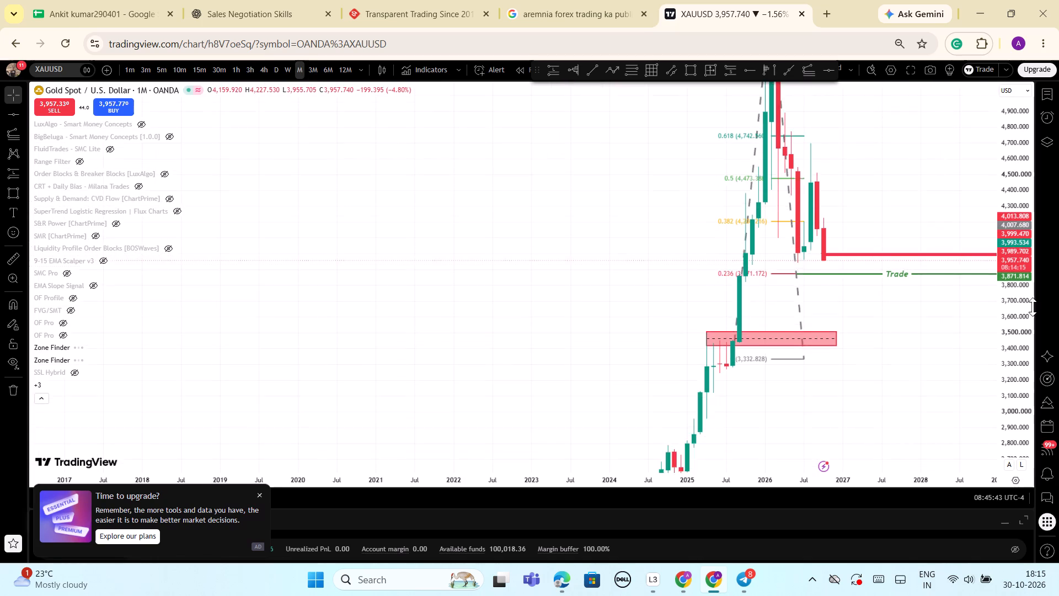
pyautogui.moveTo(1033, 307); pyautogui.dragTo(1025, 386)
pyautogui.scroll(7, 852, 365)
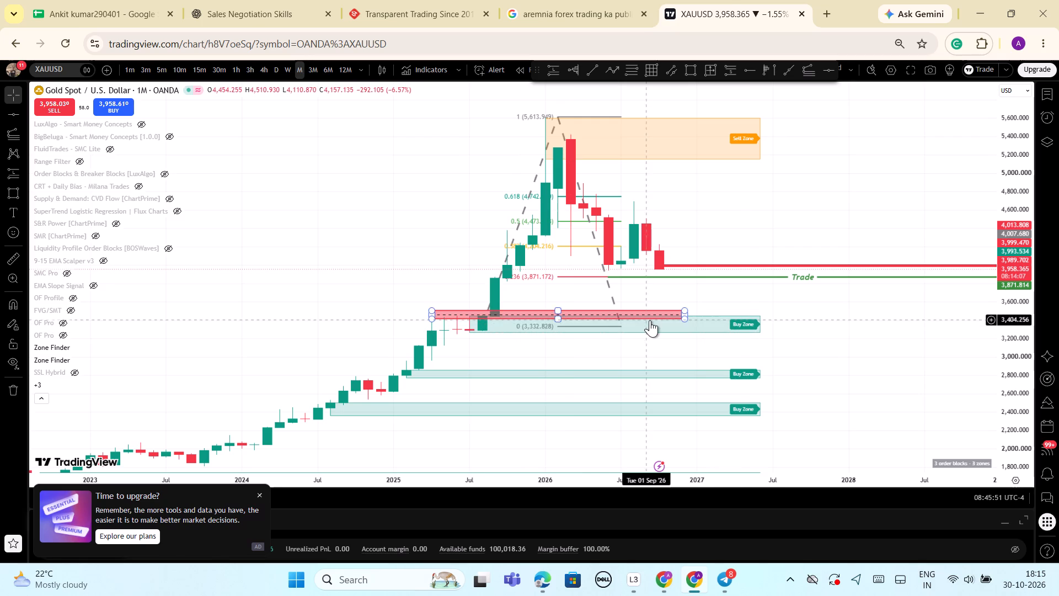
# Delete the Fibonacci drawing that runs from August 2025 through the February 2026 high to July 2026.
pyautogui.click(609, 291)
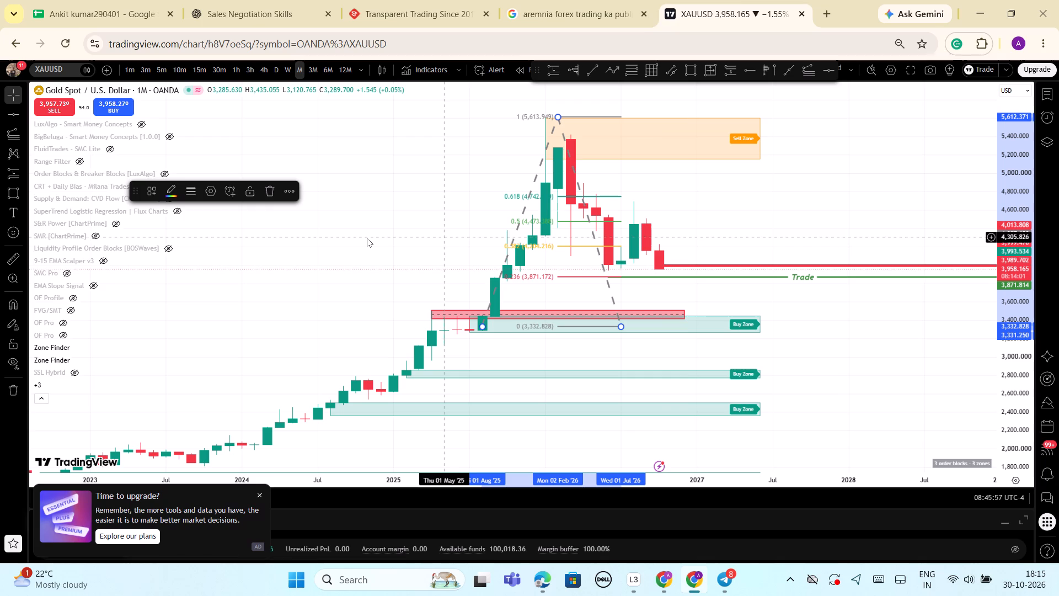
pyautogui.click(268, 195)
pyautogui.scroll(-1, 689, 271)
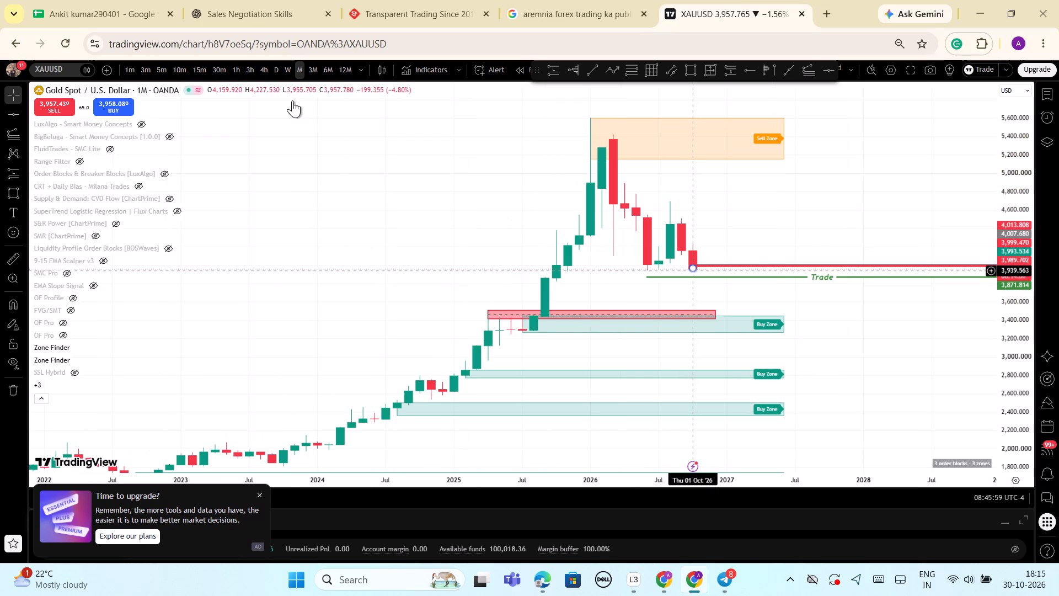
# Switch to the 15-minute chart, bring the latest candles into view and reset the chart view.
pyautogui.click(202, 70)
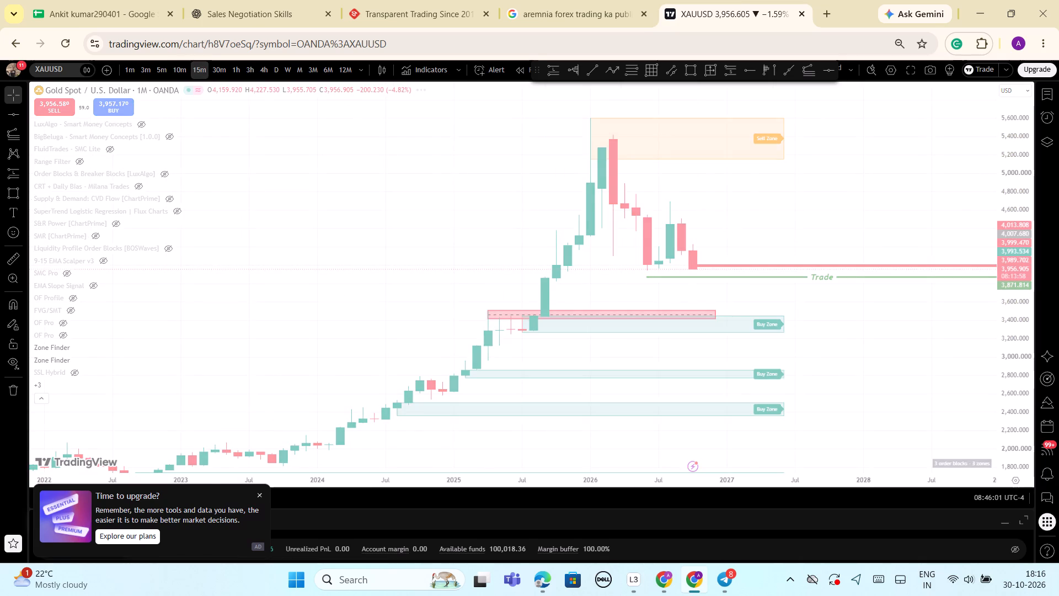
pyautogui.scroll(-2, 908, 273)
pyautogui.moveTo(1006, 402); pyautogui.dragTo(943, 165)
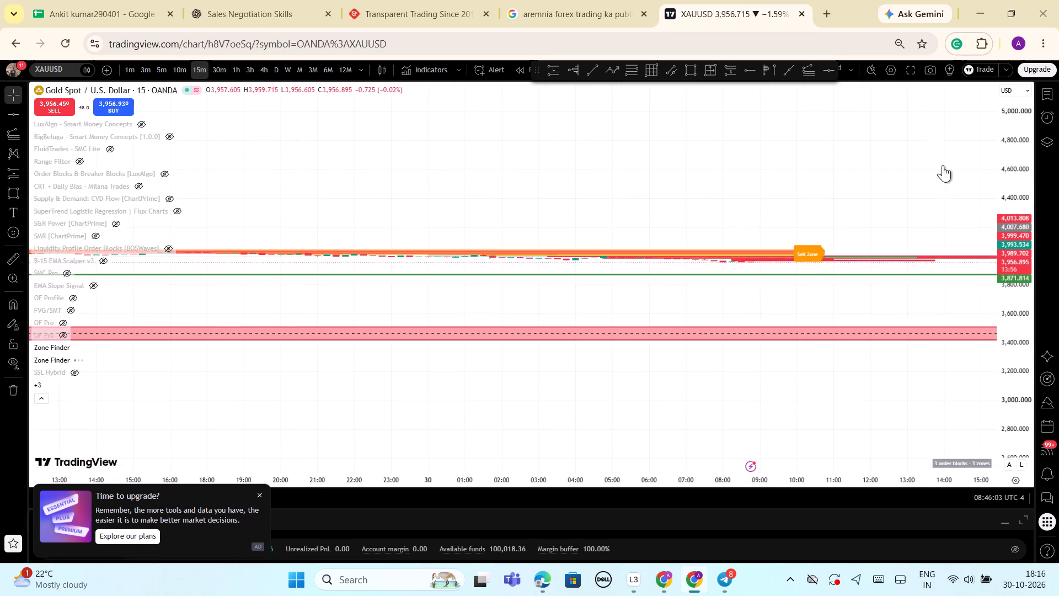
pyautogui.moveTo(943, 165); pyautogui.dragTo(929, 127)
pyautogui.scroll(-11, 860, 325)
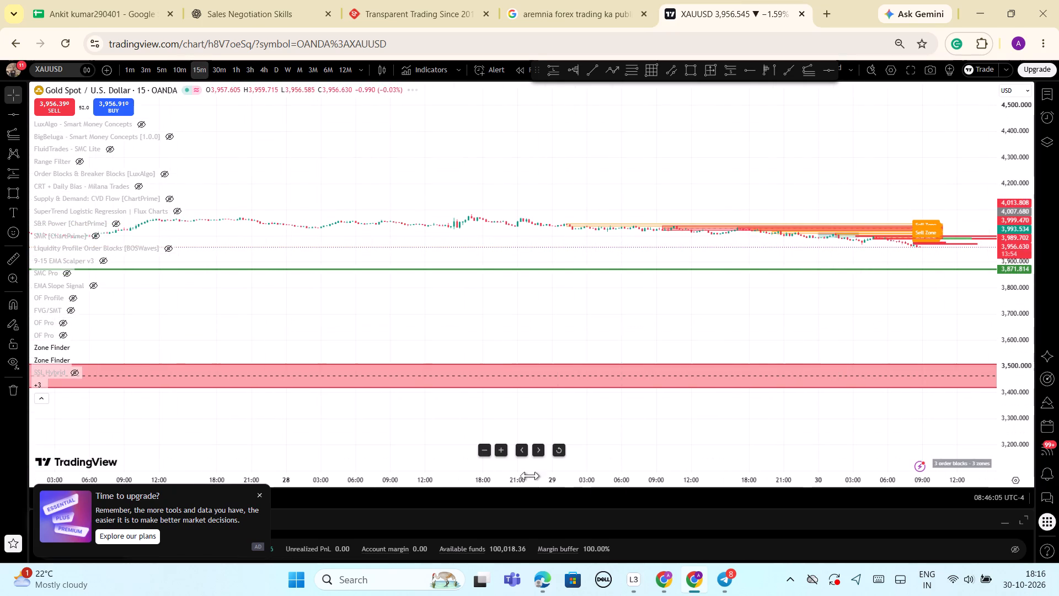
pyautogui.click(560, 448)
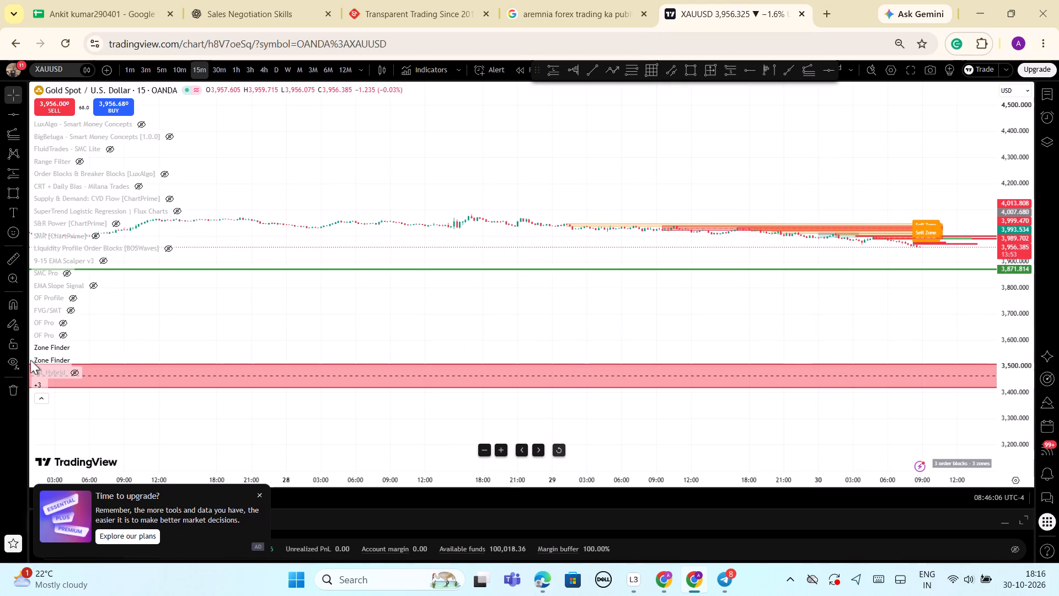
# Examine the 15-minute sell zones, red lines and drawn boxes above the latest candles of 29 and 30 October.
pyautogui.scroll(1, 783, 368)
pyautogui.moveTo(791, 376); pyautogui.dragTo(689, 352)
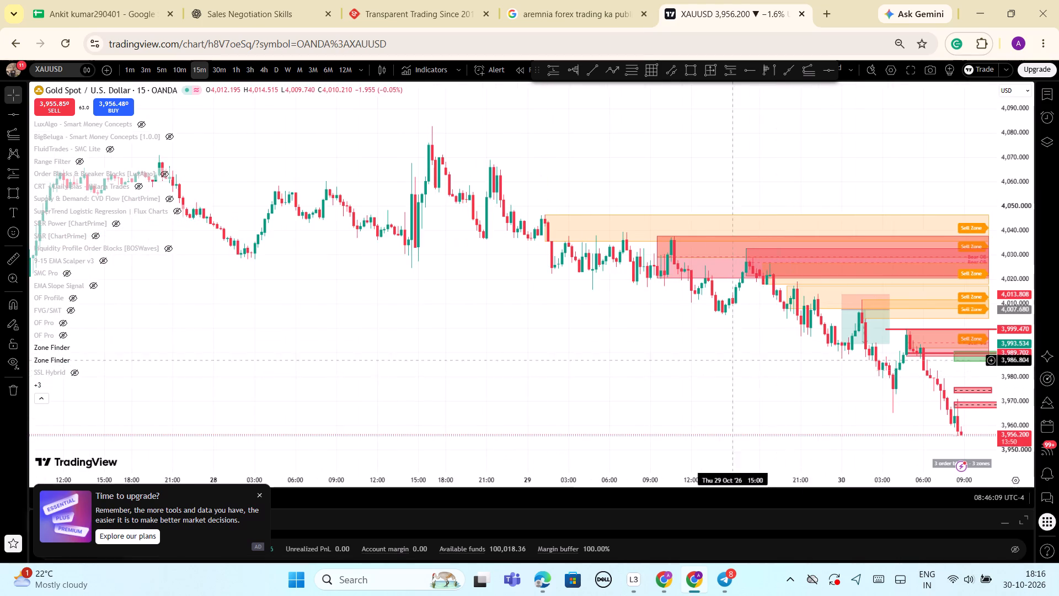
pyautogui.moveTo(689, 352); pyautogui.dragTo(510, 319)
pyautogui.moveTo(1017, 419); pyautogui.dragTo(965, 236)
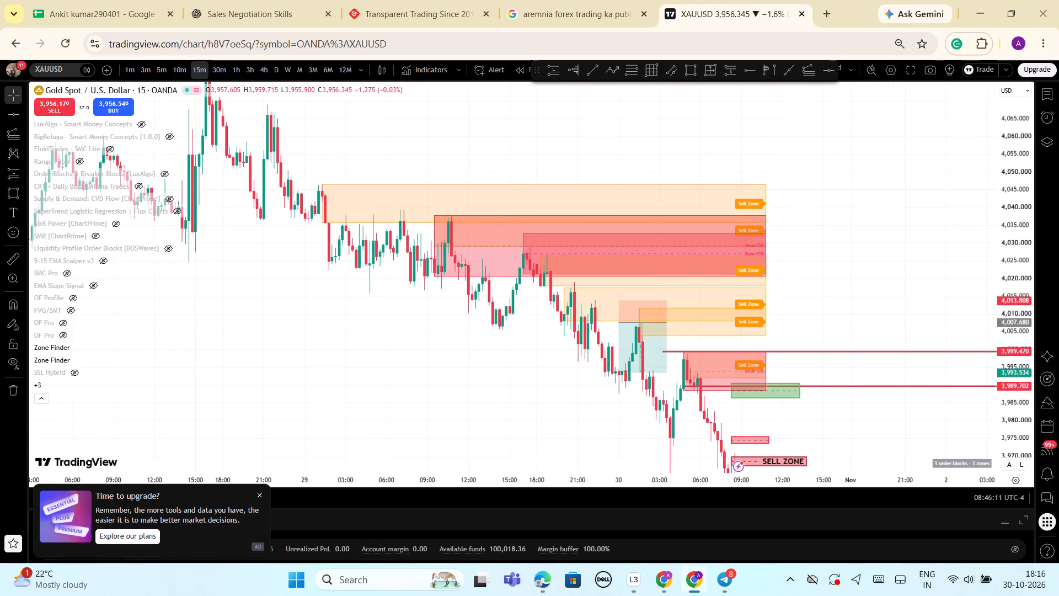
pyautogui.moveTo(876, 289); pyautogui.dragTo(828, 131)
pyautogui.scroll(3, 849, 249)
pyautogui.moveTo(766, 397); pyautogui.dragTo(767, 396)
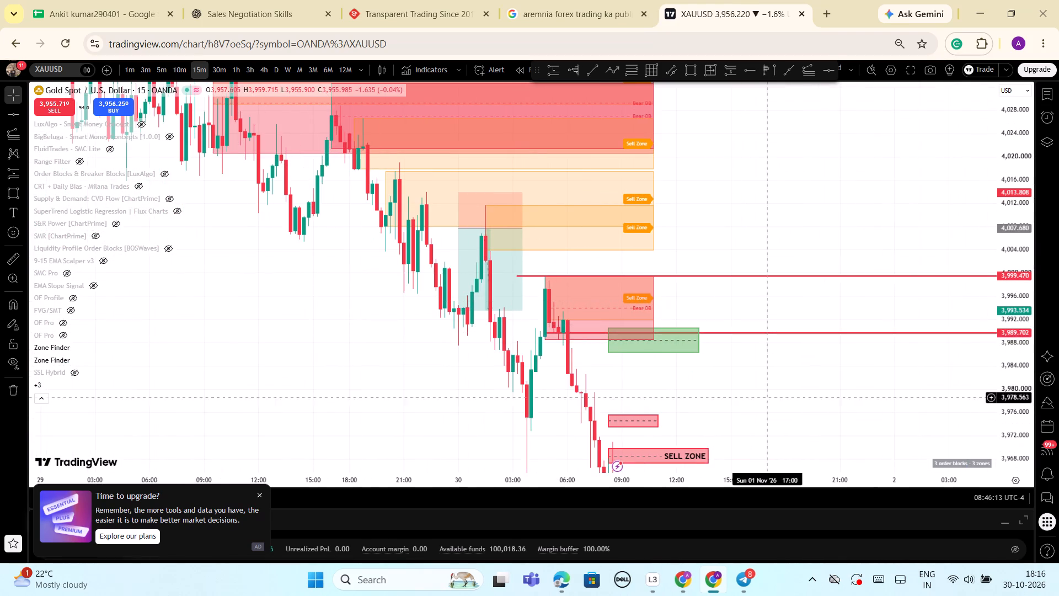
pyautogui.moveTo(767, 396); pyautogui.dragTo(795, 223)
pyautogui.moveTo(1008, 328); pyautogui.dragTo(1012, 409)
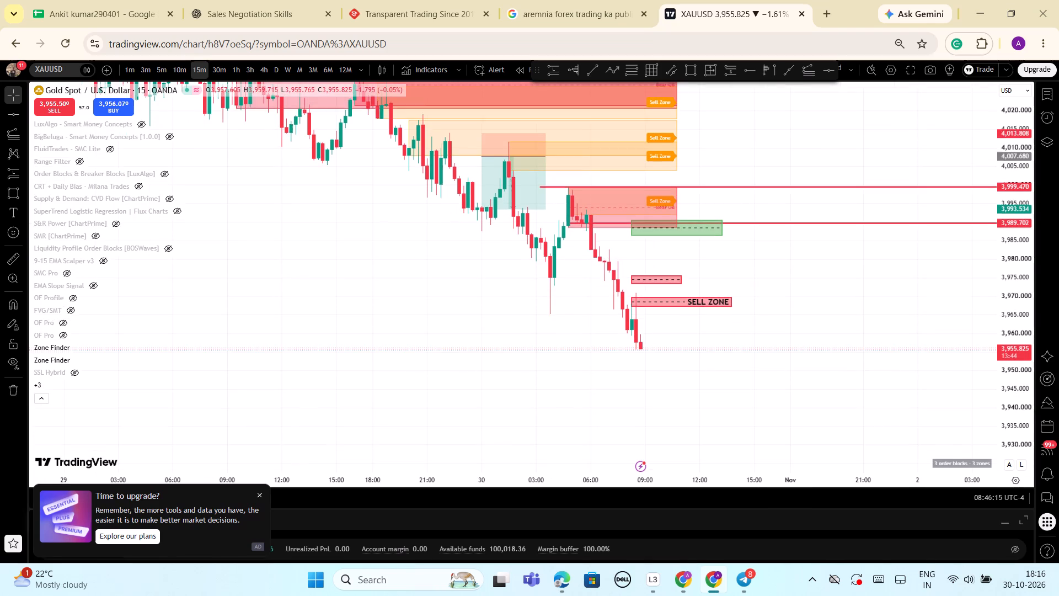
pyautogui.scroll(5, 609, 317)
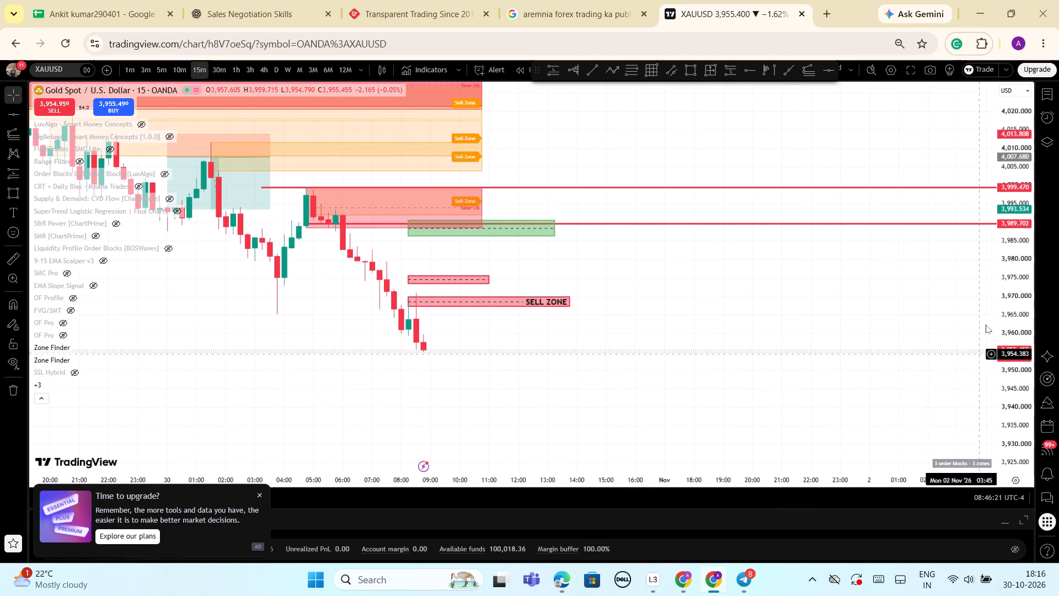
pyautogui.moveTo(1008, 288); pyautogui.dragTo(1009, 333)
pyautogui.scroll(-4, 702, 344)
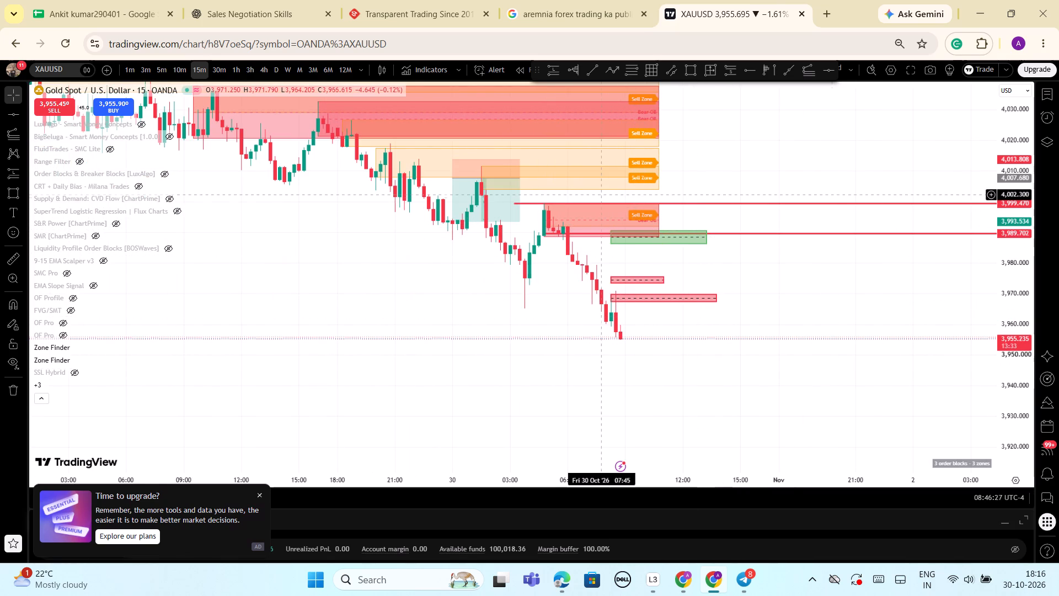
pyautogui.scroll(-4, 868, 326)
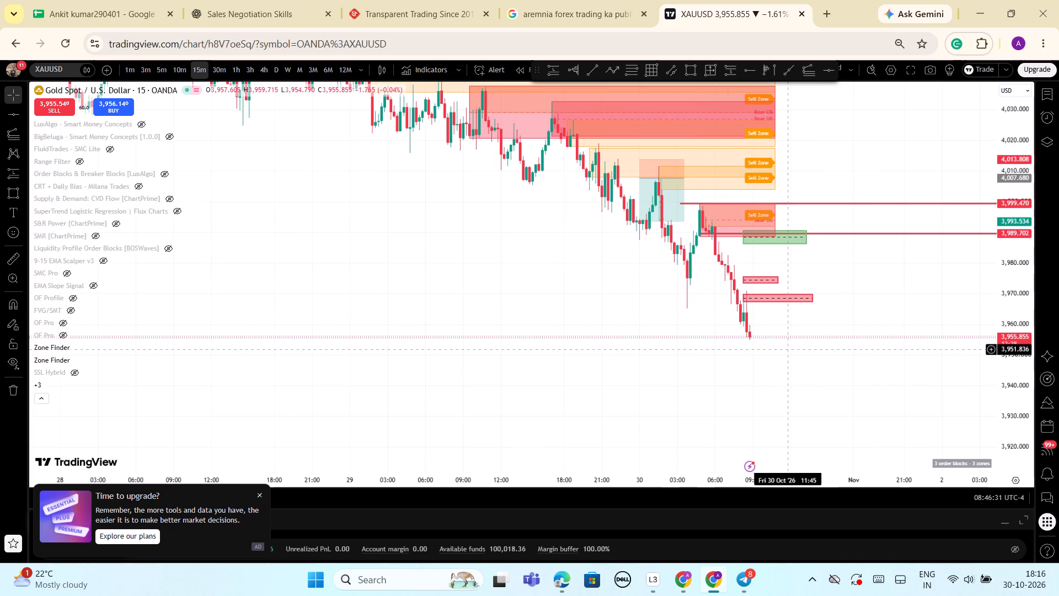
# Examine the latest 15-minute candles more closely against the SELL ZONE box and the space below price.
pyautogui.moveTo(1012, 415); pyautogui.dragTo(975, 310)
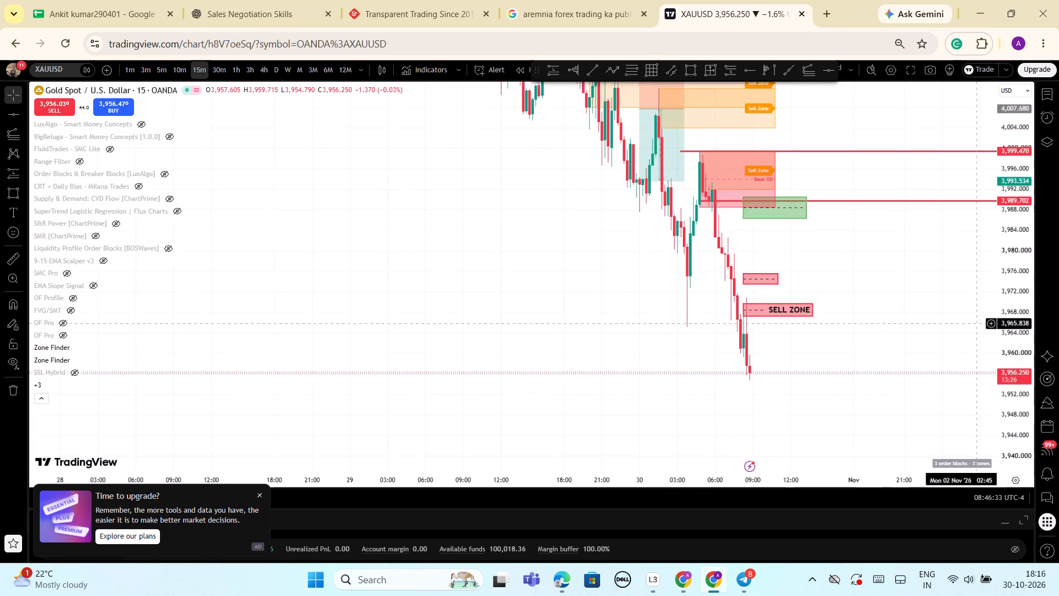
pyautogui.moveTo(975, 310); pyautogui.dragTo(967, 278)
pyautogui.scroll(5, 922, 329)
pyautogui.moveTo(803, 347); pyautogui.dragTo(864, 269)
pyautogui.scroll(1, 916, 316)
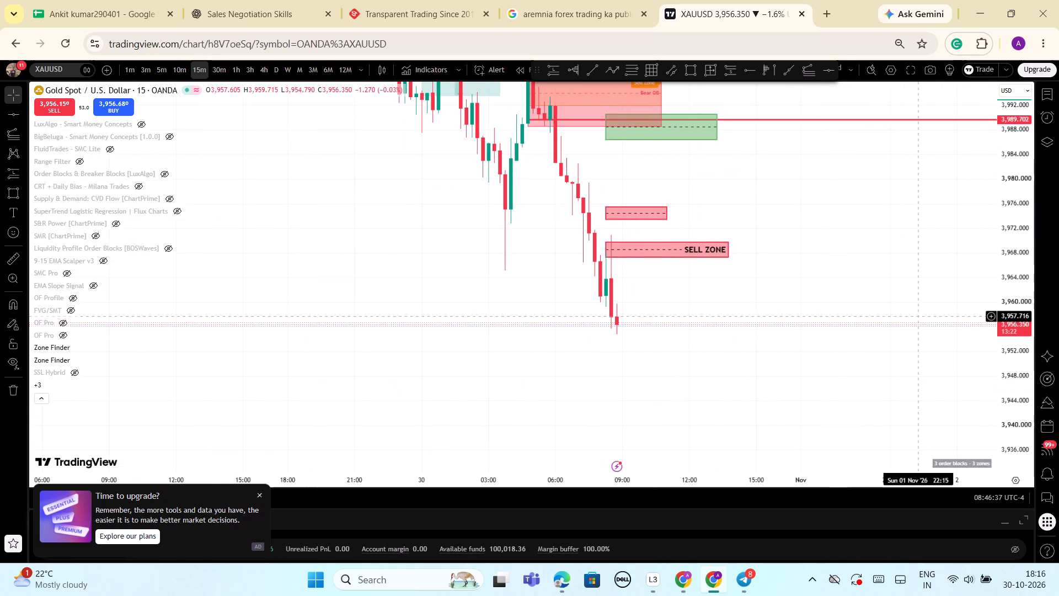
pyautogui.scroll(-4, 916, 316)
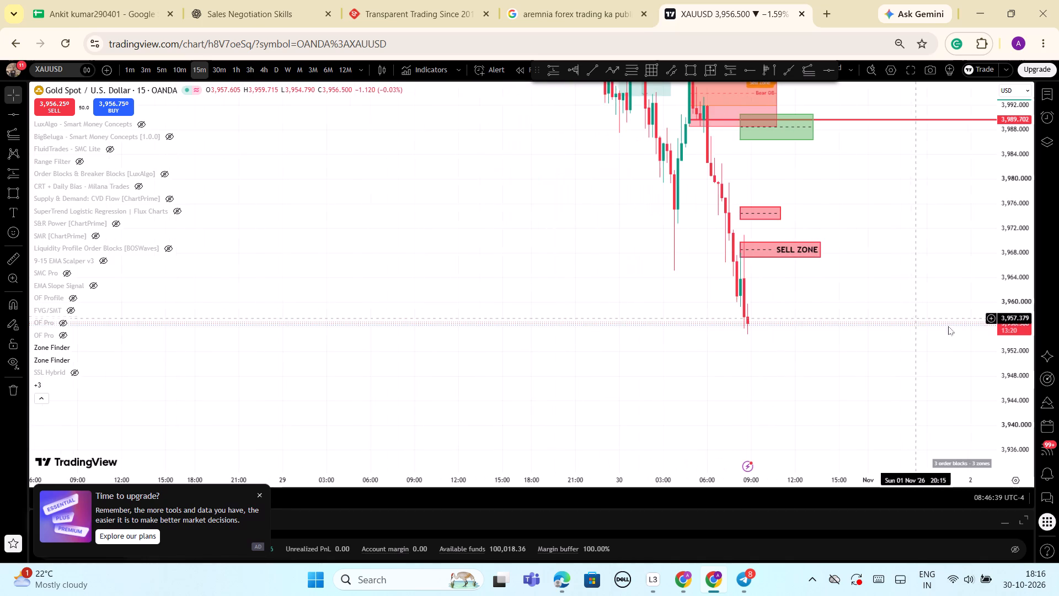
# Draw a trend-based Fibonacci extension from the 30 October swing high near 4,010.4 to the low near 3,966.0, projected from about 4,009.9 at 13:45.
pyautogui.moveTo(1004, 209); pyautogui.dragTo(1037, 384)
pyautogui.scroll(-2, 880, 360)
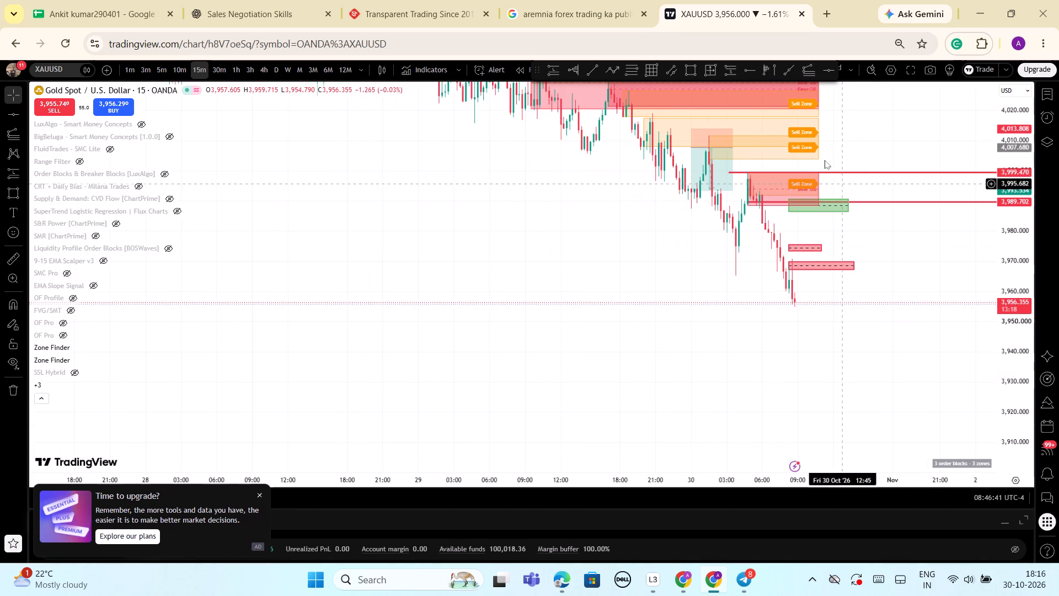
pyautogui.click(807, 74)
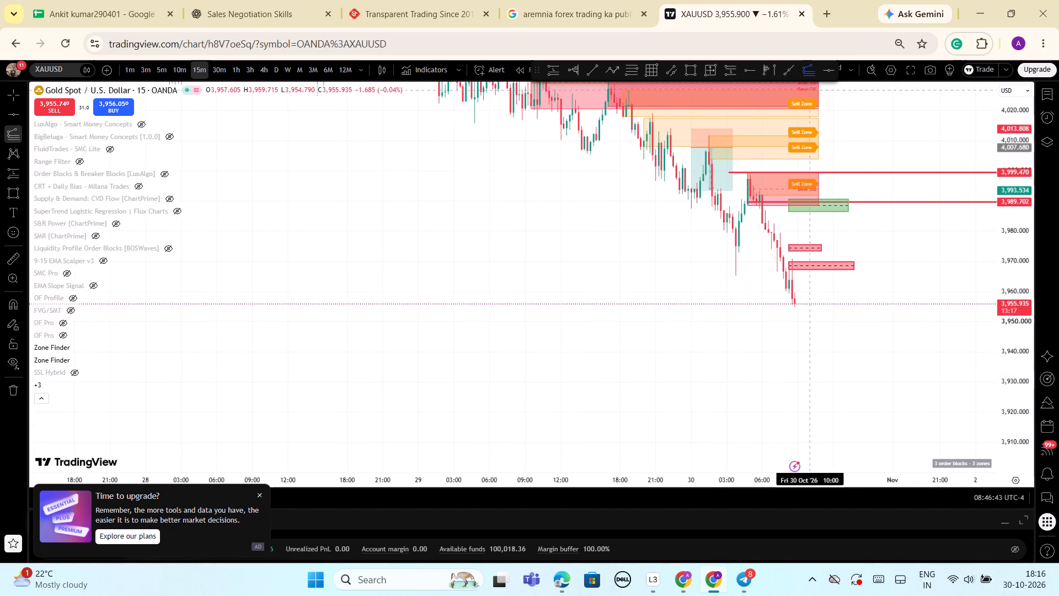
pyautogui.click(709, 140)
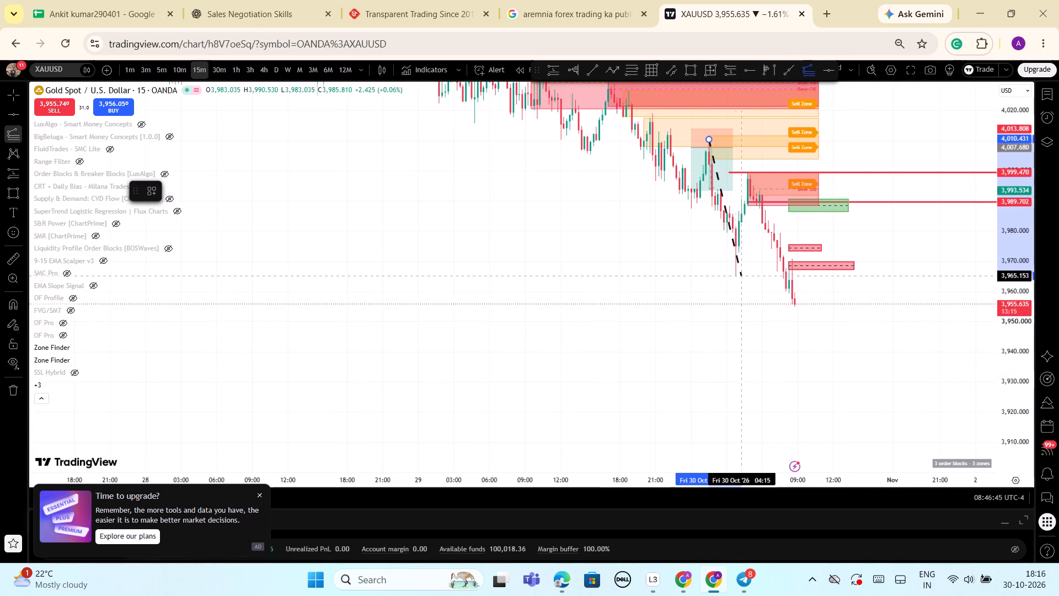
pyautogui.click(736, 273)
pyautogui.click(855, 141)
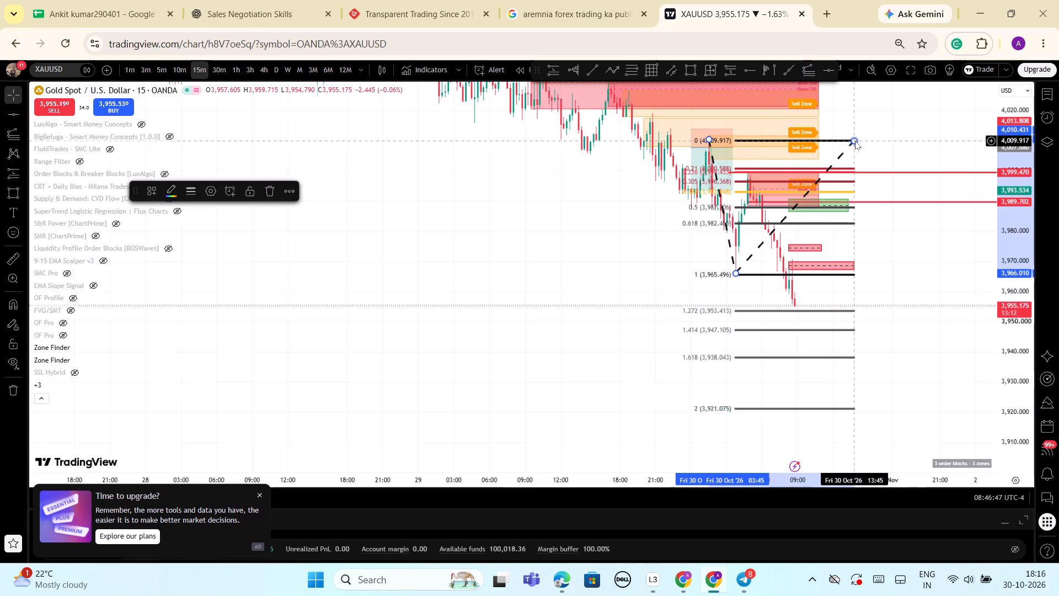
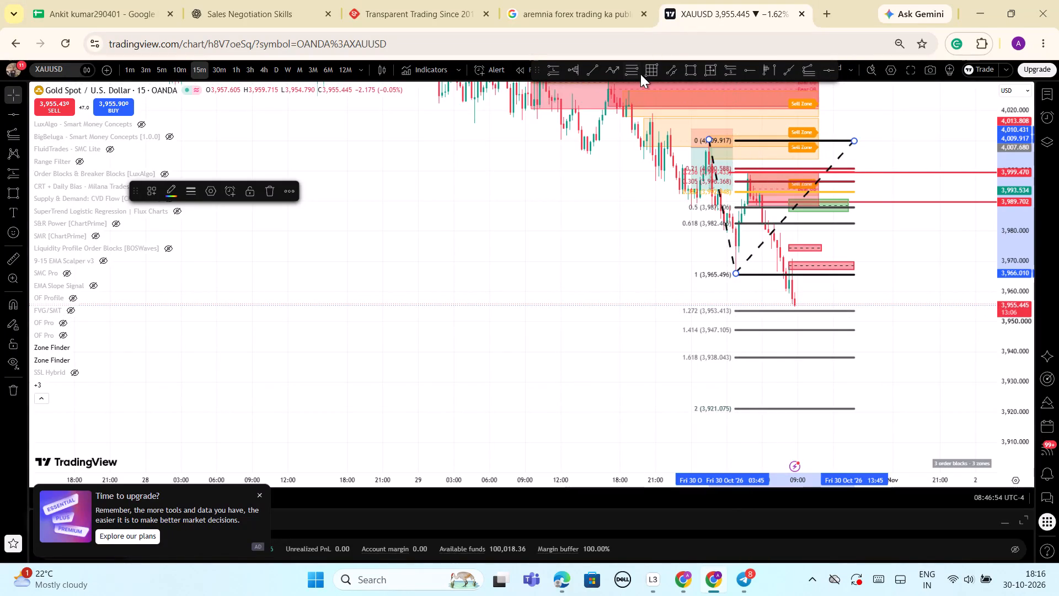
# Draw a rectangle between the 1.272 and 1.414 extension levels from 03:45 to 14:30 on 30 October and apply the BUY ZONE template.
pyautogui.click(691, 71)
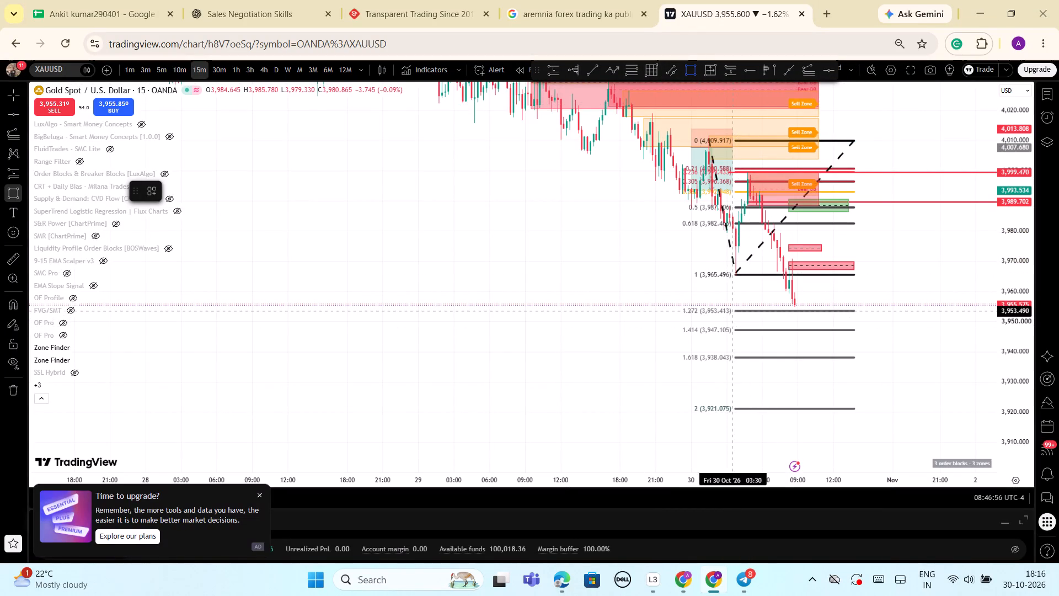
pyautogui.click(735, 311)
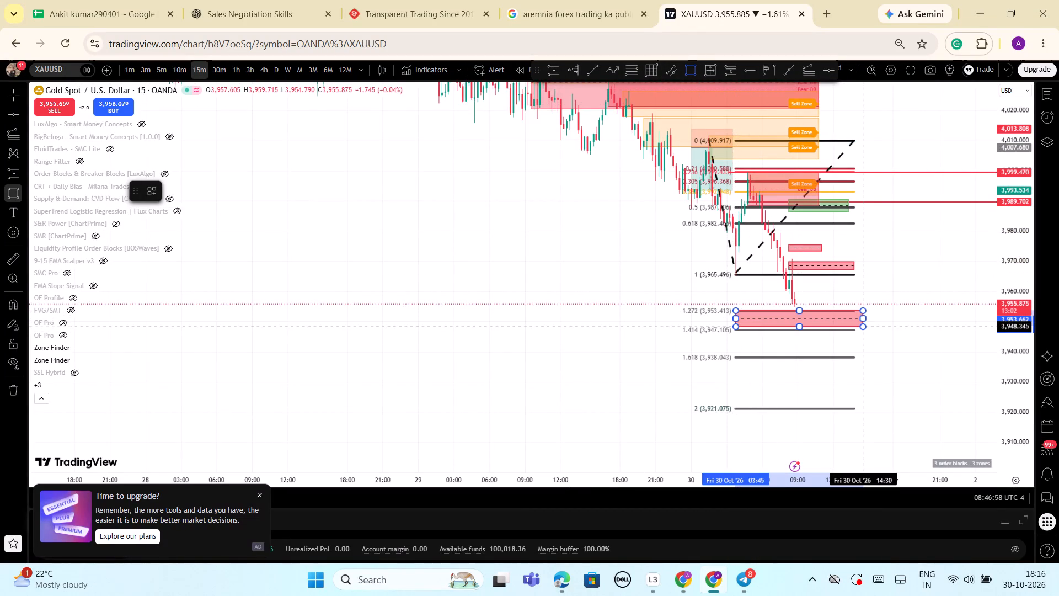
pyautogui.click(863, 330)
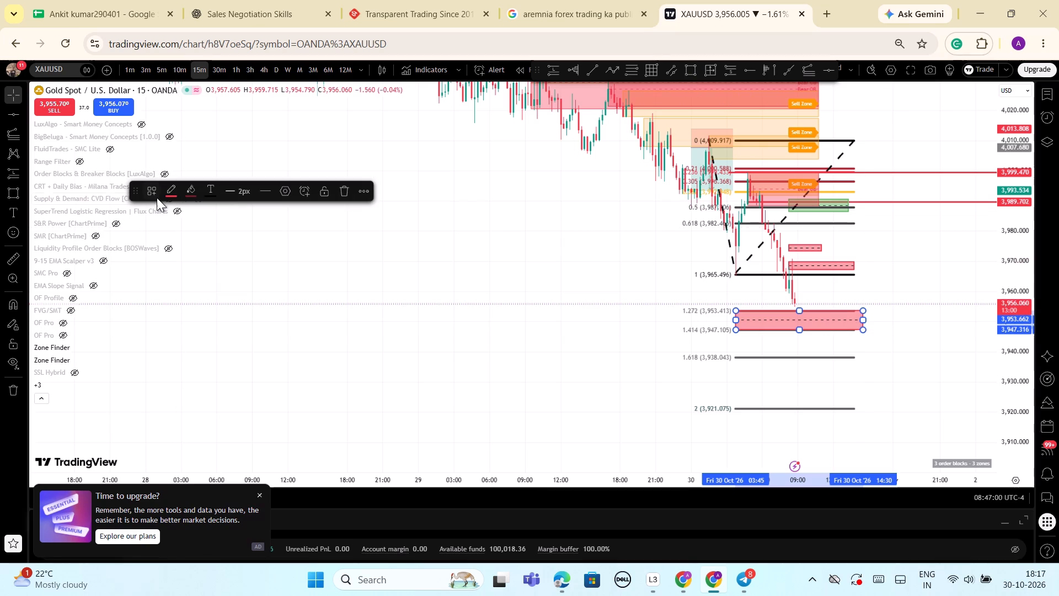
pyautogui.click(153, 196)
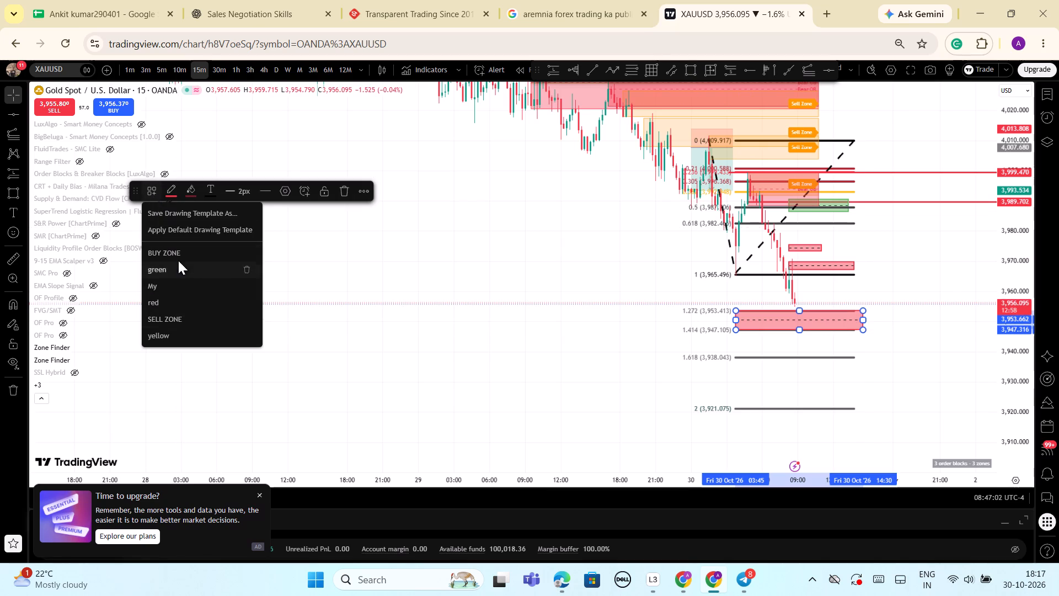
pyautogui.click(176, 251)
pyautogui.click(516, 347)
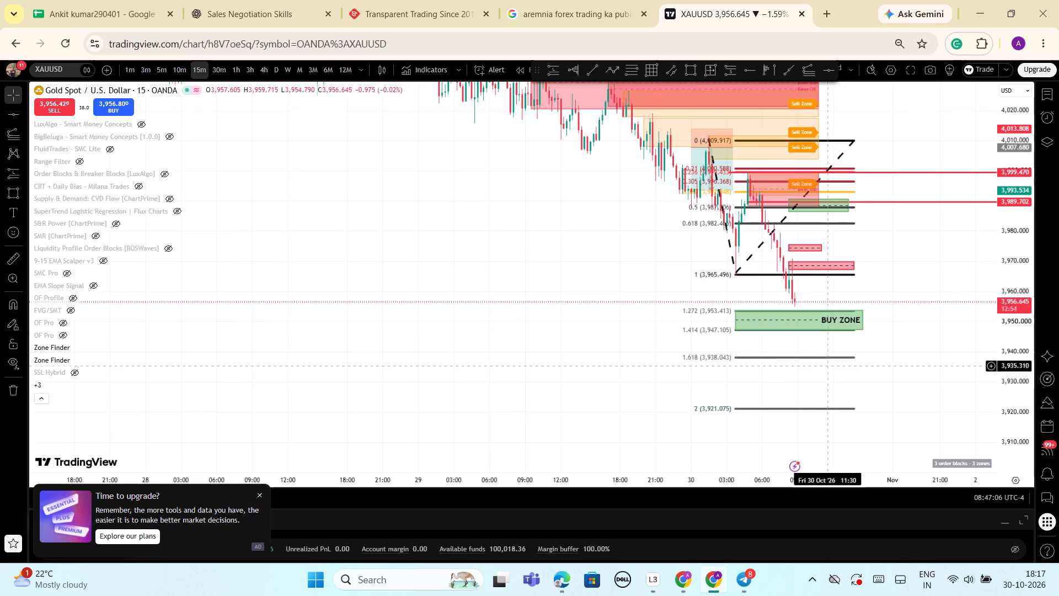
# Examine the latest candles on the 5-minute chart against the sell zones, the SELL ZONE box and the BUY ZONE box.
pyautogui.scroll(-2, 878, 351)
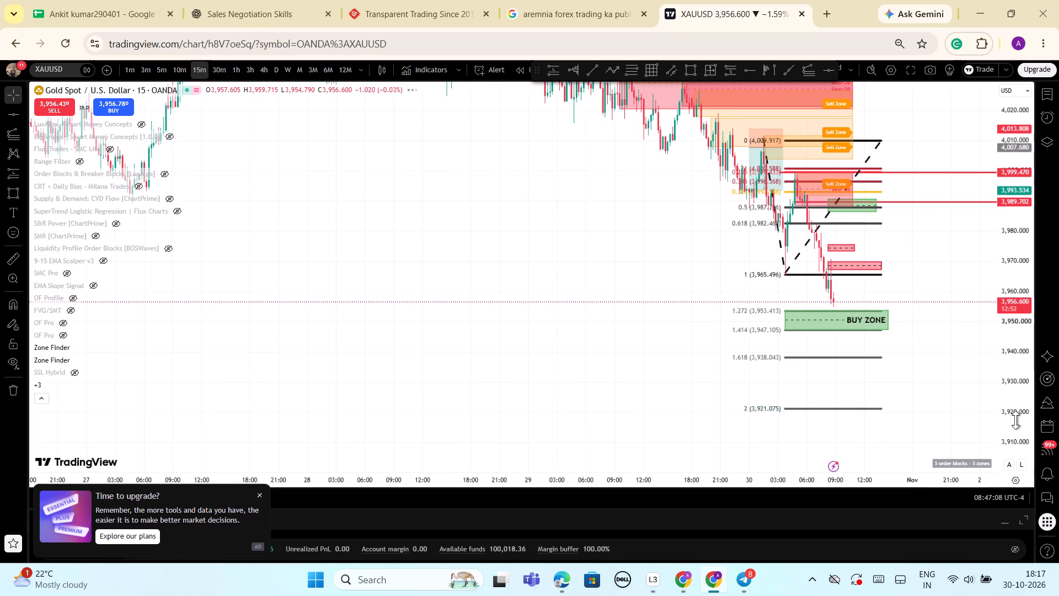
pyautogui.moveTo(1015, 420); pyautogui.dragTo(1005, 353)
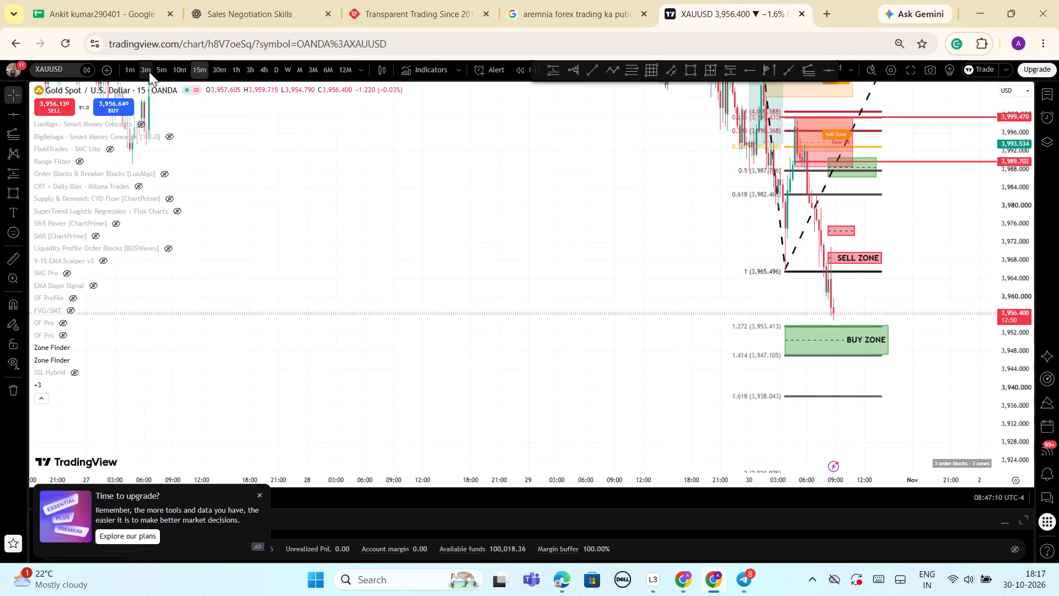
pyautogui.click(156, 71)
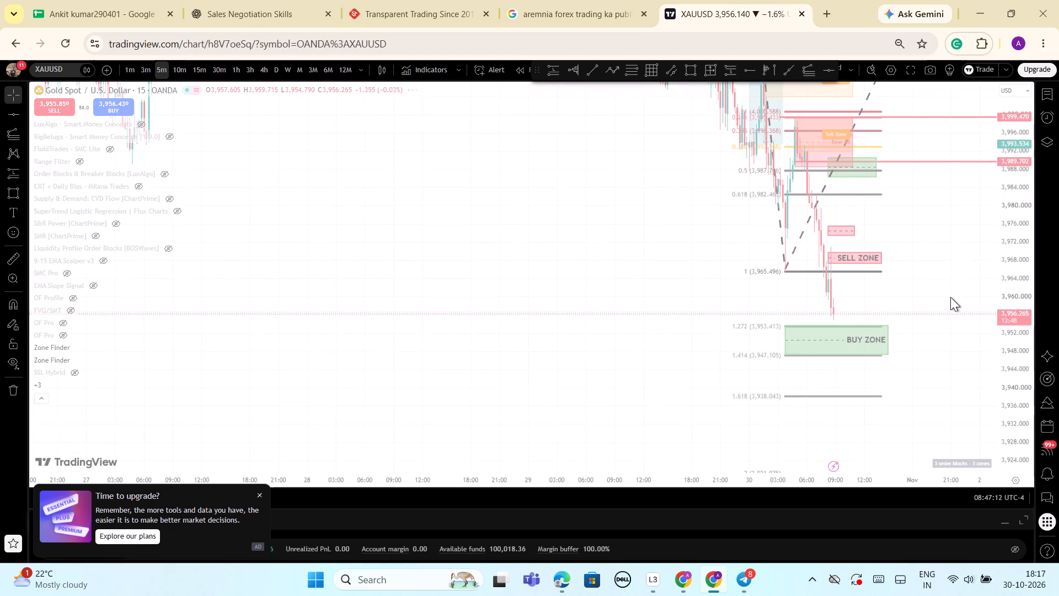
pyautogui.scroll(2, 971, 332)
pyautogui.scroll(-2, 983, 368)
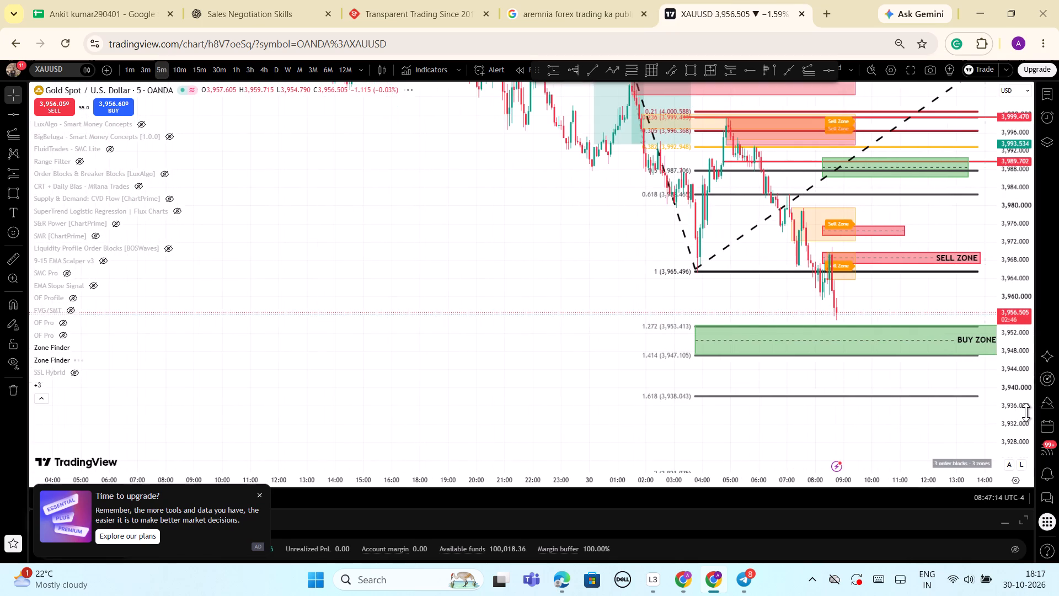
pyautogui.moveTo(1004, 386); pyautogui.dragTo(1021, 422)
pyautogui.scroll(-1, 1015, 410)
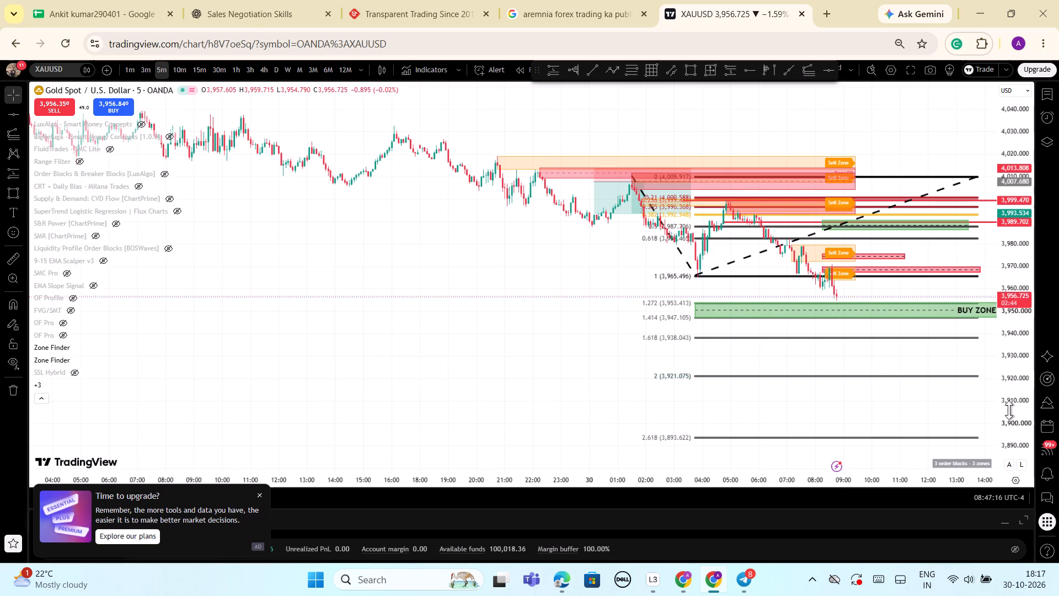
pyautogui.scroll(-2, 392, 313)
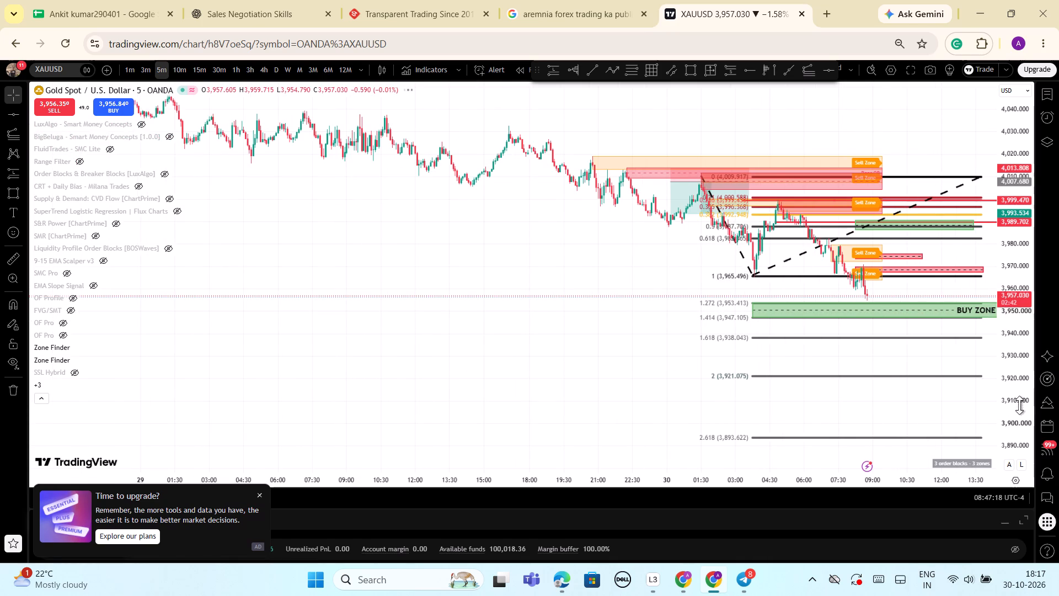
pyautogui.moveTo(1019, 405); pyautogui.dragTo(1008, 235)
pyautogui.scroll(2, 938, 298)
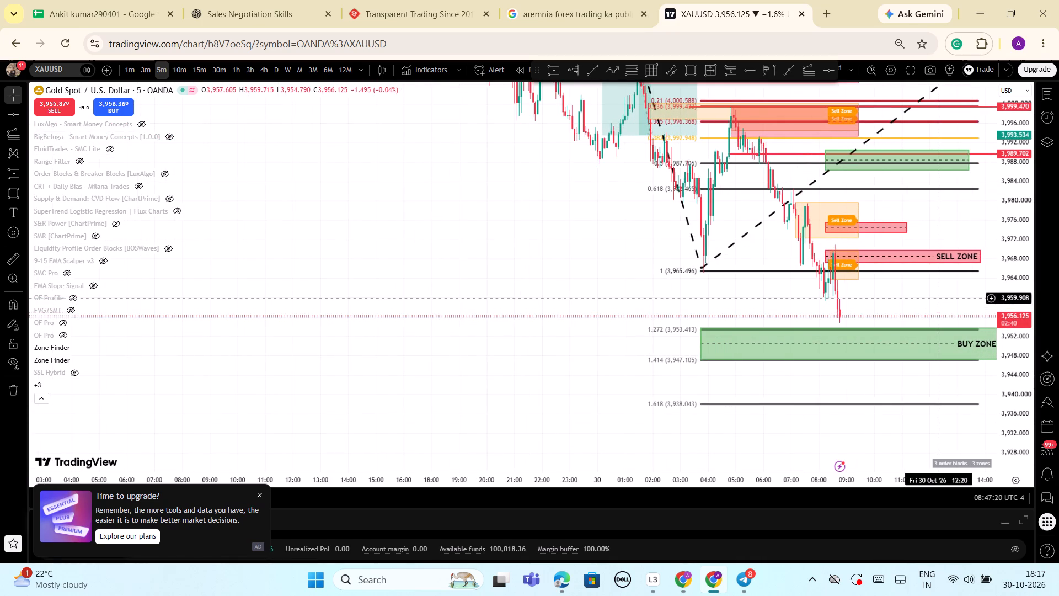
pyautogui.scroll(6, 938, 298)
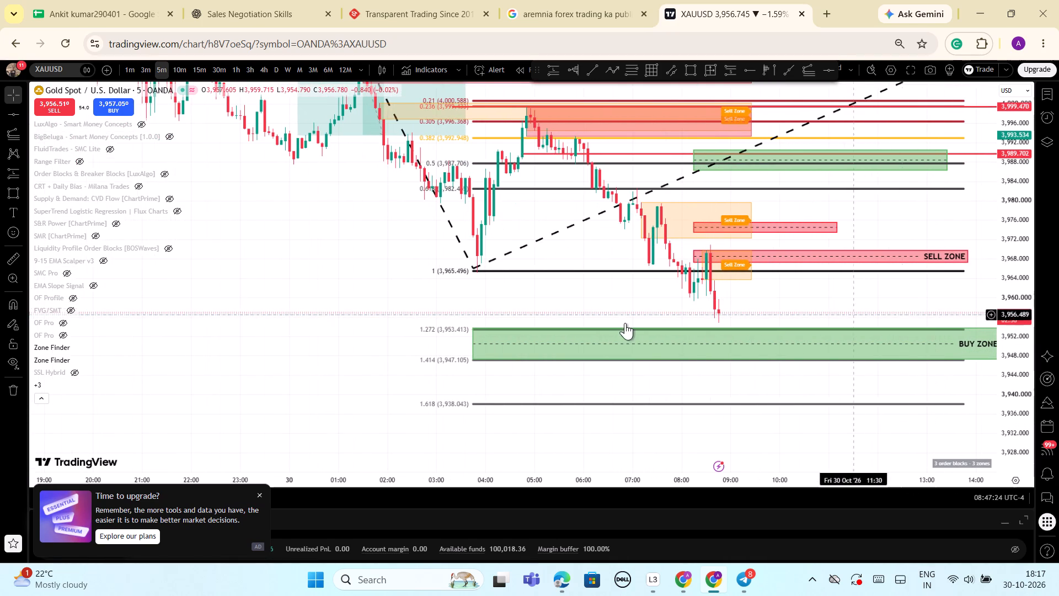
pyautogui.scroll(-3, 885, 345)
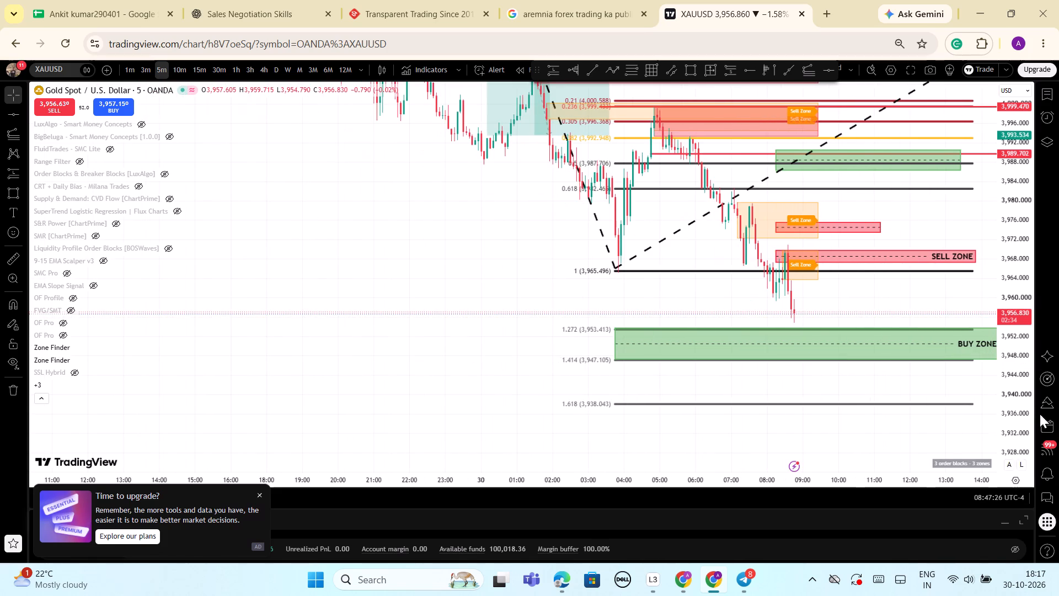
pyautogui.moveTo(1013, 435); pyautogui.dragTo(1012, 304)
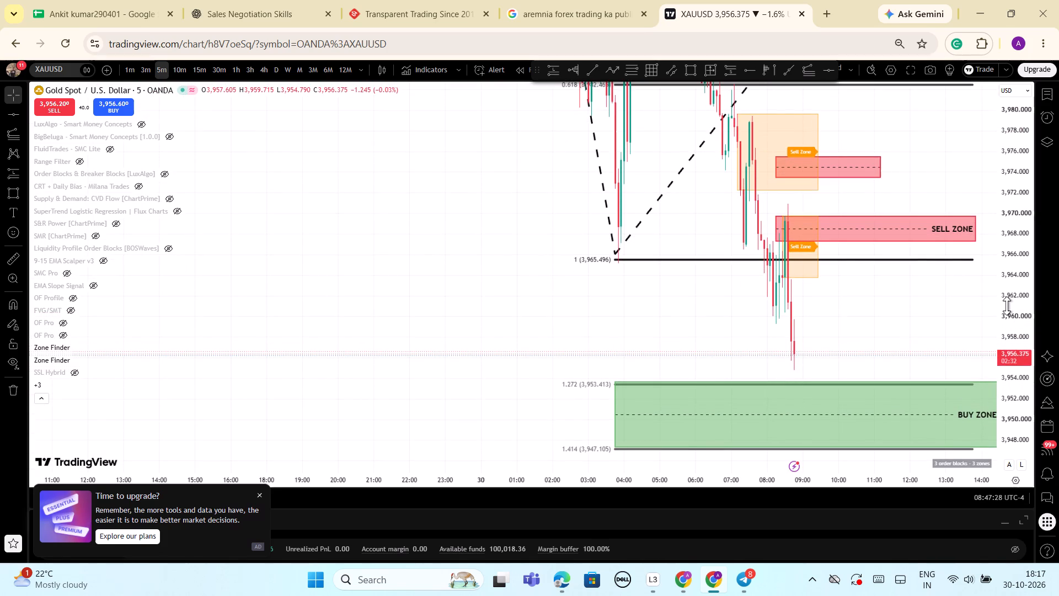
pyautogui.scroll(2, 1007, 306)
pyautogui.scroll(-3, 1007, 306)
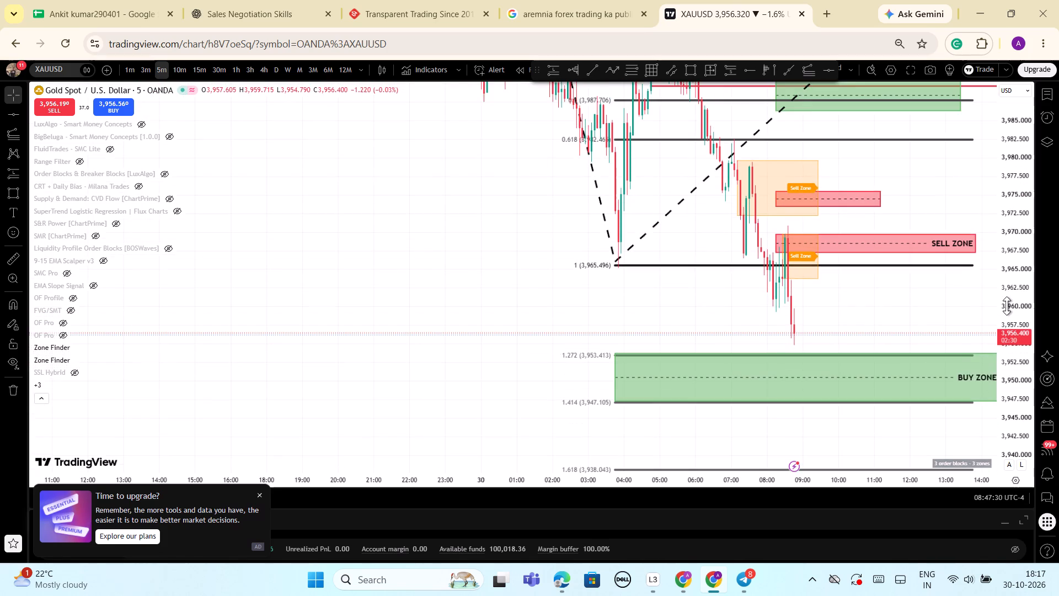
pyautogui.scroll(-1, 1007, 306)
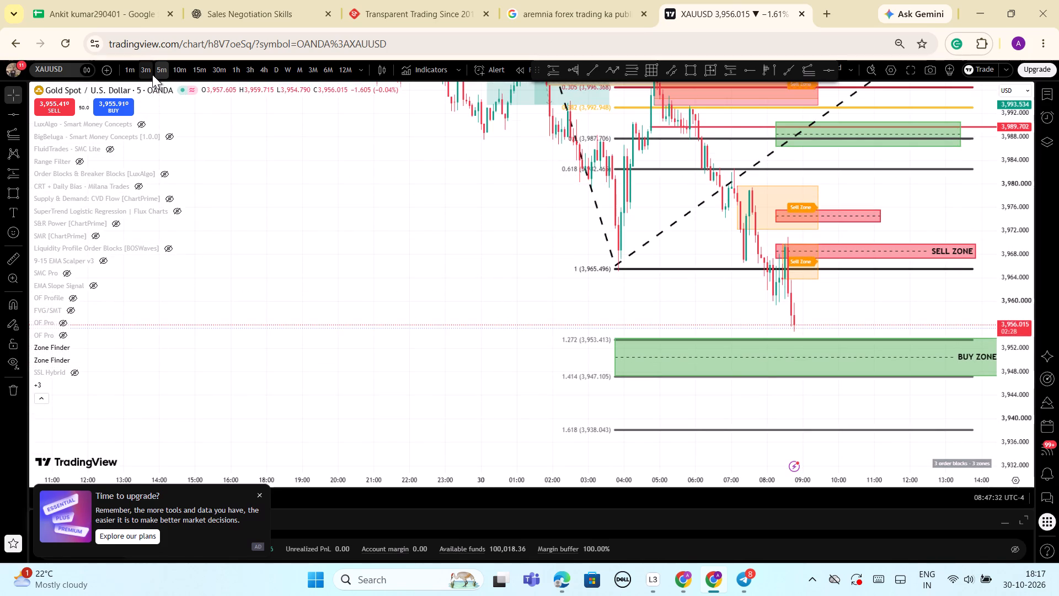
# Check the latest candles on the 3-minute chart against the green buy box and the red boxes above.
pyautogui.click(145, 72)
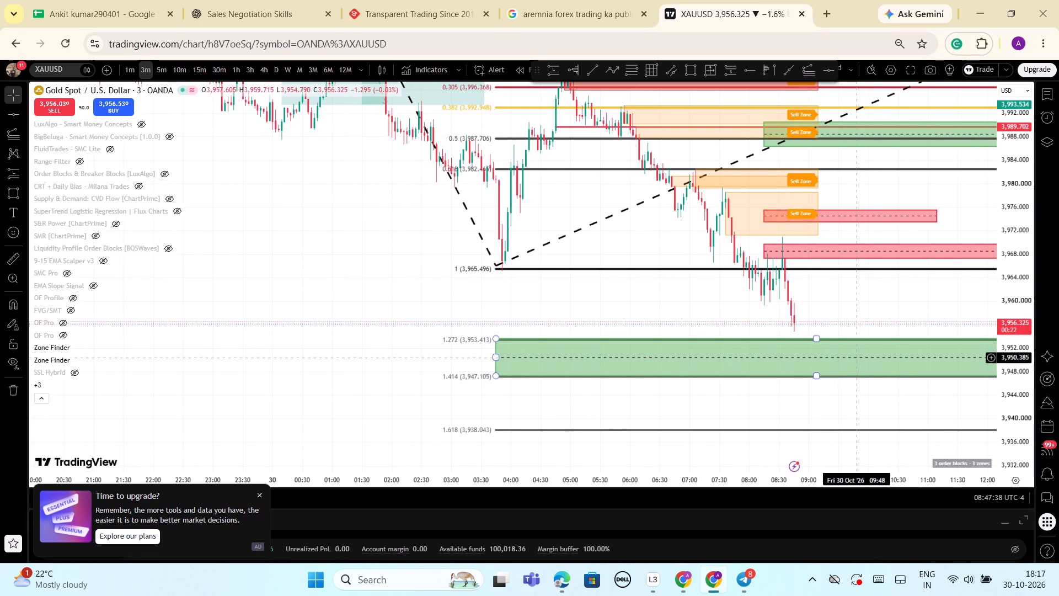
pyautogui.scroll(-2, 912, 366)
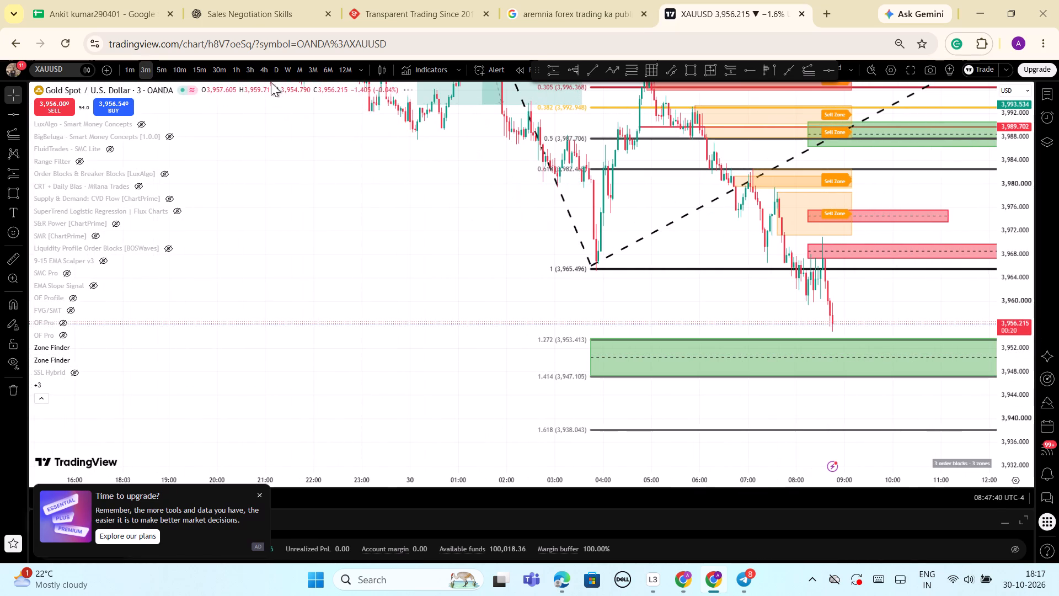
# Examine the 4-hour chart's October swings, sell zones and extension levels down to the green Trade line.
pyautogui.click(264, 71)
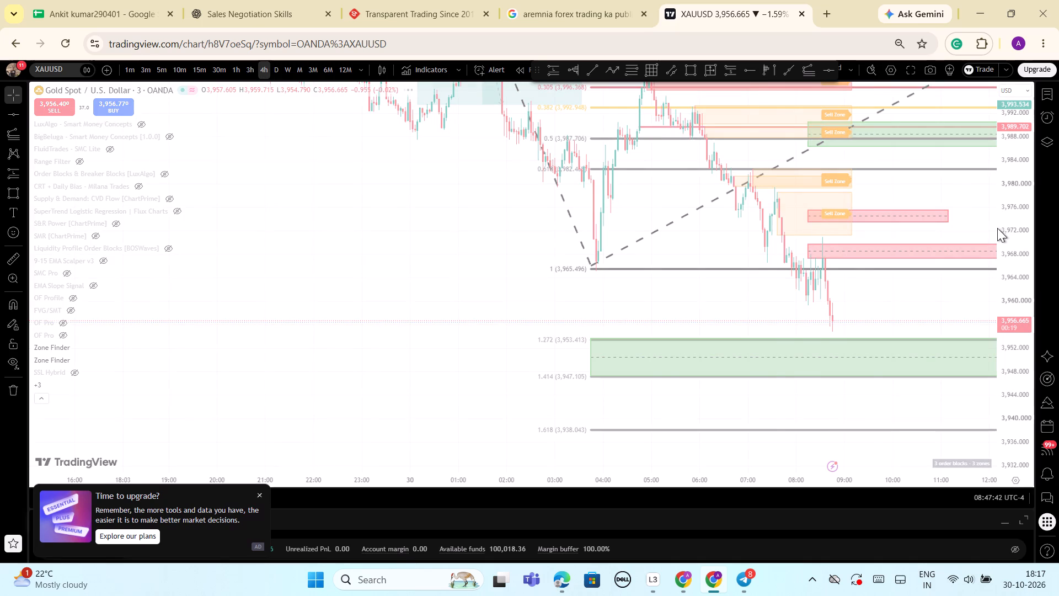
pyautogui.scroll(-2, 992, 231)
pyautogui.moveTo(1010, 161); pyautogui.dragTo(1028, 290)
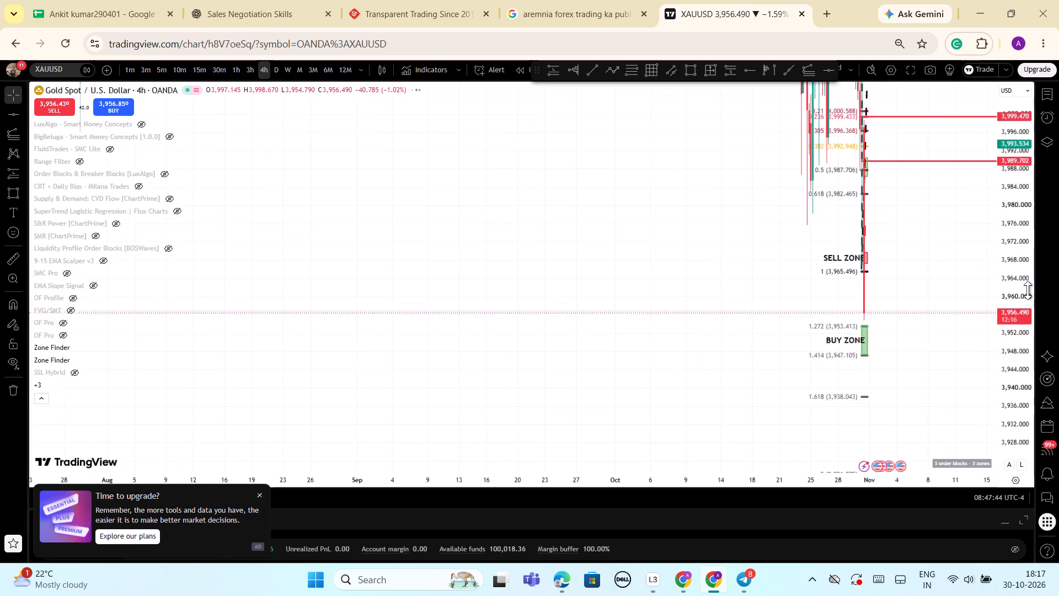
pyautogui.moveTo(1028, 290); pyautogui.dragTo(1045, 484)
pyautogui.scroll(-3, 565, 374)
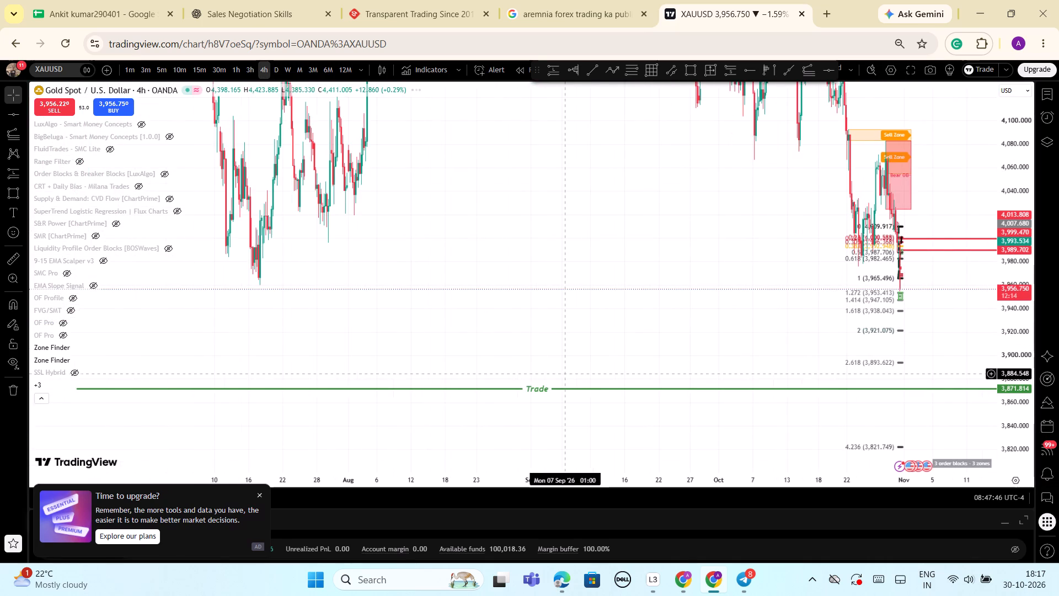
pyautogui.scroll(9, 565, 374)
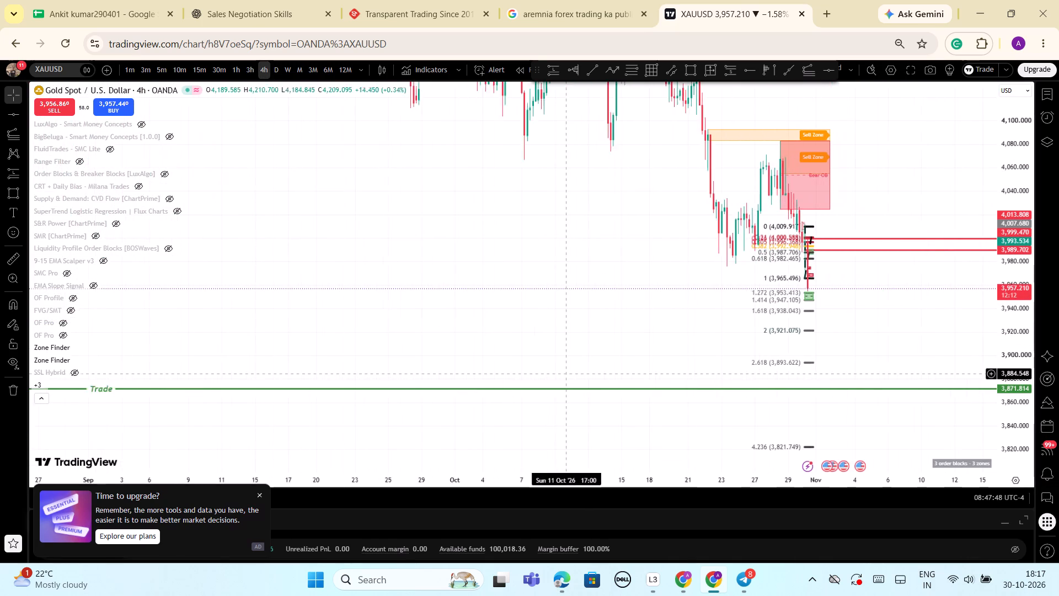
pyautogui.scroll(10, 565, 374)
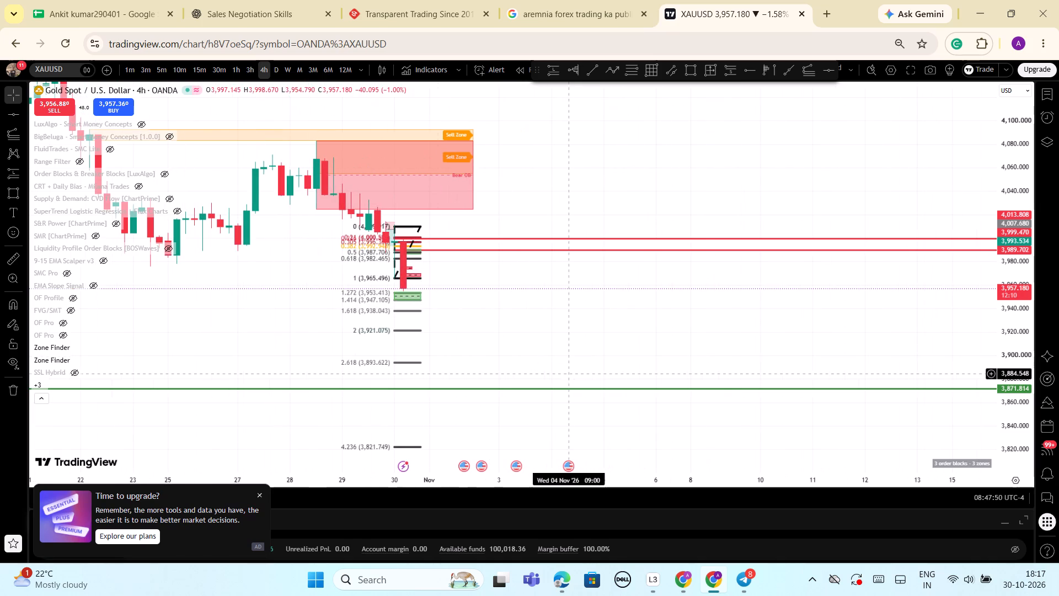
pyautogui.scroll(-2, 204, 310)
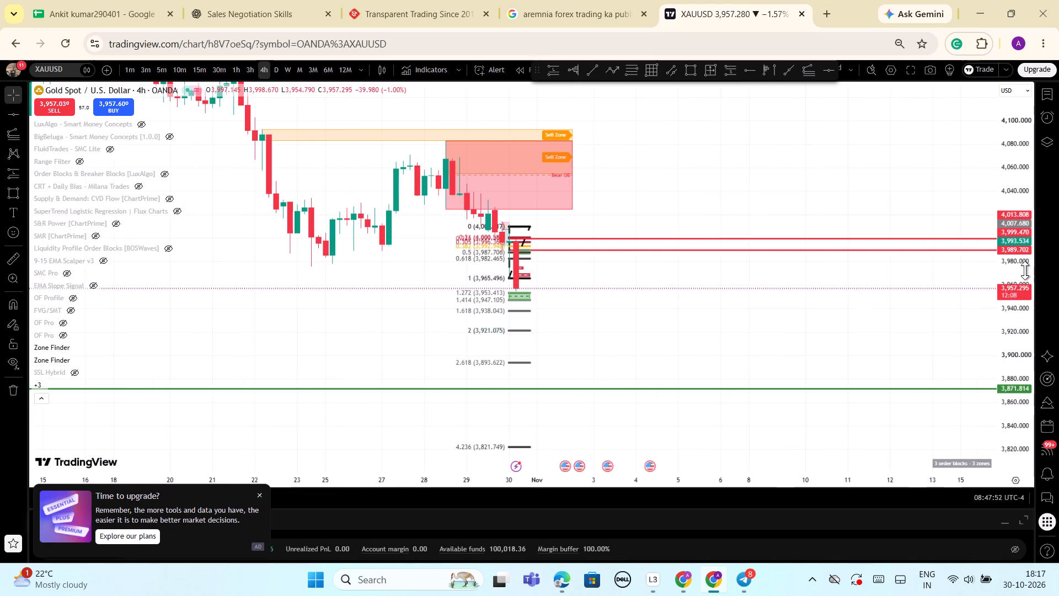
pyautogui.moveTo(1022, 272); pyautogui.dragTo(1024, 354)
pyautogui.scroll(-3, 804, 330)
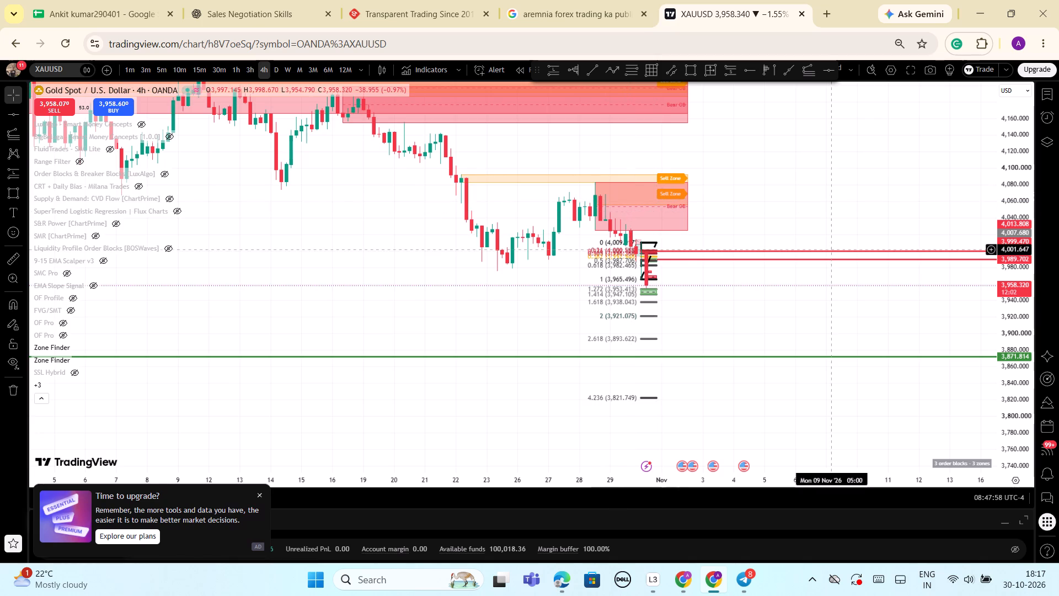
pyautogui.scroll(-1, 831, 249)
pyautogui.scroll(2, 753, 272)
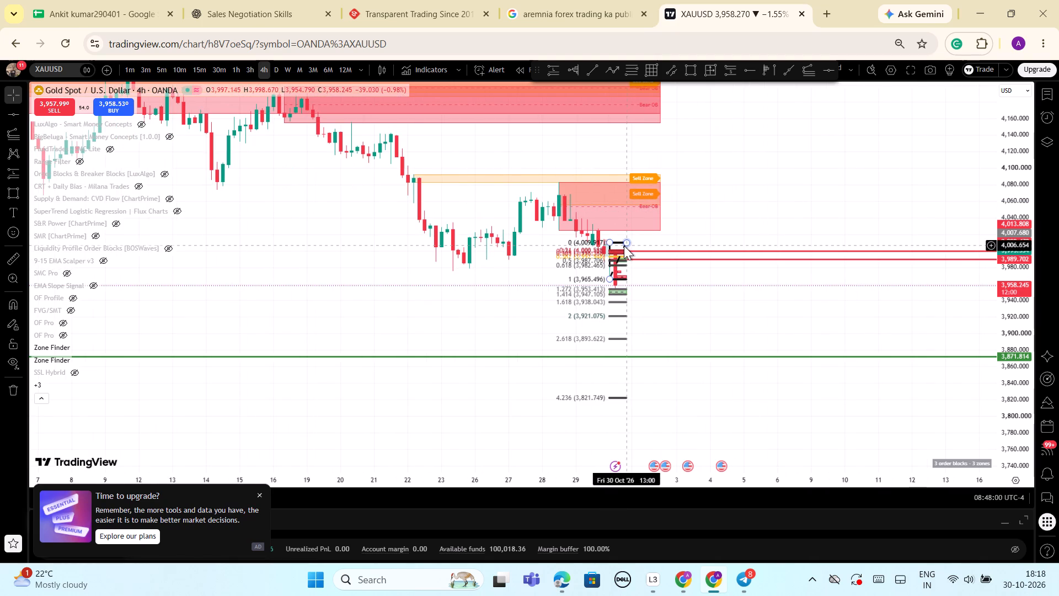
# Delete the trend-based Fibonacci extension drawn on the 30 October candles.
pyautogui.click(623, 241)
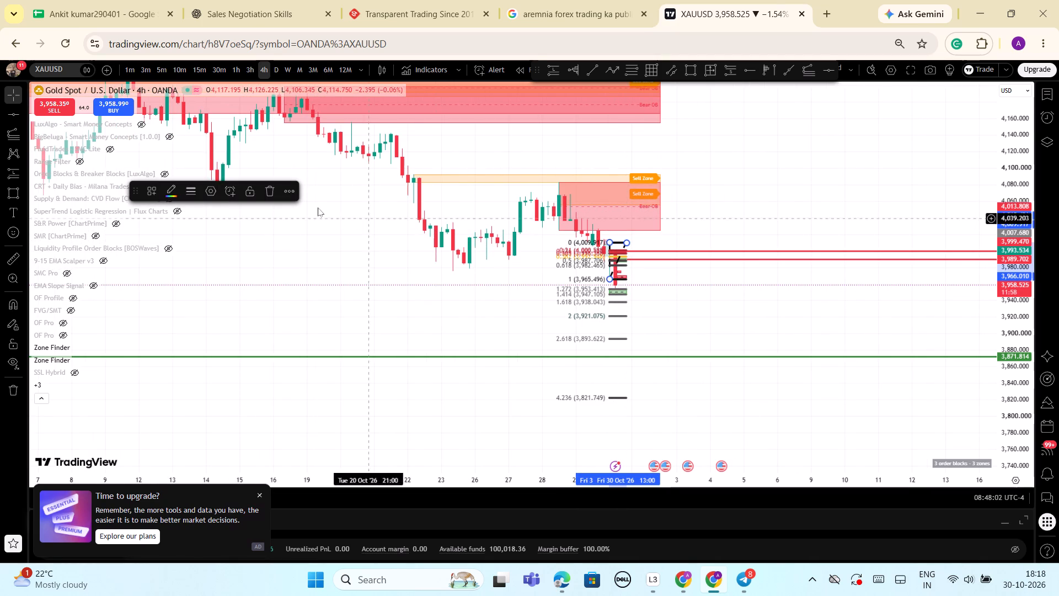
pyautogui.click(266, 190)
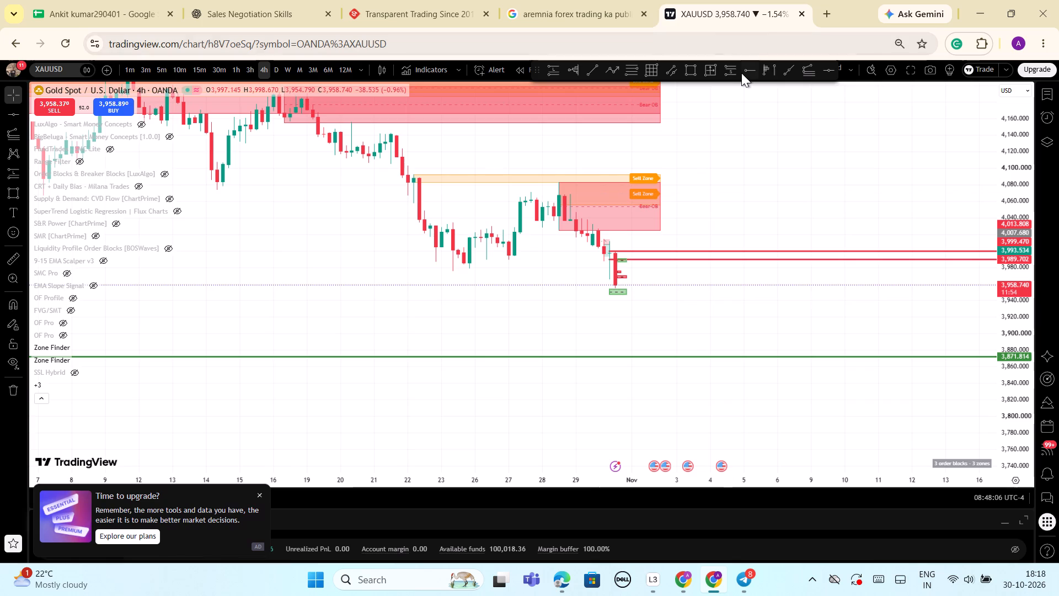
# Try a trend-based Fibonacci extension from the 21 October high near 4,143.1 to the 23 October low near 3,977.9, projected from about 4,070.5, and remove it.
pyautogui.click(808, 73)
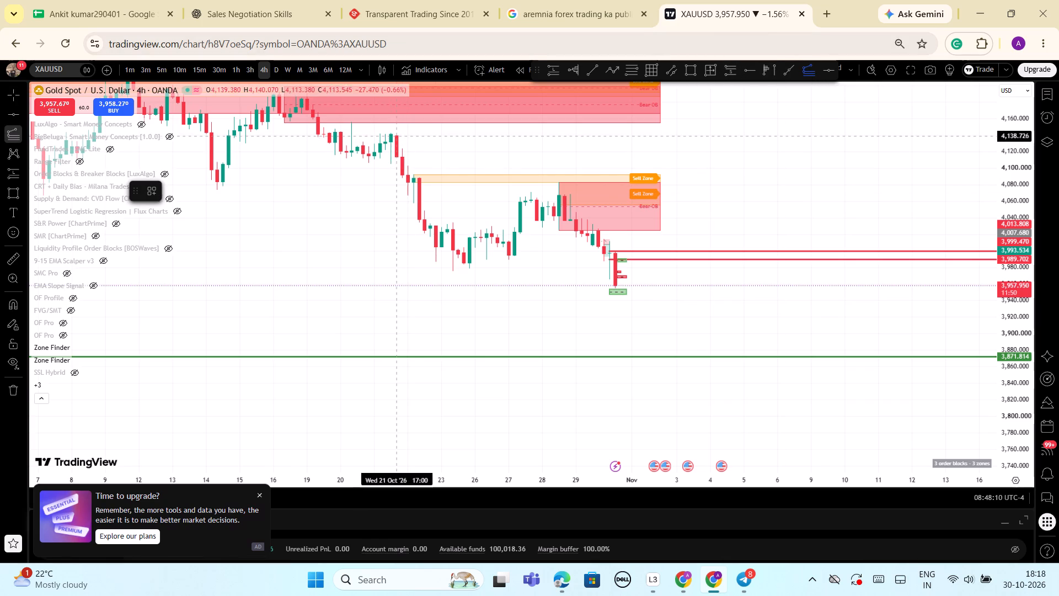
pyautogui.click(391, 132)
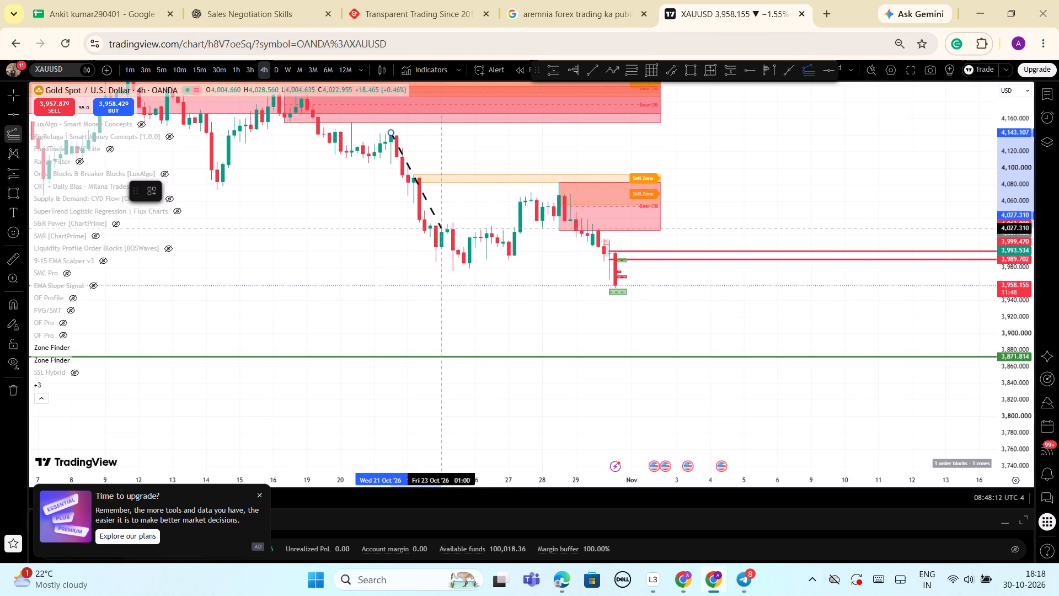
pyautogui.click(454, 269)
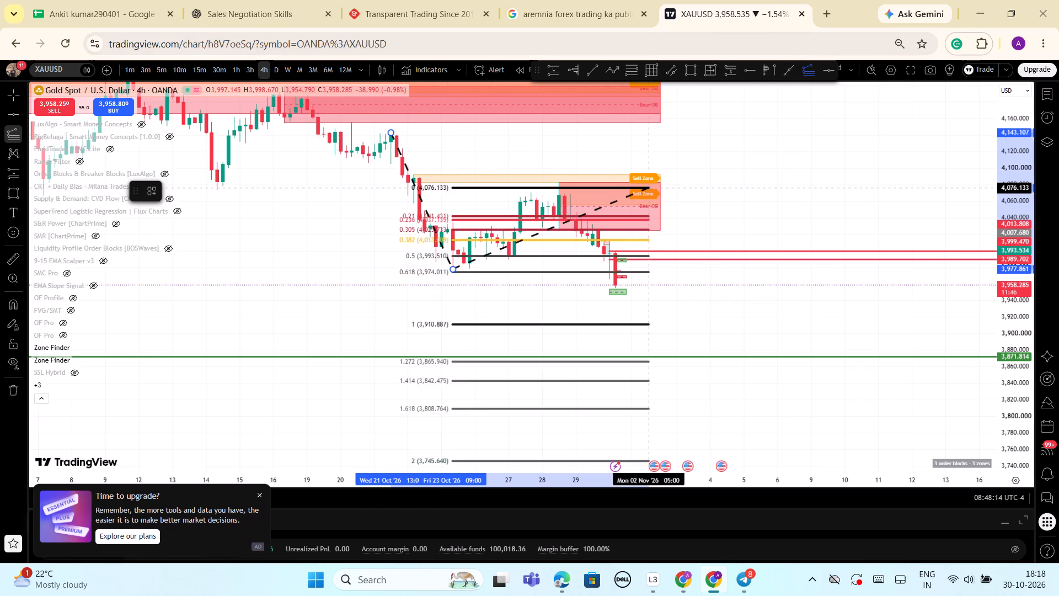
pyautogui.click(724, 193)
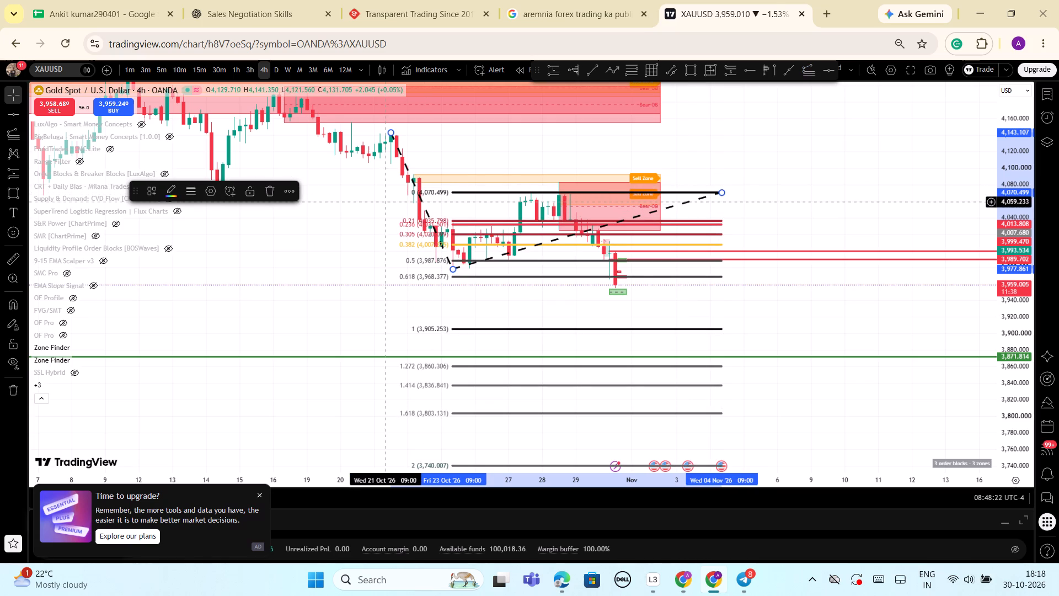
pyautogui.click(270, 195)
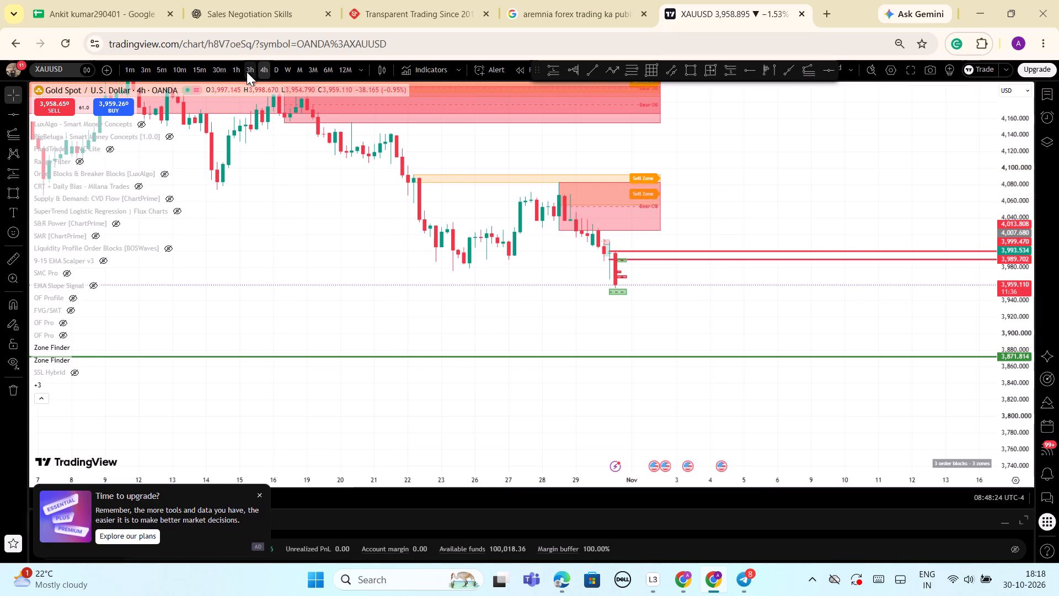
# Switch to the 1-hour chart.
pyautogui.click(239, 73)
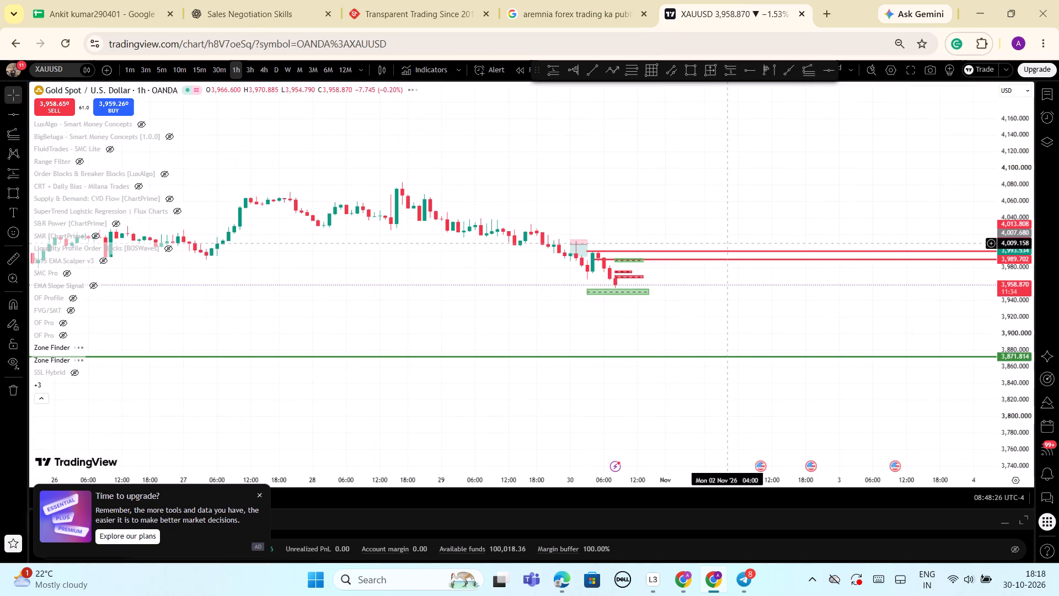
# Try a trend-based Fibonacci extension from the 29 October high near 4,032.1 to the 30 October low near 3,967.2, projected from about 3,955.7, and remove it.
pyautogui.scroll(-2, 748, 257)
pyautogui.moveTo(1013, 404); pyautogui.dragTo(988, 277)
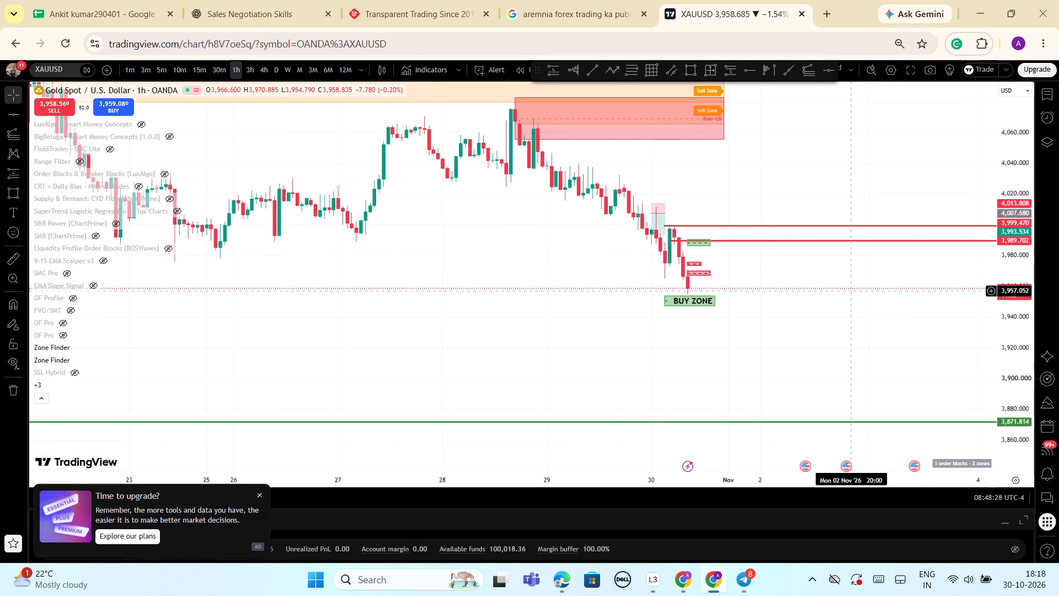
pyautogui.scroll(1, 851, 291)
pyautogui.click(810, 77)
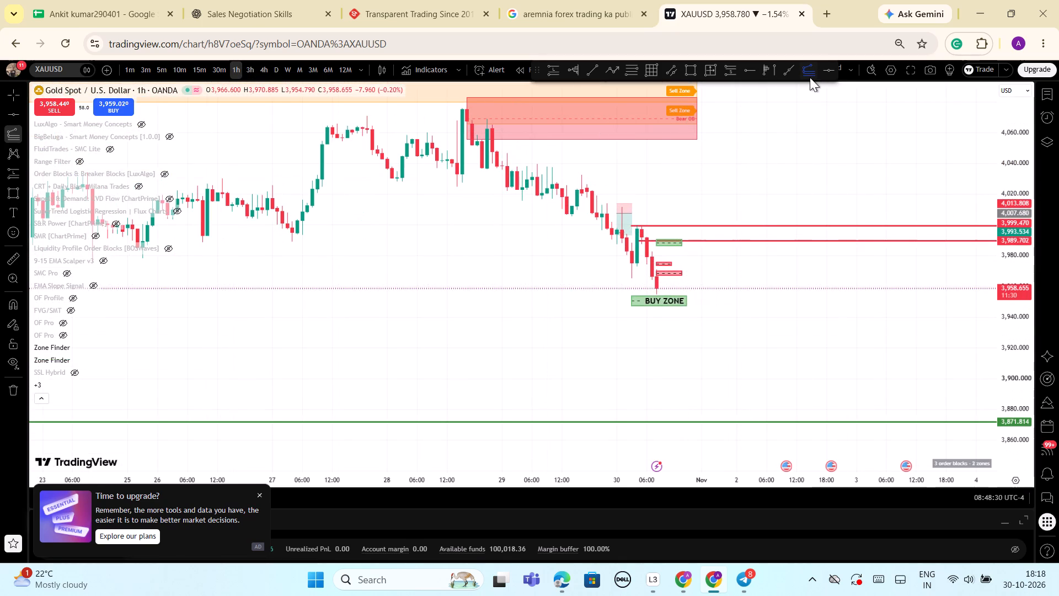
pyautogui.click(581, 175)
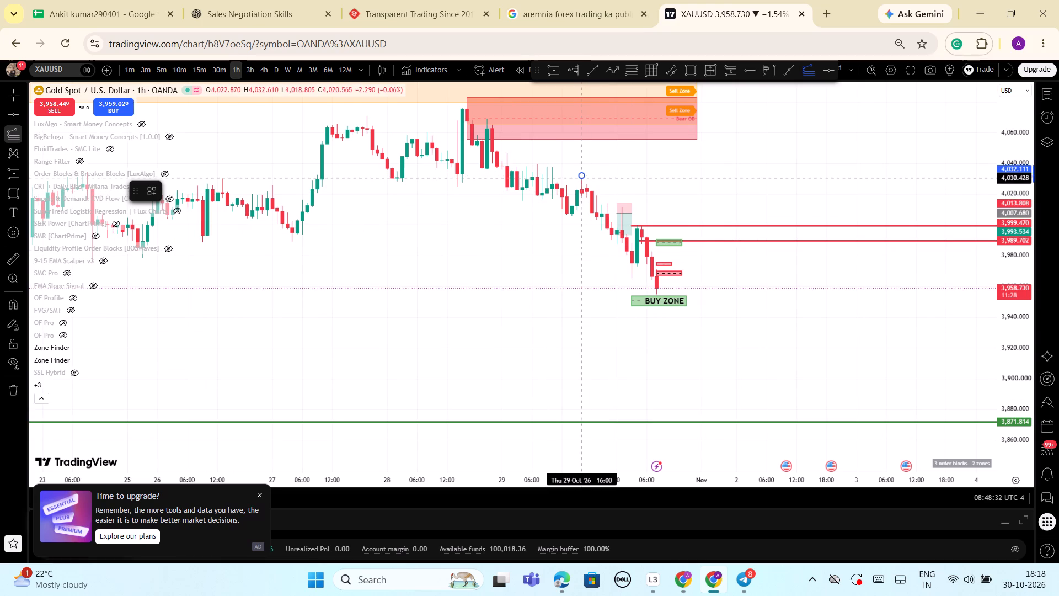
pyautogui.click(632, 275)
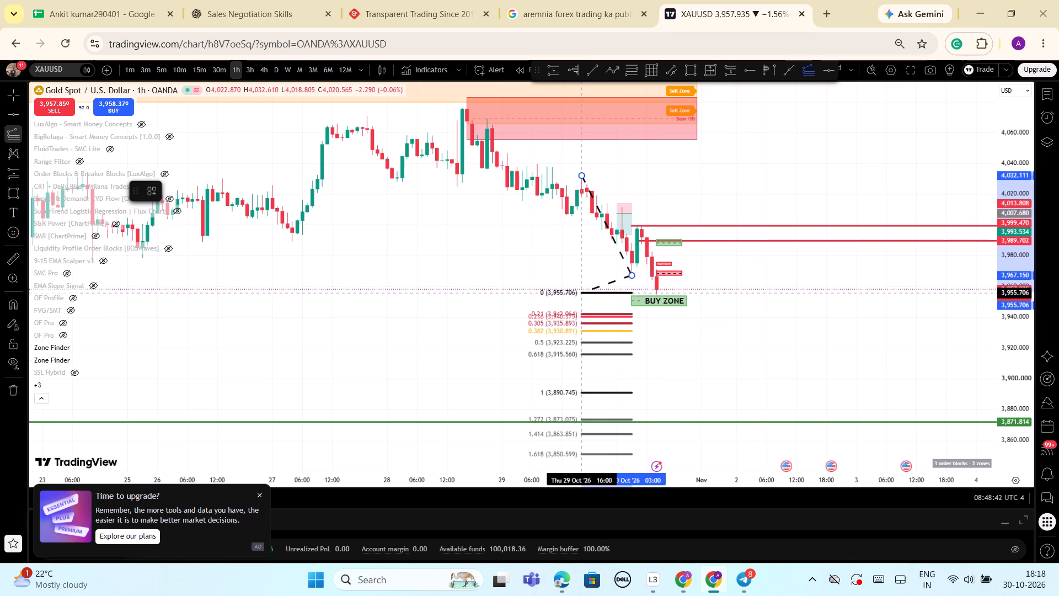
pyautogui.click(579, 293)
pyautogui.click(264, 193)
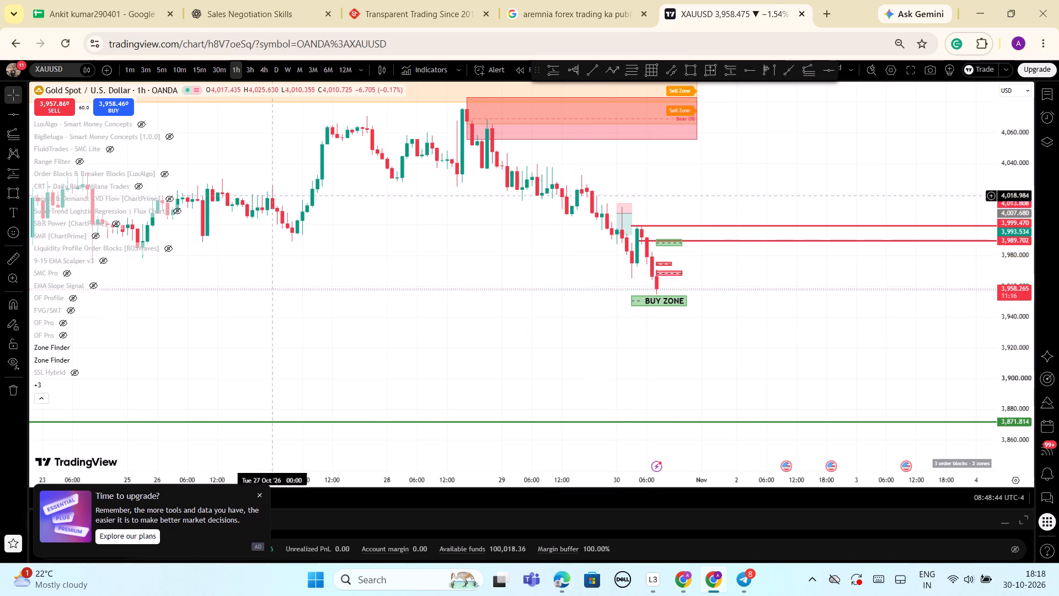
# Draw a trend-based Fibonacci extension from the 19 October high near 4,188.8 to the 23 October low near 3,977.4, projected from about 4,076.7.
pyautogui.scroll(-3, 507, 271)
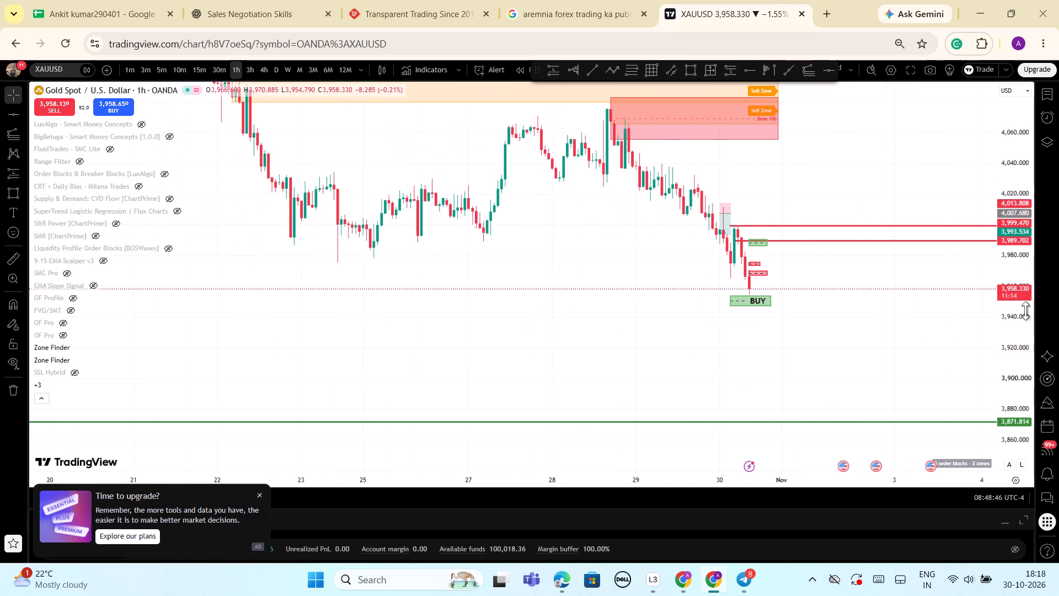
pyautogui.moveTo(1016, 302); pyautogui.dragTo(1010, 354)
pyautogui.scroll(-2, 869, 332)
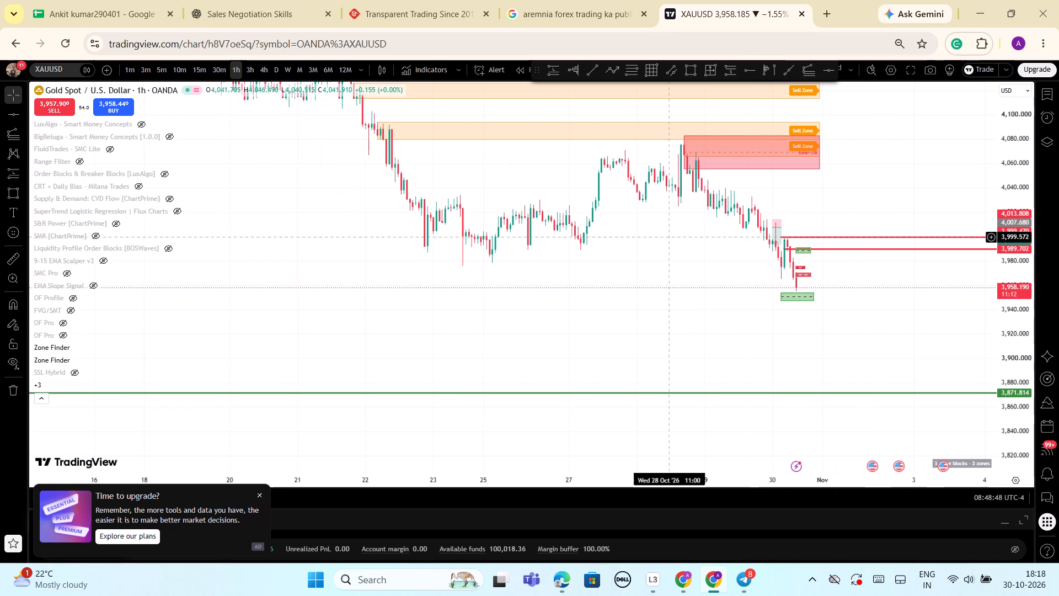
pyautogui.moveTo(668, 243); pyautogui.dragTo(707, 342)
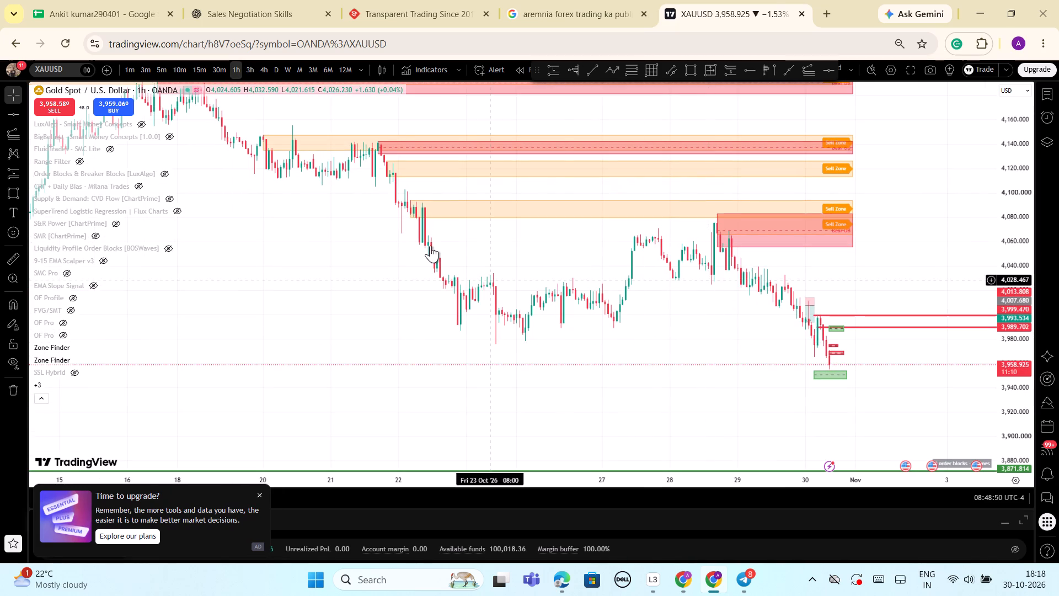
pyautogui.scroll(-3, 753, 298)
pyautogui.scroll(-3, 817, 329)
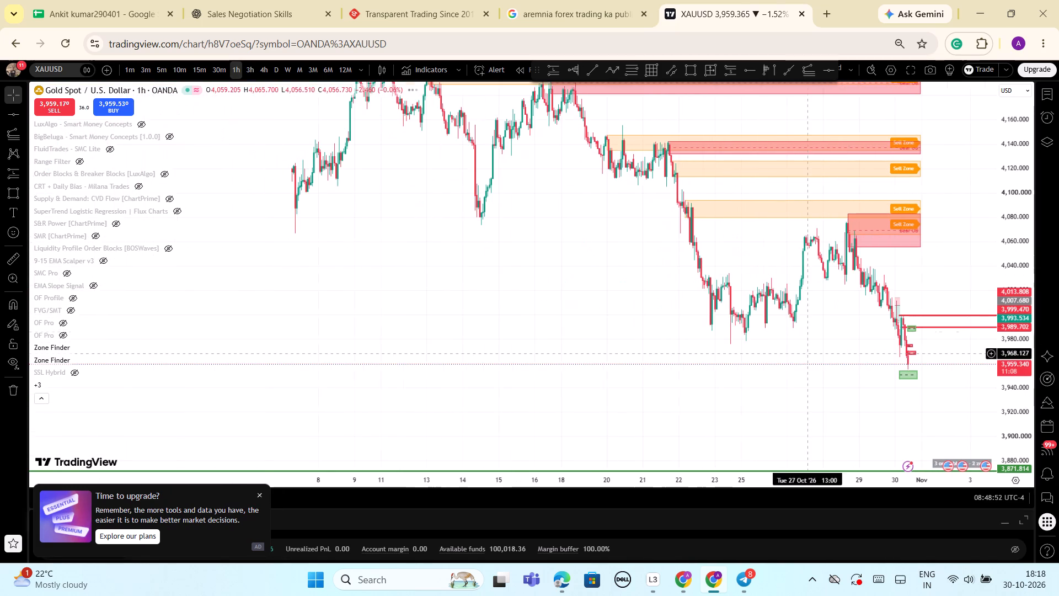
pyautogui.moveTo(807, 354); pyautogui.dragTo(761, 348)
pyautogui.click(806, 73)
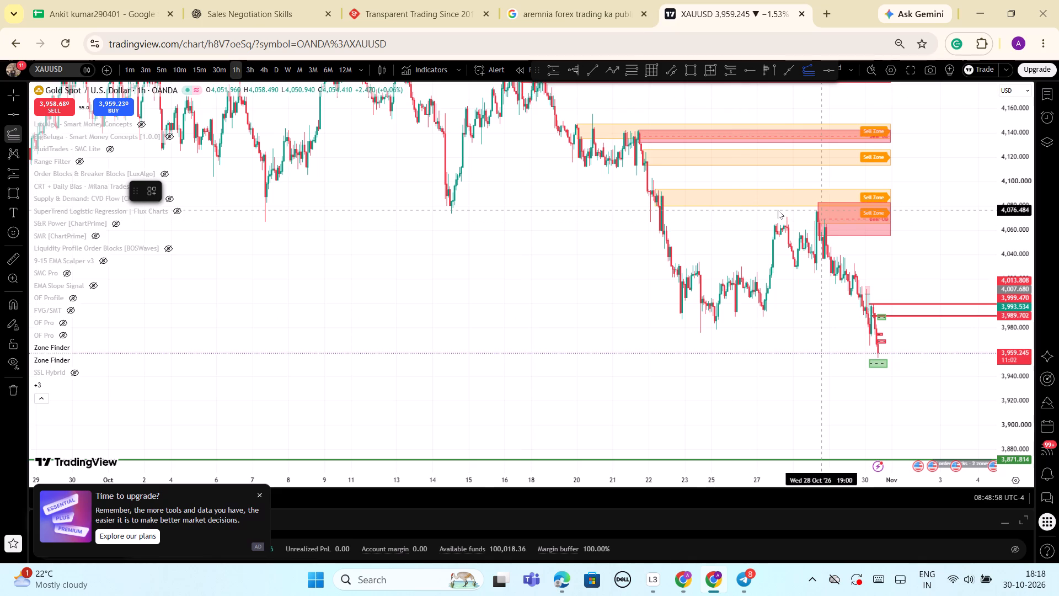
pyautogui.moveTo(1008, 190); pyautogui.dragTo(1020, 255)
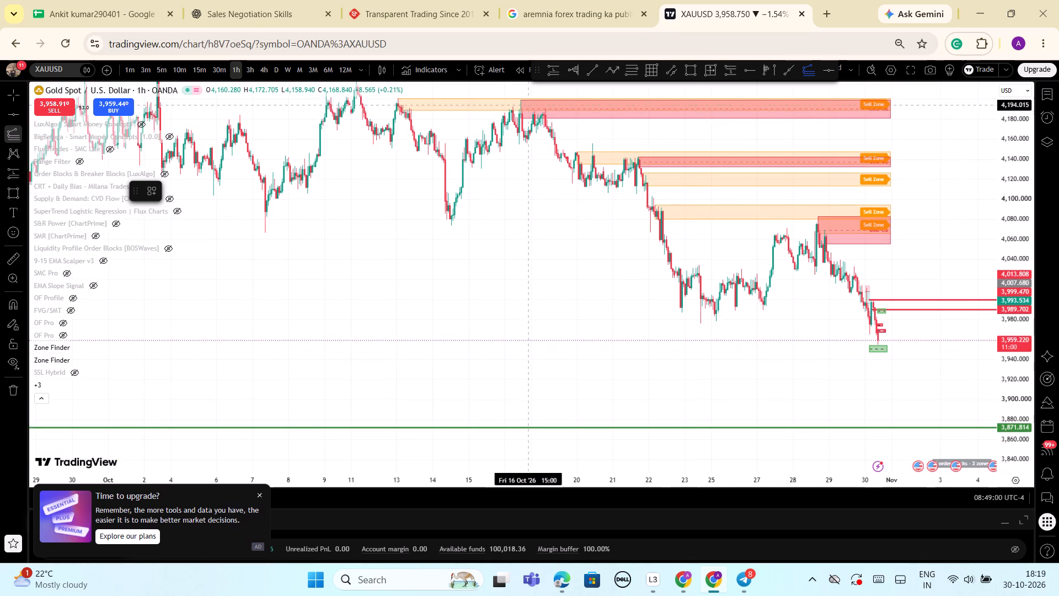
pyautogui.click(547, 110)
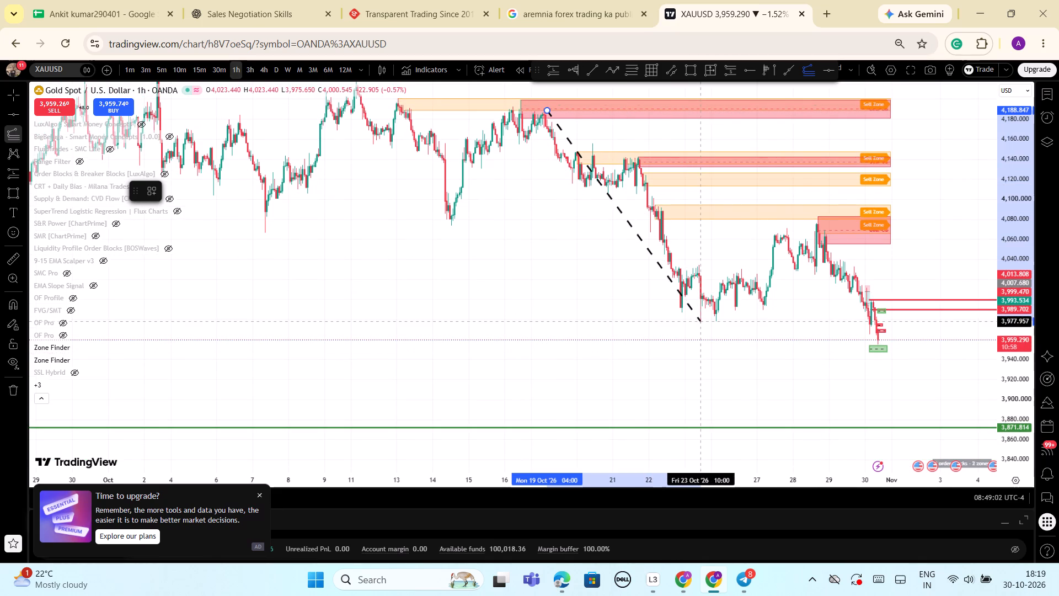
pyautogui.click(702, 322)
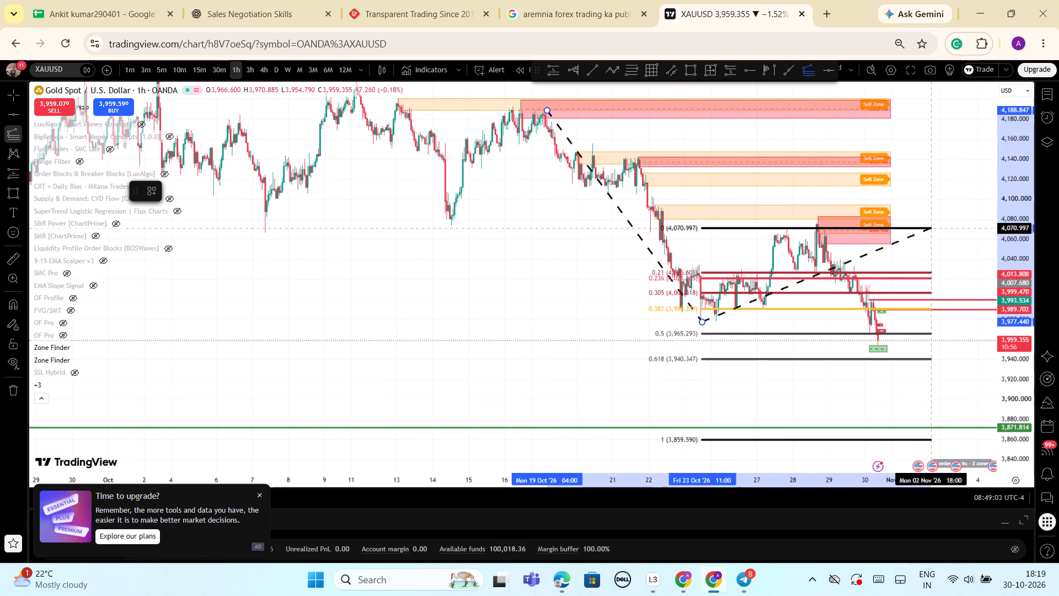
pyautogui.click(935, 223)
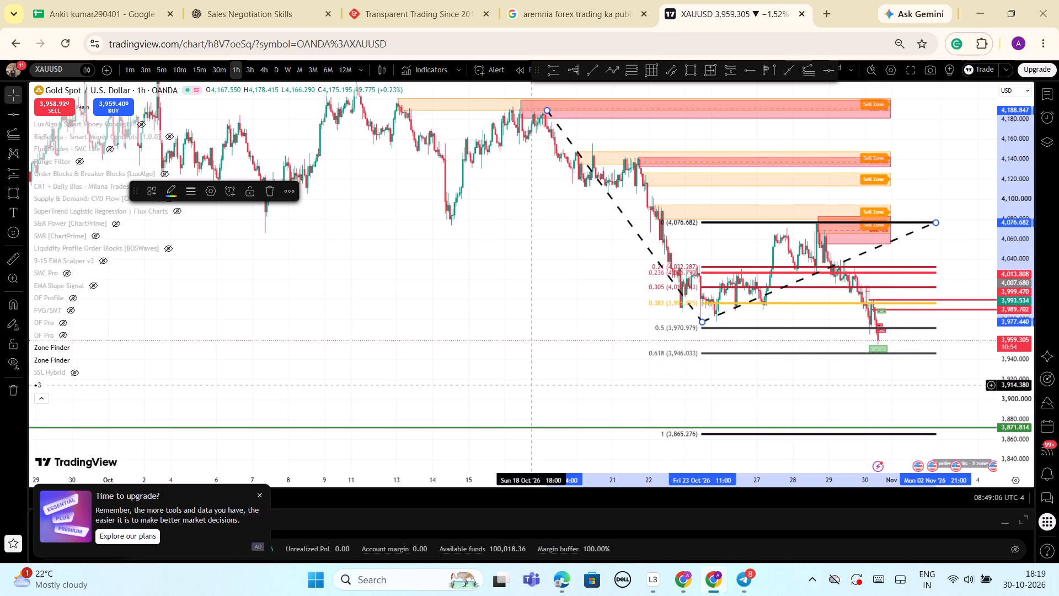
# Examine the new extension's levels against the late-October candles, the buy zone and the green line.
pyautogui.click(511, 386)
pyautogui.moveTo(541, 388); pyautogui.dragTo(464, 335)
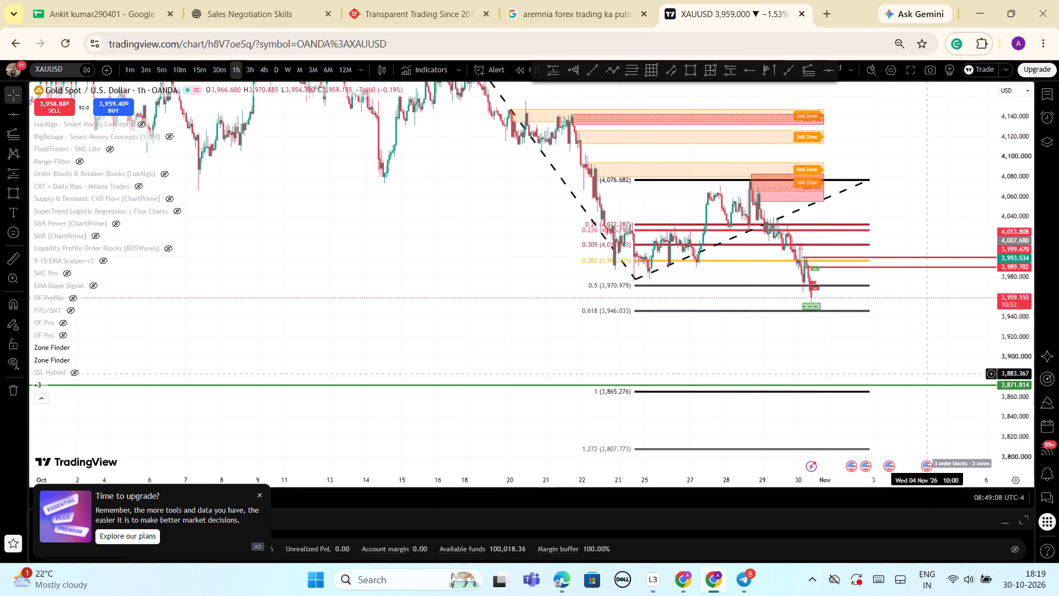
pyautogui.moveTo(1012, 403); pyautogui.dragTo(997, 265)
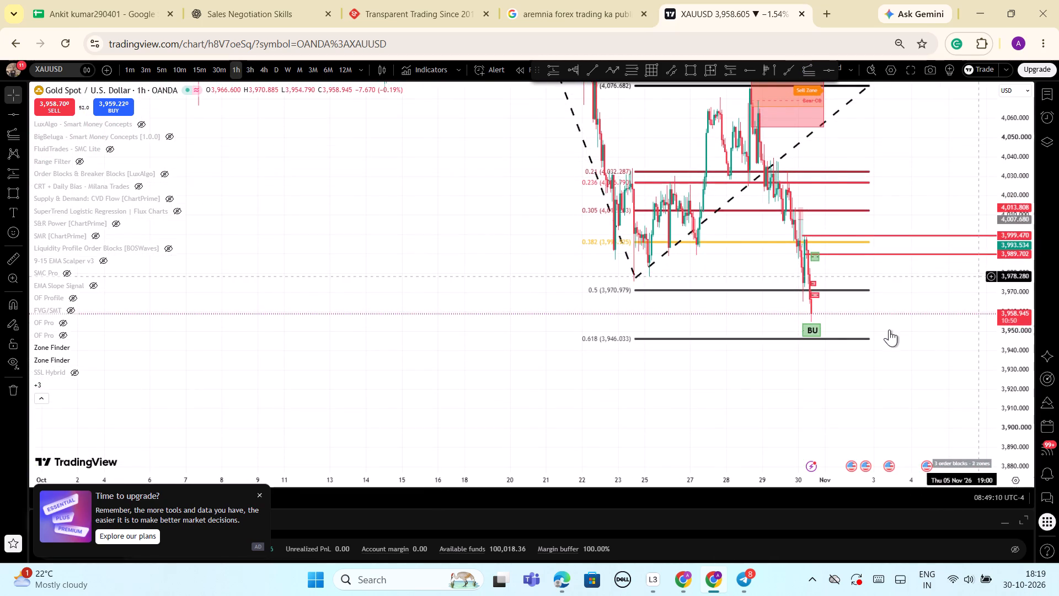
pyautogui.scroll(6, 862, 329)
pyautogui.scroll(2, 721, 363)
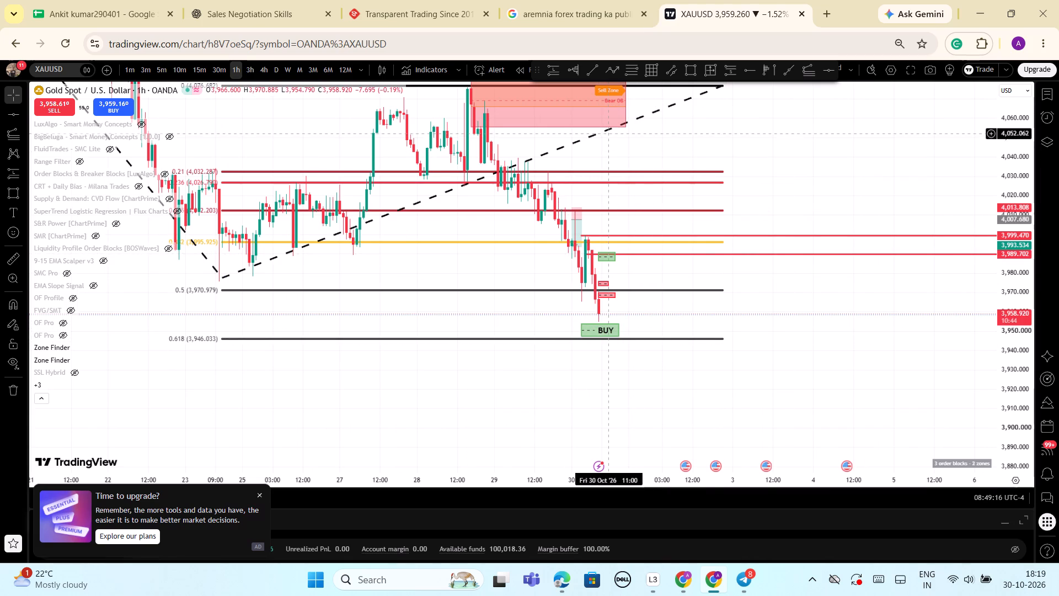
pyautogui.scroll(-1, 785, 228)
pyautogui.moveTo(1017, 246); pyautogui.dragTo(1017, 264)
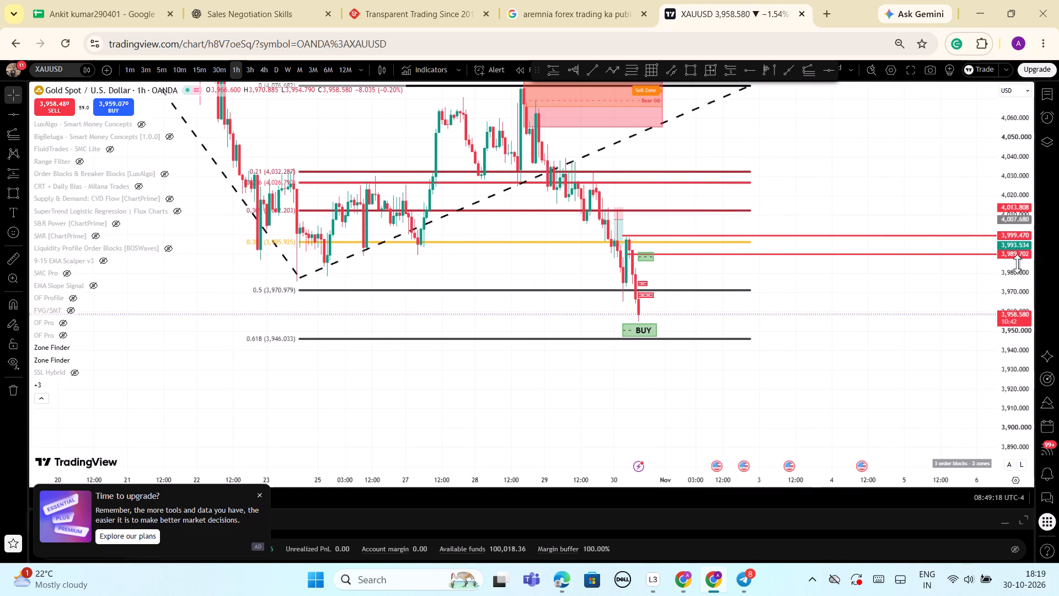
pyautogui.moveTo(1017, 264); pyautogui.dragTo(1022, 374)
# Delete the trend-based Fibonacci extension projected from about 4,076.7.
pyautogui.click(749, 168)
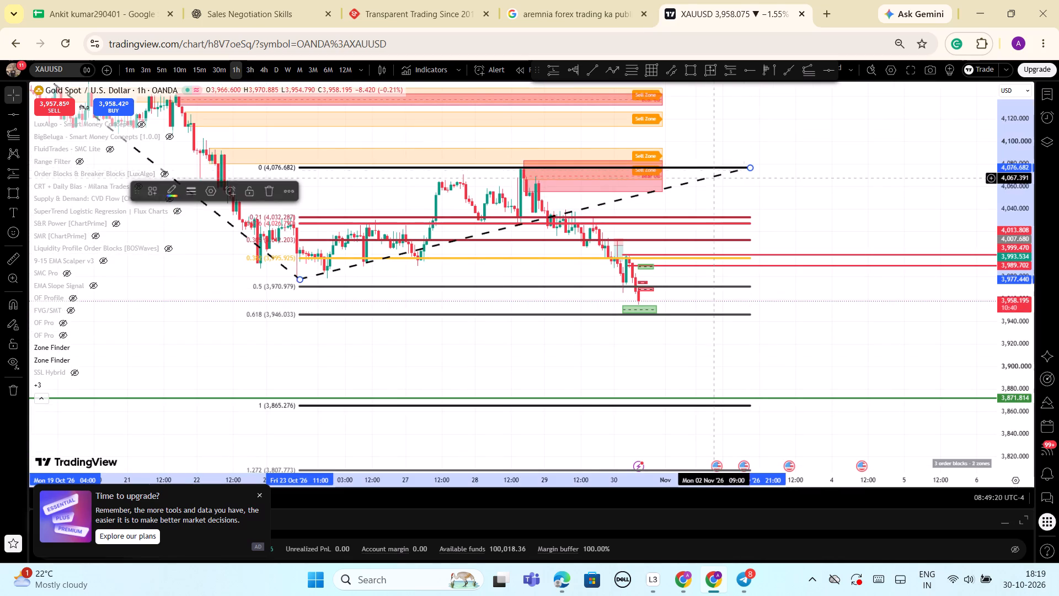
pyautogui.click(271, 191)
# Examine the 1-hour price action around the 30 October candles, the buy zone and the green line.
pyautogui.scroll(-2, 769, 246)
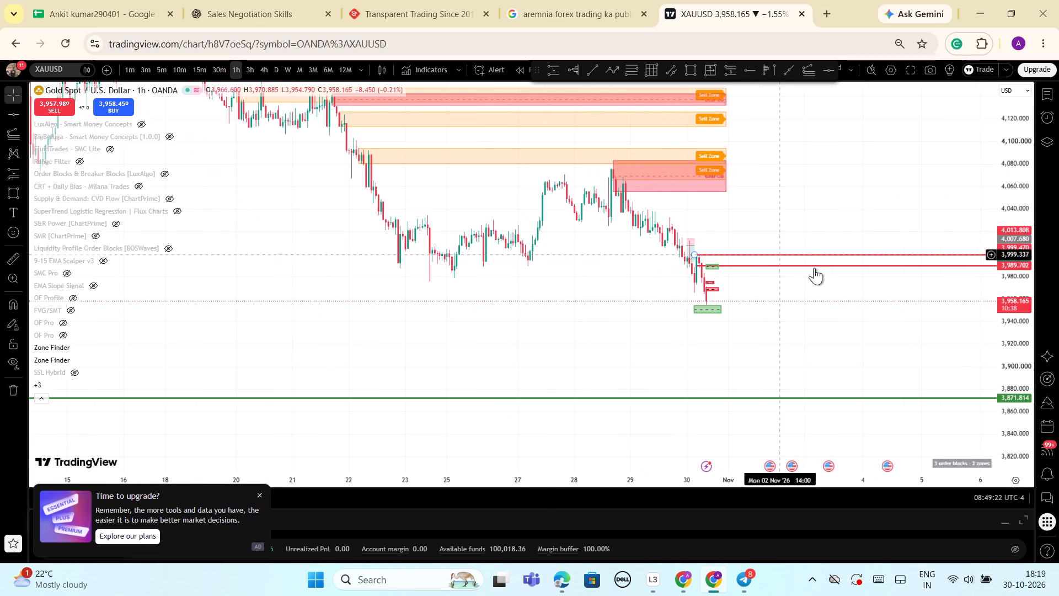
pyautogui.moveTo(1018, 409); pyautogui.dragTo(1014, 289)
pyautogui.scroll(3, 760, 335)
pyautogui.scroll(1, 713, 365)
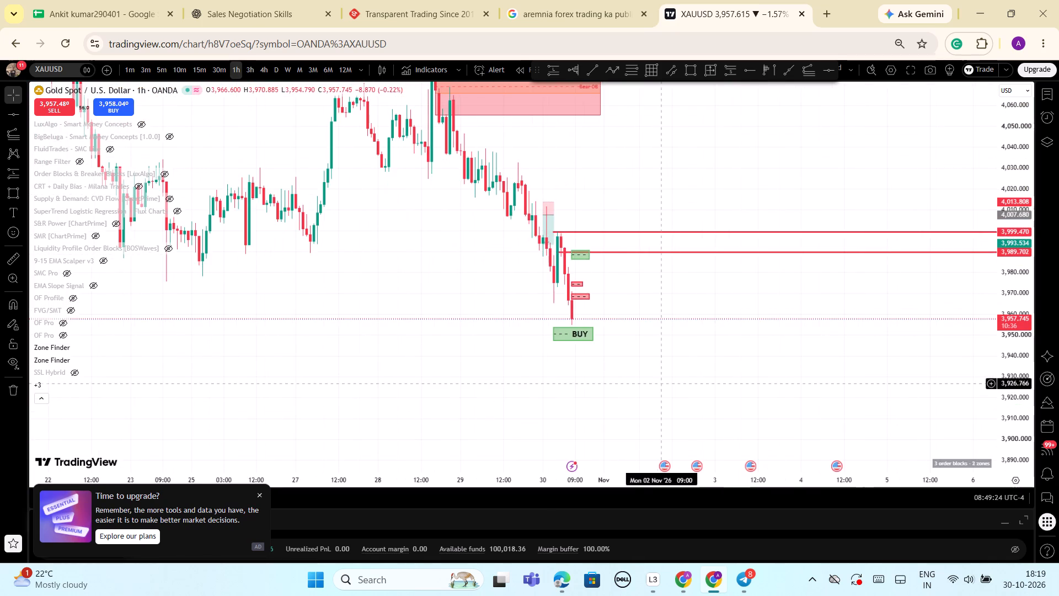
pyautogui.moveTo(659, 384); pyautogui.dragTo(749, 407)
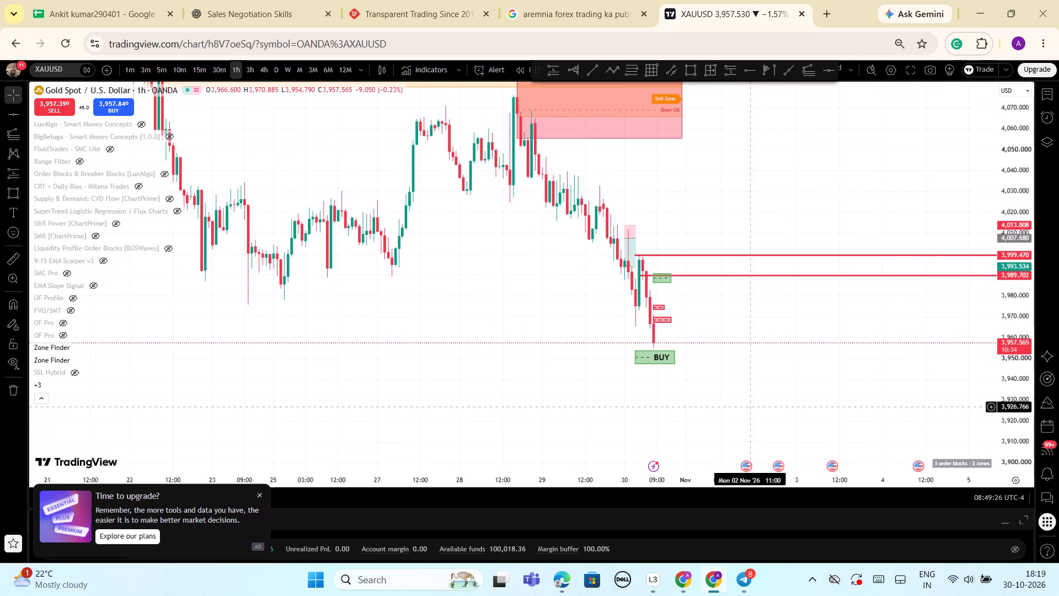
pyautogui.moveTo(749, 407); pyautogui.dragTo(888, 321)
pyautogui.moveTo(1017, 352); pyautogui.dragTo(1013, 401)
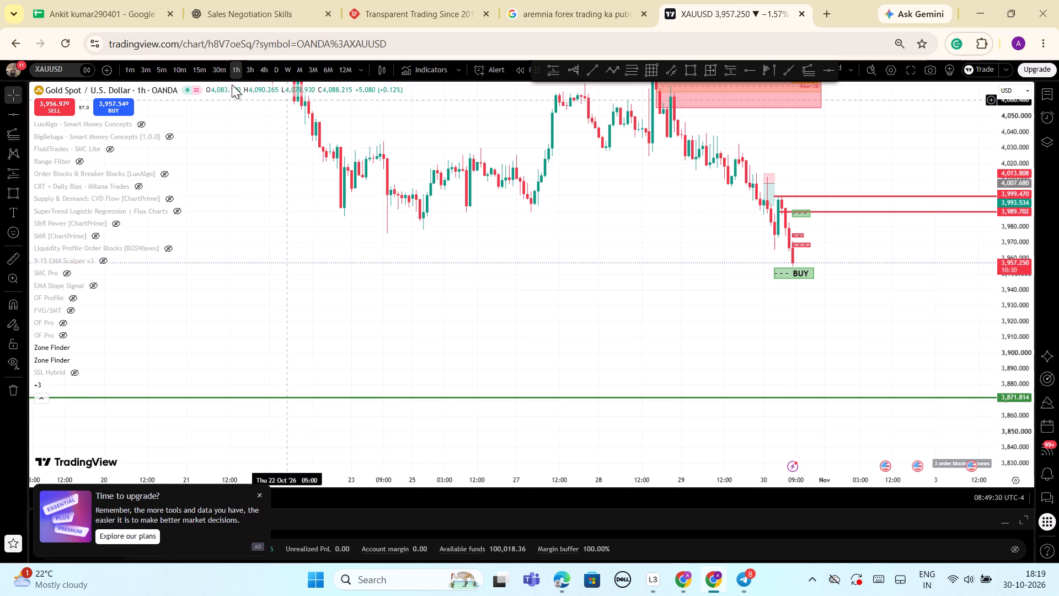
# Switch to the 5-minute chart.
pyautogui.click(157, 72)
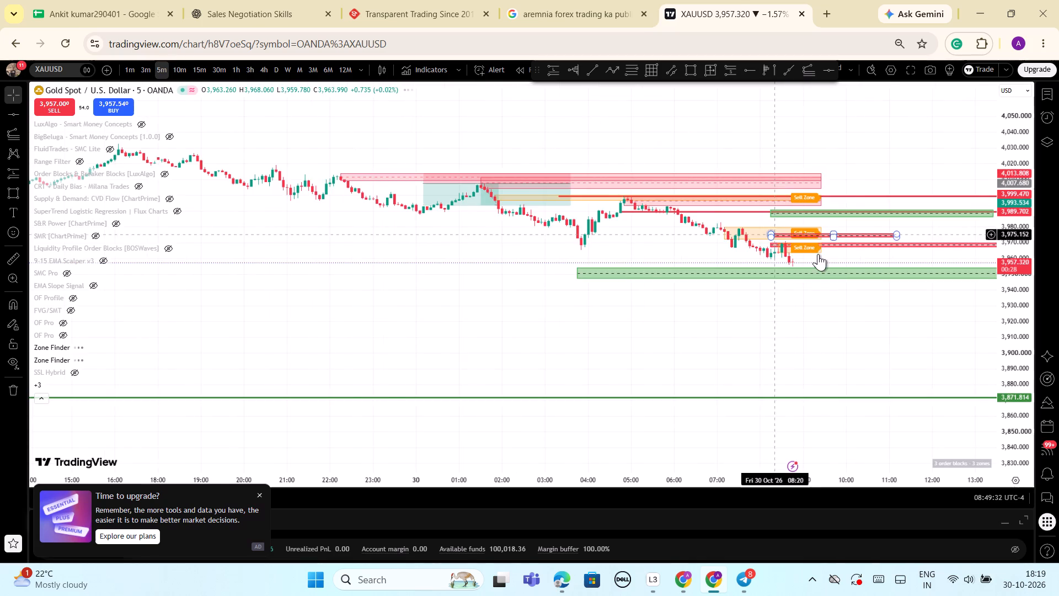
# Examine the 5-minute chart's sell zones, buy zone and red lines around the latest 30 October candles.
pyautogui.scroll(-2, 818, 254)
pyautogui.scroll(-1, 923, 338)
pyautogui.moveTo(1035, 426); pyautogui.dragTo(1021, 269)
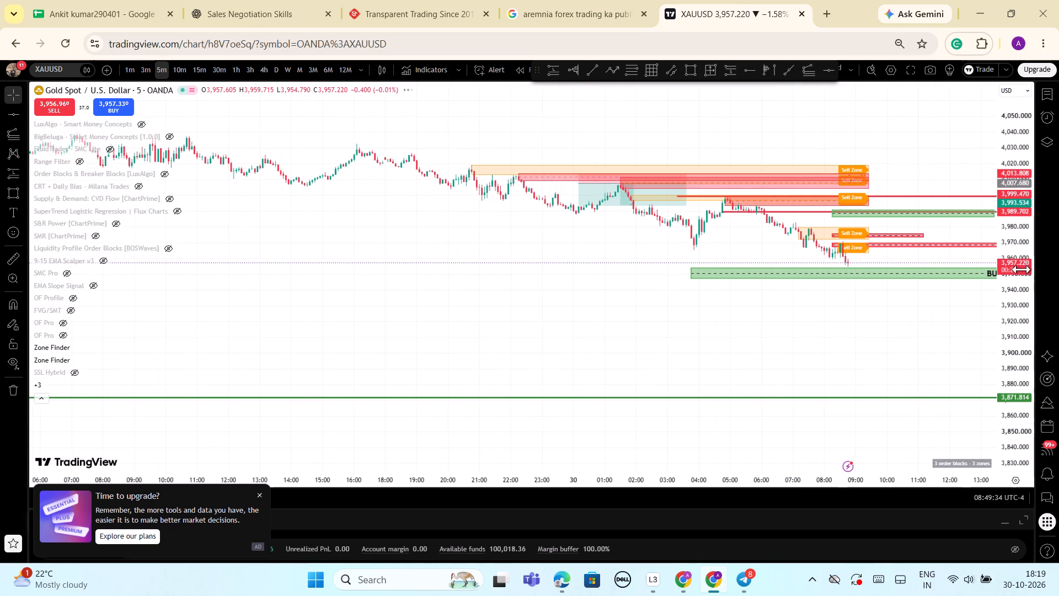
pyautogui.moveTo(1021, 269); pyautogui.dragTo(1006, 238)
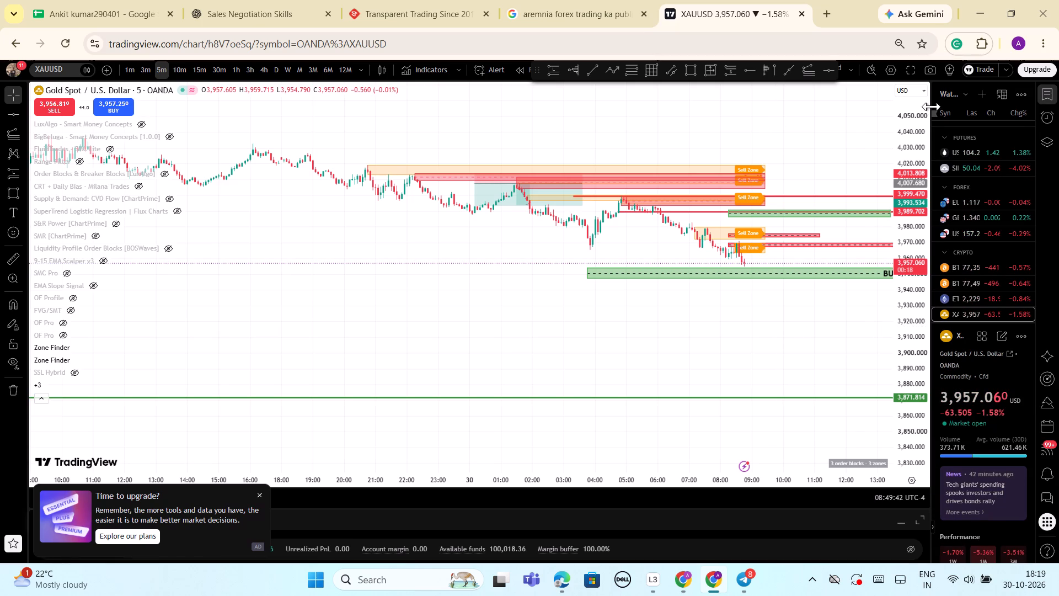
pyautogui.moveTo(933, 118); pyautogui.dragTo(1030, 121)
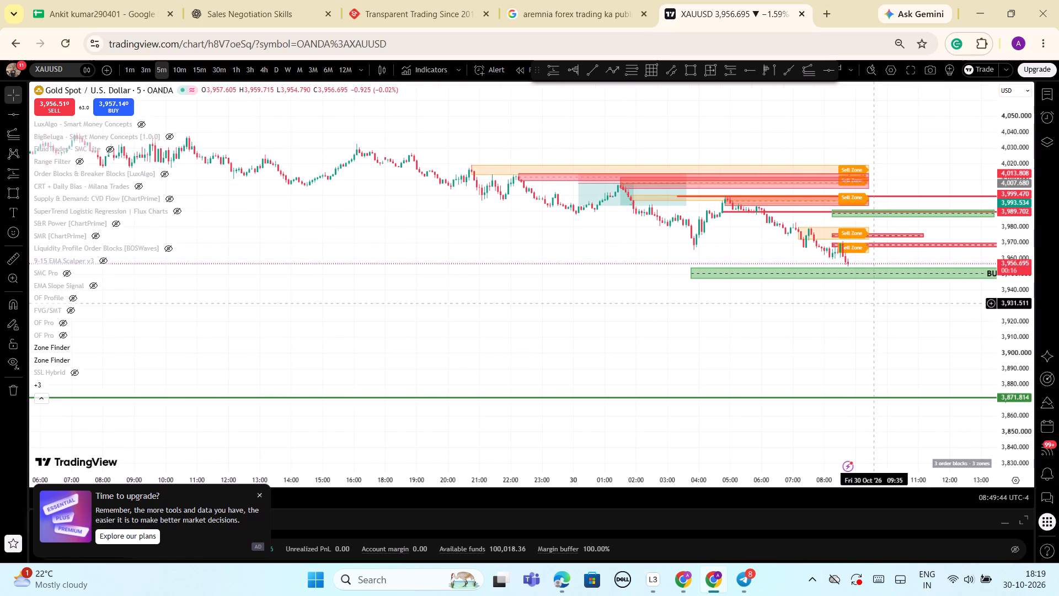
pyautogui.scroll(2, 873, 304)
pyautogui.moveTo(880, 330); pyautogui.dragTo(750, 339)
pyautogui.moveTo(1017, 416); pyautogui.dragTo(1018, 414)
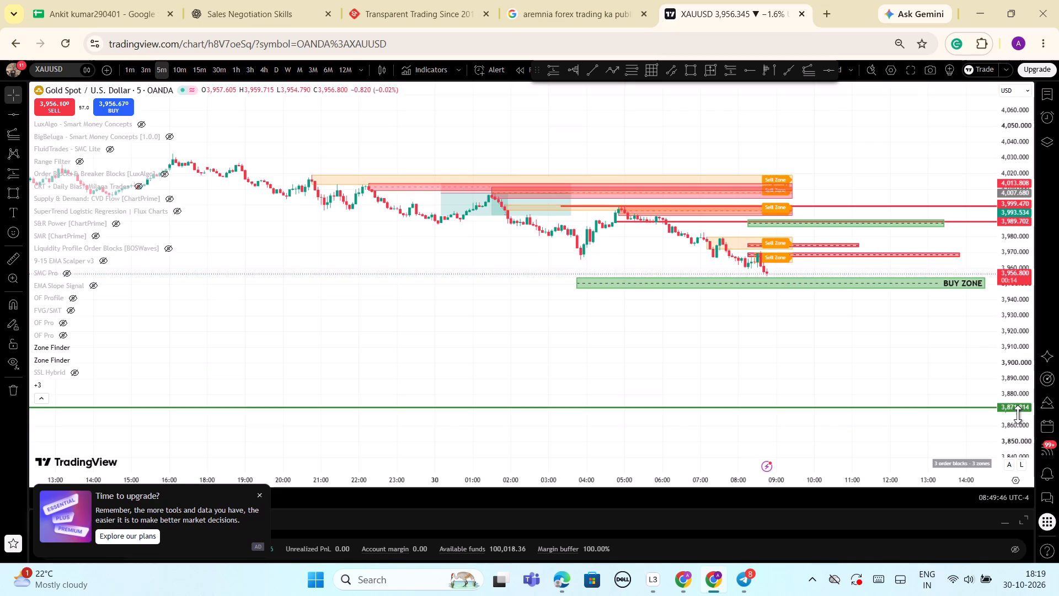
pyautogui.moveTo(1018, 414); pyautogui.dragTo(1007, 226)
pyautogui.scroll(-1, 898, 287)
pyautogui.moveTo(1012, 355); pyautogui.dragTo(1015, 393)
pyautogui.scroll(4, 938, 376)
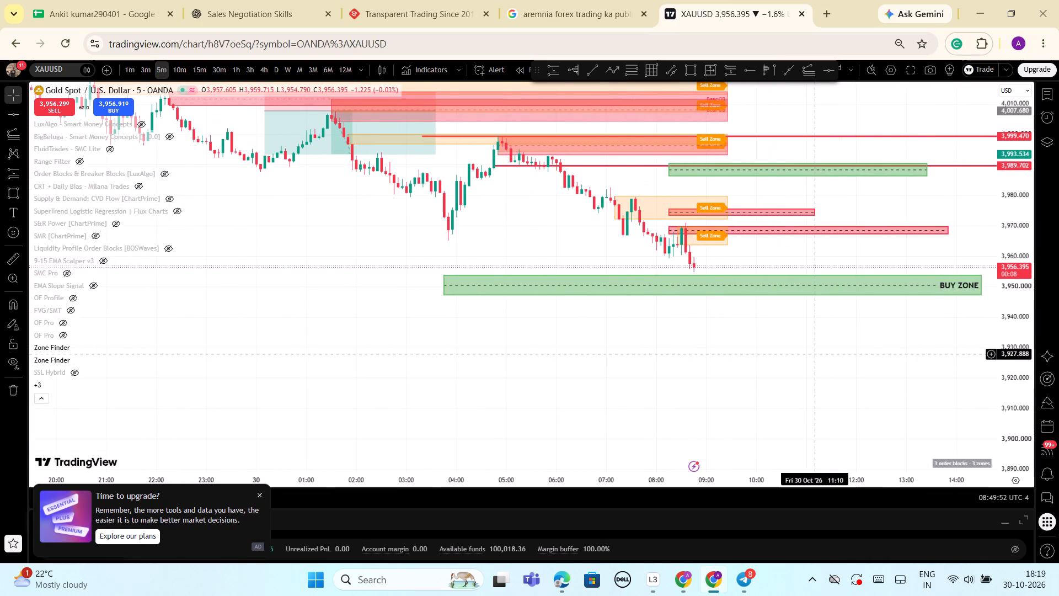
pyautogui.scroll(-1, 807, 263)
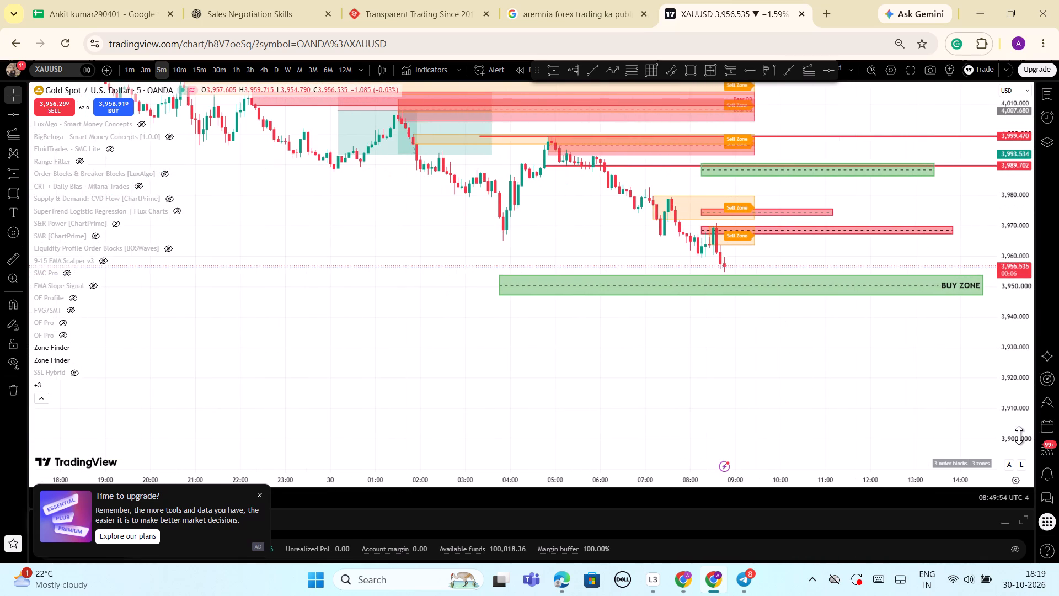
pyautogui.moveTo(1019, 435); pyautogui.dragTo(1010, 277)
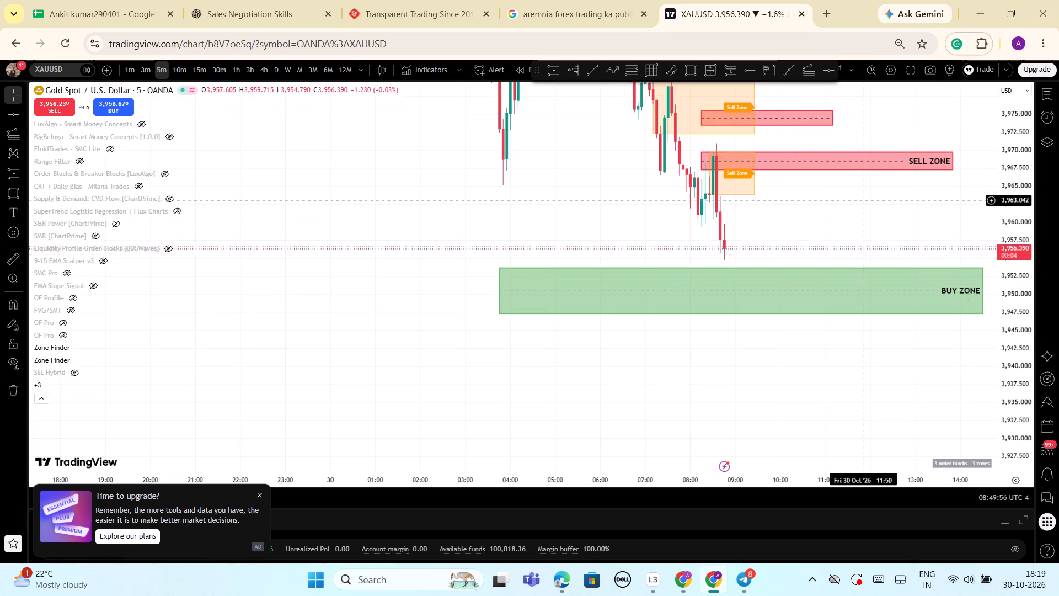
pyautogui.moveTo(864, 200); pyautogui.dragTo(867, 262)
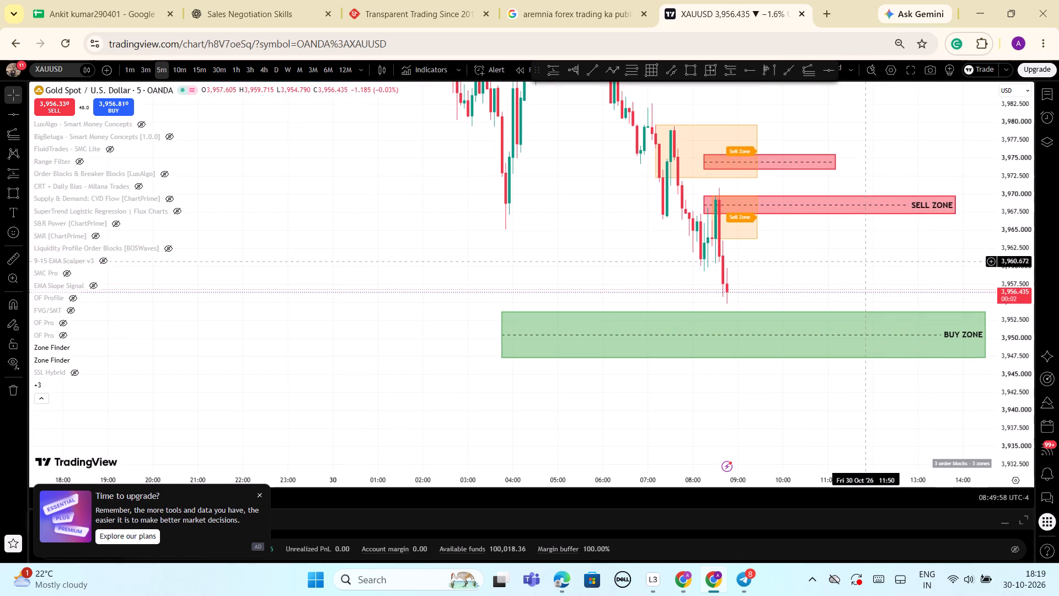
# Hide both Zone Finder indicators on the 5-minute chart.
pyautogui.click(76, 343)
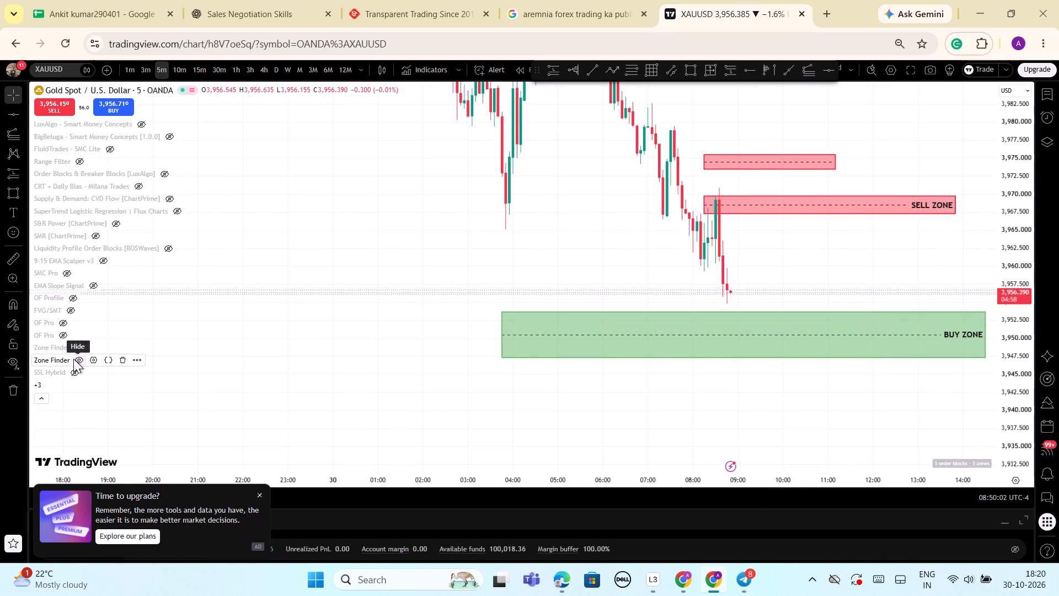
pyautogui.click(77, 359)
# Draw a date and price range over the 00:05 to 02:10 swing on 30 October, about 23.8 points high.
pyautogui.scroll(-2, 862, 436)
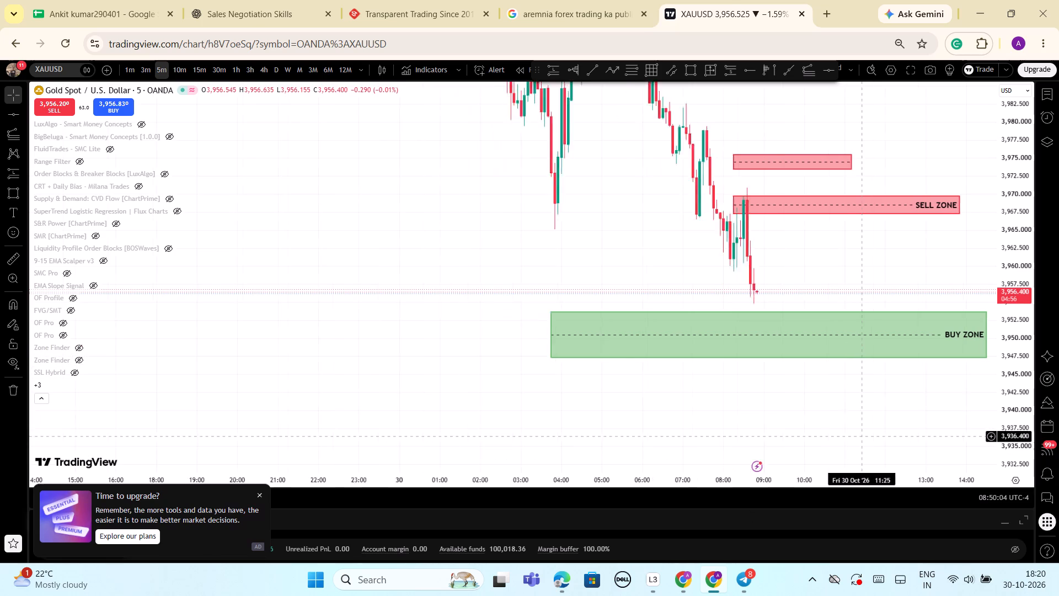
pyautogui.scroll(-1, 862, 436)
pyautogui.moveTo(1013, 249); pyautogui.dragTo(1018, 308)
pyautogui.scroll(3, 988, 393)
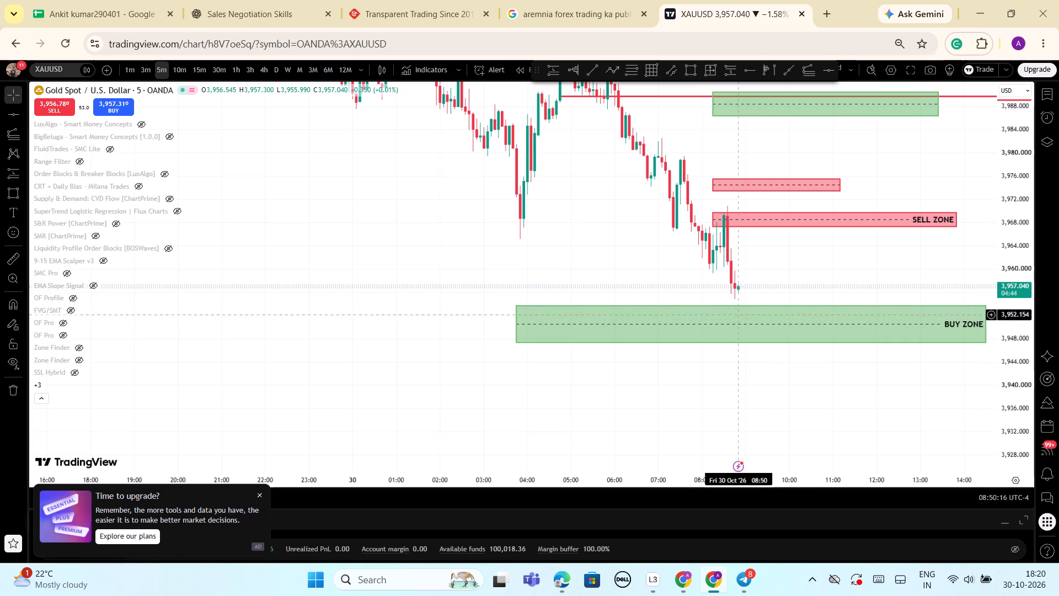
pyautogui.moveTo(1017, 232); pyautogui.dragTo(1021, 277)
pyautogui.scroll(-3, 827, 364)
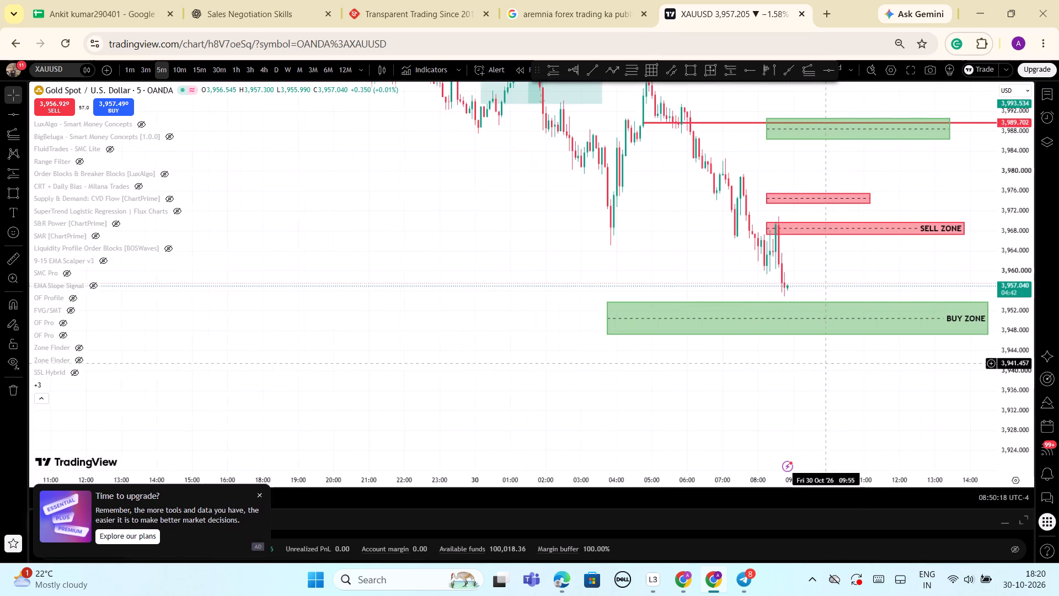
pyautogui.scroll(-1, 827, 364)
pyautogui.scroll(2, 974, 388)
pyautogui.moveTo(1023, 387); pyautogui.dragTo(1034, 439)
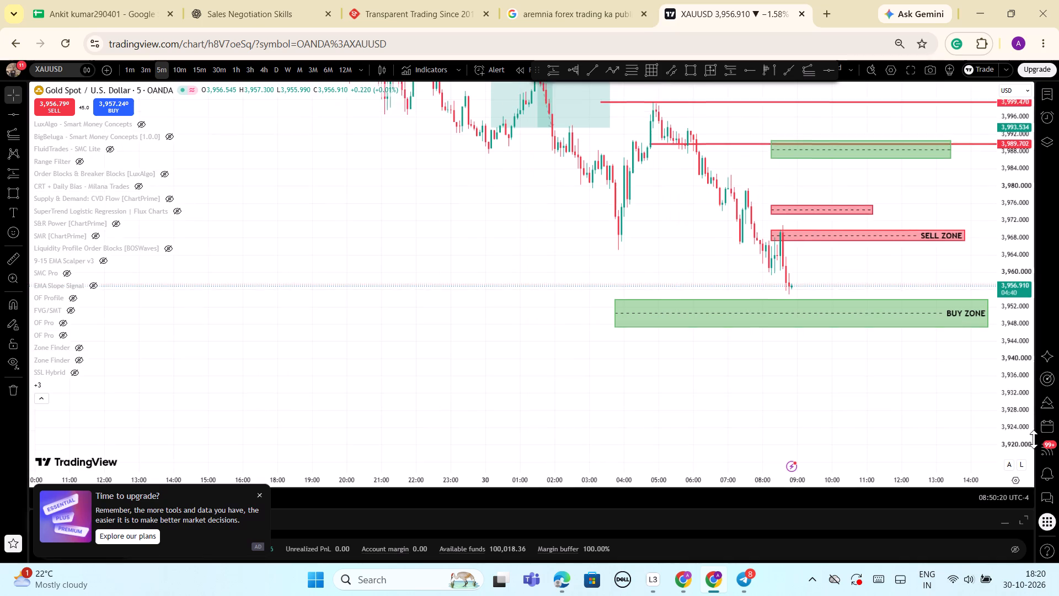
pyautogui.moveTo(1034, 439); pyautogui.dragTo(1034, 440)
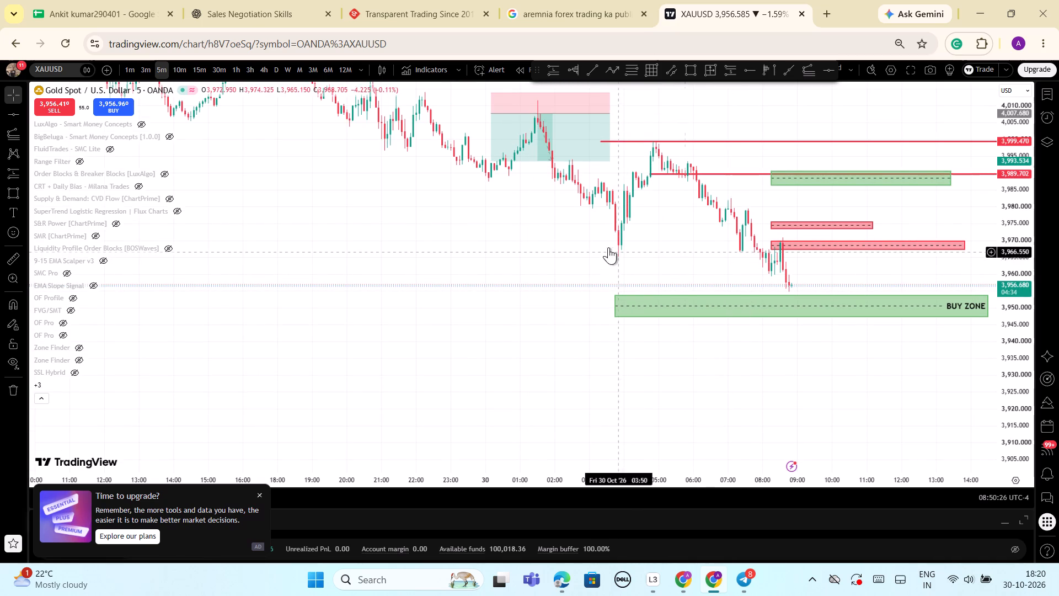
pyautogui.click(710, 71)
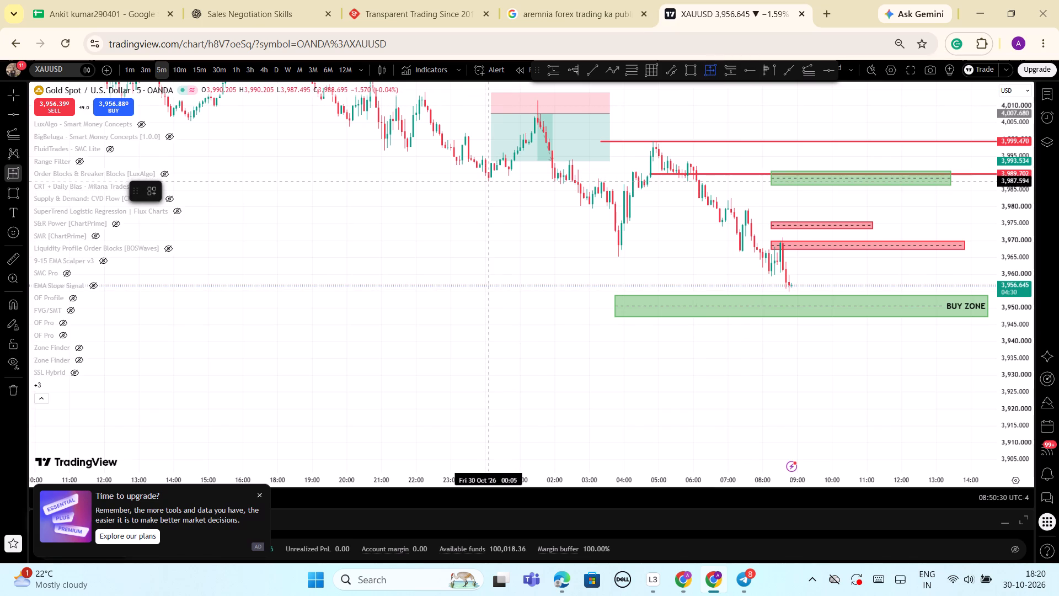
pyautogui.click(489, 182)
pyautogui.click(559, 101)
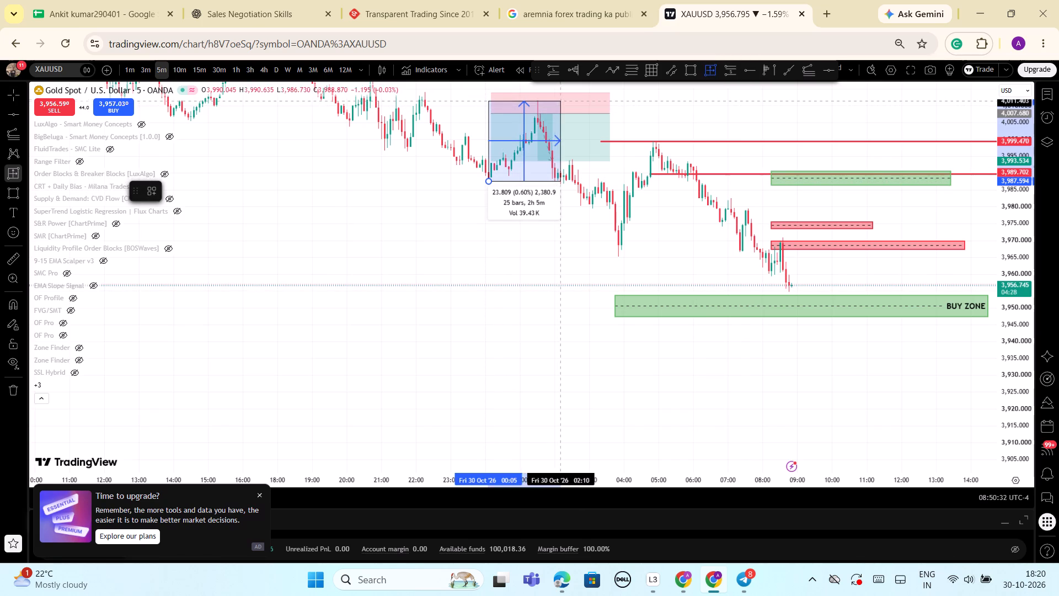
# Delete the short position drawing that overlaps the new price range box.
pyautogui.moveTo(522, 139); pyautogui.dragTo(500, 227)
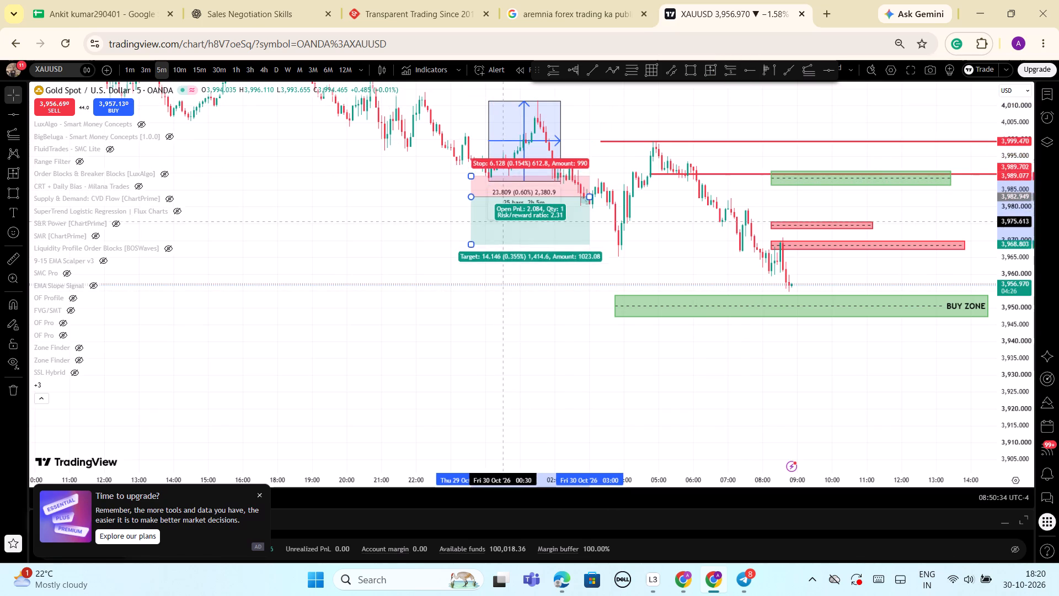
pyautogui.moveTo(500, 227); pyautogui.dragTo(498, 227)
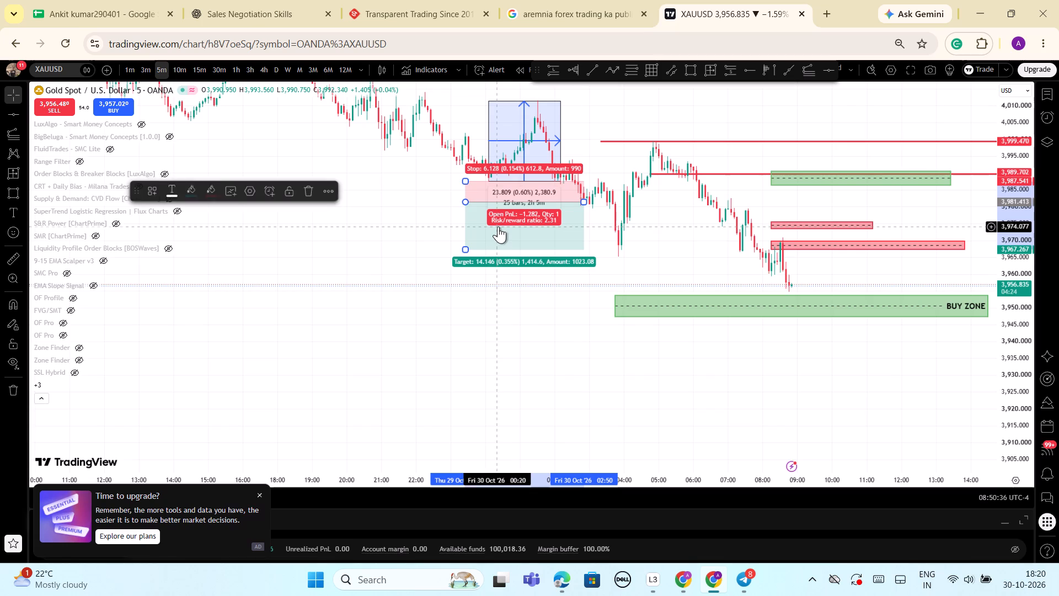
pyautogui.click(304, 192)
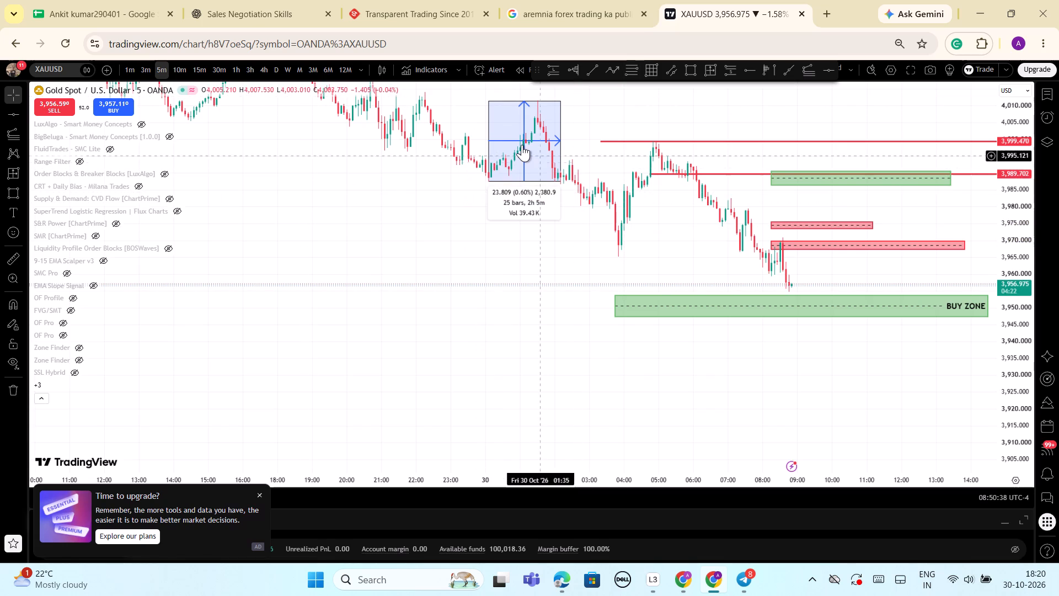
# Project the swing's height downward by moving the range box beneath its base, spanning about 3,964 to 3,988.
pyautogui.moveTo(522, 138); pyautogui.dragTo(512, 221)
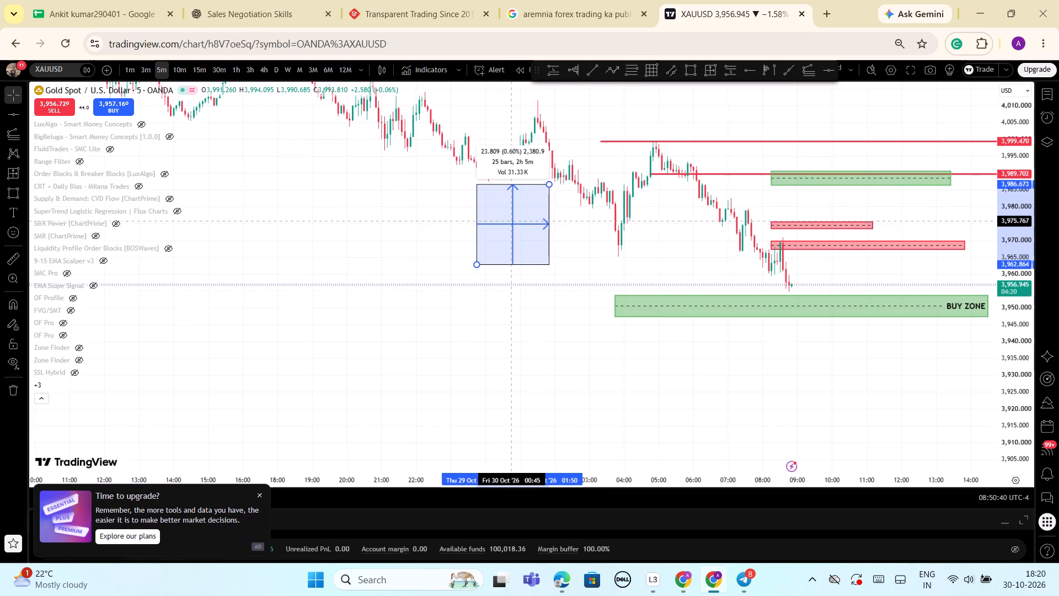
pyautogui.moveTo(512, 221); pyautogui.dragTo(512, 217)
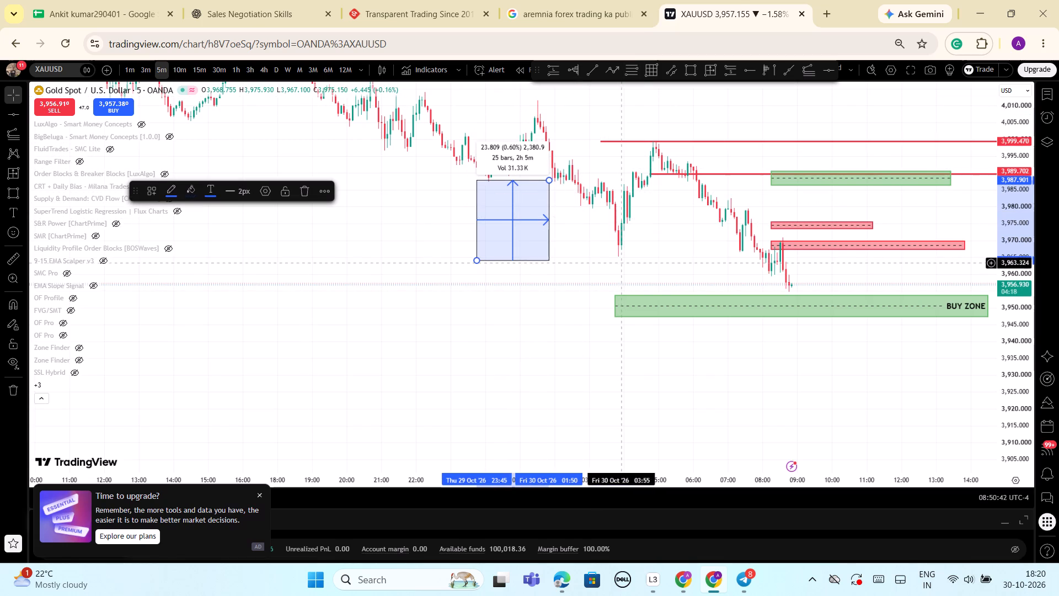
pyautogui.click(509, 217)
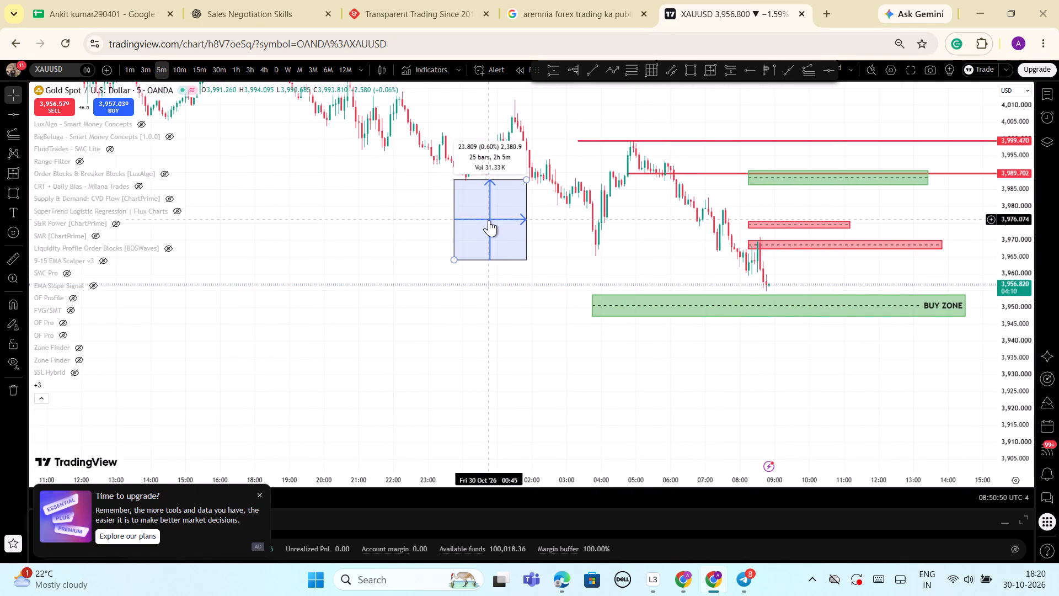
# Fit the range box to the rally from the 3,965.6 low up to about 4,000, making it about 34.4 points high.
pyautogui.moveTo(489, 220); pyautogui.dragTo(609, 267)
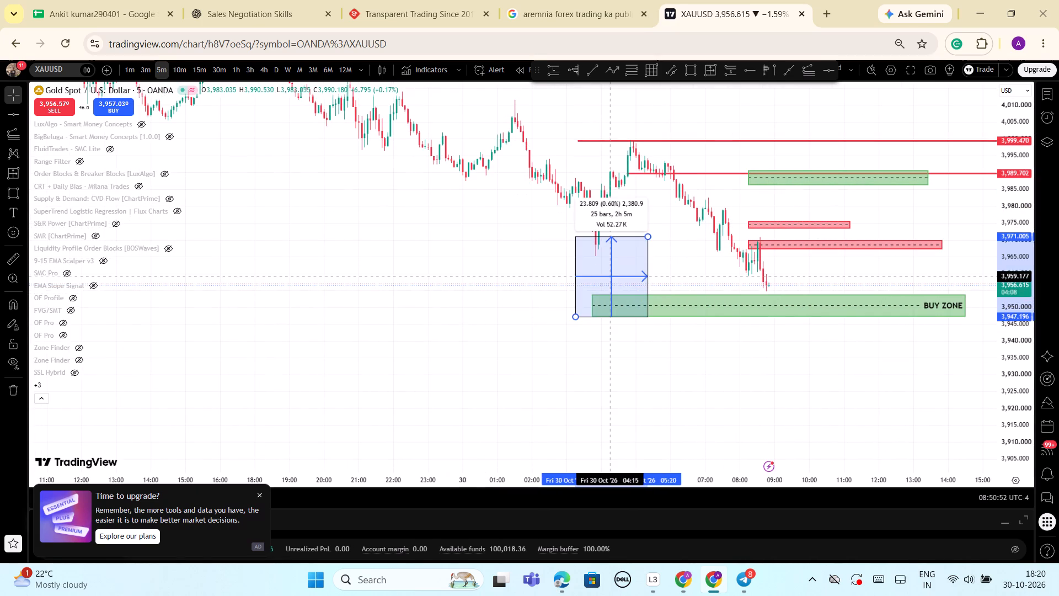
pyautogui.moveTo(609, 267); pyautogui.dragTo(643, 198)
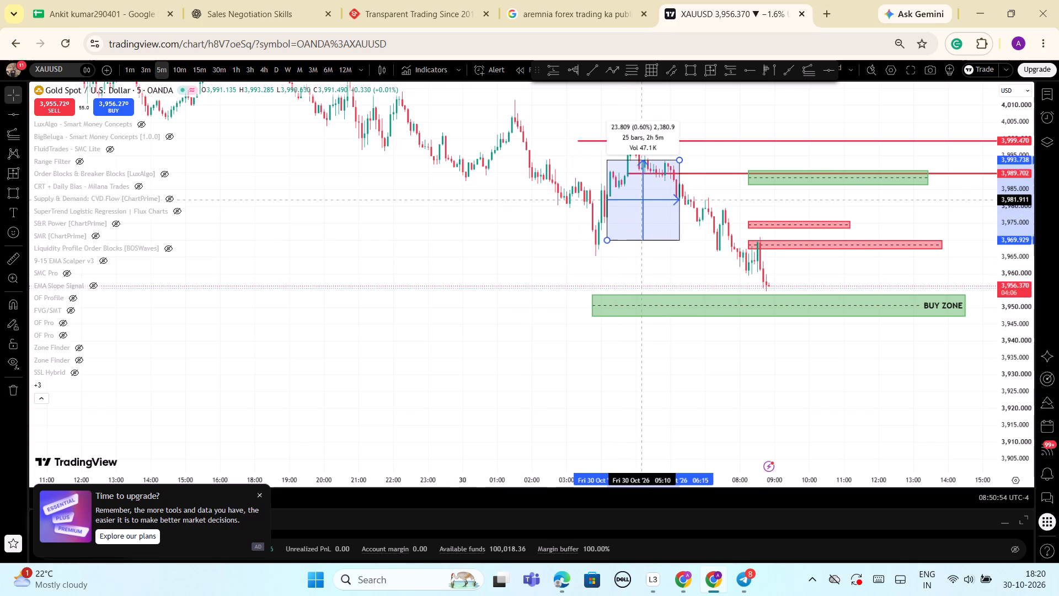
pyautogui.moveTo(643, 198); pyautogui.dragTo(565, 250)
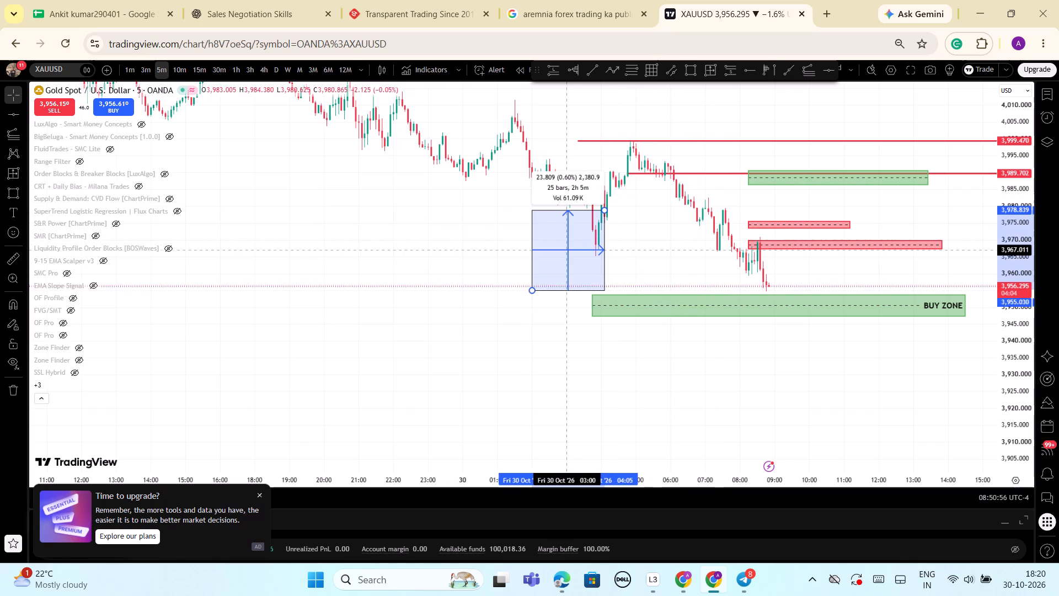
pyautogui.moveTo(565, 250); pyautogui.dragTo(508, 259)
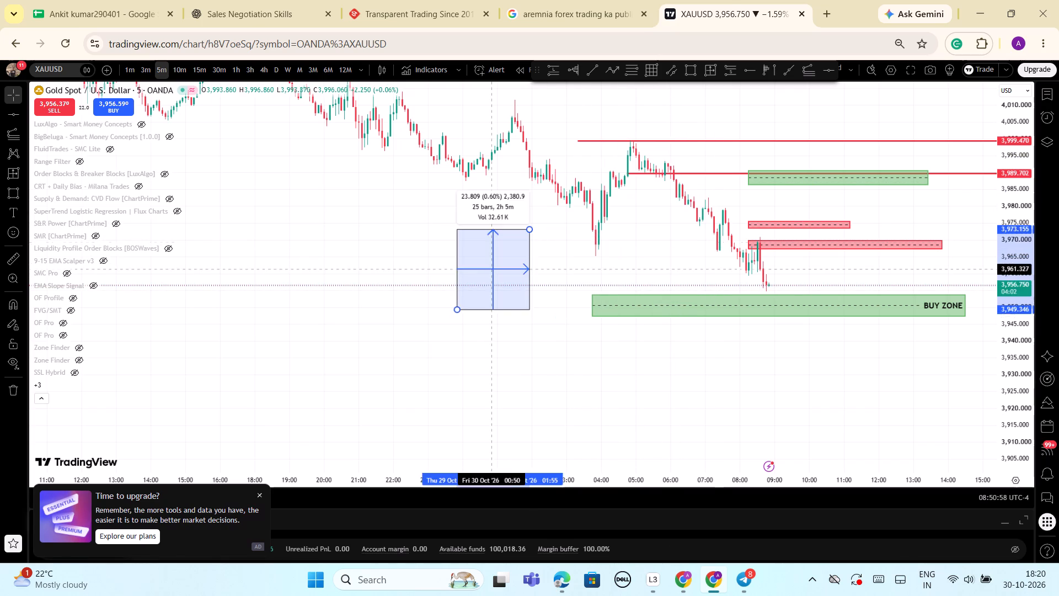
pyautogui.moveTo(508, 259); pyautogui.dragTo(569, 216)
pyautogui.moveTo(571, 212); pyautogui.dragTo(587, 131)
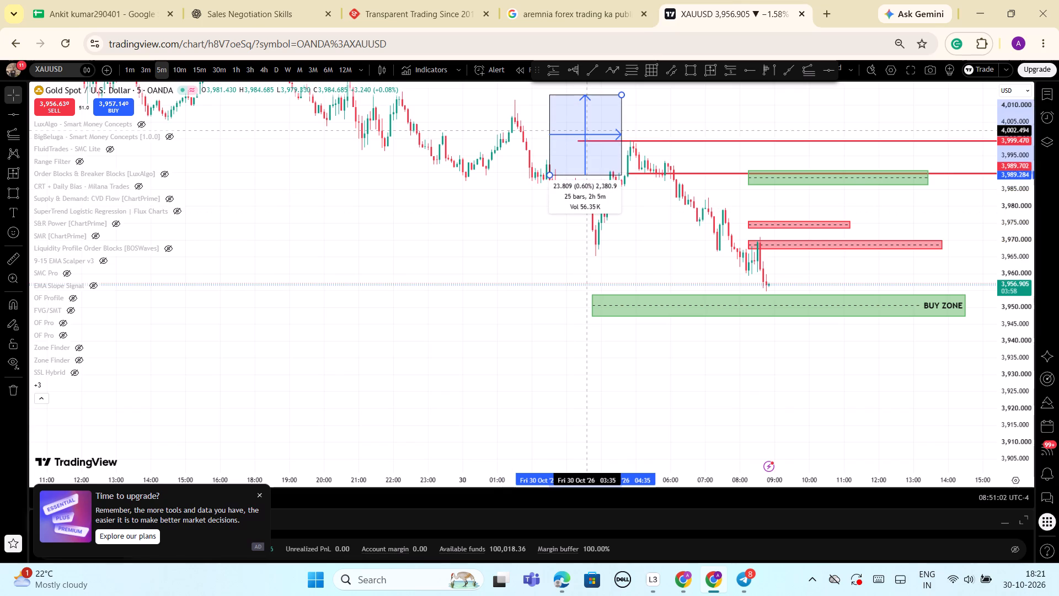
pyautogui.moveTo(587, 131); pyautogui.dragTo(592, 174)
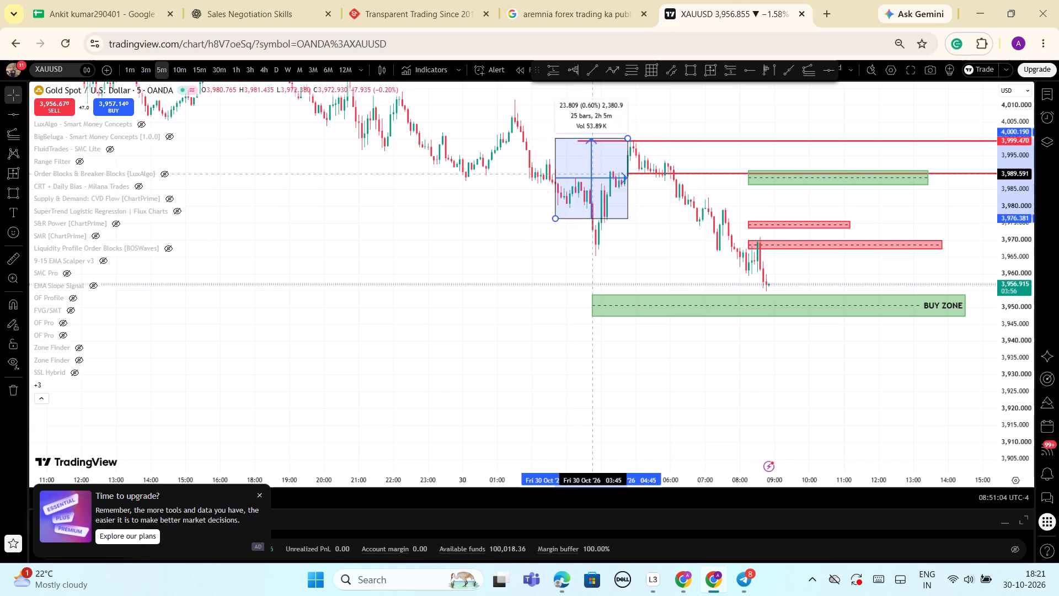
pyautogui.moveTo(592, 174); pyautogui.dragTo(637, 204)
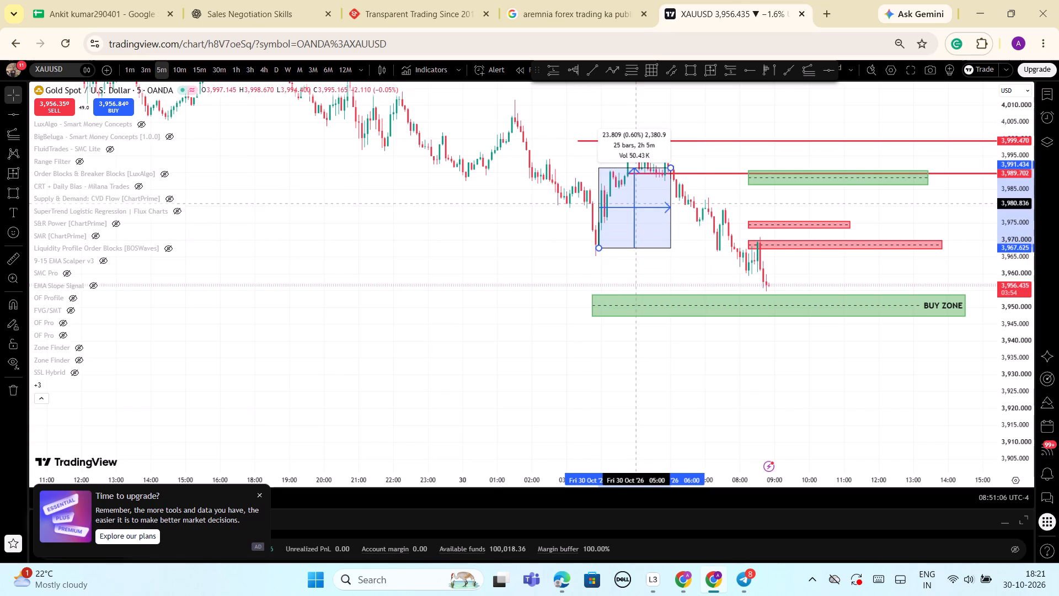
pyautogui.moveTo(637, 204); pyautogui.dragTo(624, 210)
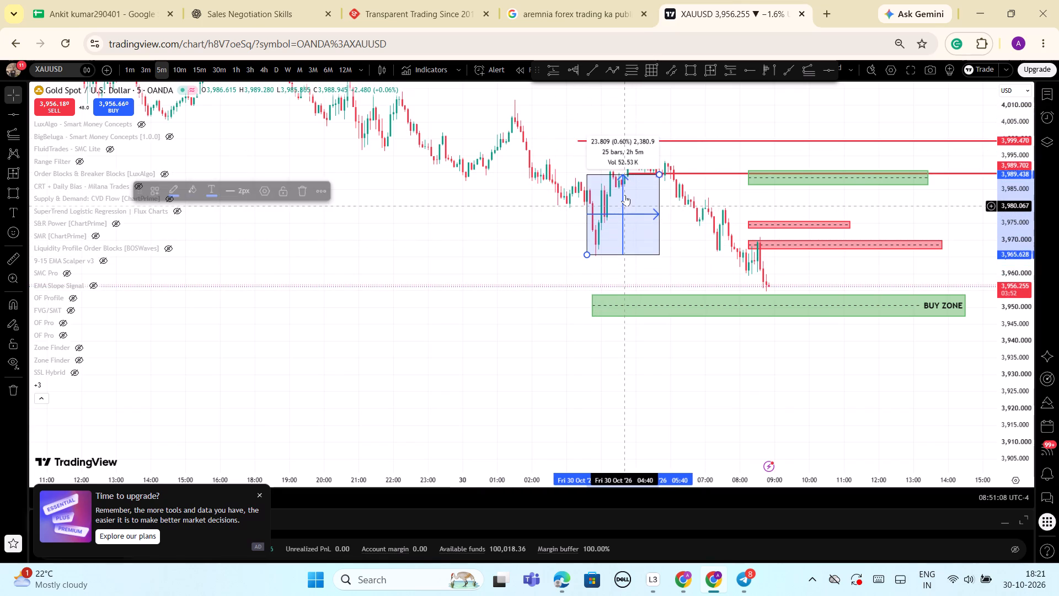
pyautogui.moveTo(659, 172); pyautogui.dragTo(668, 158)
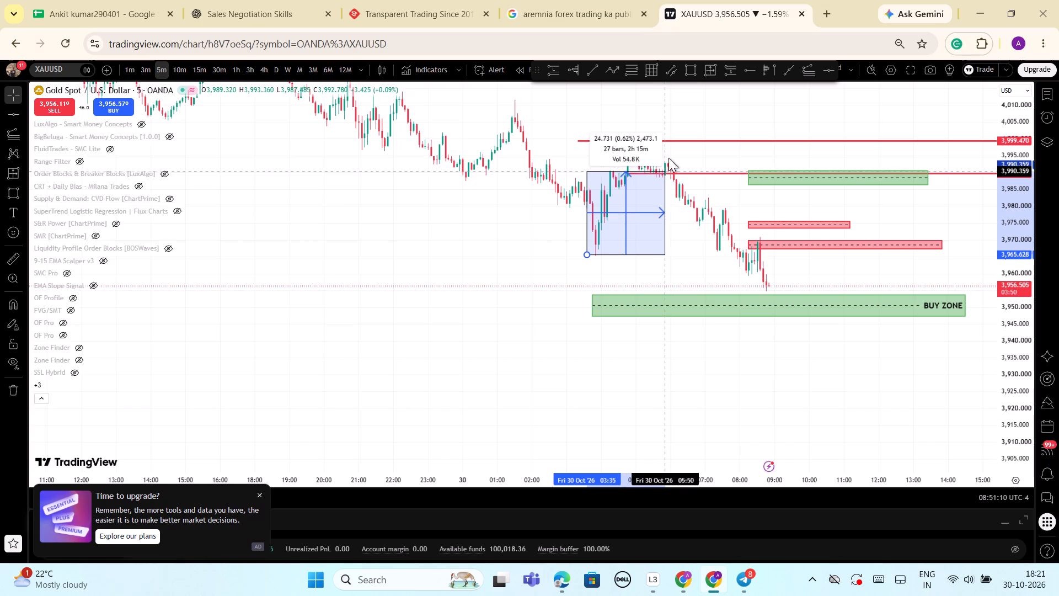
pyautogui.moveTo(668, 158); pyautogui.dragTo(673, 139)
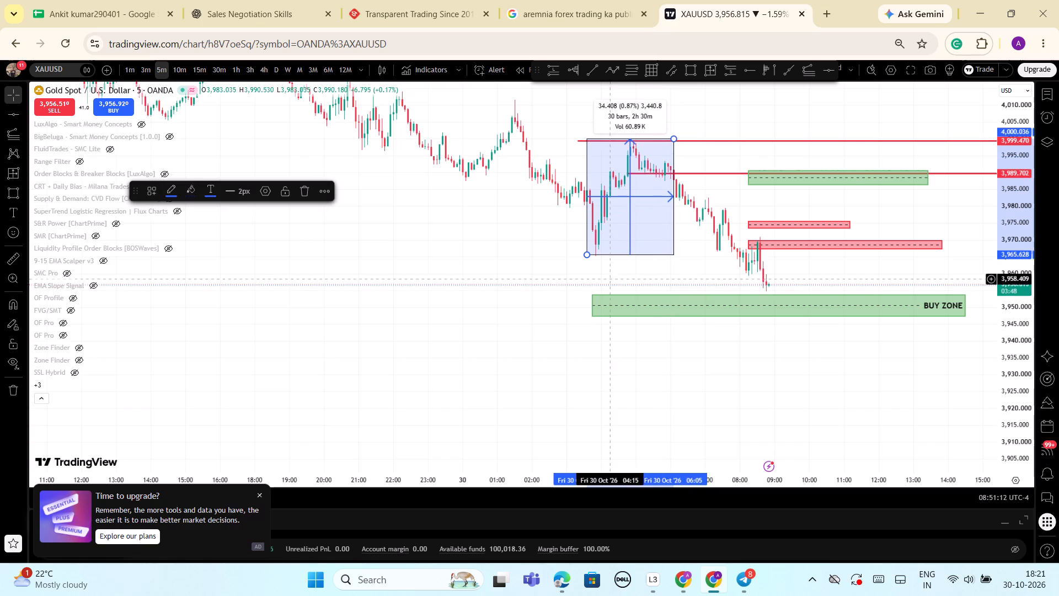
# Project the rally's height below its swing low by moving the range box to span about 3,931 to 3,966.
pyautogui.moveTo(630, 196); pyautogui.dragTo(609, 312)
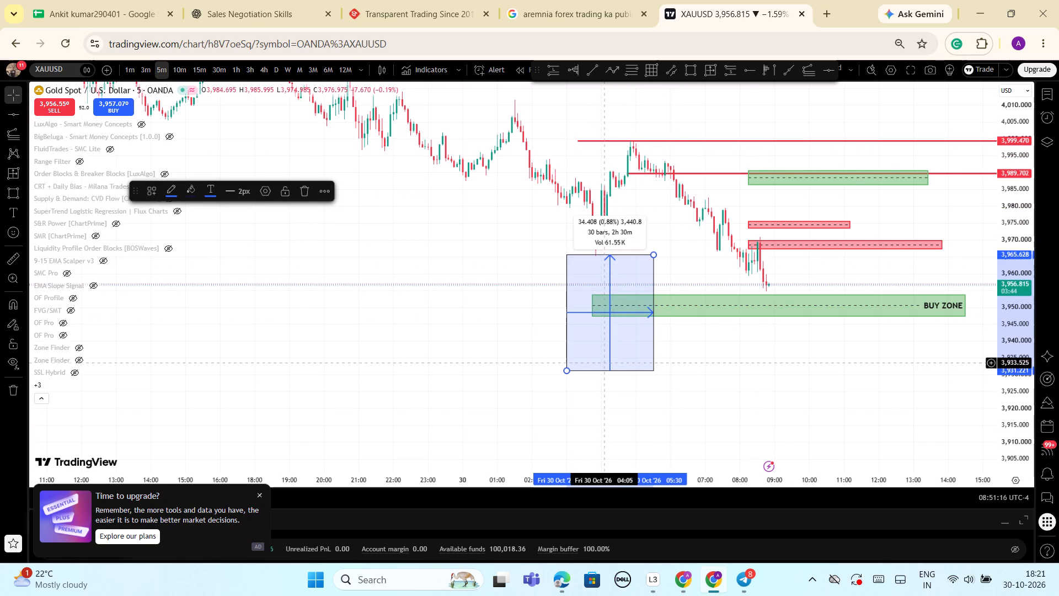
pyautogui.scroll(-3, 706, 364)
pyautogui.scroll(5, 741, 368)
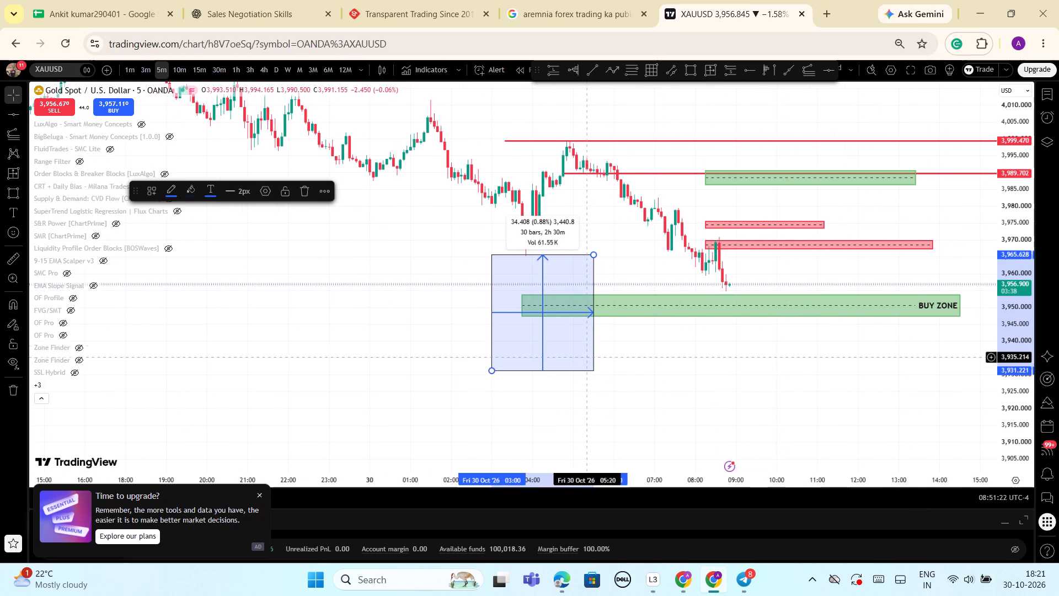
pyautogui.click(790, 363)
pyautogui.scroll(2, 724, 379)
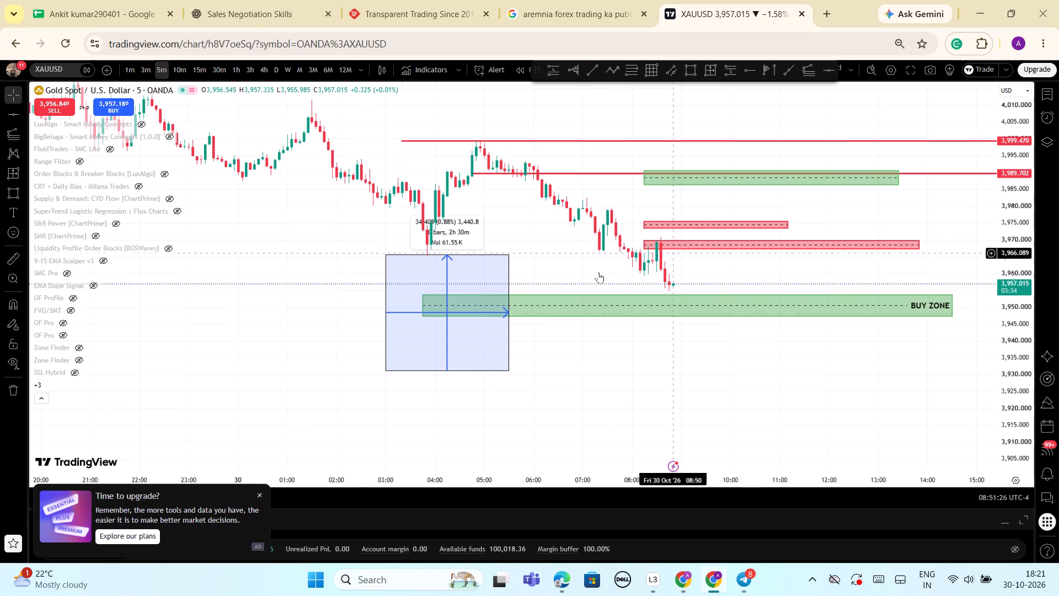
# Fit the range box to the smaller swing before the sell zones, about 12.4 points from 3,967 to 3,979.
pyautogui.moveTo(446, 337); pyautogui.dragTo(473, 327)
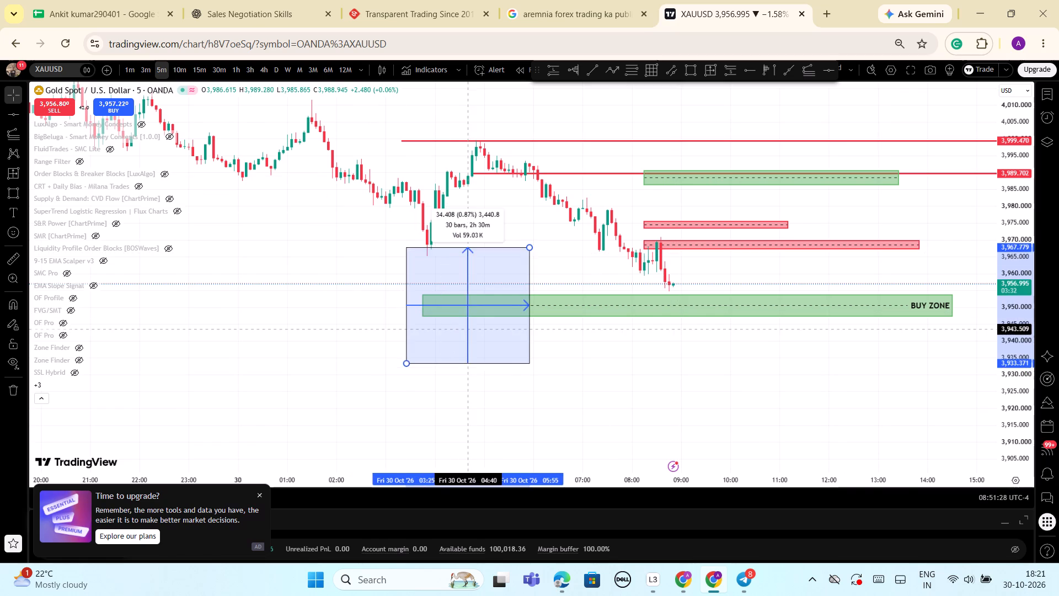
pyautogui.moveTo(473, 327); pyautogui.dragTo(582, 291)
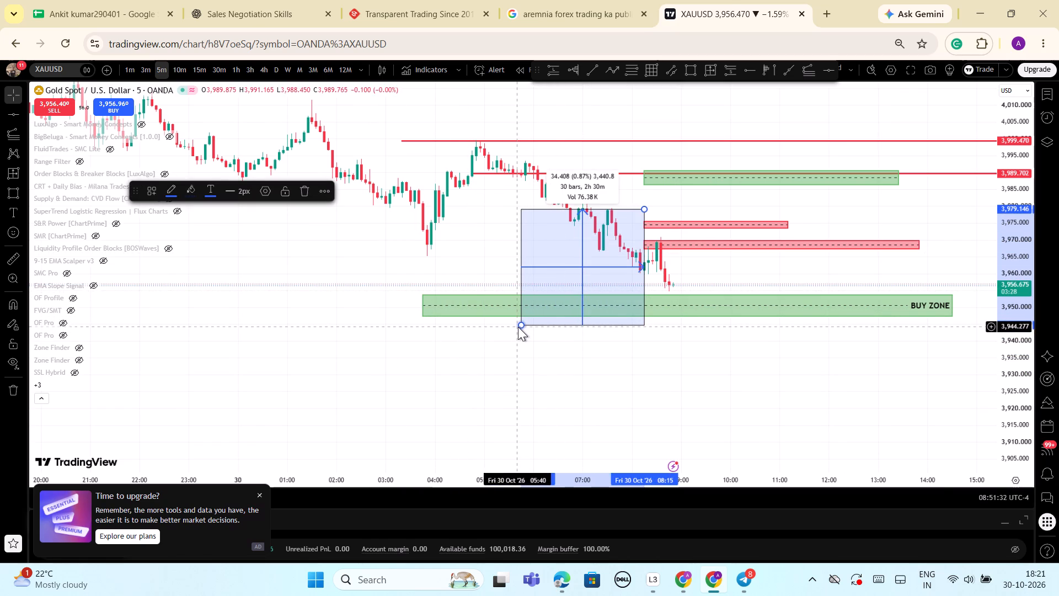
pyautogui.moveTo(518, 324); pyautogui.dragTo(542, 251)
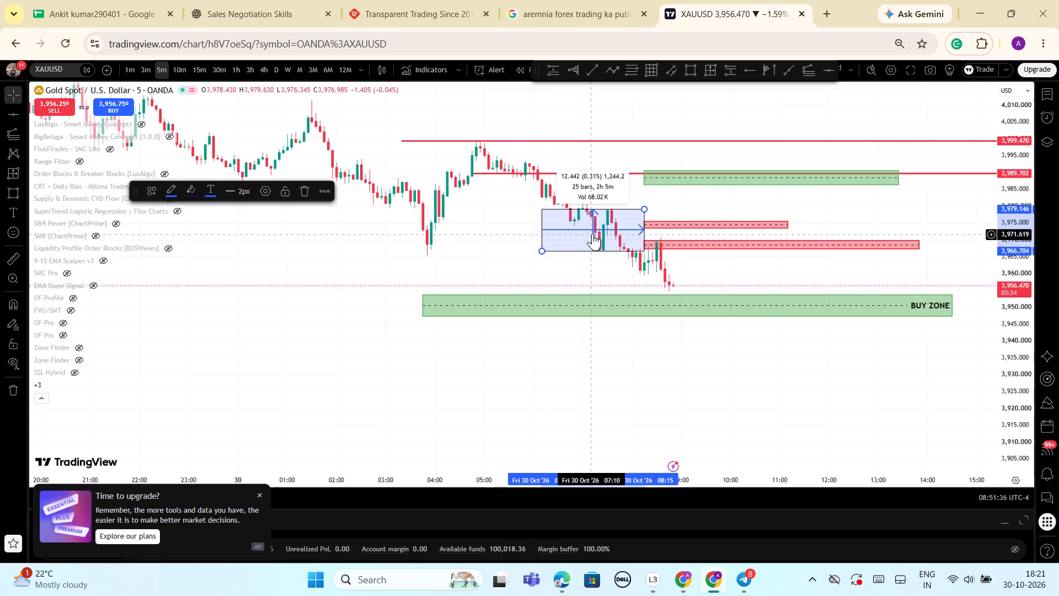
# Project the smaller swing's height downward by moving the range box to about 3,955 to 3,967, just above the buy zone.
pyautogui.moveTo(595, 228); pyautogui.dragTo(596, 268)
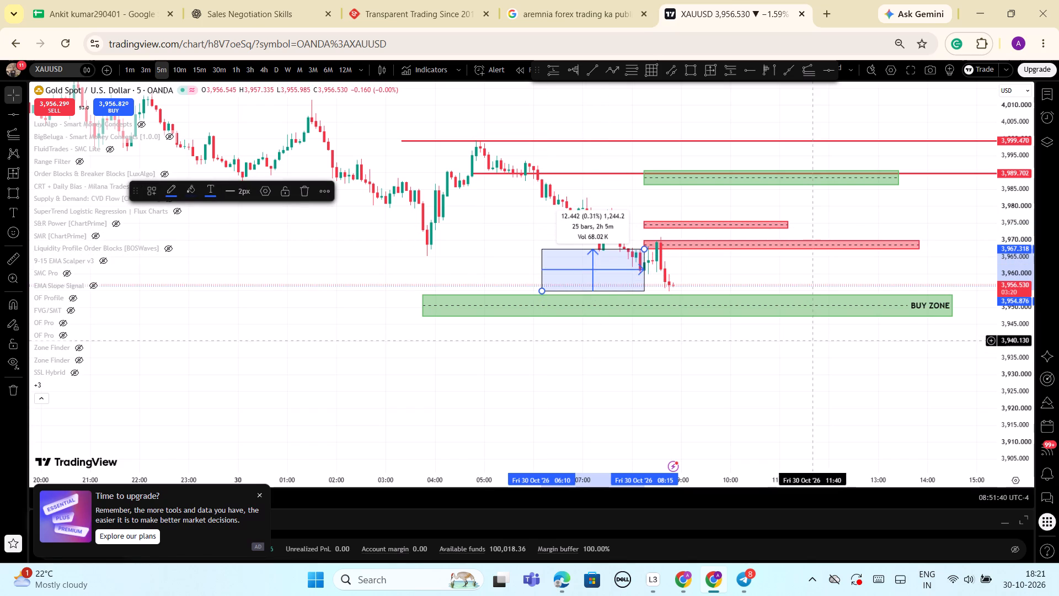
pyautogui.click(593, 269)
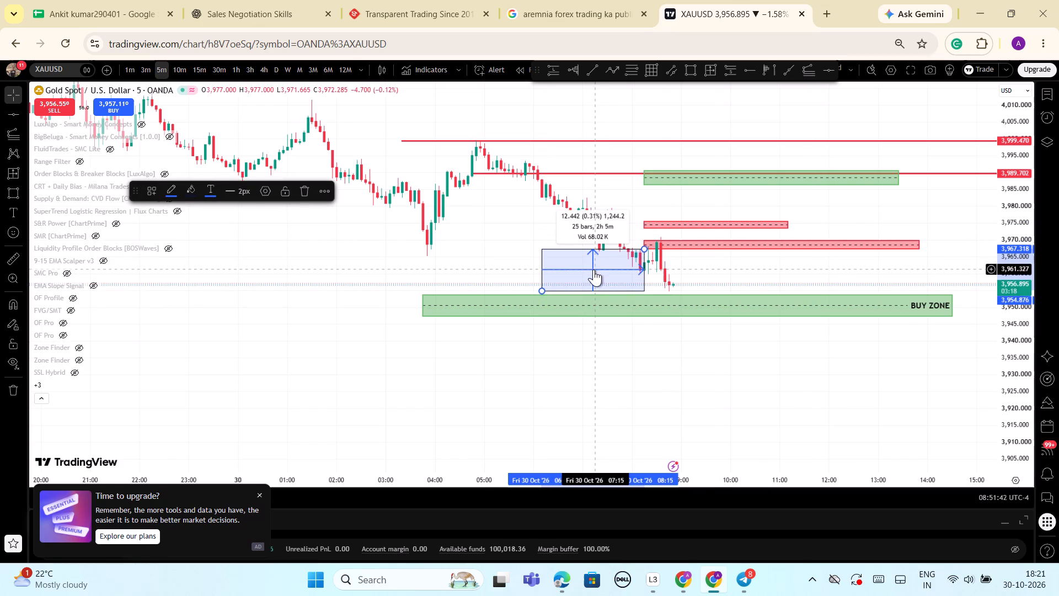
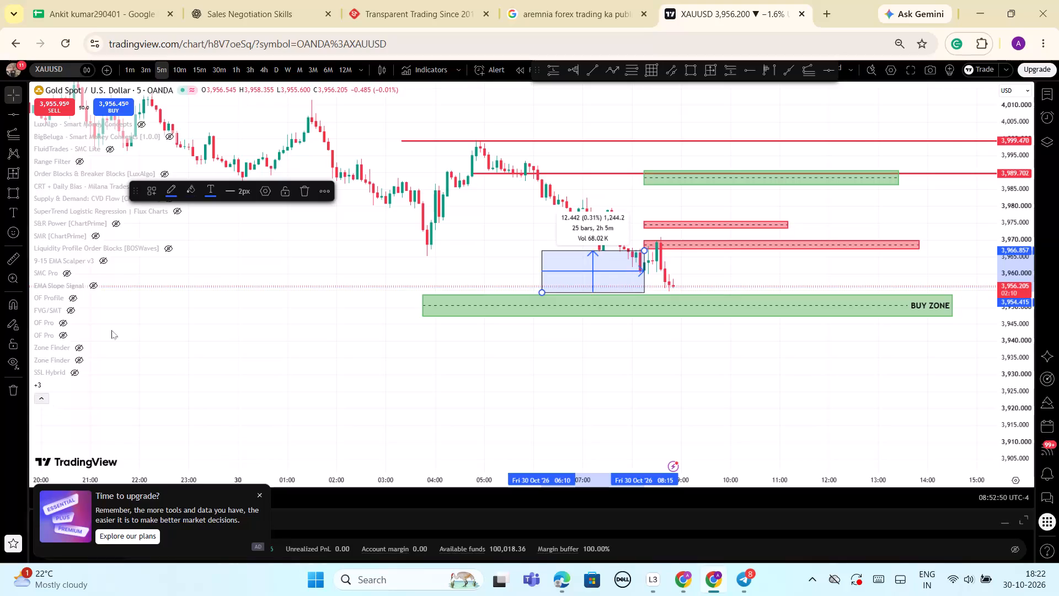
# Switch to the daily timeframe and examine the swings around the green Trade line and the red zone near 3,450.
pyautogui.click(274, 72)
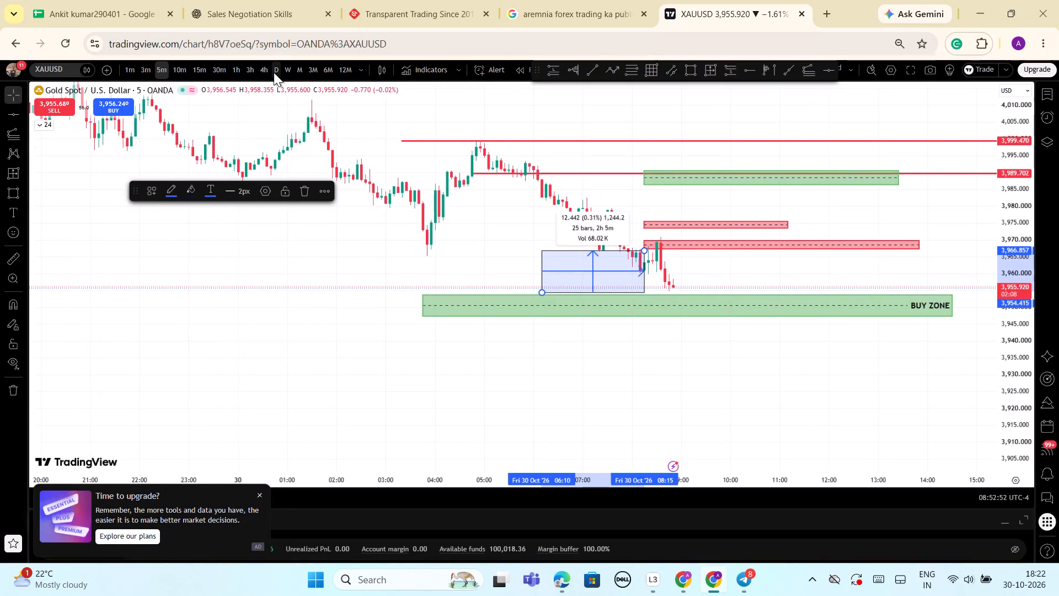
pyautogui.scroll(-3, 783, 203)
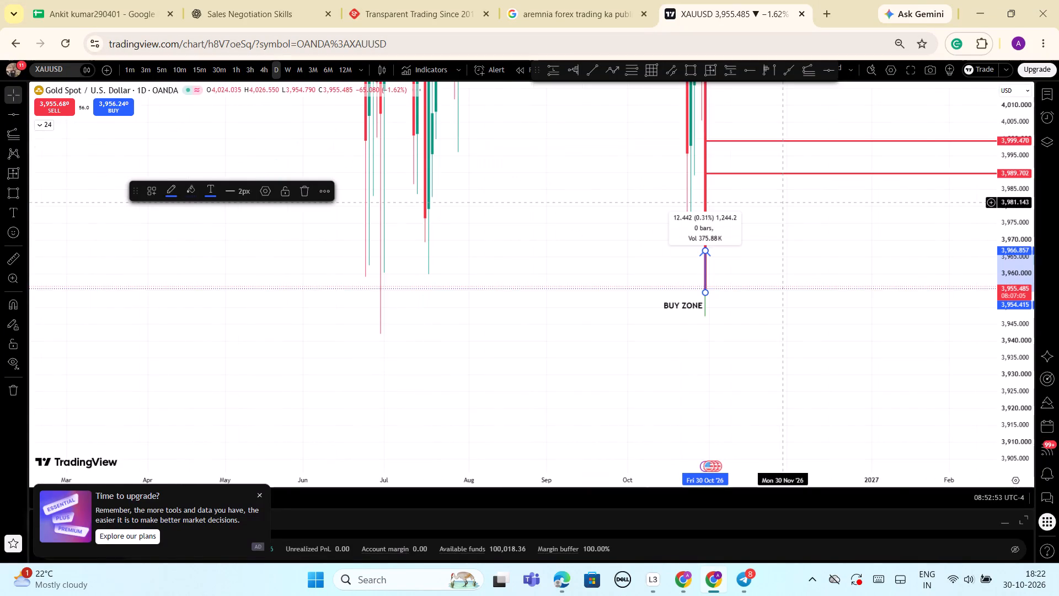
pyautogui.scroll(-1, 783, 203)
pyautogui.moveTo(1012, 212); pyautogui.dragTo(986, 509)
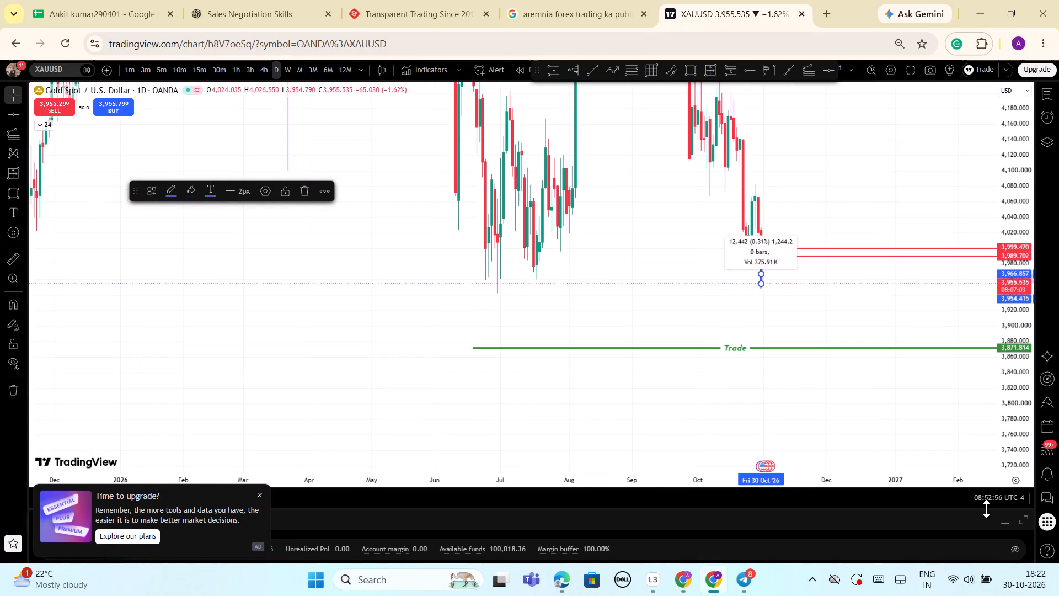
pyautogui.moveTo(986, 509); pyautogui.dragTo(989, 510)
pyautogui.scroll(-6, 740, 336)
pyautogui.moveTo(1012, 127); pyautogui.dragTo(1010, 138)
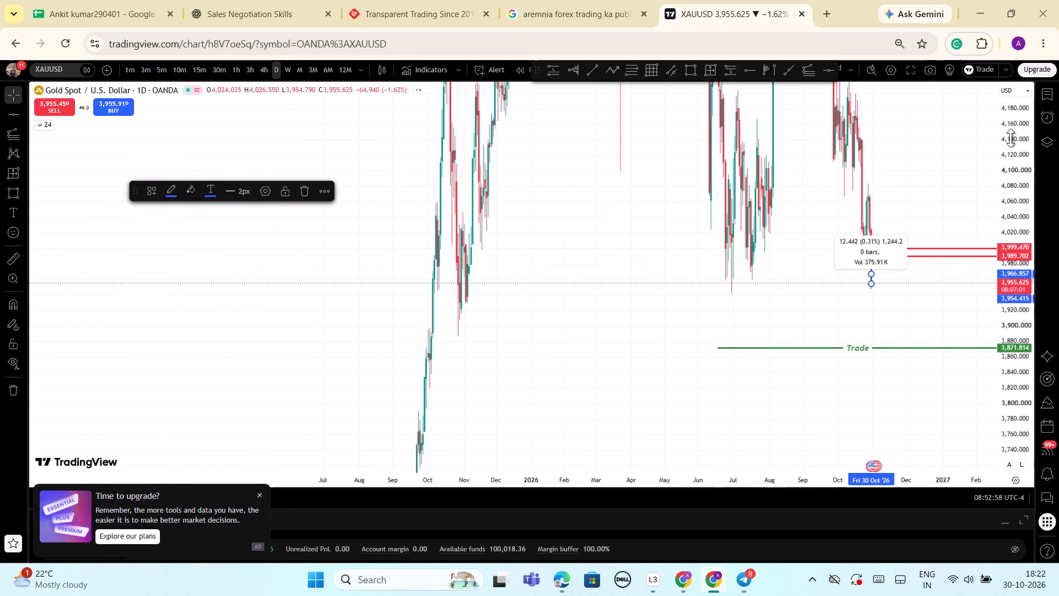
pyautogui.moveTo(1010, 138); pyautogui.dragTo(993, 448)
pyautogui.scroll(-2, 639, 384)
pyautogui.moveTo(642, 326); pyautogui.dragTo(642, 327)
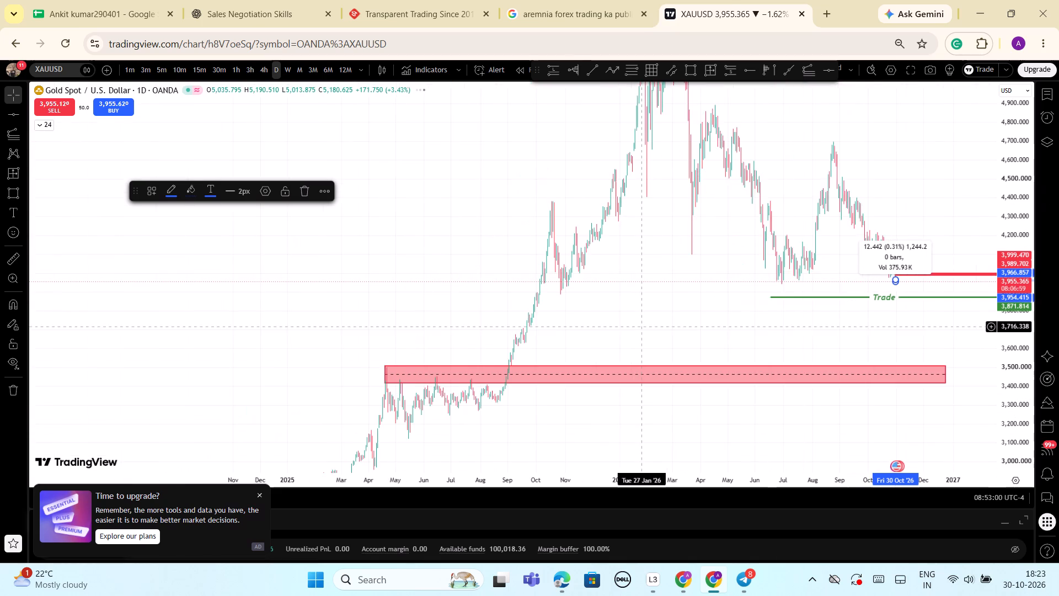
pyautogui.moveTo(642, 327); pyautogui.dragTo(629, 284)
pyautogui.scroll(3, 629, 284)
pyautogui.moveTo(581, 275); pyautogui.dragTo(586, 315)
pyautogui.scroll(-2, 554, 188)
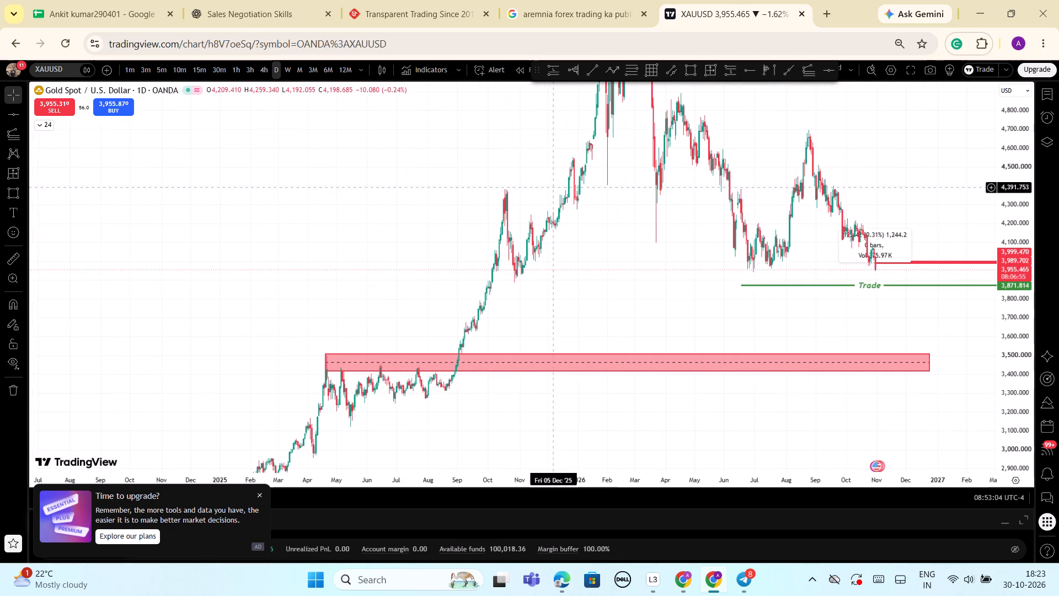
pyautogui.scroll(2, 1012, 293)
pyautogui.moveTo(1007, 326); pyautogui.dragTo(1012, 359)
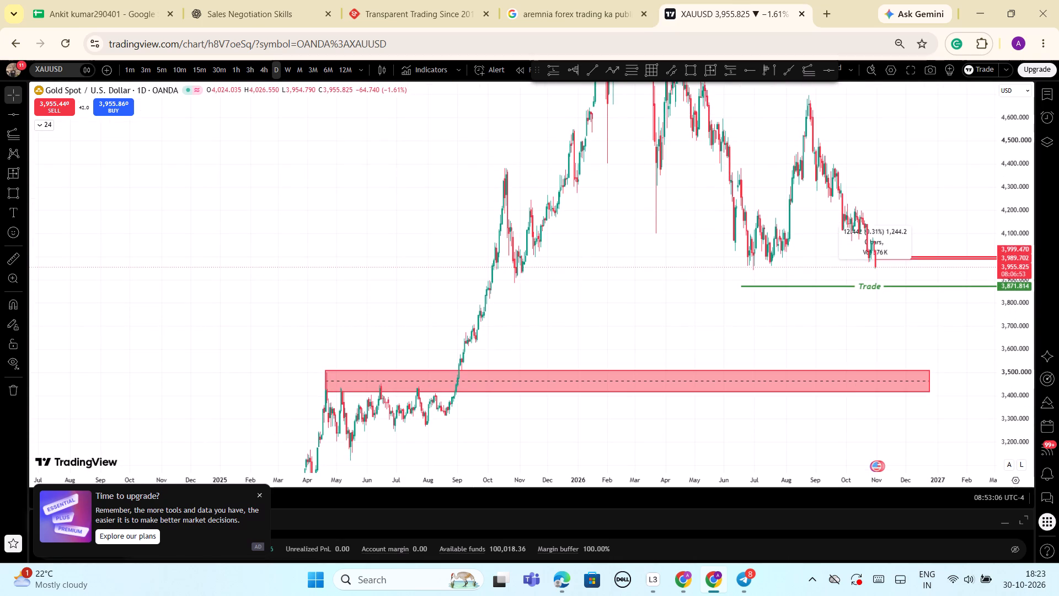
pyautogui.moveTo(651, 263); pyautogui.dragTo(652, 331)
pyautogui.moveTo(664, 277); pyautogui.dragTo(664, 310)
pyautogui.moveTo(1012, 140); pyautogui.dragTo(1009, 273)
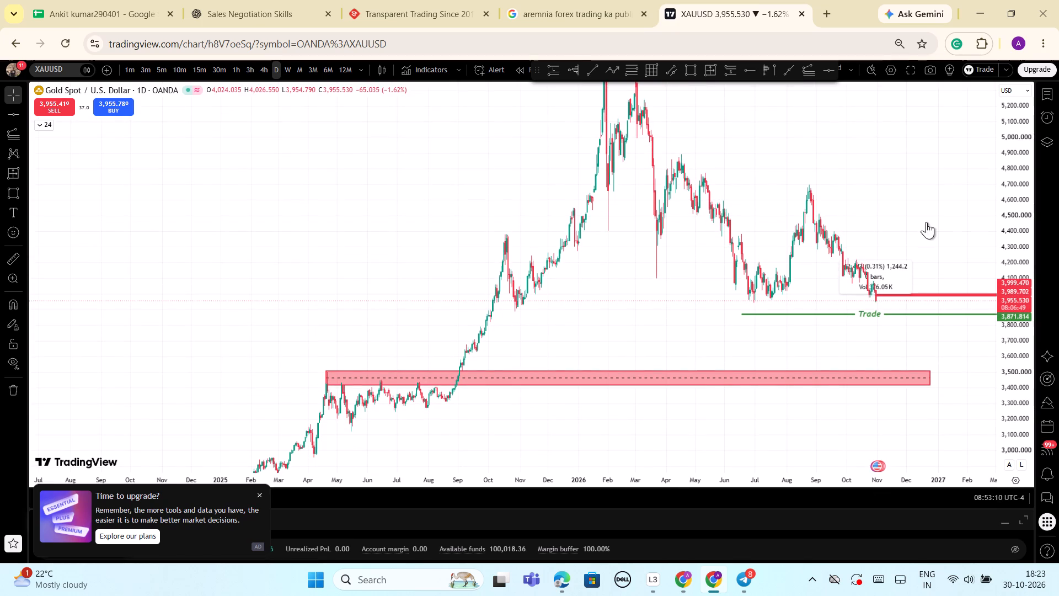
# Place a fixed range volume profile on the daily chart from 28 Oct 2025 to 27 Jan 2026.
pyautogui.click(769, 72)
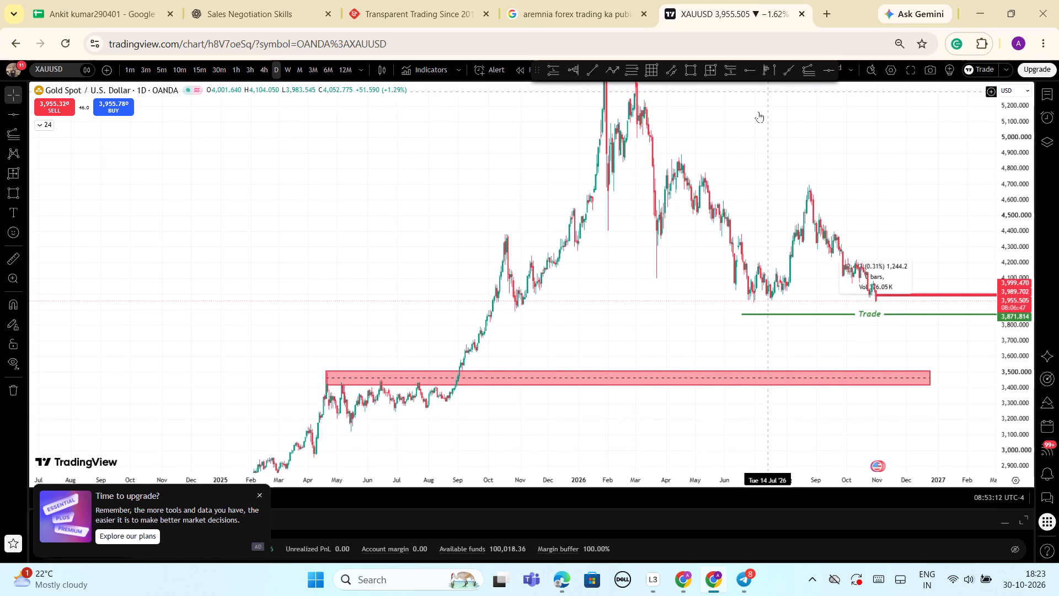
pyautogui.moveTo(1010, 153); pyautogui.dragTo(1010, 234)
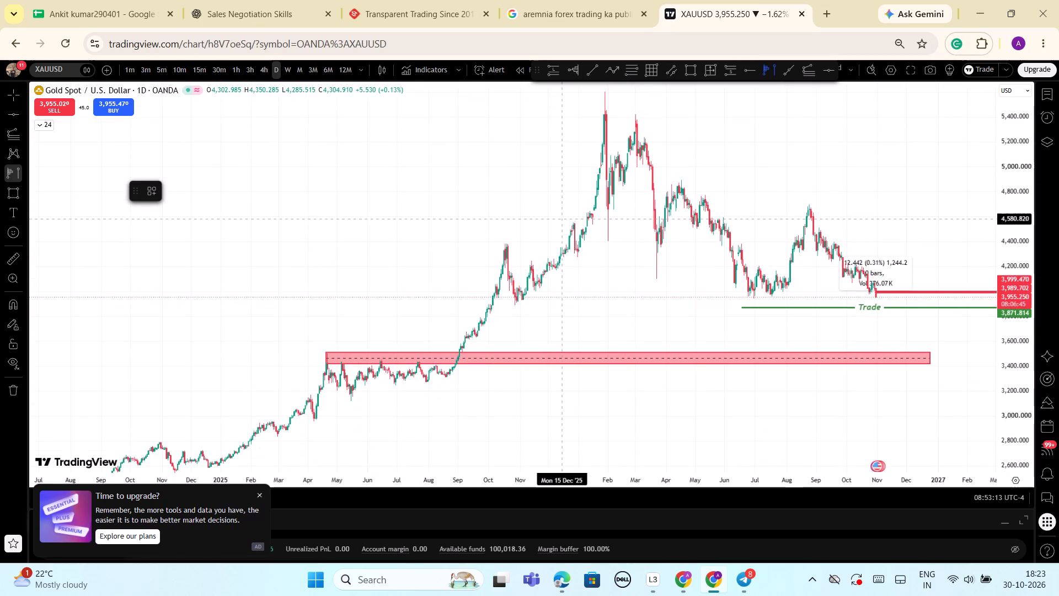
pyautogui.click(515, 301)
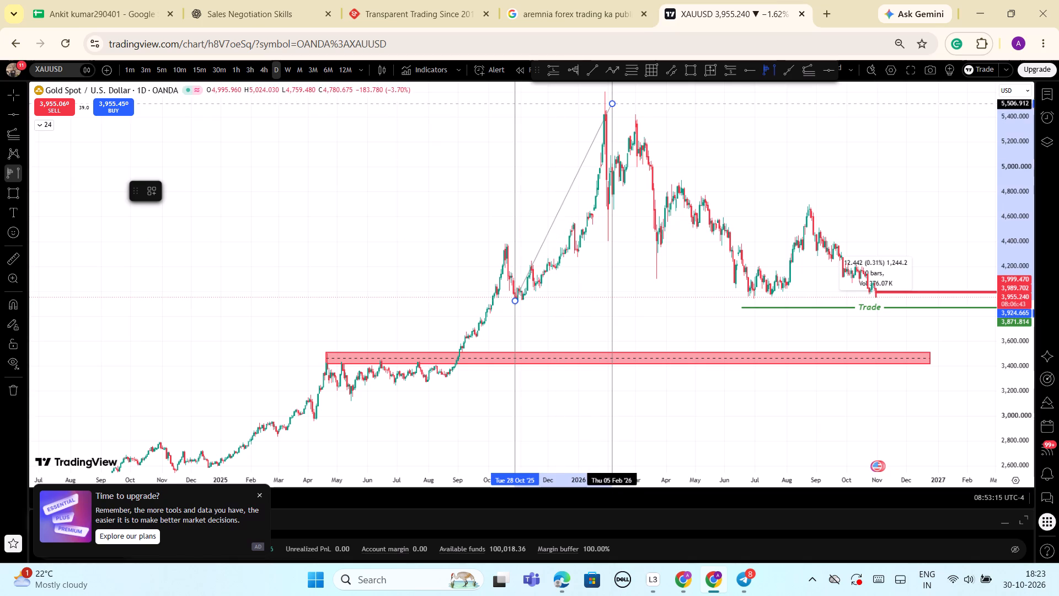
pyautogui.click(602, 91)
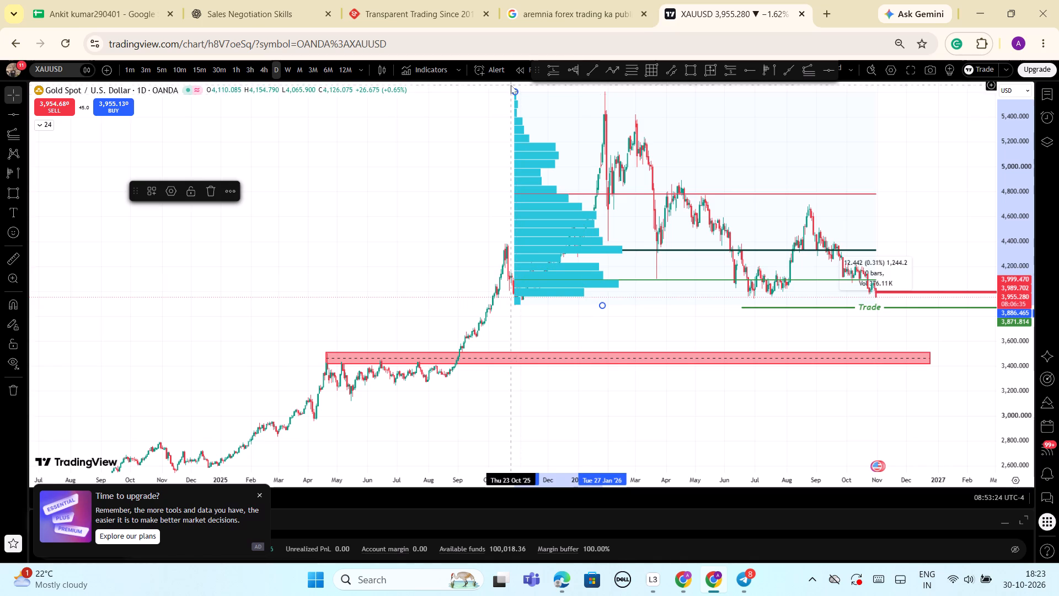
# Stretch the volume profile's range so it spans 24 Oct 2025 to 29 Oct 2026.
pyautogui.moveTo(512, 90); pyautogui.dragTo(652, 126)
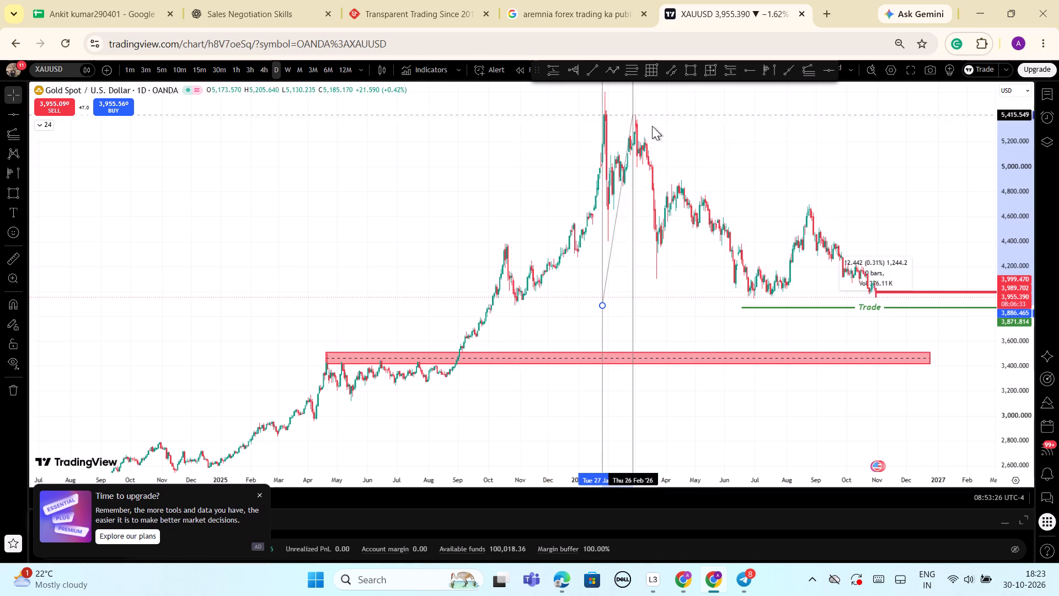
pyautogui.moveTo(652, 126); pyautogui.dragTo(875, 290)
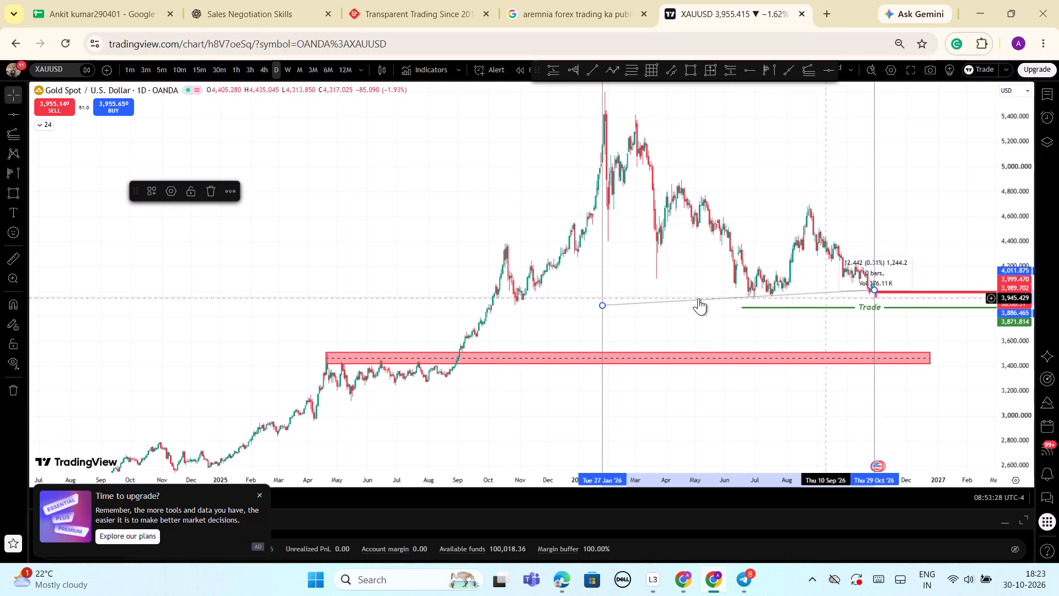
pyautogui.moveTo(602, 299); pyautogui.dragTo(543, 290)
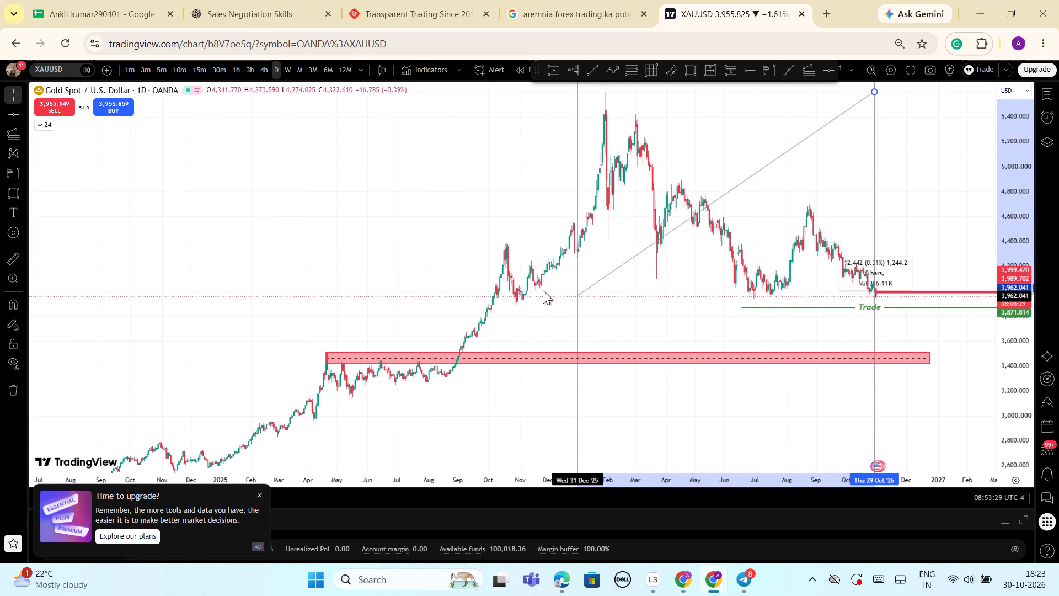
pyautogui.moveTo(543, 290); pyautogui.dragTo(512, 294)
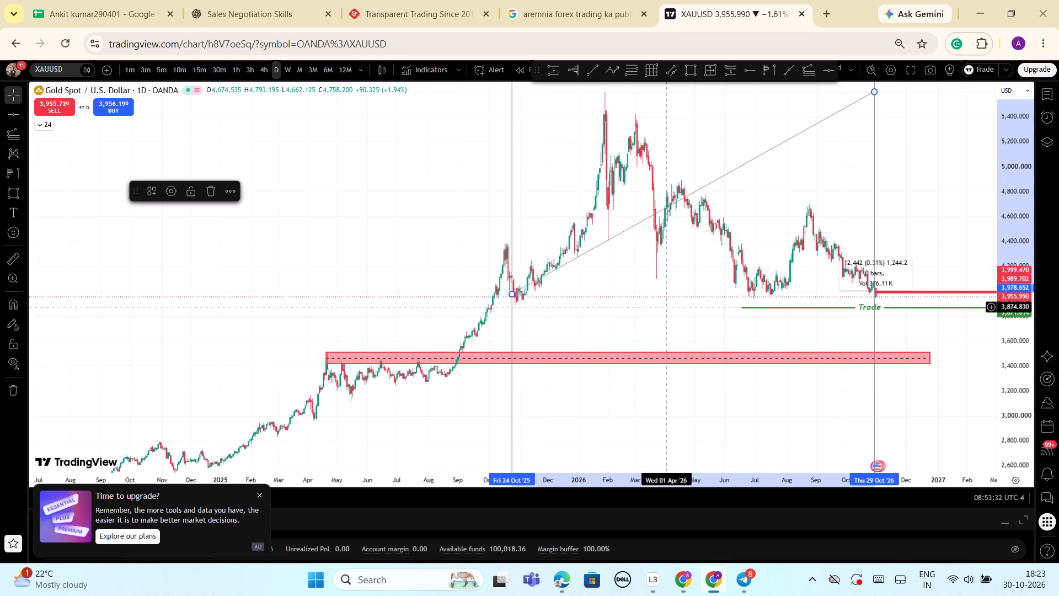
# Examine the volume profile's levels against the latest daily candles, the Trade line and the red zone below.
pyautogui.scroll(-2, 857, 303)
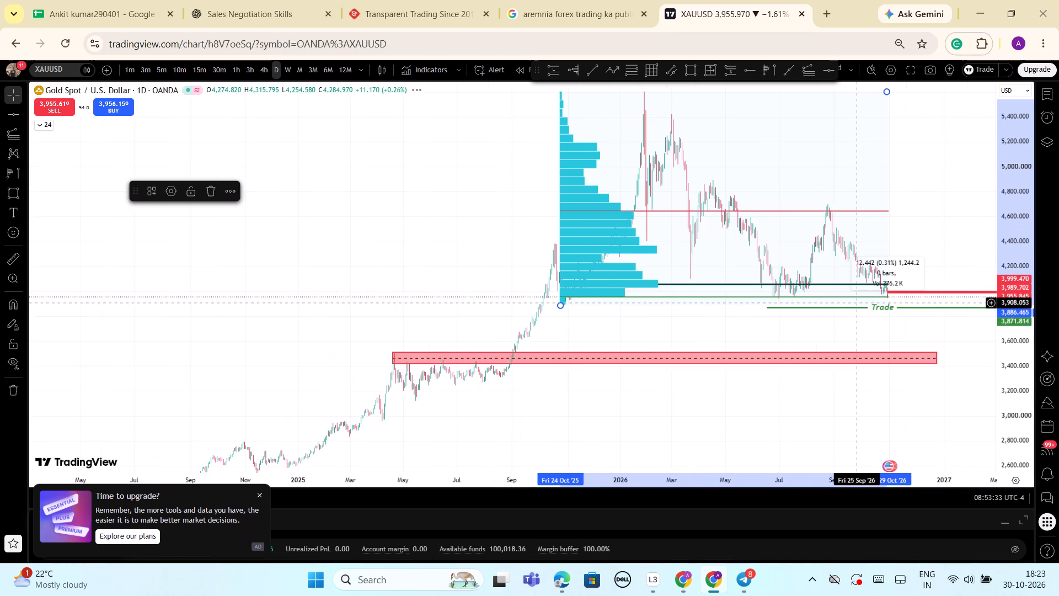
pyautogui.moveTo(1000, 400); pyautogui.dragTo(1010, 368)
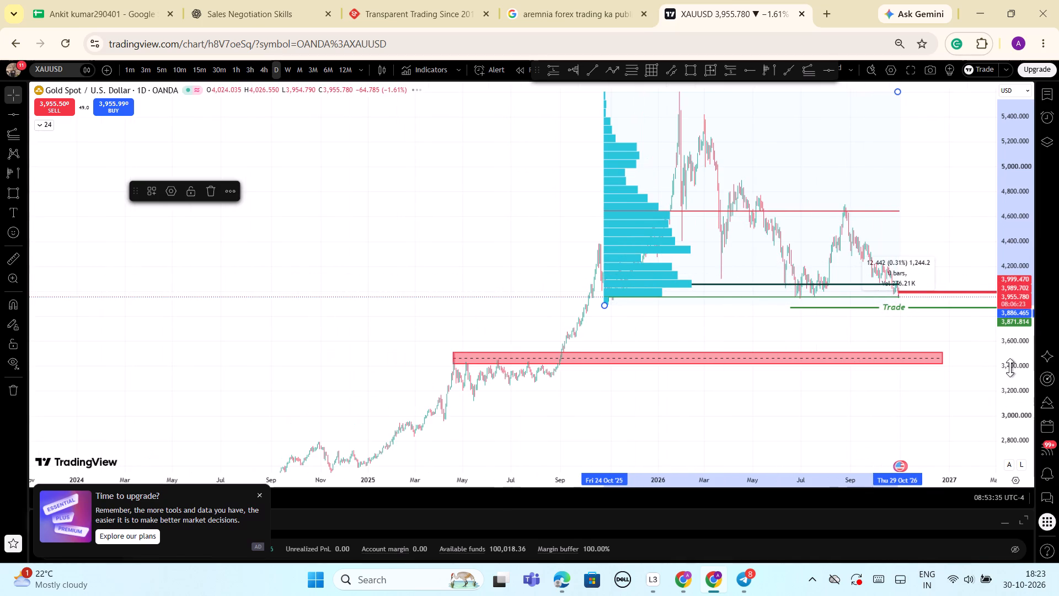
pyautogui.moveTo(1010, 368); pyautogui.dragTo(1017, 131)
pyautogui.scroll(12, 917, 231)
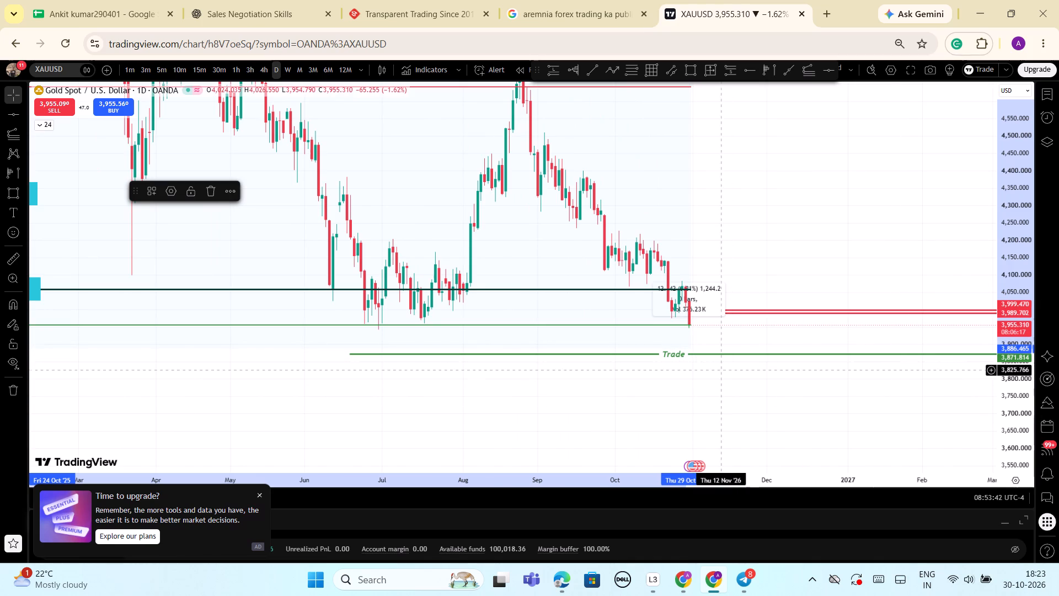
pyautogui.scroll(-4, 715, 347)
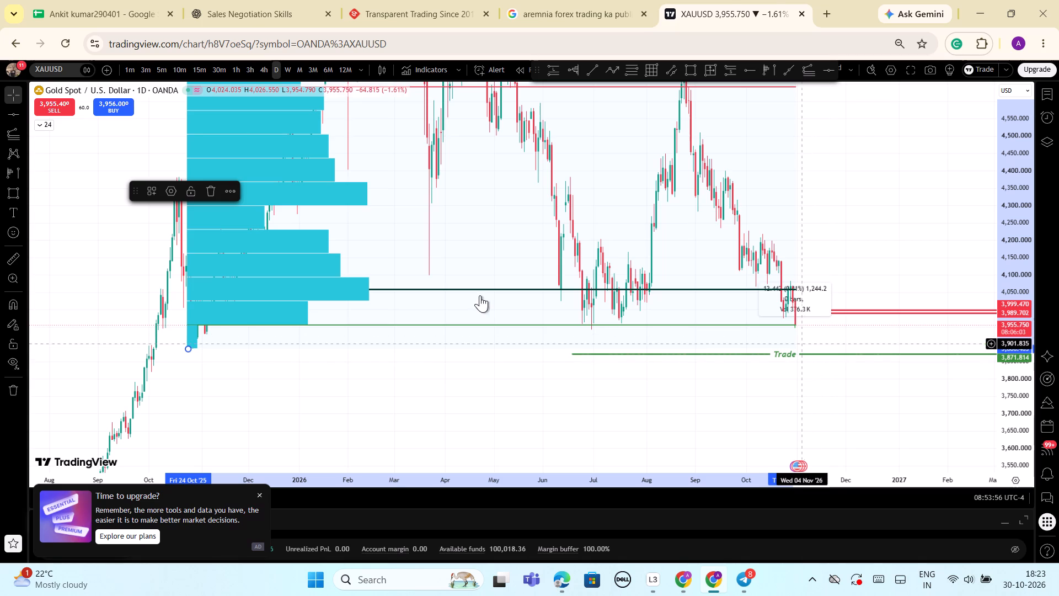
pyautogui.scroll(-5, 361, 307)
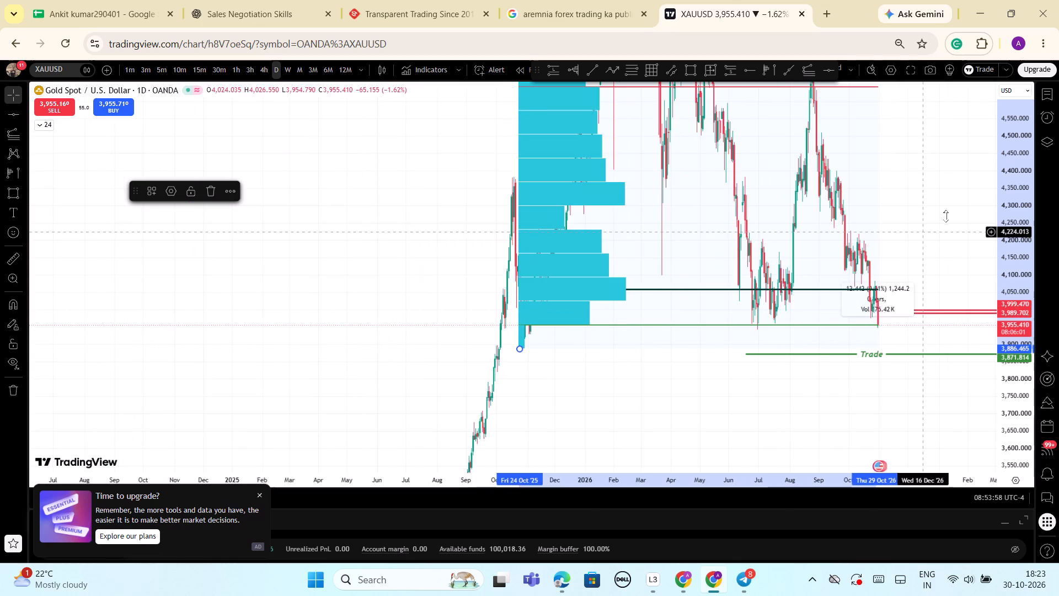
pyautogui.moveTo(1021, 145); pyautogui.dragTo(984, 374)
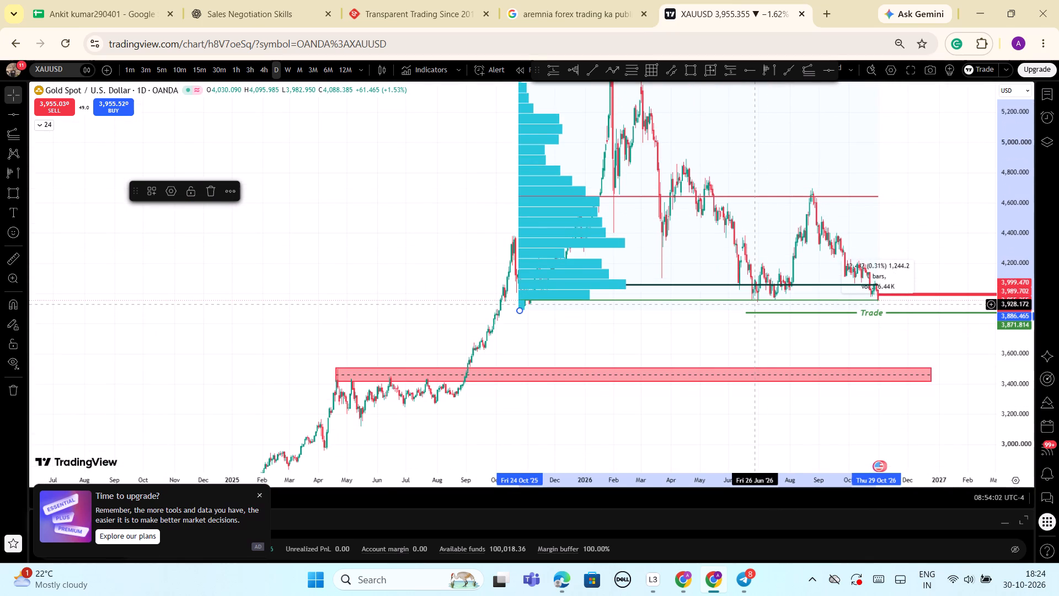
pyautogui.scroll(2, 754, 305)
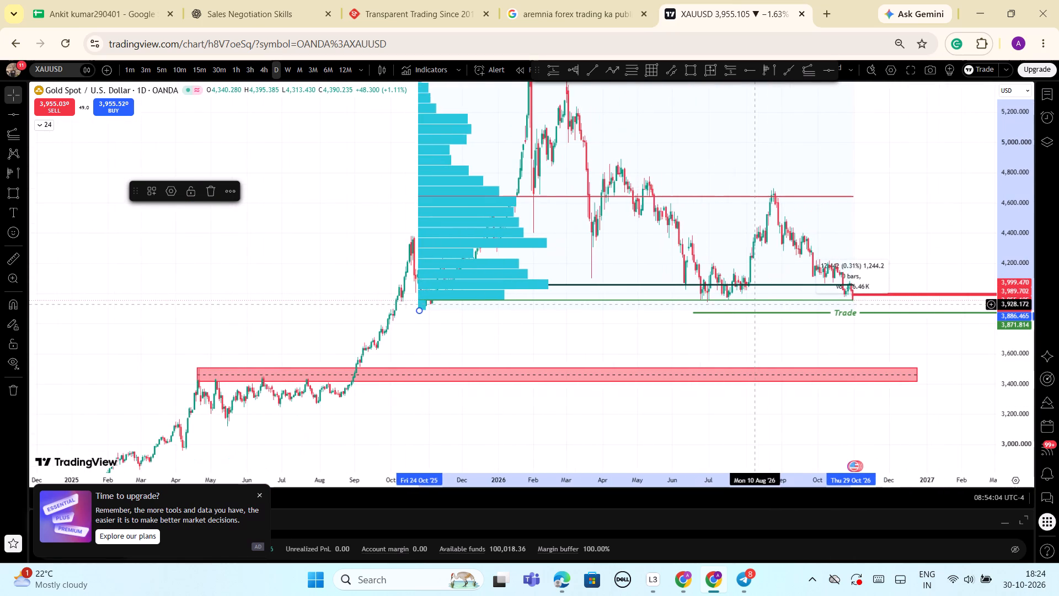
pyautogui.scroll(-3, 754, 305)
pyautogui.moveTo(884, 349); pyautogui.dragTo(788, 348)
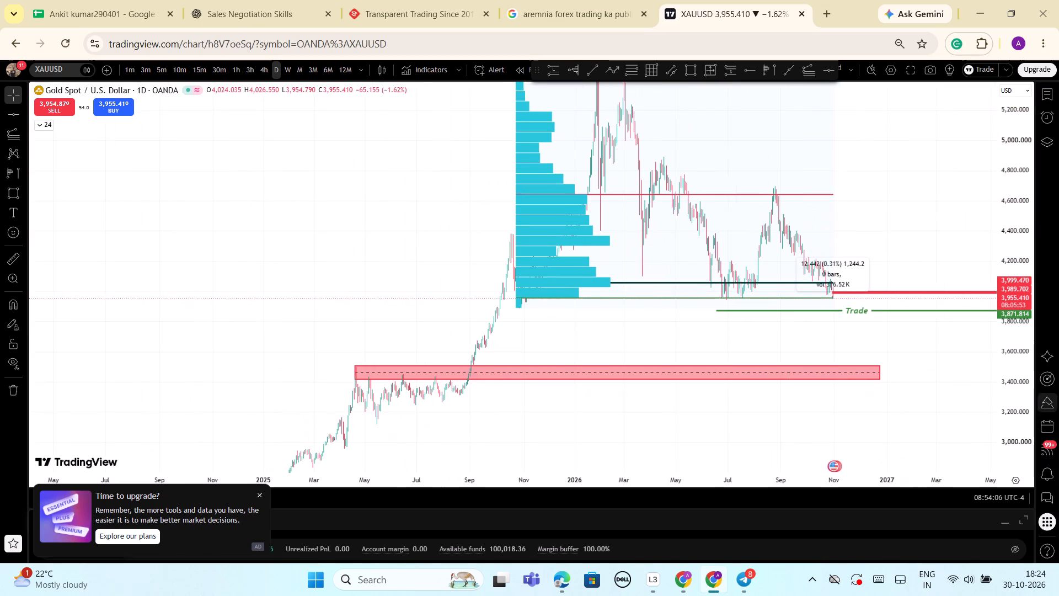
pyautogui.moveTo(1017, 409); pyautogui.dragTo(1022, 299)
pyautogui.scroll(7, 927, 307)
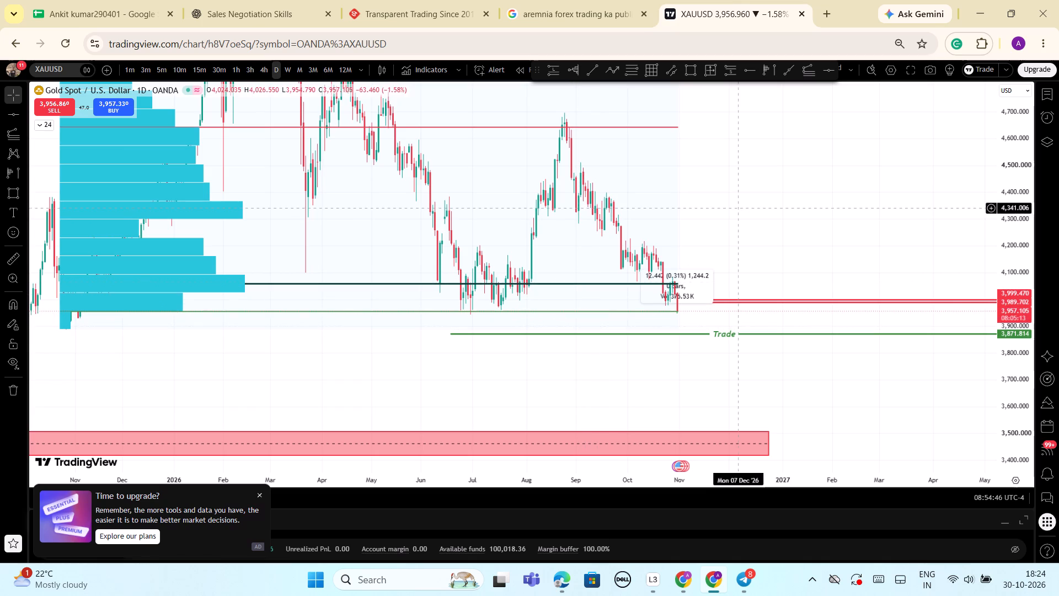
pyautogui.scroll(1, 746, 205)
pyautogui.scroll(-3, 746, 205)
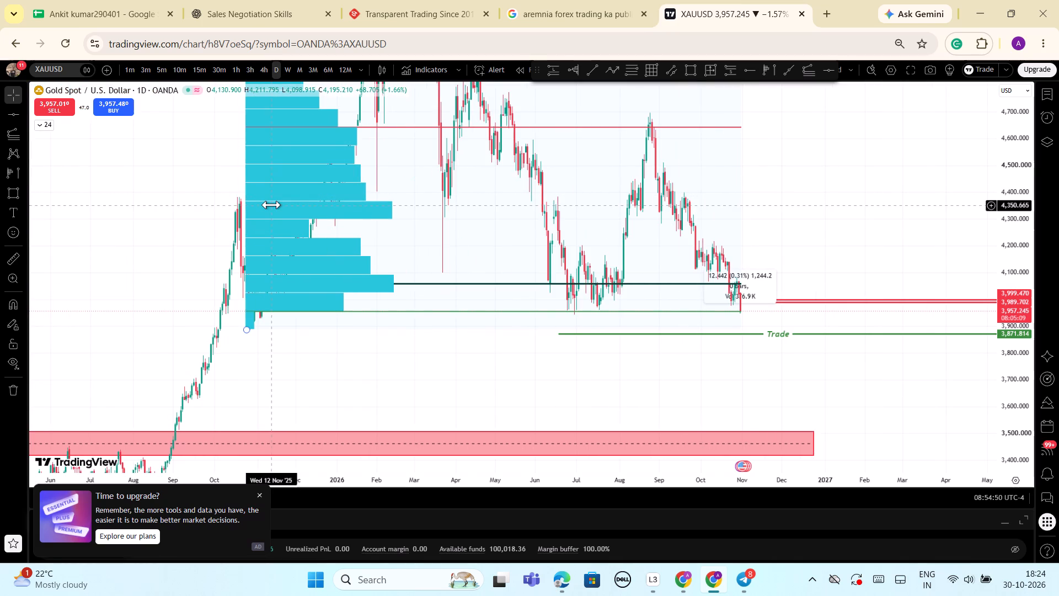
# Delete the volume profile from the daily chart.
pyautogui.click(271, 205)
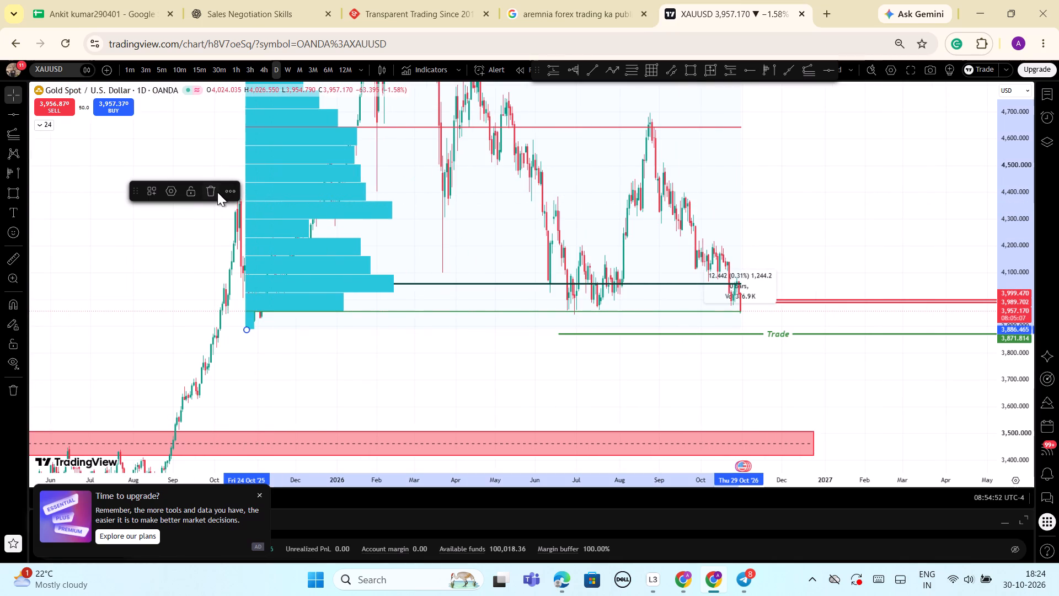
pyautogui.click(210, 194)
# Return to the 5-minute timeframe and examine the latest price action between the sell zones and the buy zone.
pyautogui.scroll(-2, 741, 289)
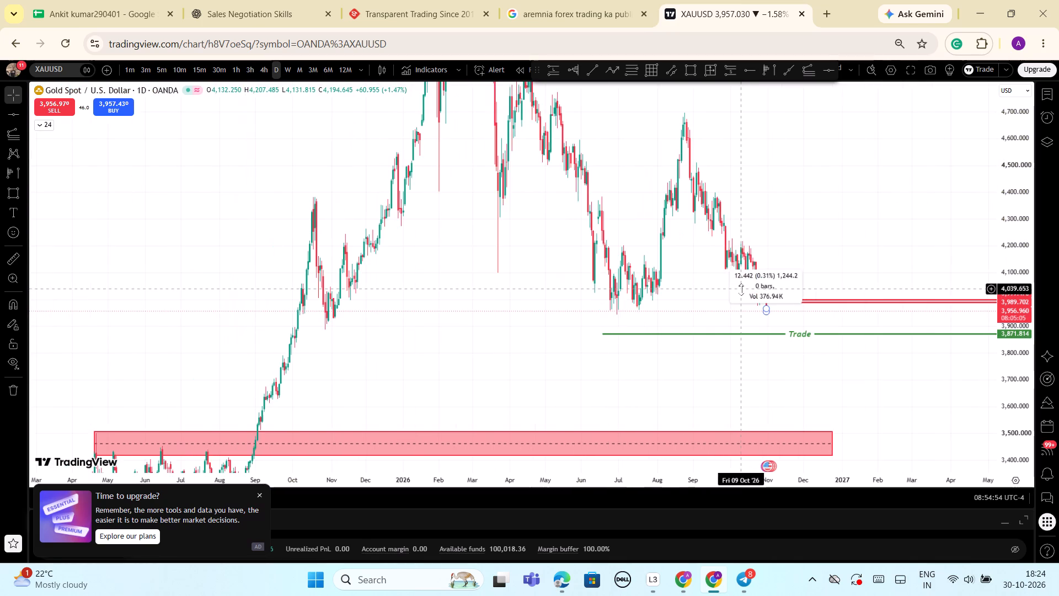
pyautogui.moveTo(1024, 182); pyautogui.dragTo(1036, 234)
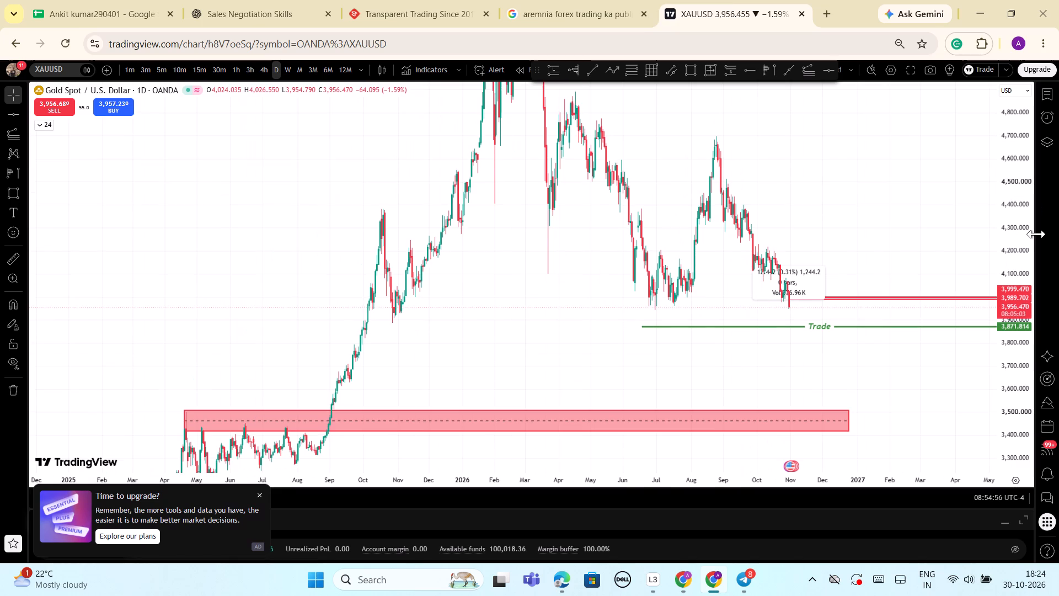
pyautogui.moveTo(1036, 234); pyautogui.dragTo(1031, 282)
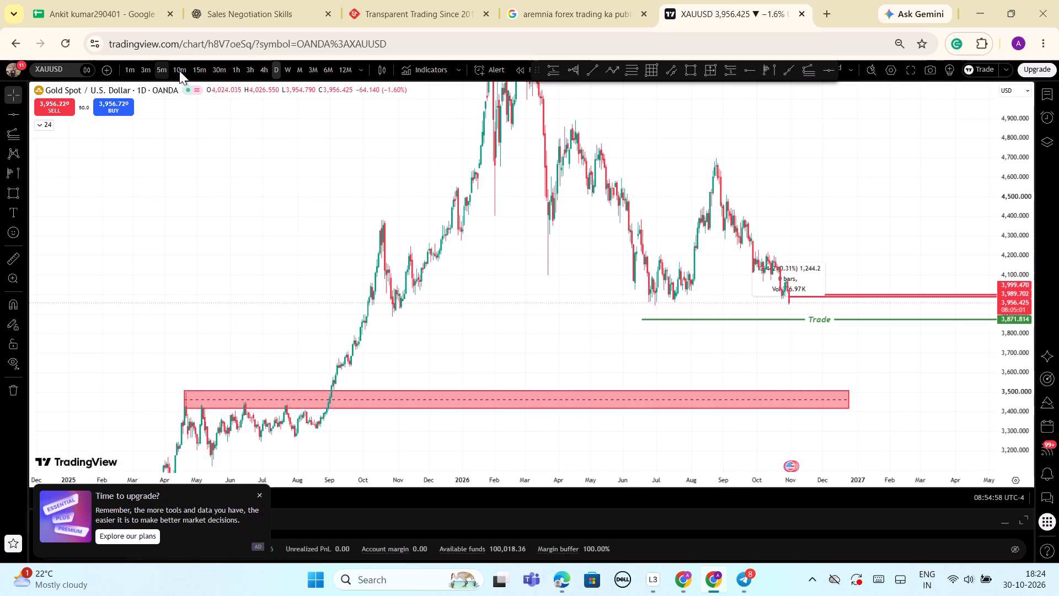
pyautogui.click(162, 74)
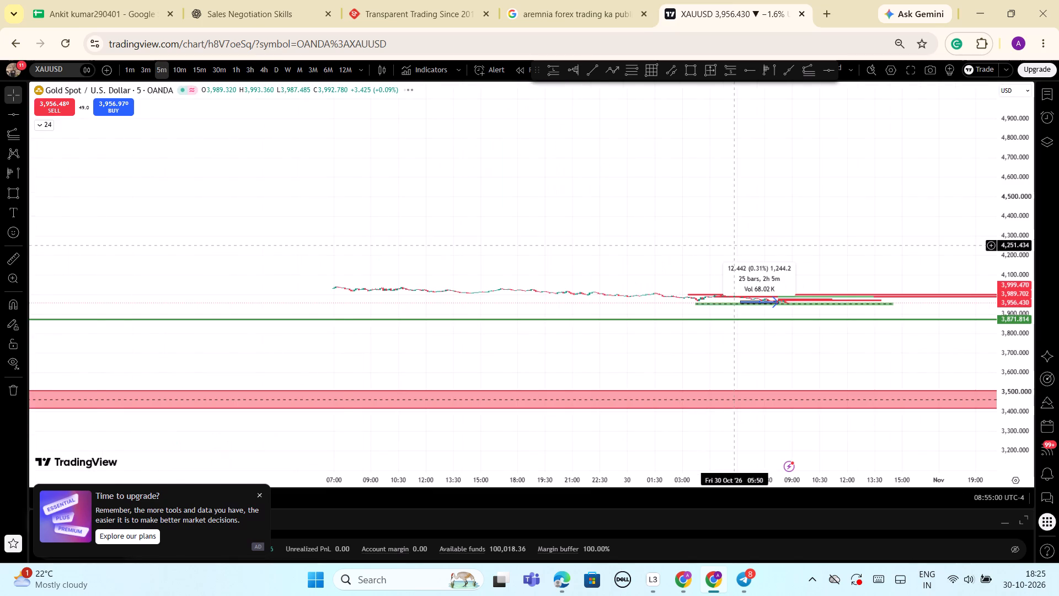
pyautogui.click(559, 450)
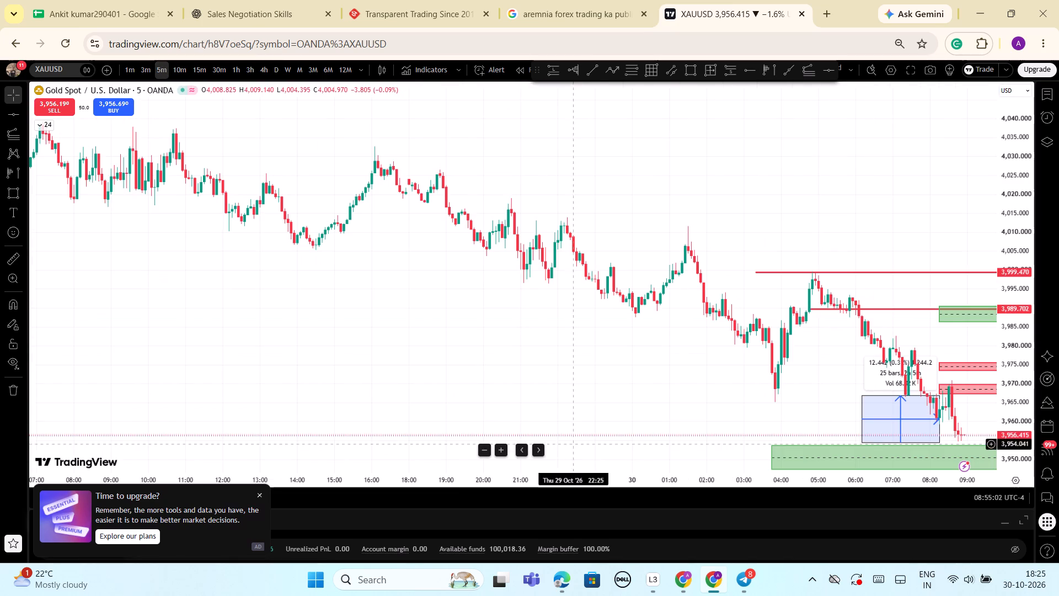
pyautogui.moveTo(634, 396); pyautogui.dragTo(462, 306)
pyautogui.moveTo(1018, 427); pyautogui.dragTo(1012, 356)
pyautogui.moveTo(764, 286); pyautogui.dragTo(749, 167)
pyautogui.scroll(1, 673, 336)
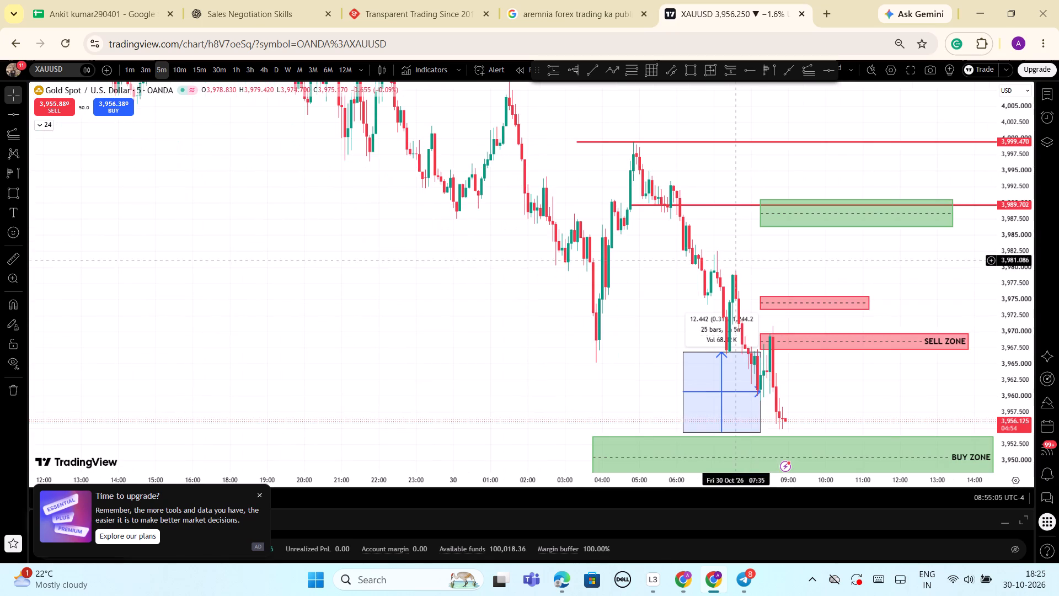
pyautogui.scroll(1, 696, 330)
pyautogui.scroll(2, 646, 353)
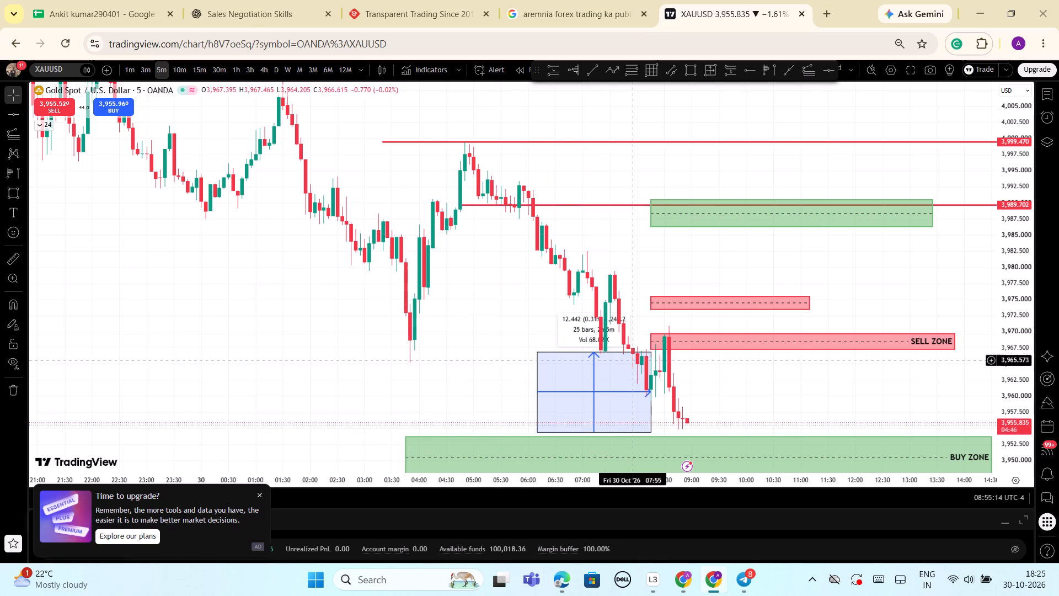
pyautogui.scroll(-1, 805, 395)
pyautogui.moveTo(819, 403); pyautogui.dragTo(846, 301)
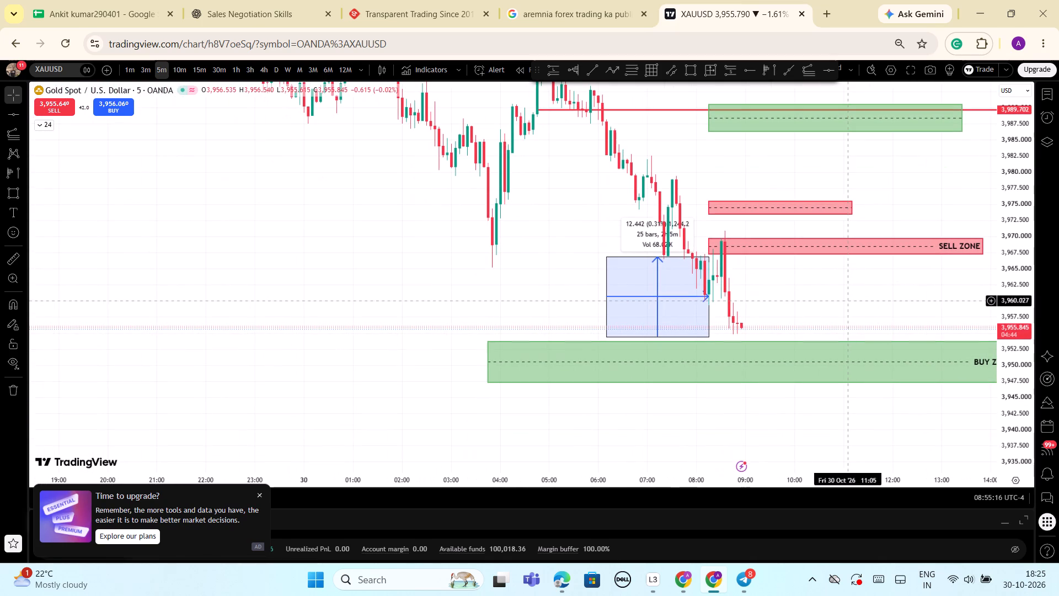
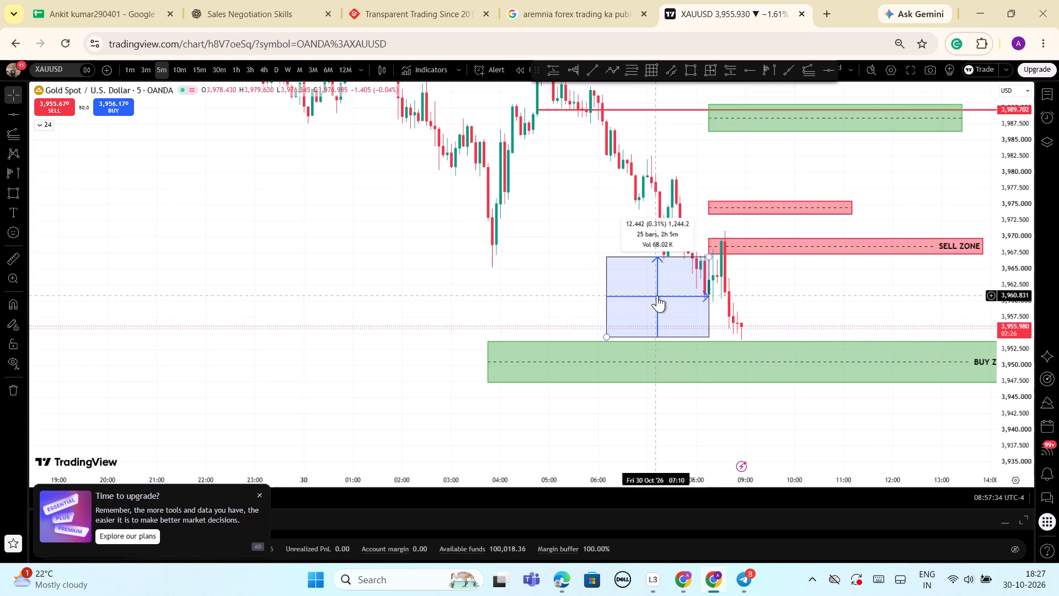
# Compare the price and date range box with the recent 5-minute swings by moving it between the falling candles, sell zone and buy zone.
pyautogui.moveTo(657, 295); pyautogui.dragTo(664, 215)
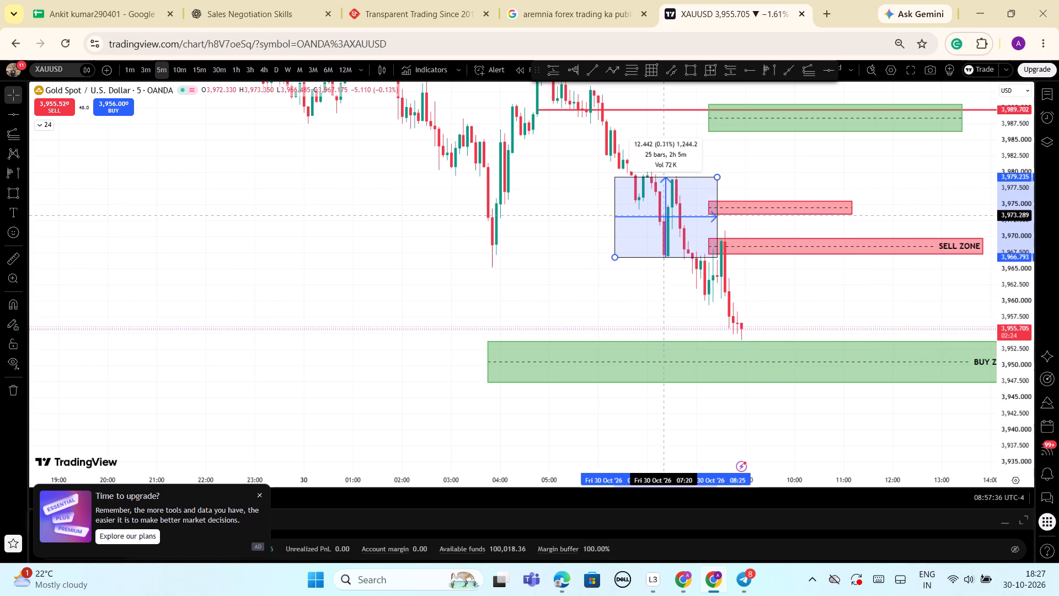
pyautogui.moveTo(664, 215); pyautogui.dragTo(662, 215)
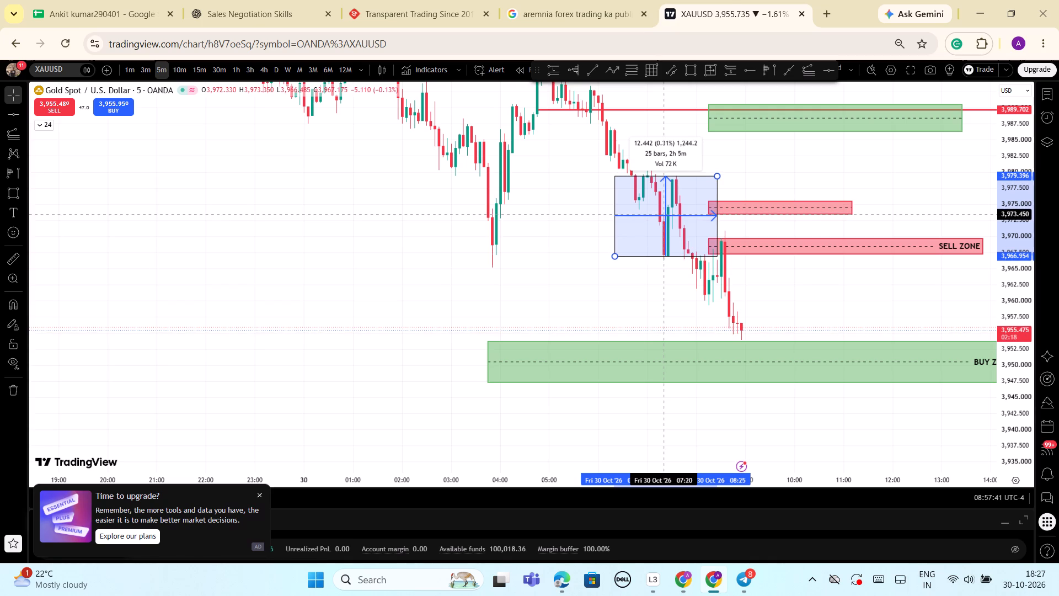
pyautogui.moveTo(662, 215); pyautogui.dragTo(656, 300)
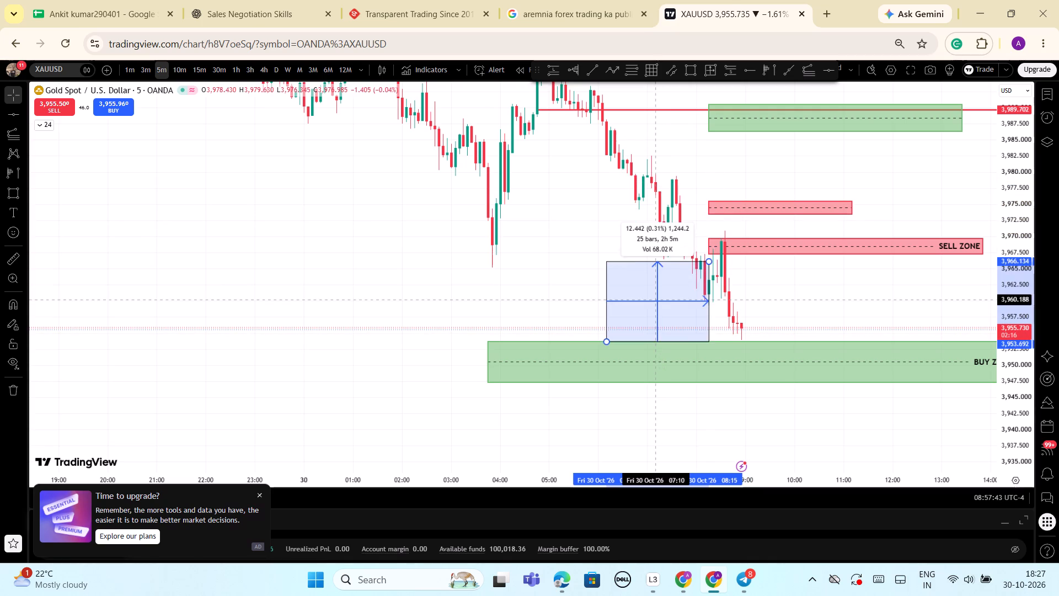
pyautogui.moveTo(656, 300); pyautogui.dragTo(657, 296)
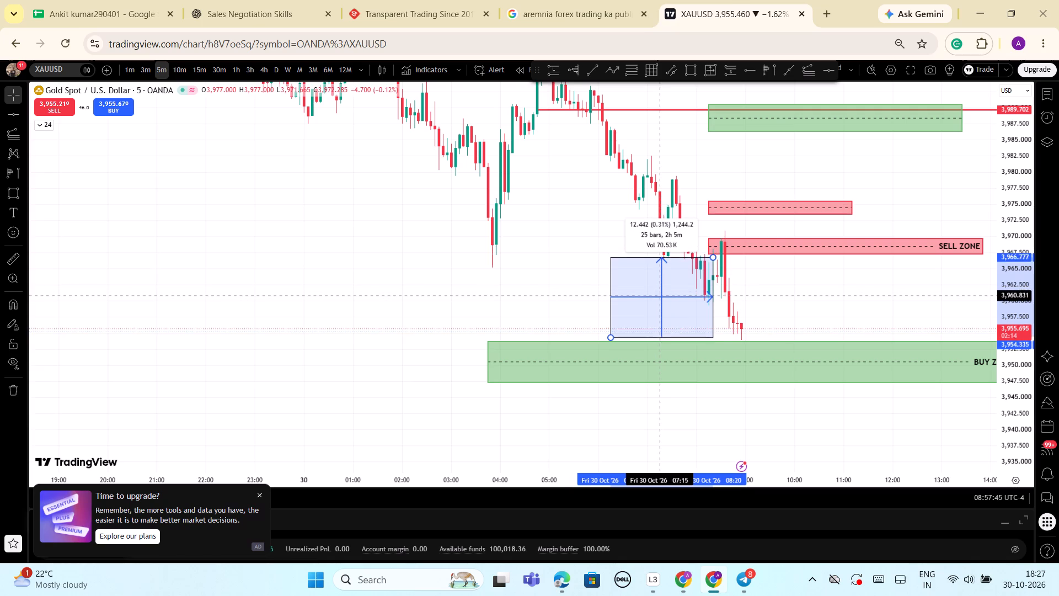
pyautogui.moveTo(657, 296); pyautogui.dragTo(658, 294)
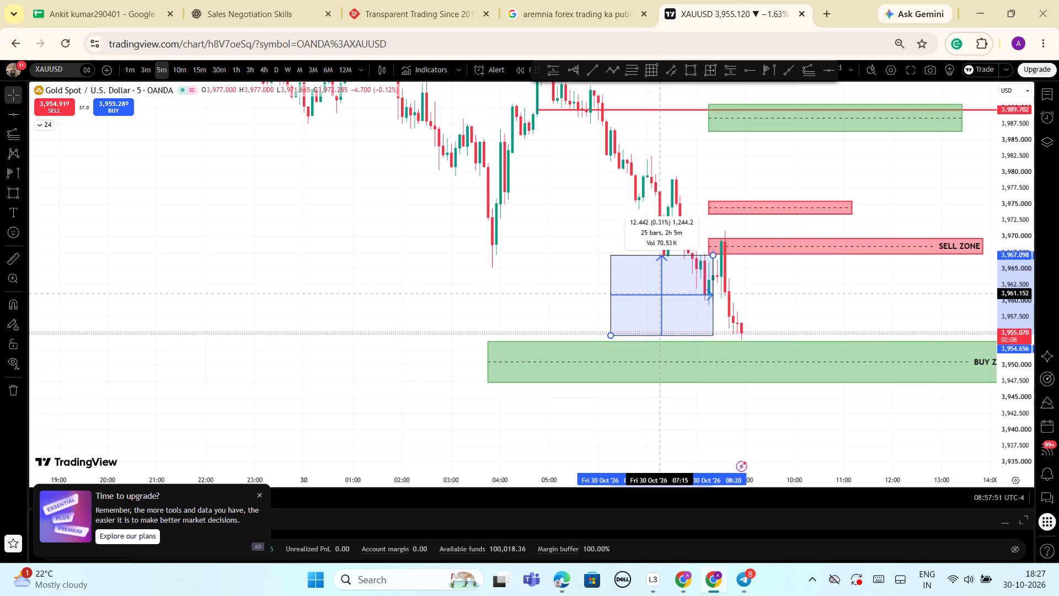
pyautogui.moveTo(658, 294); pyautogui.dragTo(577, 296)
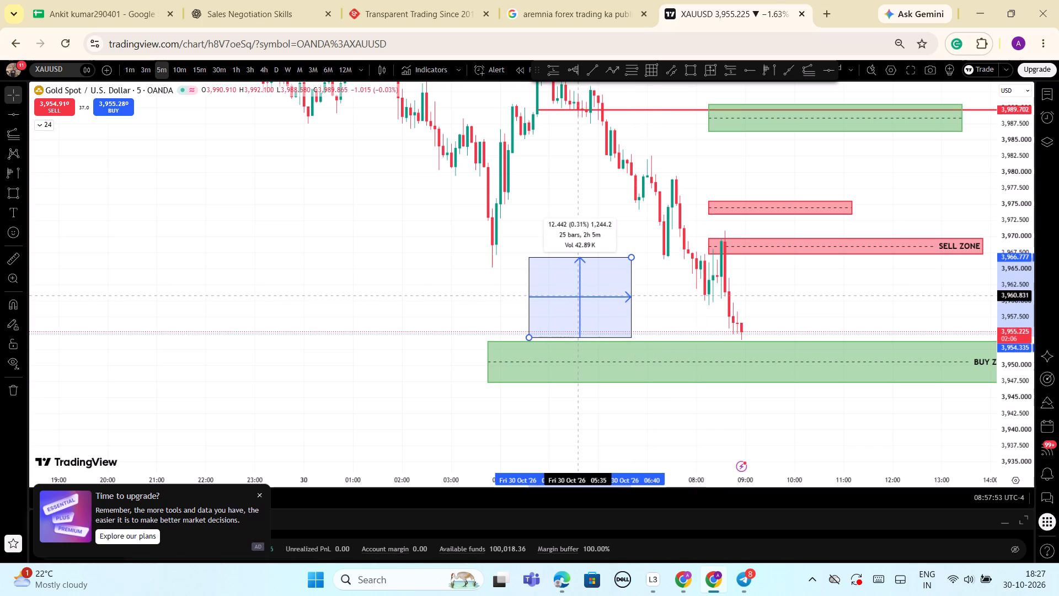
pyautogui.moveTo(577, 296); pyautogui.dragTo(690, 253)
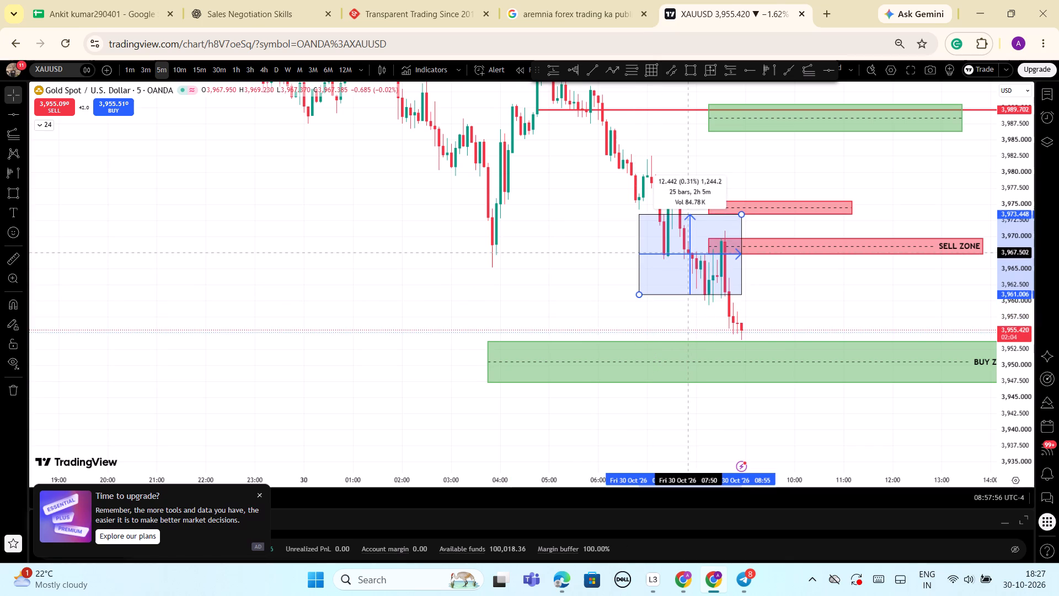
pyautogui.moveTo(690, 253); pyautogui.dragTo(692, 252)
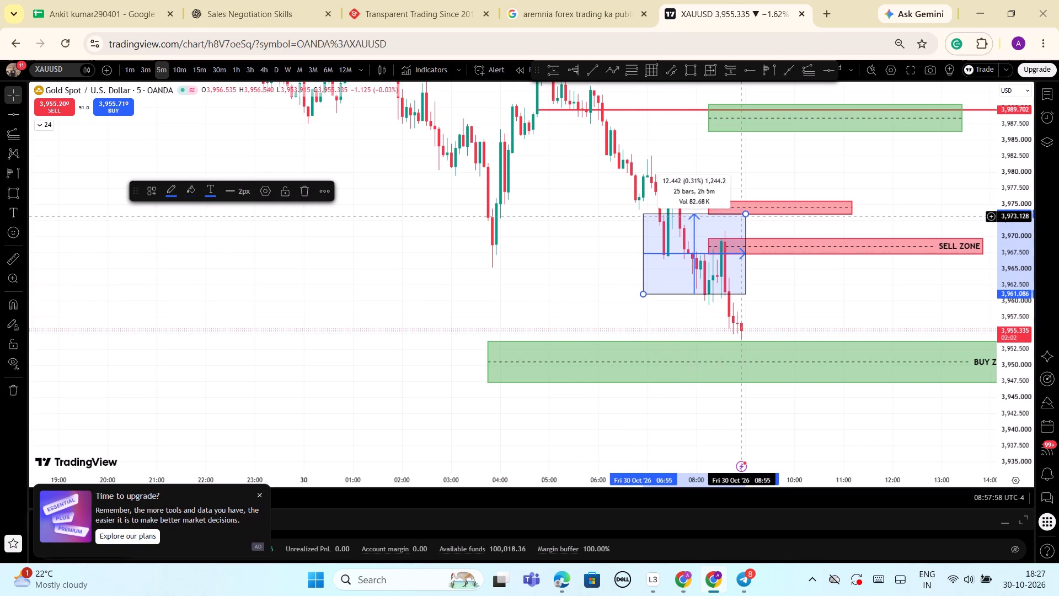
# Shorten the range box to about 9.79 points and compare it with the latest drop between the sell zone and the buy zone.
pyautogui.moveTo(745, 215); pyautogui.dragTo(746, 231)
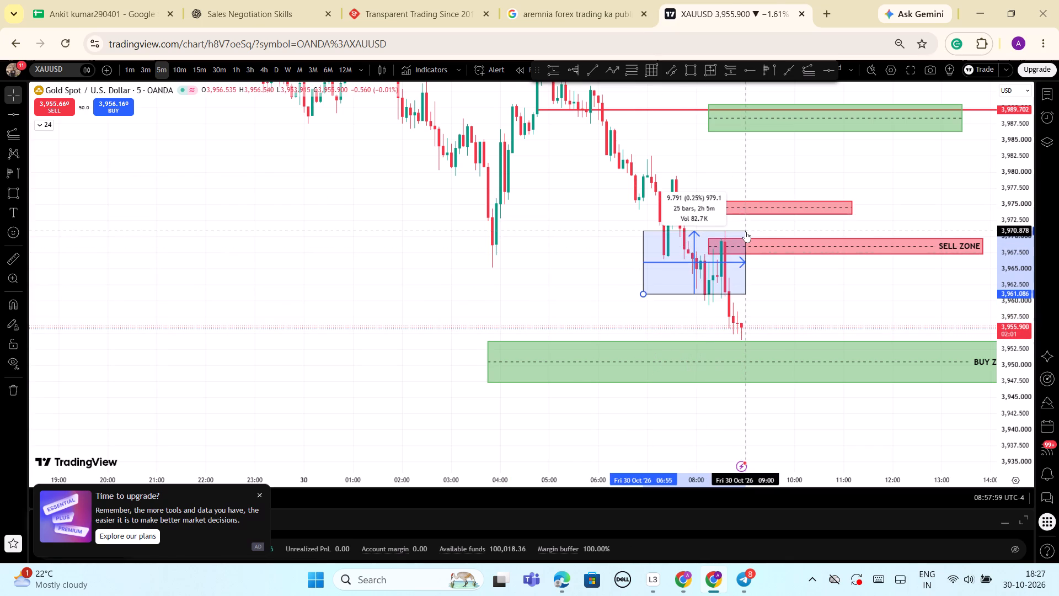
pyautogui.moveTo(694, 262); pyautogui.dragTo(685, 324)
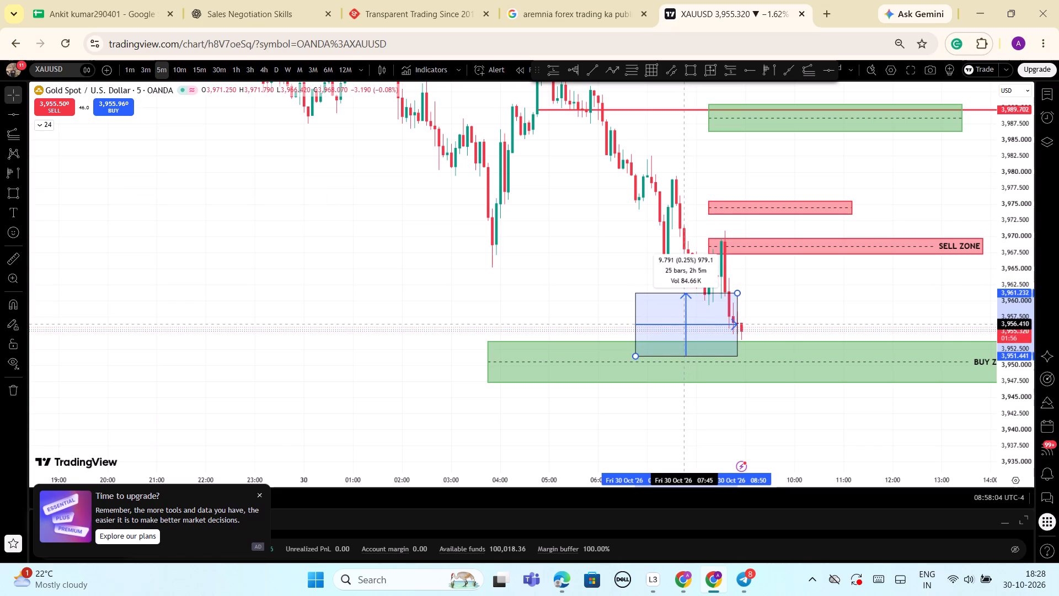
pyautogui.moveTo(685, 324); pyautogui.dragTo(702, 284)
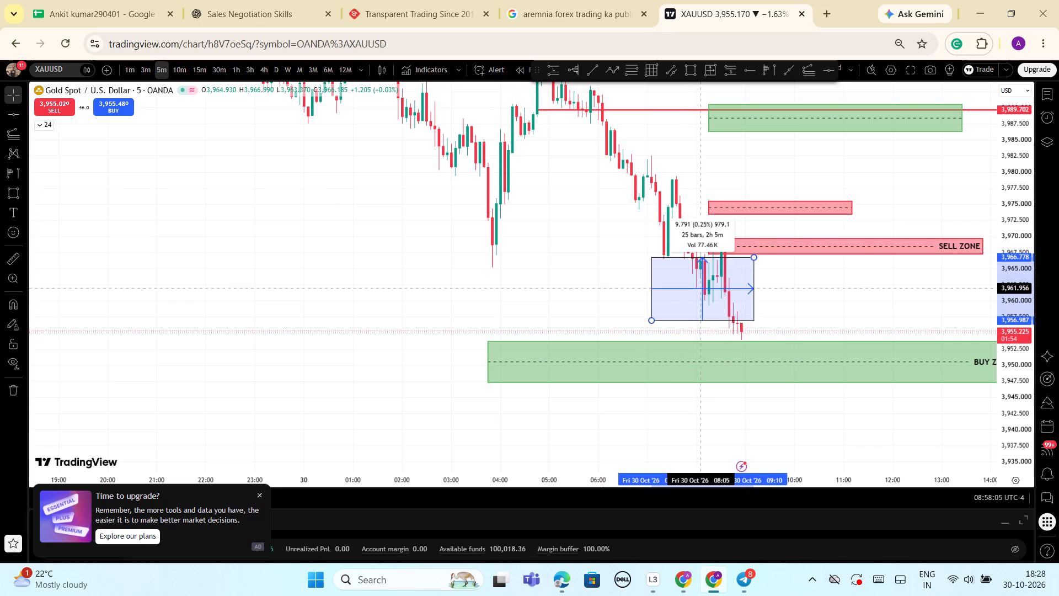
pyautogui.moveTo(702, 284); pyautogui.dragTo(703, 260)
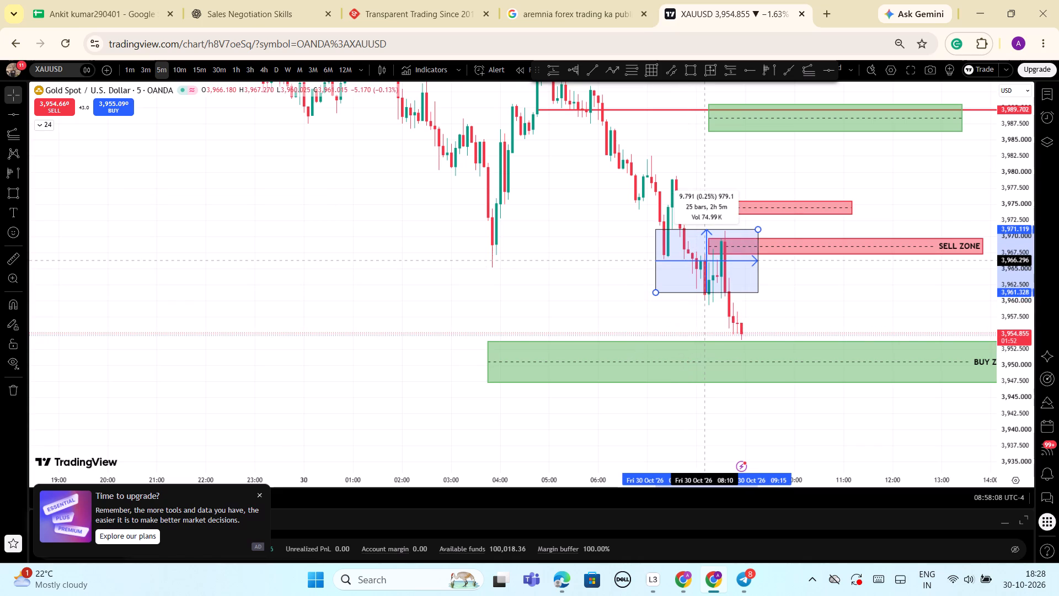
pyautogui.moveTo(703, 260); pyautogui.dragTo(700, 271)
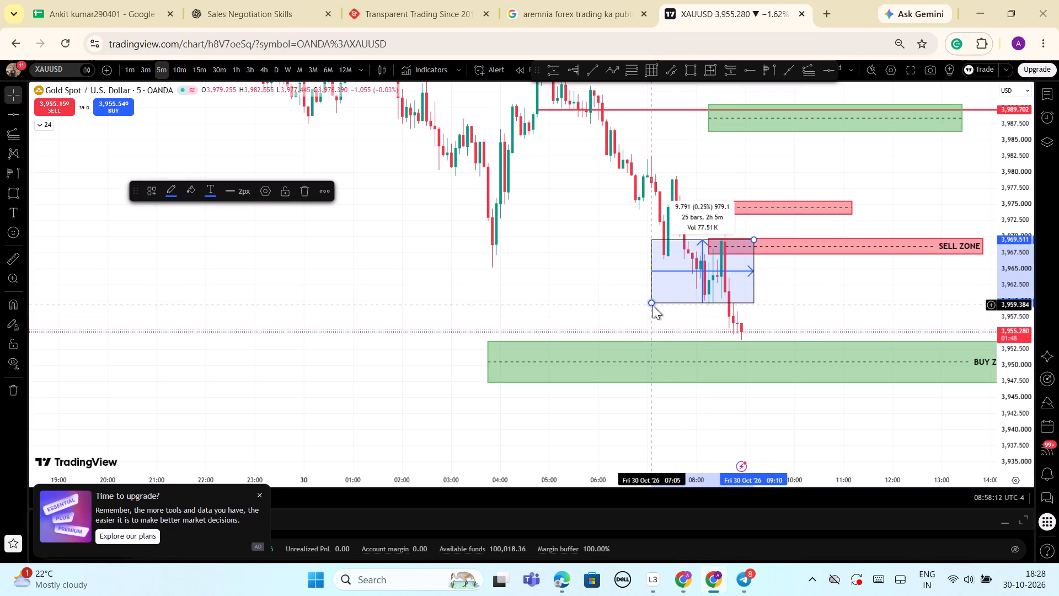
# Reduce the range box to about 8.44 points over 24 bars, project it into the buy zone, and place it between 02:30 and 04:30.
pyautogui.moveTo(652, 305); pyautogui.dragTo(655, 294)
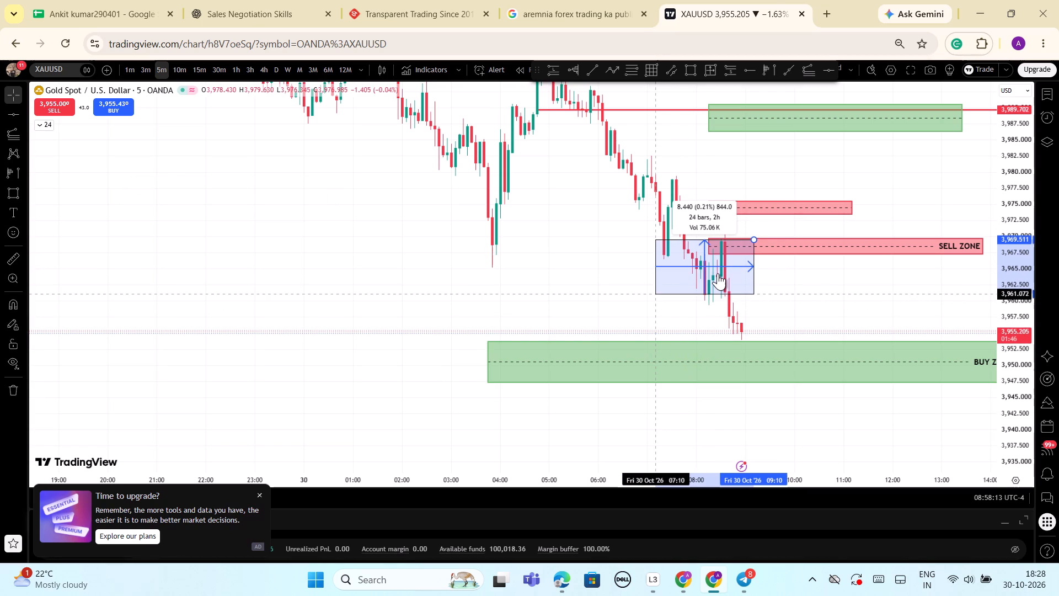
pyautogui.moveTo(706, 264); pyautogui.dragTo(699, 318)
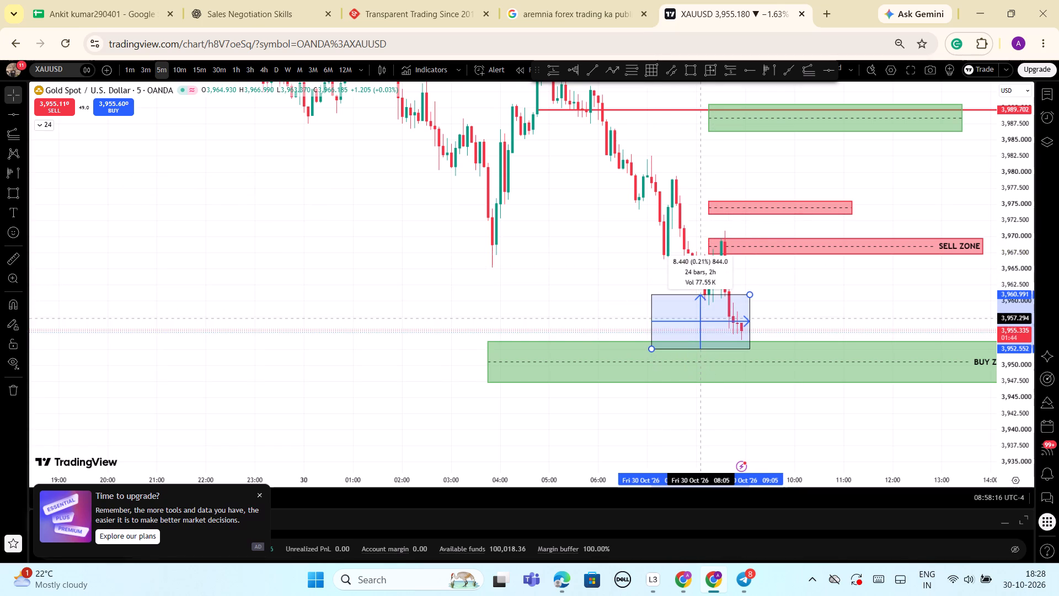
pyautogui.moveTo(699, 318); pyautogui.dragTo(475, 308)
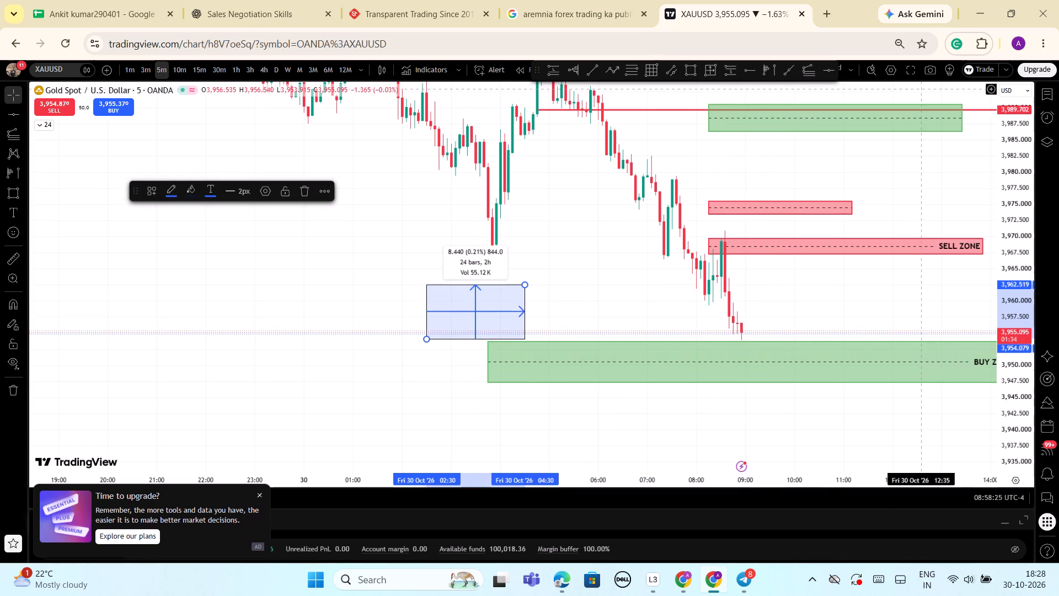
# Draw a small circle around the latest candle's low at the buy zone's upper edge, centred near 09:00.
pyautogui.click(26, 193)
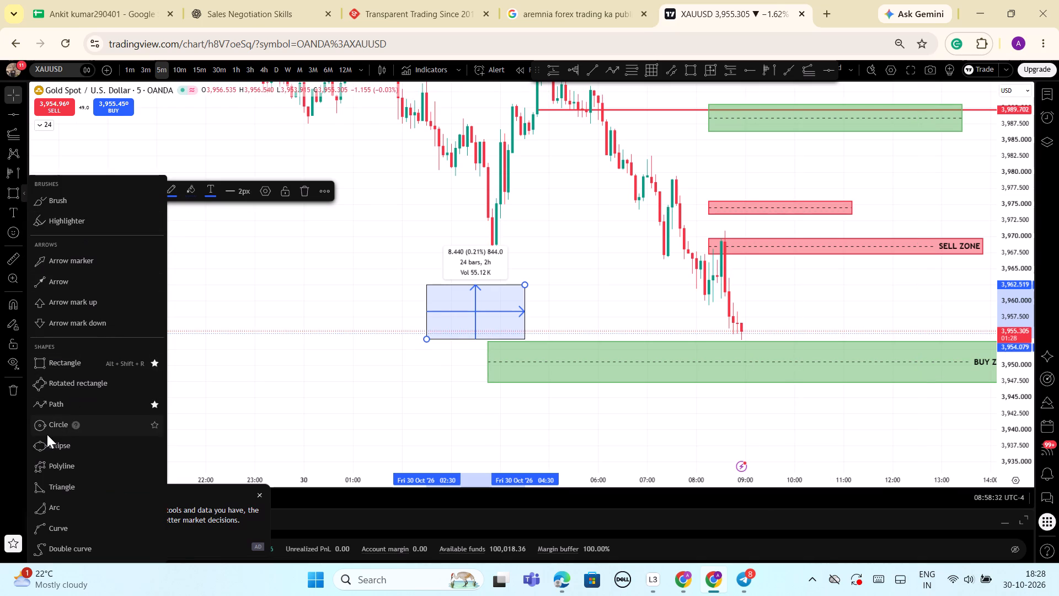
pyautogui.click(47, 426)
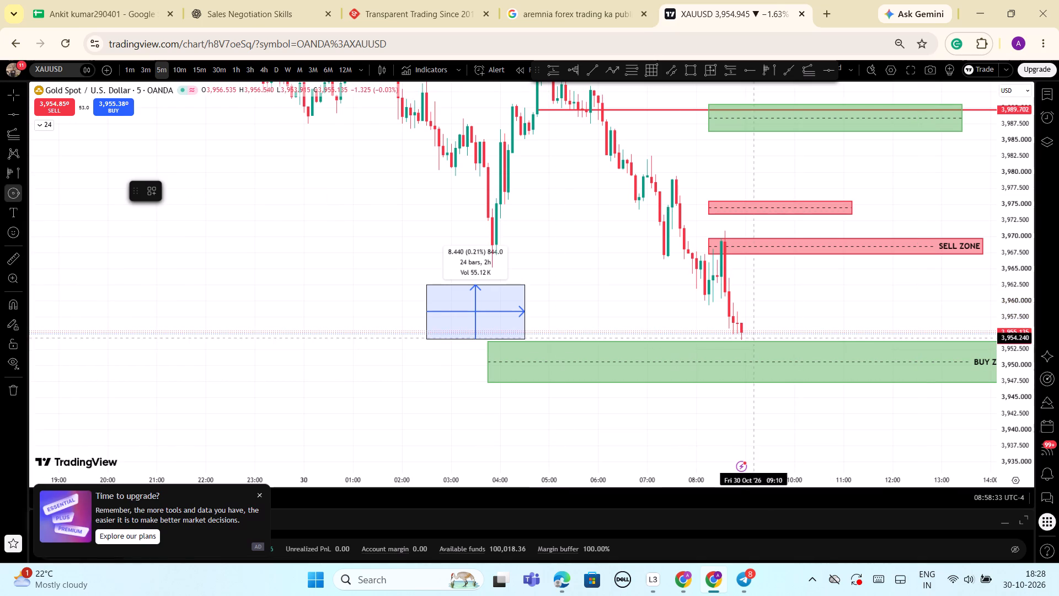
pyautogui.click(745, 348)
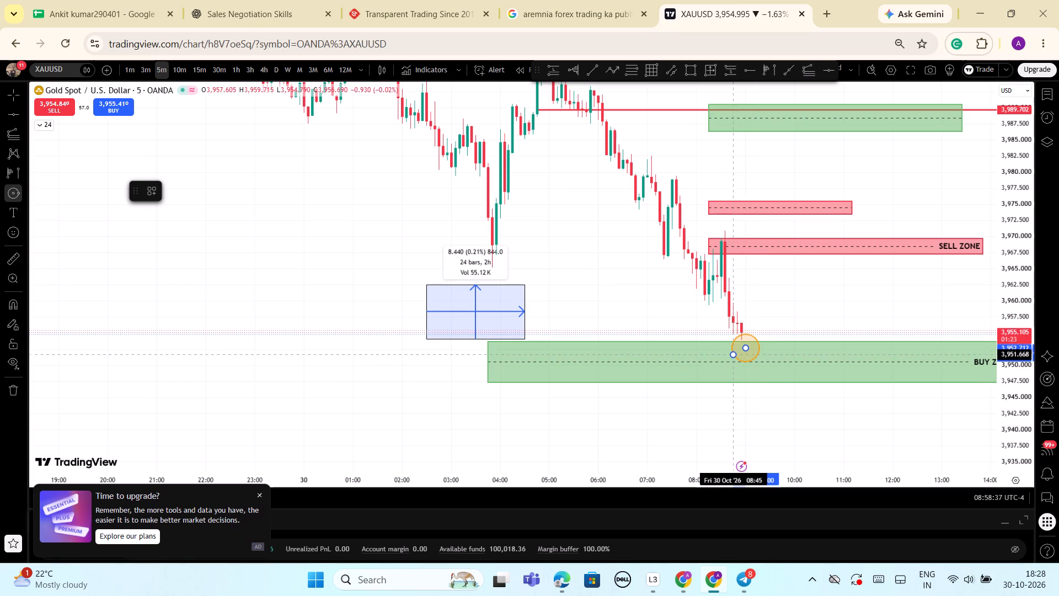
pyautogui.click(735, 353)
pyautogui.click(650, 354)
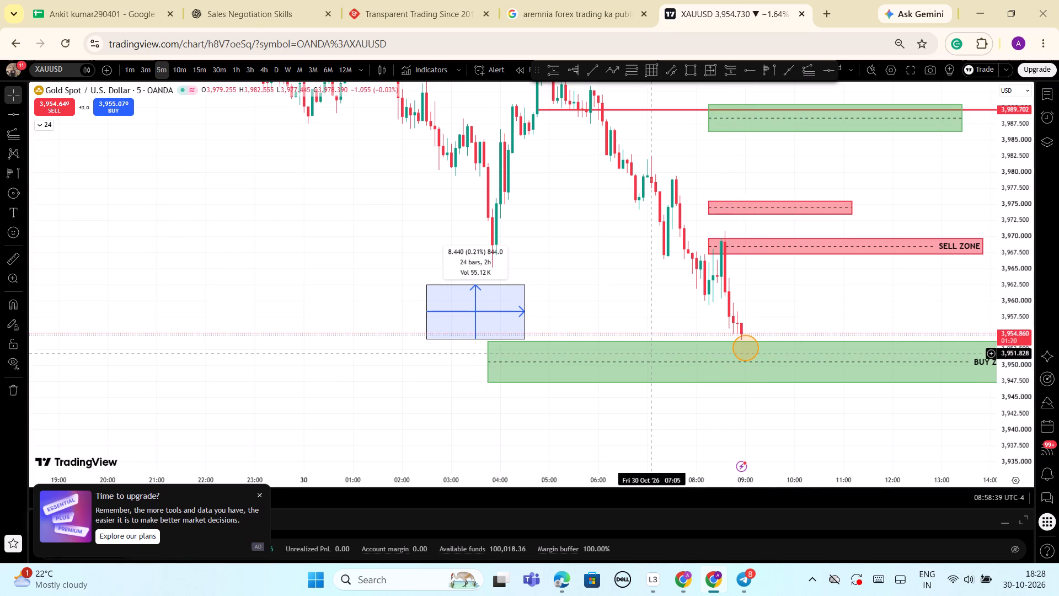
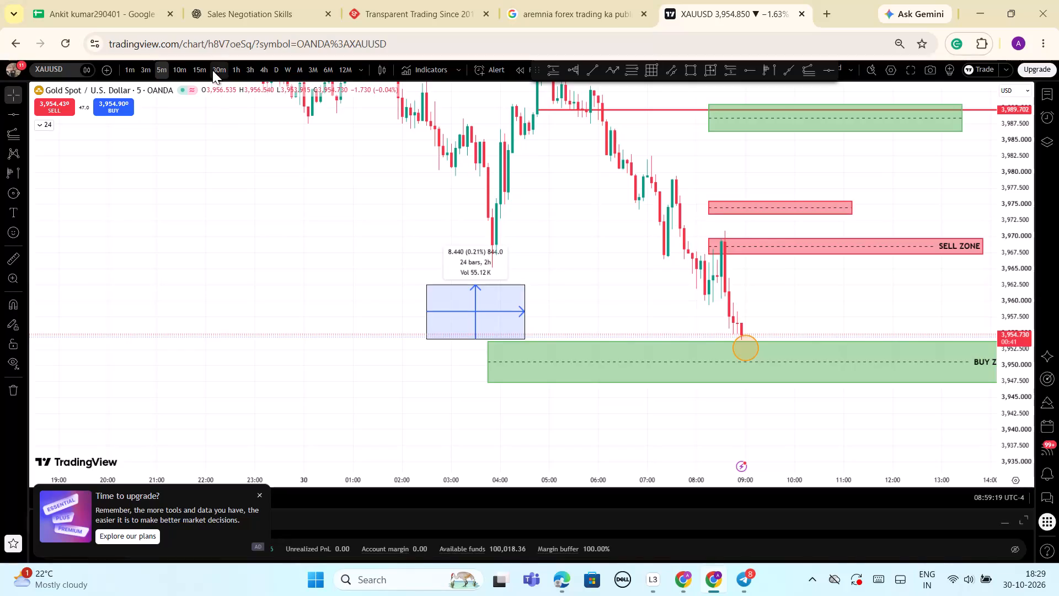
# Switch to the 30-minute timeframe and draw a price and date range box about 72.16 points by 34 bars over the 27 October rally.
pyautogui.click(218, 68)
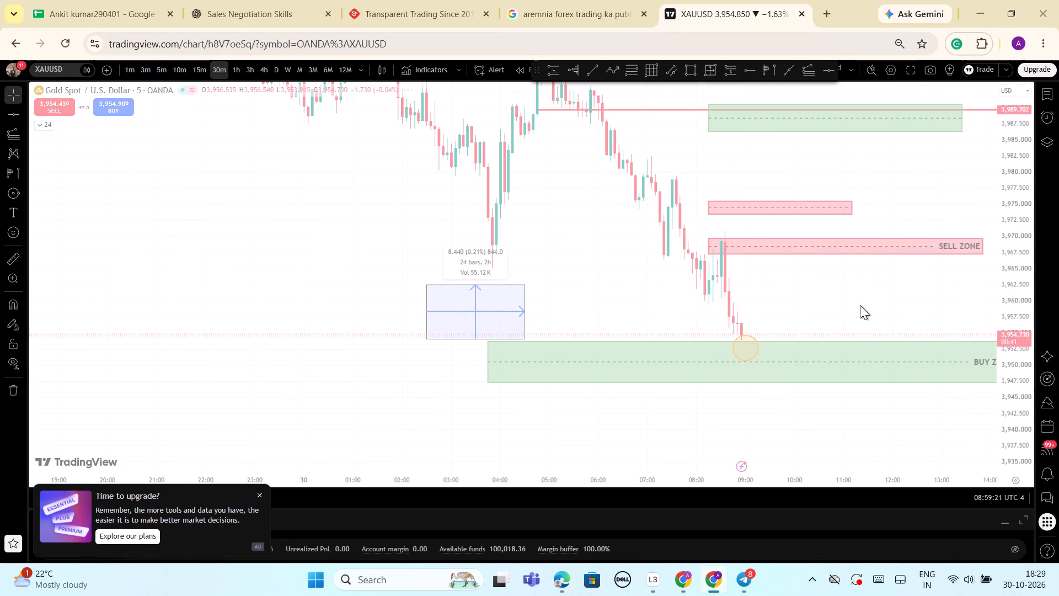
pyautogui.scroll(1, 860, 305)
pyautogui.moveTo(1017, 180); pyautogui.dragTo(1019, 403)
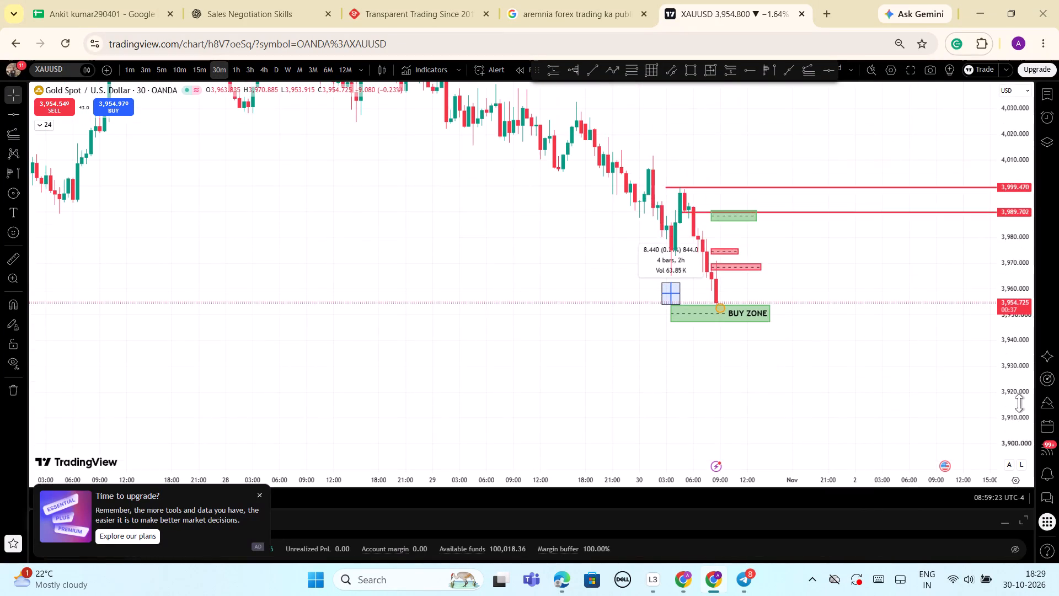
pyautogui.moveTo(1019, 403); pyautogui.dragTo(1012, 428)
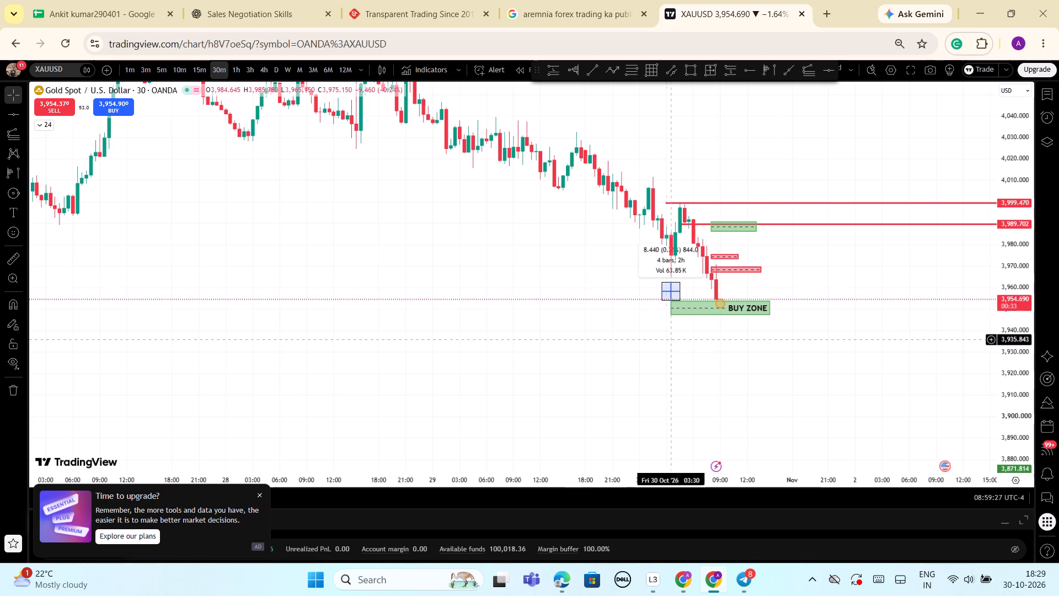
pyautogui.scroll(-2, 446, 297)
pyautogui.scroll(-2, 395, 205)
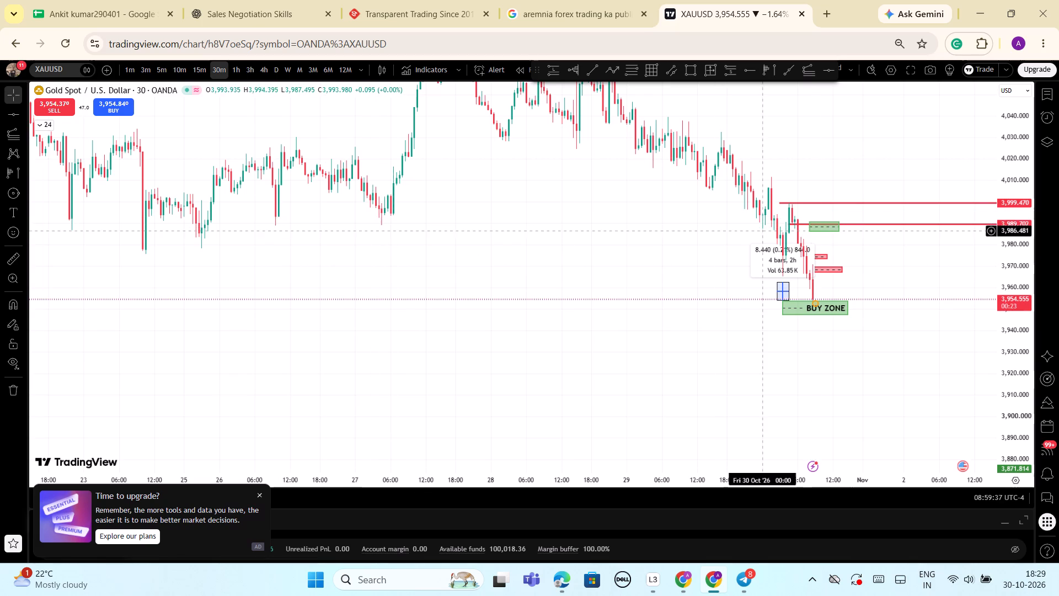
pyautogui.moveTo(1008, 252); pyautogui.dragTo(1037, 336)
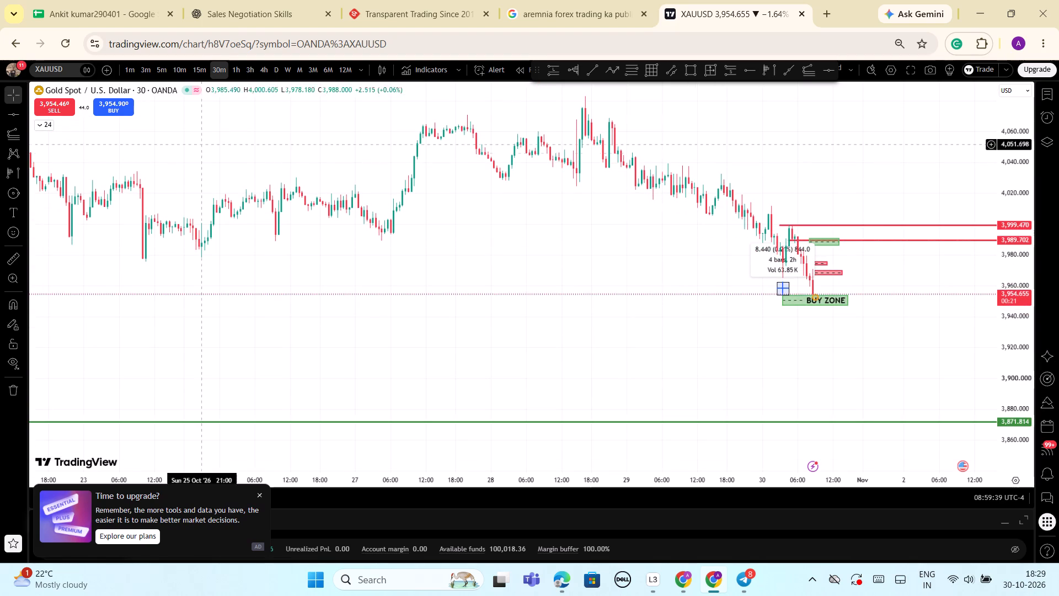
pyautogui.click(710, 69)
pyautogui.moveTo(390, 232); pyautogui.dragTo(393, 223)
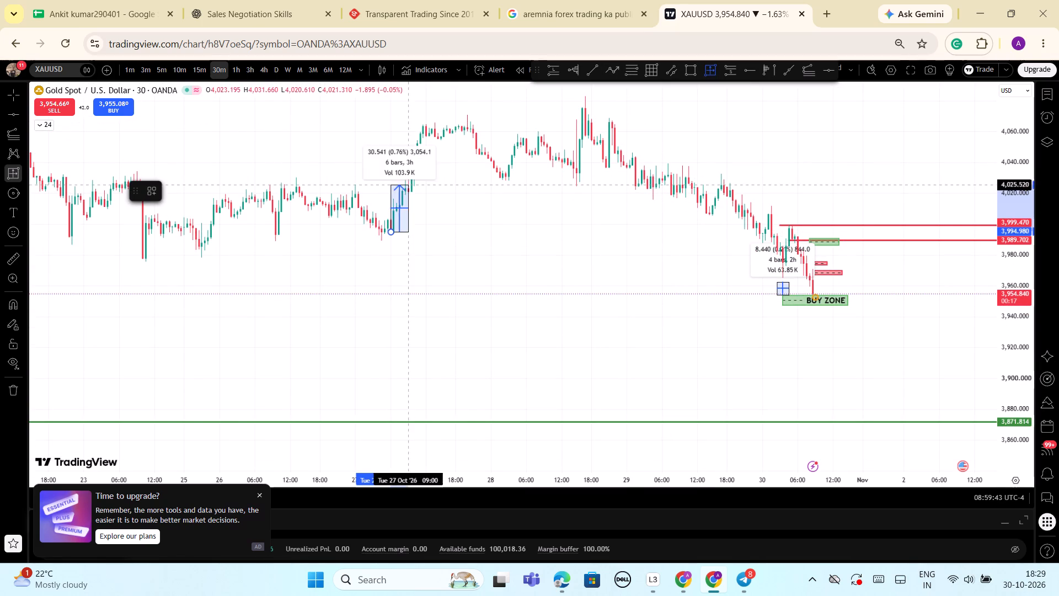
pyautogui.click(489, 121)
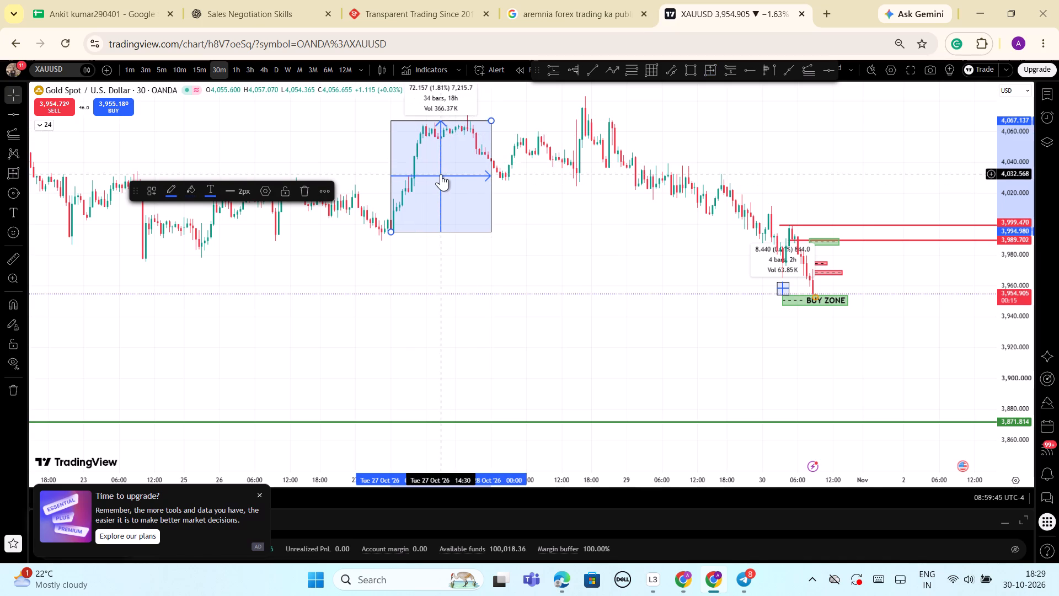
# Compare the range box with the 26 to 28 October swings by moving it below the rally, under the pullback and over the earlier consolidation.
pyautogui.moveTo(441, 174); pyautogui.dragTo(400, 287)
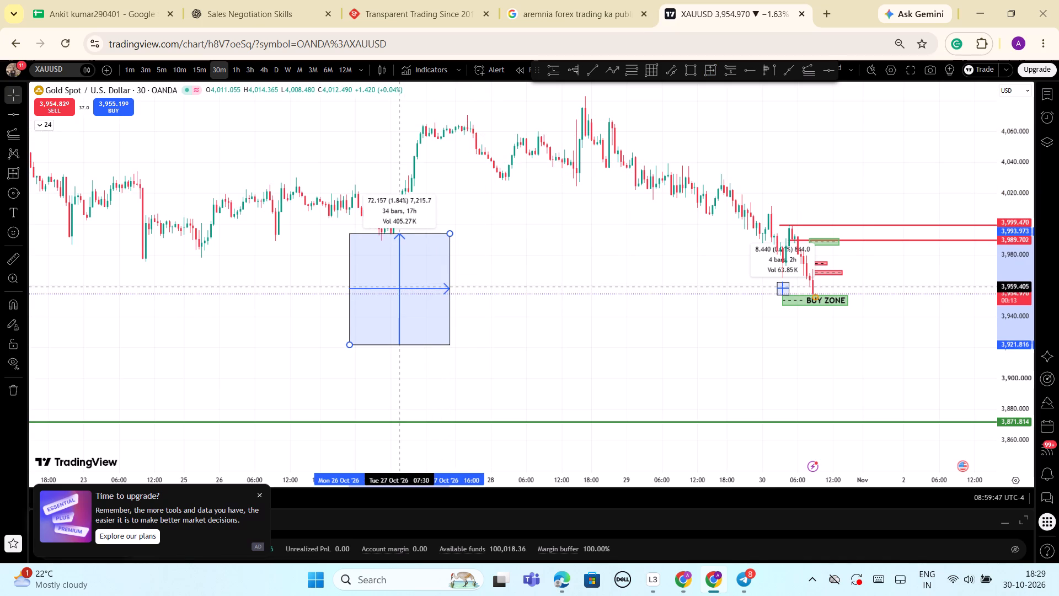
pyautogui.moveTo(400, 287); pyautogui.dragTo(512, 246)
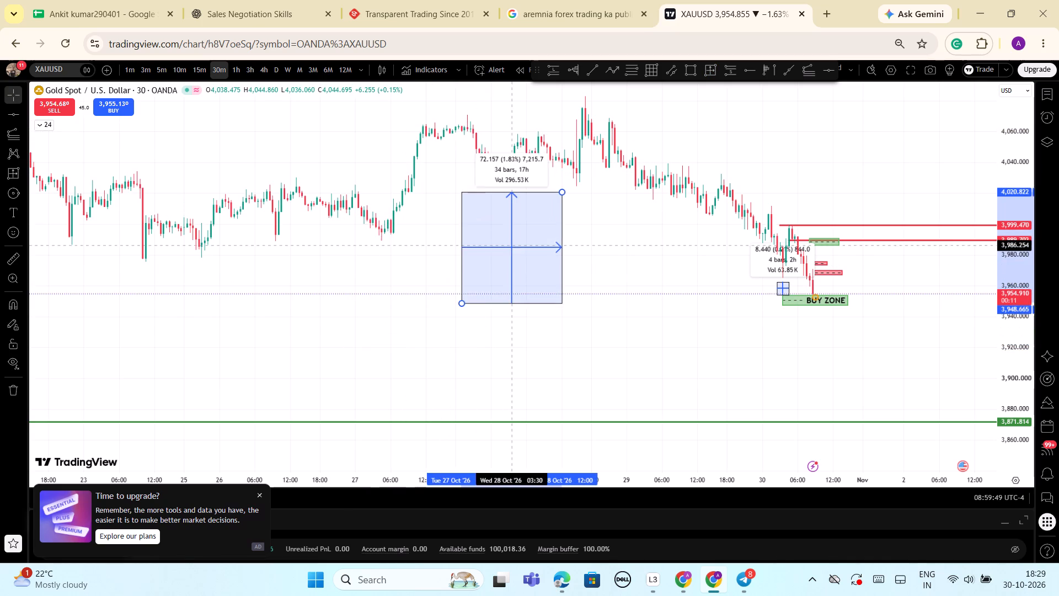
pyautogui.moveTo(512, 246); pyautogui.dragTo(487, 233)
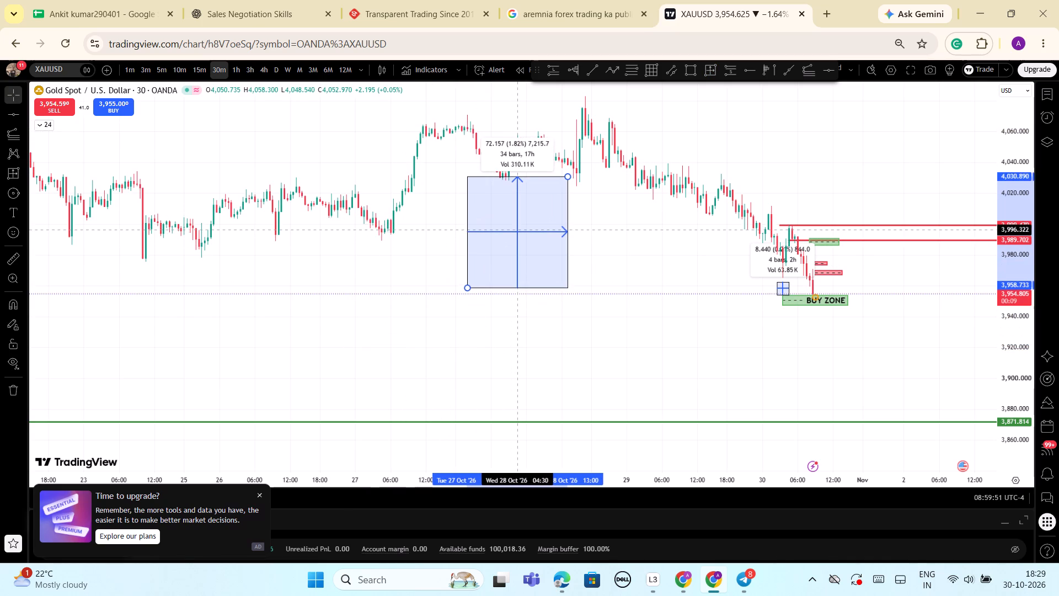
pyautogui.moveTo(487, 233); pyautogui.dragTo(325, 232)
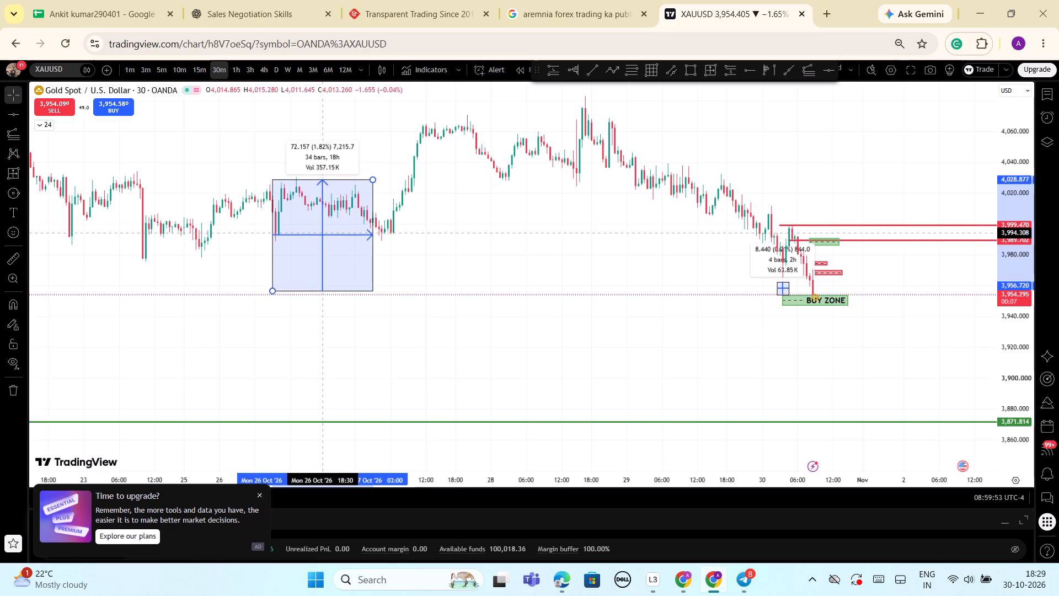
pyautogui.moveTo(325, 232); pyautogui.dragTo(328, 232)
# Shrink the range box to about 40.61 points over 18 bars and compare it with the 26 to 28 October swings.
pyautogui.moveTo(279, 288); pyautogui.dragTo(294, 267)
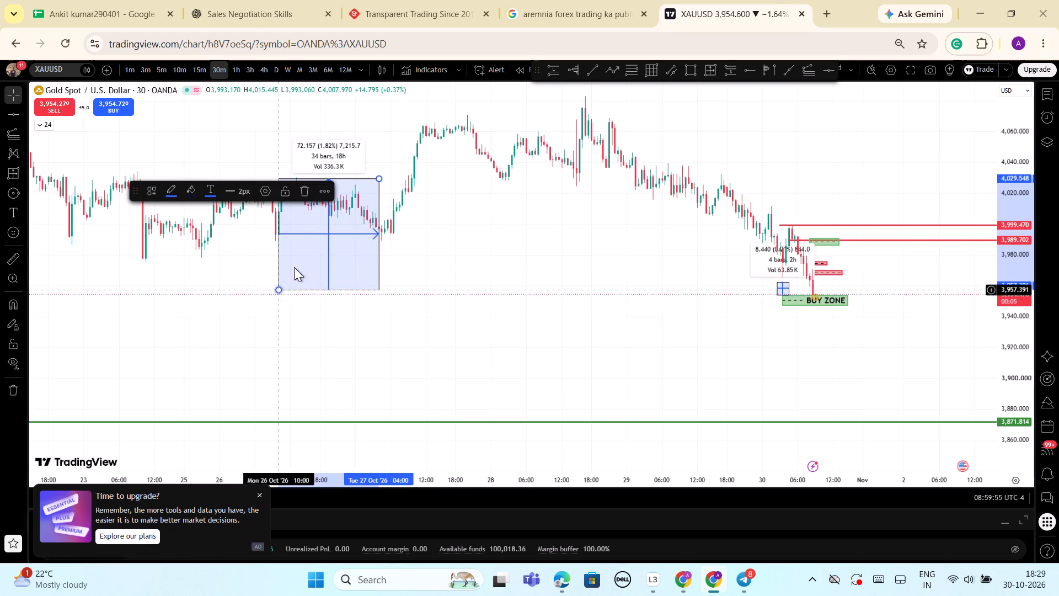
pyautogui.moveTo(294, 267); pyautogui.dragTo(324, 241)
pyautogui.moveTo(351, 207); pyautogui.dragTo(352, 192)
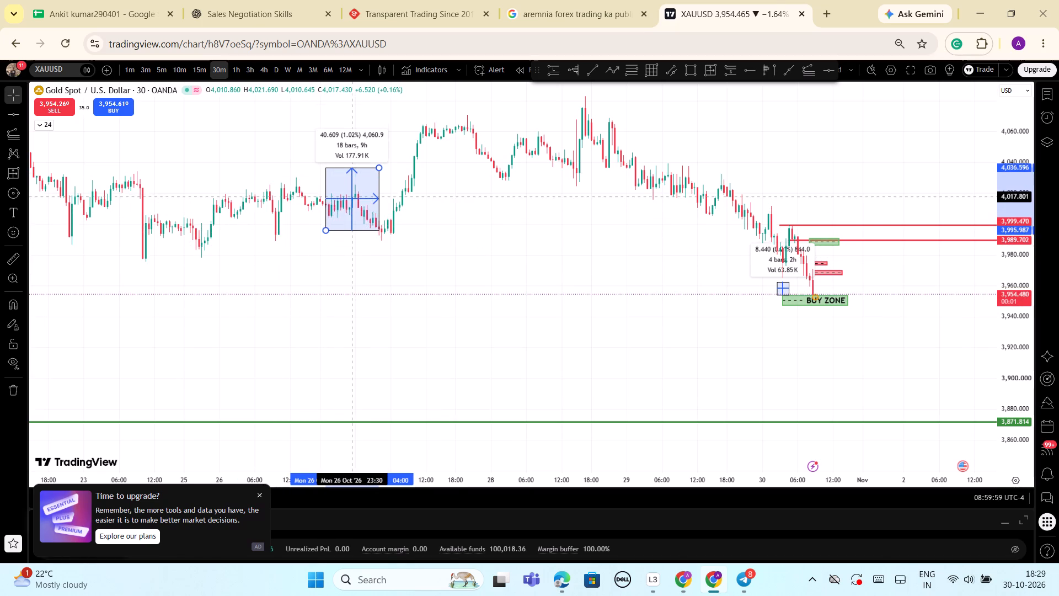
pyautogui.moveTo(352, 192); pyautogui.dragTo(349, 140)
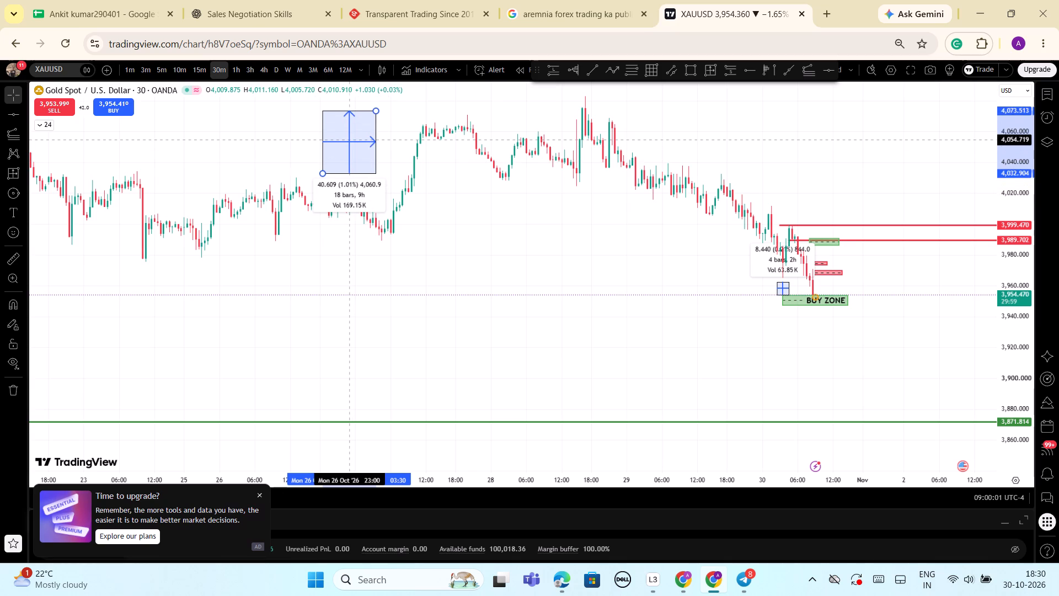
pyautogui.moveTo(349, 140); pyautogui.dragTo(308, 145)
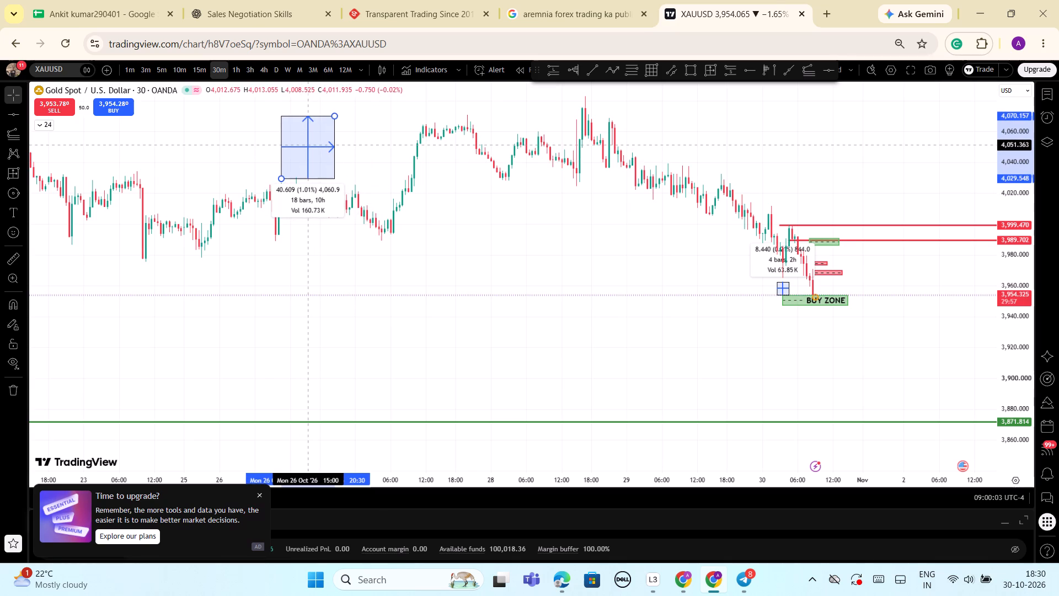
pyautogui.moveTo(308, 145); pyautogui.dragTo(534, 150)
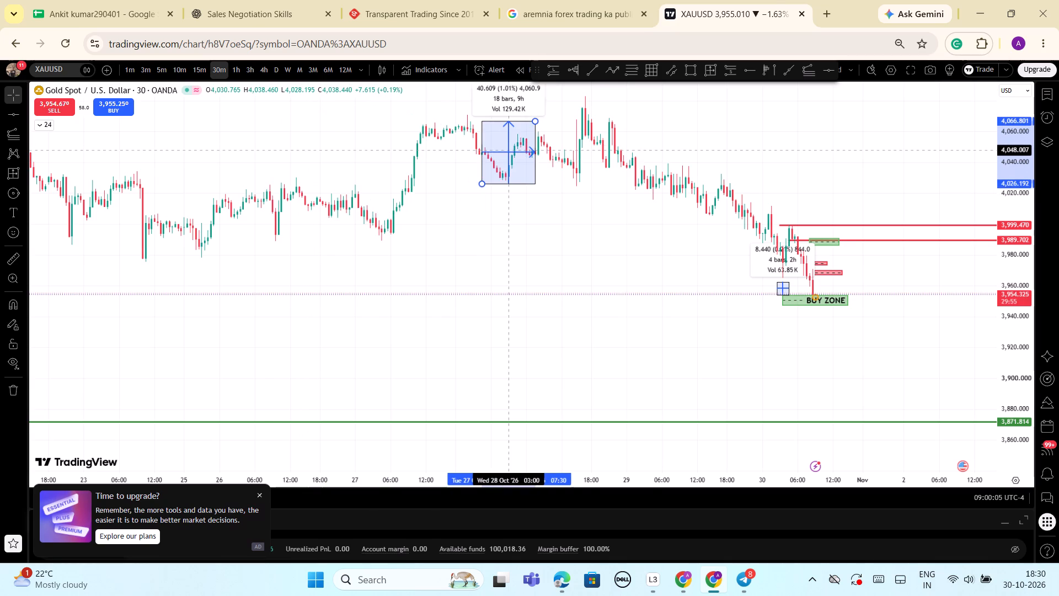
pyautogui.moveTo(534, 150); pyautogui.dragTo(429, 170)
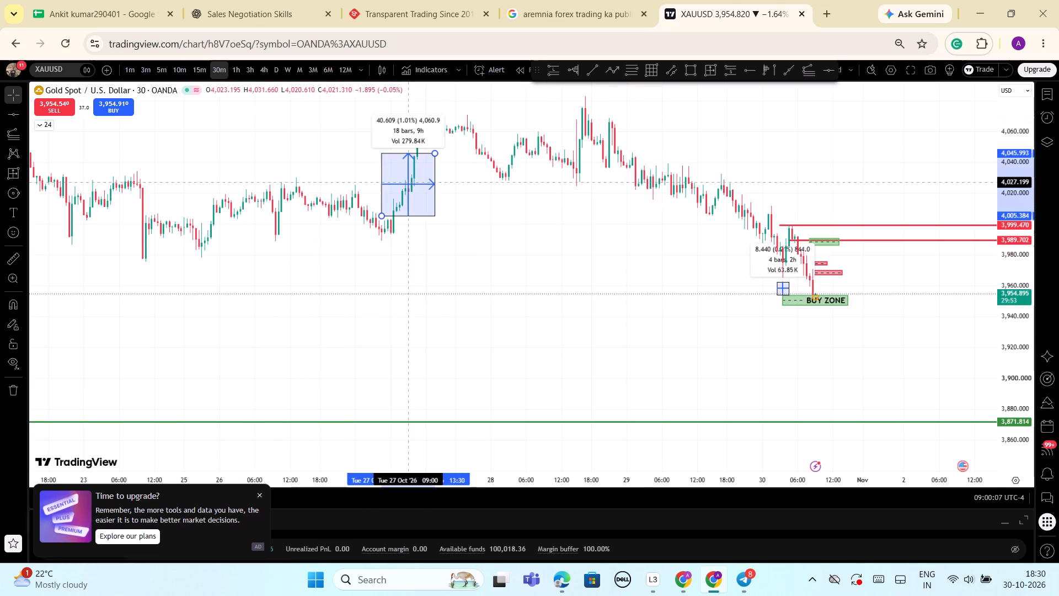
pyautogui.moveTo(429, 170); pyautogui.dragTo(538, 163)
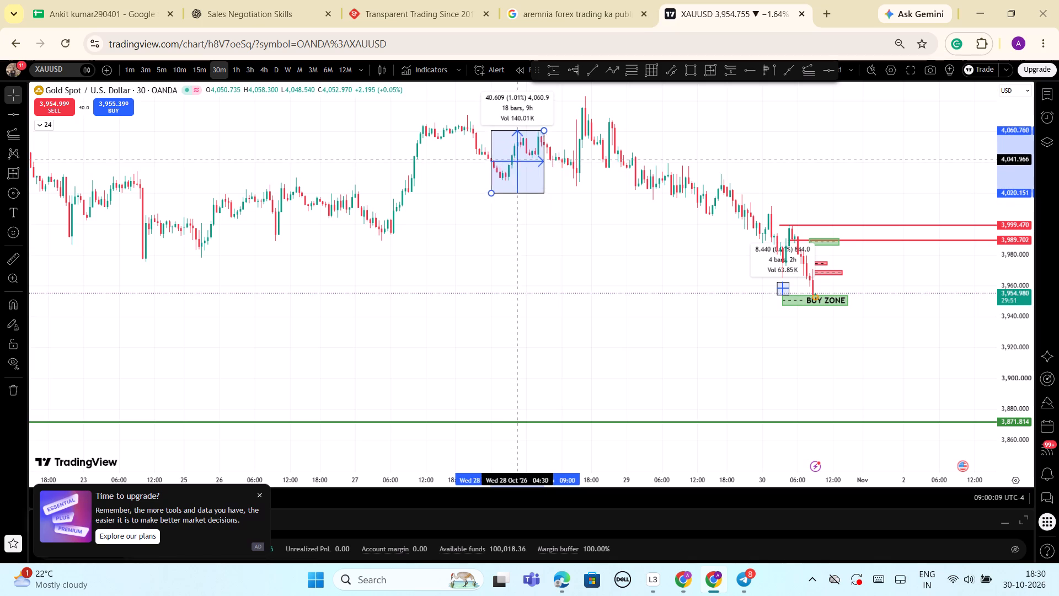
pyautogui.moveTo(538, 163); pyautogui.dragTo(536, 188)
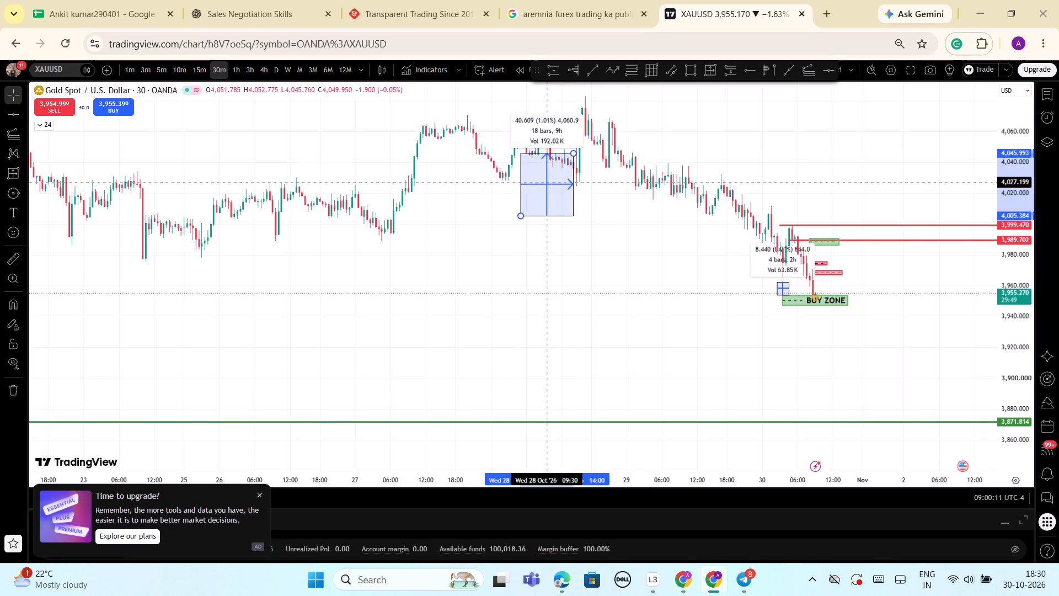
pyautogui.moveTo(536, 188); pyautogui.dragTo(477, 211)
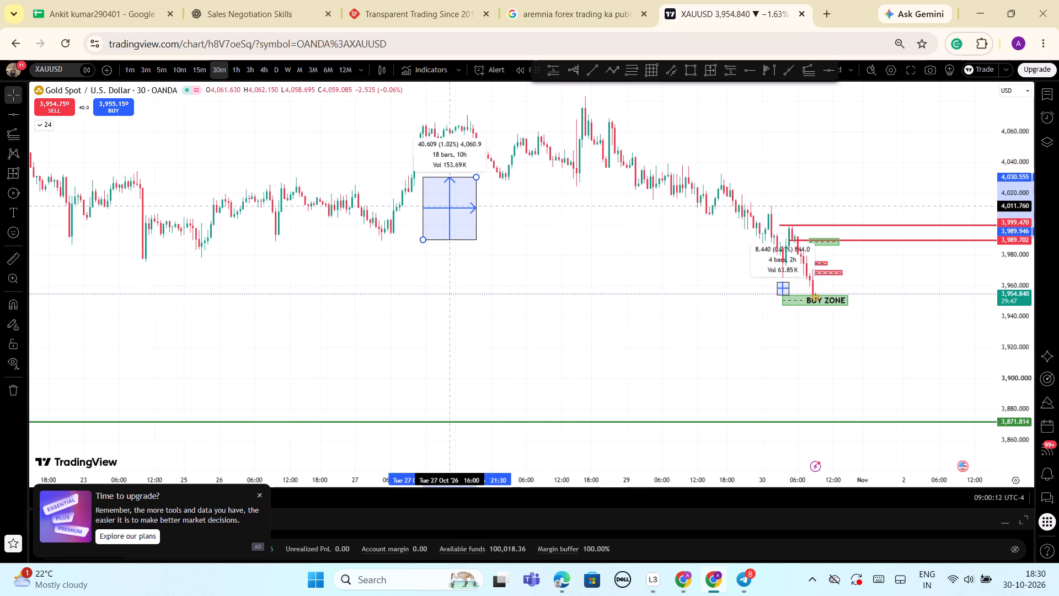
pyautogui.moveTo(477, 211); pyautogui.dragTo(559, 157)
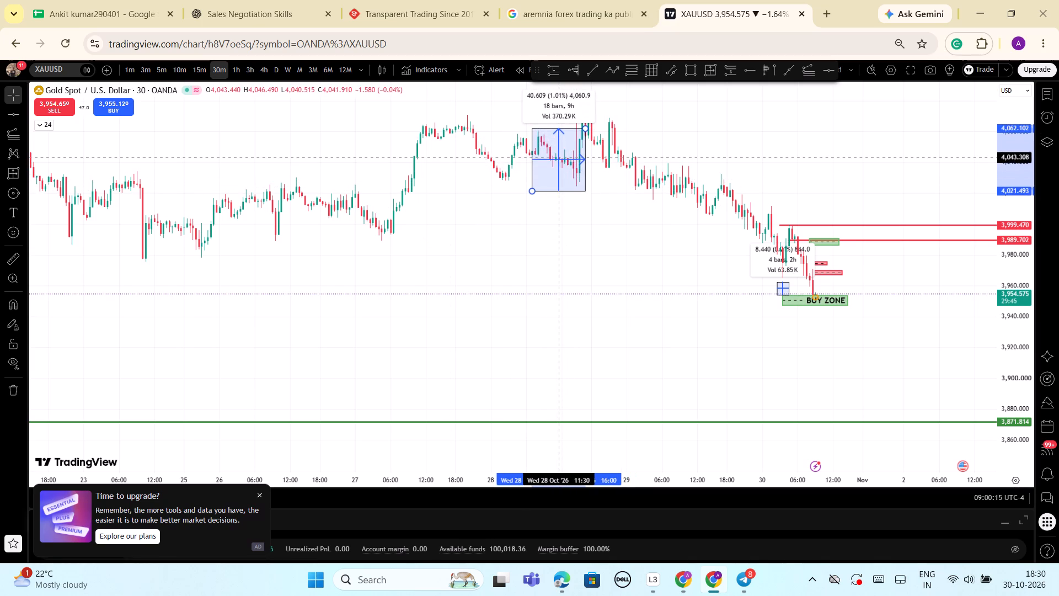
pyautogui.moveTo(559, 157); pyautogui.dragTo(558, 135)
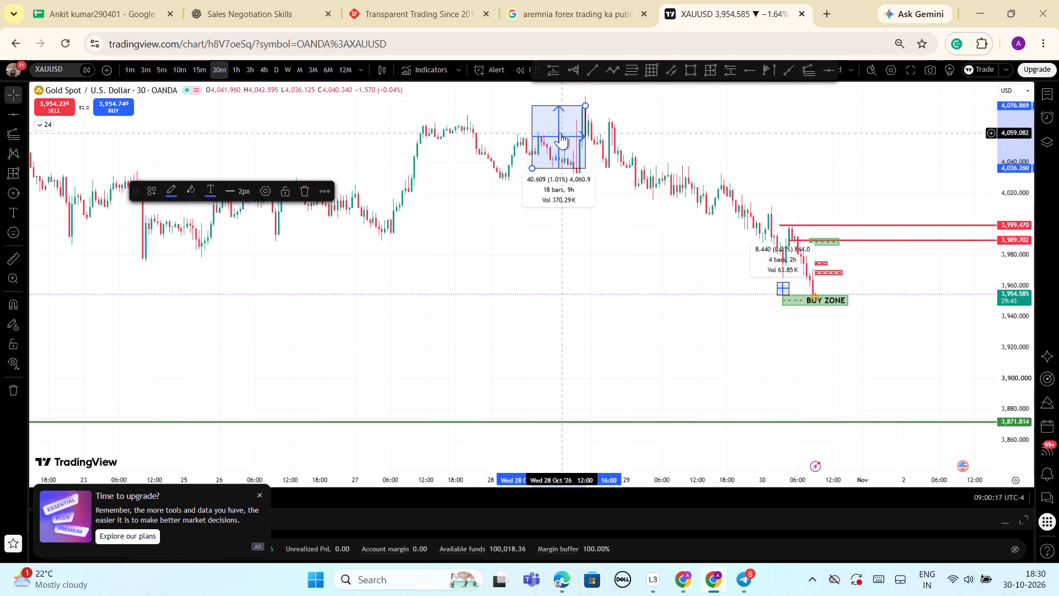
pyautogui.moveTo(560, 132); pyautogui.dragTo(567, 175)
# Reduce the range box's height to about 26.85 points over 18 bars, fitting it around the 28 October consolidation.
pyautogui.moveTo(540, 210); pyautogui.dragTo(540, 189)
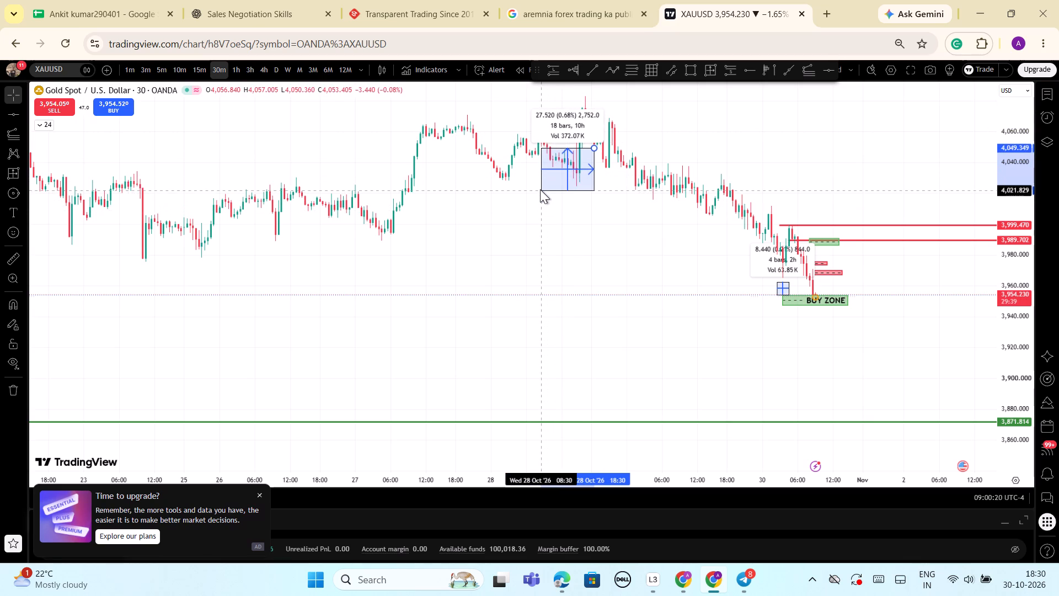
pyautogui.moveTo(540, 189); pyautogui.dragTo(542, 186)
pyautogui.moveTo(566, 164); pyautogui.dragTo(565, 135)
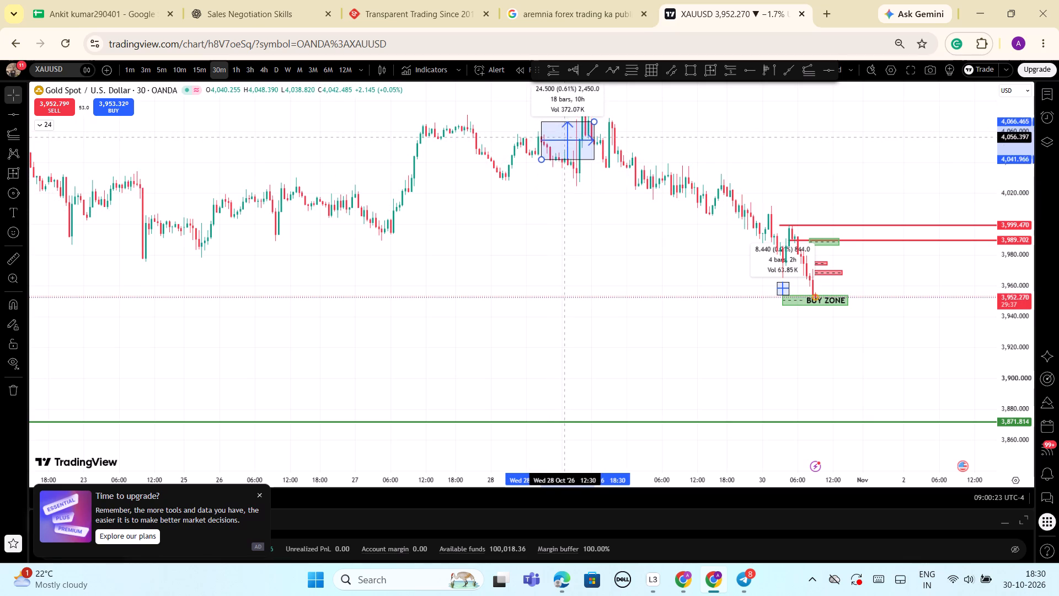
pyautogui.moveTo(565, 135); pyautogui.dragTo(553, 152)
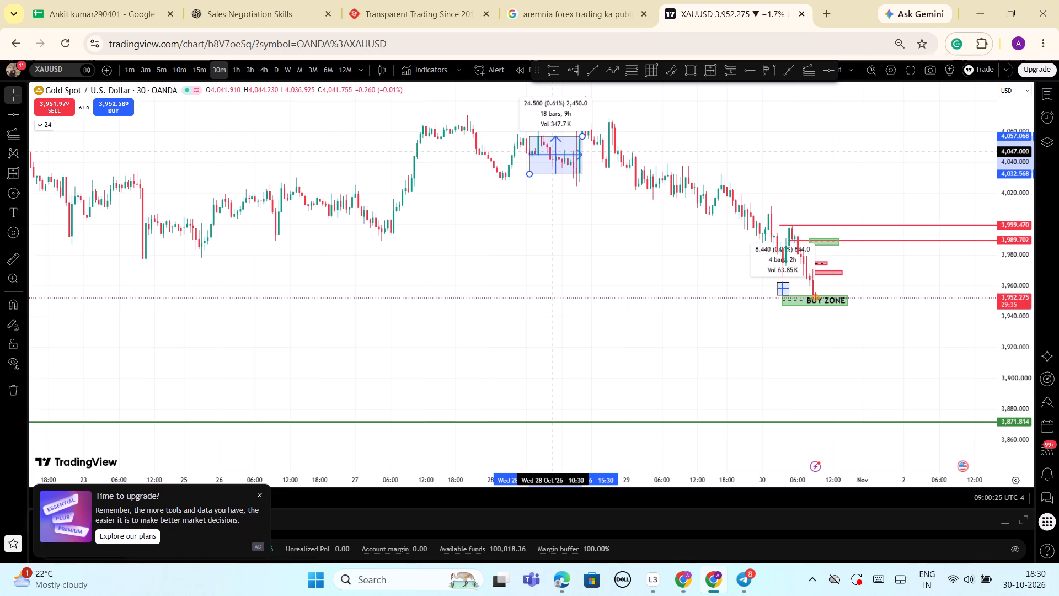
pyautogui.moveTo(553, 152); pyautogui.dragTo(552, 146)
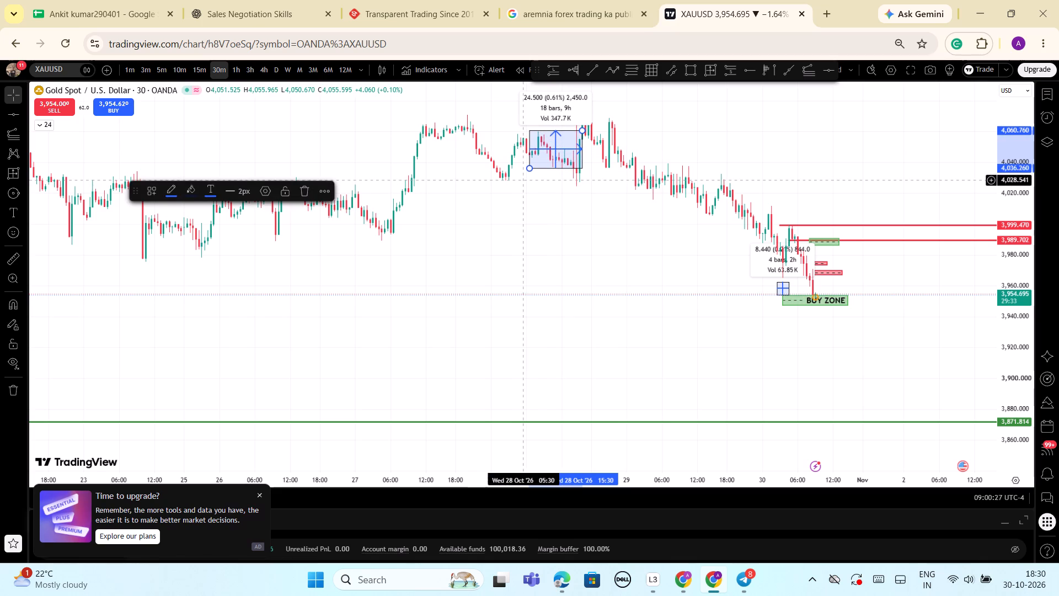
pyautogui.moveTo(530, 167); pyautogui.dragTo(527, 174)
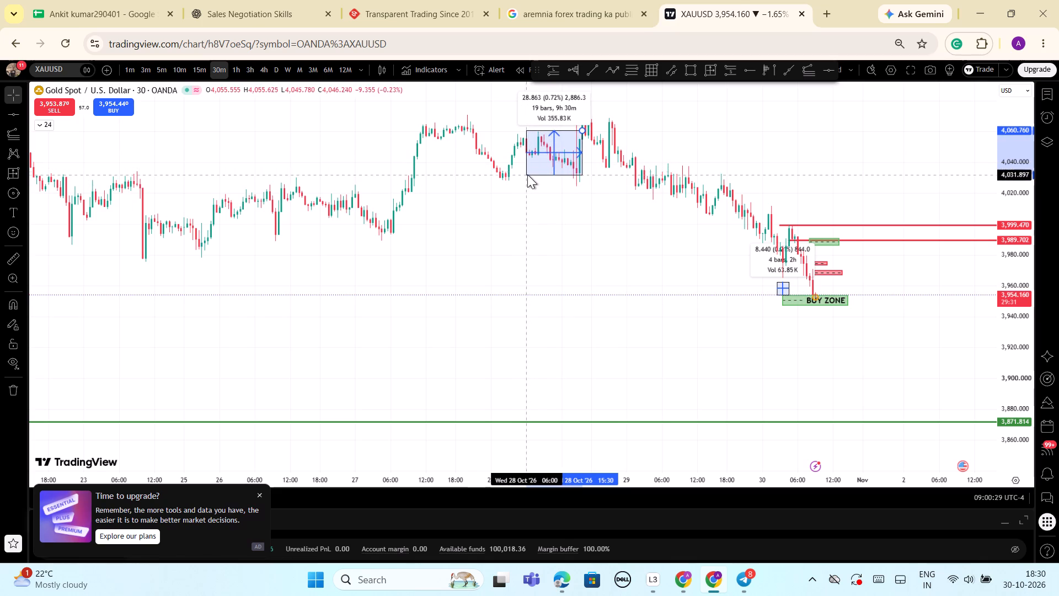
pyautogui.moveTo(527, 174); pyautogui.dragTo(528, 172)
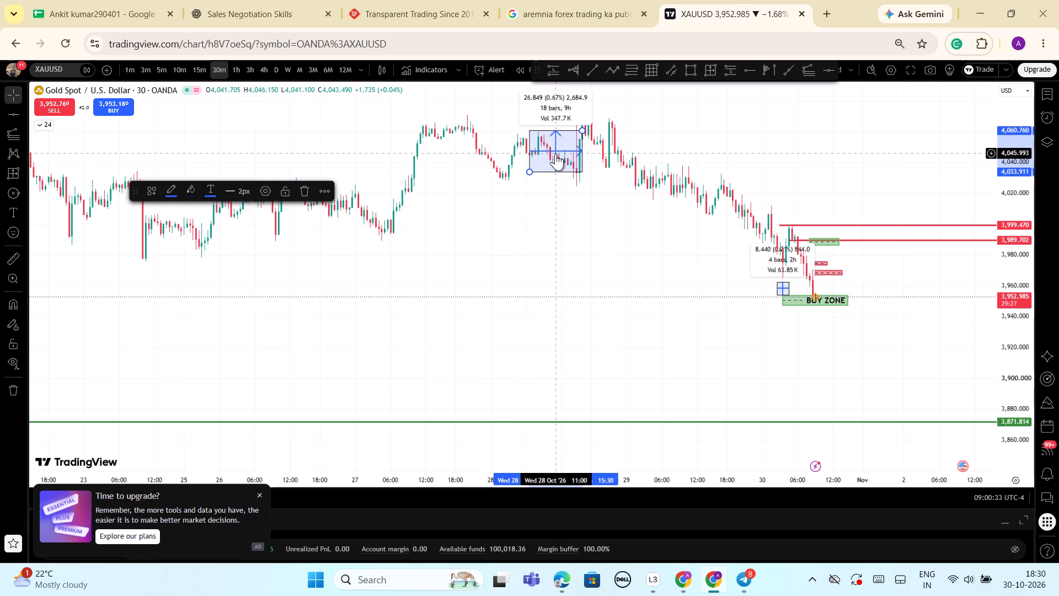
# Project the range box down to the buy zone's upper edge, spanning 04:30 to 13:30 on 29 October, and check it against the zone.
pyautogui.moveTo(555, 151); pyautogui.dragTo(540, 108)
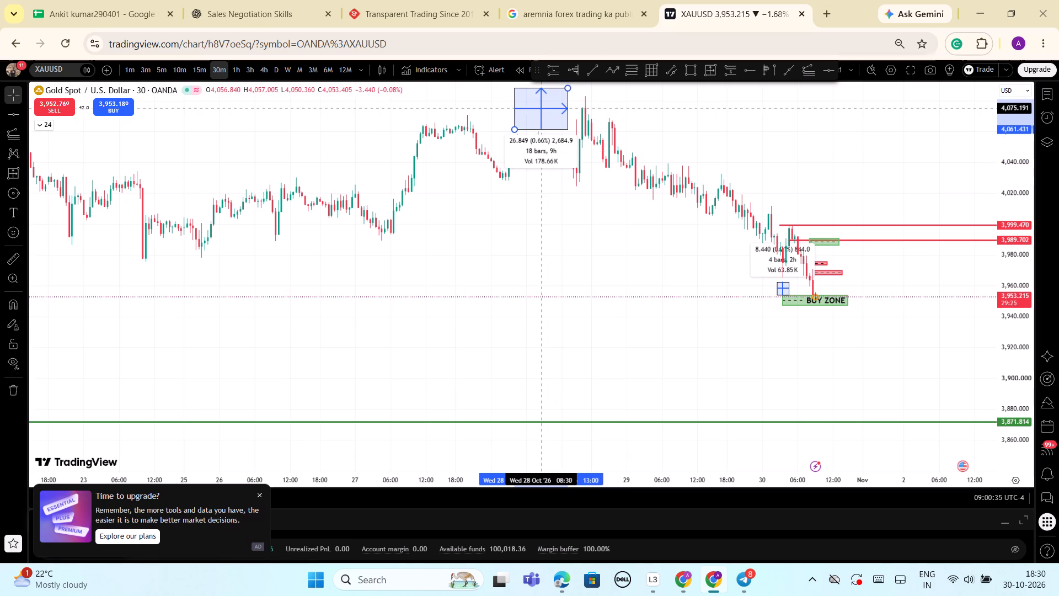
pyautogui.moveTo(540, 108); pyautogui.dragTo(607, 254)
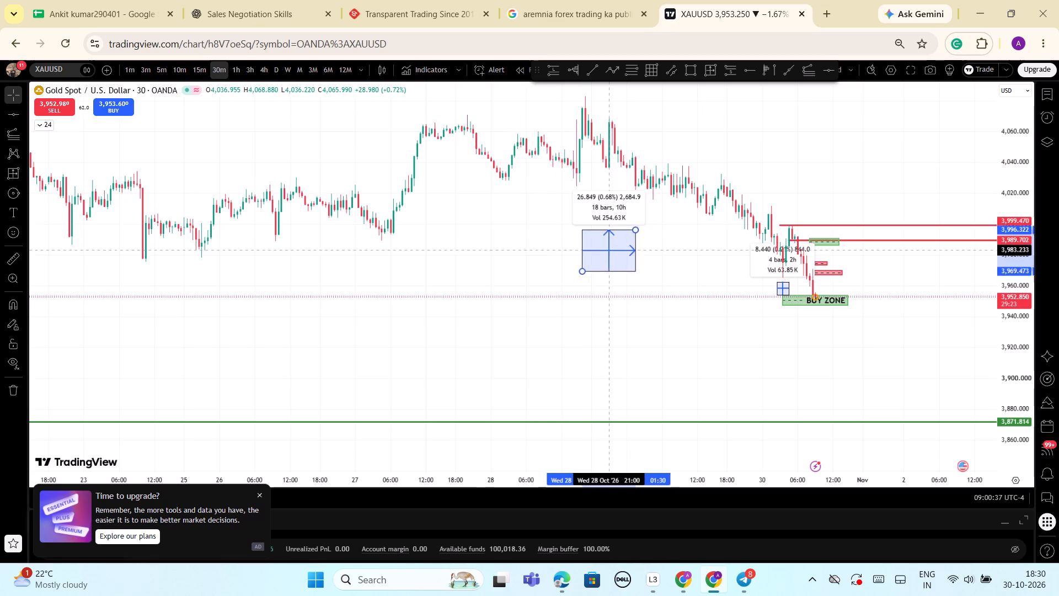
pyautogui.moveTo(607, 254); pyautogui.dragTo(679, 275)
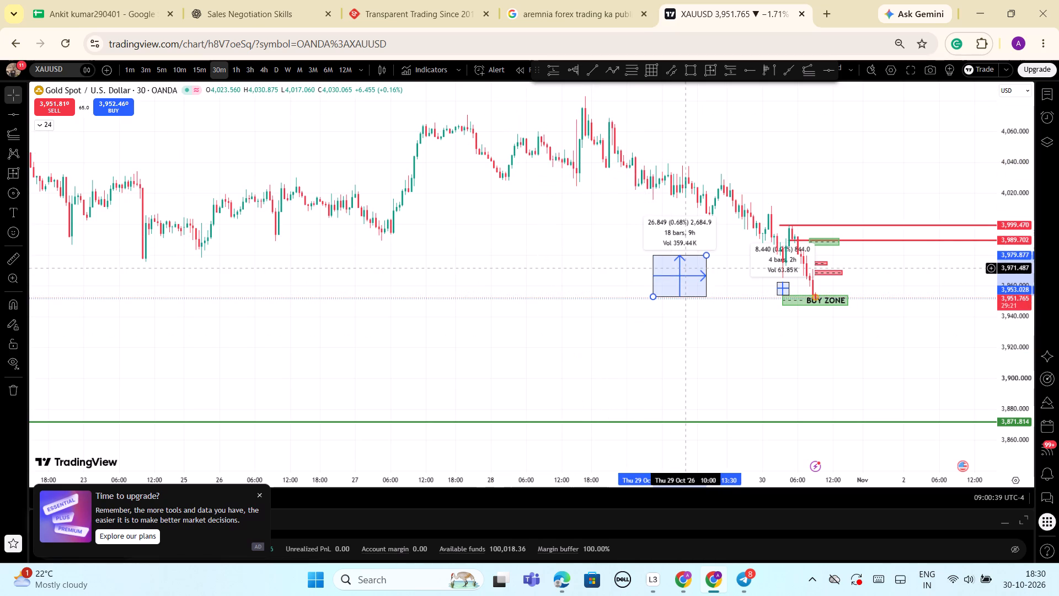
pyautogui.scroll(3, 713, 305)
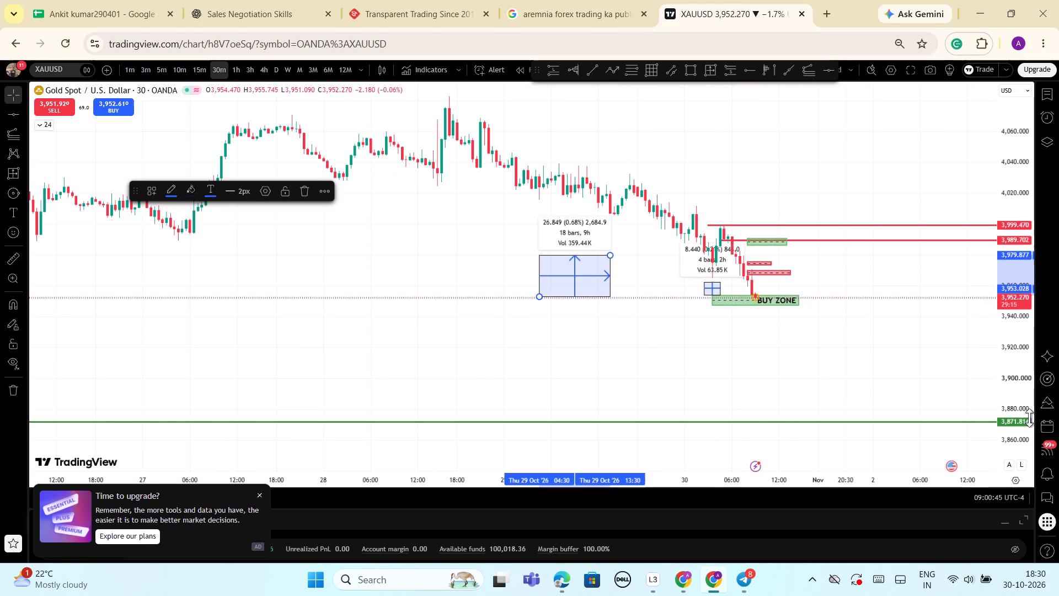
pyautogui.moveTo(1015, 412); pyautogui.dragTo(967, 185)
pyautogui.scroll(2, 947, 226)
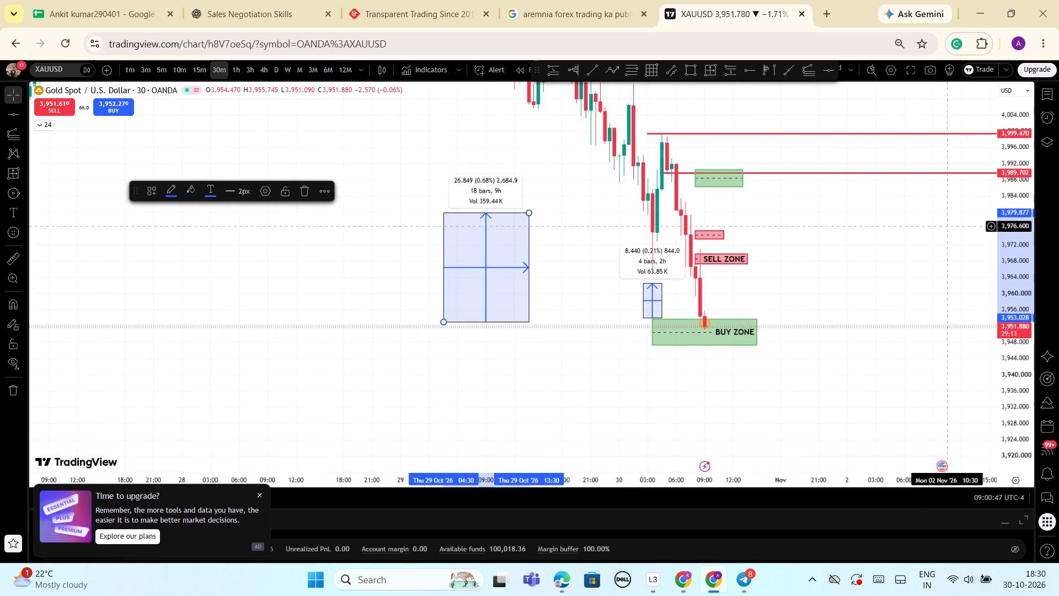
pyautogui.moveTo(1019, 200); pyautogui.dragTo(1021, 354)
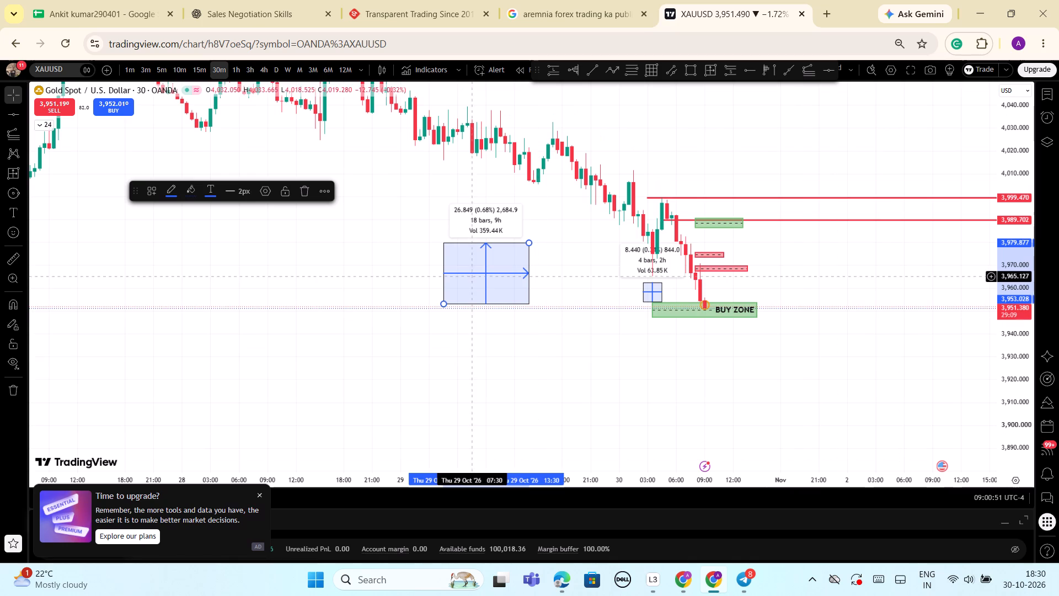
pyautogui.click(486, 271)
pyautogui.scroll(-1, 486, 271)
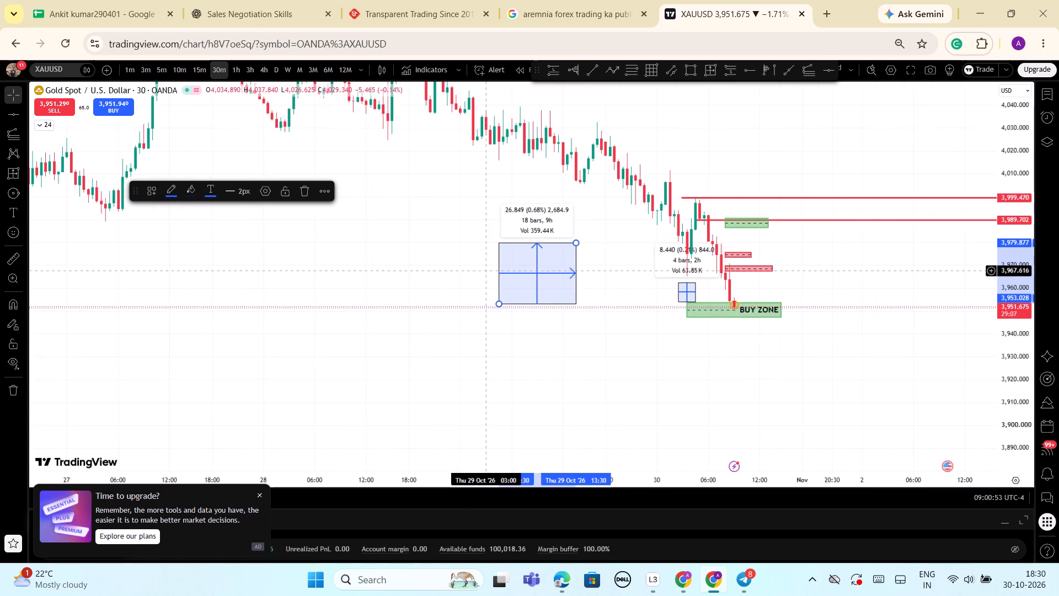
# Move the larger range box onto the 27 October rally and stretch it to about 70.48 points over 35 bars.
pyautogui.scroll(-1, 486, 271)
pyautogui.scroll(2, 486, 271)
pyautogui.moveTo(611, 349); pyautogui.dragTo(610, 481)
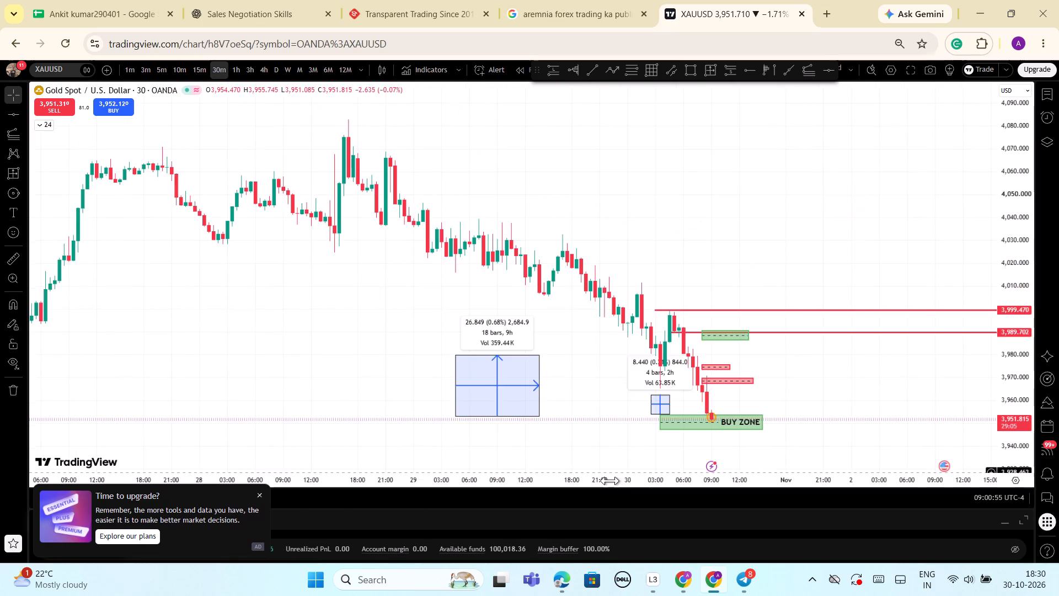
pyautogui.moveTo(610, 481); pyautogui.dragTo(646, 446)
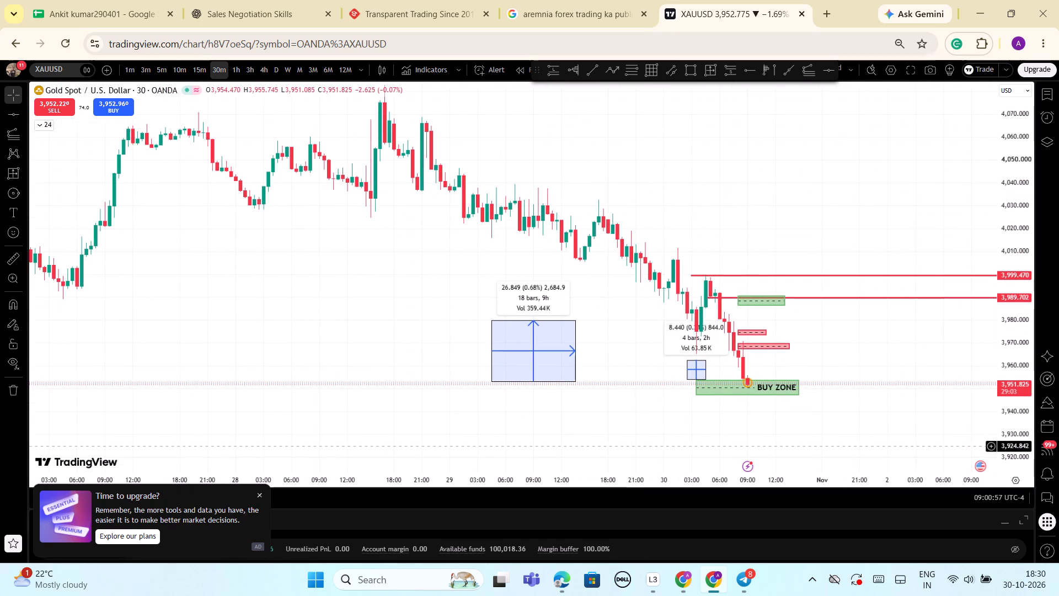
pyautogui.moveTo(646, 446); pyautogui.dragTo(756, 368)
pyautogui.scroll(-3, 149, 271)
pyautogui.moveTo(997, 226); pyautogui.dragTo(1015, 273)
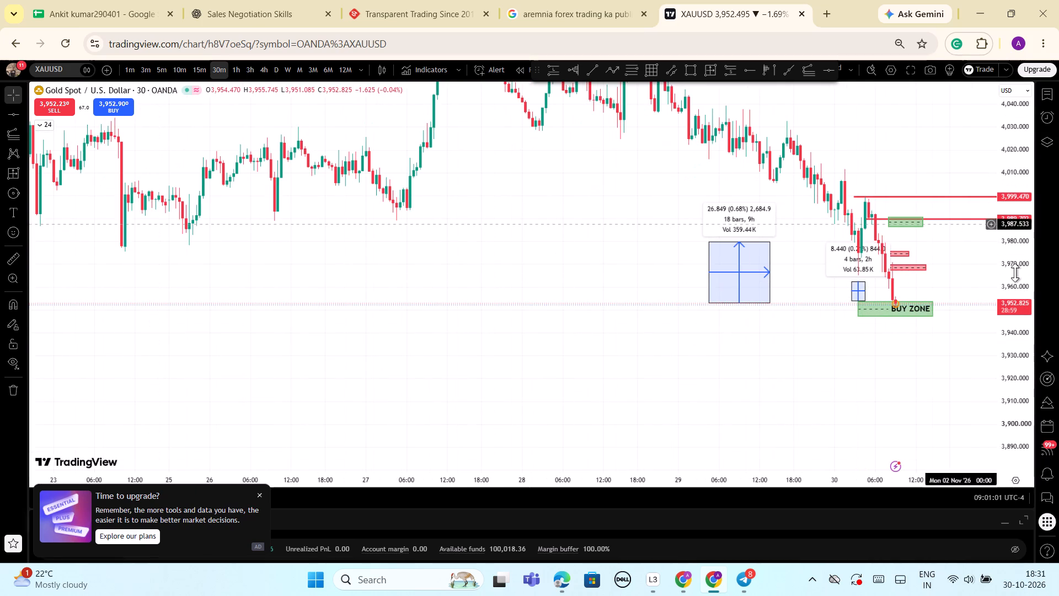
pyautogui.moveTo(1015, 273); pyautogui.dragTo(1015, 292)
pyautogui.scroll(-3, 391, 237)
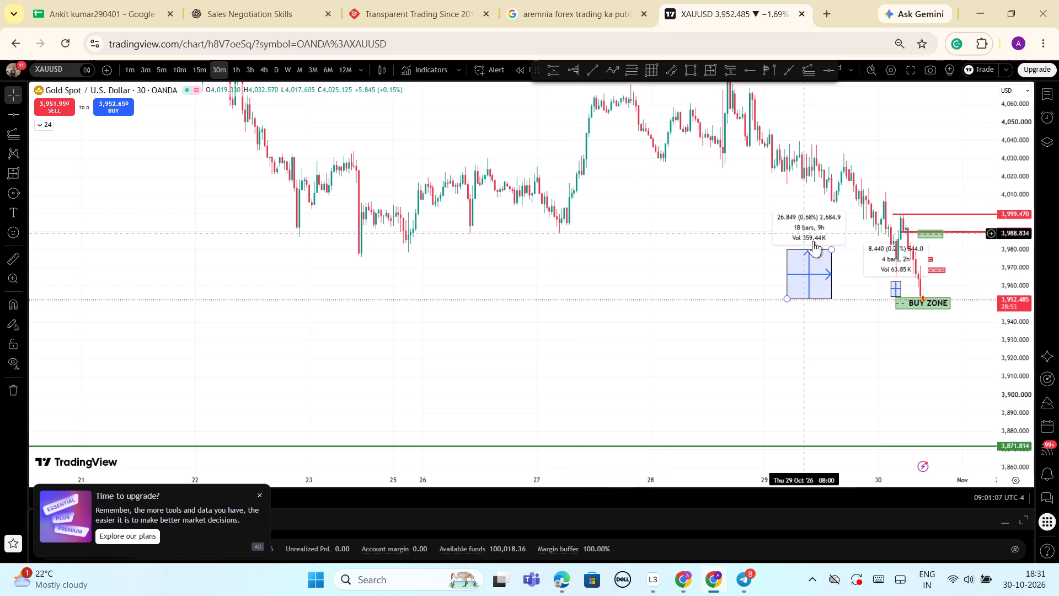
pyautogui.moveTo(811, 274); pyautogui.dragTo(599, 142)
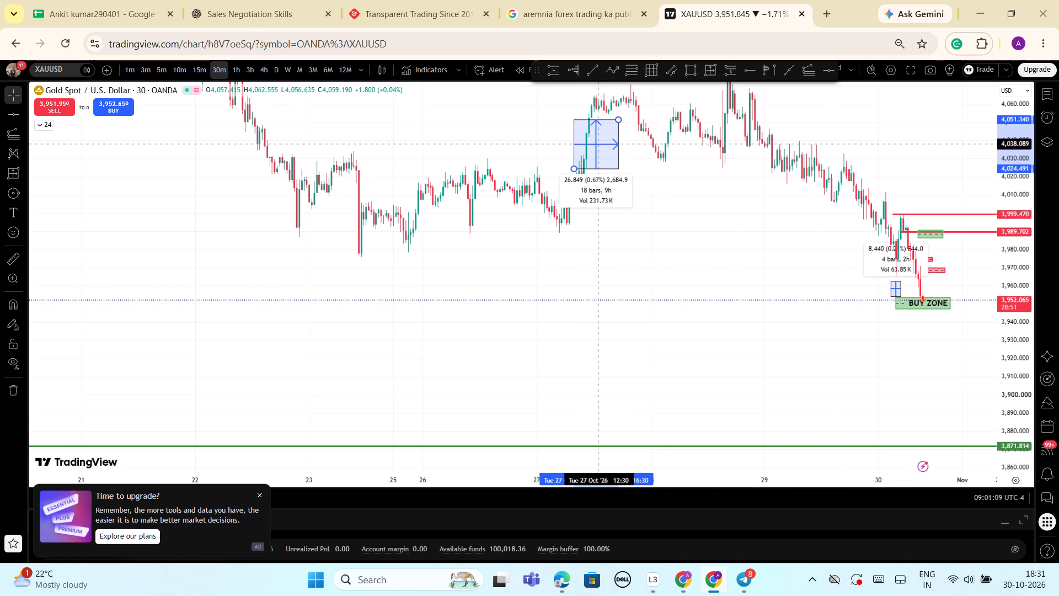
pyautogui.moveTo(599, 142); pyautogui.dragTo(595, 120)
pyautogui.moveTo(566, 143); pyautogui.dragTo(528, 219)
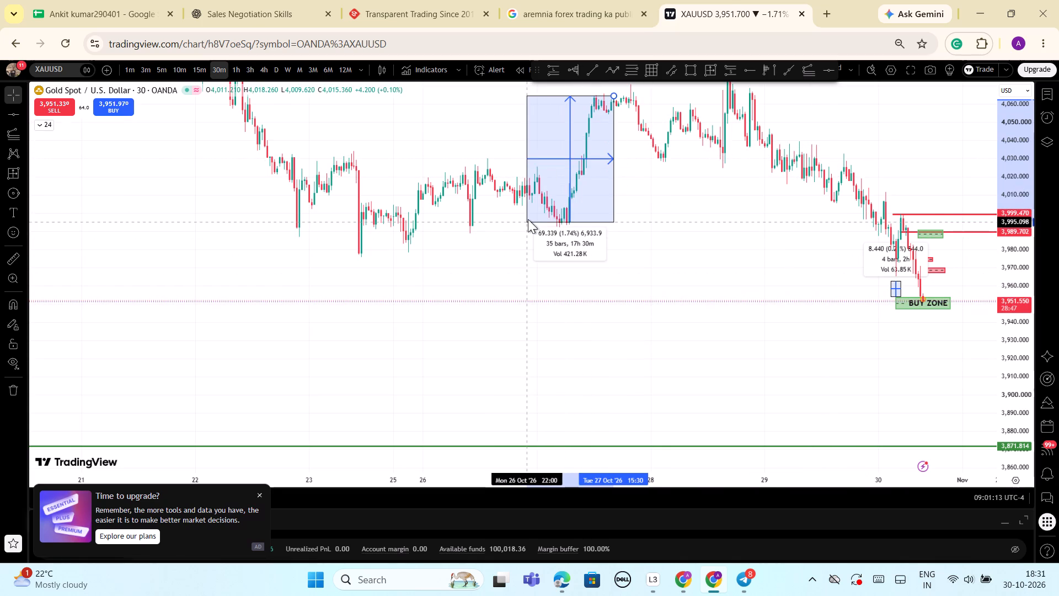
pyautogui.moveTo(528, 219); pyautogui.dragTo(527, 224)
# Project the range box down from the 27 October low, spanning 00:30 to 19:00 on 27 October.
pyautogui.moveTo(569, 158); pyautogui.dragTo(570, 199)
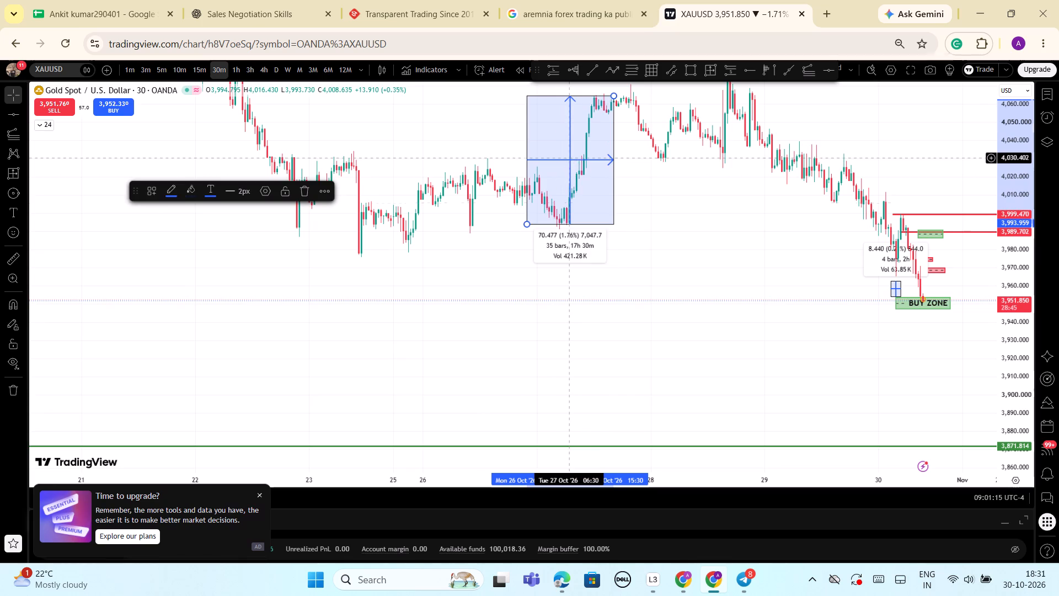
pyautogui.moveTo(570, 199); pyautogui.dragTo(580, 283)
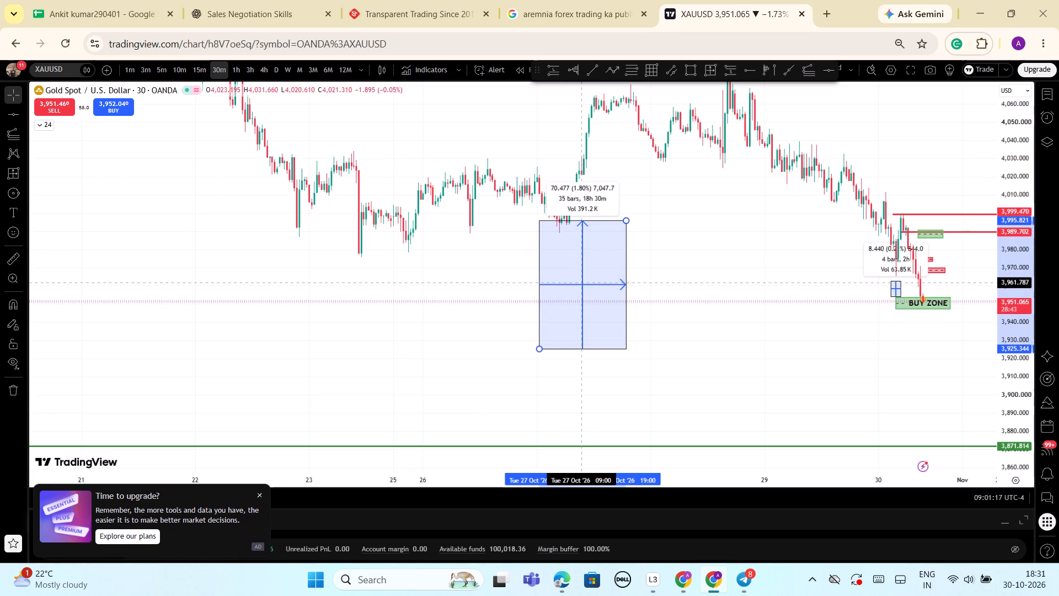
pyautogui.click(705, 348)
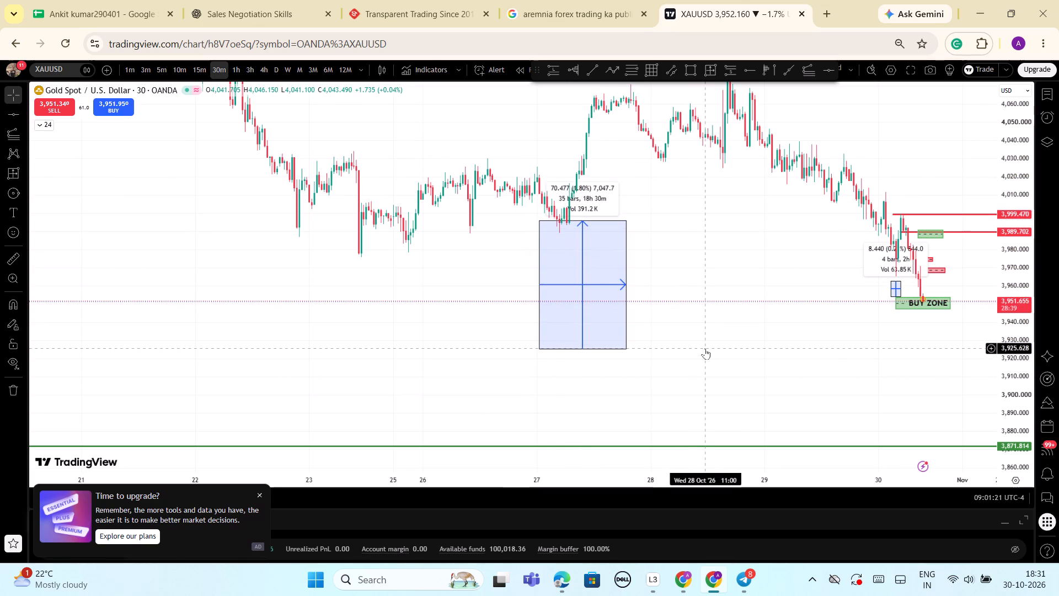
# Draw a horizontal ray at 3,924.489 starting from the projected box's lower edge at 00:30 on 27 October.
pyautogui.click(748, 72)
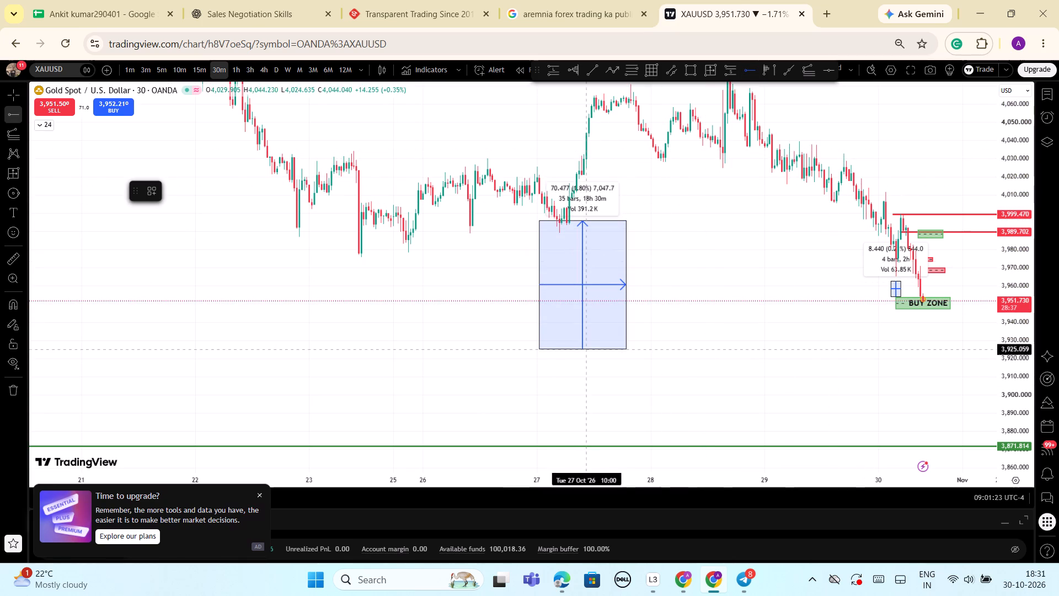
pyautogui.click(539, 350)
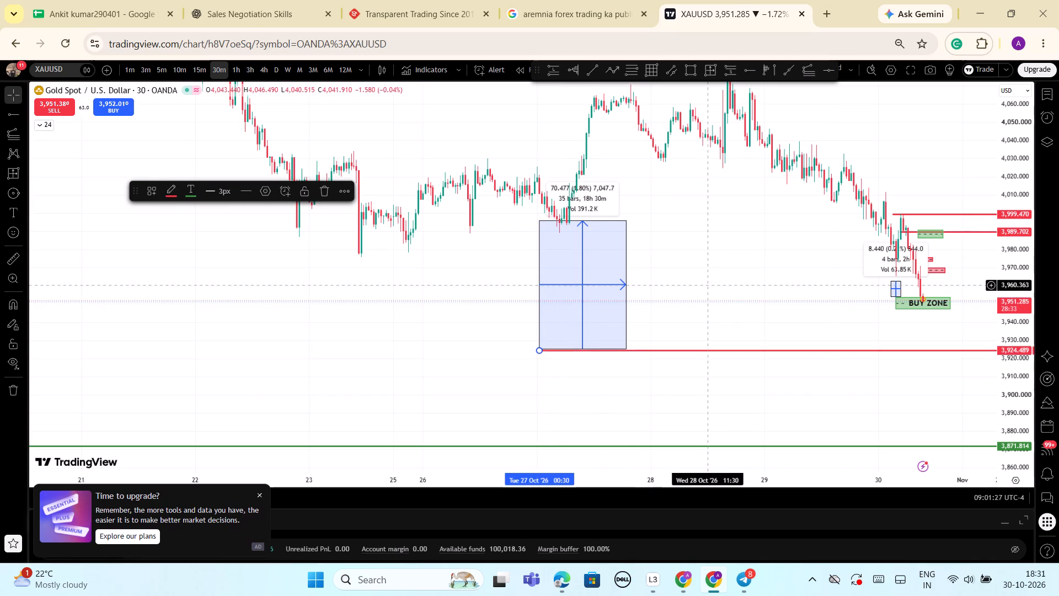
# Delete the large projected range box, keeping the ray along its lower edge.
pyautogui.click(612, 286)
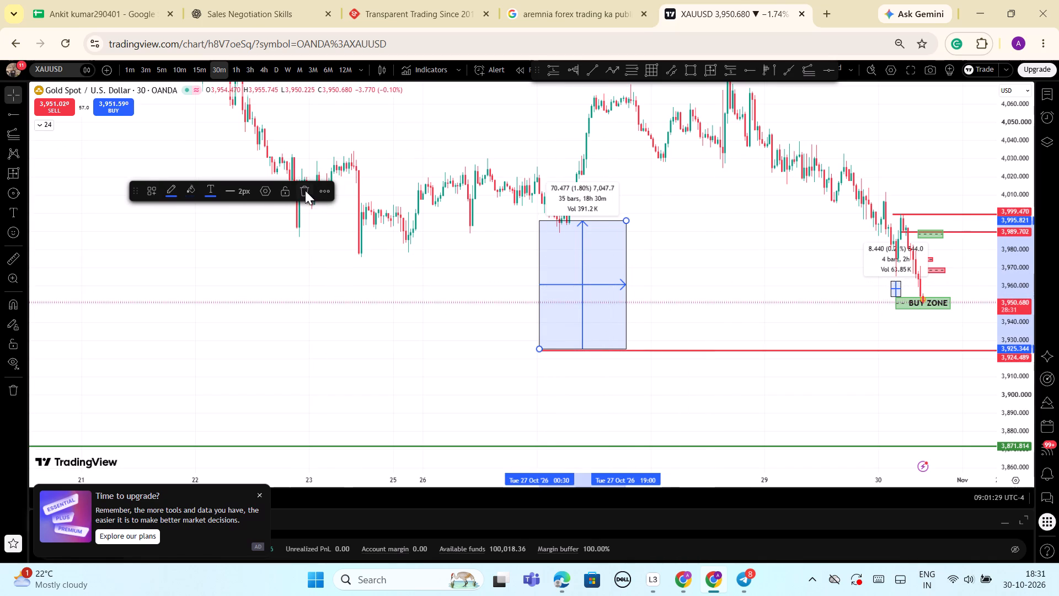
pyautogui.click(305, 190)
# Switch the XAUUSD chart to the 5-minute timeframe.
pyautogui.moveTo(1007, 424); pyautogui.dragTo(1009, 414)
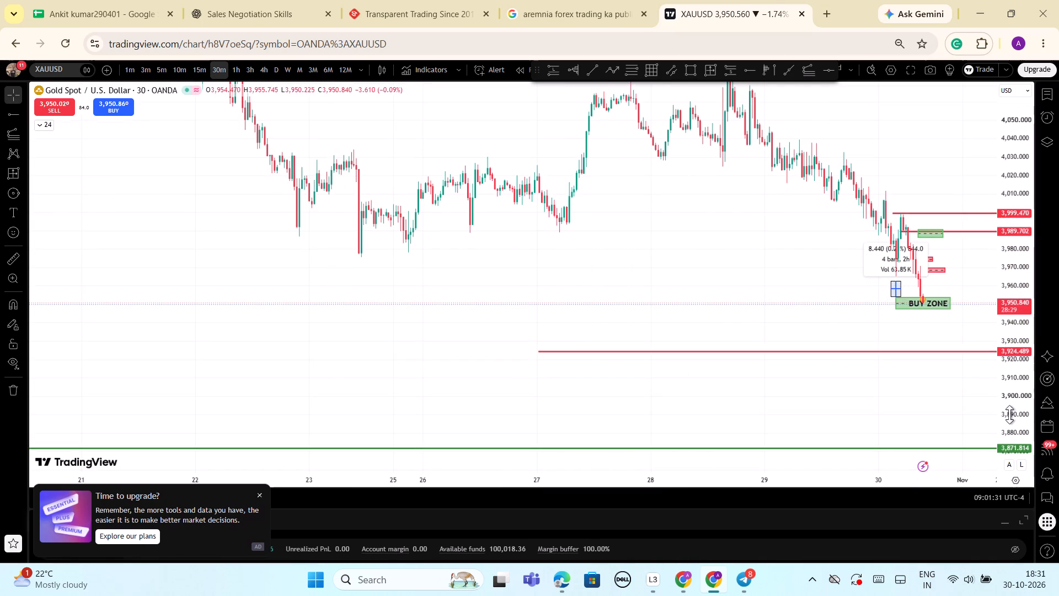
pyautogui.moveTo(1009, 414); pyautogui.dragTo(1007, 317)
pyautogui.scroll(8, 965, 345)
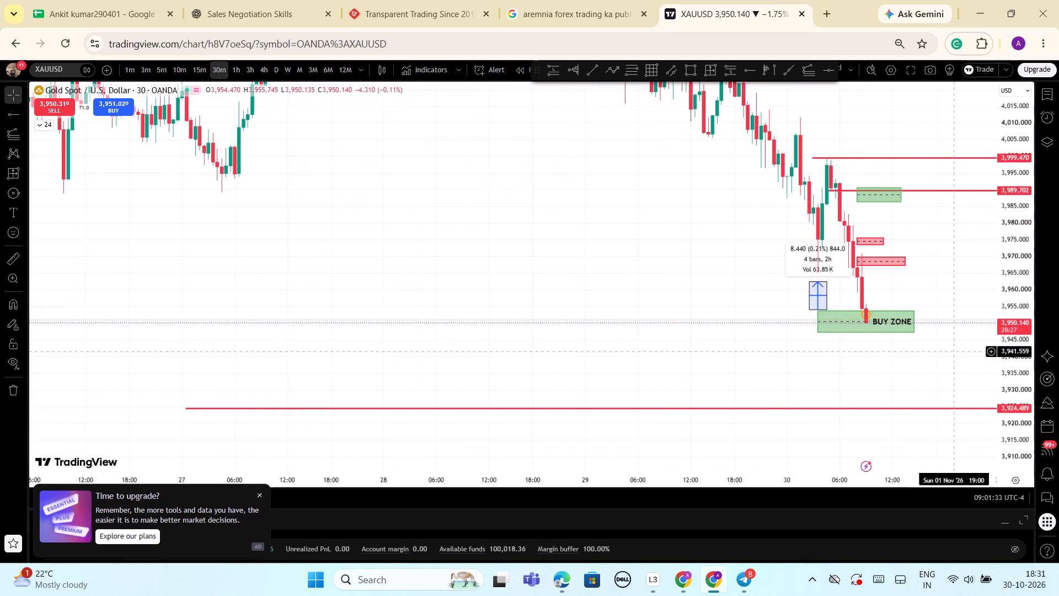
pyautogui.moveTo(1001, 274); pyautogui.dragTo(1001, 345)
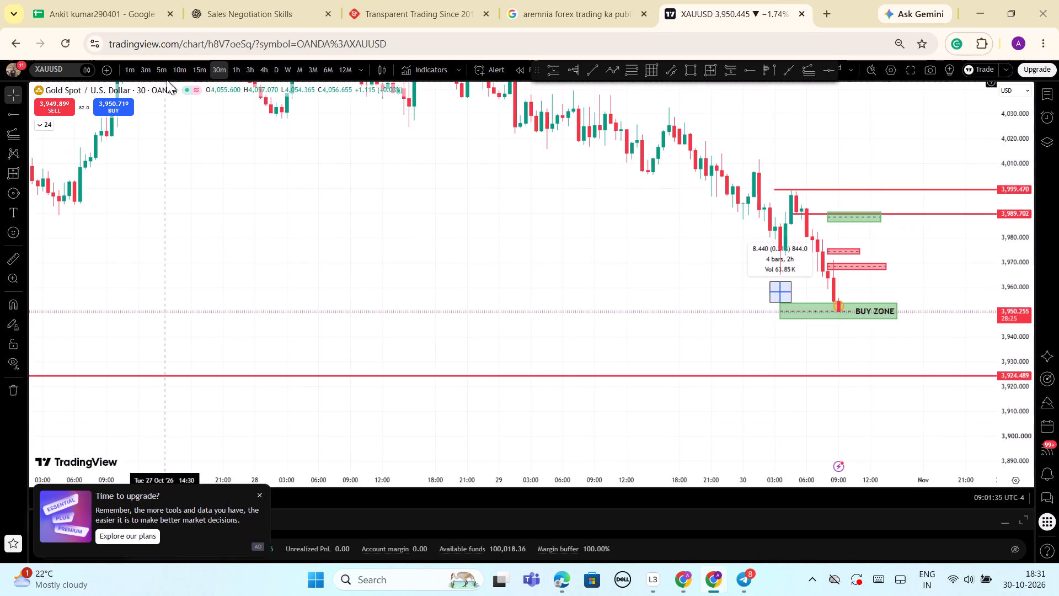
pyautogui.click(165, 77)
# Delete the small range box just above the buy zone.
pyautogui.scroll(-1, 665, 291)
pyautogui.scroll(-2, 720, 314)
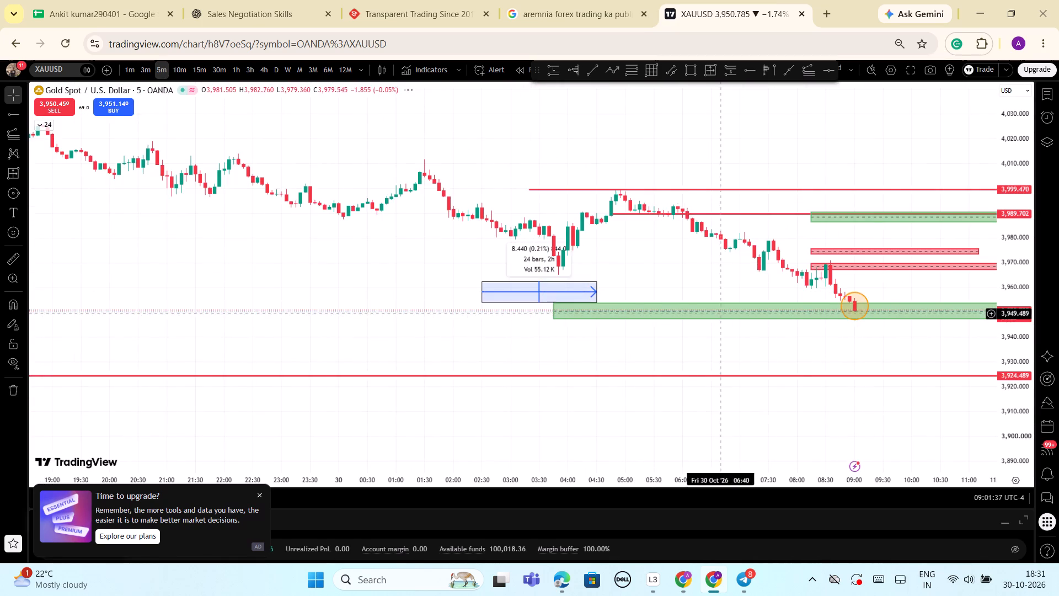
pyautogui.scroll(-8, 802, 338)
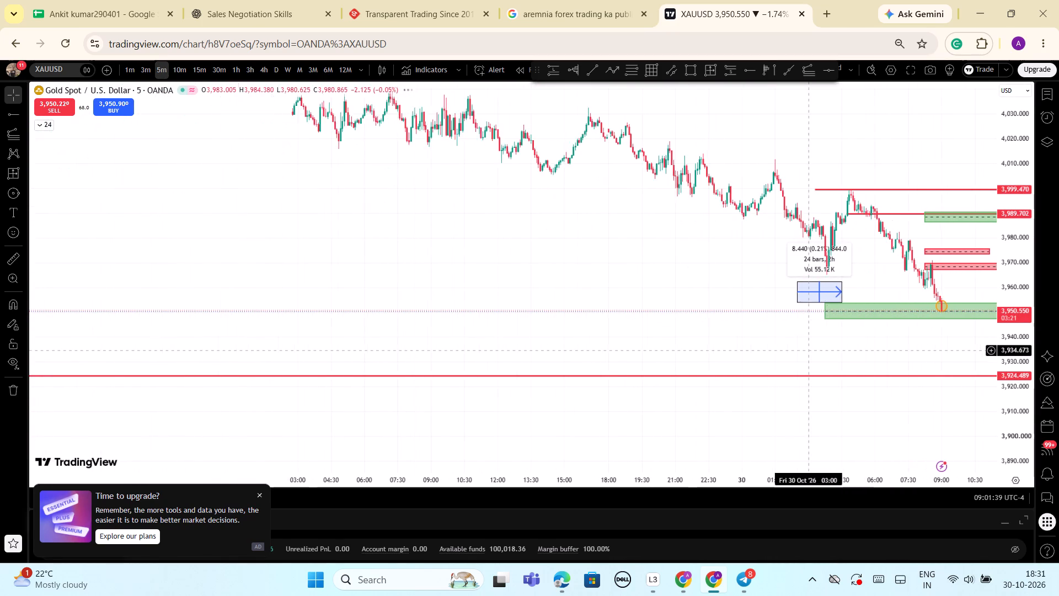
pyautogui.scroll(-1, 836, 293)
pyautogui.click(836, 293)
pyautogui.click(299, 190)
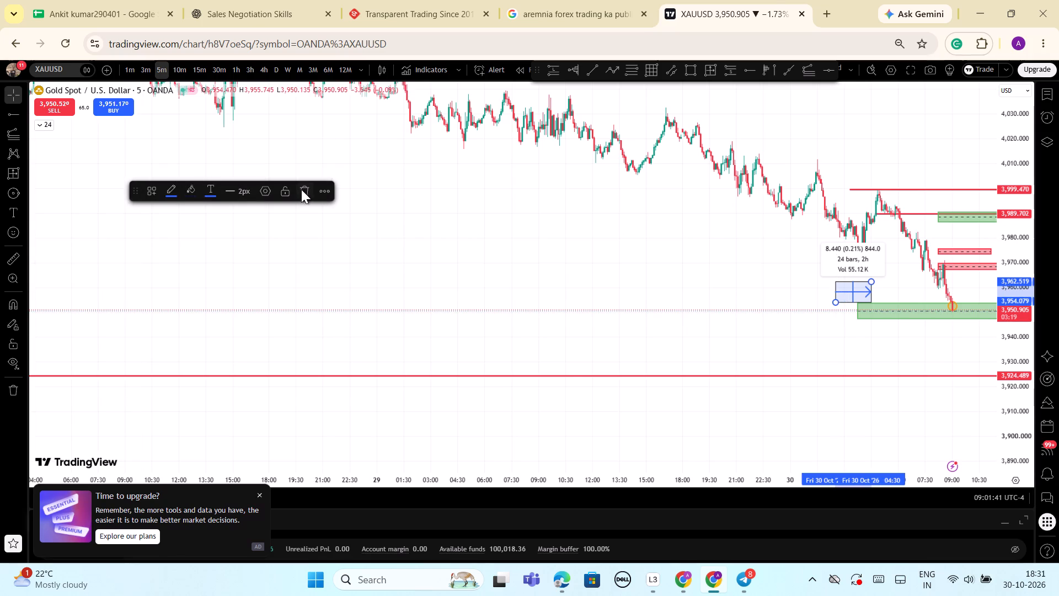
# Examine the 5-minute decline into the buy zone against the sell zones and the 3,924.489 ray at several zoom levels.
pyautogui.moveTo(632, 261); pyautogui.dragTo(425, 214)
pyautogui.moveTo(1021, 421); pyautogui.dragTo(1023, 391)
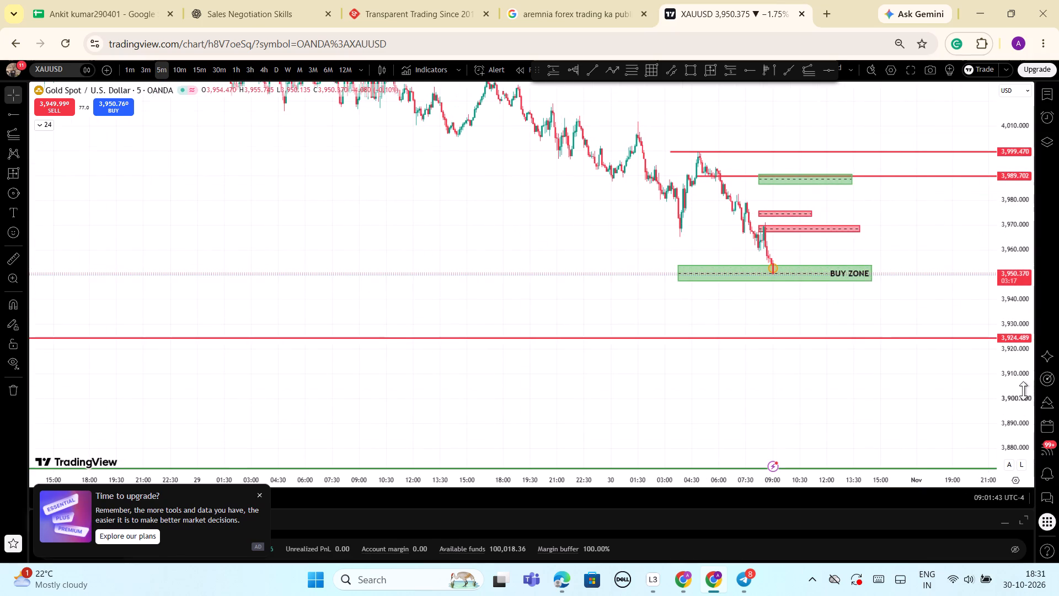
pyautogui.moveTo(1023, 391); pyautogui.dragTo(977, 306)
pyautogui.scroll(3, 838, 289)
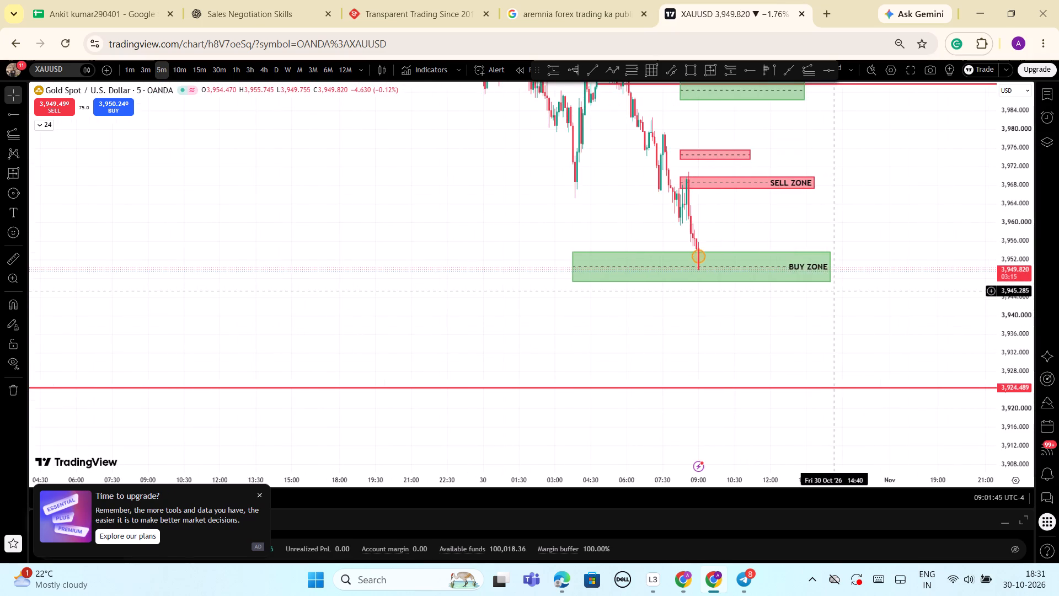
pyautogui.scroll(2, 835, 291)
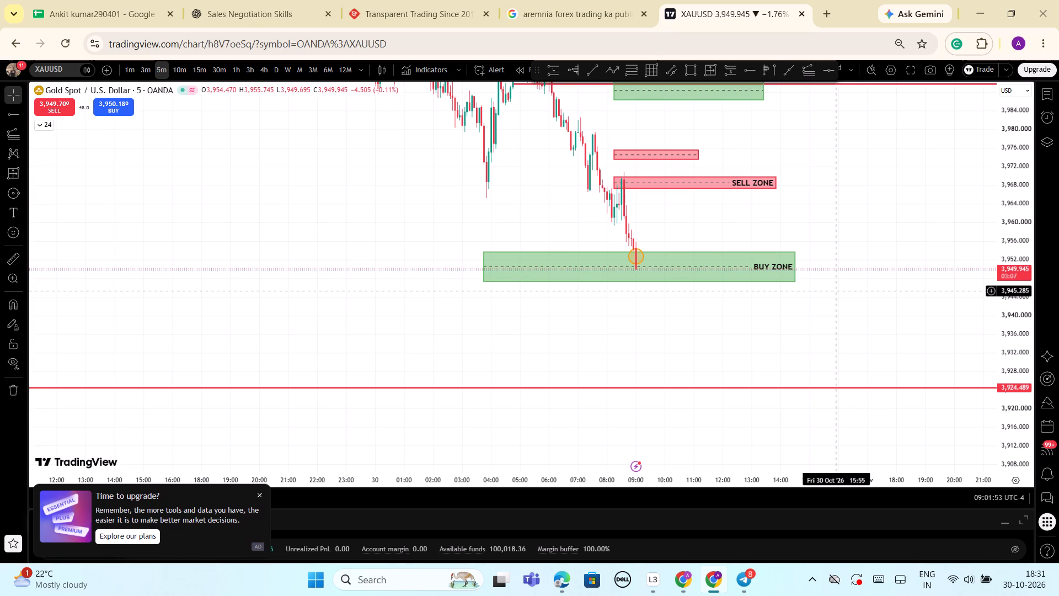
pyautogui.scroll(-2, 632, 274)
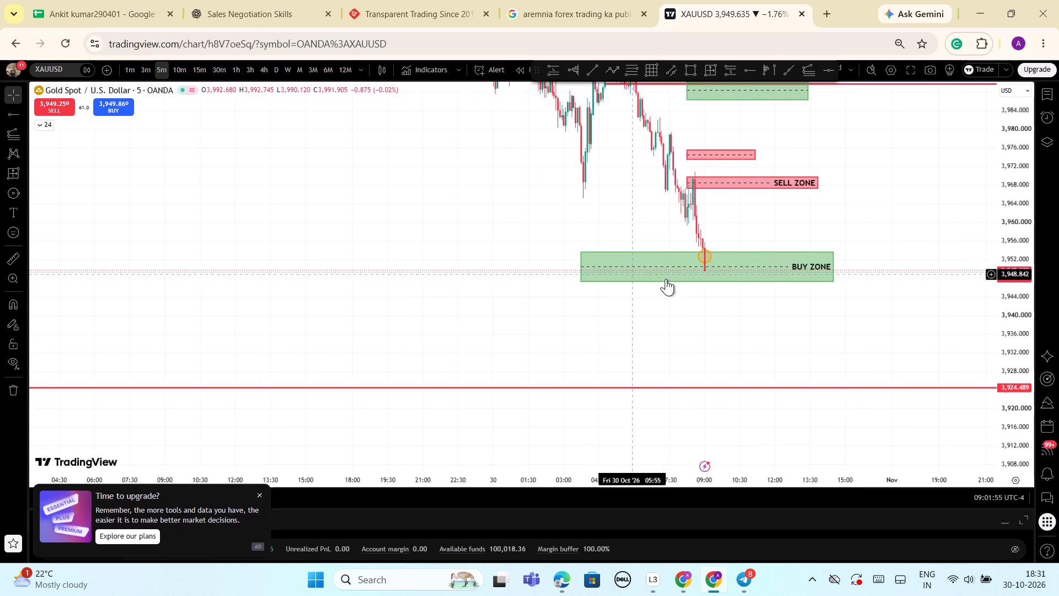
pyautogui.scroll(-2, 804, 289)
pyautogui.moveTo(1007, 328); pyautogui.dragTo(1009, 369)
pyautogui.scroll(-2, 862, 334)
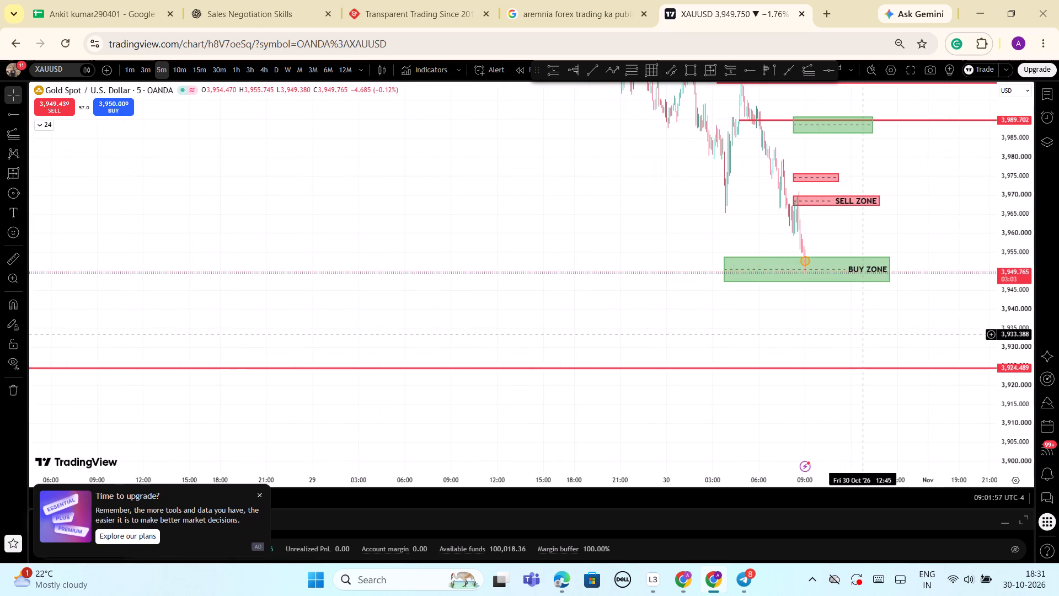
pyautogui.scroll(-5, 862, 334)
pyautogui.scroll(7, 862, 334)
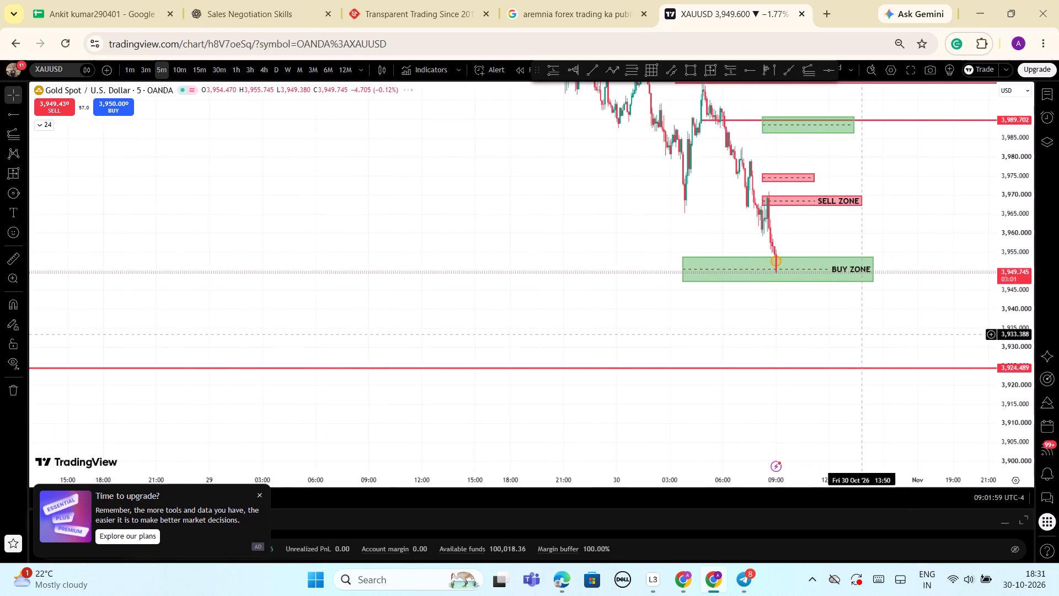
pyautogui.scroll(8, 862, 334)
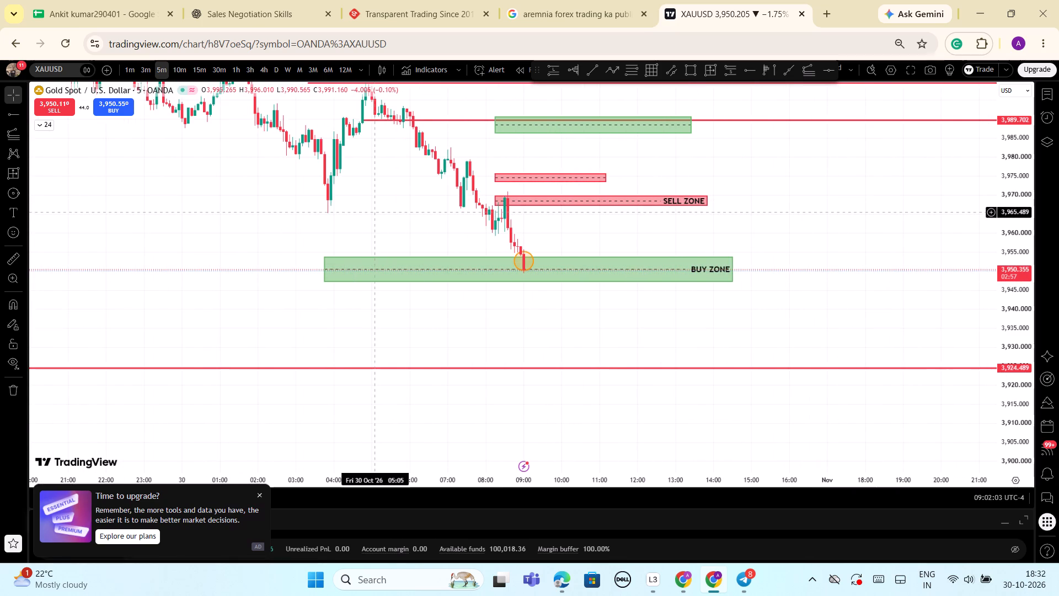
pyautogui.moveTo(1010, 274); pyautogui.dragTo(1010, 326)
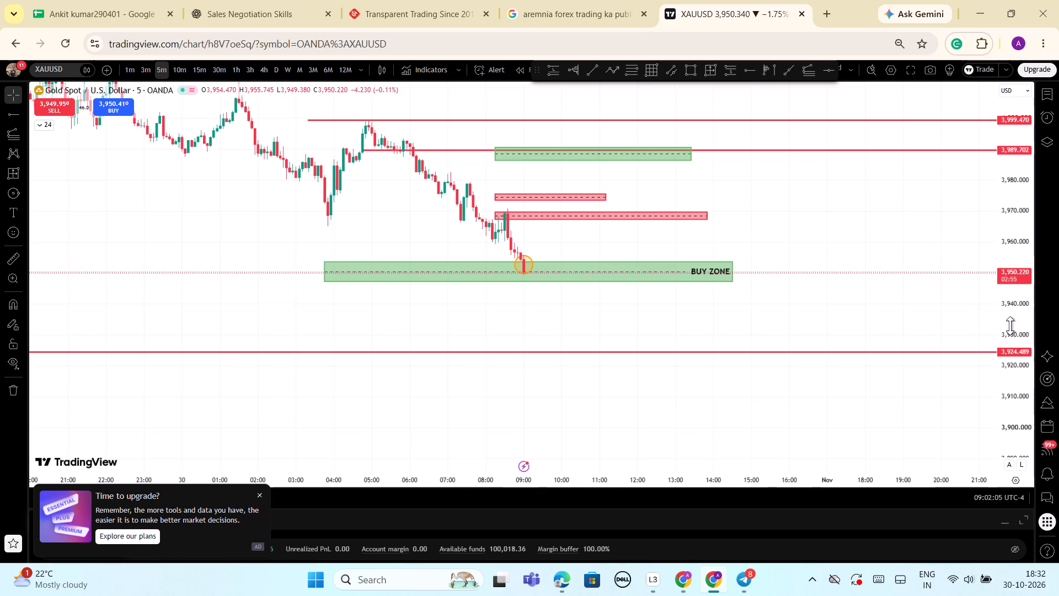
pyautogui.moveTo(801, 213); pyautogui.dragTo(848, 291)
pyautogui.scroll(-2, 848, 291)
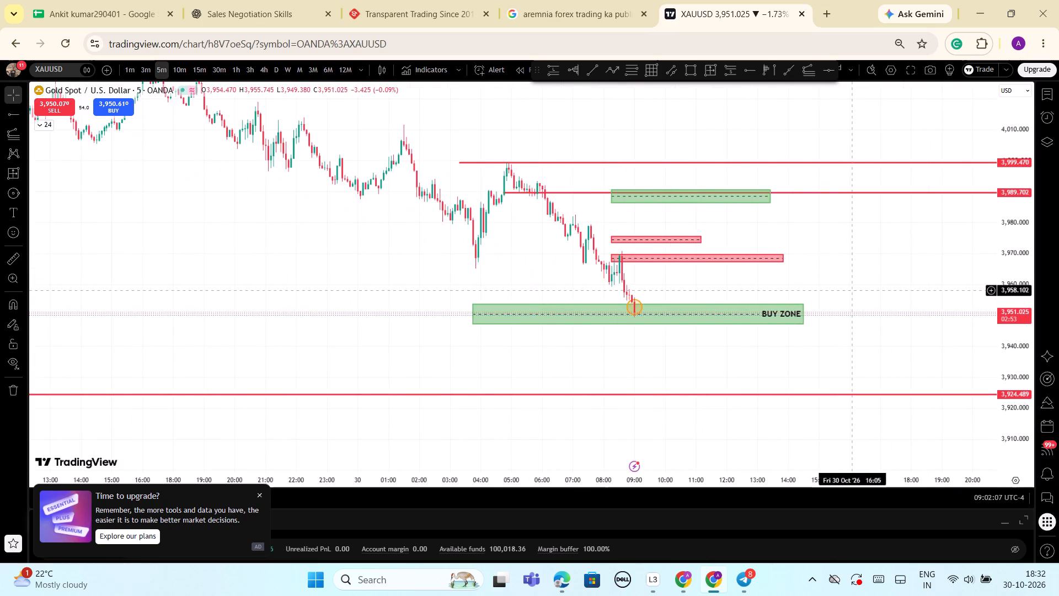
pyautogui.scroll(-2, 853, 290)
pyautogui.moveTo(1007, 279); pyautogui.dragTo(1021, 344)
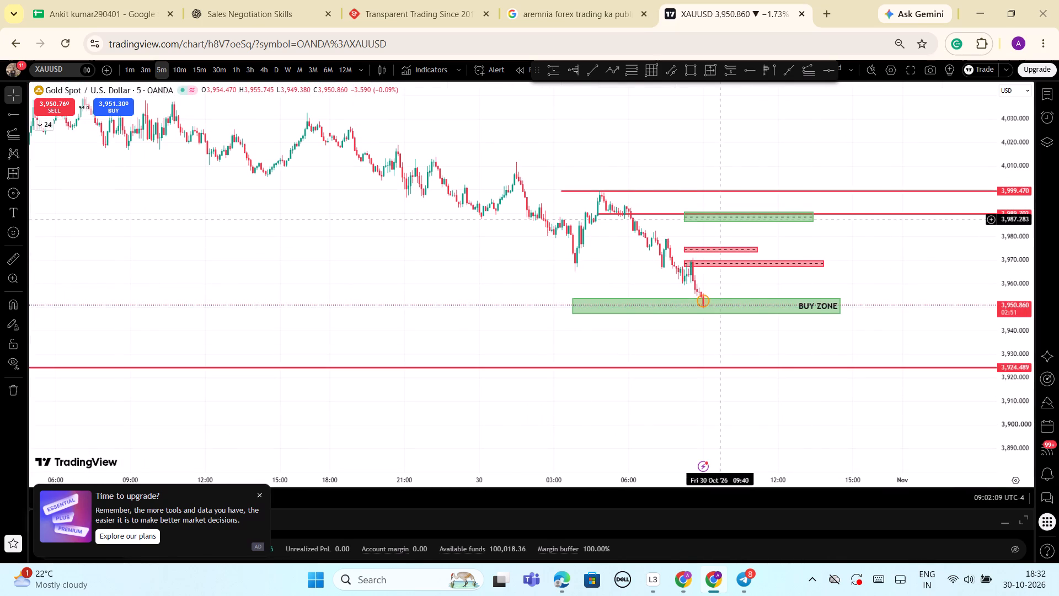
pyautogui.scroll(-2, 474, 256)
pyautogui.scroll(-2, 67, 168)
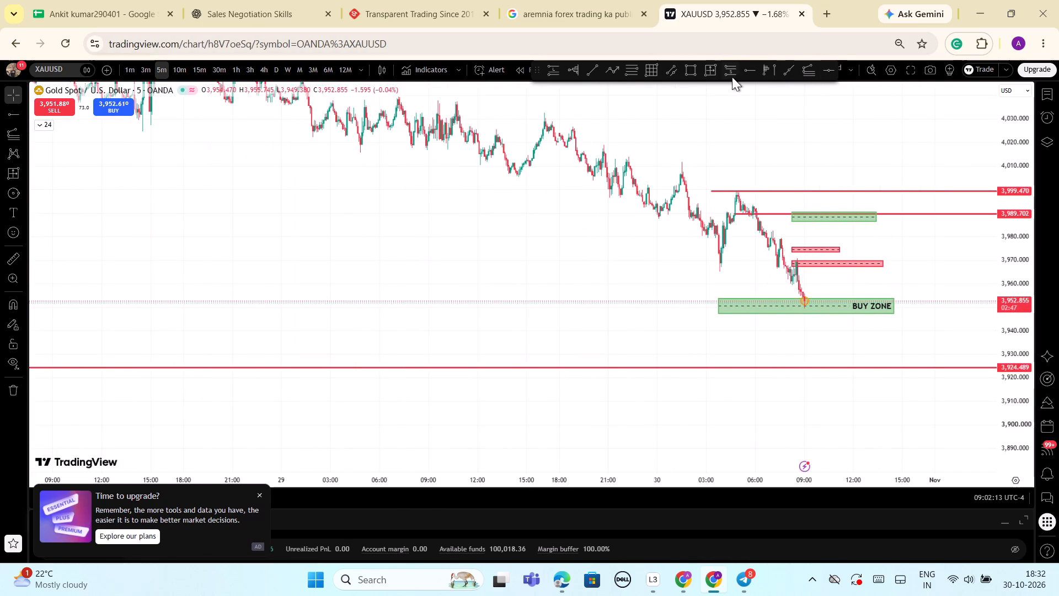
# Draw a date and price range box from the 03:55 low on 30 October up to the 3,999.470 line, about 35.18 points over 71 bars.
pyautogui.moveTo(711, 72); pyautogui.dragTo(712, 78)
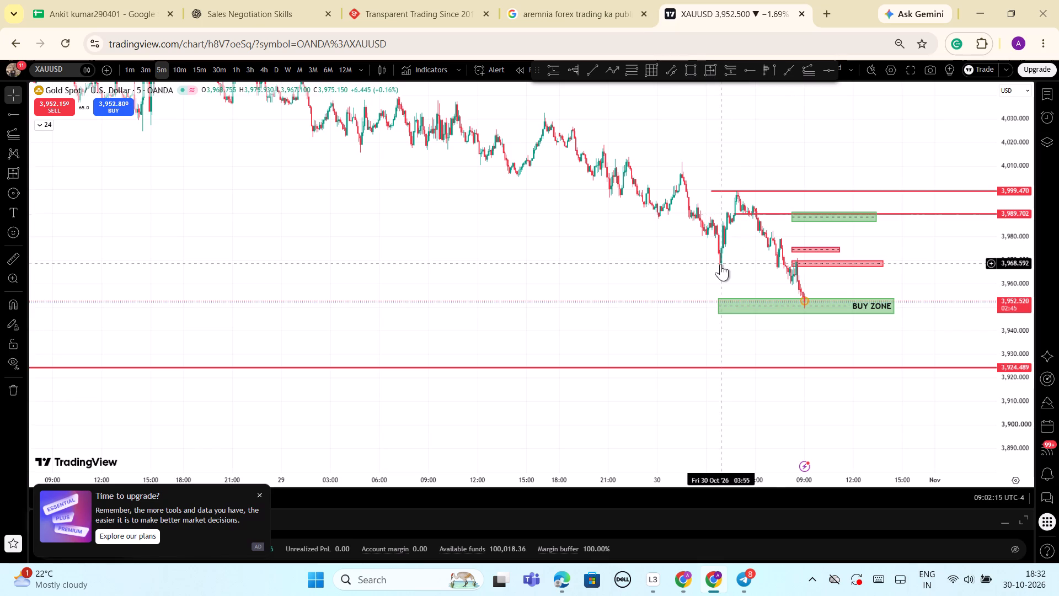
pyautogui.click(720, 272)
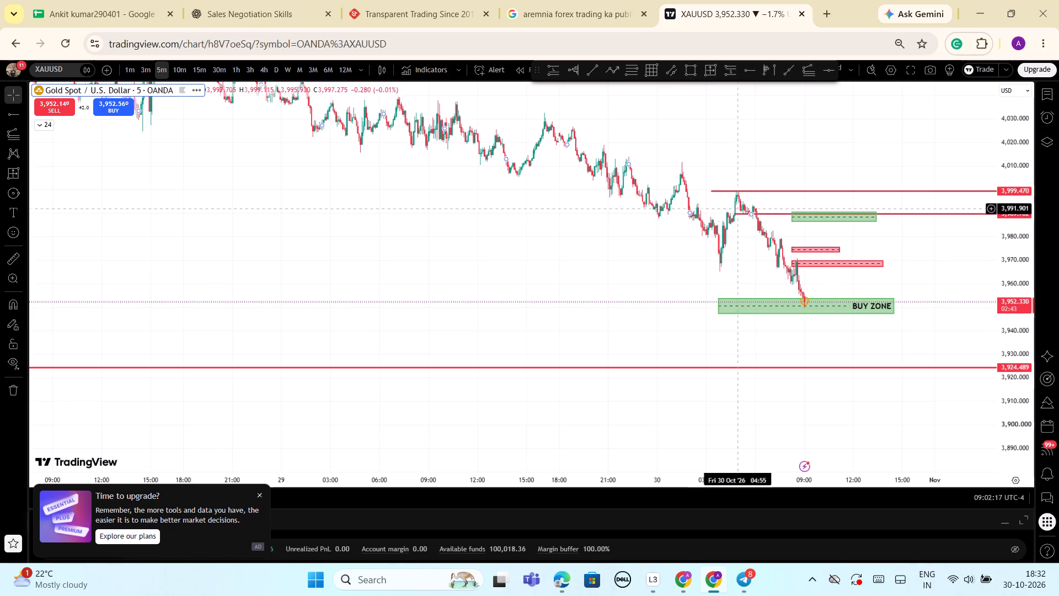
pyautogui.click(711, 78)
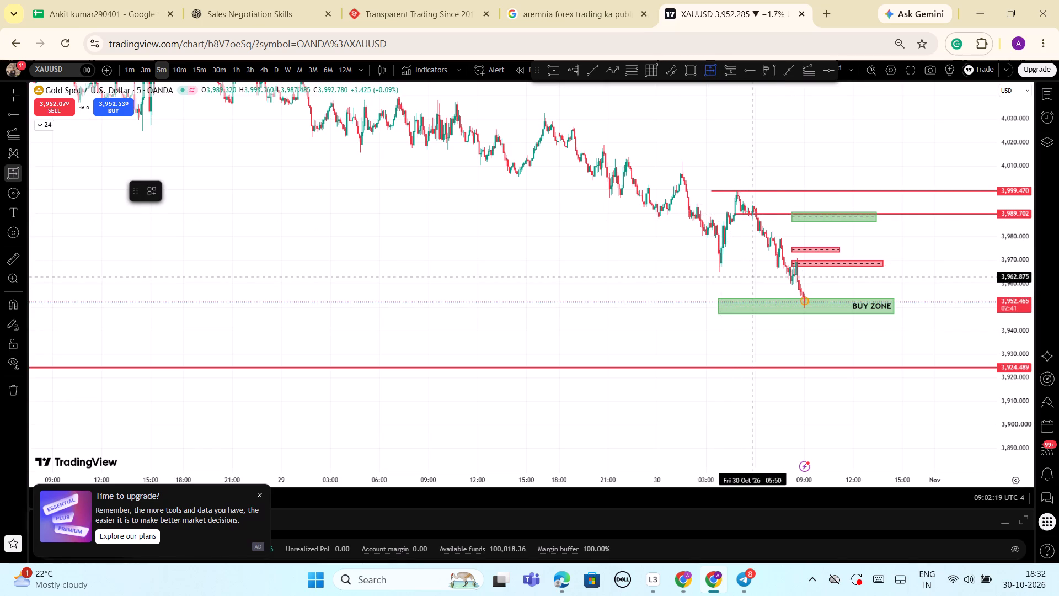
pyautogui.moveTo(720, 274); pyautogui.dragTo(721, 269)
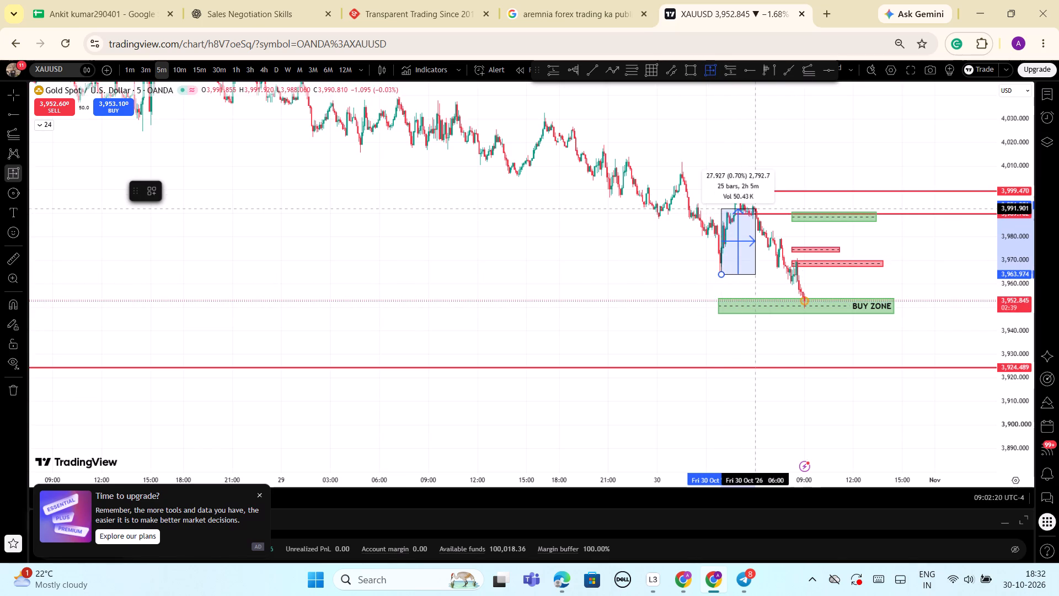
pyautogui.click(818, 191)
# Project the range box down from the 03:55 low on 30 October, ending at 08:35, and check it against the buy zone.
pyautogui.moveTo(770, 232); pyautogui.dragTo(757, 279)
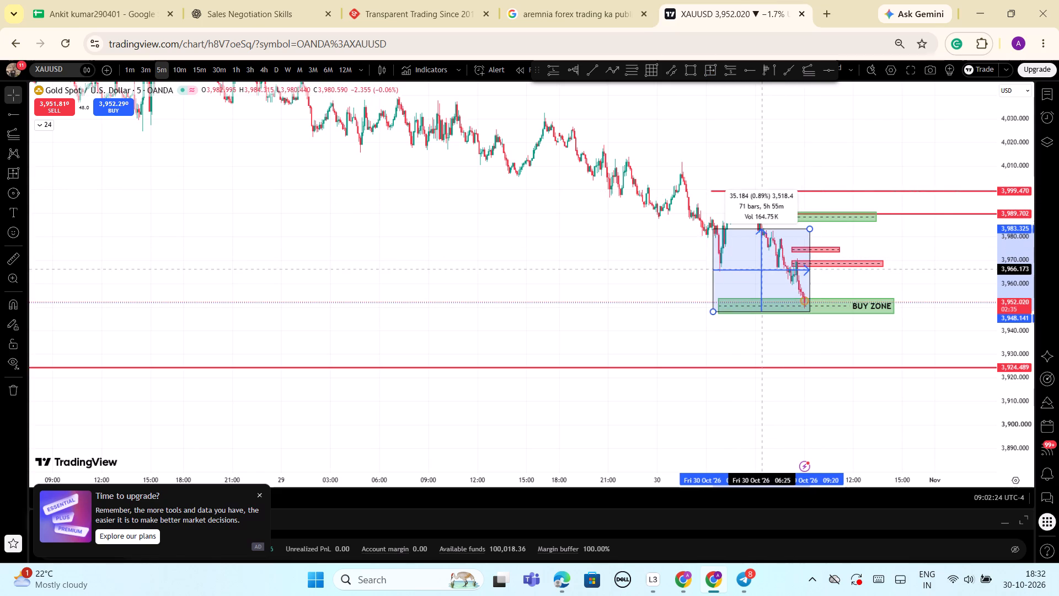
pyautogui.moveTo(757, 279); pyautogui.dragTo(749, 311)
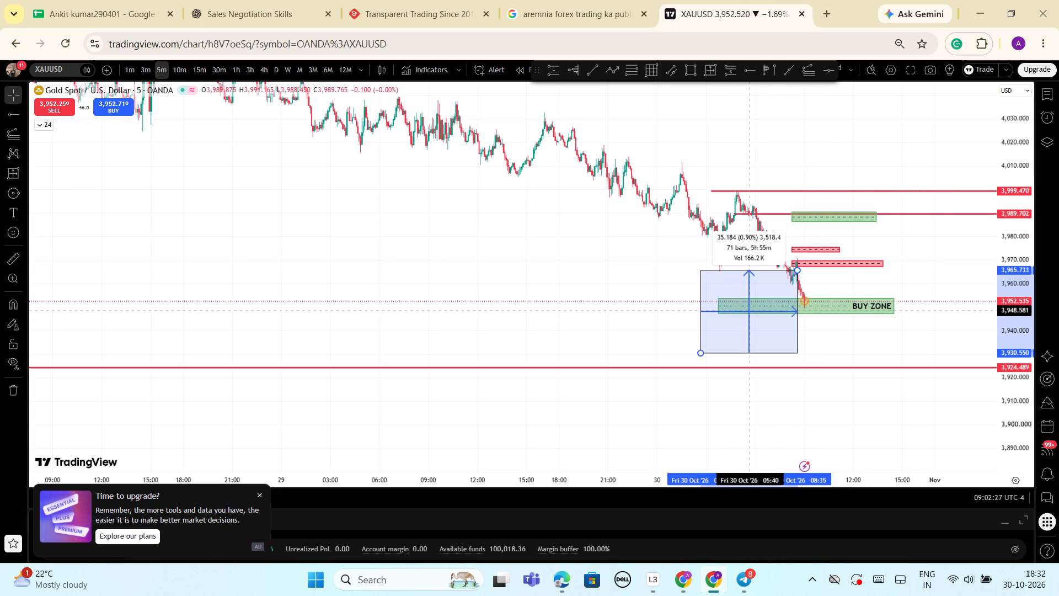
pyautogui.moveTo(749, 311); pyautogui.dragTo(749, 312)
pyautogui.click(842, 349)
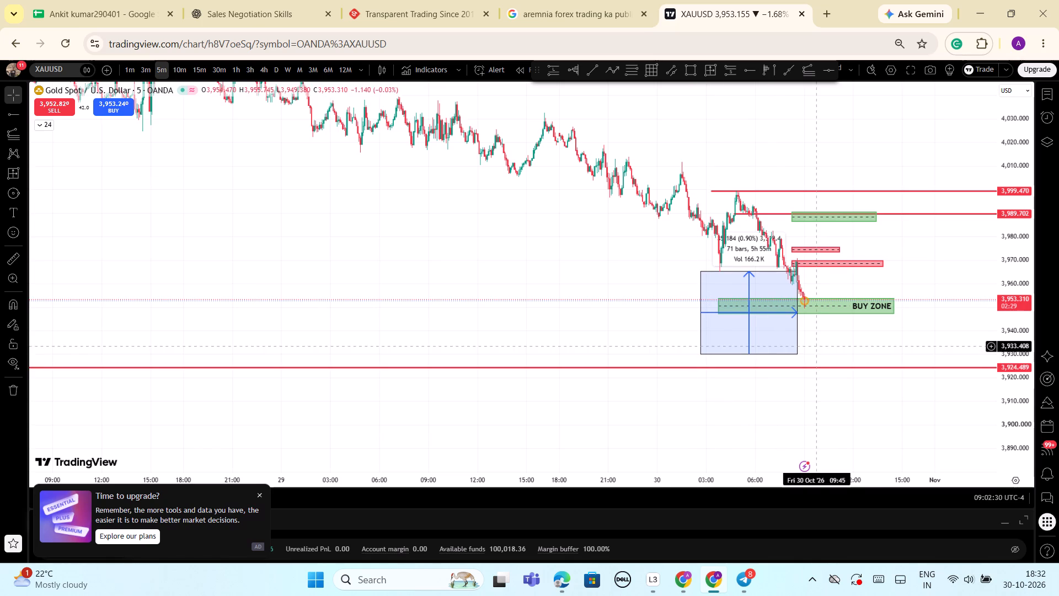
pyautogui.scroll(3, 788, 461)
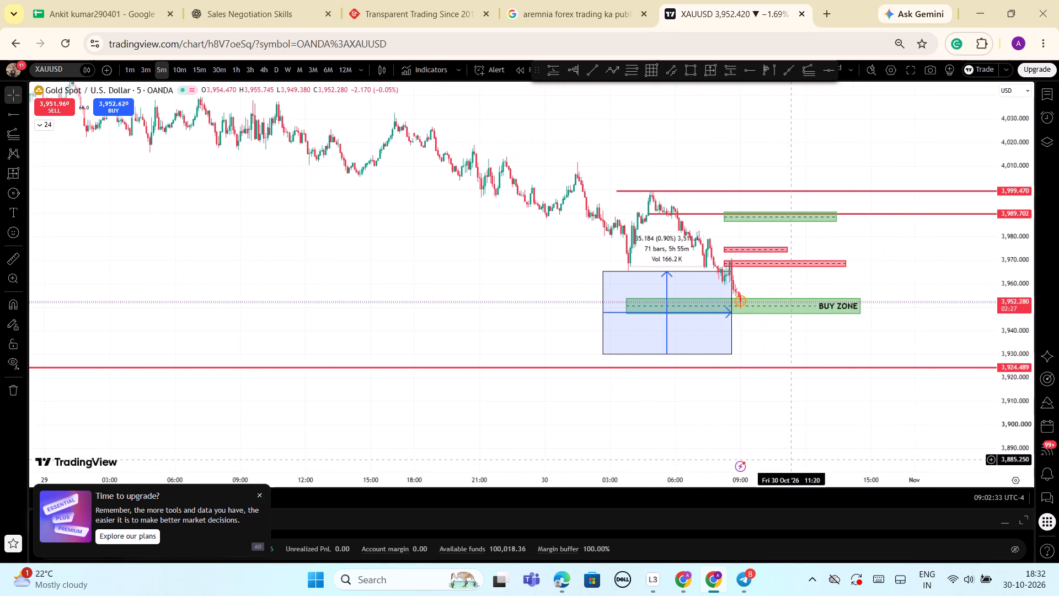
pyautogui.moveTo(1018, 441); pyautogui.dragTo(1007, 288)
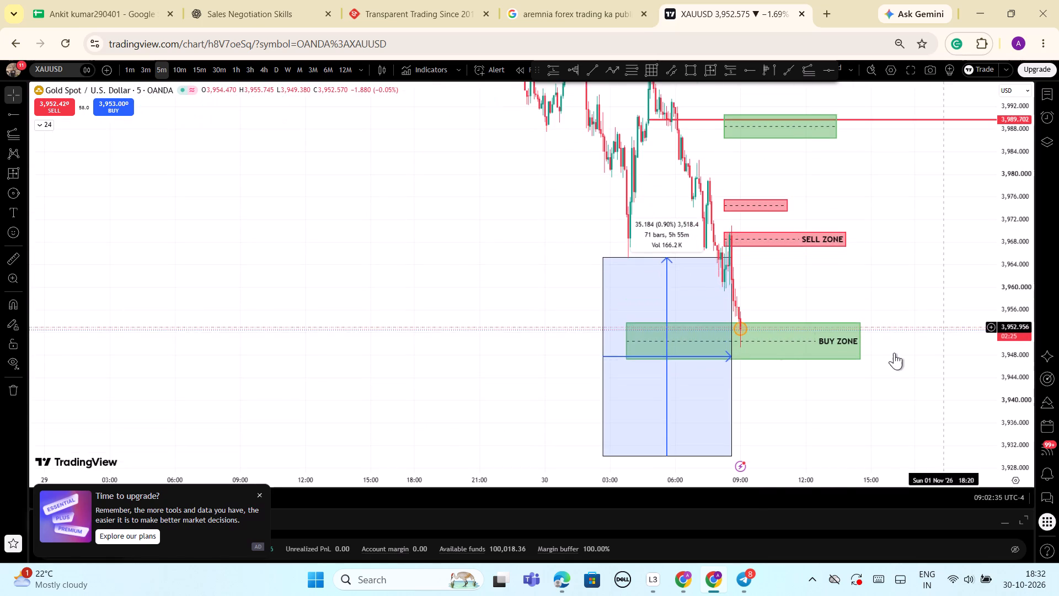
pyautogui.scroll(3, 811, 360)
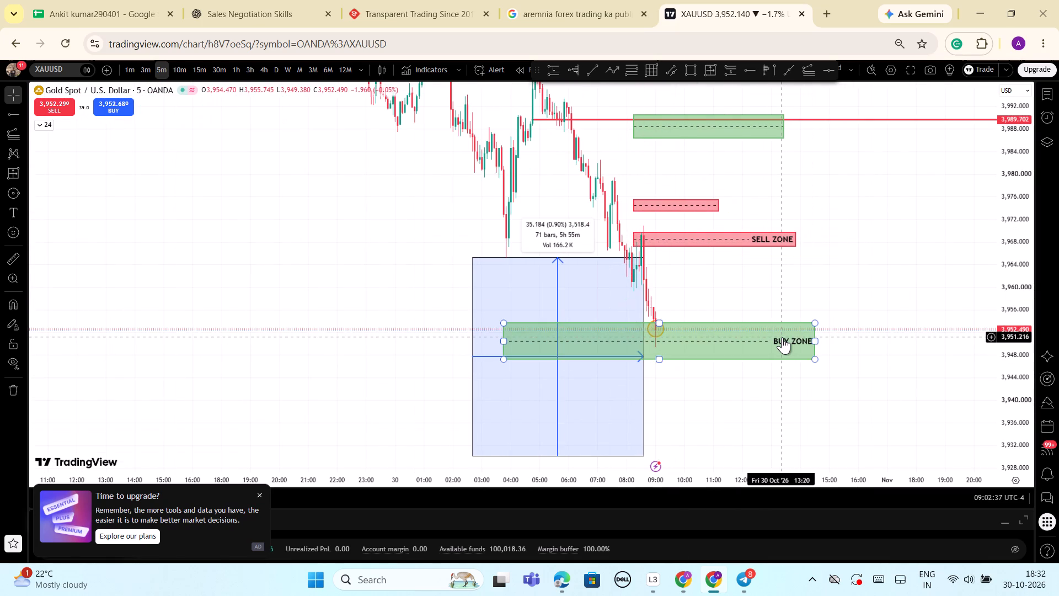
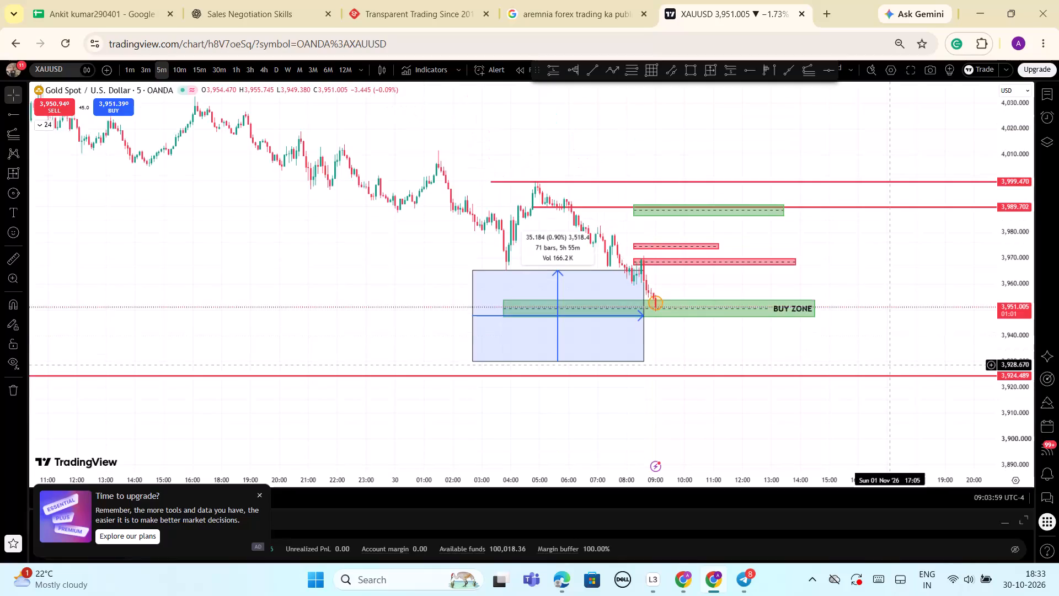
# Draw a trend-based Fib extension from the 01:25 high on 30 October to the 03:55 low, with its third point at 4,010.982 at 12:00.
pyautogui.scroll(3, 890, 365)
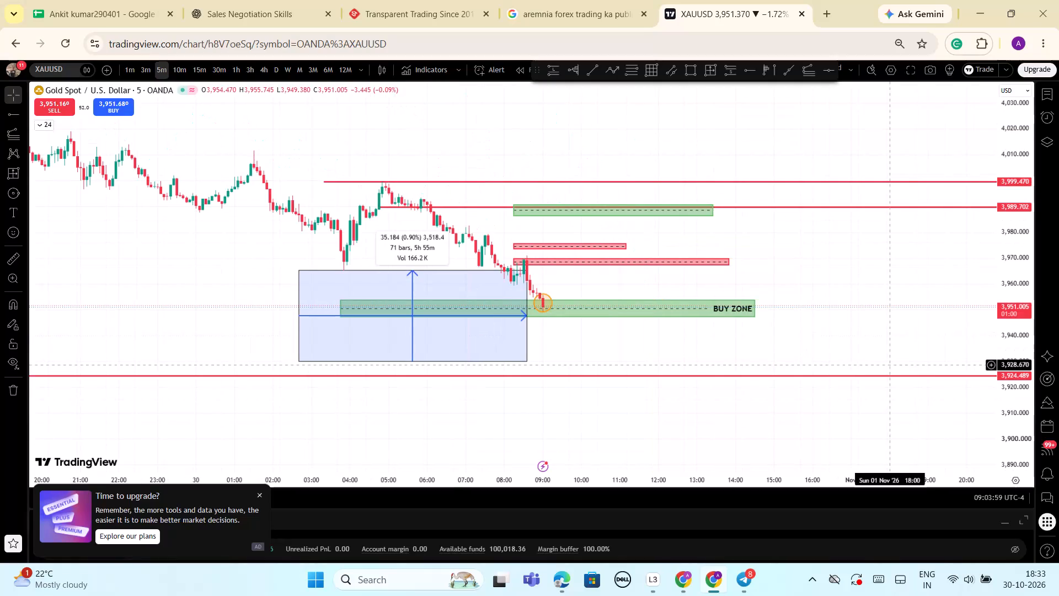
pyautogui.scroll(-2, 890, 365)
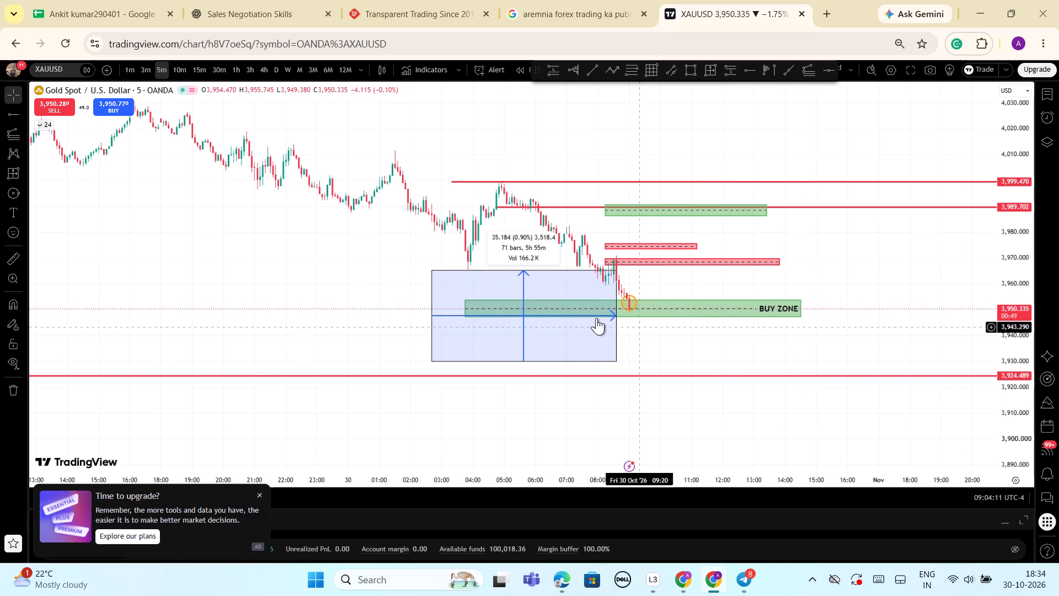
pyautogui.scroll(-3, 700, 340)
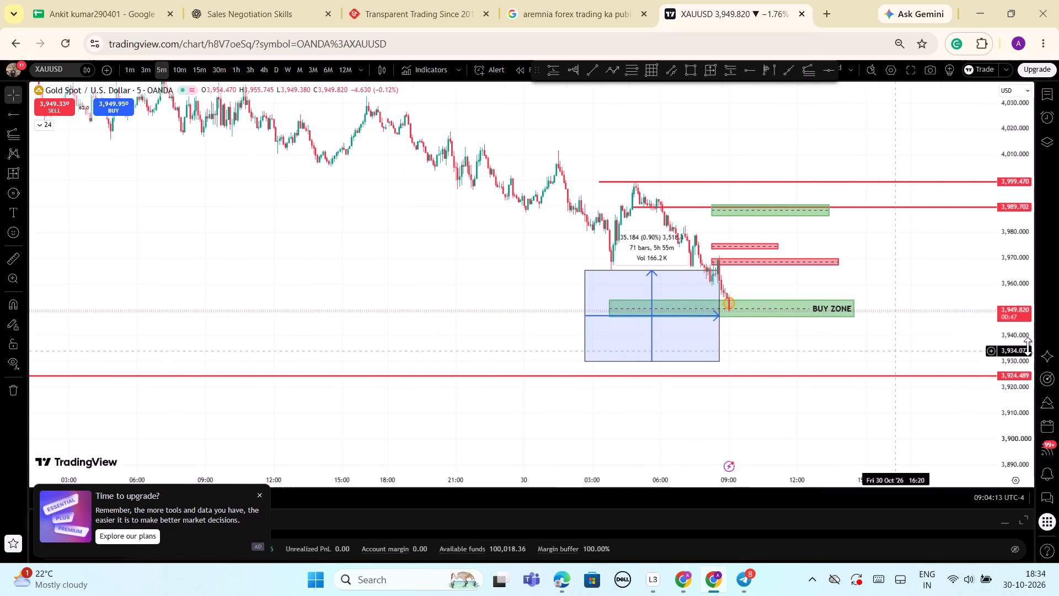
pyautogui.scroll(-1, 901, 347)
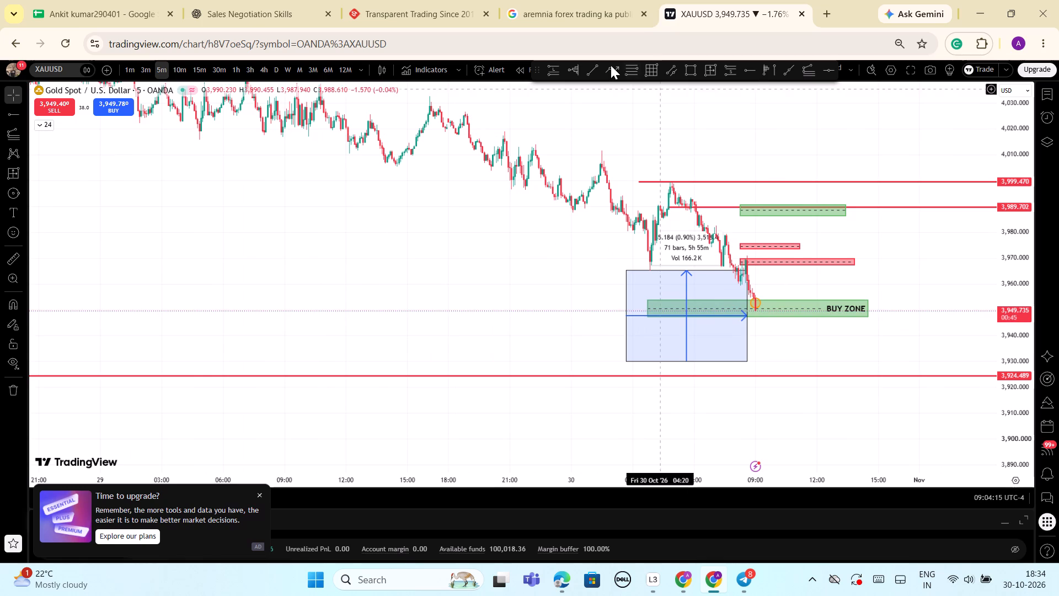
pyautogui.click(813, 74)
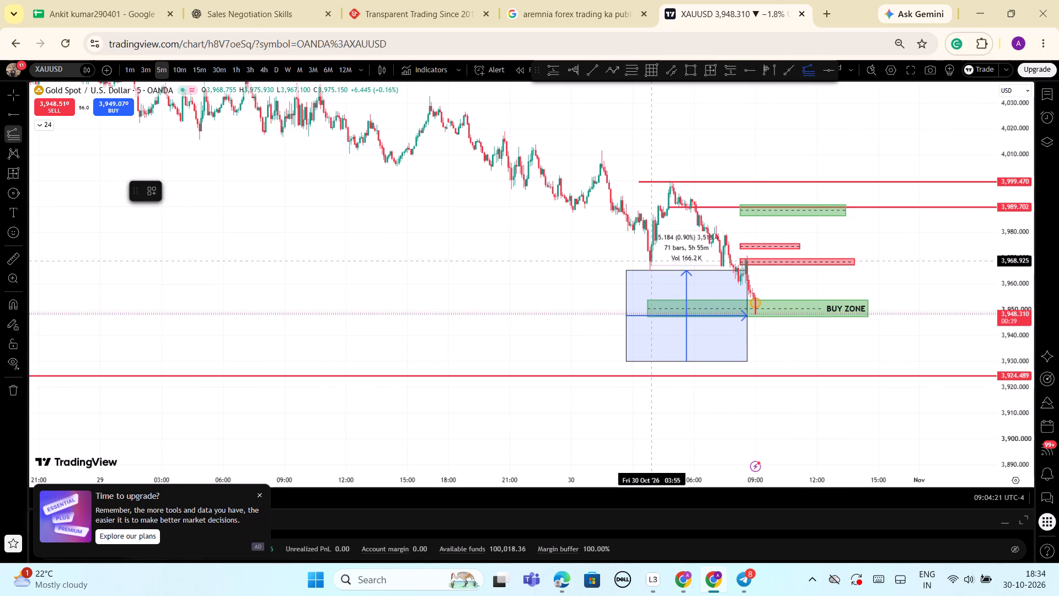
pyautogui.click(601, 151)
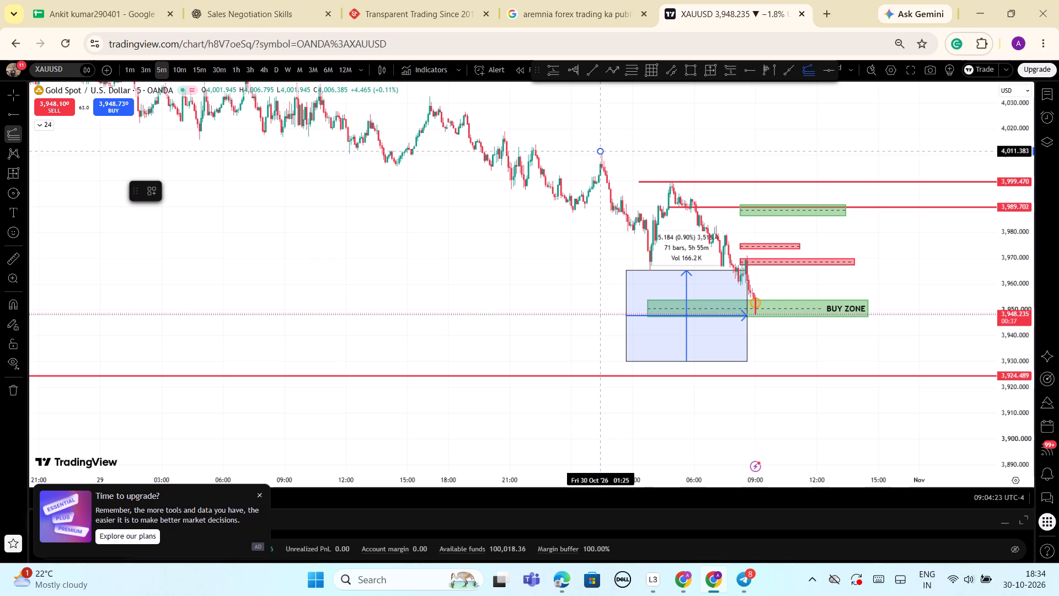
pyautogui.click(651, 268)
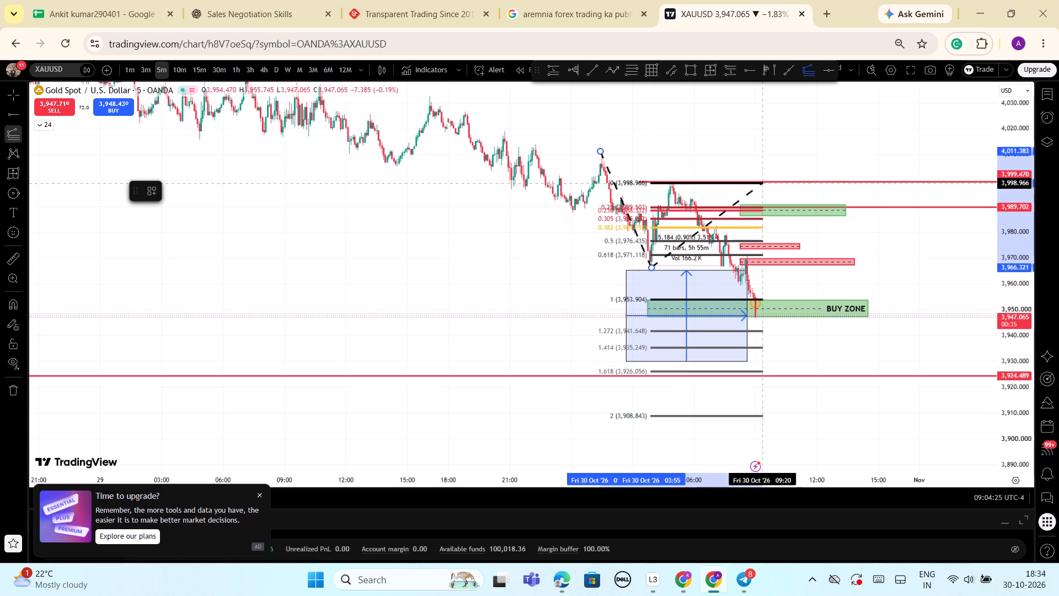
pyautogui.click(817, 152)
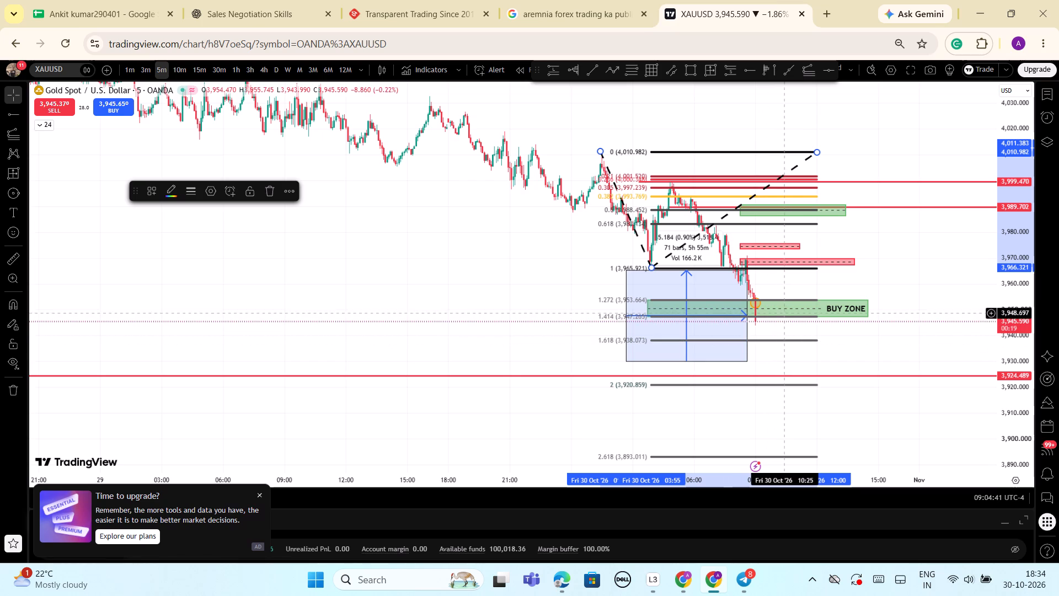
# Examine the 5-minute price drop against the buy zone, the range box and the 1.272 to 2 extension levels.
pyautogui.scroll(3, 803, 317)
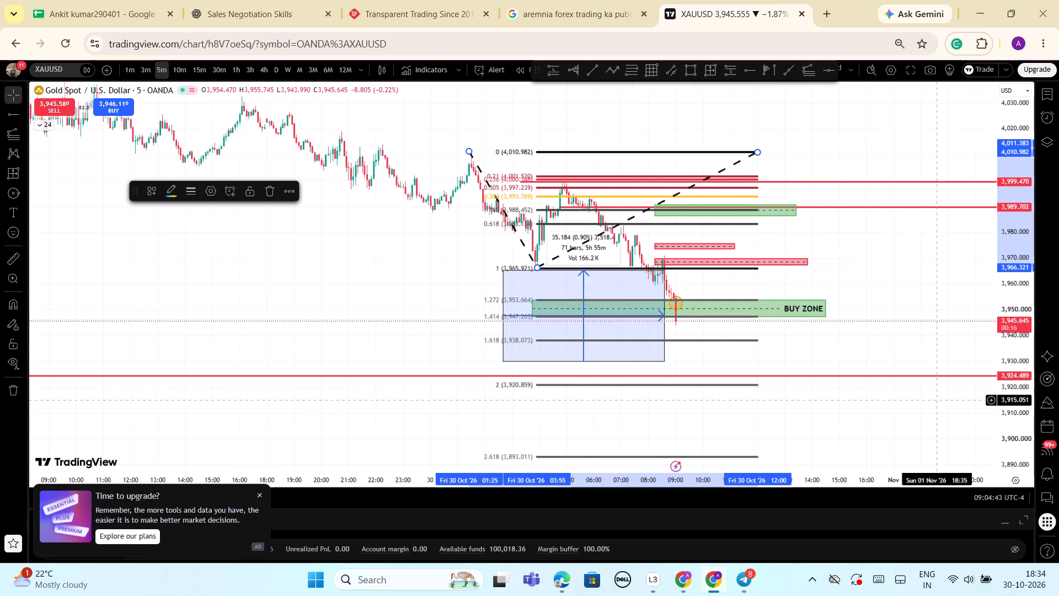
pyautogui.moveTo(1018, 438); pyautogui.dragTo(980, 289)
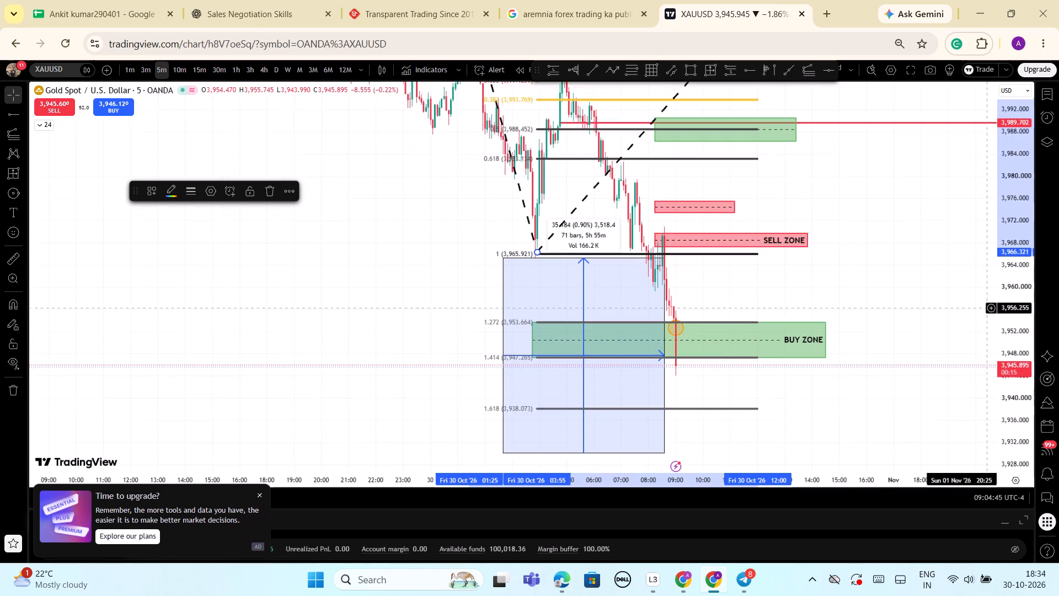
pyautogui.moveTo(980, 289); pyautogui.dragTo(977, 281)
pyautogui.scroll(6, 929, 310)
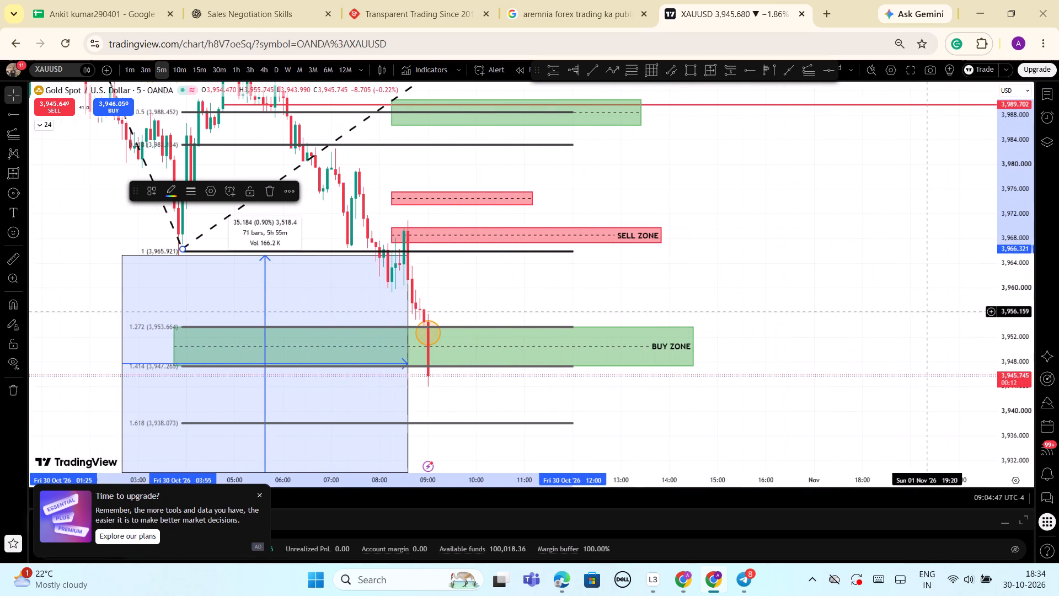
pyautogui.moveTo(1003, 214); pyautogui.dragTo(1007, 394)
pyautogui.scroll(-1, 816, 364)
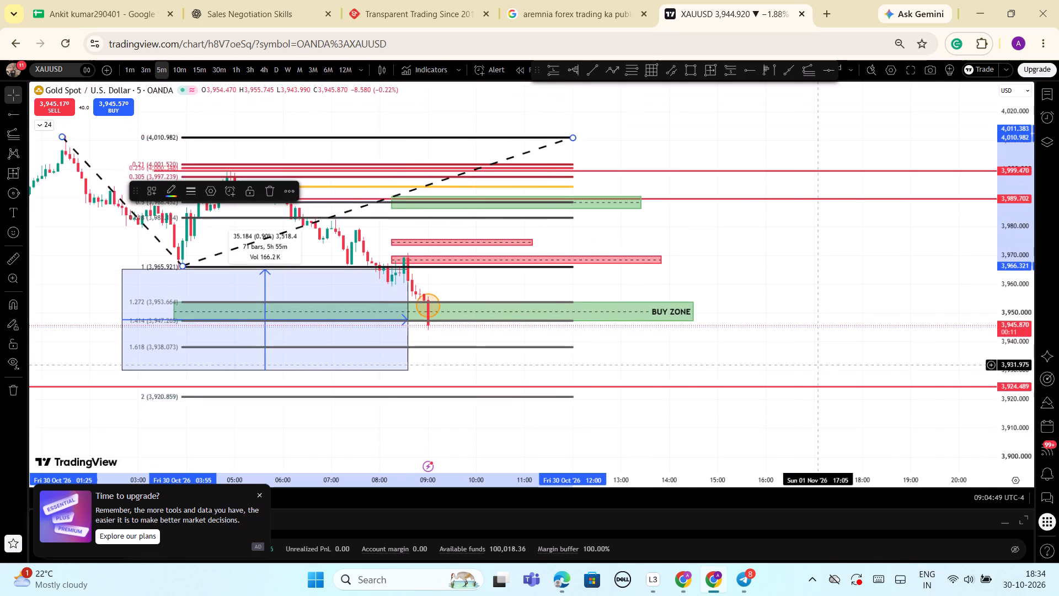
pyautogui.scroll(-2, 816, 364)
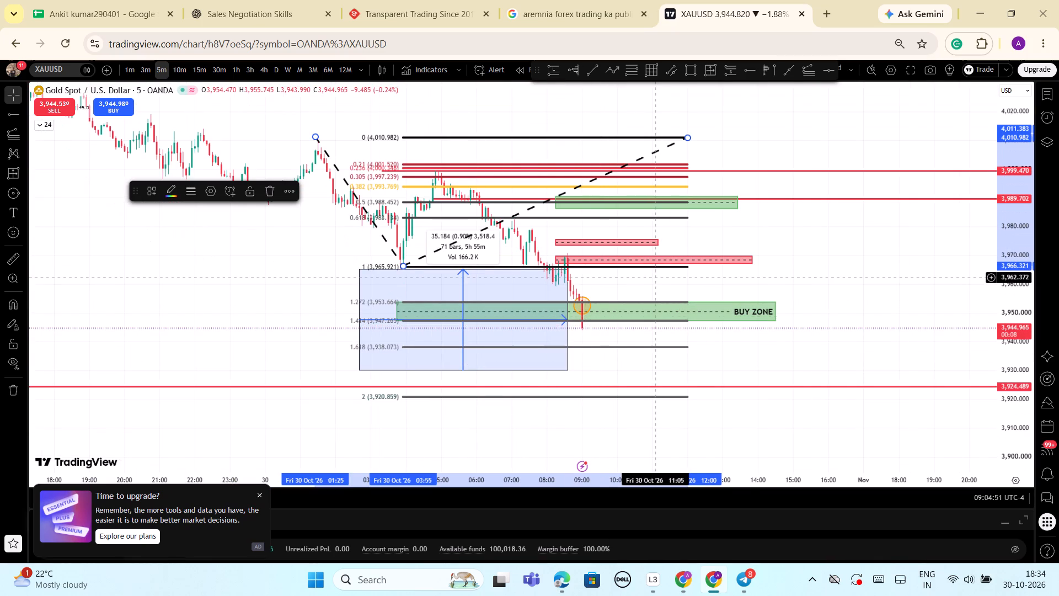
pyautogui.click(654, 278)
# Delete the orange circle marking the entry in the buy zone.
pyautogui.scroll(-1, 905, 288)
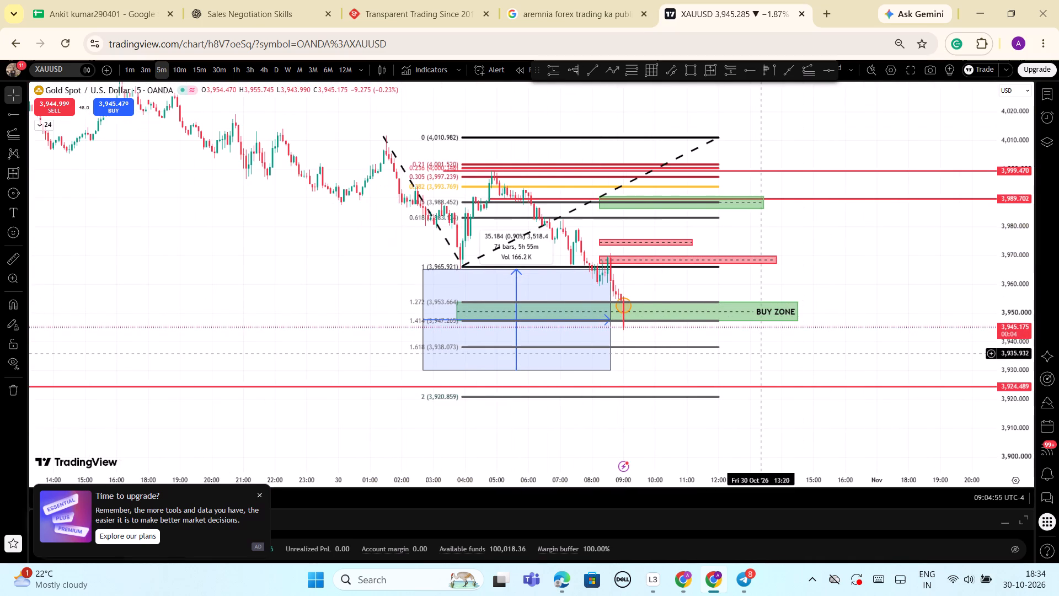
pyautogui.click(624, 308)
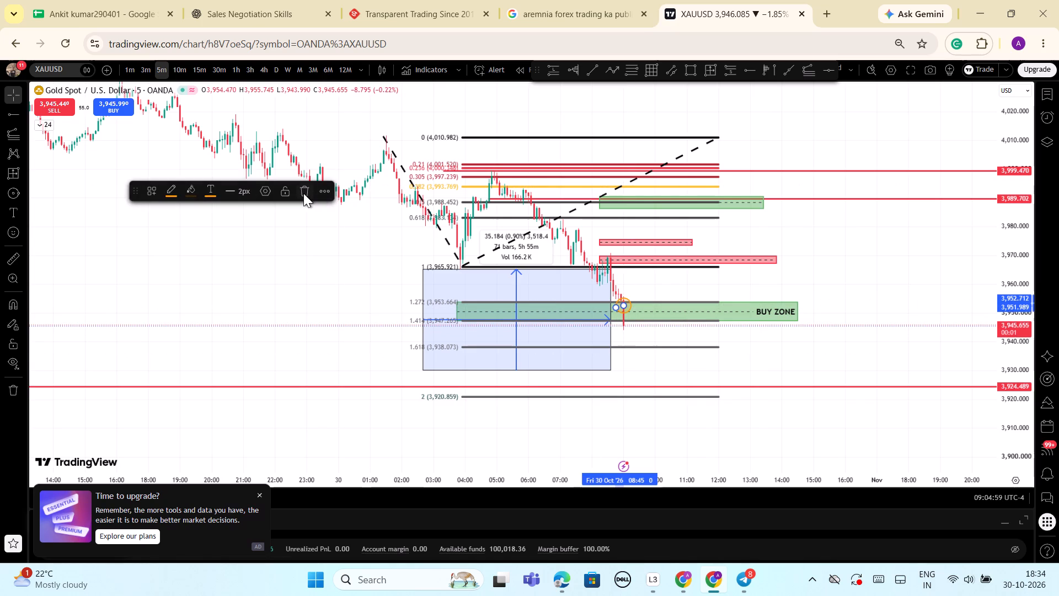
pyautogui.click(303, 193)
# Delete the projected date and price range box below the 03:55 low.
pyautogui.scroll(1, 854, 391)
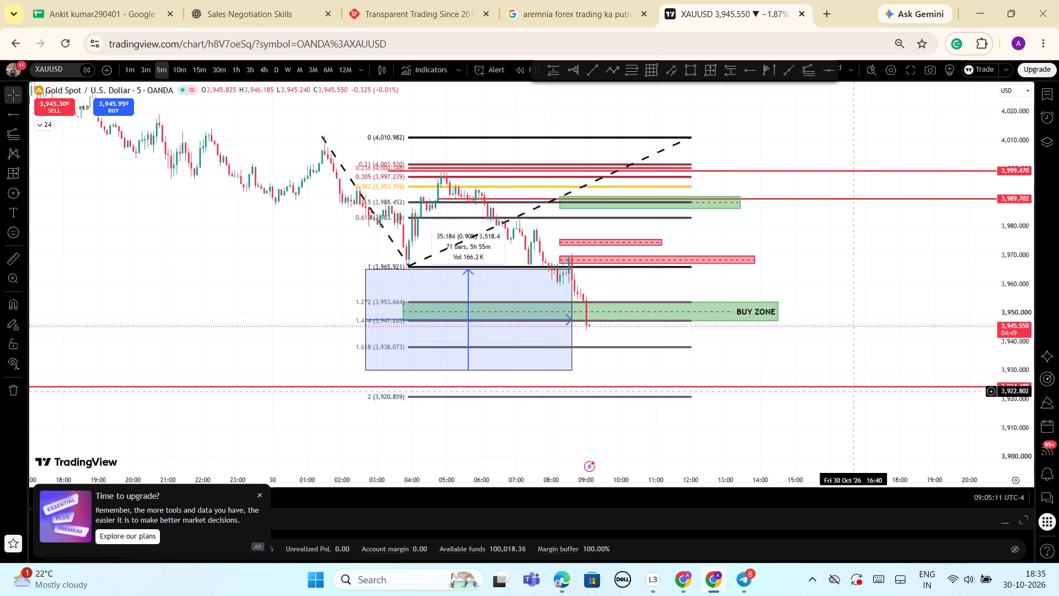
pyautogui.scroll(-3, 854, 396)
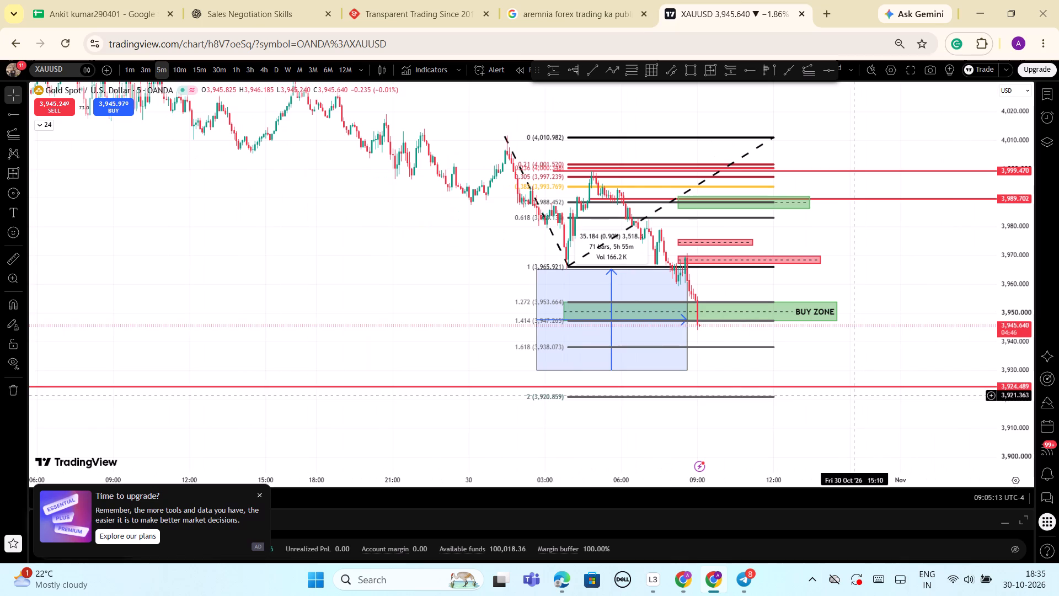
pyautogui.click(613, 283)
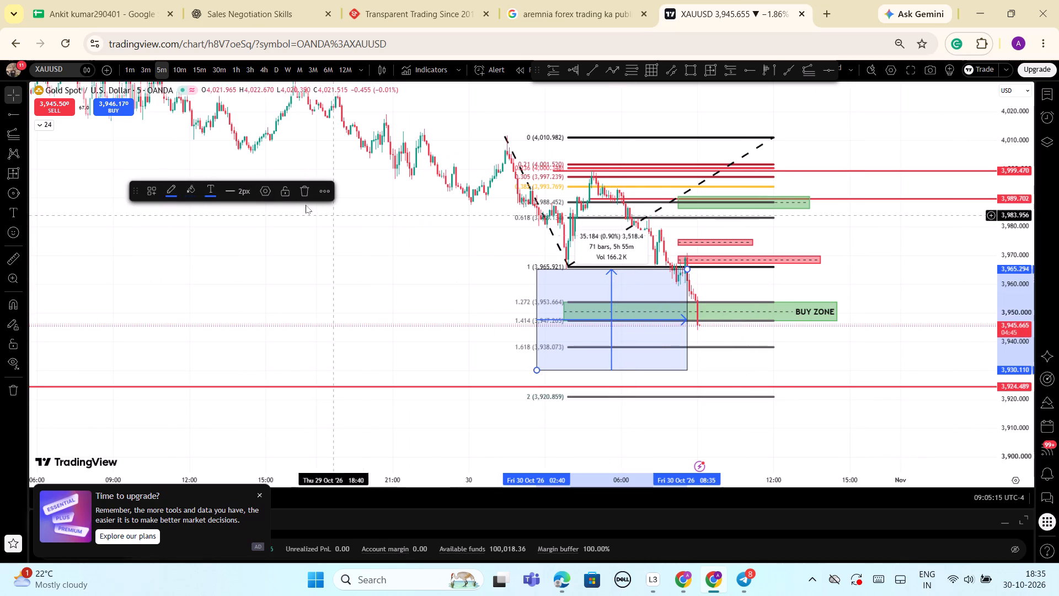
pyautogui.click(302, 199)
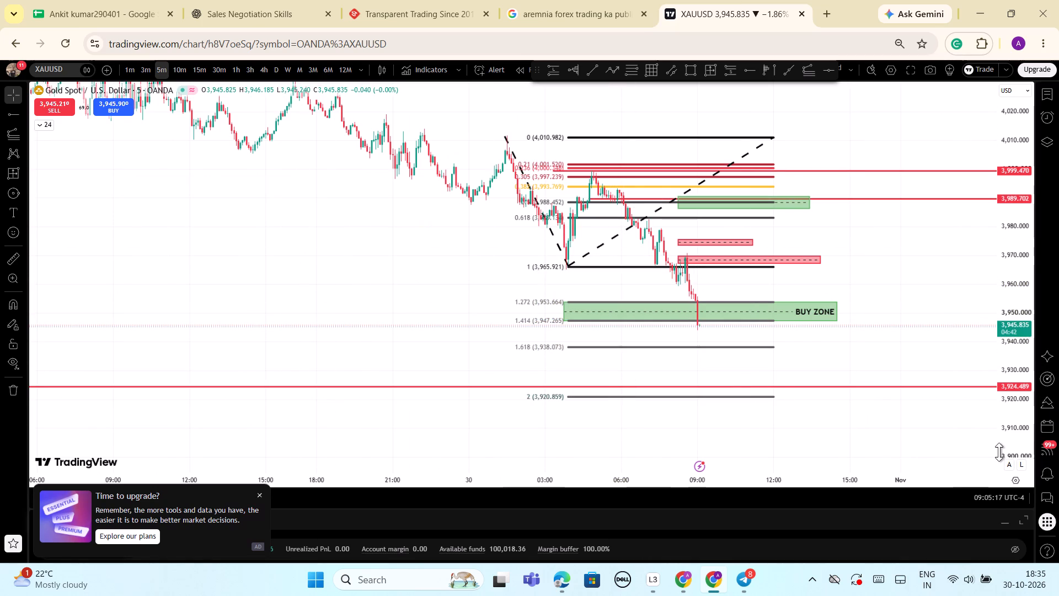
# Examine the candles around the buy zone and the lower extension levels down to 4.236, including the green 3,871.814 line.
pyautogui.moveTo(1022, 441); pyautogui.dragTo(977, 305)
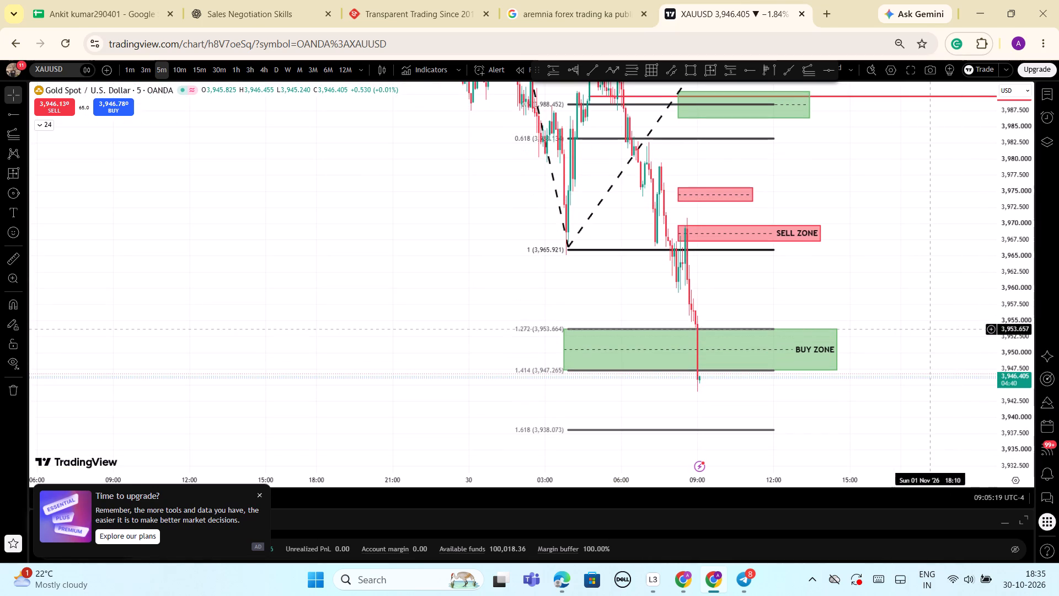
pyautogui.scroll(5, 934, 331)
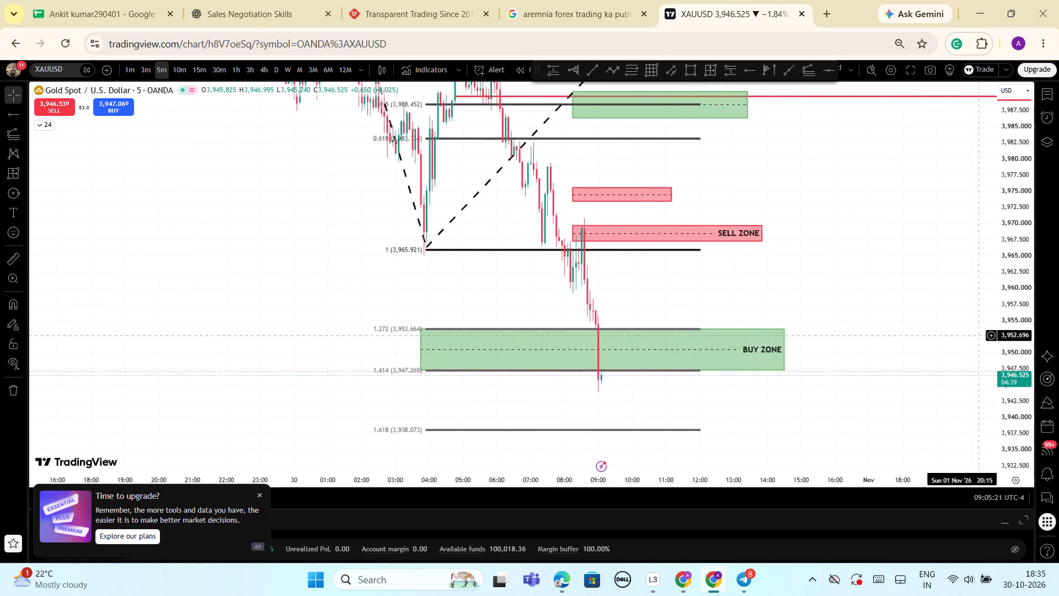
pyautogui.scroll(4, 879, 263)
pyautogui.scroll(2, 794, 416)
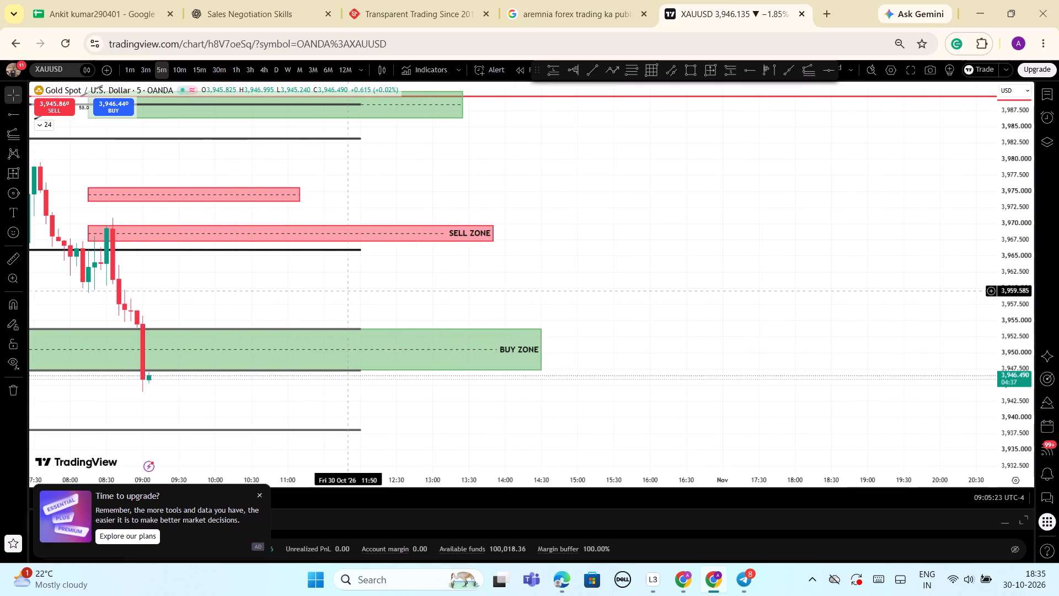
pyautogui.moveTo(347, 288); pyautogui.dragTo(771, 239)
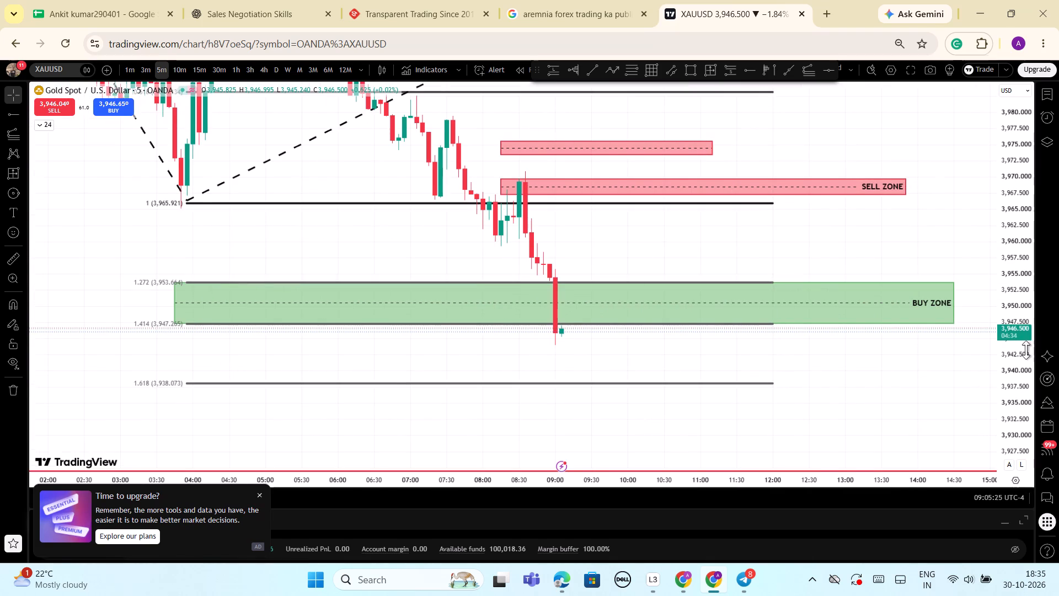
pyautogui.moveTo(1019, 352); pyautogui.dragTo(996, 440)
pyautogui.scroll(-3, 879, 421)
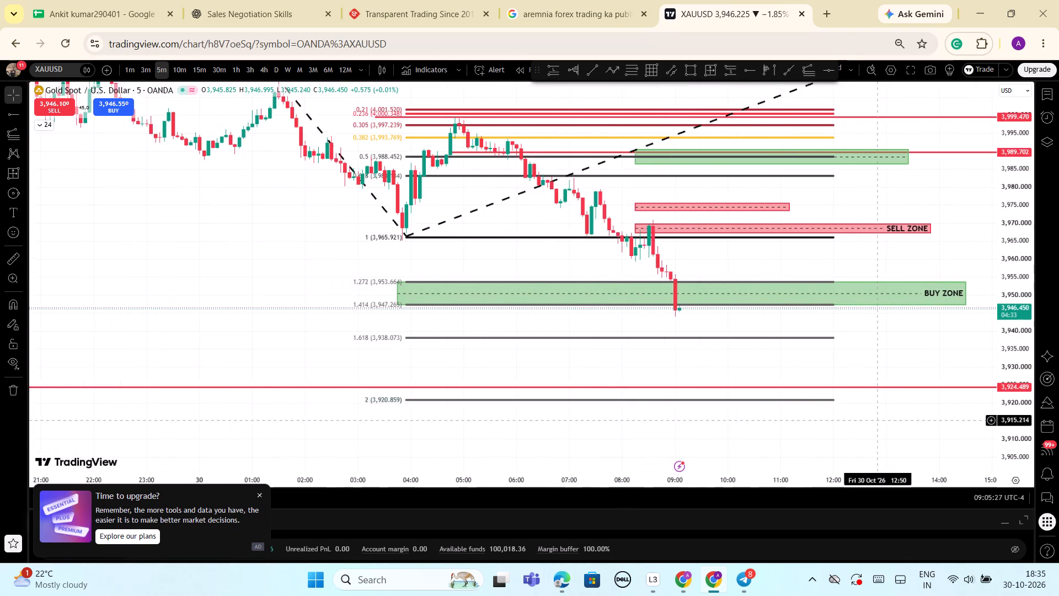
pyautogui.scroll(-9, 878, 414)
pyautogui.moveTo(676, 343); pyautogui.dragTo(595, 139)
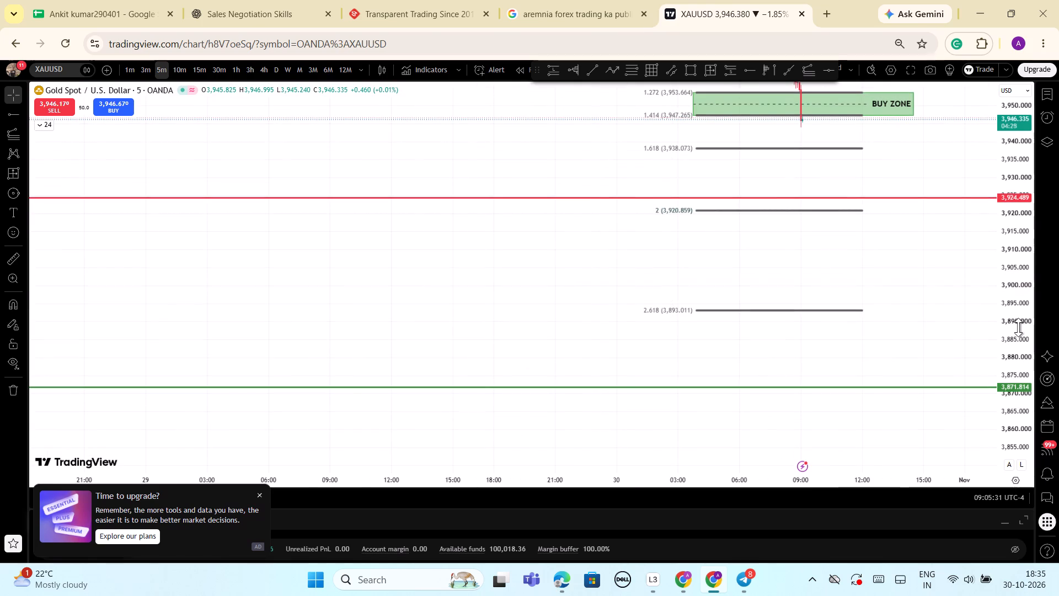
pyautogui.moveTo(1018, 327); pyautogui.dragTo(1005, 417)
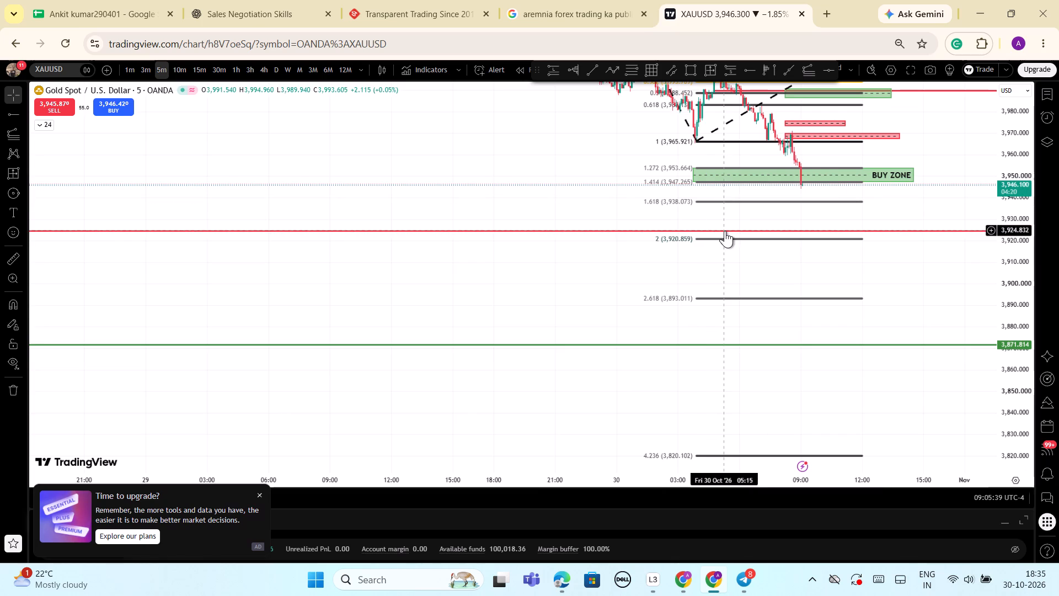
# Draw a horizontal ray on the 1.618 extension level from 04:00 on 30 October, at about 3,938.537.
pyautogui.click(752, 70)
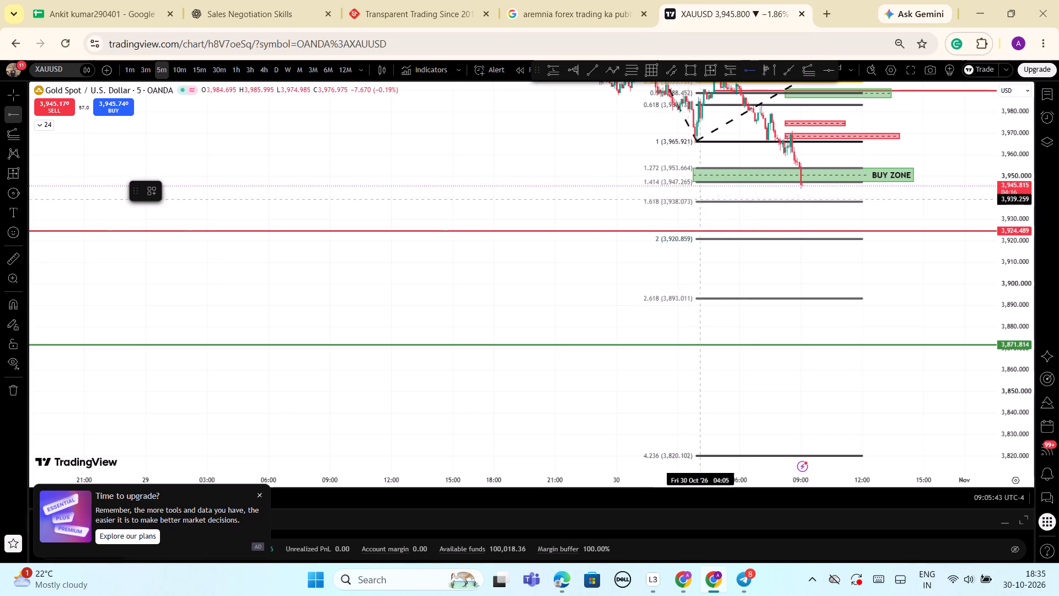
pyautogui.click(698, 201)
pyautogui.click(940, 221)
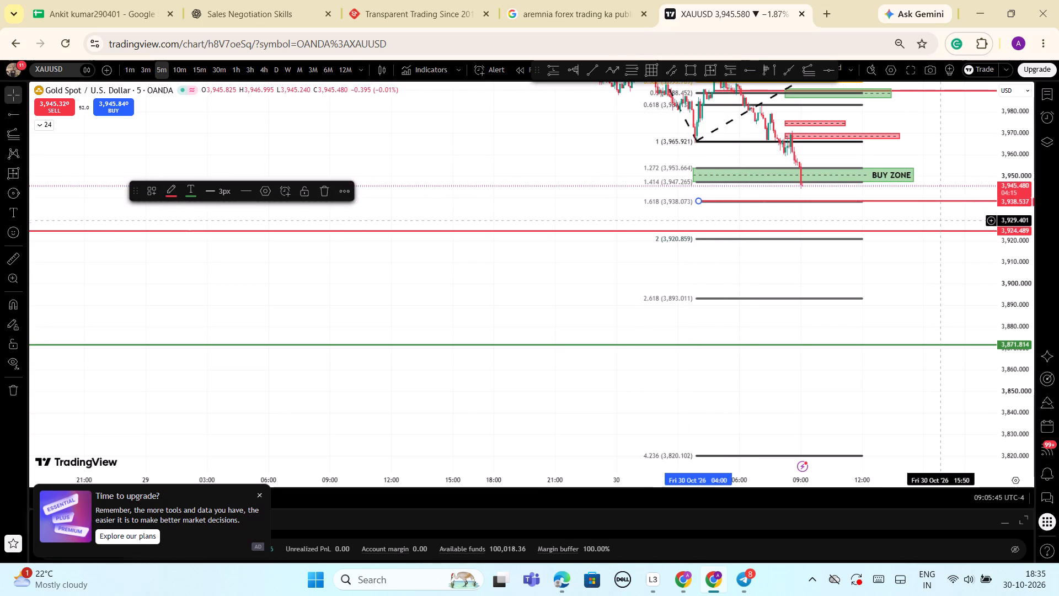
pyautogui.click(897, 291)
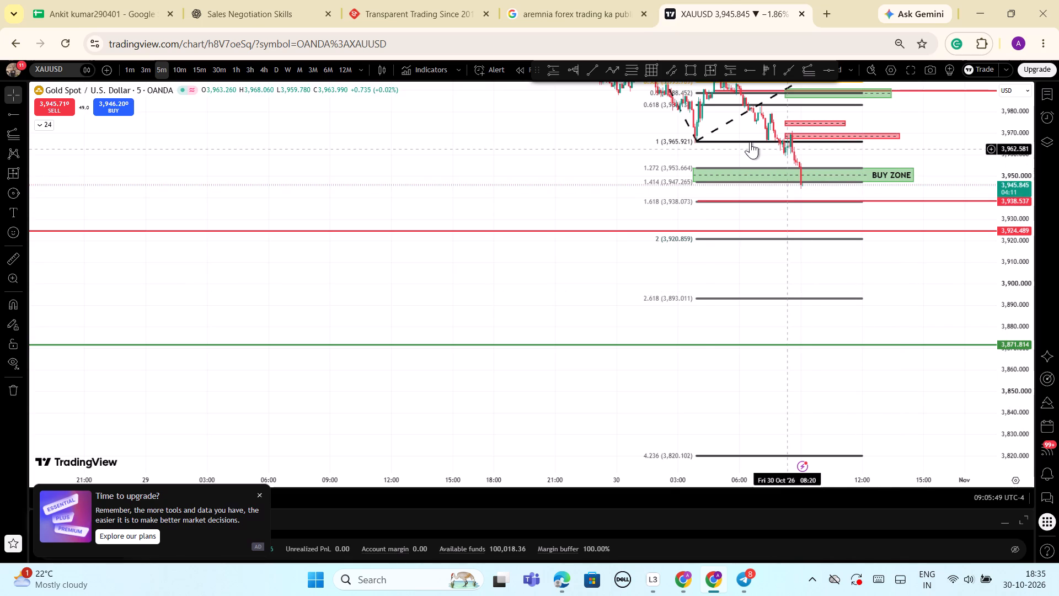
# Delete the trend-based Fib extension.
pyautogui.click(696, 141)
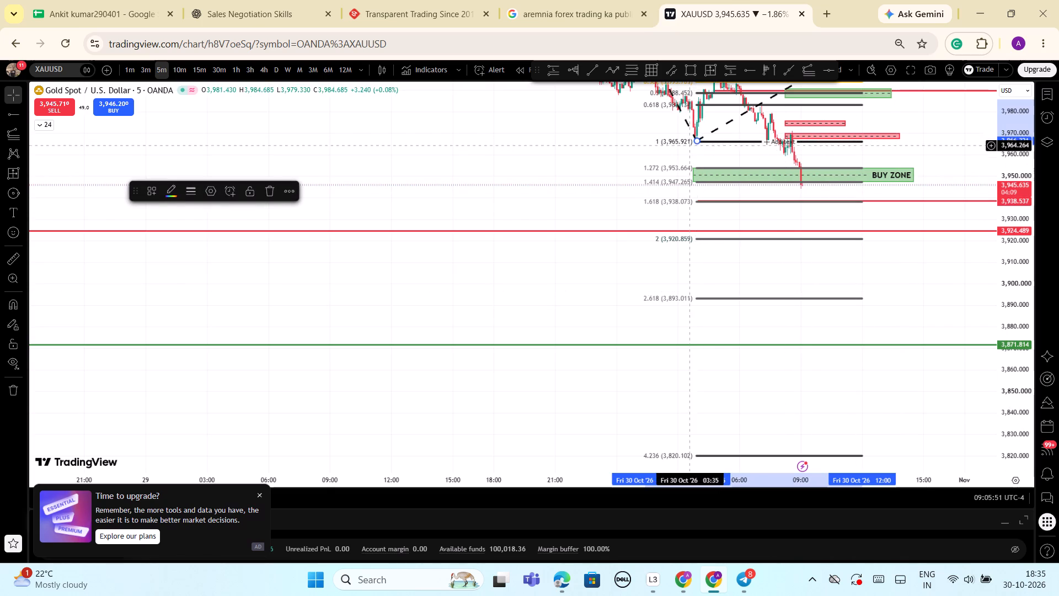
pyautogui.click(265, 190)
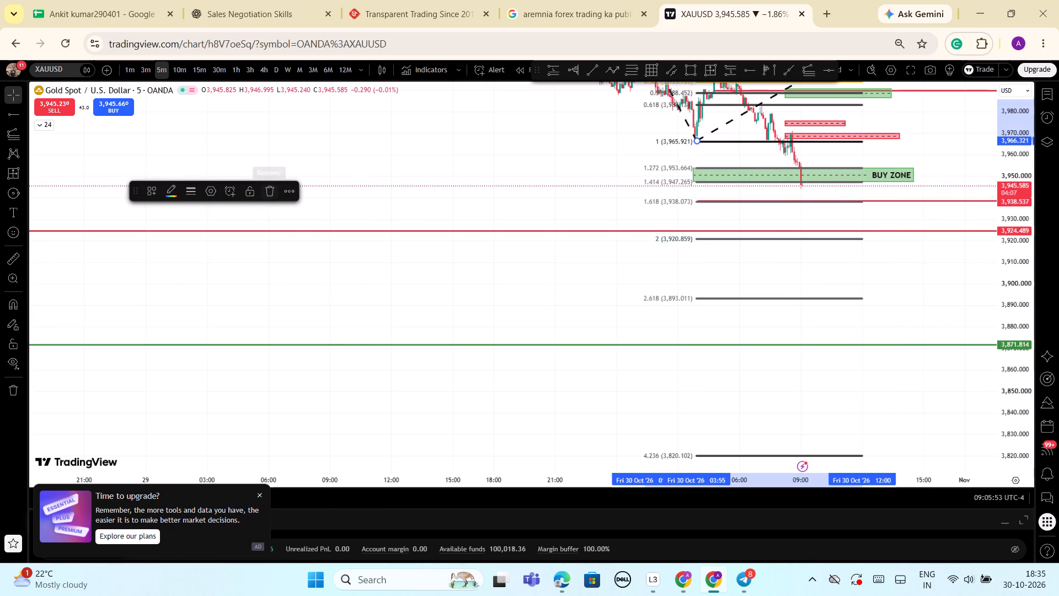
# Check the rays below the buy zone on the 5-minute chart and on the 4-hour timeframe, including the Trade line.
pyautogui.scroll(5, 532, 245)
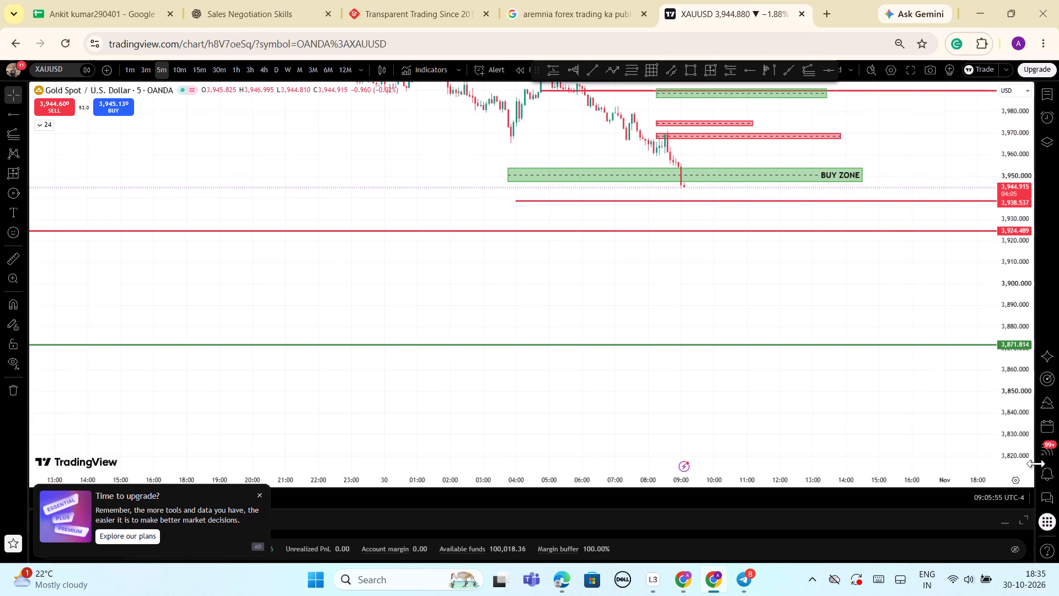
pyautogui.moveTo(1029, 456); pyautogui.dragTo(1012, 394)
pyautogui.moveTo(803, 296); pyautogui.dragTo(814, 396)
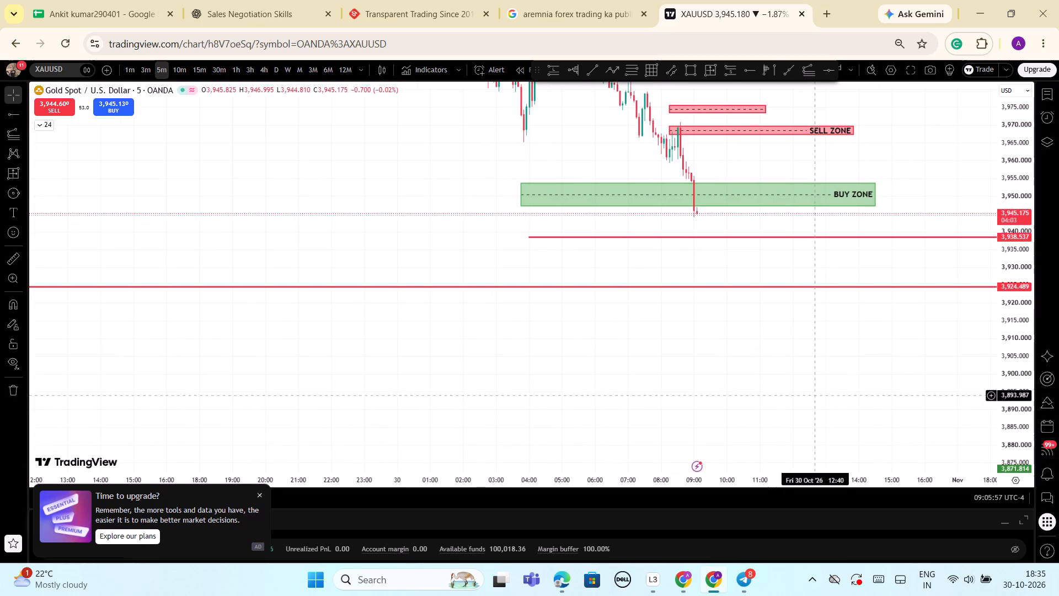
pyautogui.click(266, 71)
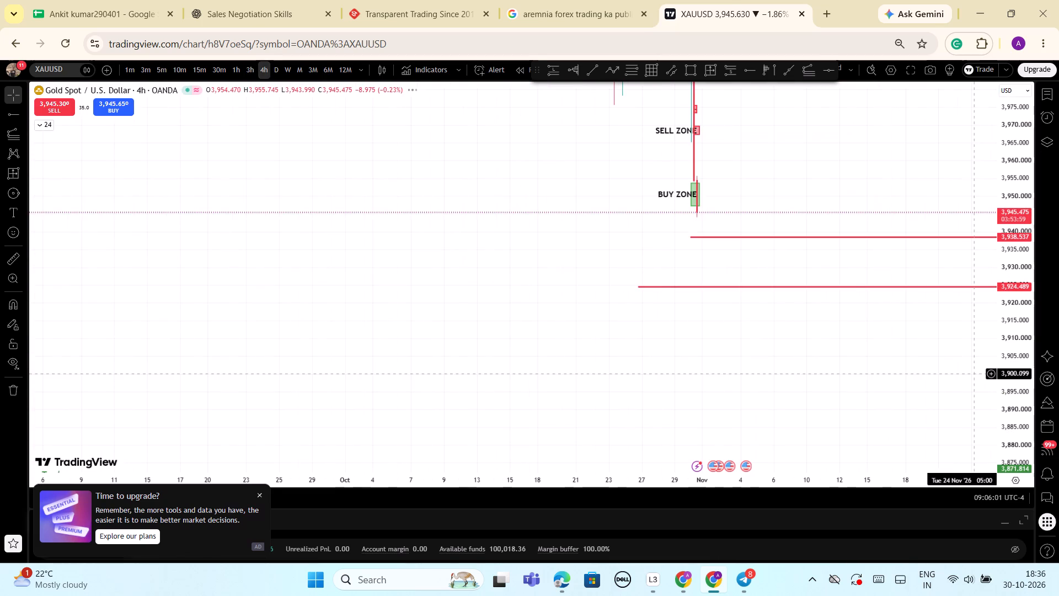
pyautogui.scroll(-1, 974, 374)
pyautogui.moveTo(1007, 170); pyautogui.dragTo(1055, 492)
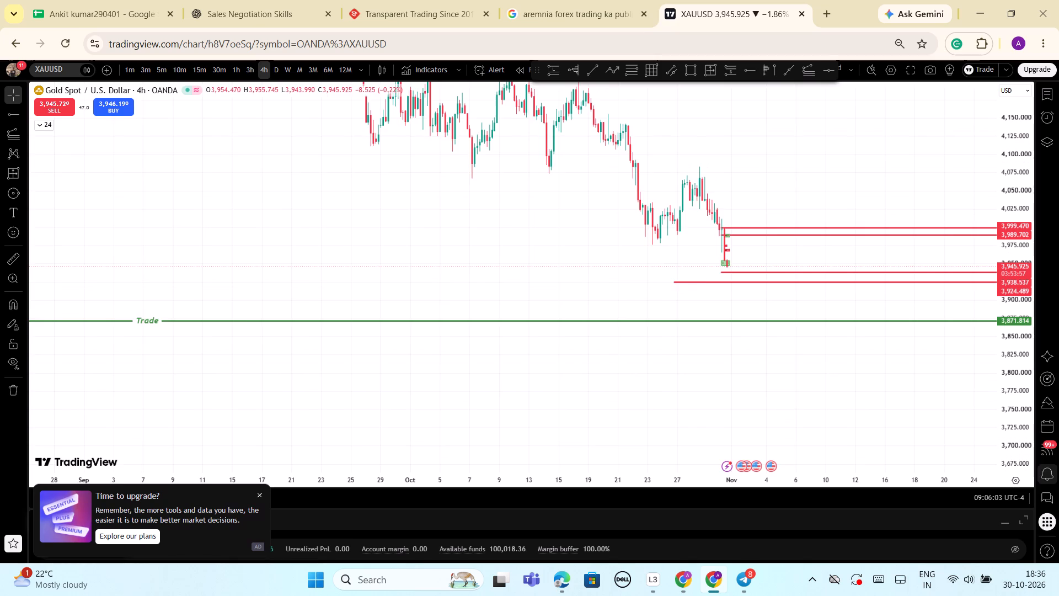
# Examine the 4-hour chart around the rays and the Trade line, including the red zone near 3,400–3,500 and the earlier lows.
pyautogui.scroll(-8, 581, 330)
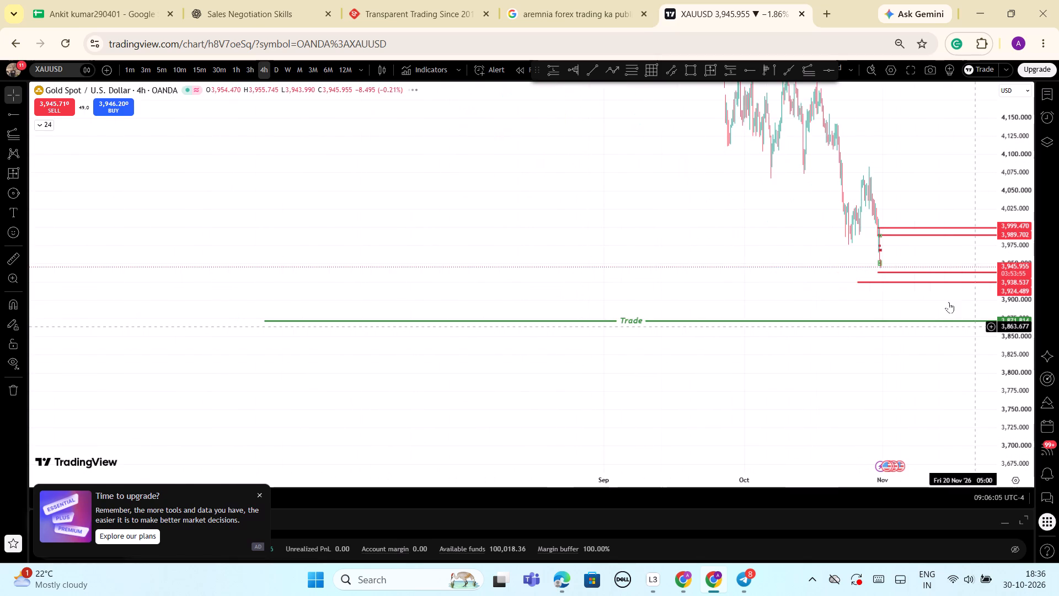
pyautogui.moveTo(1019, 157); pyautogui.dragTo(1036, 383)
pyautogui.scroll(7, 932, 363)
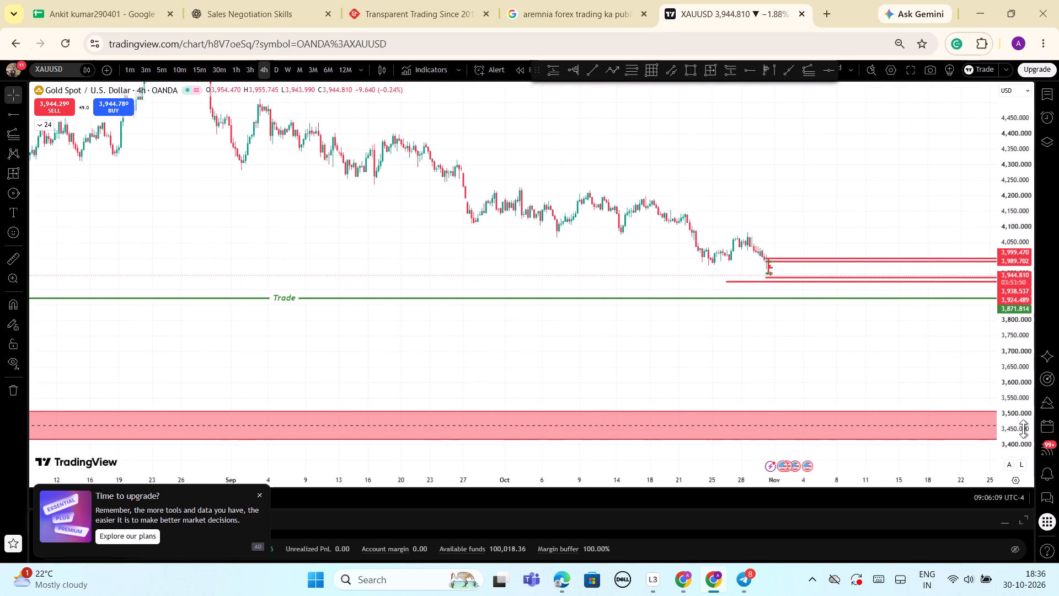
pyautogui.moveTo(1023, 429); pyautogui.dragTo(994, 191)
pyautogui.scroll(6, 930, 294)
pyautogui.scroll(3, 878, 364)
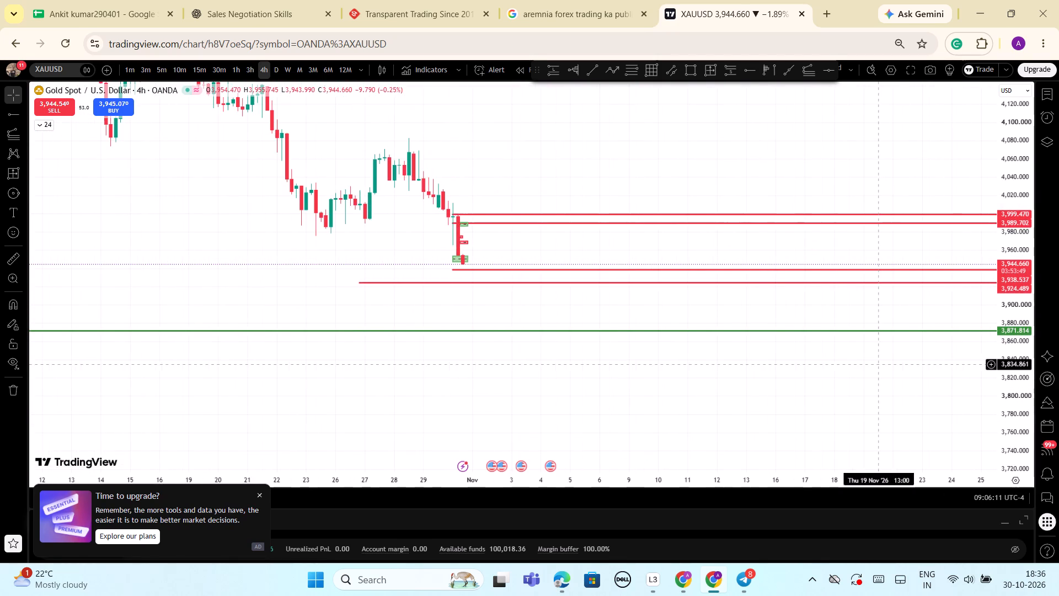
pyautogui.moveTo(554, 381); pyautogui.dragTo(813, 424)
pyautogui.scroll(-2, 813, 424)
pyautogui.scroll(1, 813, 424)
pyautogui.scroll(-2, 813, 424)
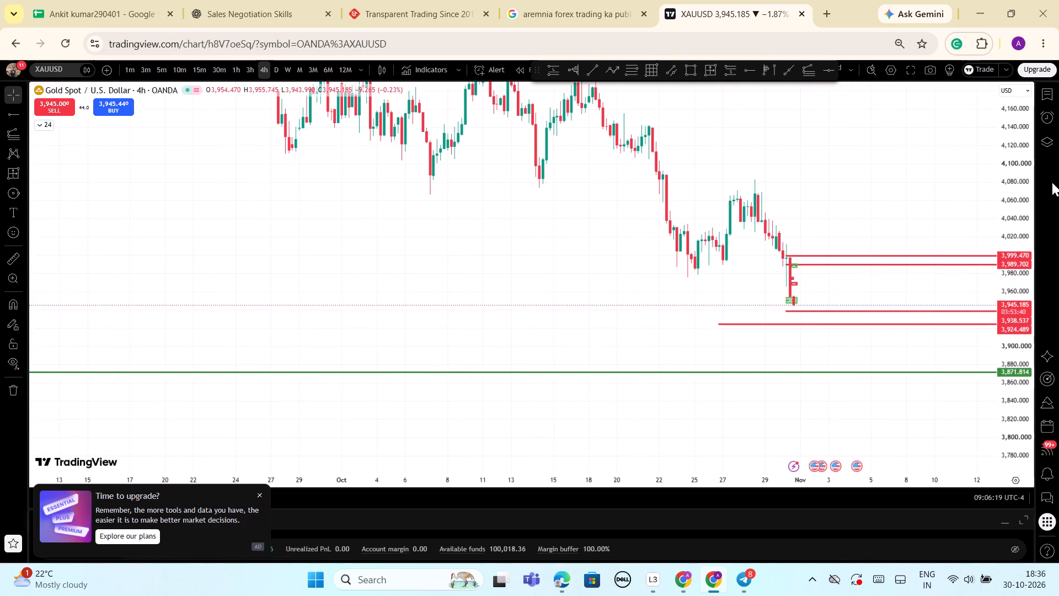
pyautogui.moveTo(1008, 174); pyautogui.dragTo(997, 334)
pyautogui.scroll(-10, 747, 341)
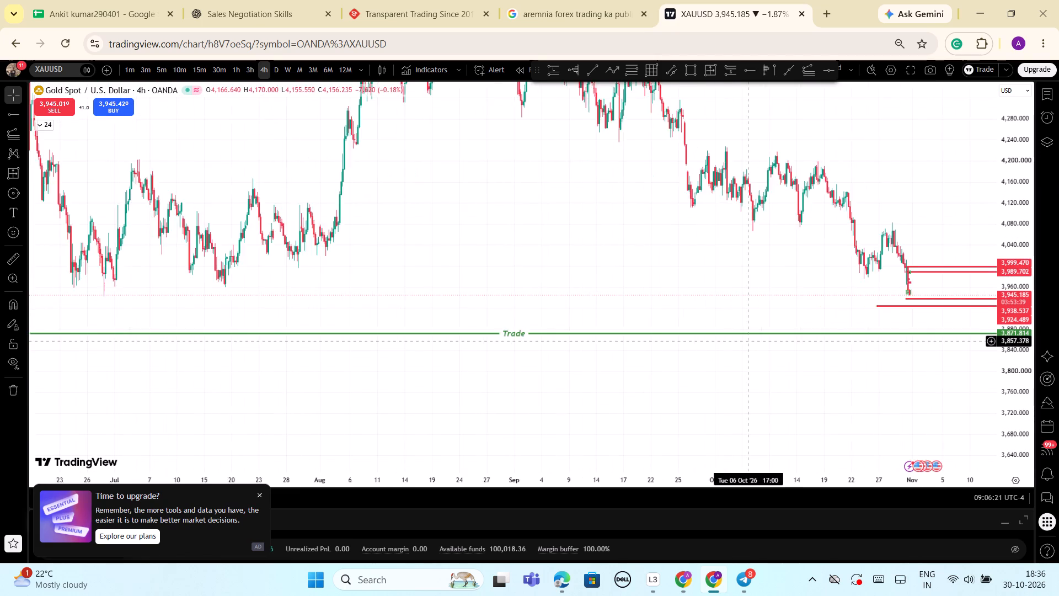
pyautogui.scroll(-7, 747, 341)
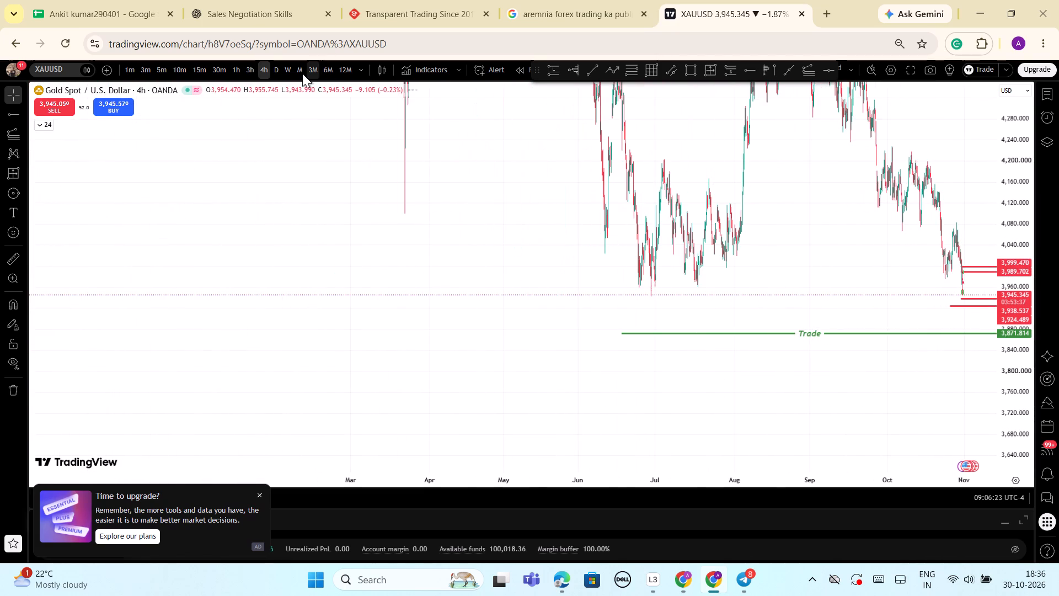
# Review the long-term price history on the monthly chart, focusing on the 2018–2026 candles around the rays and red zone.
pyautogui.click(302, 73)
pyautogui.moveTo(1009, 178); pyautogui.dragTo(1030, 242)
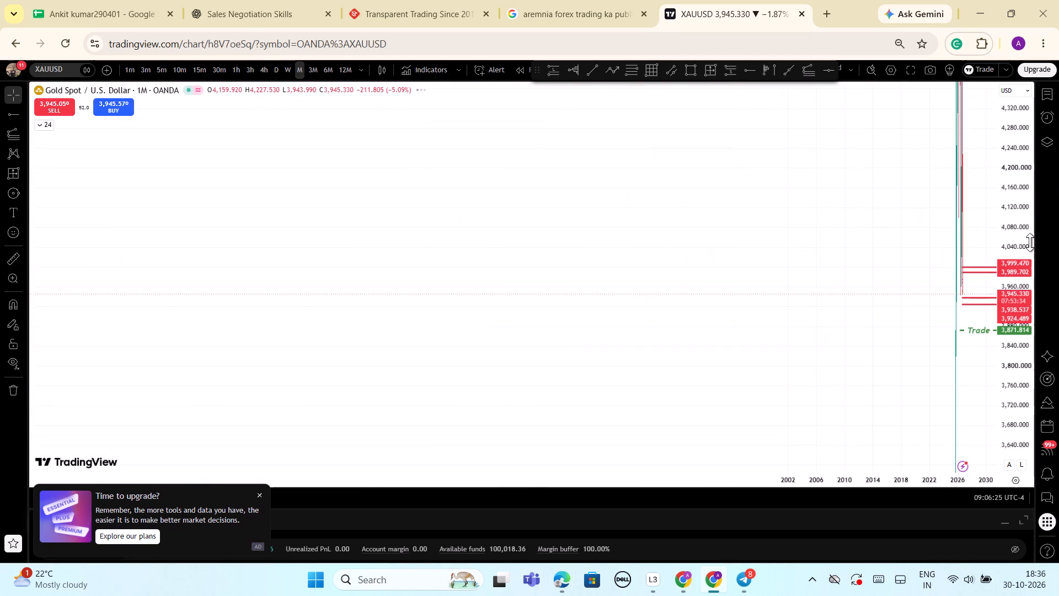
pyautogui.moveTo(1030, 242); pyautogui.dragTo(1035, 486)
pyautogui.moveTo(1013, 196); pyautogui.dragTo(1042, 437)
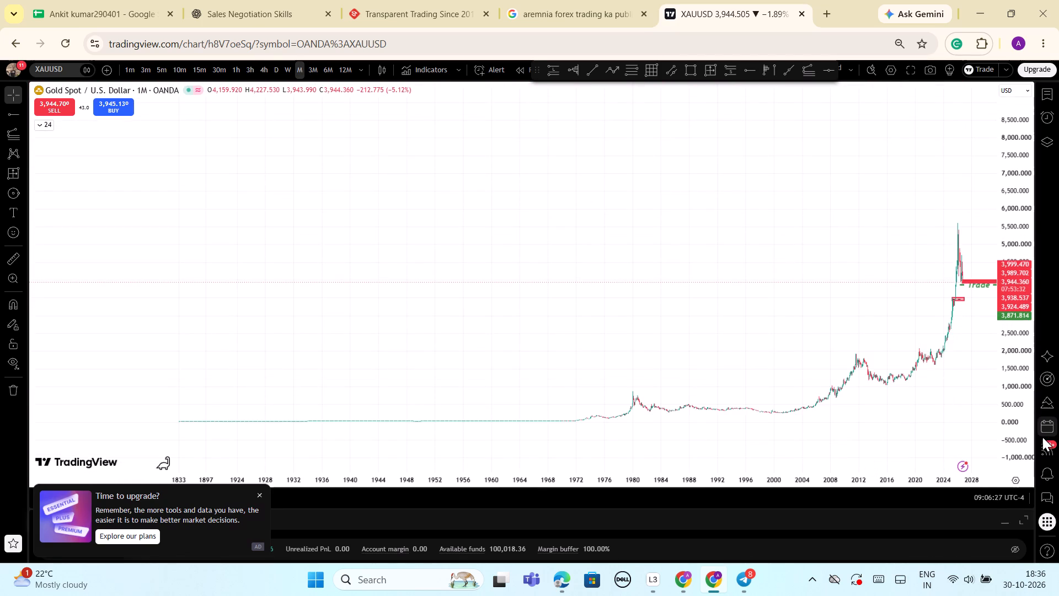
pyautogui.moveTo(1042, 437); pyautogui.dragTo(1042, 438)
pyautogui.scroll(10, 790, 323)
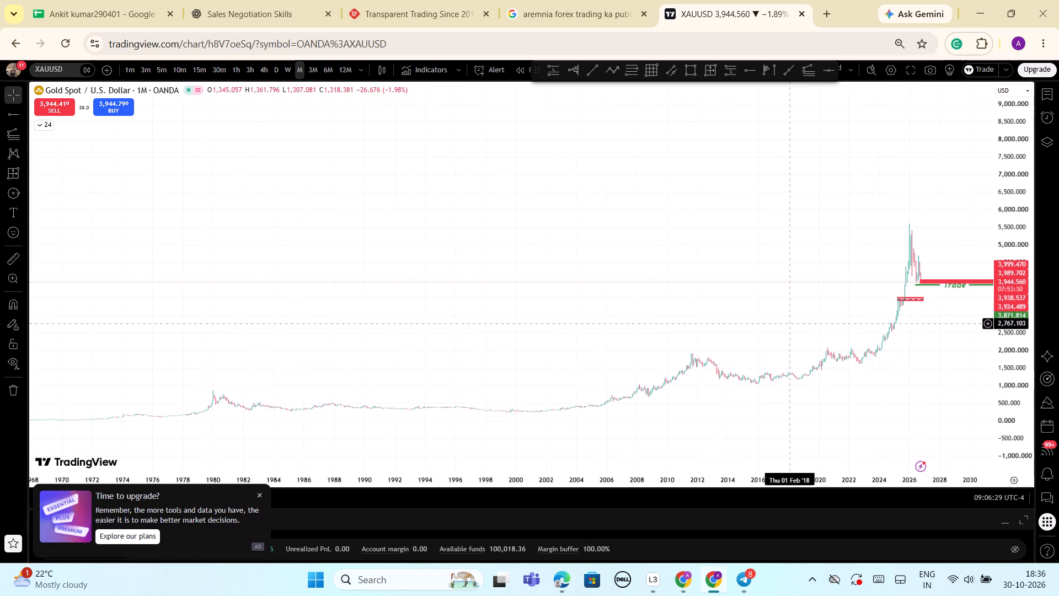
pyautogui.scroll(14, 790, 323)
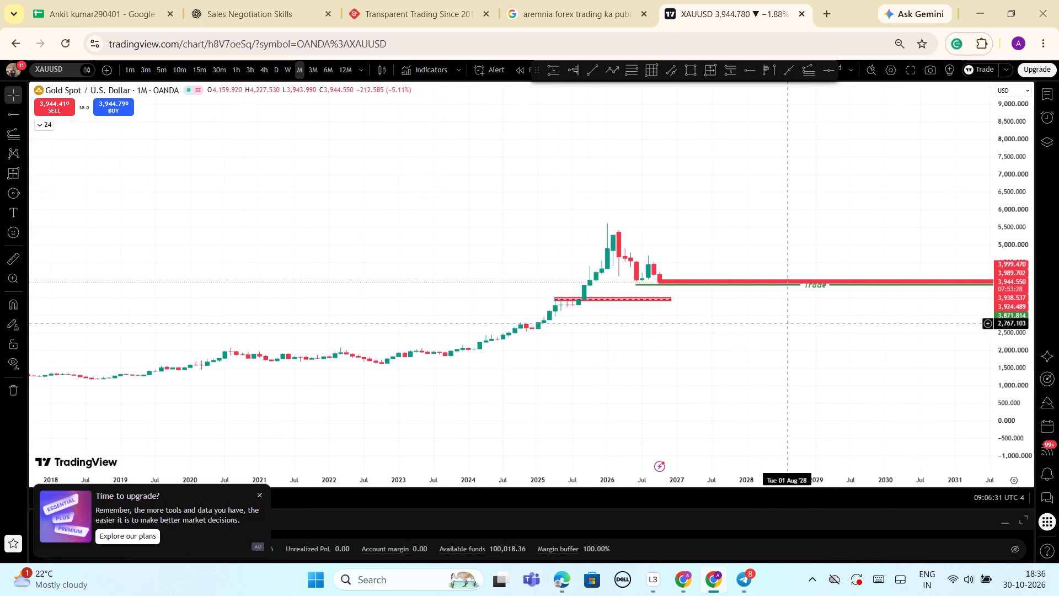
# Compare the recent candles with the rays and red zone on the 3-month and 6-month timeframes.
pyautogui.click(317, 71)
pyautogui.scroll(1, 778, 196)
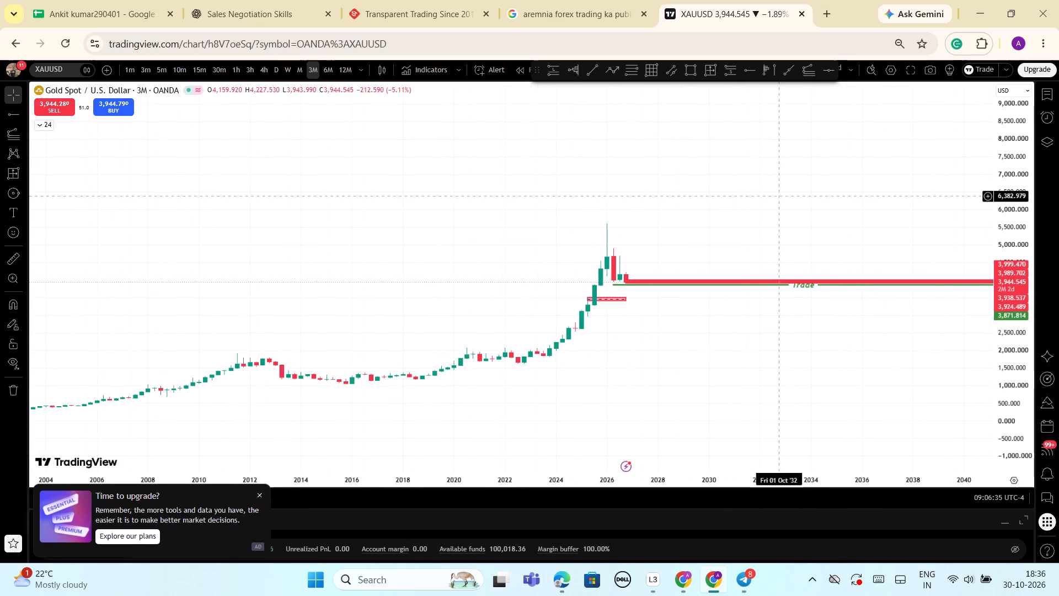
pyautogui.scroll(3, 778, 196)
pyautogui.click(327, 72)
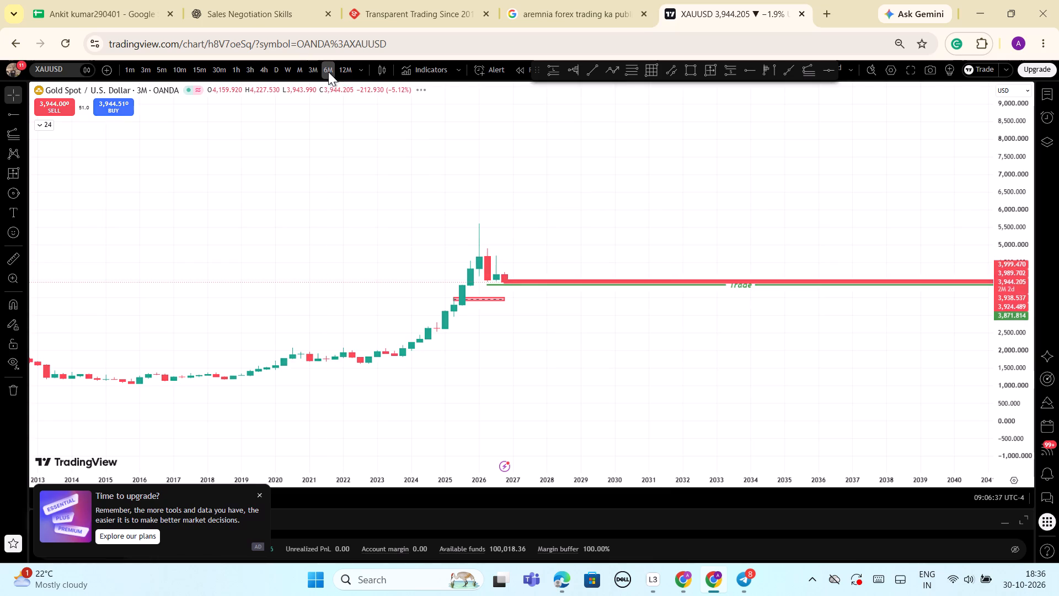
pyautogui.scroll(2, 731, 171)
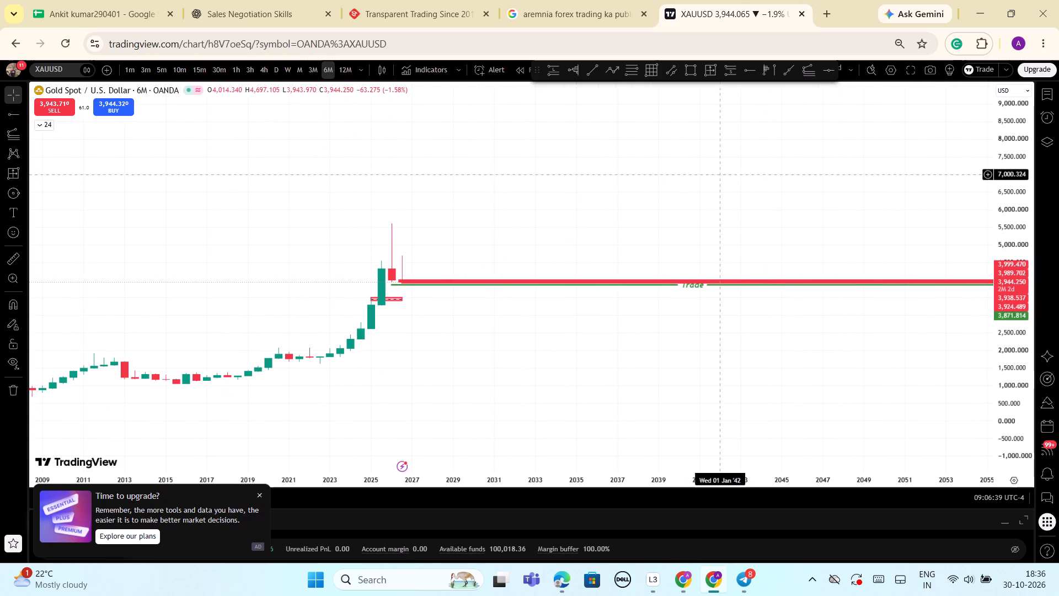
pyautogui.moveTo(576, 187); pyautogui.dragTo(791, 202)
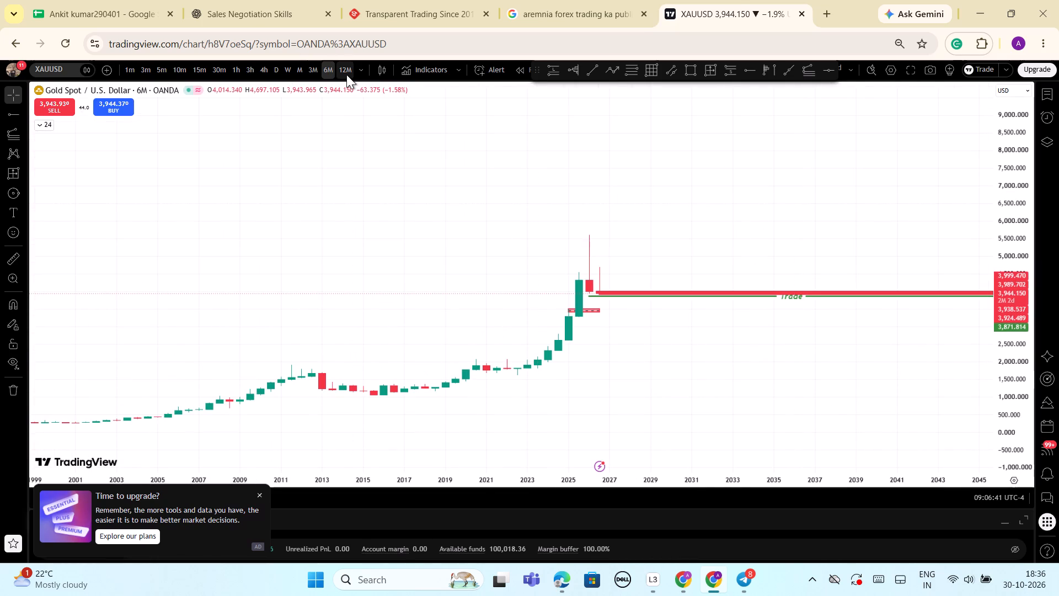
# Examine the yearly candles around the Trade line and the red zone on the 12-month timeframe.
pyautogui.click(346, 74)
pyautogui.scroll(2, 664, 162)
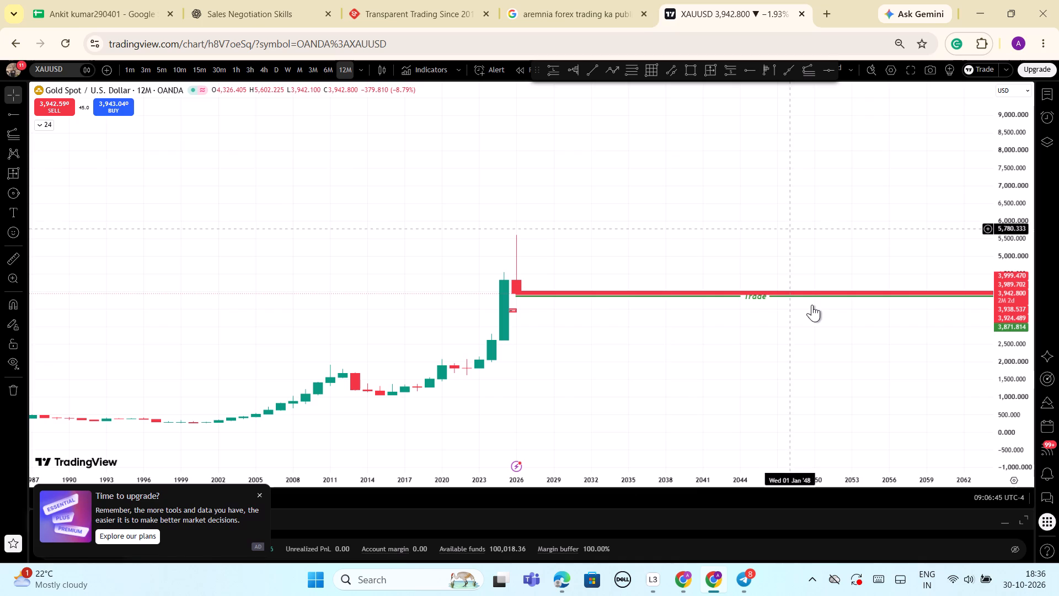
pyautogui.moveTo(1016, 430); pyautogui.dragTo(962, 94)
pyautogui.scroll(3, 878, 162)
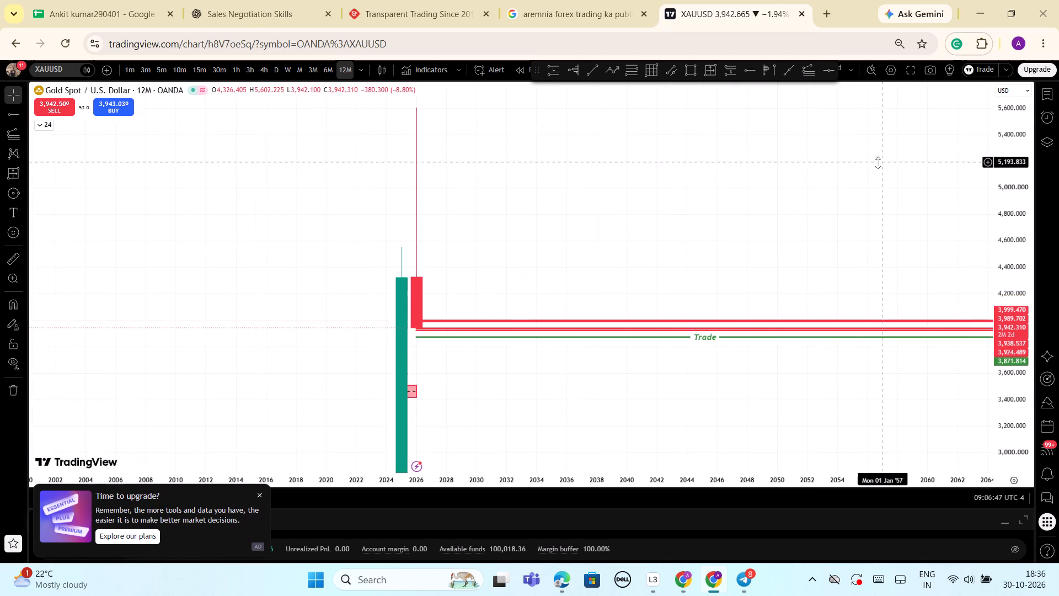
pyautogui.moveTo(1014, 152); pyautogui.dragTo(1016, 288)
pyautogui.scroll(2, 736, 338)
pyautogui.moveTo(595, 378); pyautogui.dragTo(900, 278)
pyautogui.moveTo(1005, 342); pyautogui.dragTo(1015, 400)
pyautogui.scroll(2, 752, 408)
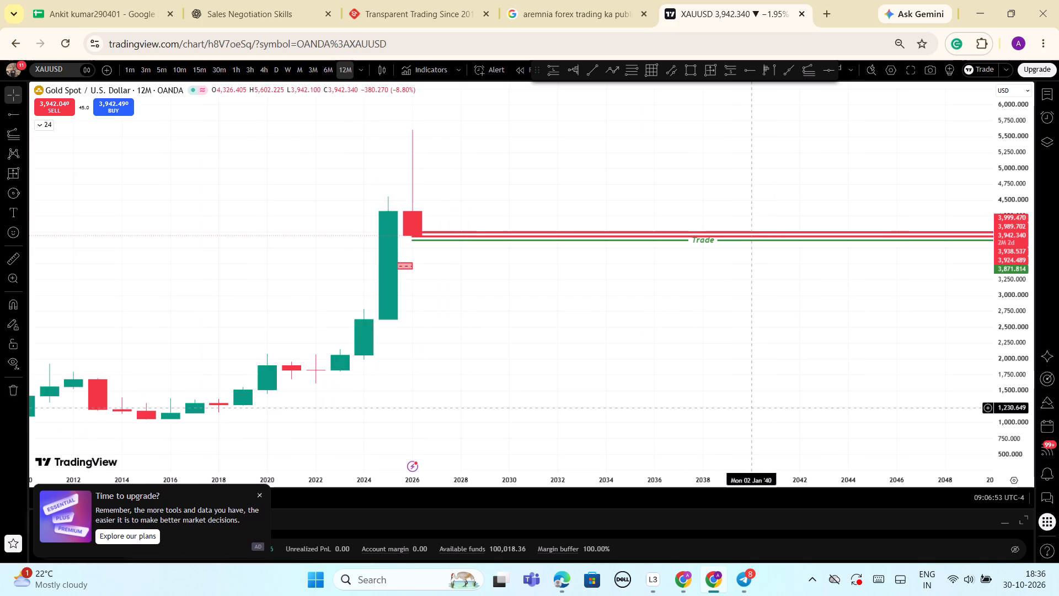
pyautogui.scroll(-1, 752, 408)
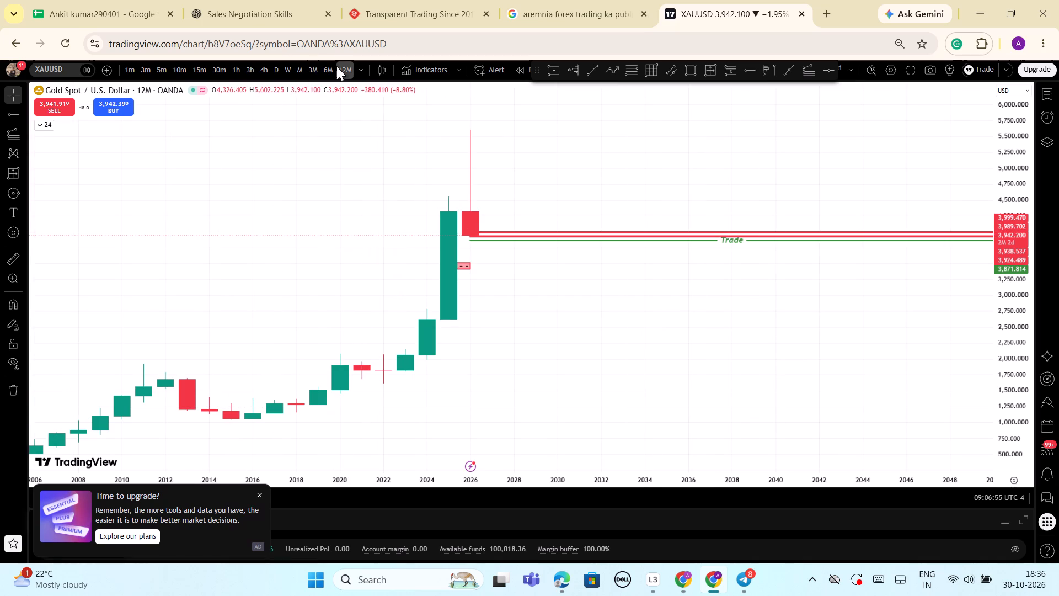
# On the 6-month chart, draw a Gann box from July 2001 at about 265.52 up to about 1,916.95 at July 2019.
pyautogui.click(329, 69)
pyautogui.scroll(-1, 854, 227)
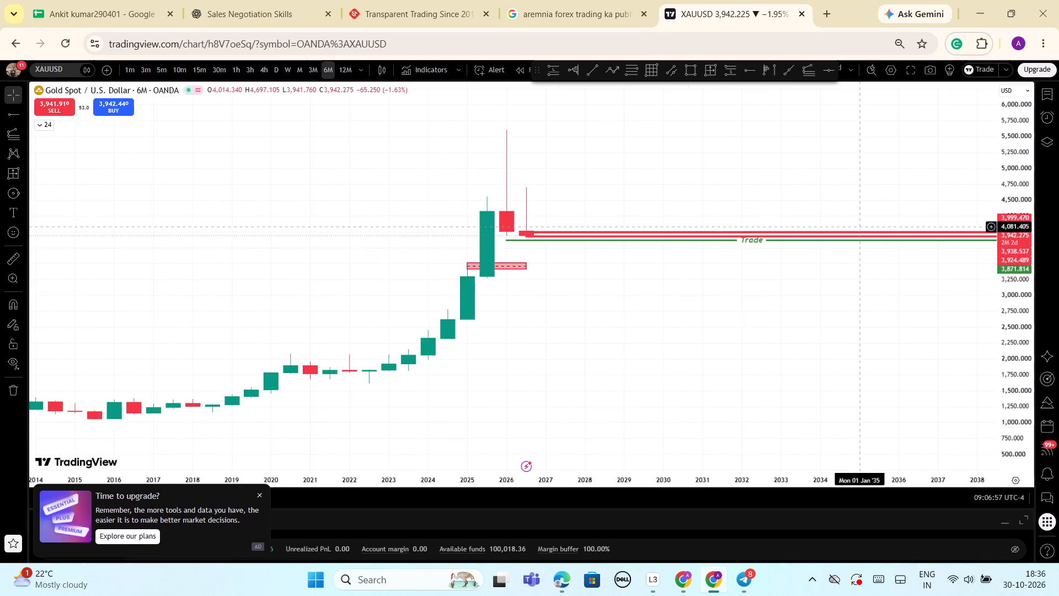
pyautogui.moveTo(1015, 377); pyautogui.dragTo(974, 187)
pyautogui.moveTo(755, 243); pyautogui.dragTo(769, 294)
pyautogui.moveTo(1020, 306); pyautogui.dragTo(1029, 397)
pyautogui.scroll(-2, 794, 356)
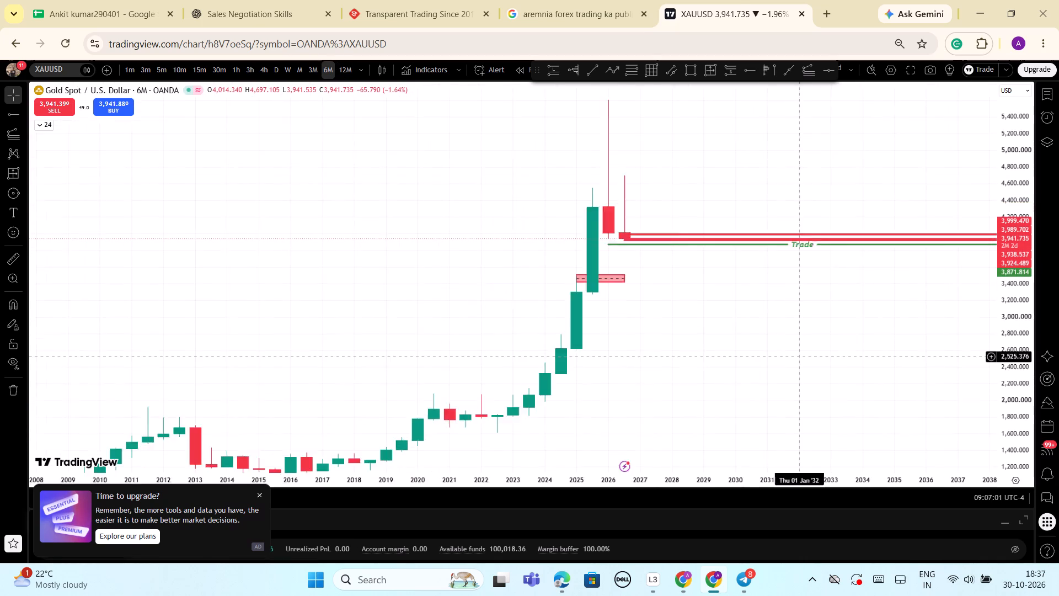
pyautogui.scroll(-2, 794, 356)
pyautogui.moveTo(740, 419); pyautogui.dragTo(757, 294)
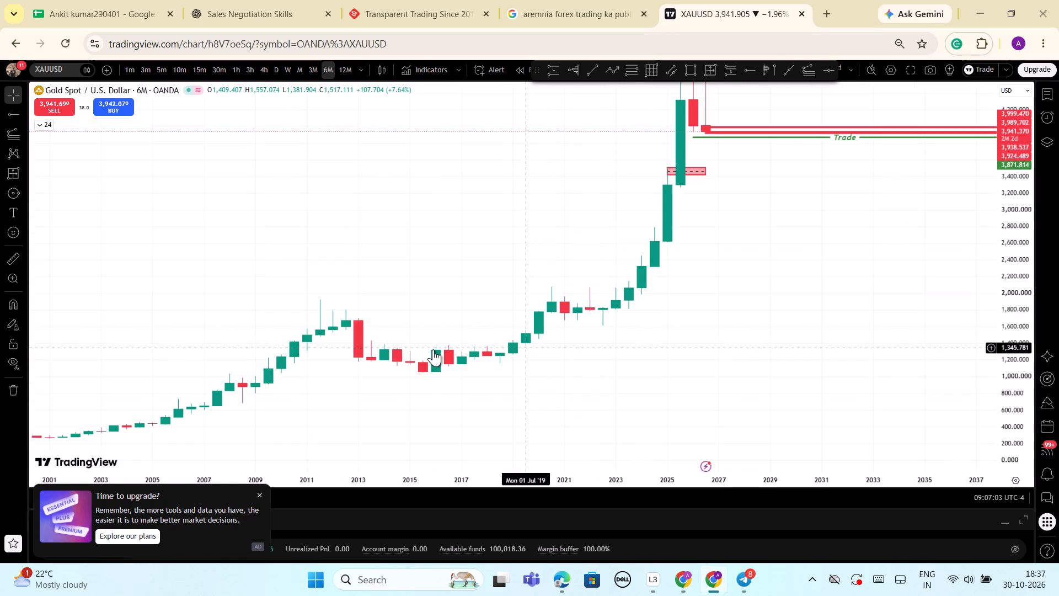
pyautogui.click(648, 67)
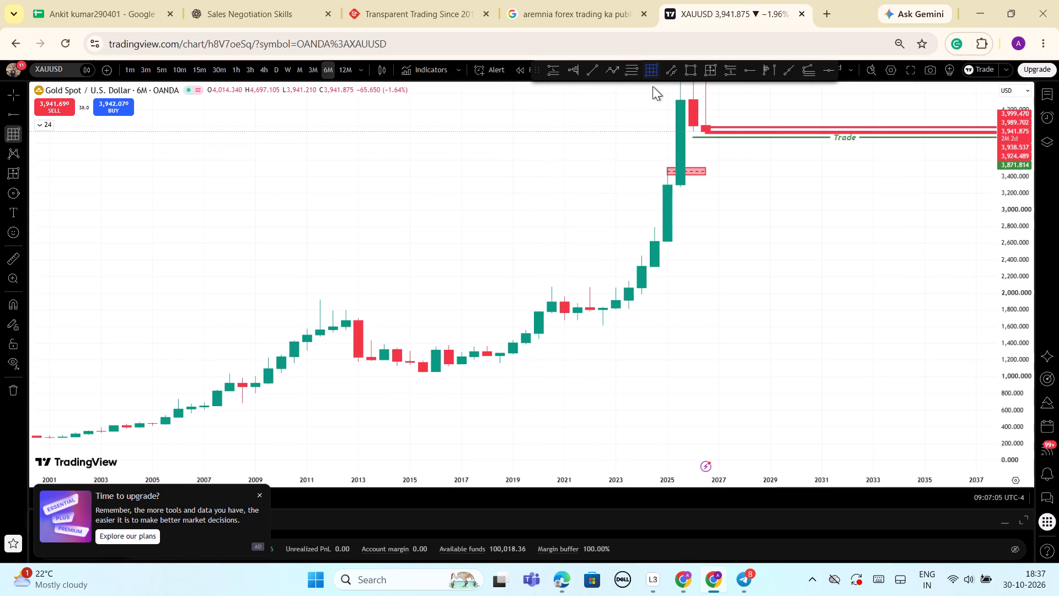
pyautogui.scroll(-2, 318, 363)
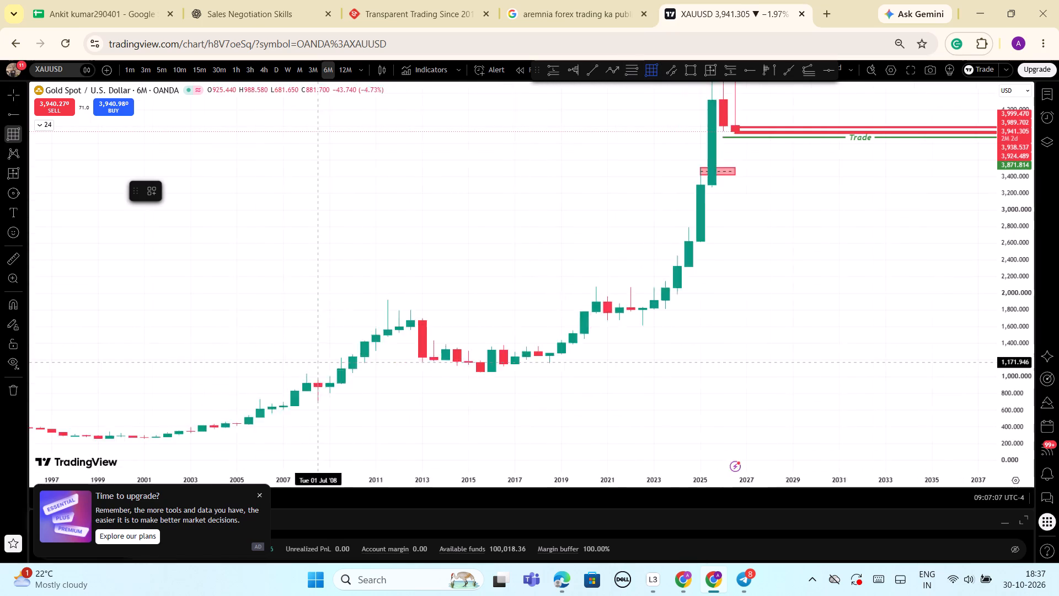
pyautogui.scroll(-2, 342, 361)
pyautogui.scroll(-2, 463, 380)
pyautogui.scroll(-1, 625, 444)
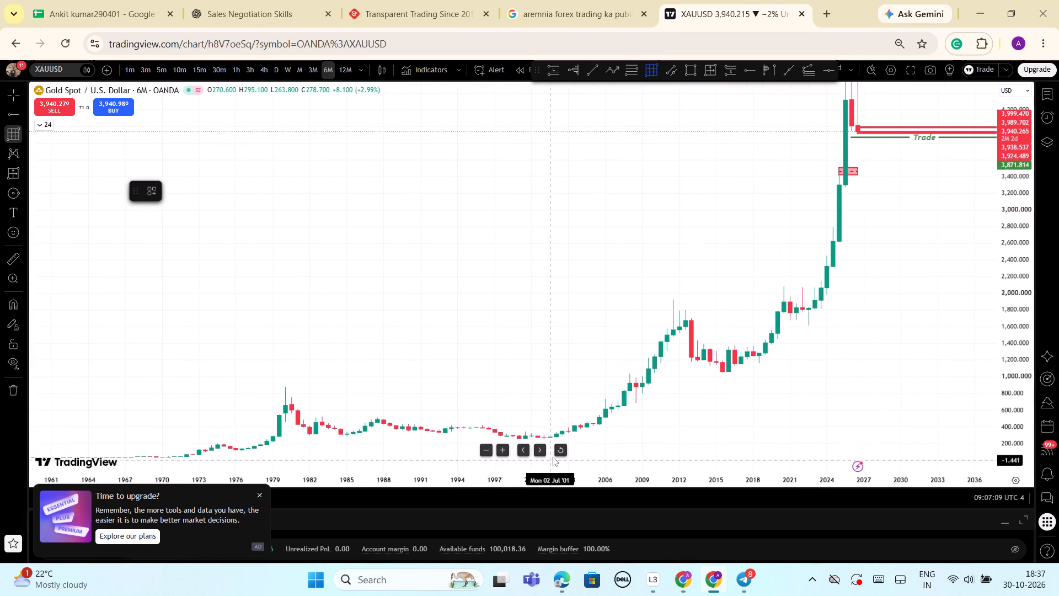
pyautogui.click(553, 438)
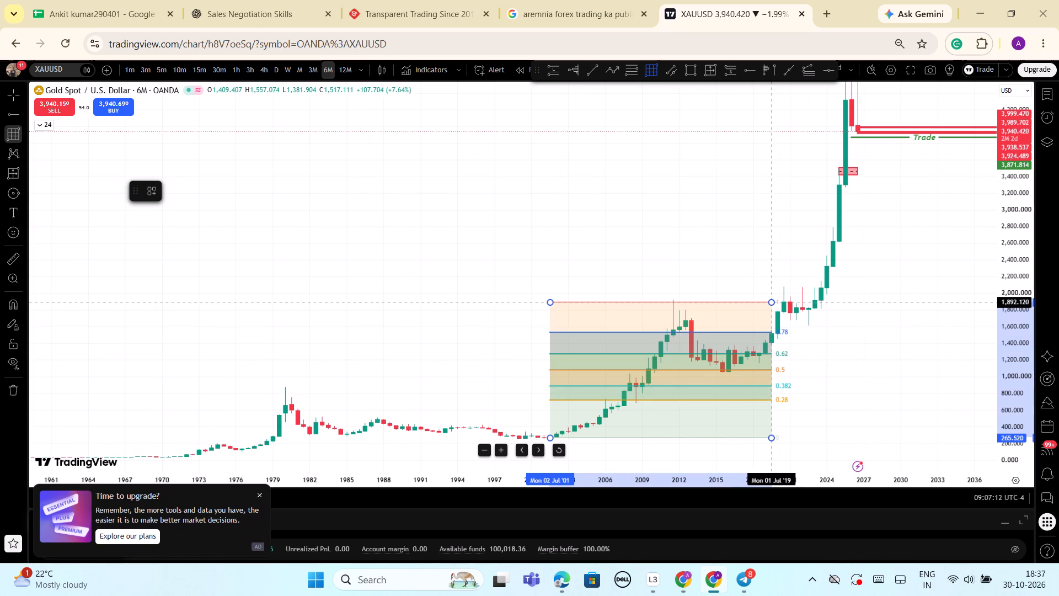
pyautogui.click(774, 300)
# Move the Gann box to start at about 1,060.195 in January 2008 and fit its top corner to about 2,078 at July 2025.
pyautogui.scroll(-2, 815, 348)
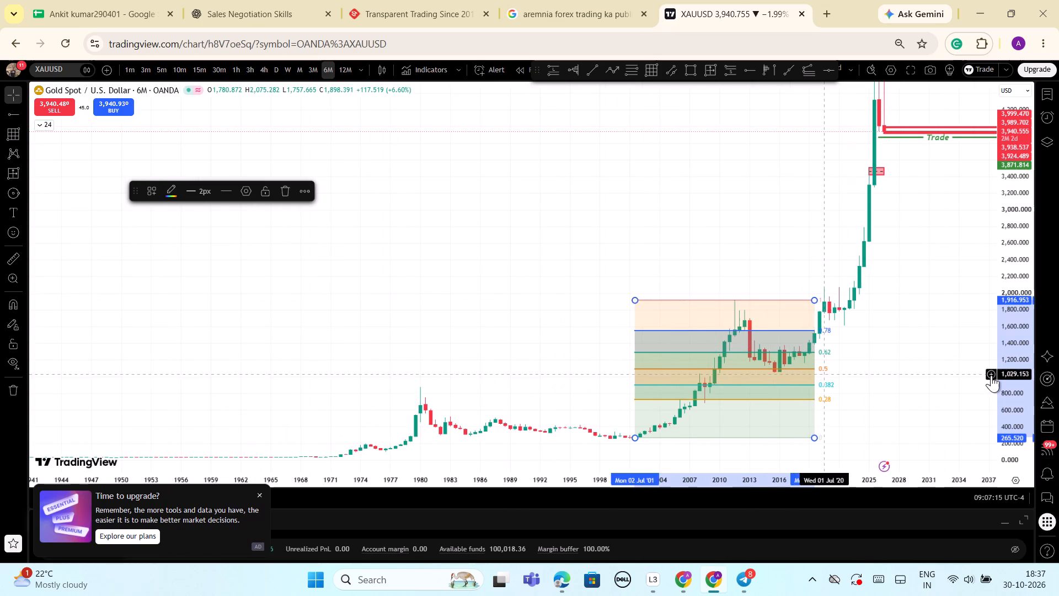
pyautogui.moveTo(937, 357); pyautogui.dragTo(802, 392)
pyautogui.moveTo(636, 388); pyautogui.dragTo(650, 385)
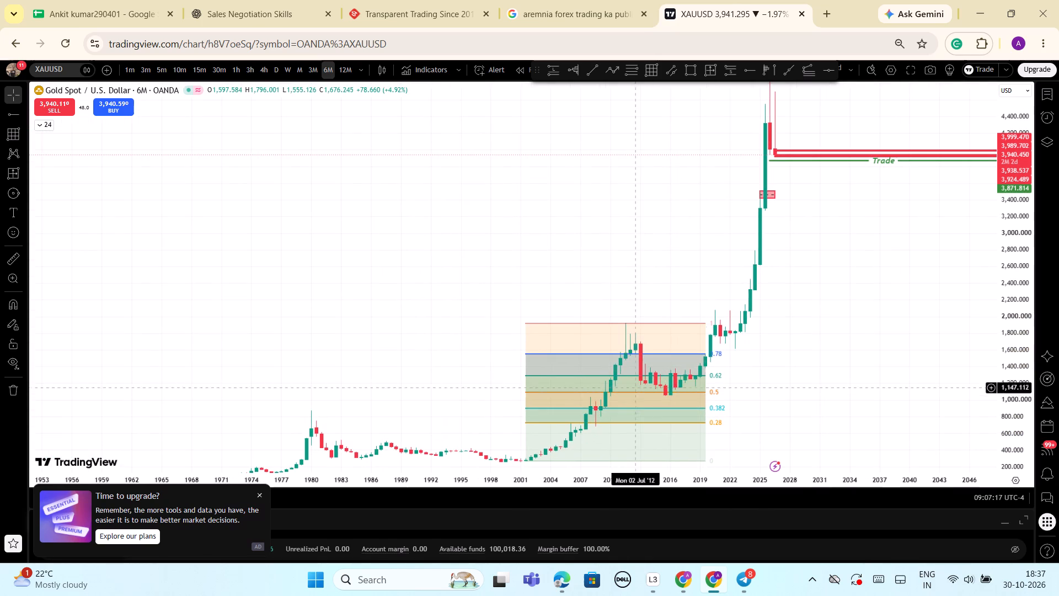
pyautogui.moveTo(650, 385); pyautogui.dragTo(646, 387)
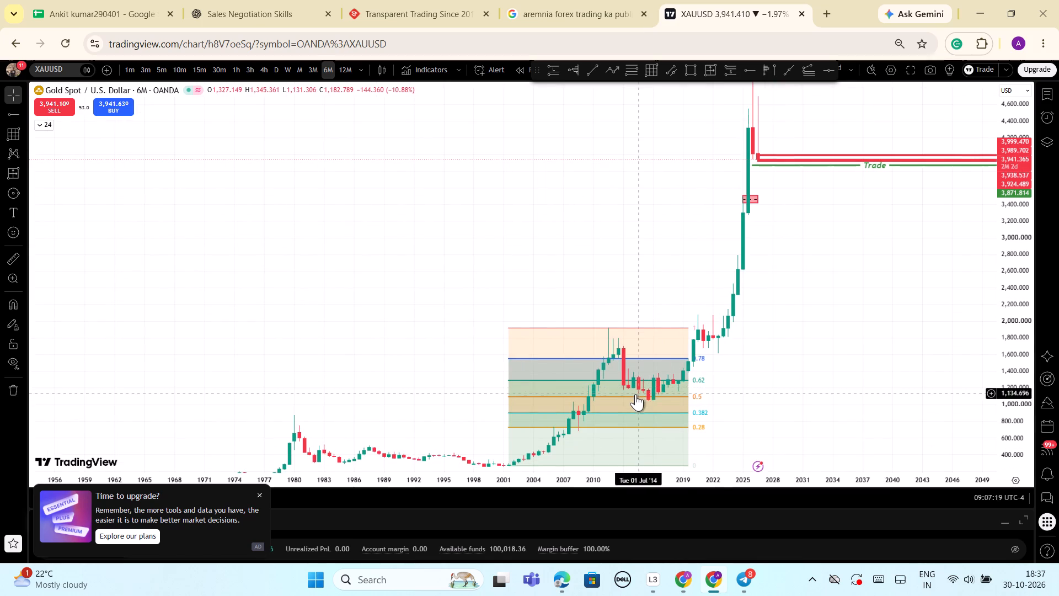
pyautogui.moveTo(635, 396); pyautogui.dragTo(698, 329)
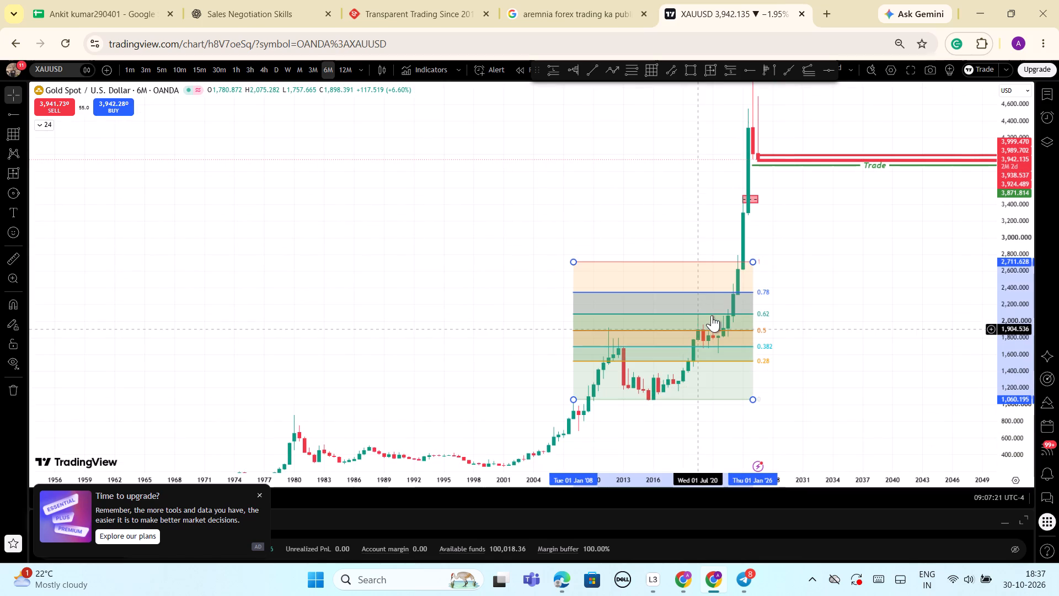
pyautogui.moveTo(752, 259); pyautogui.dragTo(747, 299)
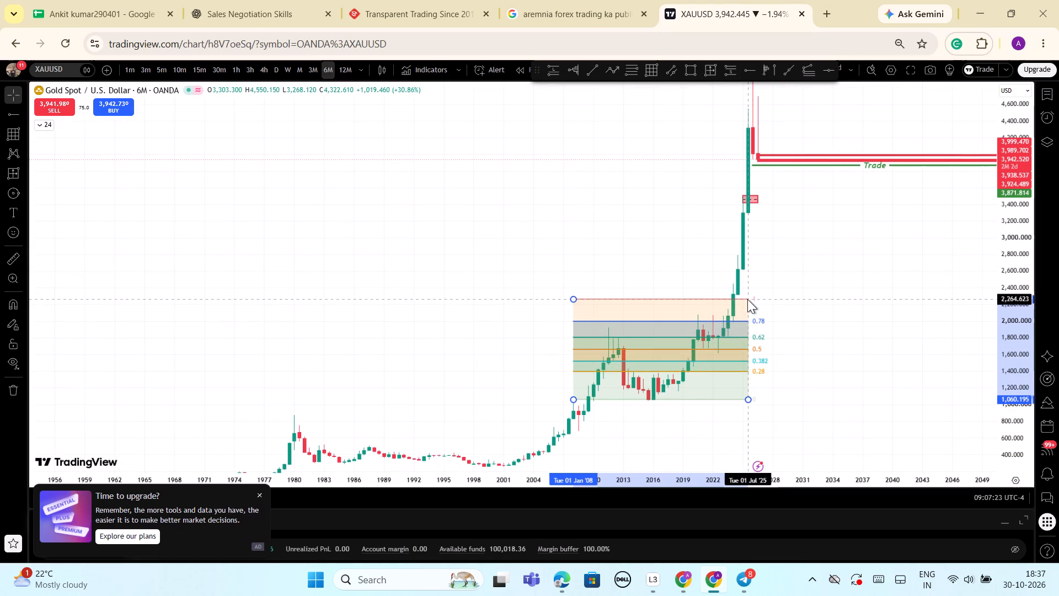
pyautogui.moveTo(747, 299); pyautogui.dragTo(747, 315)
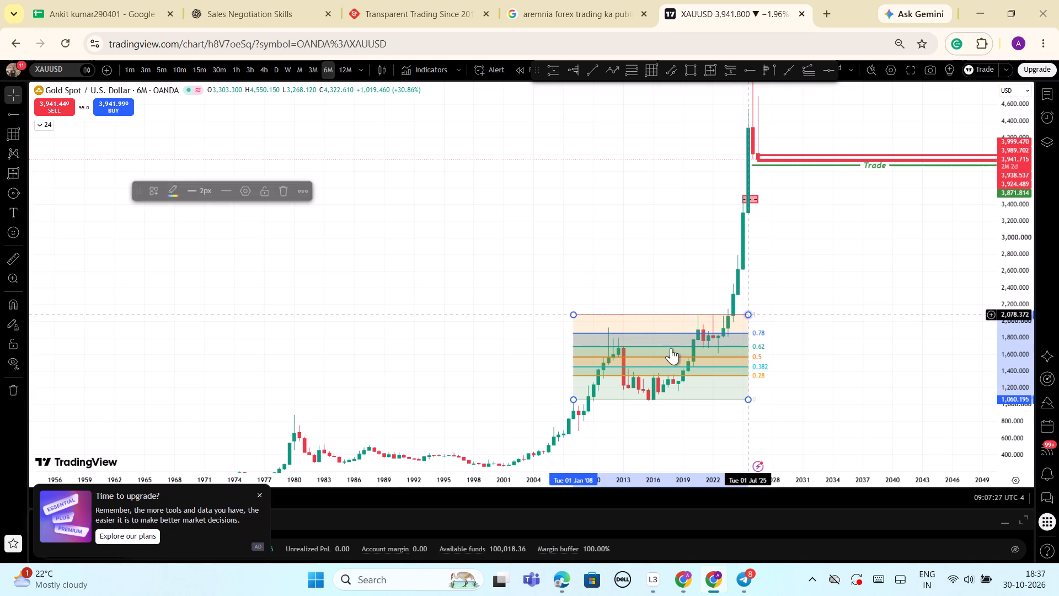
# Move the Gann box to start at about 1,612.742 in July 2013 and stretch its top corner to about 5,648 at January 2033.
pyautogui.moveTo(684, 358); pyautogui.dragTo(731, 305)
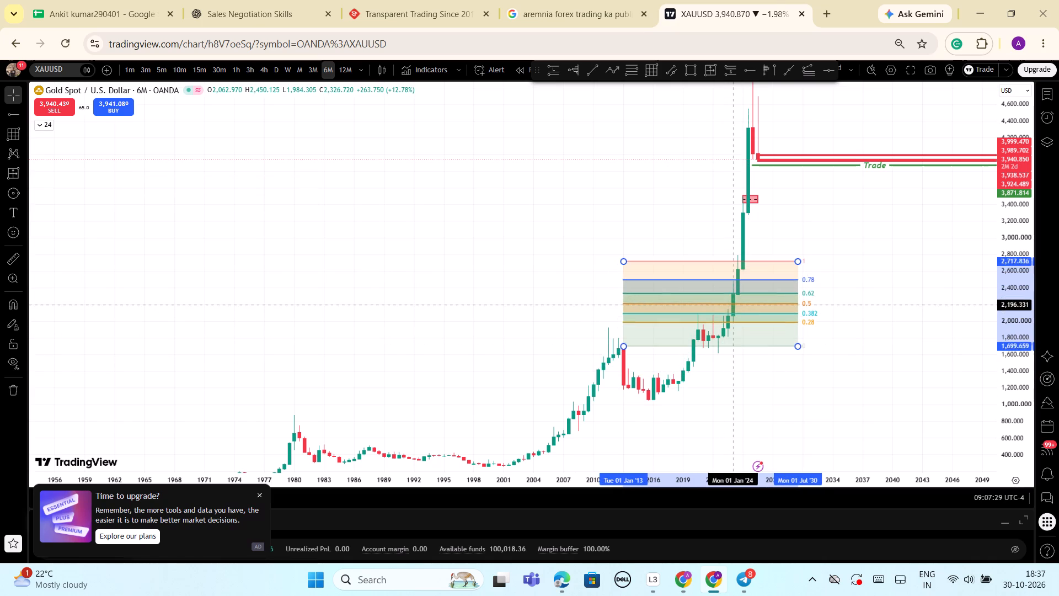
pyautogui.moveTo(731, 305); pyautogui.dragTo(736, 312)
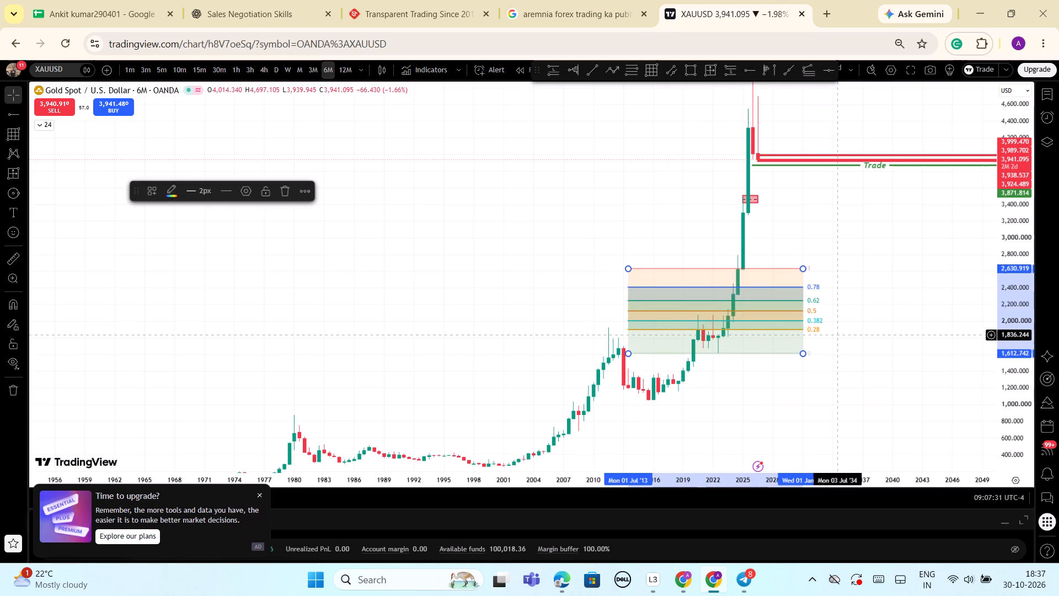
pyautogui.moveTo(943, 254); pyautogui.dragTo(886, 354)
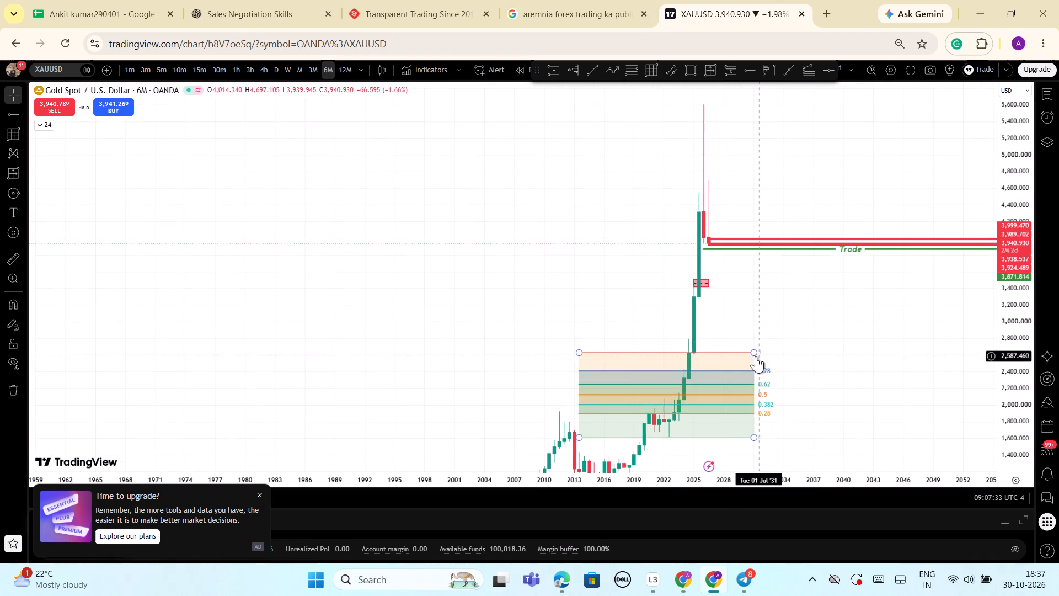
pyautogui.moveTo(755, 350); pyautogui.dragTo(776, 101)
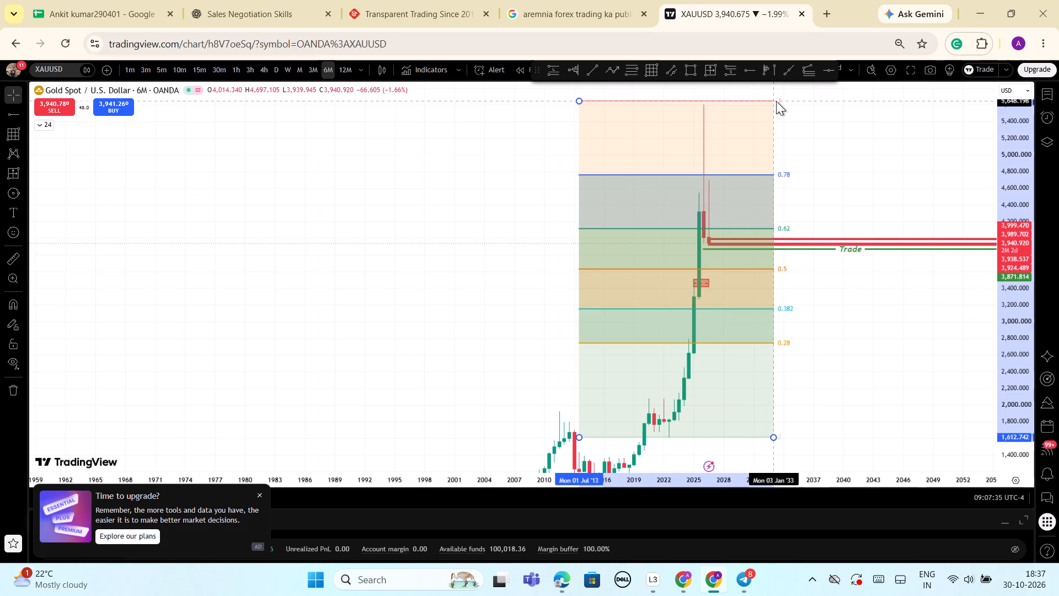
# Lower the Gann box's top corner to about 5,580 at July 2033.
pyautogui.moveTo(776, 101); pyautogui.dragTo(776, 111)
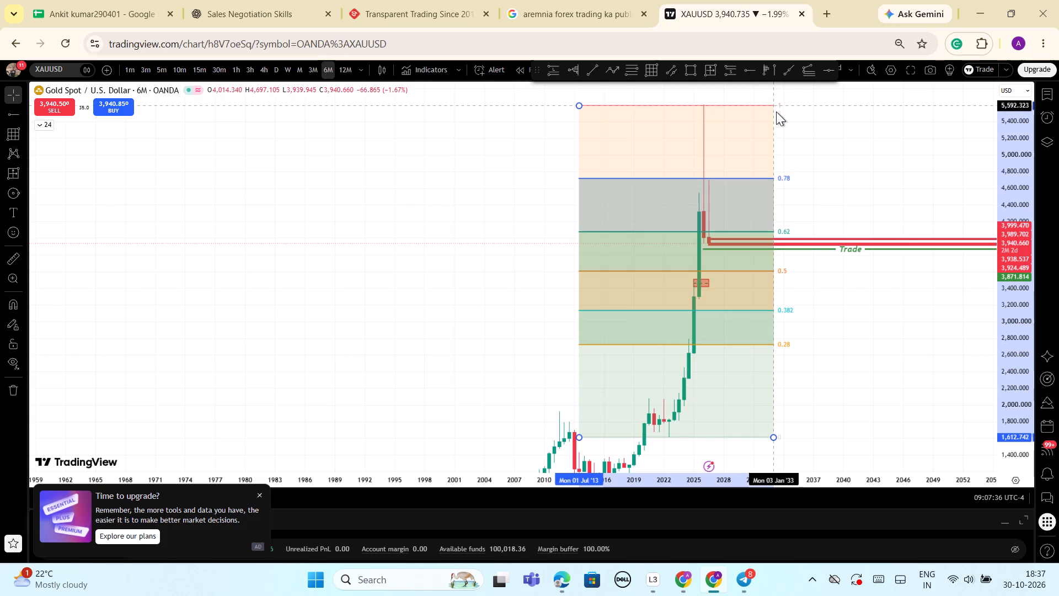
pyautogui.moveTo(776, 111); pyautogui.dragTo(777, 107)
# Delete the Gann box that starts in July 2013 from the 6-month chart.
pyautogui.scroll(6, 895, 293)
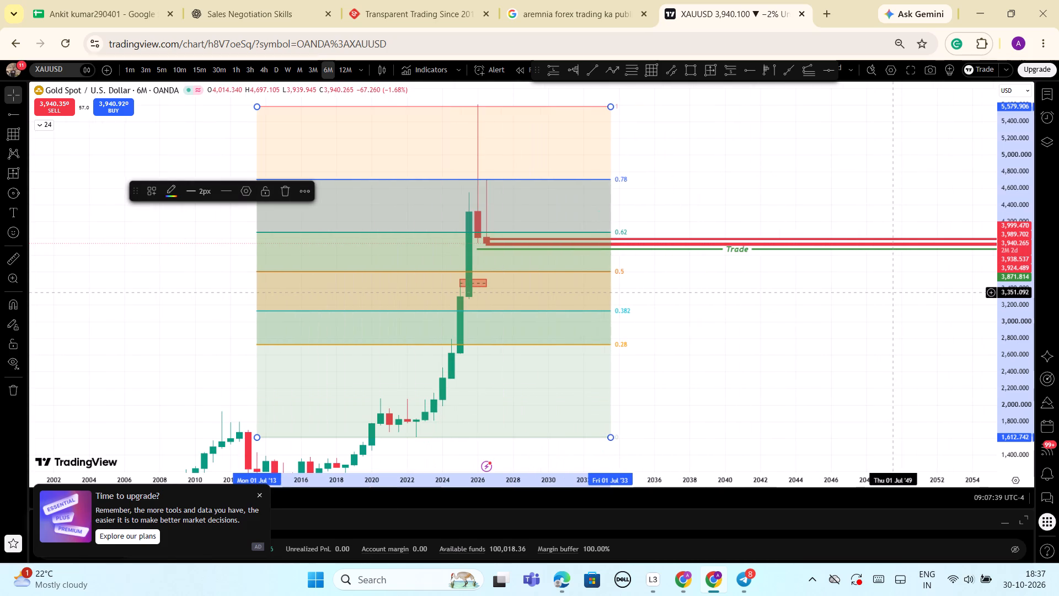
pyautogui.click(600, 273)
pyautogui.click(280, 189)
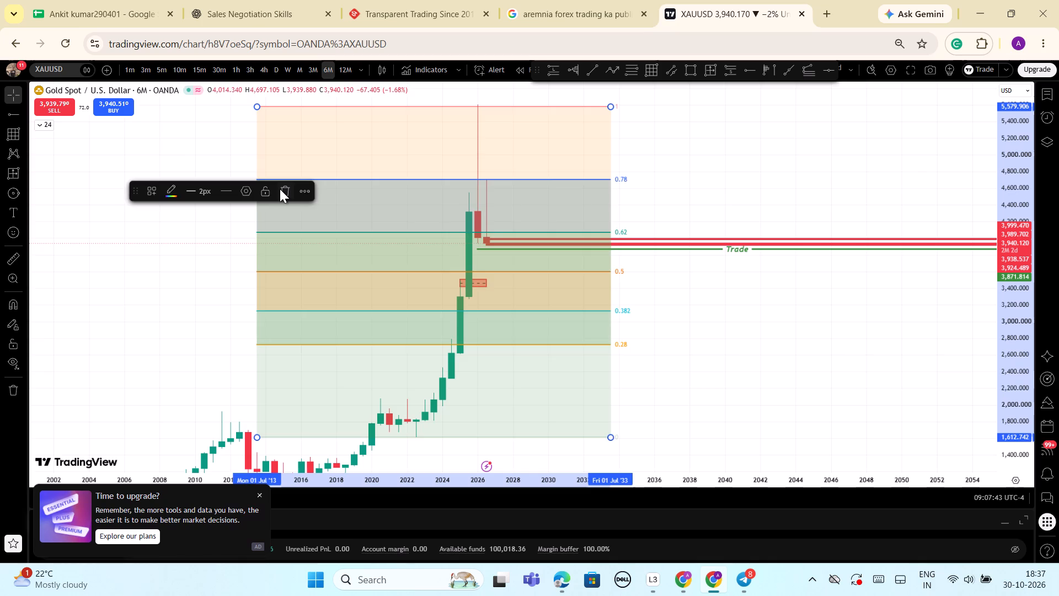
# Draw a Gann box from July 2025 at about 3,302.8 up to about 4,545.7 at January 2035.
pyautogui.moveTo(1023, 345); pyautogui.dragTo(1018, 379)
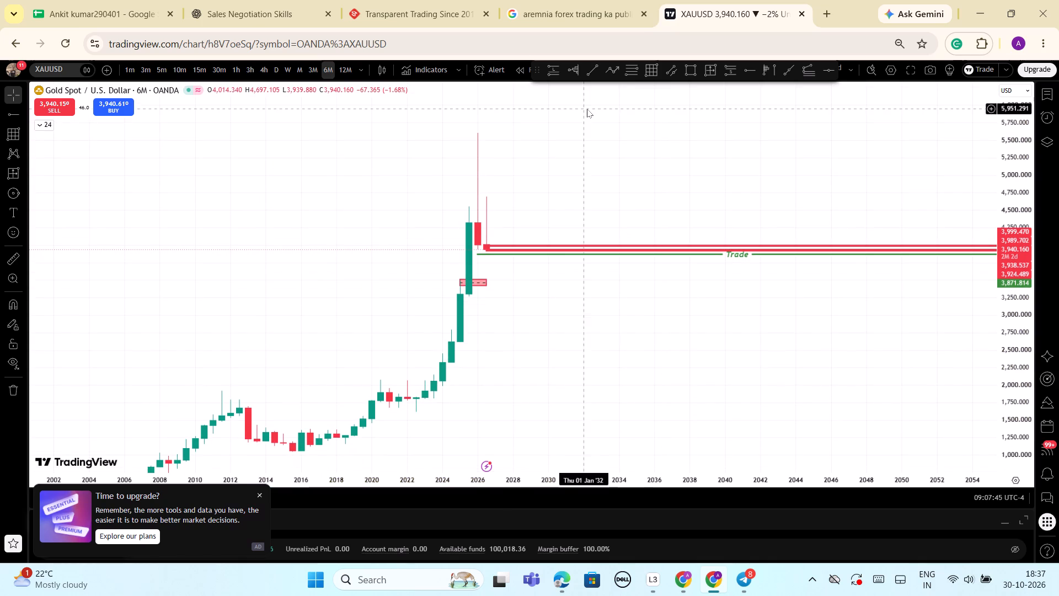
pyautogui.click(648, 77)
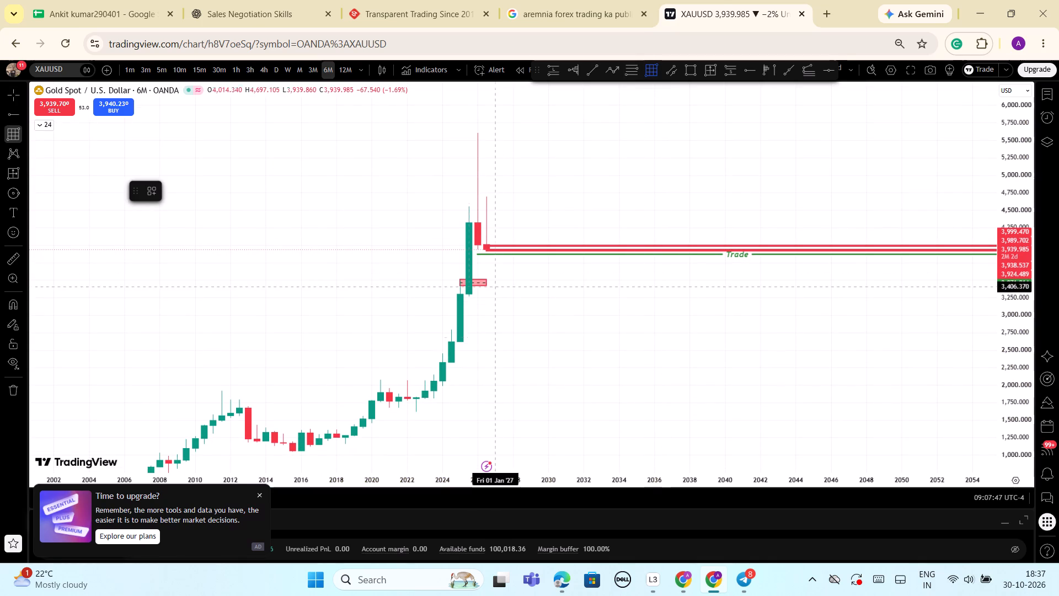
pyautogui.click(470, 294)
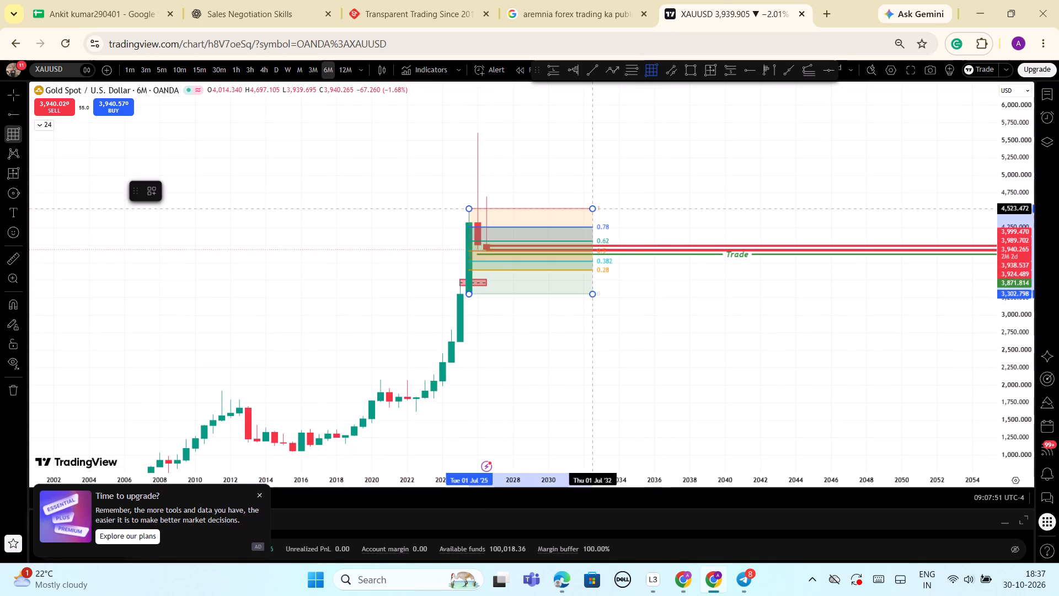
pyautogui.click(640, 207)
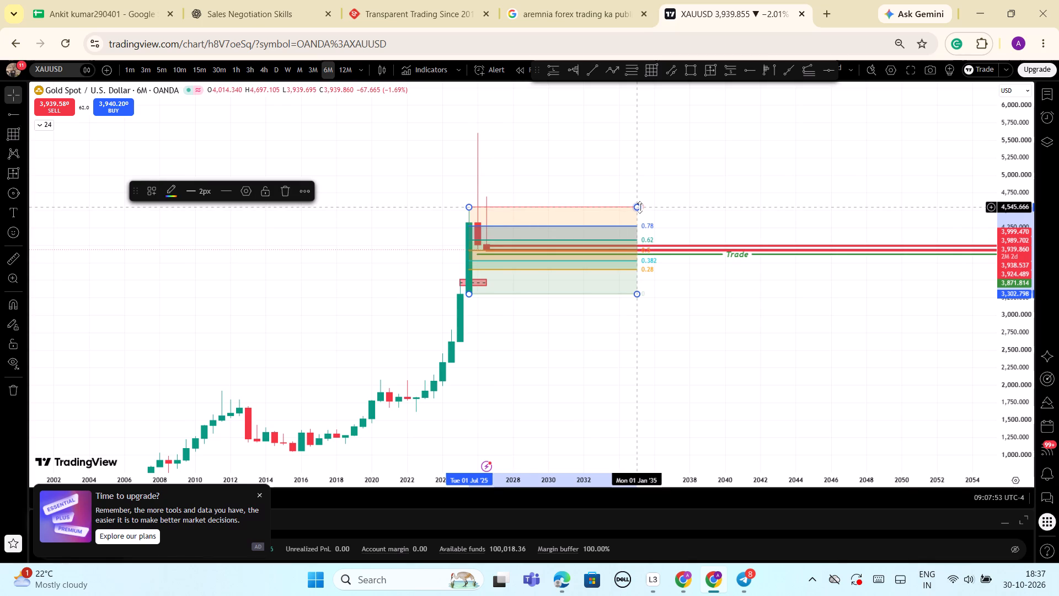
# Examine the Gann box levels around the red lines, the Trade line and the red zone.
pyautogui.moveTo(1018, 422); pyautogui.dragTo(943, 143)
pyautogui.scroll(2, 842, 297)
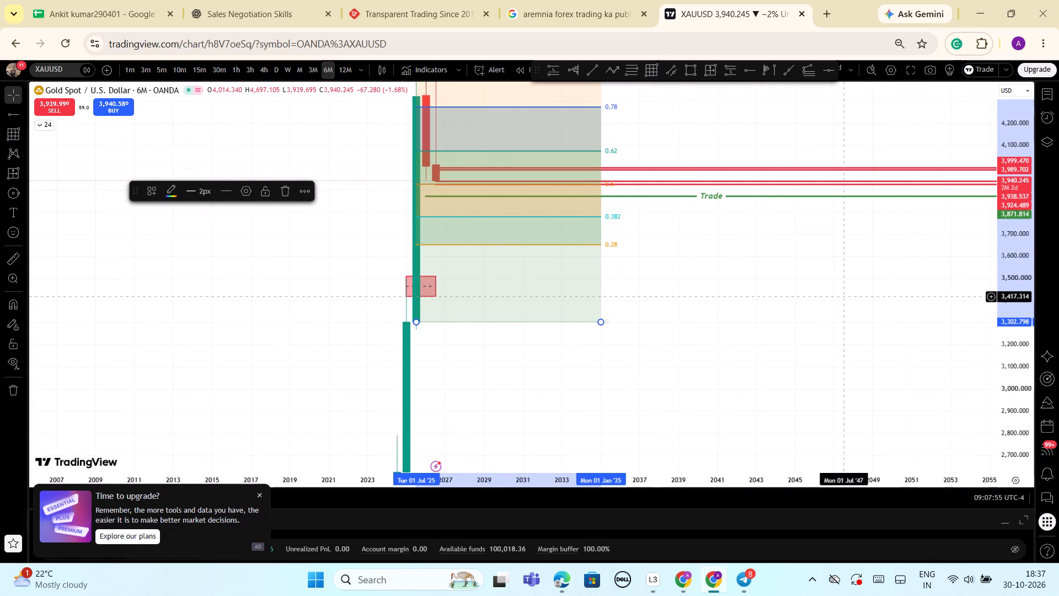
pyautogui.moveTo(676, 363); pyautogui.dragTo(771, 362)
pyautogui.moveTo(1013, 433); pyautogui.dragTo(999, 313)
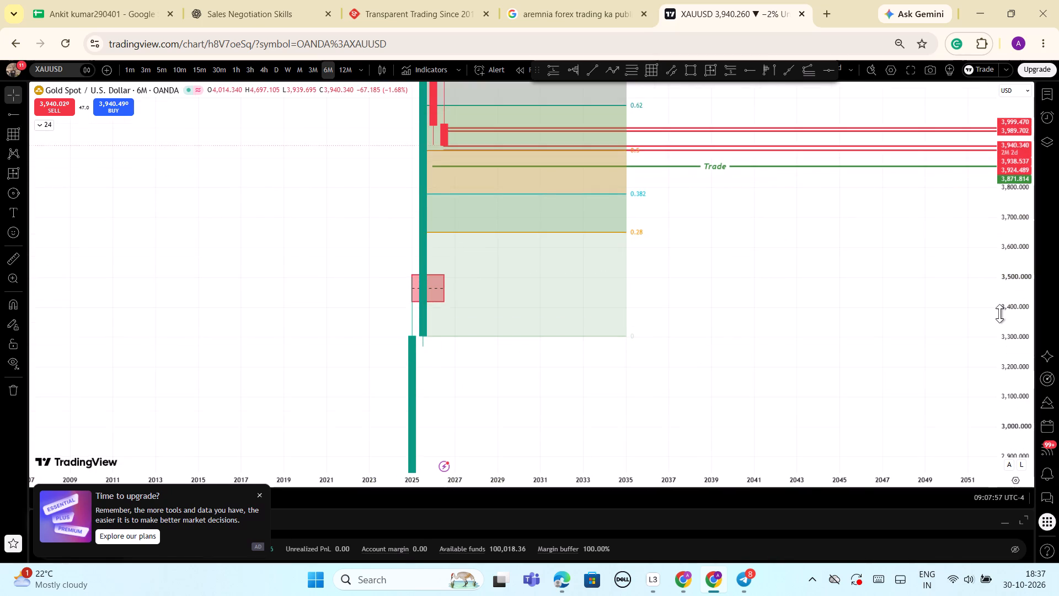
pyautogui.moveTo(999, 313); pyautogui.dragTo(990, 251)
pyautogui.moveTo(827, 218); pyautogui.dragTo(898, 455)
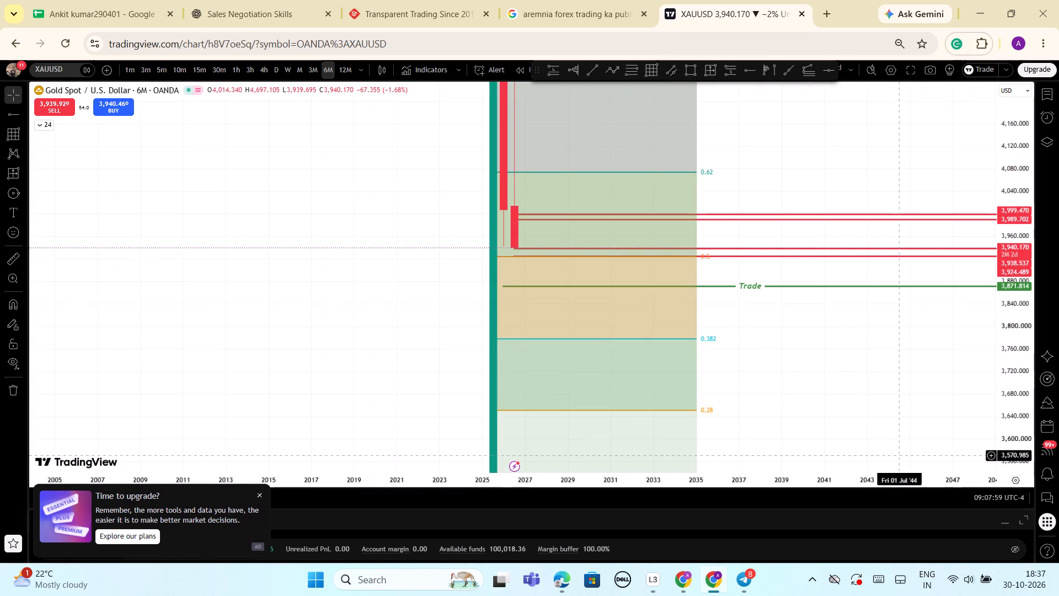
pyautogui.scroll(1, 655, 264)
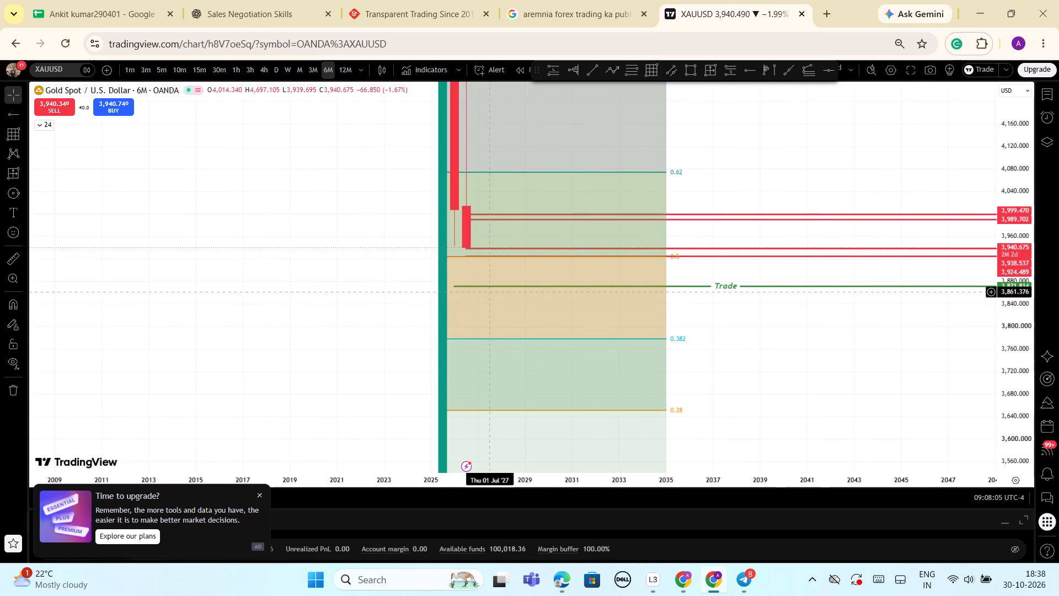
pyautogui.moveTo(1013, 357); pyautogui.dragTo(1013, 408)
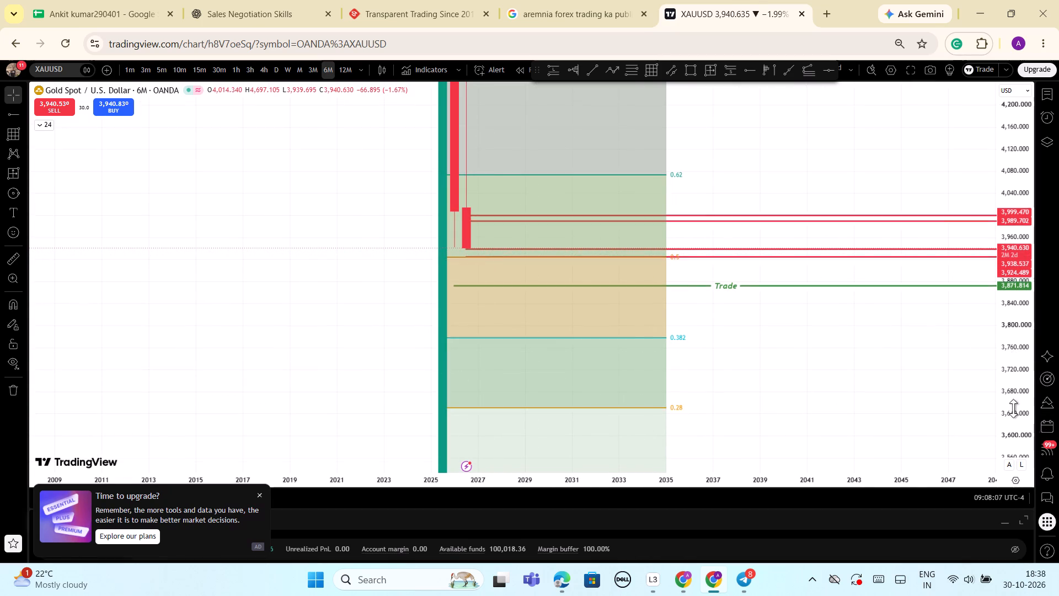
pyautogui.moveTo(1013, 408); pyautogui.dragTo(1029, 546)
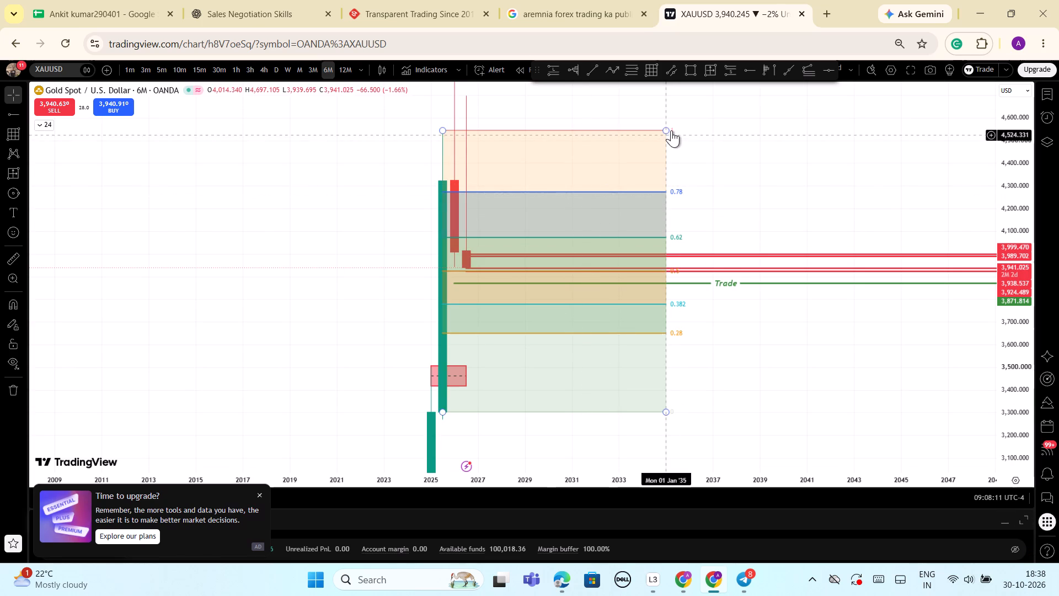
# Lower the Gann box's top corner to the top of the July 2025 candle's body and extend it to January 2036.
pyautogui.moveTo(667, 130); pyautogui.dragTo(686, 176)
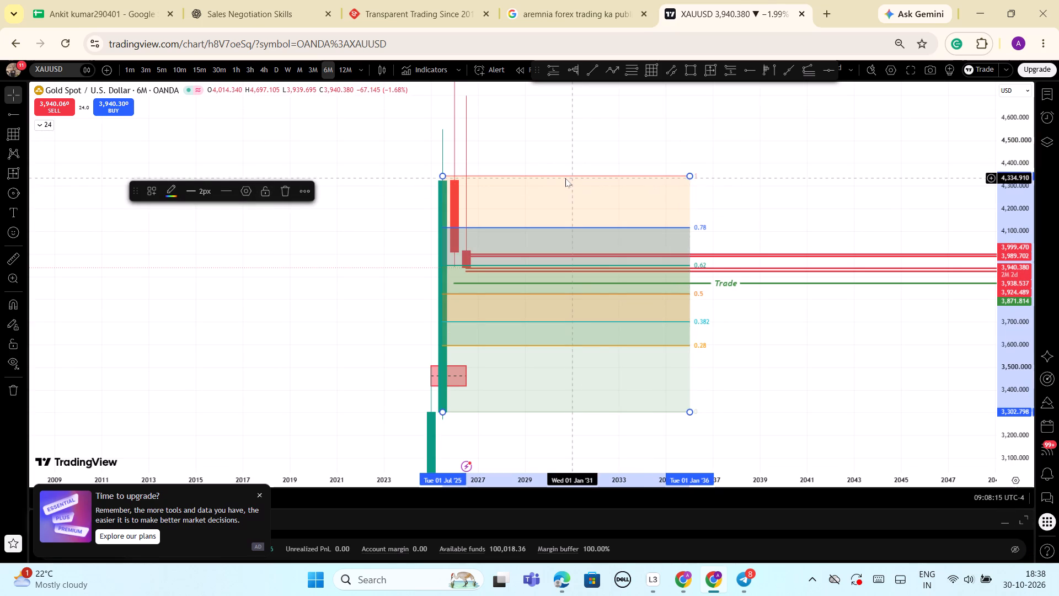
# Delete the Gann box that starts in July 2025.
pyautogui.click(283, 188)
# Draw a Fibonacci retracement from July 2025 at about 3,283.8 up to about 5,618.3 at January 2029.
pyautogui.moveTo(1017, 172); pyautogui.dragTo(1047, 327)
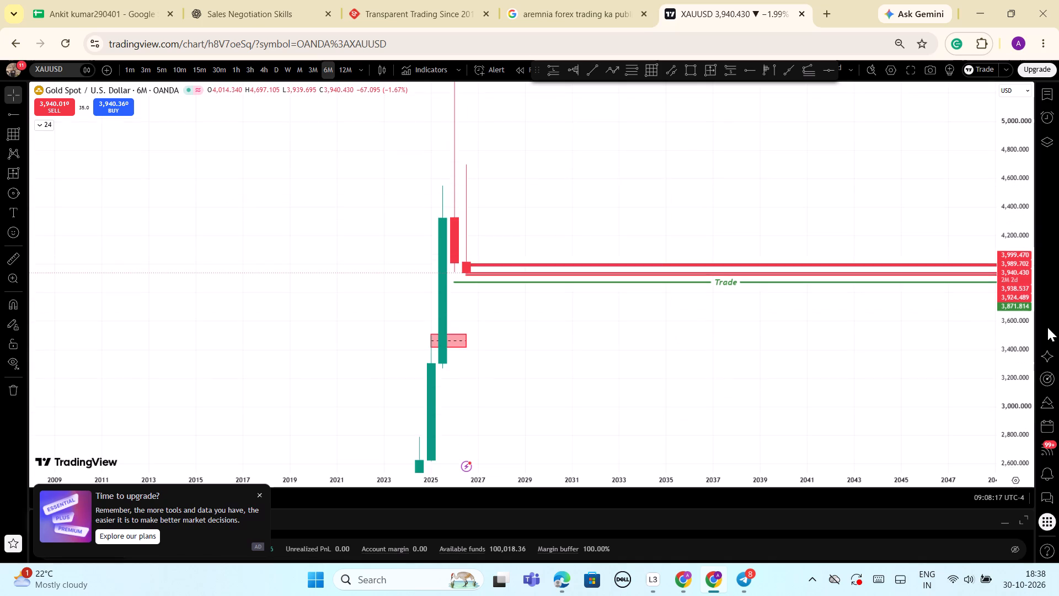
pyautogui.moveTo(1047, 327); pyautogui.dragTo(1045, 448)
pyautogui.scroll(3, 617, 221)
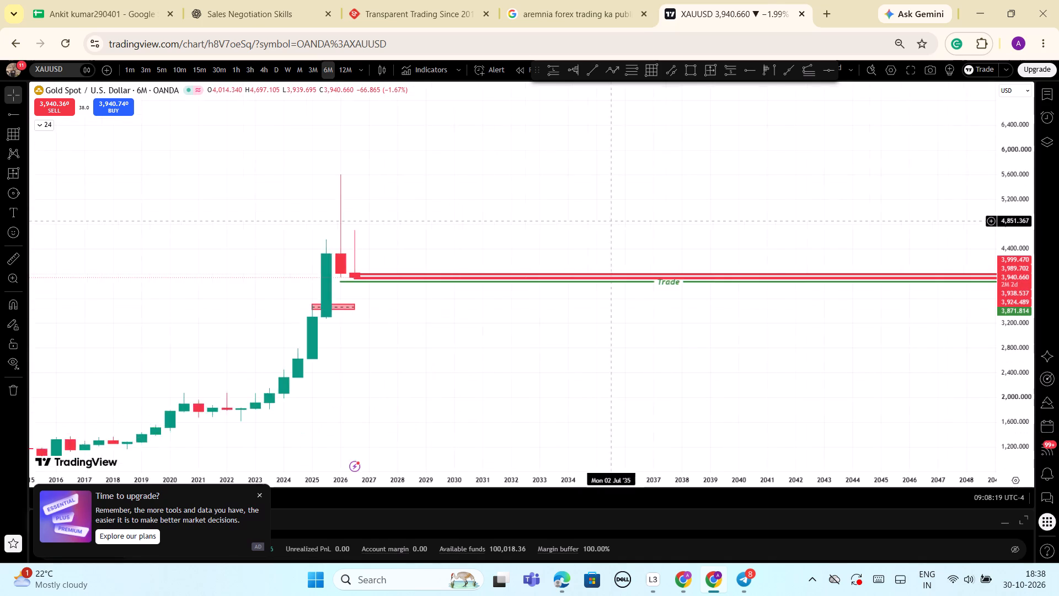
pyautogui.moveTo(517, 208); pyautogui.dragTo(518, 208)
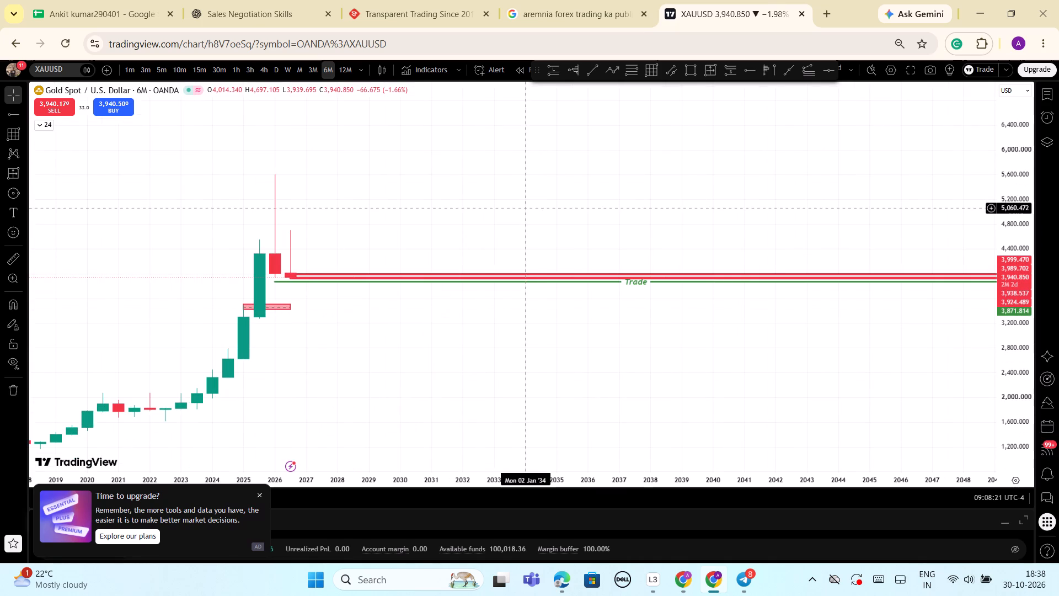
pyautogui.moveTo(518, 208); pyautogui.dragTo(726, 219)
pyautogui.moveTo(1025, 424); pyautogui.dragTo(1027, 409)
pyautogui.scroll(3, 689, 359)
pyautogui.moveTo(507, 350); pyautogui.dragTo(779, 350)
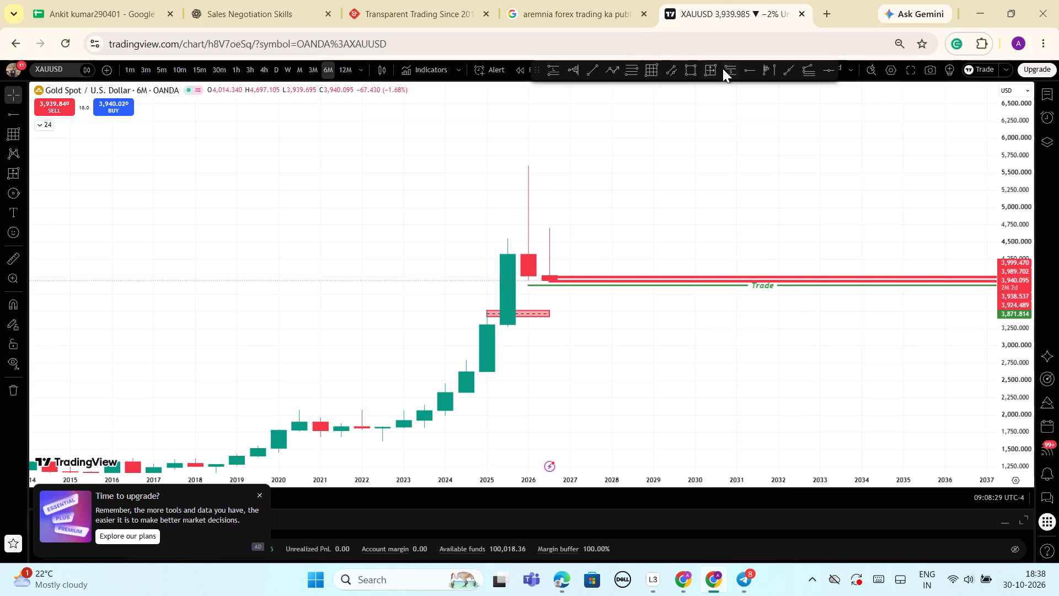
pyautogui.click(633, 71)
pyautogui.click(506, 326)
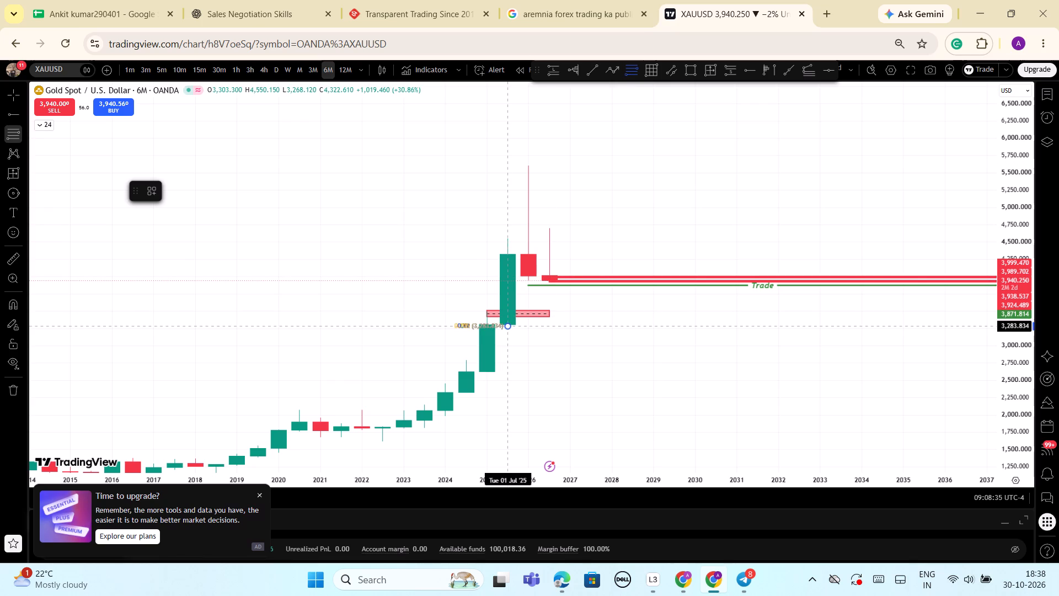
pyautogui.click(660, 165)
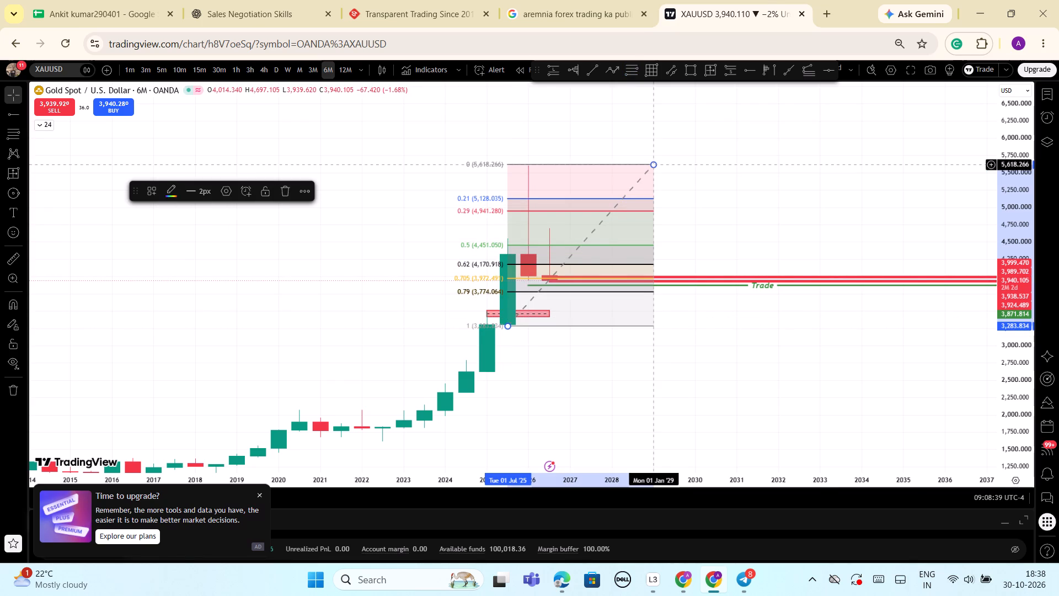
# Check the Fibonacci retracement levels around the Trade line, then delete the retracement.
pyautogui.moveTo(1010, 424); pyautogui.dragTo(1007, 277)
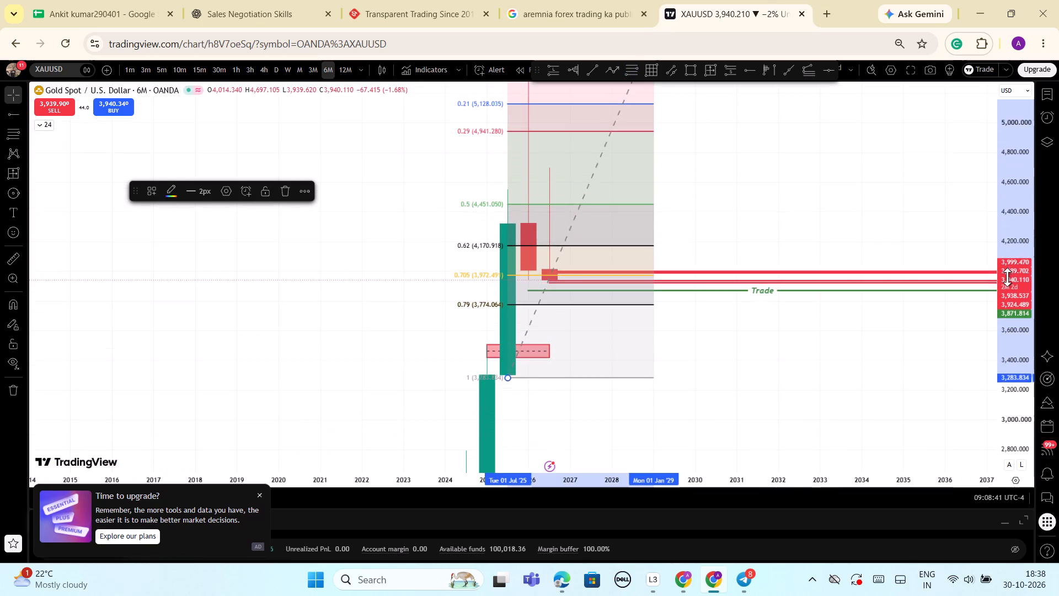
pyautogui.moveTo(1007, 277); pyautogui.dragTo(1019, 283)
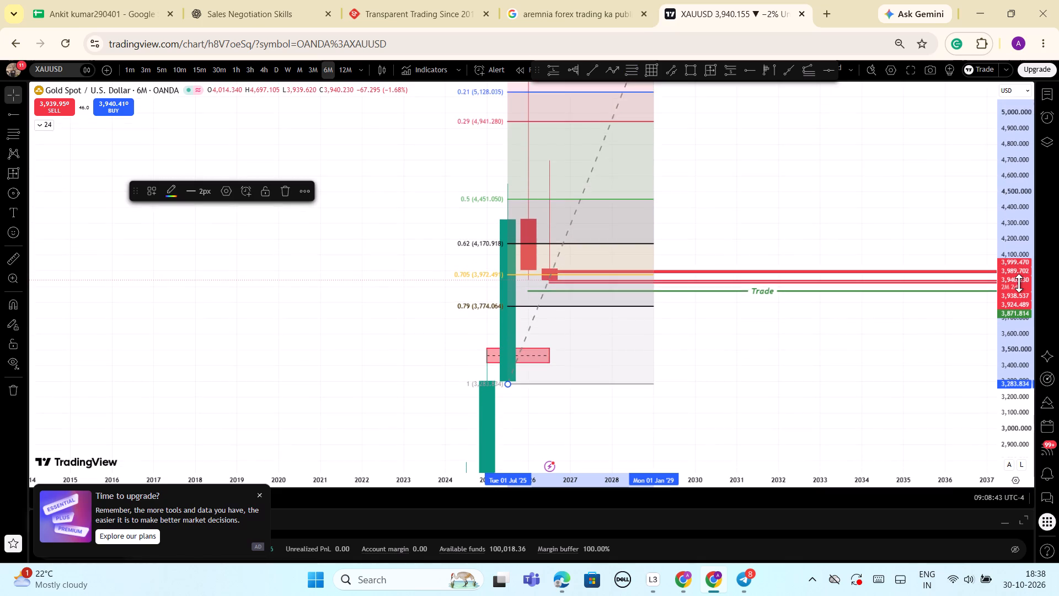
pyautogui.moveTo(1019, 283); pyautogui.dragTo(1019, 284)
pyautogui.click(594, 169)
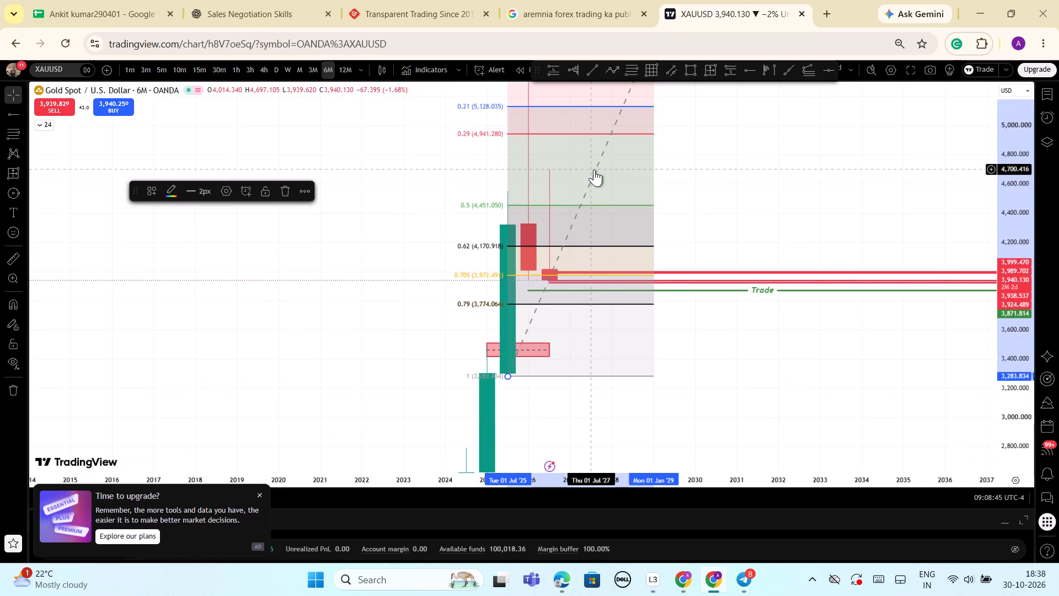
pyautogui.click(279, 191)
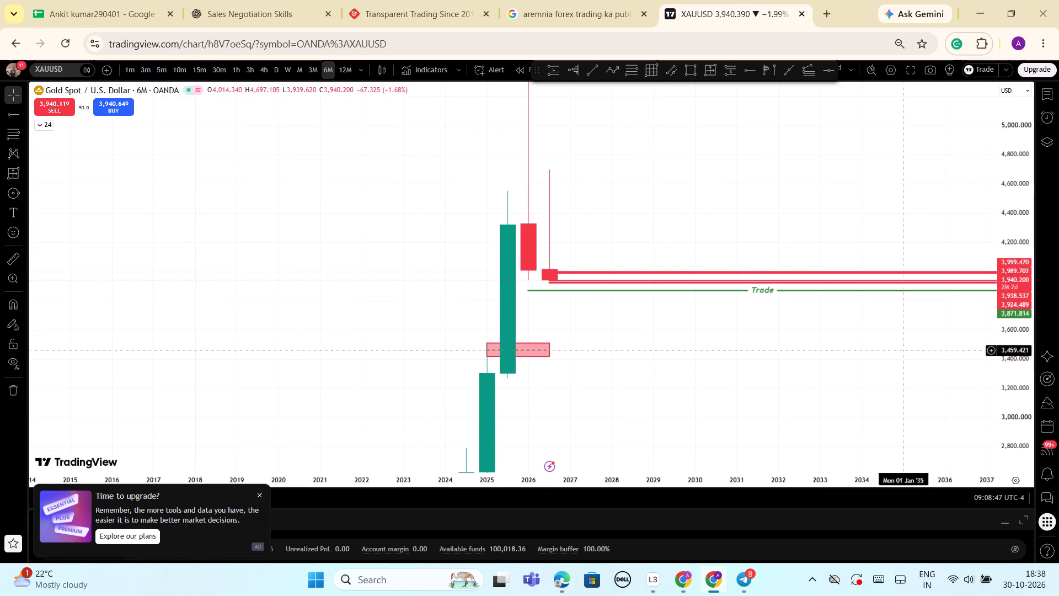
# Examine the 6-month candles around the Trade line, the red lines and the red zone.
pyautogui.moveTo(999, 336); pyautogui.dragTo(1004, 346)
pyautogui.scroll(-1, 978, 352)
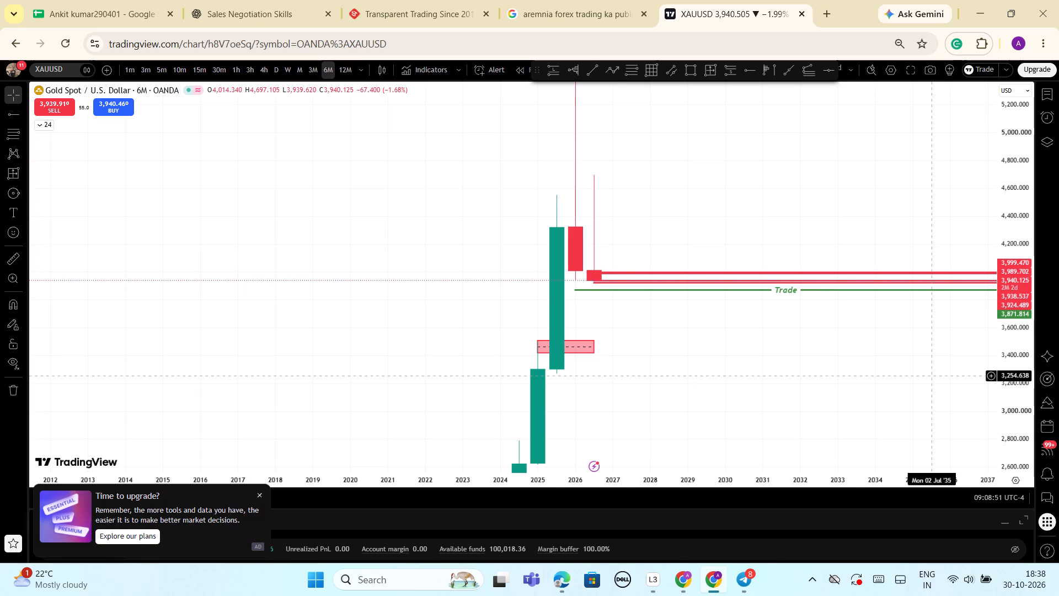
pyautogui.scroll(-1, 924, 376)
pyautogui.moveTo(1020, 360); pyautogui.dragTo(1008, 427)
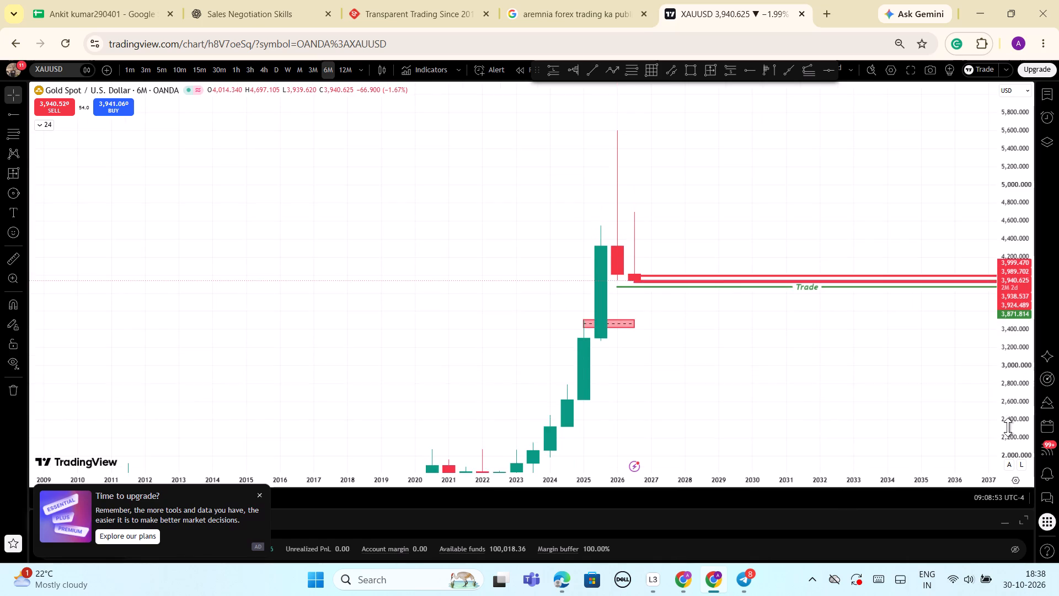
pyautogui.moveTo(1008, 427); pyautogui.dragTo(967, 464)
pyautogui.scroll(-2, 681, 410)
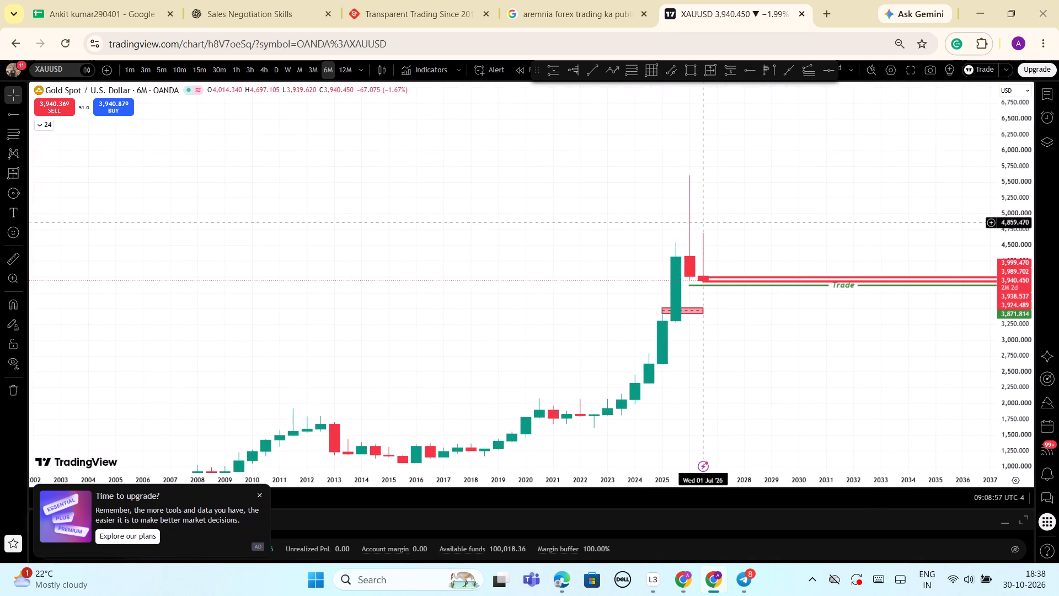
pyautogui.scroll(3, 709, 280)
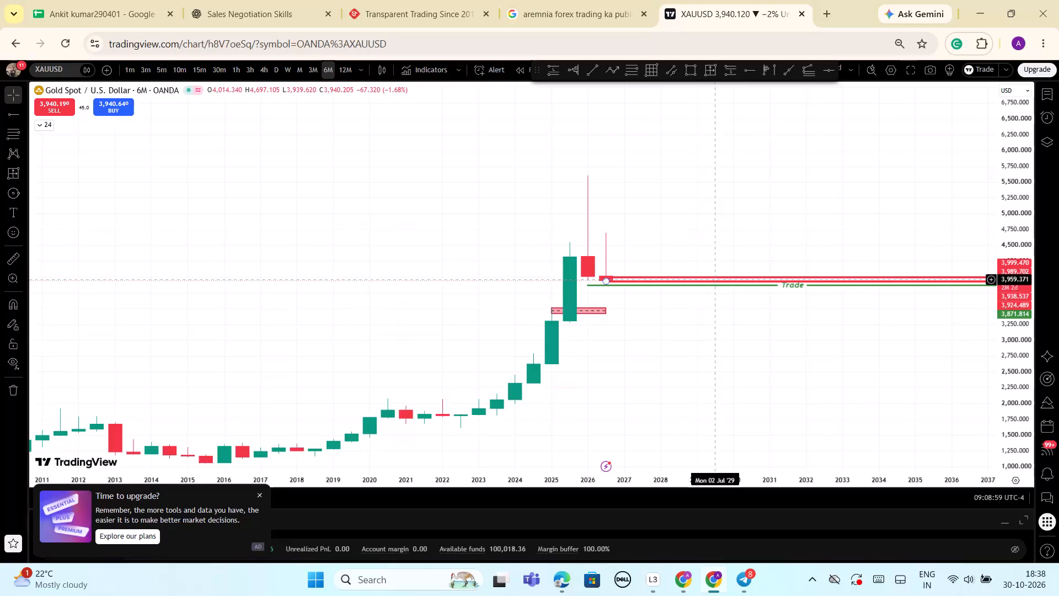
pyautogui.scroll(3, 709, 287)
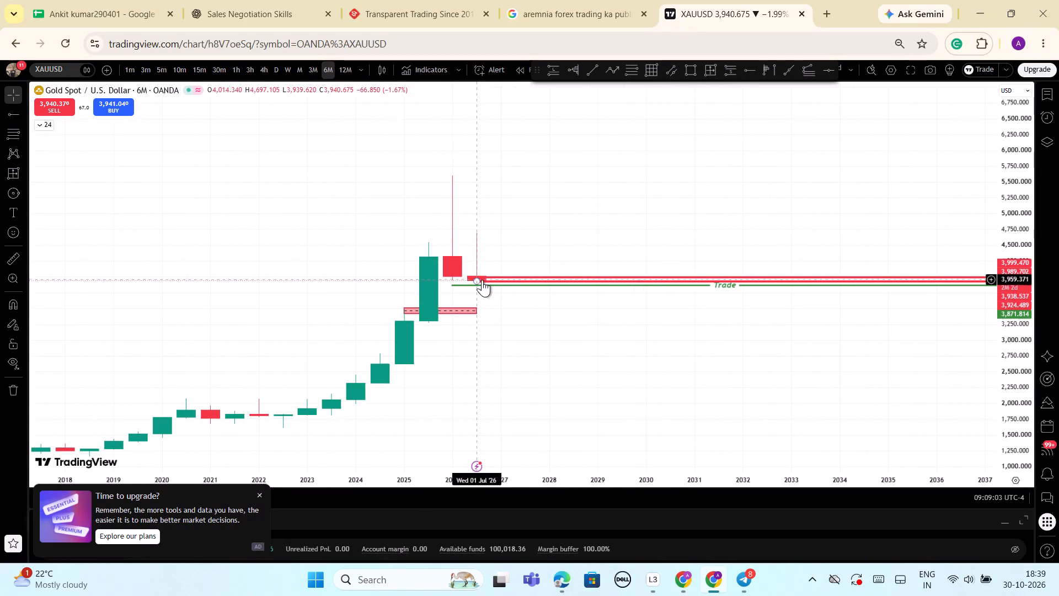
pyautogui.scroll(-1, 742, 386)
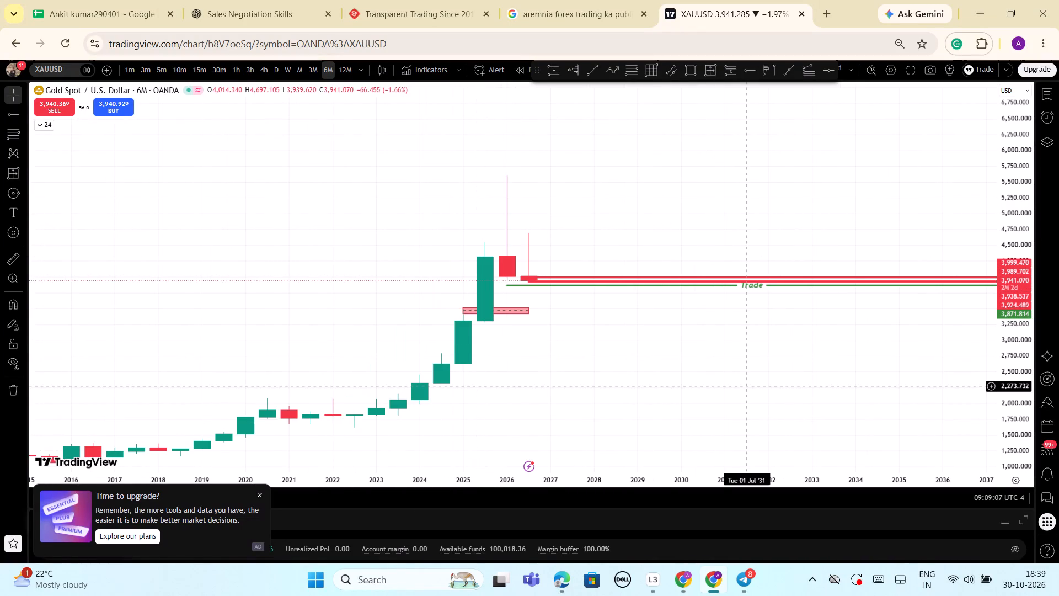
# Switch to the 3-month timeframe and examine the rally candles below the Trade line and the red zone.
pyautogui.click(312, 74)
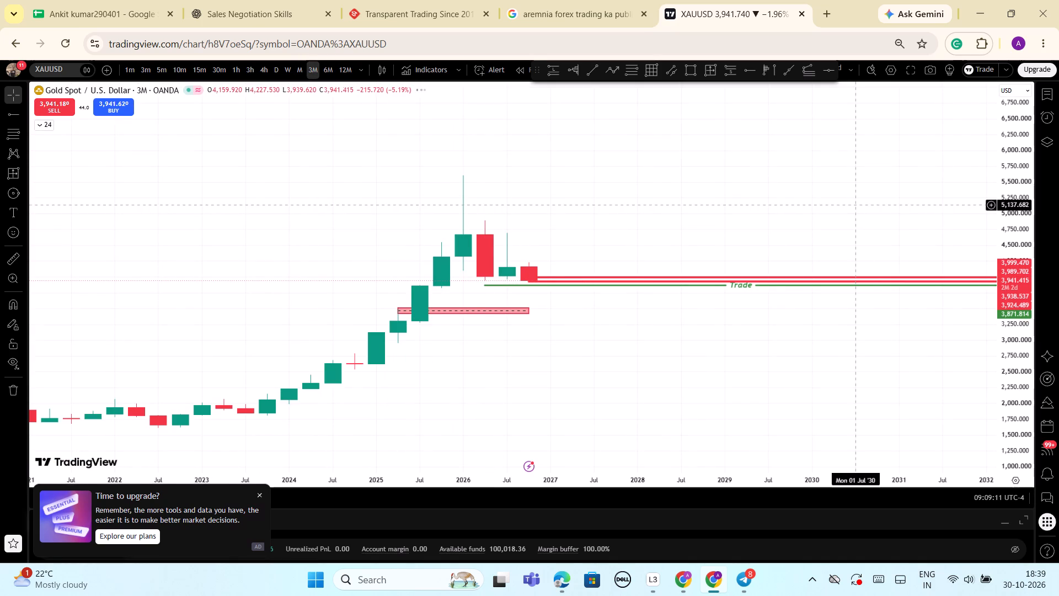
pyautogui.scroll(-2, 966, 351)
pyautogui.moveTo(1006, 417); pyautogui.dragTo(1007, 264)
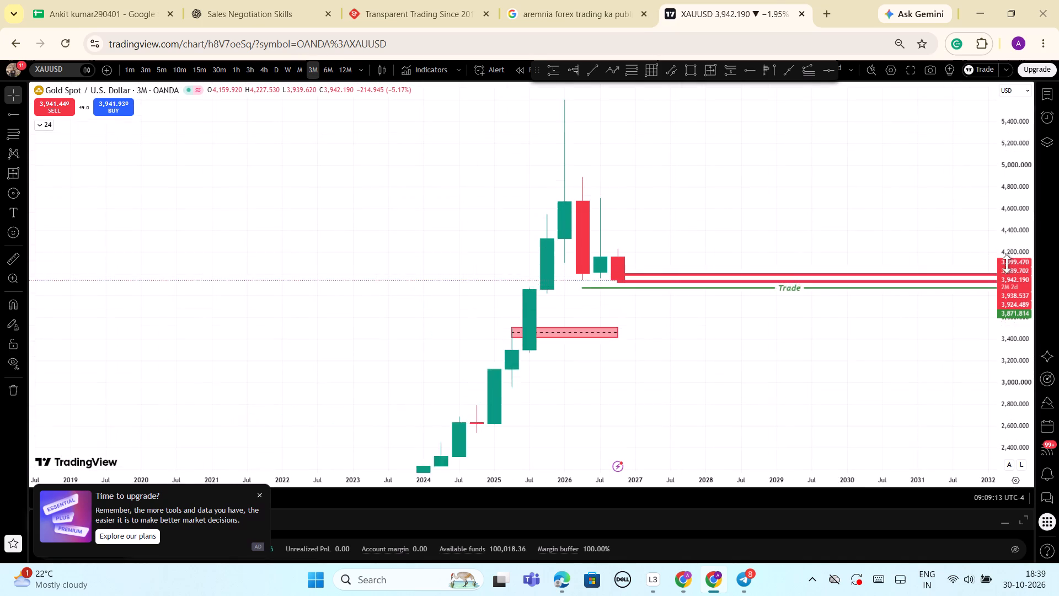
pyautogui.moveTo(1007, 264); pyautogui.dragTo(1007, 246)
pyautogui.scroll(1, 949, 365)
pyautogui.moveTo(811, 407); pyautogui.dragTo(889, 219)
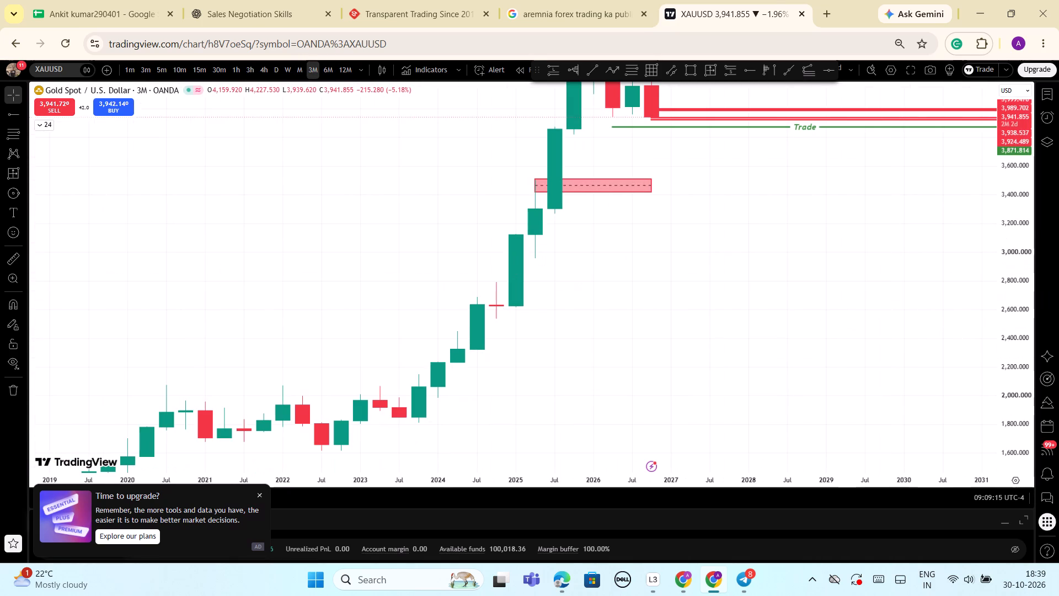
pyautogui.moveTo(1017, 322); pyautogui.dragTo(1015, 409)
pyautogui.scroll(-5, 848, 428)
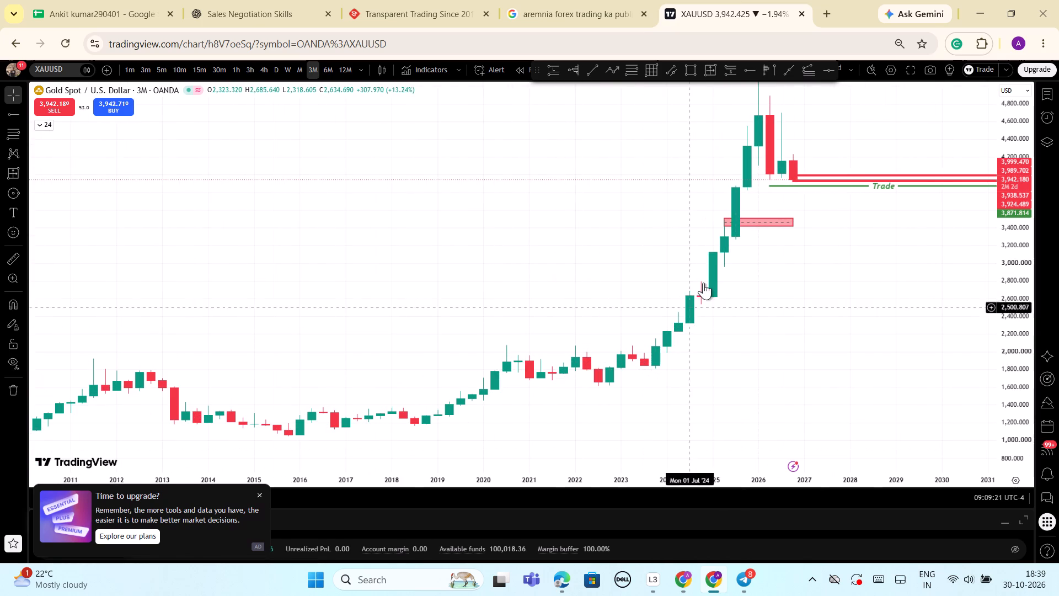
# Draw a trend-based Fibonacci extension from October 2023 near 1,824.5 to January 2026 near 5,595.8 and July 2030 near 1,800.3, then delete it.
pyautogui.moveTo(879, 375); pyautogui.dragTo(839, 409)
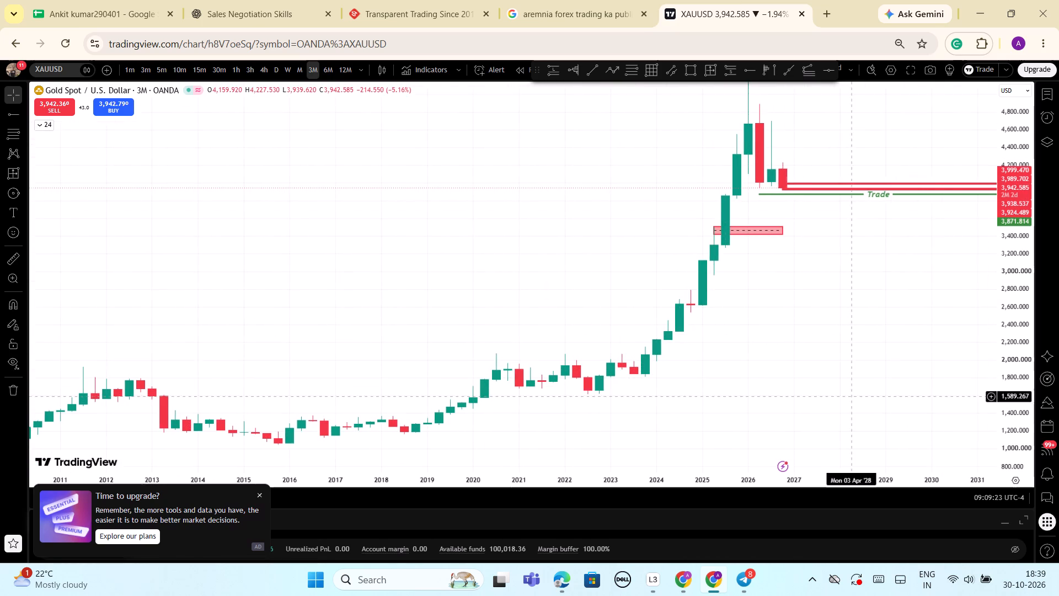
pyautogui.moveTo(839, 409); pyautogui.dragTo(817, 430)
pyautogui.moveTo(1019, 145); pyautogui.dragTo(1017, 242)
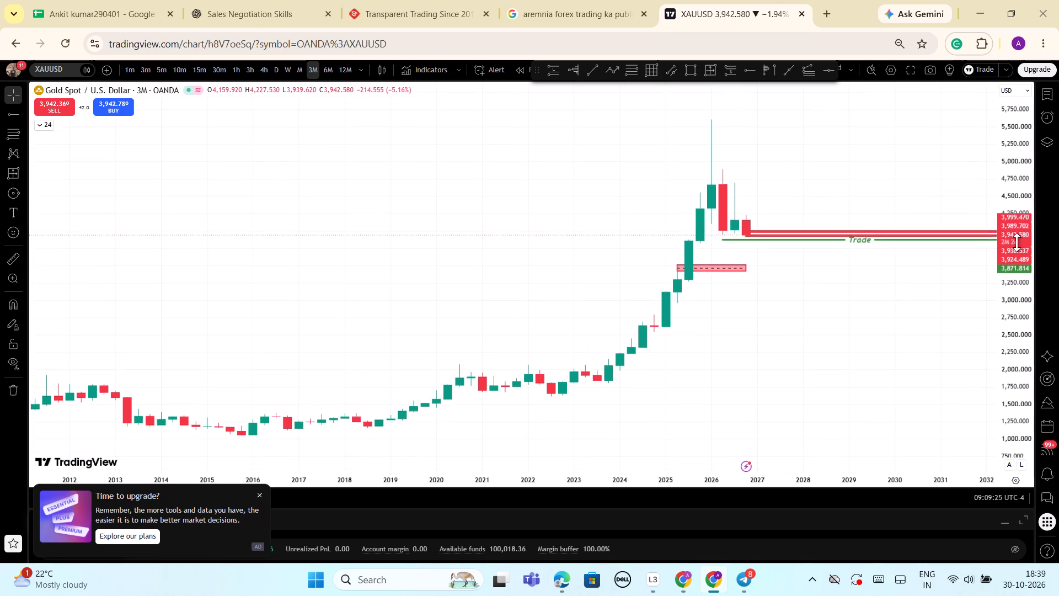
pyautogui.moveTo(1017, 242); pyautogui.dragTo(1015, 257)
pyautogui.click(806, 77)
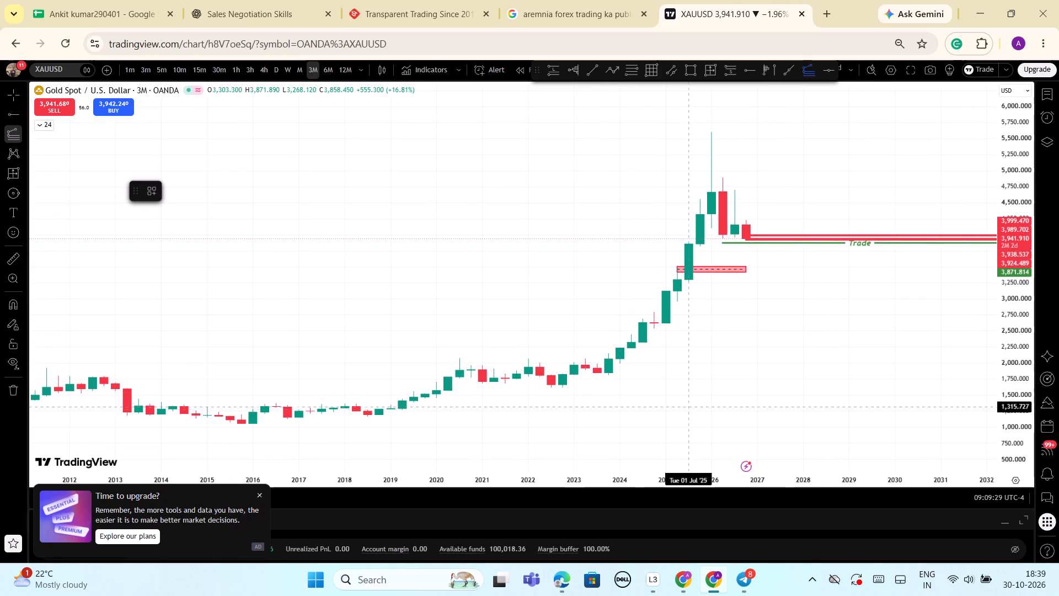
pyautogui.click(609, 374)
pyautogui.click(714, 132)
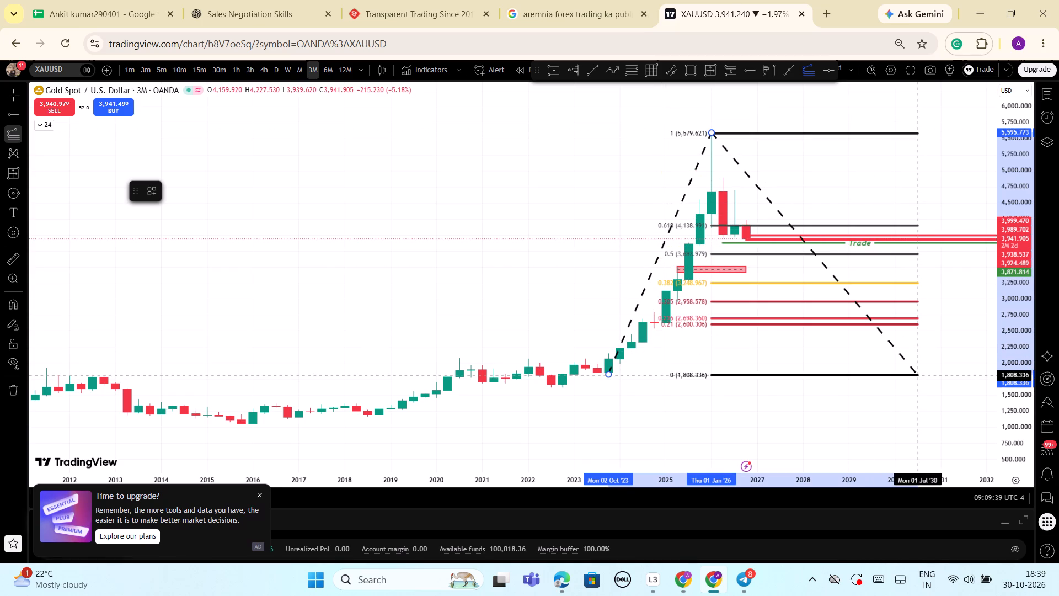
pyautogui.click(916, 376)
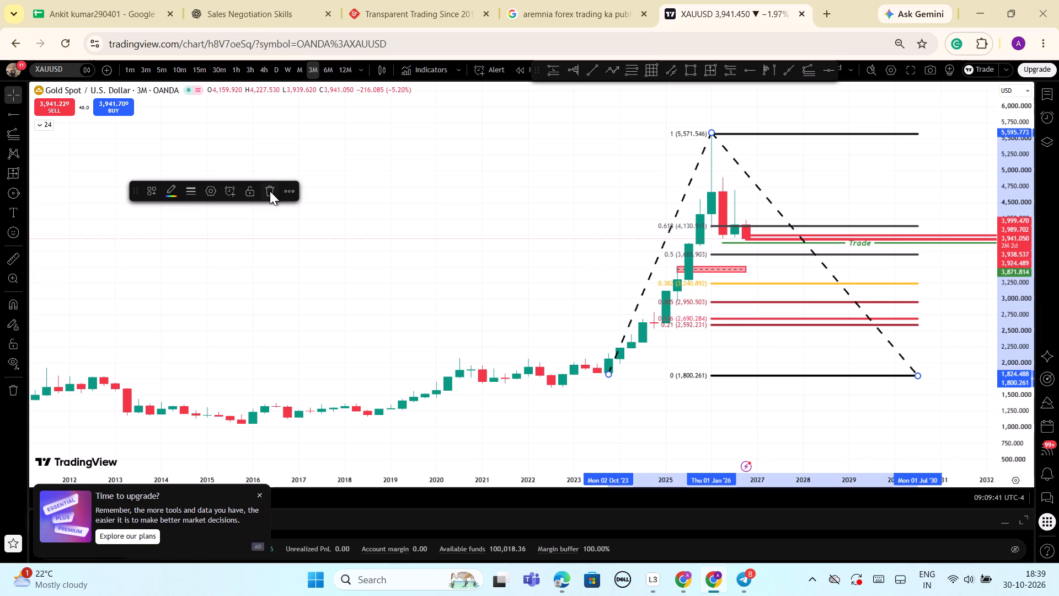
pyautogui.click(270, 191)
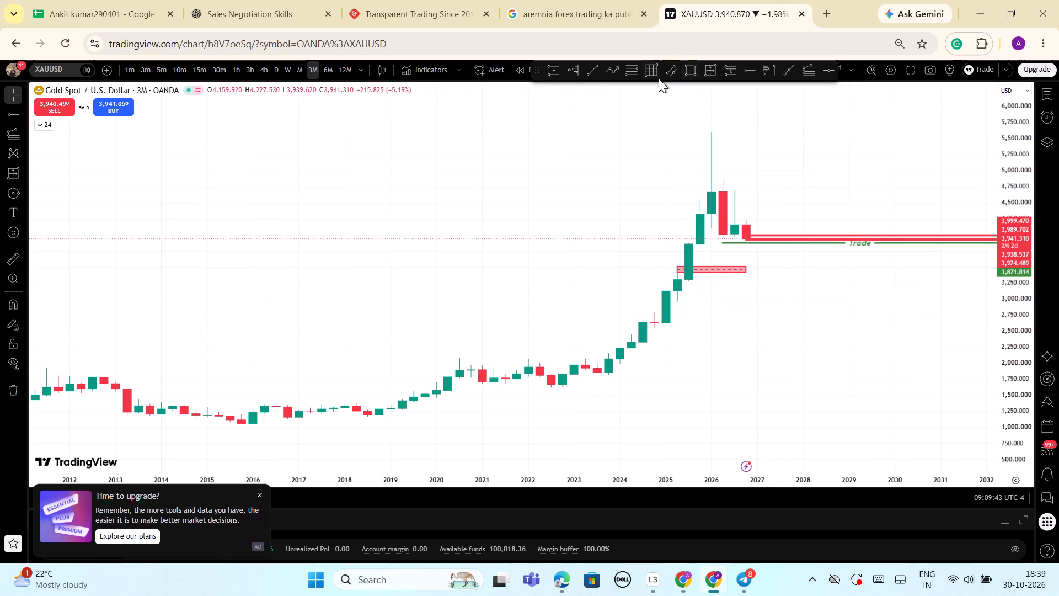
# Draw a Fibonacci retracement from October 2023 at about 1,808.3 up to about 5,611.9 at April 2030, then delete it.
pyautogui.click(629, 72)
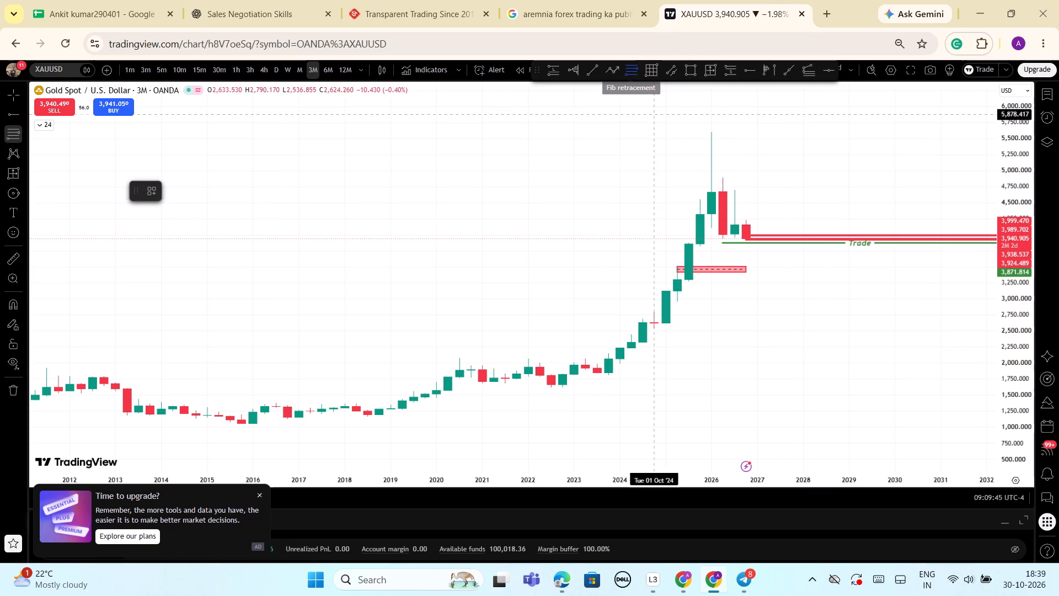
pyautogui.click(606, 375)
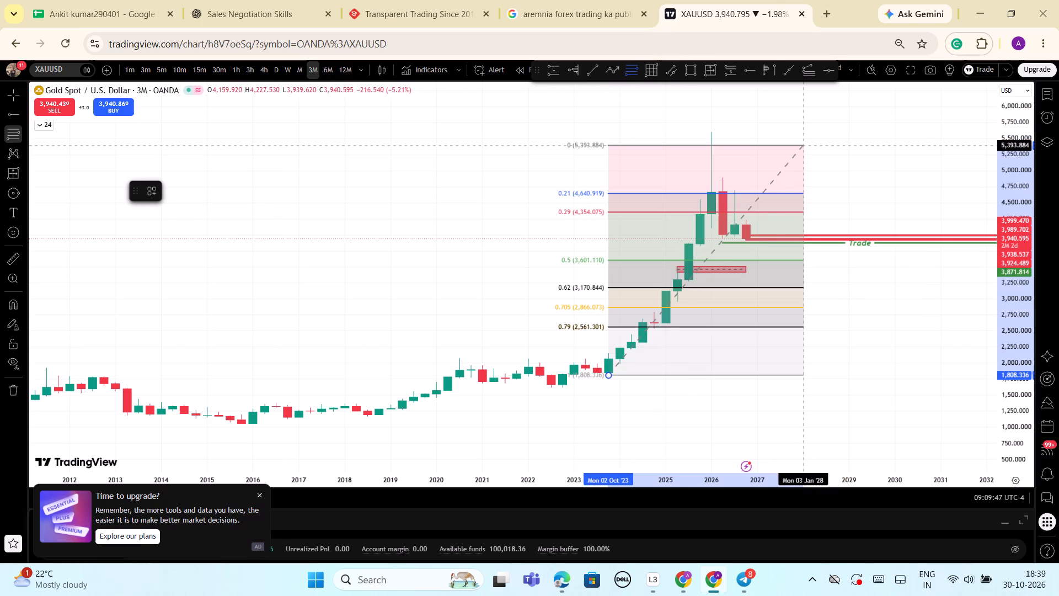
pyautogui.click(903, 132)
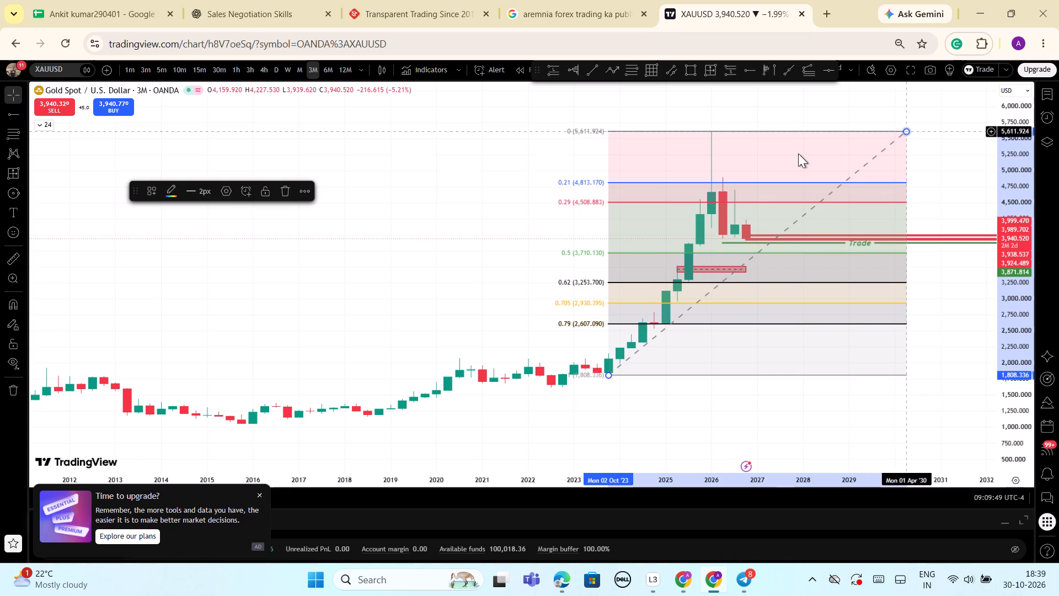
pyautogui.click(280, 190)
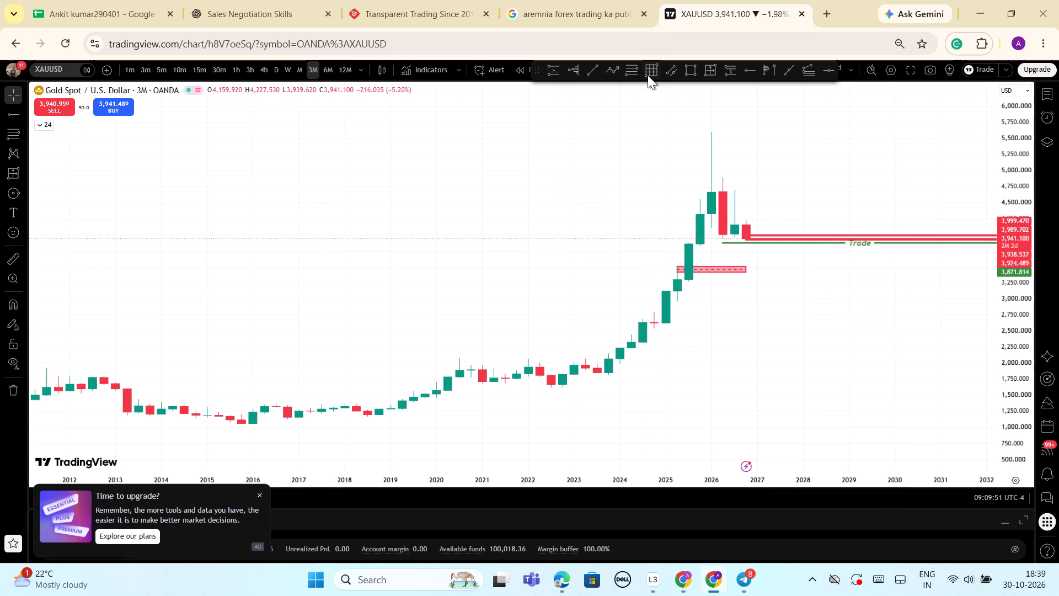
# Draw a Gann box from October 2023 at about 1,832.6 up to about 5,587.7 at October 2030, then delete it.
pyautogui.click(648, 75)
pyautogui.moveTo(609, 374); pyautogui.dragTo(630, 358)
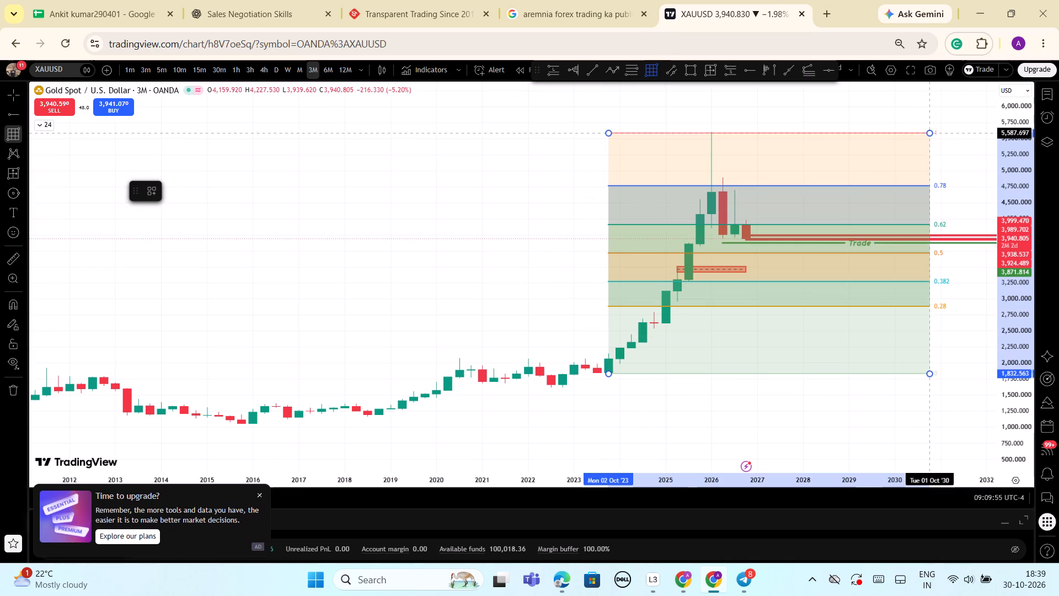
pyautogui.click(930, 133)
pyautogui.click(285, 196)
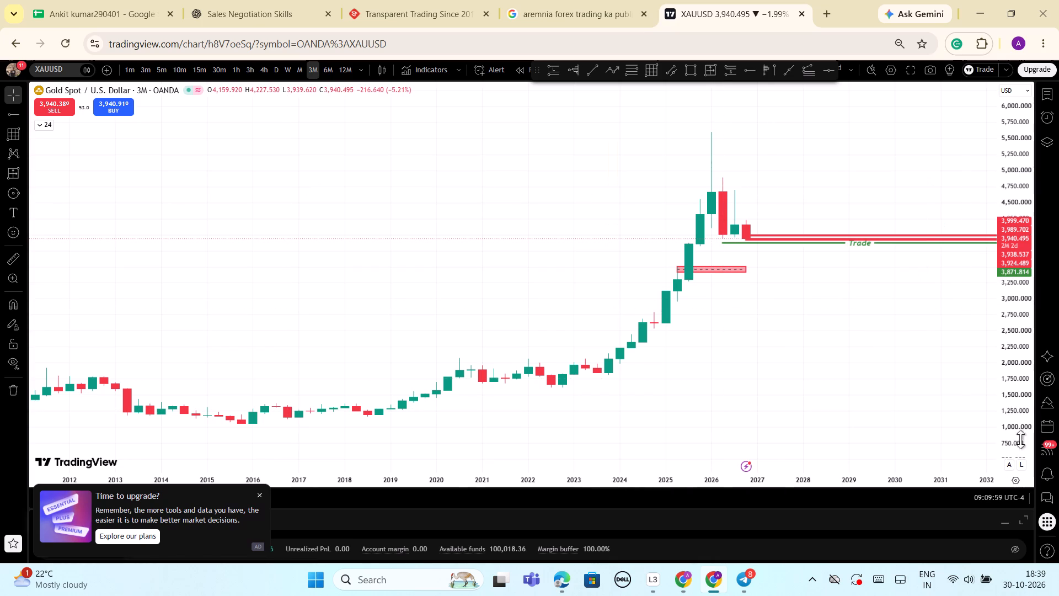
# Draw a trend-based Fibonacci extension from January 2026 at about 5,628.7 to April 2026 at about 3,923.2 and July 2029 at about 5,576.8.
pyautogui.moveTo(1025, 419); pyautogui.dragTo(1028, 345)
pyautogui.scroll(1, 880, 375)
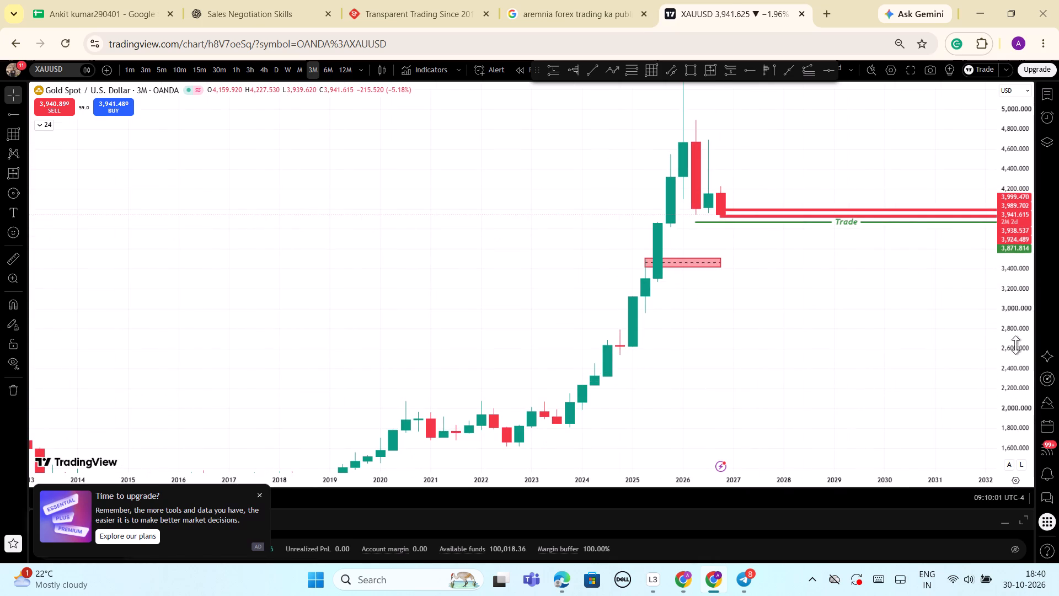
pyautogui.moveTo(1026, 342); pyautogui.dragTo(1015, 405)
pyautogui.scroll(2, 880, 387)
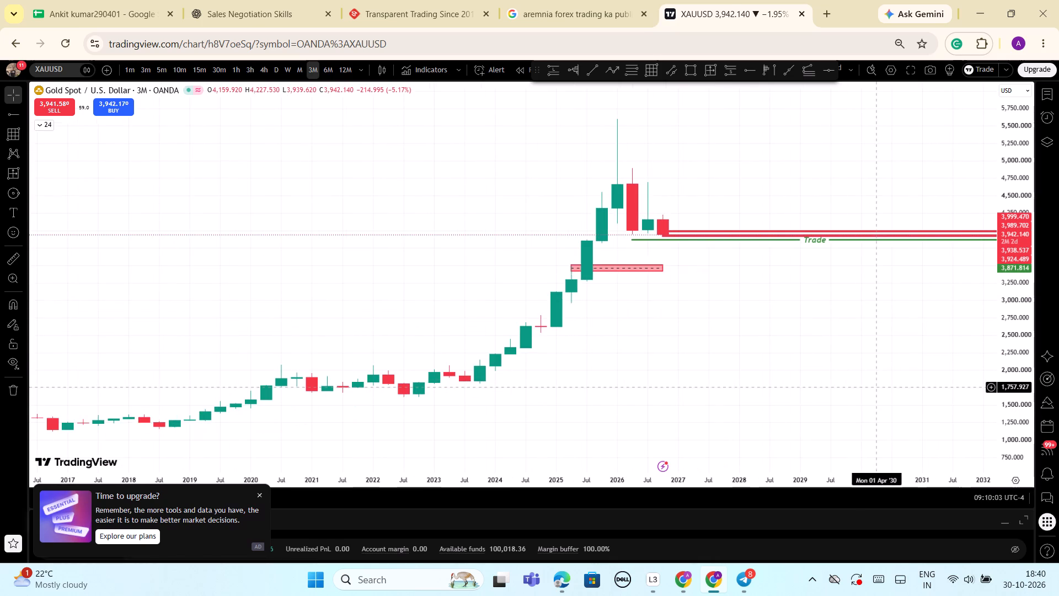
pyautogui.scroll(2, 880, 387)
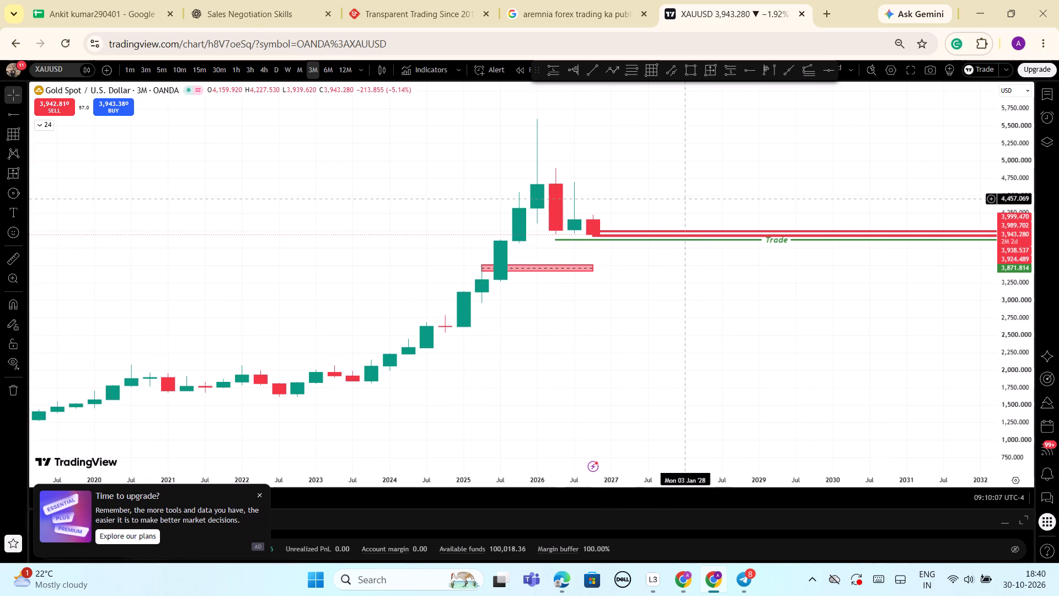
pyautogui.click(809, 73)
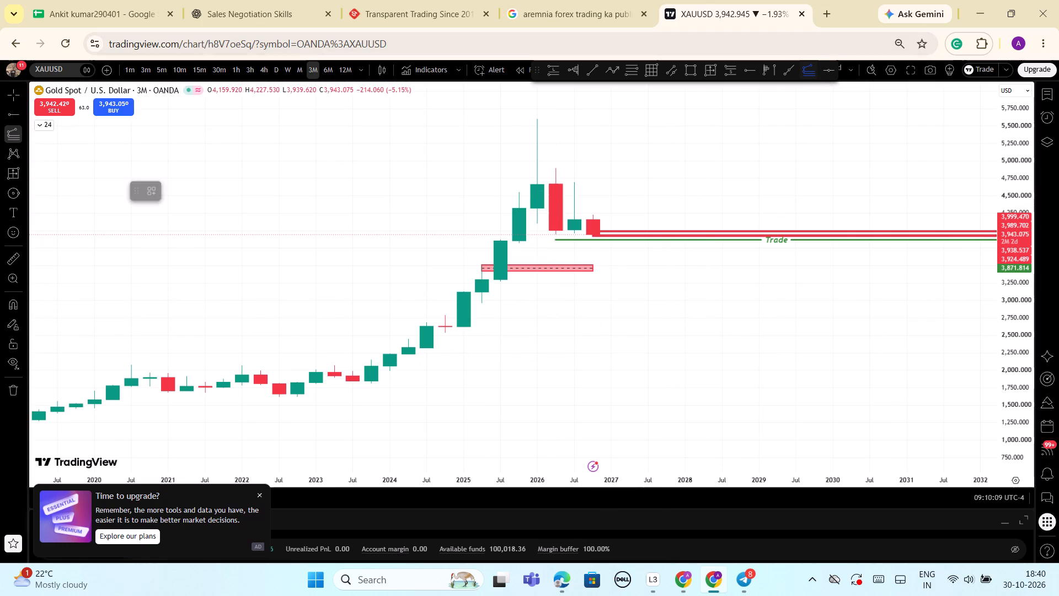
pyautogui.click(536, 117)
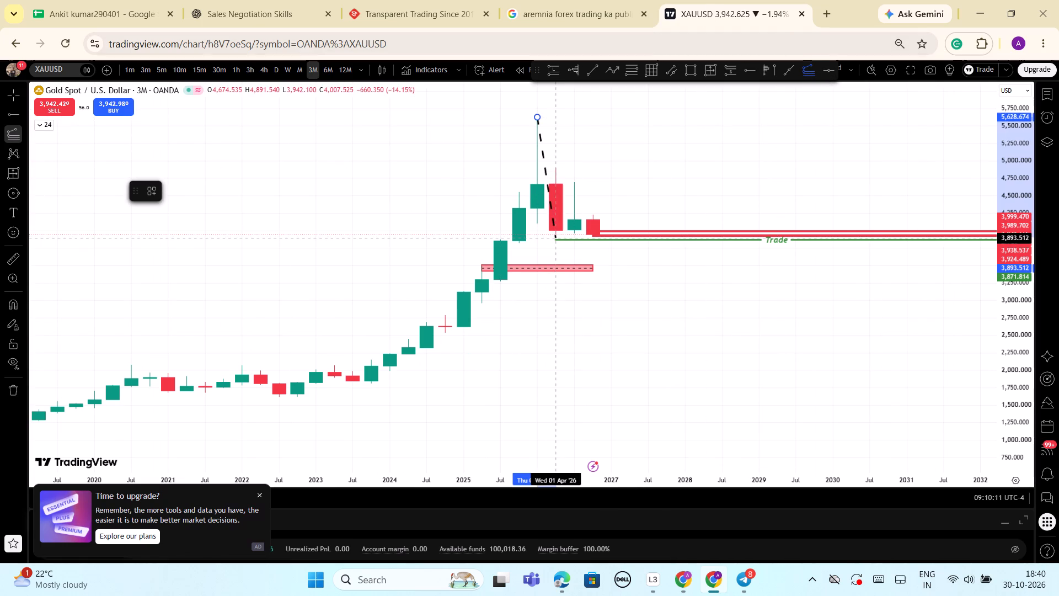
pyautogui.click(555, 236)
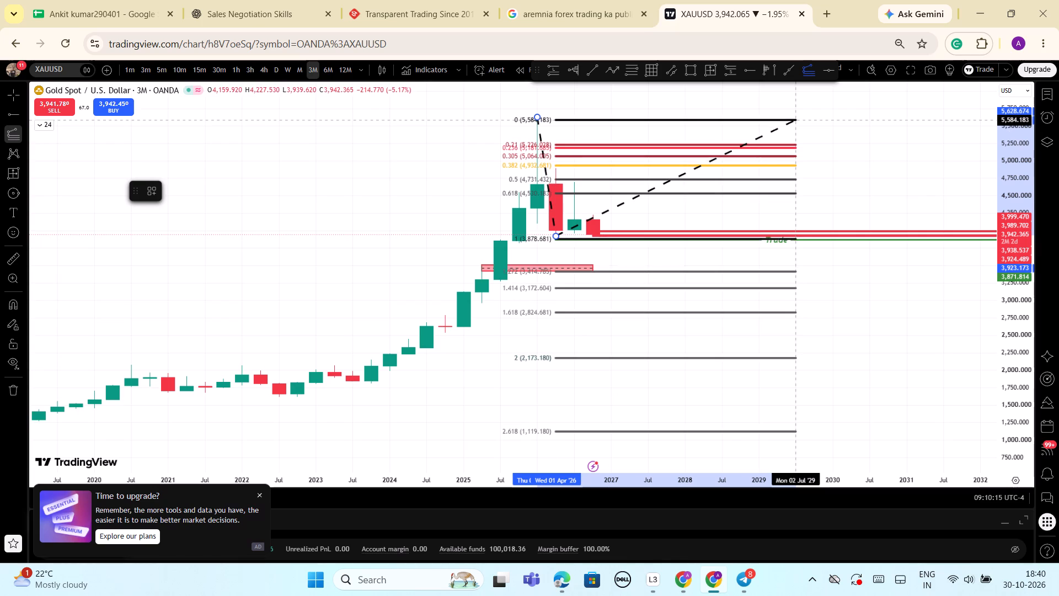
pyautogui.click(796, 121)
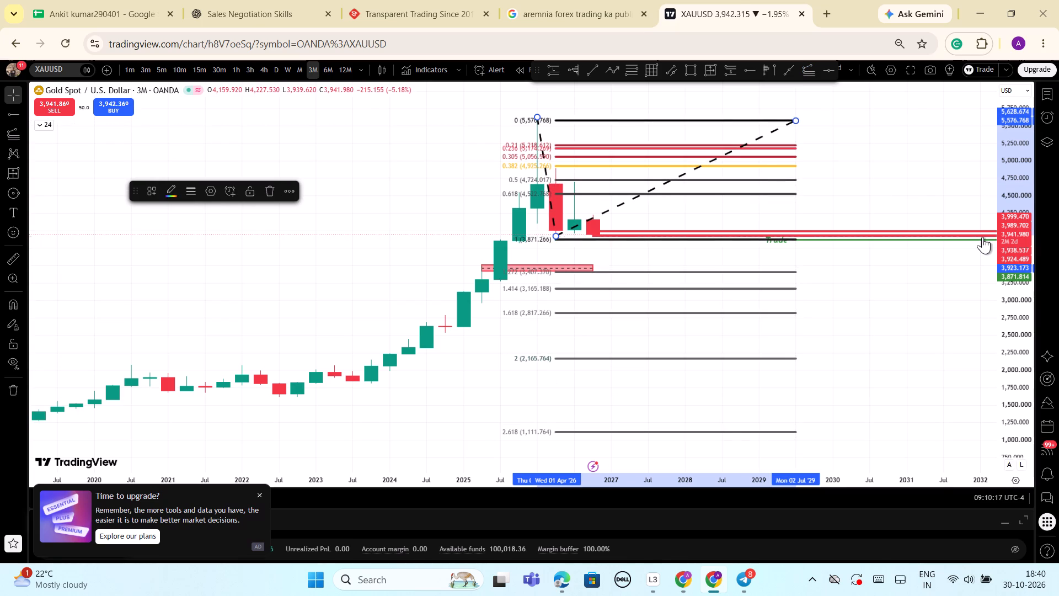
# Adjust the extension's anchors to about 5,649.7 in January 2026, 3,937.4 in April 2026 and 5,598.3 in July 2029.
pyautogui.moveTo(1007, 246); pyautogui.dragTo(1008, 287)
pyautogui.click(421, 115)
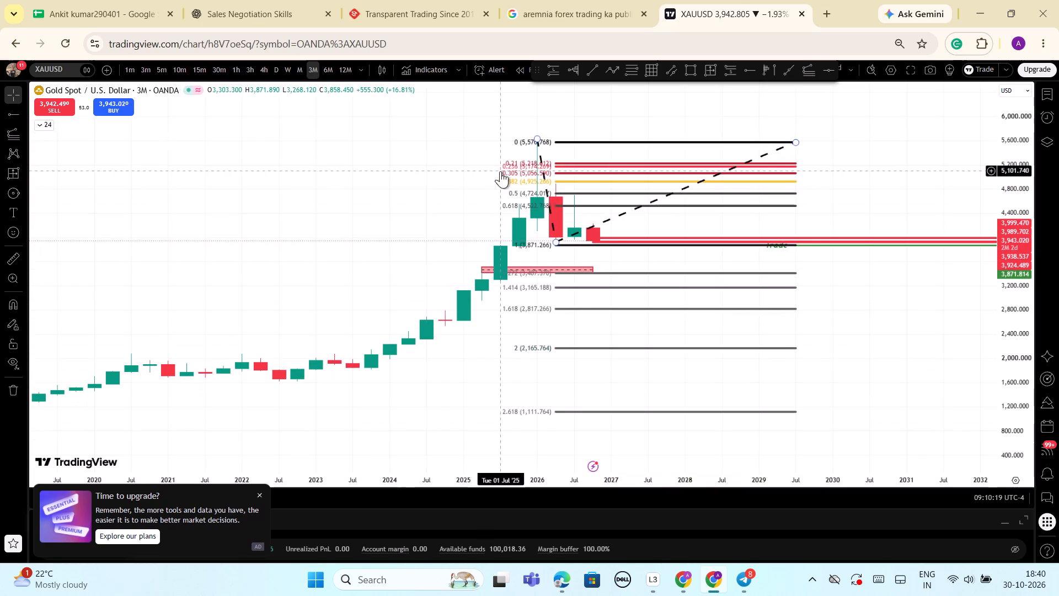
pyautogui.scroll(4, 496, 171)
pyautogui.moveTo(352, 242); pyautogui.dragTo(336, 246)
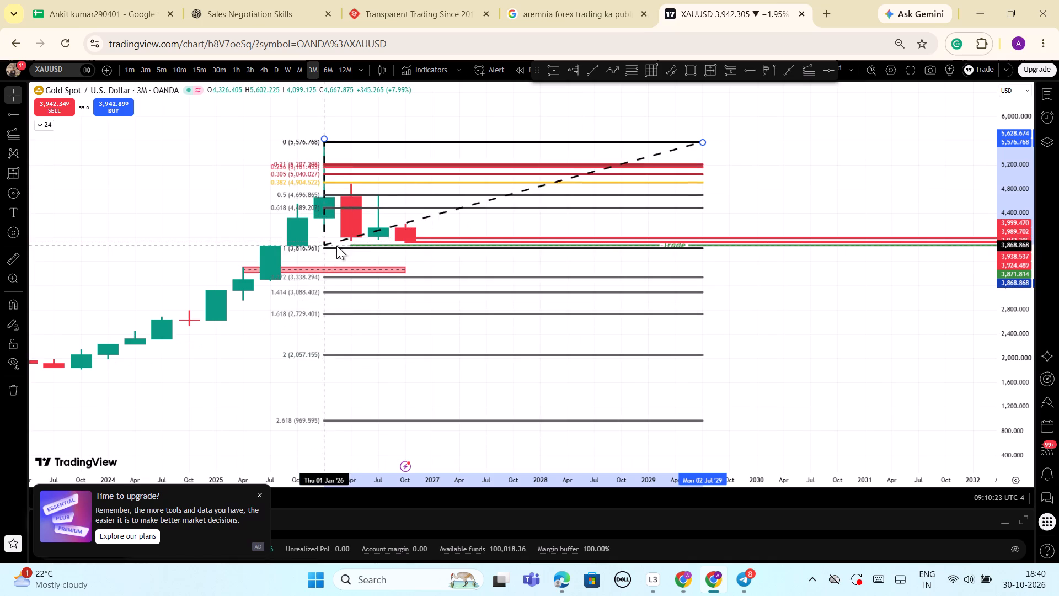
pyautogui.moveTo(336, 246); pyautogui.dragTo(342, 241)
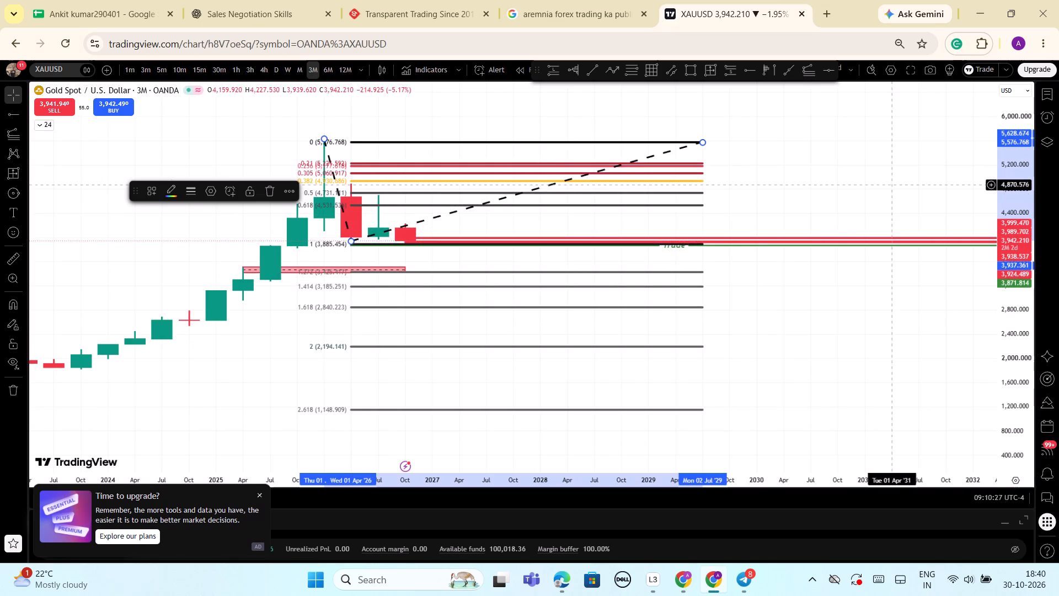
pyautogui.scroll(2, 815, 191)
pyautogui.click(183, 140)
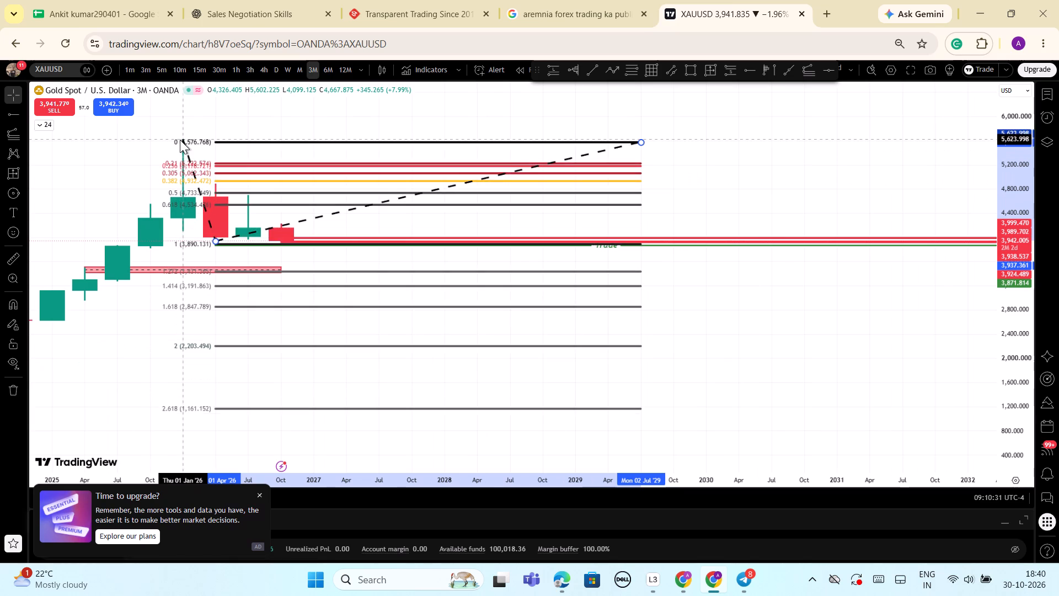
pyautogui.moveTo(638, 139); pyautogui.dragTo(642, 144)
pyautogui.click(645, 145)
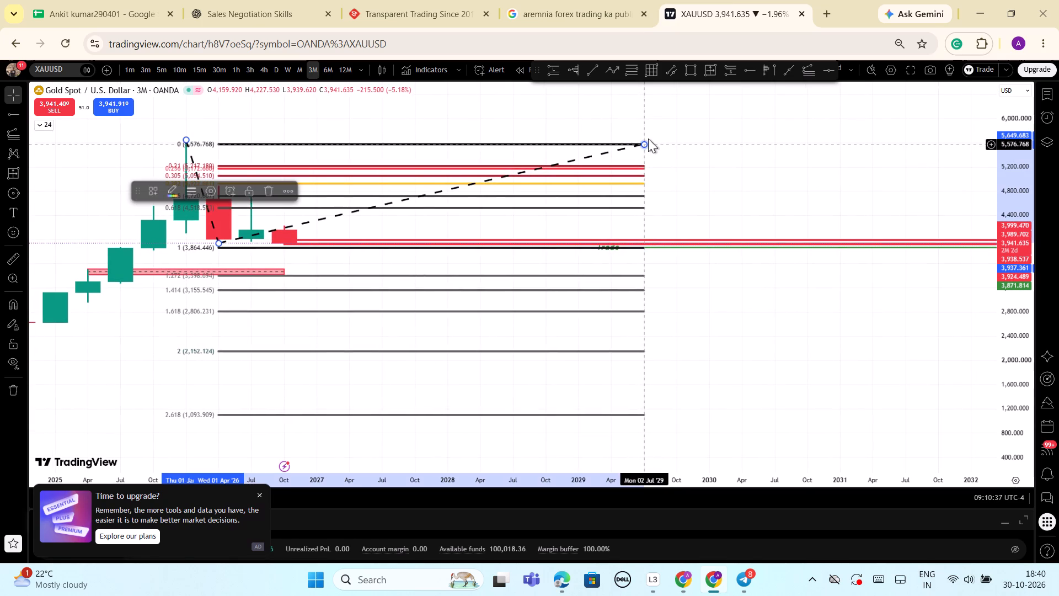
pyautogui.click(760, 158)
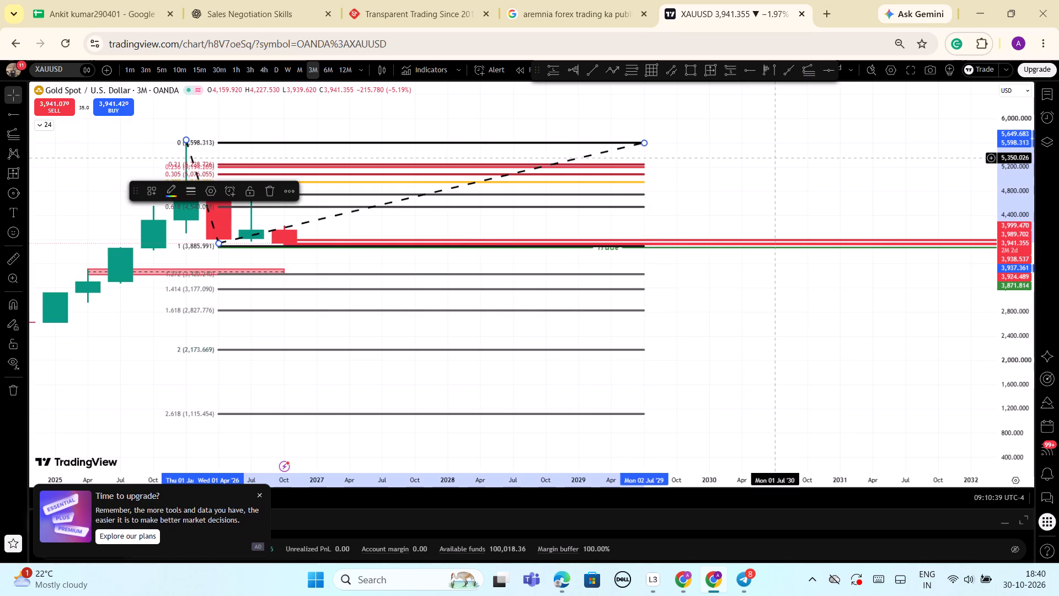
# Examine the extension levels below the Trade line against the red zone and the 3-month rally candles.
pyautogui.scroll(-3, 774, 159)
pyautogui.scroll(-3, 842, 188)
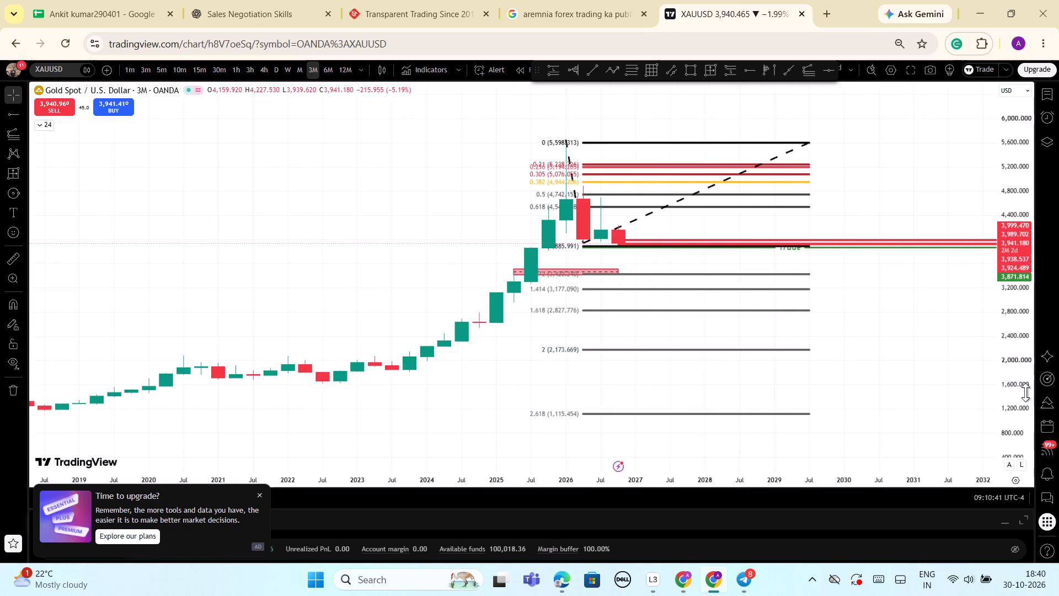
pyautogui.moveTo(1013, 397); pyautogui.dragTo(1007, 171)
pyautogui.scroll(3, 988, 263)
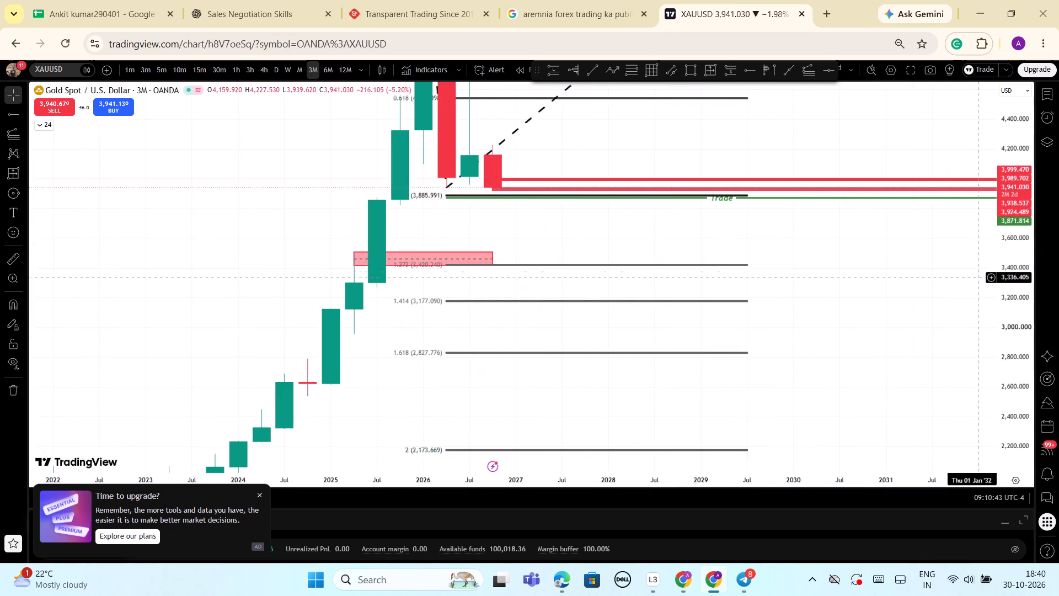
pyautogui.scroll(2, 984, 278)
pyautogui.scroll(-2, 711, 295)
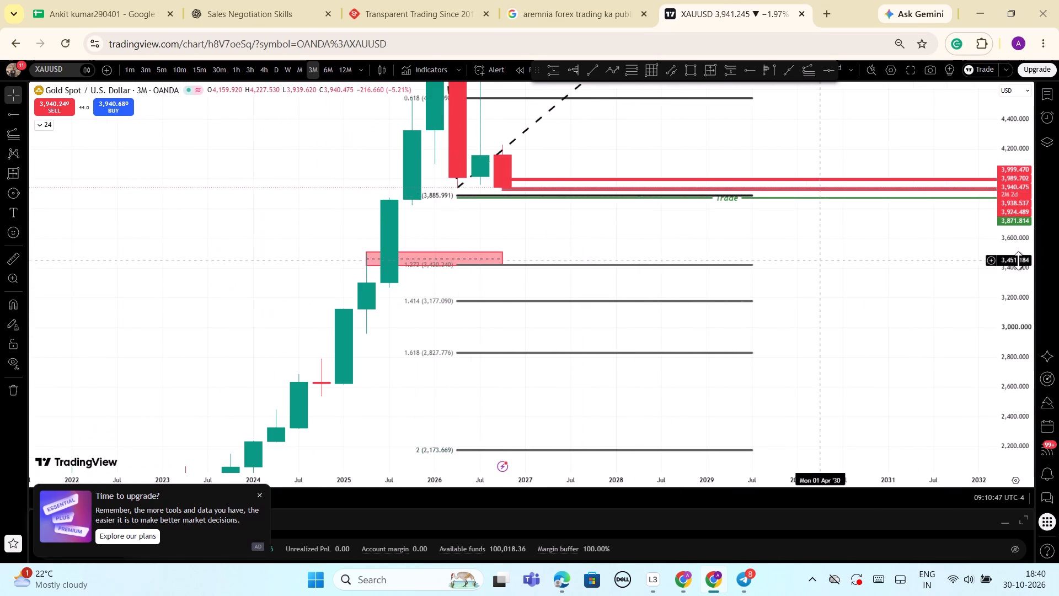
pyautogui.moveTo(1009, 280); pyautogui.dragTo(1005, 316)
pyautogui.scroll(-3, 901, 293)
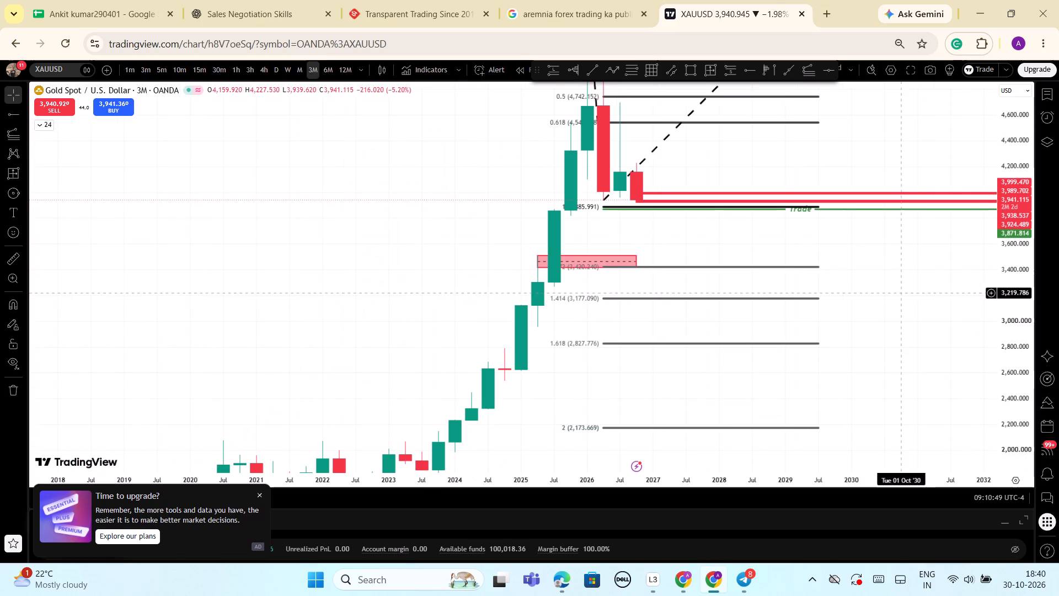
pyautogui.moveTo(1012, 402); pyautogui.dragTo(1020, 344)
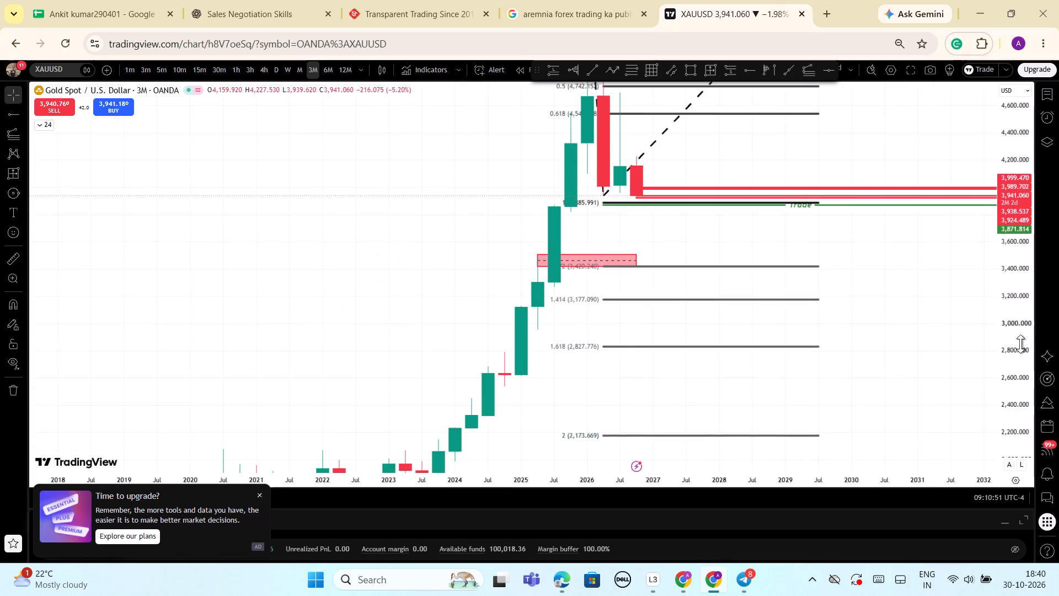
pyautogui.moveTo(1020, 344); pyautogui.dragTo(1015, 343)
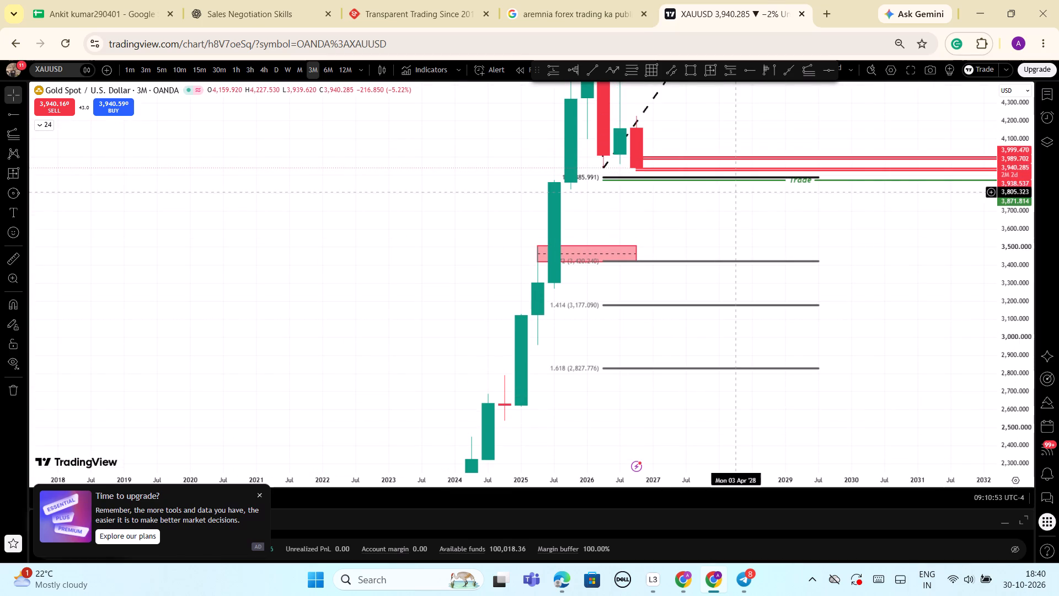
pyautogui.scroll(-2, 730, 195)
pyautogui.moveTo(1011, 201); pyautogui.dragTo(1011, 212)
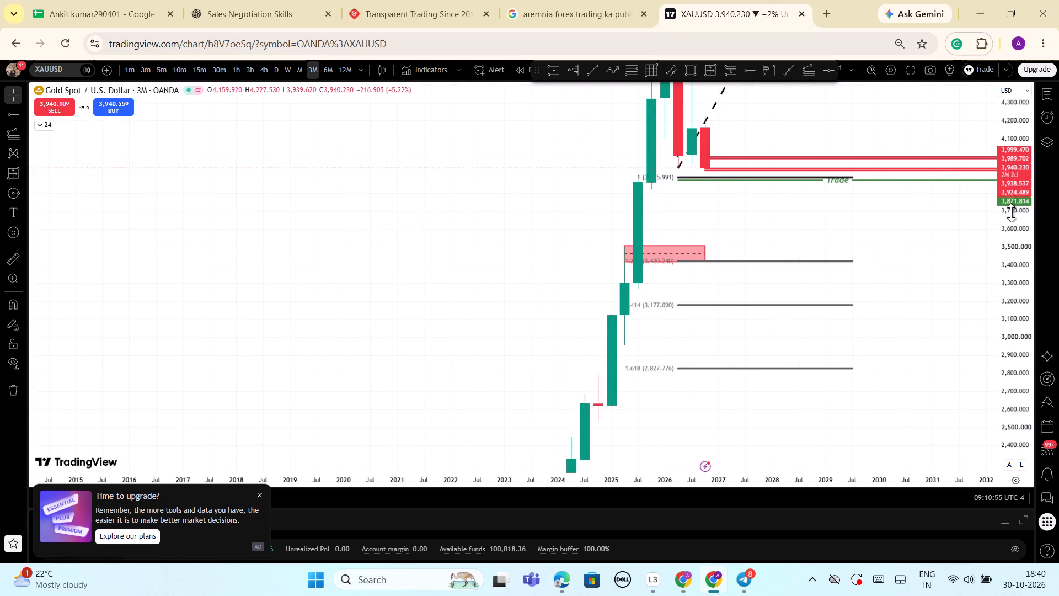
pyautogui.moveTo(1011, 212); pyautogui.dragTo(1003, 407)
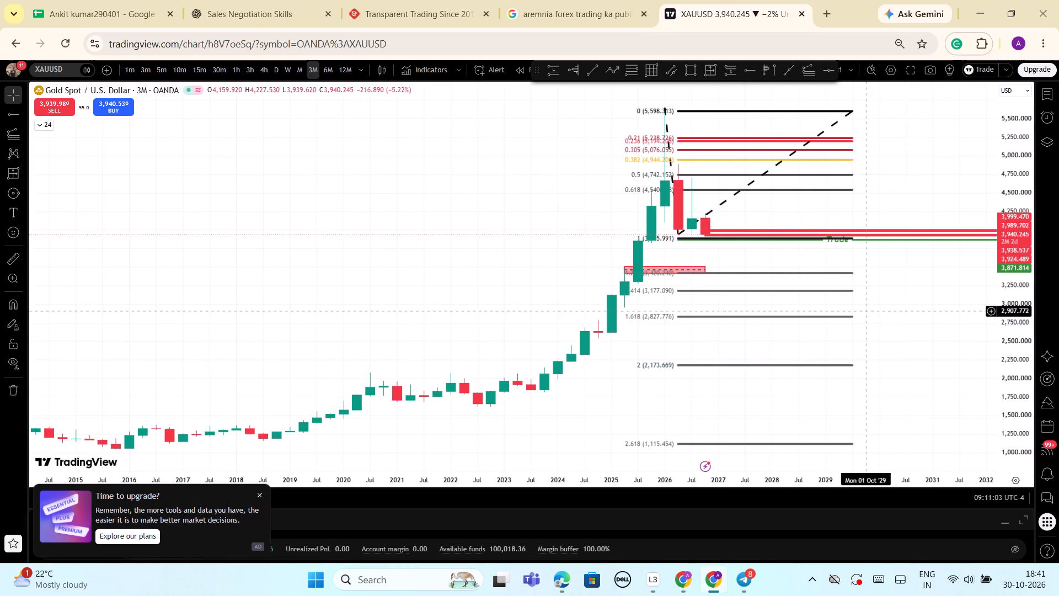
pyautogui.scroll(-3, 860, 311)
pyautogui.scroll(2, 860, 311)
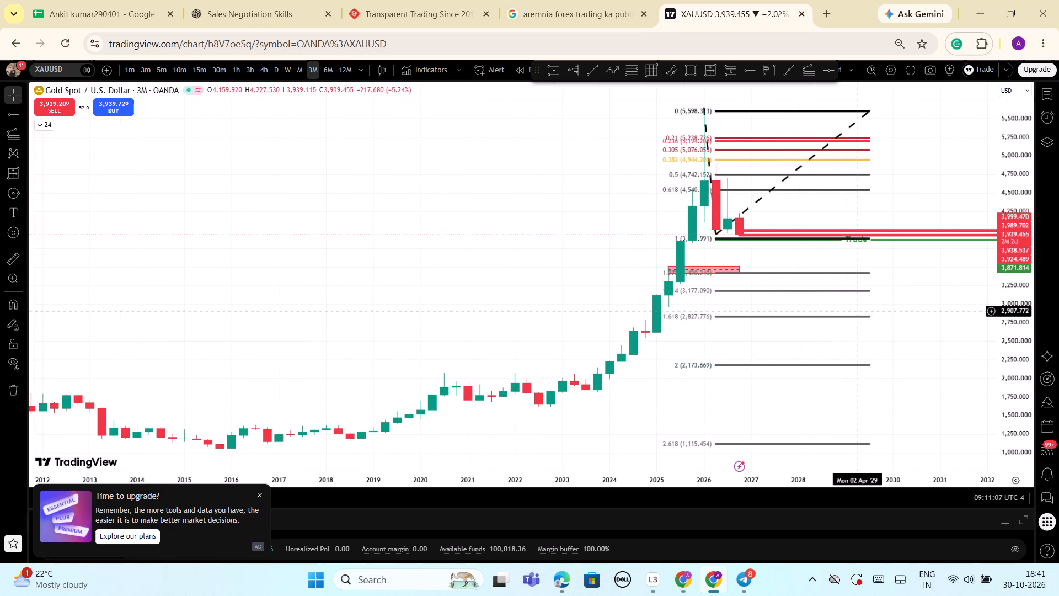
pyautogui.scroll(1, 860, 311)
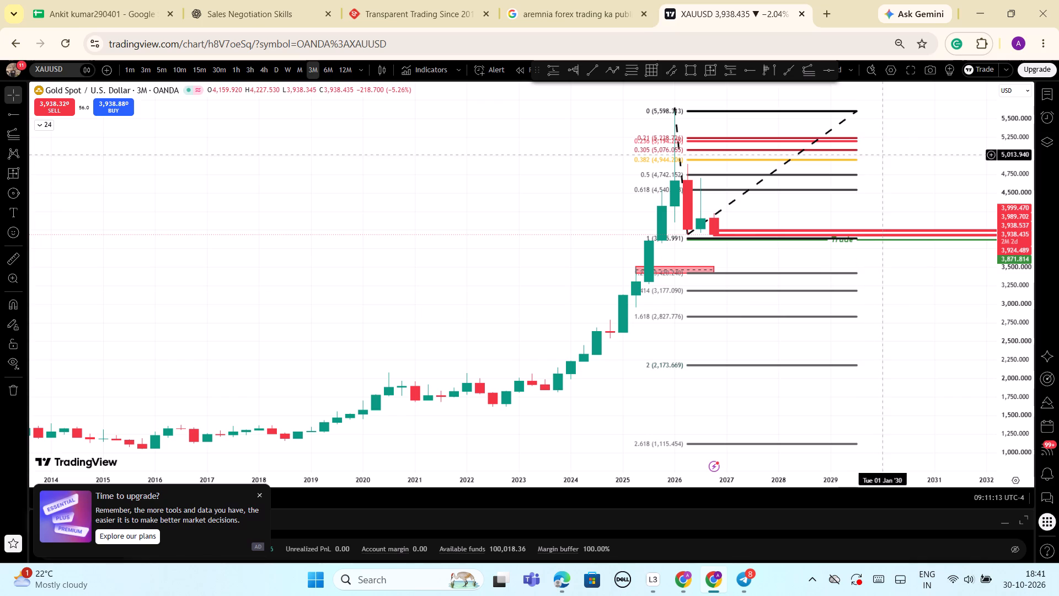
# Delete the trend-based Fibonacci extension from the 3-month chart.
pyautogui.click(849, 114)
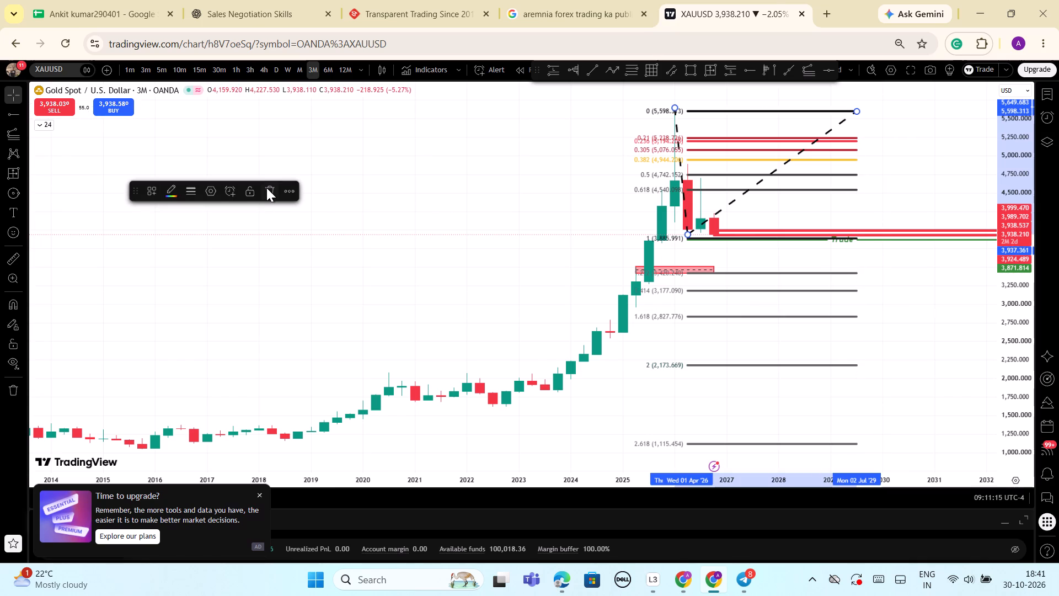
pyautogui.click(266, 188)
# Switch the gold chart to the 5-minute timeframe and reset the chart view.
pyautogui.scroll(2, 682, 306)
pyautogui.moveTo(1015, 405); pyautogui.dragTo(1015, 286)
pyautogui.moveTo(847, 359); pyautogui.dragTo(890, 422)
pyautogui.moveTo(1024, 406); pyautogui.dragTo(1011, 304)
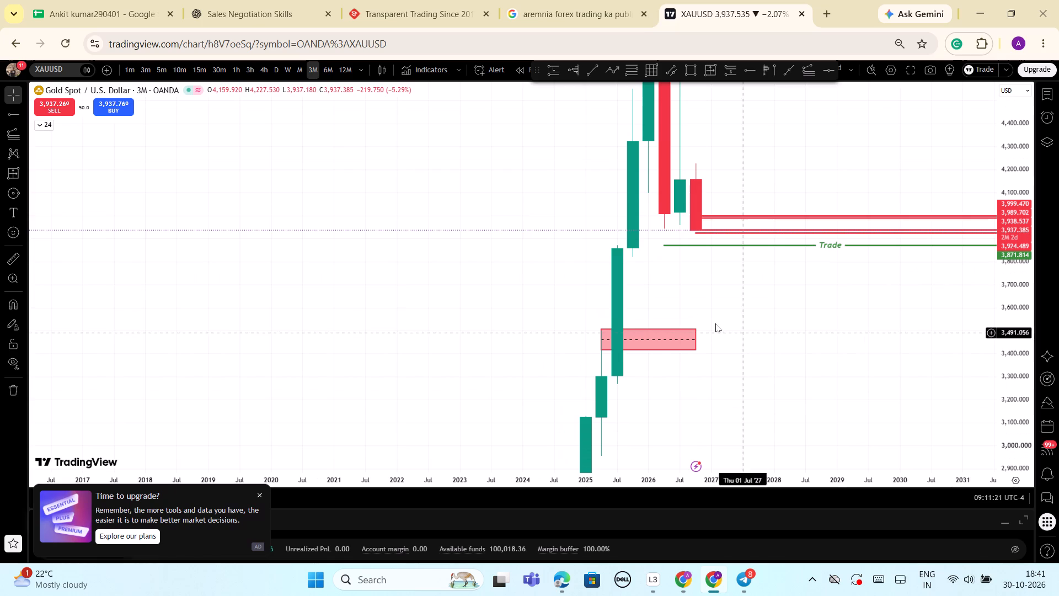
pyautogui.click(161, 74)
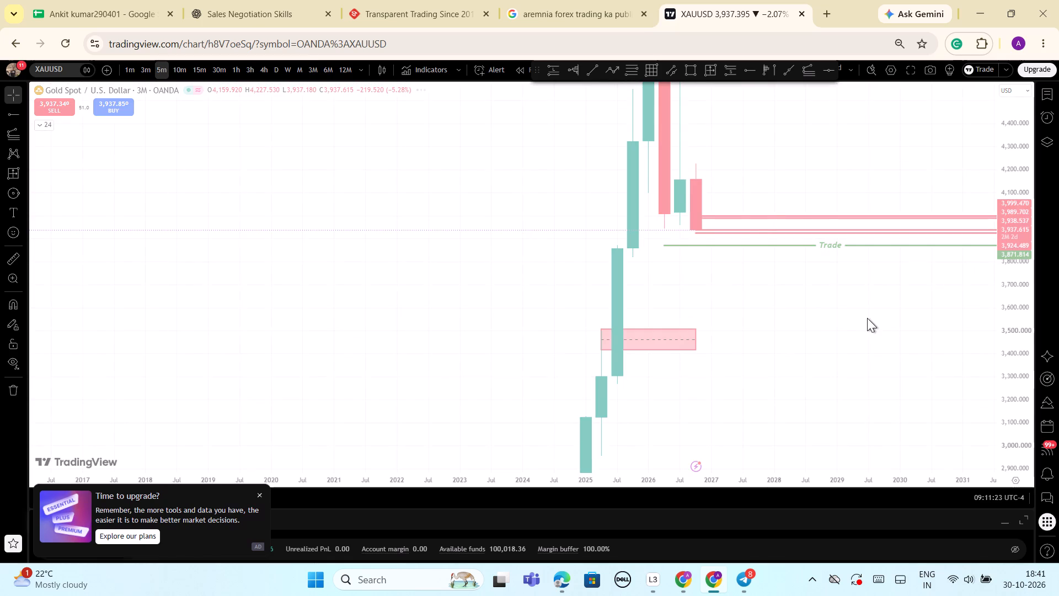
pyautogui.moveTo(1010, 163); pyautogui.dragTo(1025, 241)
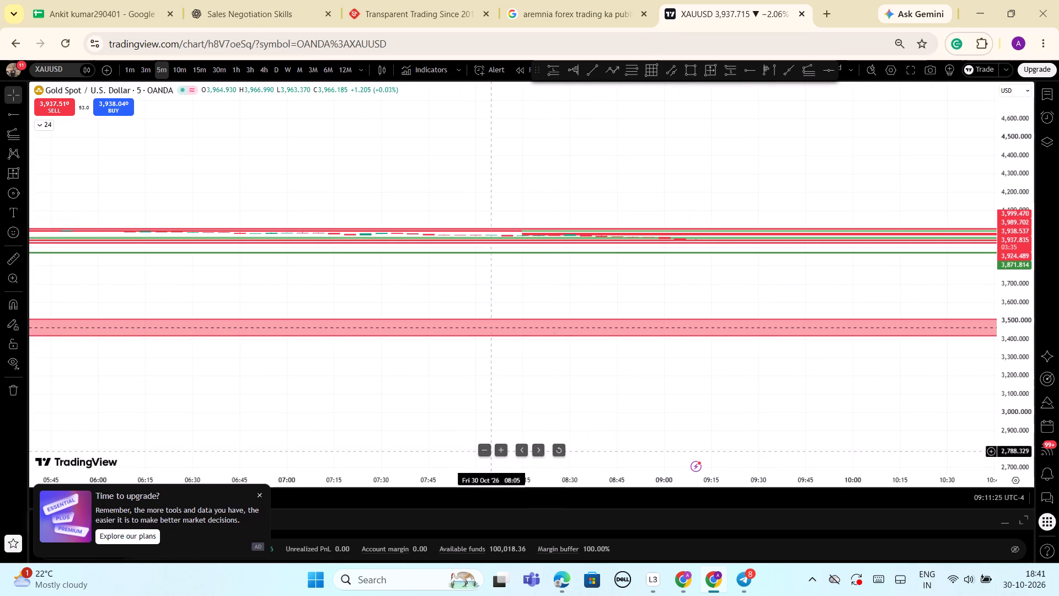
pyautogui.click(562, 451)
# Examine the 5-minute price swings from mid-October to 30 October against the marked zones and red levels.
pyautogui.scroll(-2, 663, 382)
pyautogui.moveTo(646, 380); pyautogui.dragTo(638, 373)
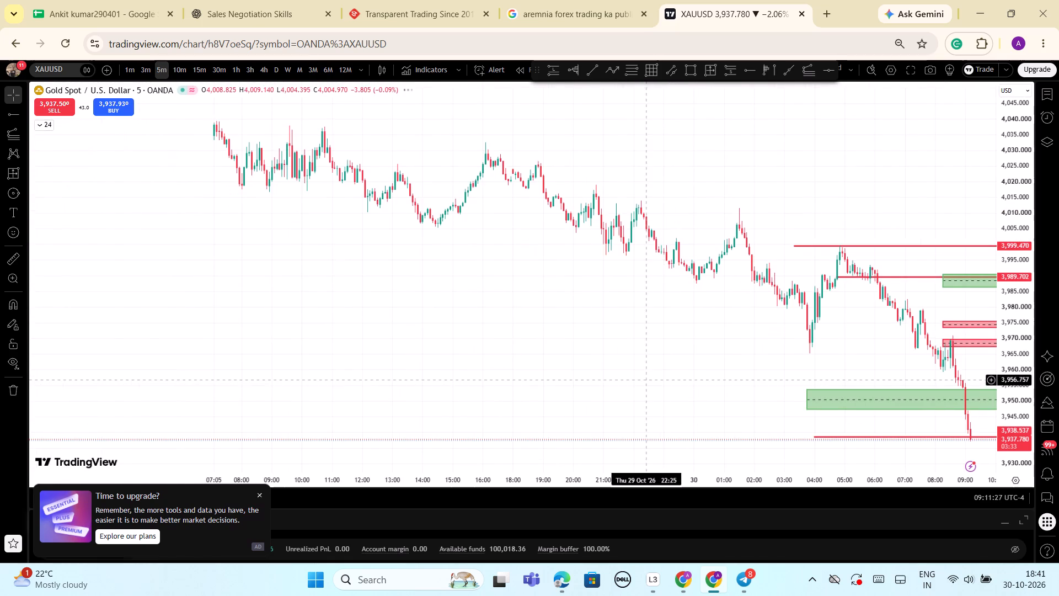
pyautogui.moveTo(638, 373); pyautogui.dragTo(459, 214)
pyautogui.scroll(-6, 454, 298)
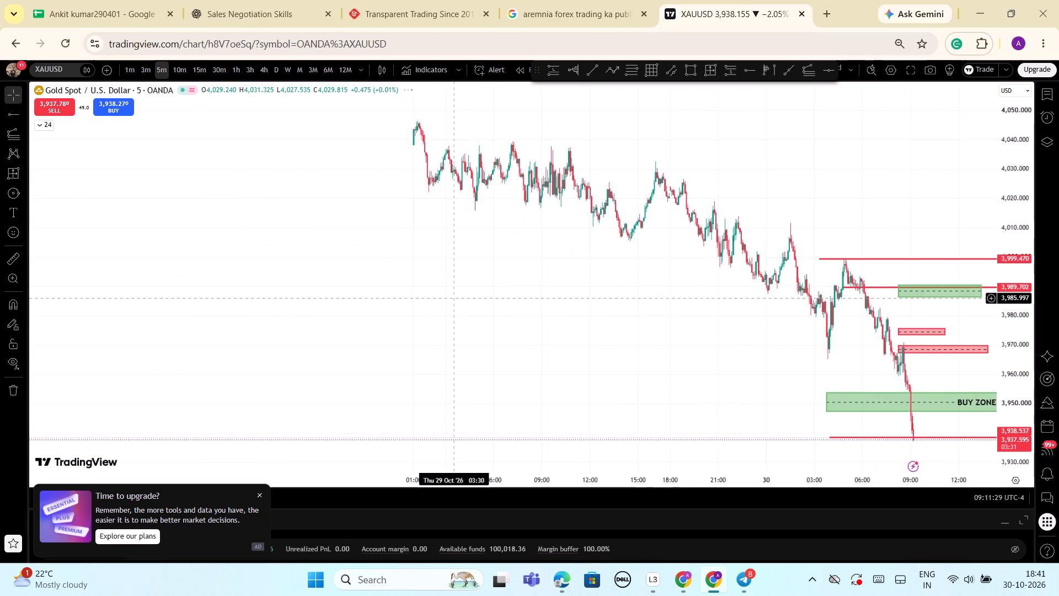
pyautogui.scroll(-11, 454, 298)
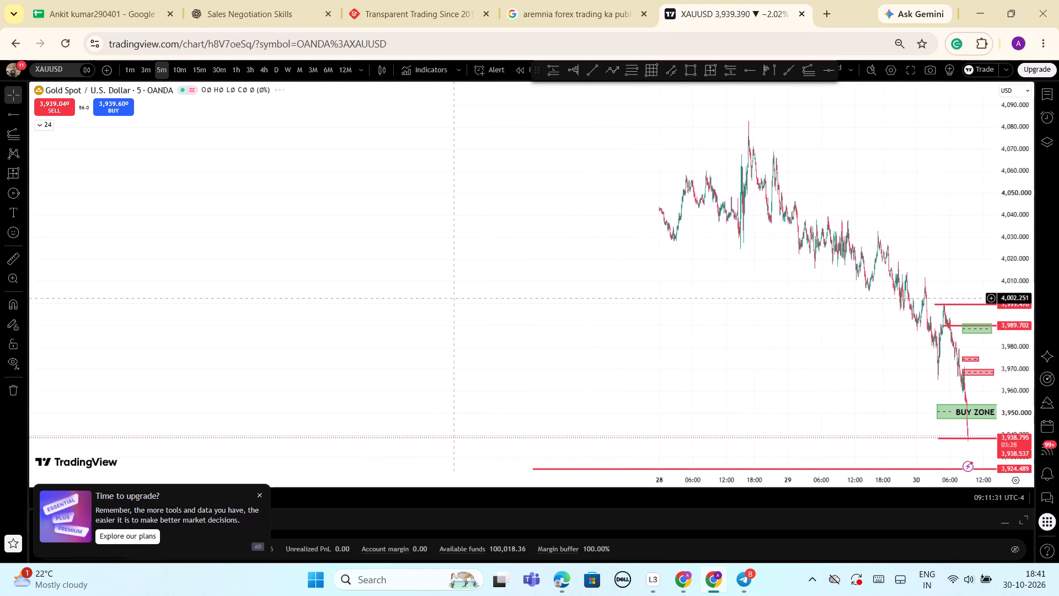
pyautogui.scroll(-6, 457, 297)
pyautogui.scroll(-2, 571, 309)
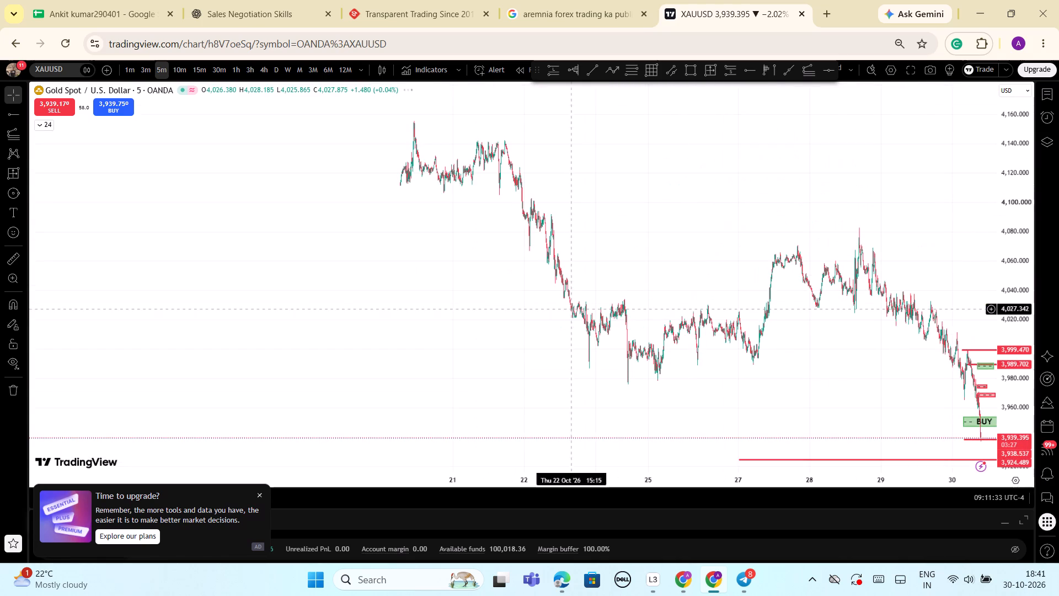
pyautogui.scroll(-2, 681, 308)
pyautogui.moveTo(647, 278); pyautogui.dragTo(627, 249)
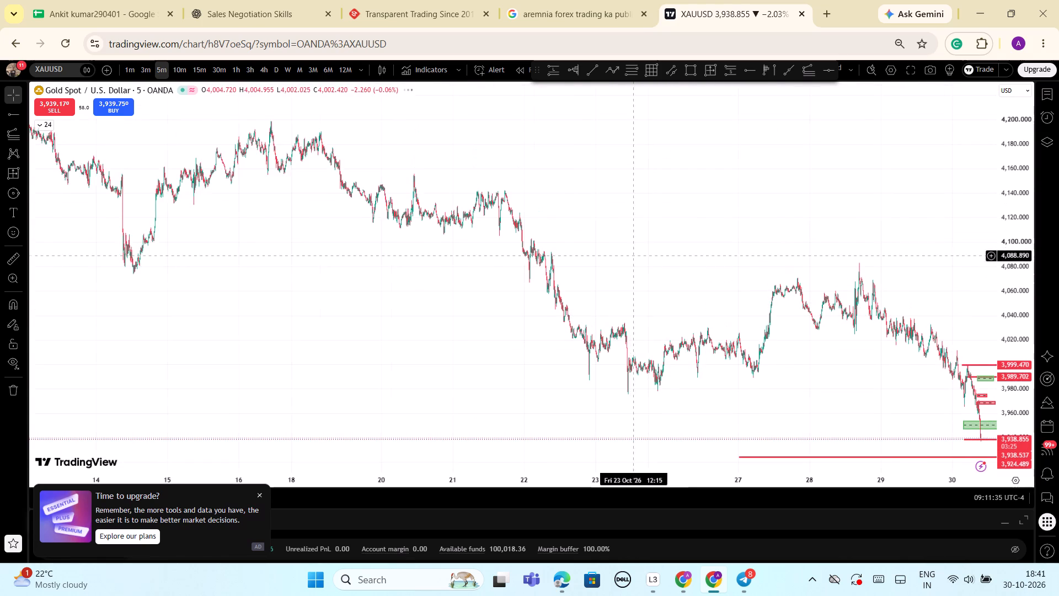
pyautogui.moveTo(627, 249); pyautogui.dragTo(852, 253)
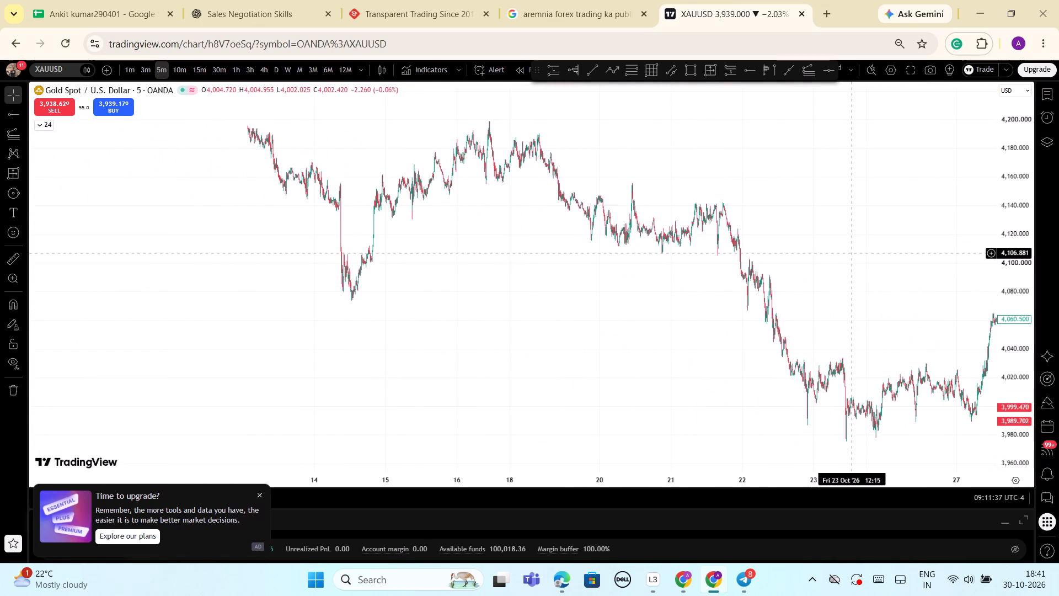
pyautogui.moveTo(852, 253); pyautogui.dragTo(315, 162)
pyautogui.scroll(-2, 579, 221)
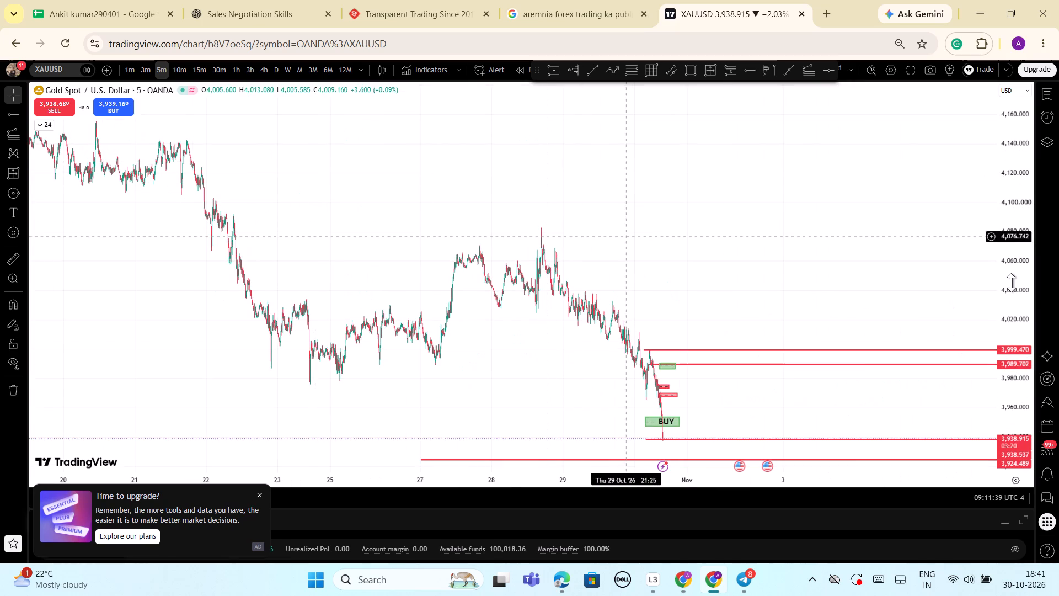
pyautogui.moveTo(1018, 296); pyautogui.dragTo(1019, 357)
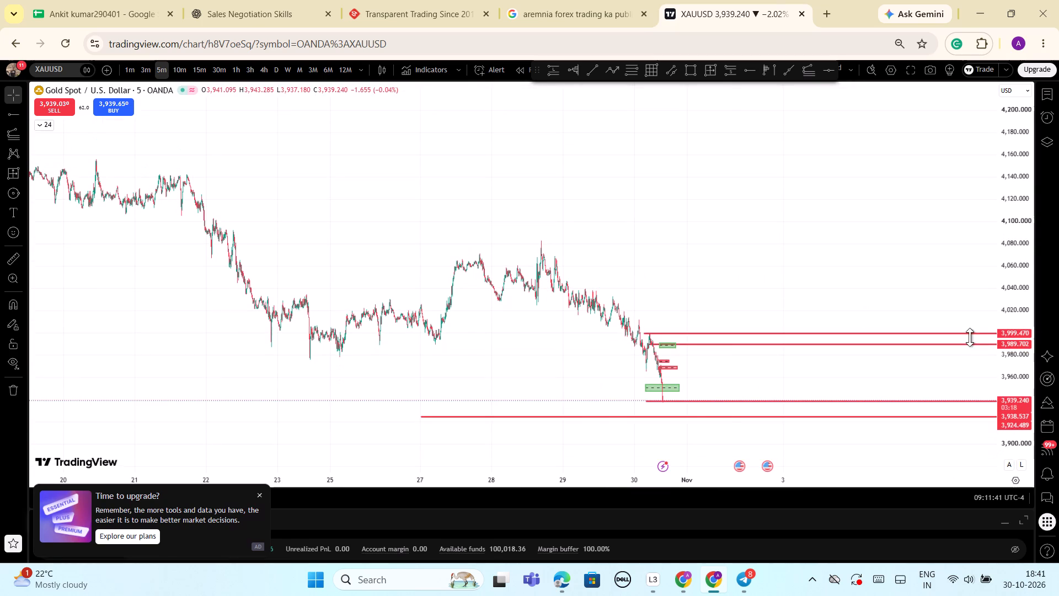
# Examine the space below current price down to the red 3,924.489 line and the green 3,871.814 line.
pyautogui.scroll(-7, 720, 276)
pyautogui.moveTo(483, 209); pyautogui.dragTo(614, 99)
pyautogui.moveTo(1013, 418); pyautogui.dragTo(991, 307)
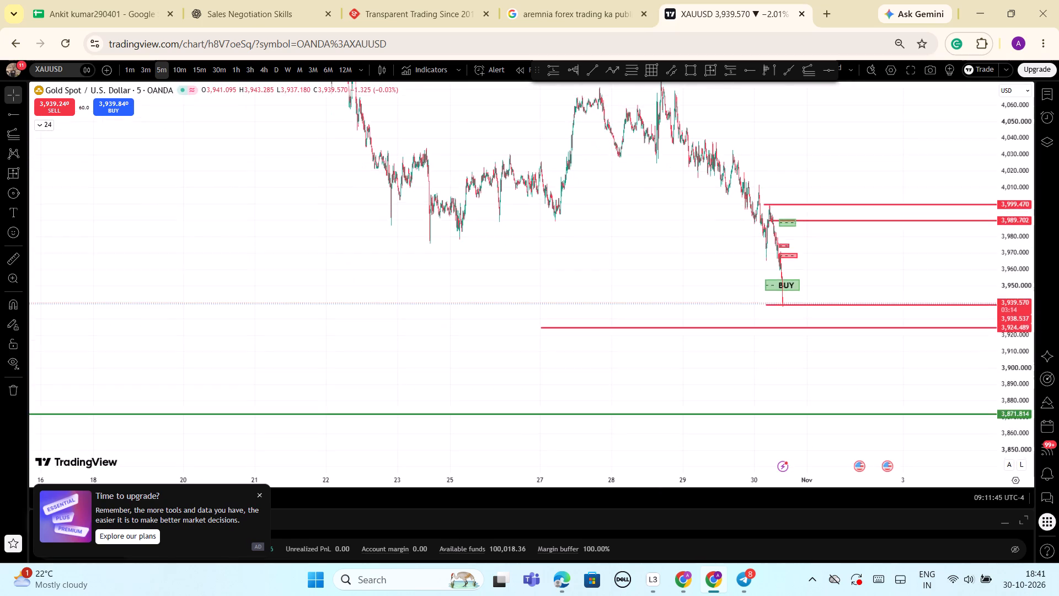
pyautogui.moveTo(991, 307); pyautogui.dragTo(978, 237)
pyautogui.scroll(10, 919, 255)
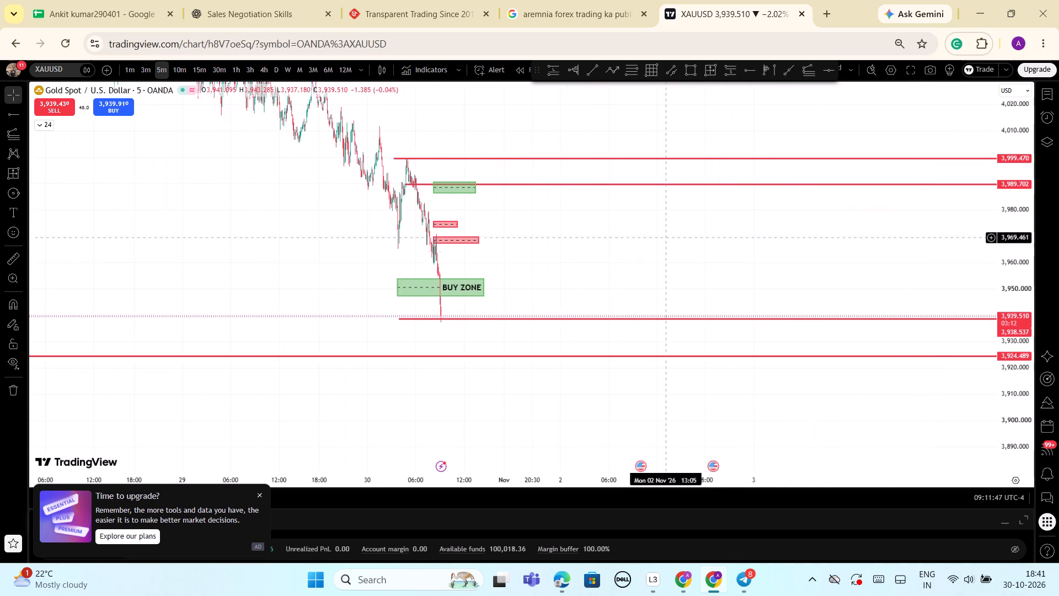
pyautogui.scroll(3, 665, 243)
pyautogui.moveTo(496, 275); pyautogui.dragTo(790, 223)
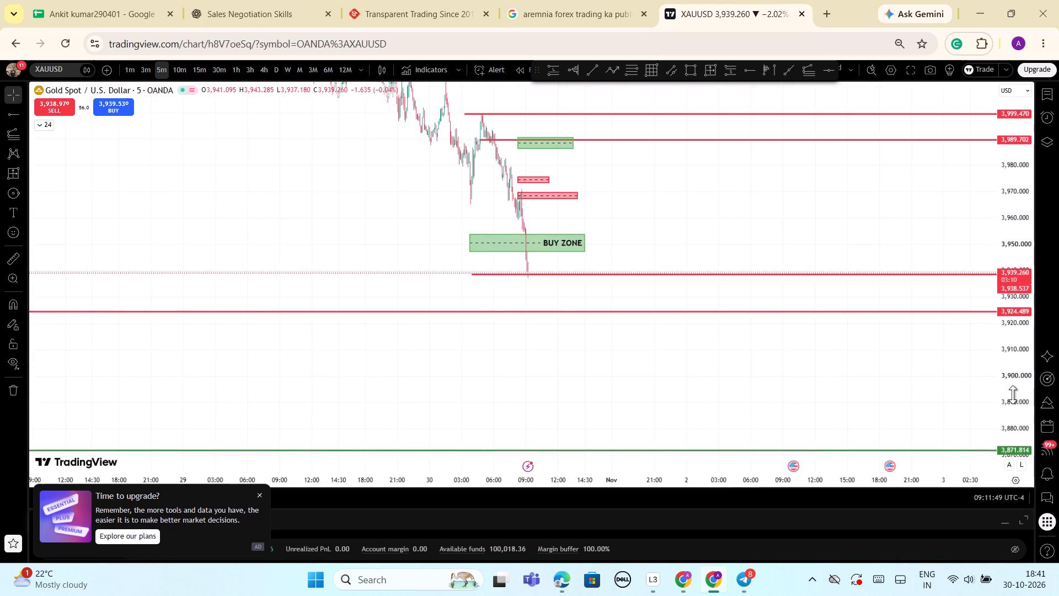
pyautogui.moveTo(1025, 427); pyautogui.dragTo(1002, 284)
# Examine the 30 October decline up close around the SELL ZONE, the BUY ZONE and the red 3,938.537 line.
pyautogui.scroll(8, 593, 225)
pyautogui.moveTo(389, 214); pyautogui.dragTo(809, 230)
pyautogui.scroll(3, 698, 215)
pyautogui.moveTo(556, 217); pyautogui.dragTo(771, 256)
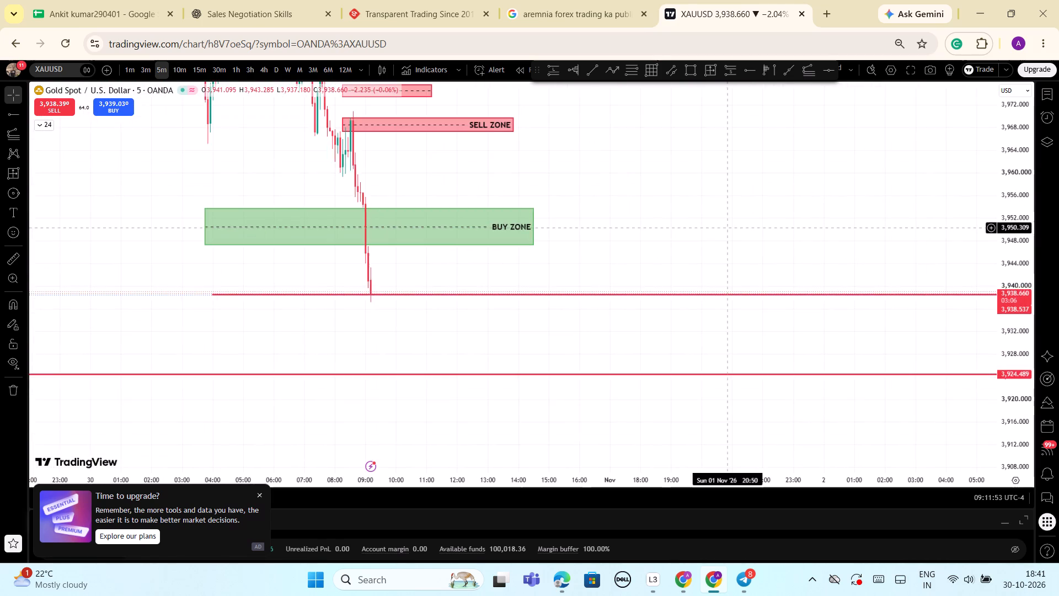
pyautogui.moveTo(771, 256); pyautogui.dragTo(879, 385)
pyautogui.moveTo(692, 222); pyautogui.dragTo(768, 264)
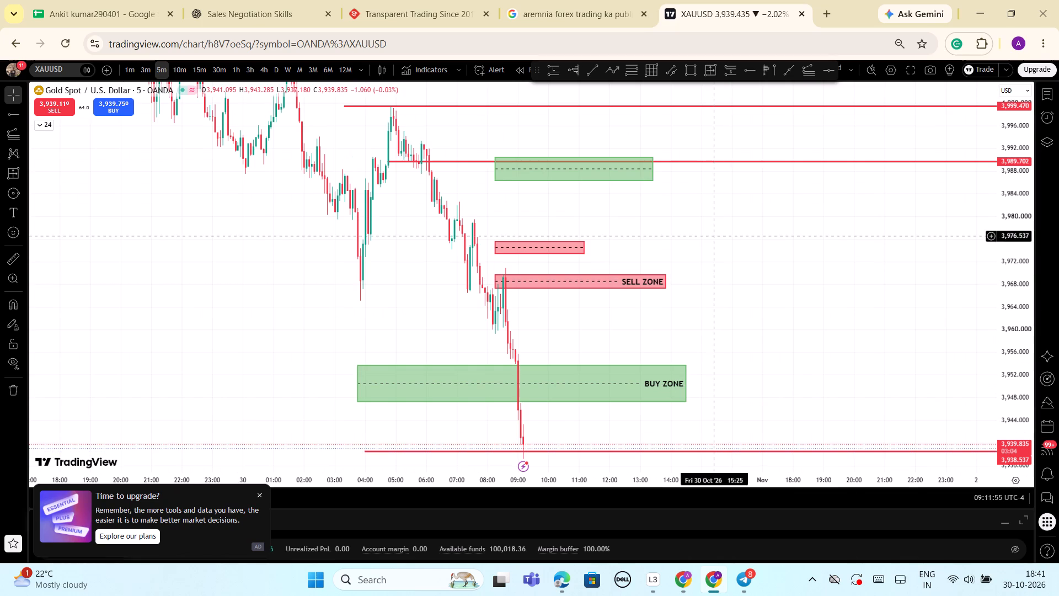
pyautogui.moveTo(768, 264); pyautogui.dragTo(869, 269)
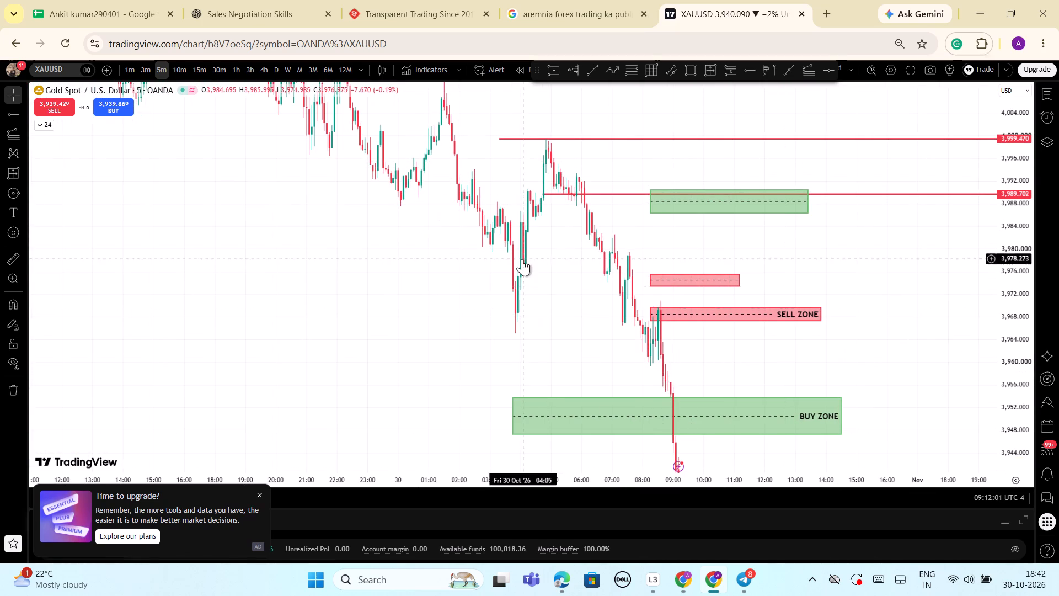
pyautogui.moveTo(1018, 370); pyautogui.dragTo(1007, 265)
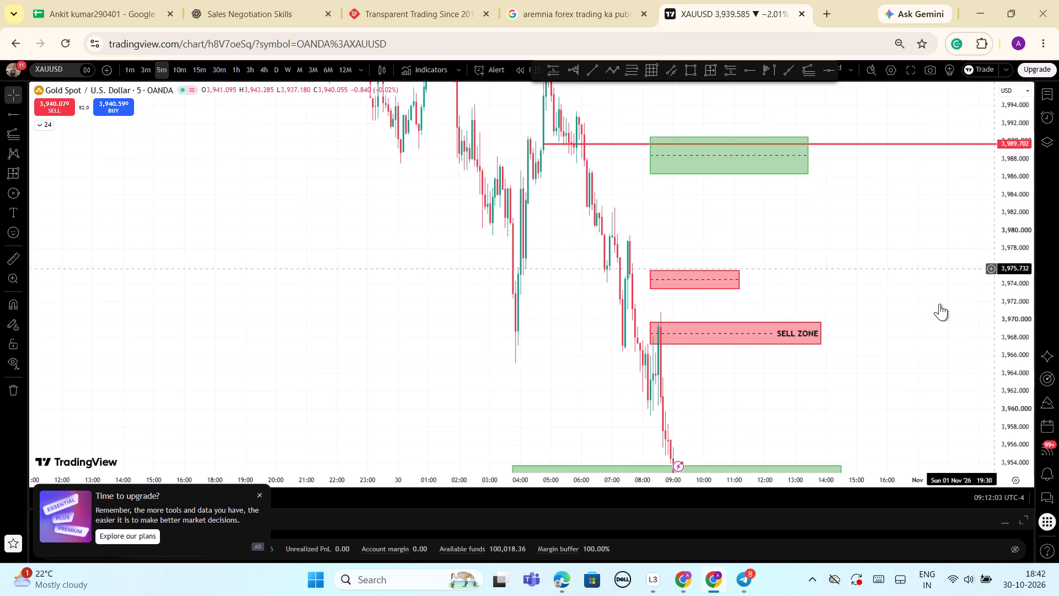
pyautogui.moveTo(872, 312); pyautogui.dragTo(870, 185)
pyautogui.scroll(9, 880, 240)
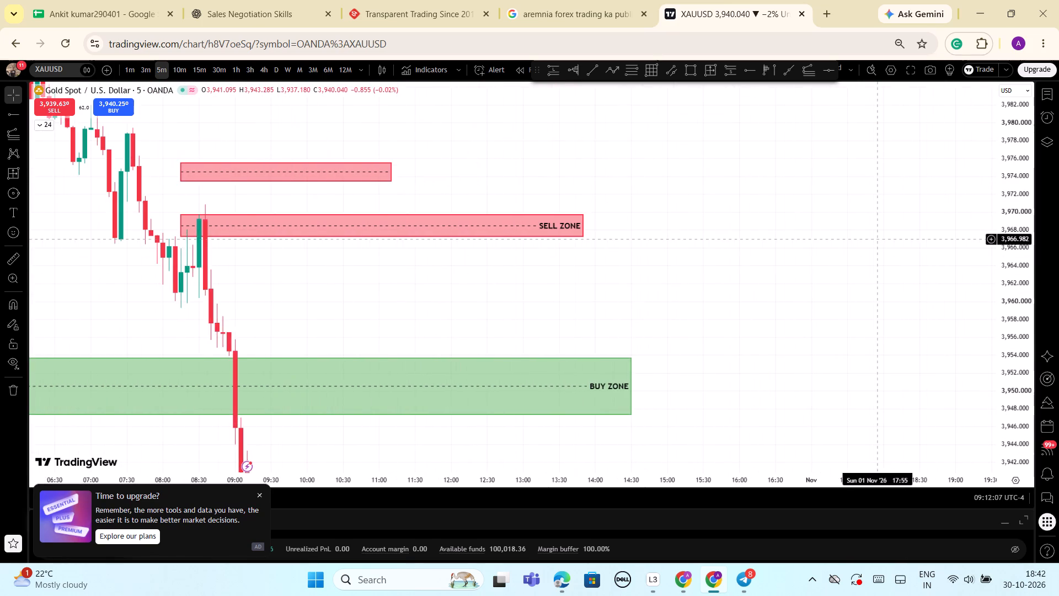
pyautogui.moveTo(711, 325); pyautogui.dragTo(908, 184)
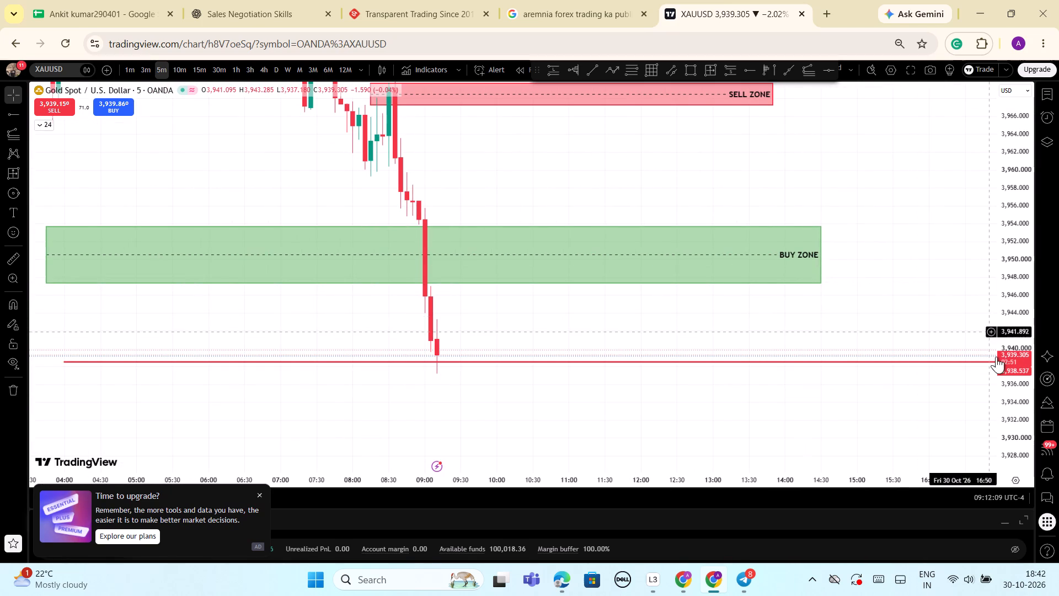
pyautogui.moveTo(1003, 382); pyautogui.dragTo(995, 261)
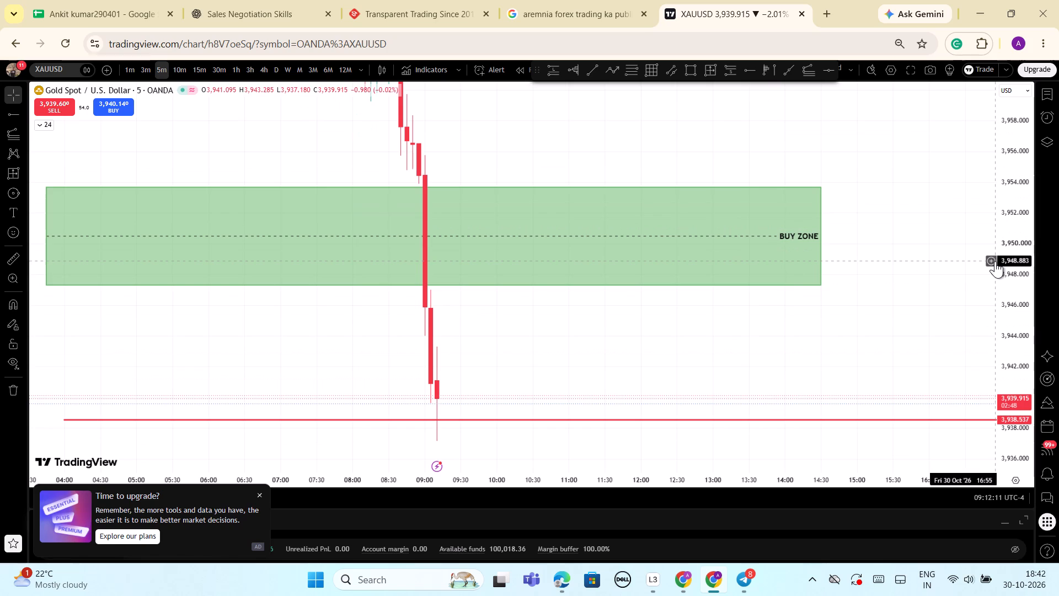
pyautogui.moveTo(728, 360); pyautogui.dragTo(730, 360)
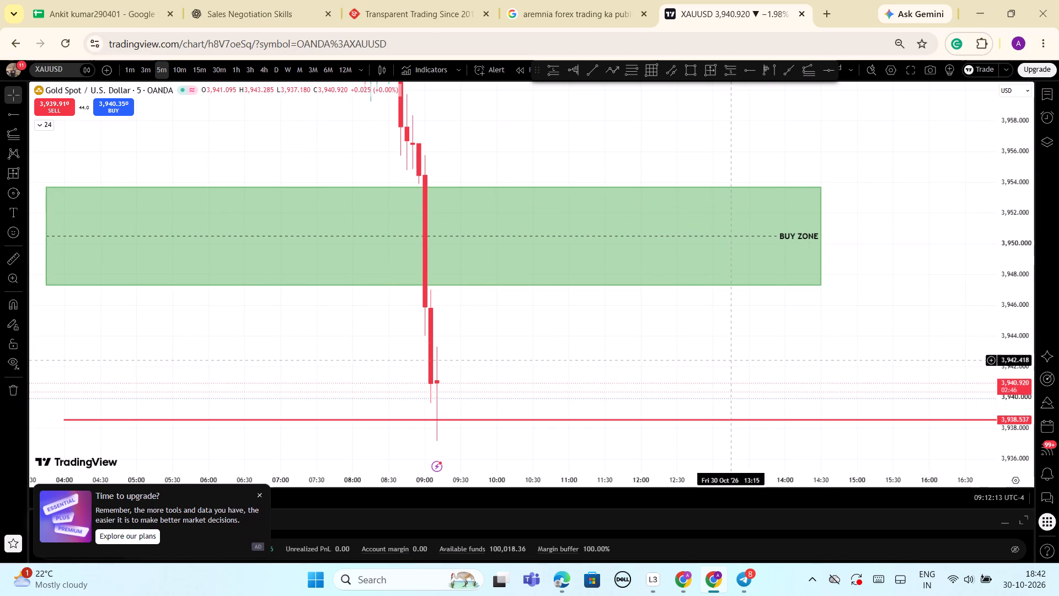
pyautogui.moveTo(730, 360); pyautogui.dragTo(931, 390)
pyautogui.moveTo(1001, 299); pyautogui.dragTo(1017, 386)
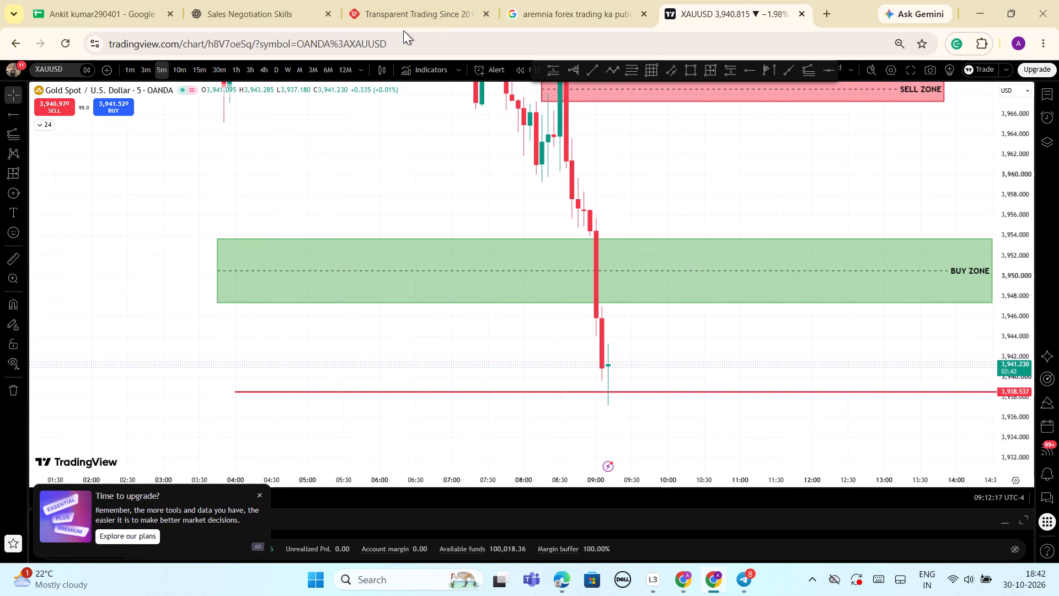
# Review the wider 30 October decline against the zones and the red lines from 3,999.470 down to 3,924.489.
pyautogui.scroll(-2, 545, 306)
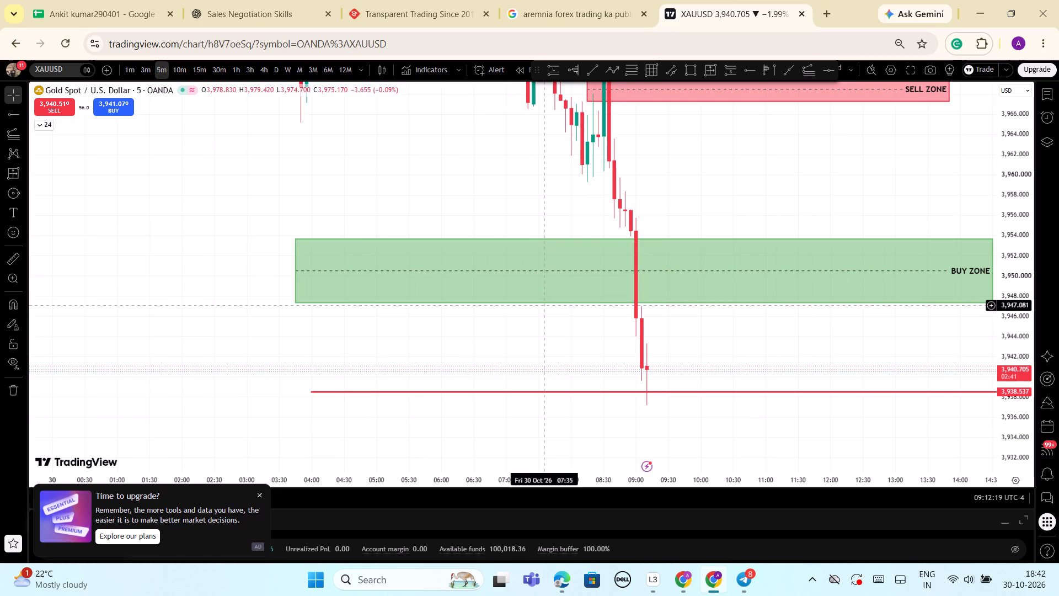
pyautogui.moveTo(1021, 161); pyautogui.dragTo(949, 392)
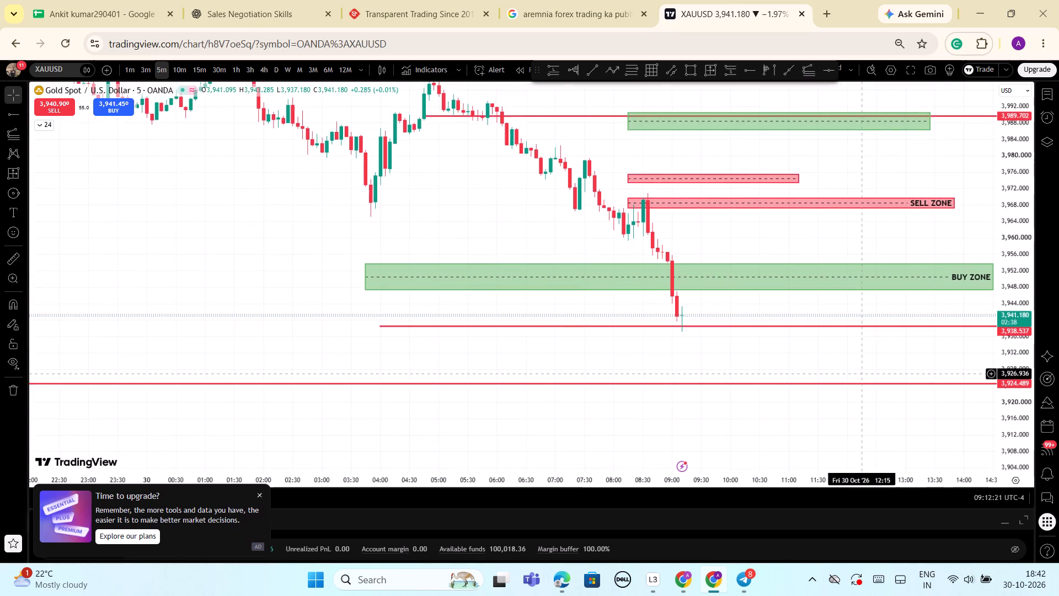
pyautogui.scroll(-4, 860, 374)
pyautogui.scroll(-3, 788, 364)
pyautogui.moveTo(586, 302); pyautogui.dragTo(526, 269)
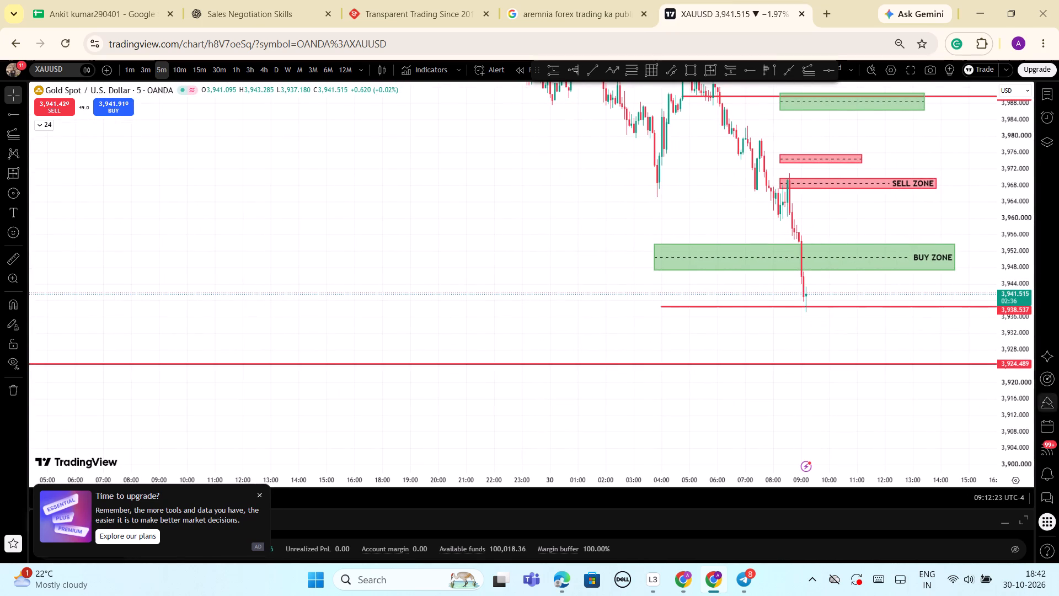
pyautogui.moveTo(1034, 429); pyautogui.dragTo(1020, 372)
pyautogui.scroll(5, 867, 349)
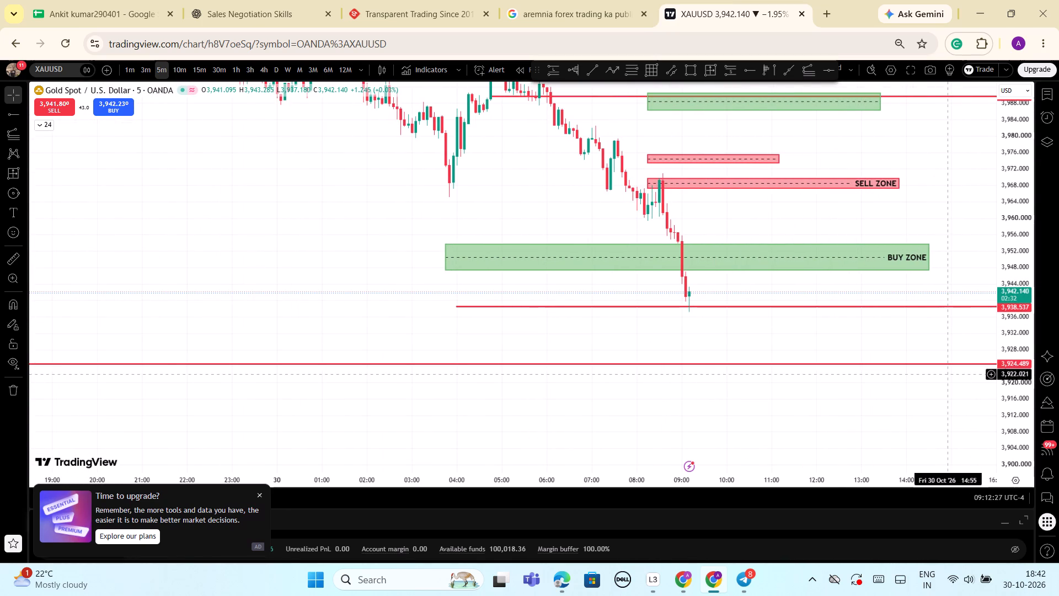
pyautogui.scroll(-2, 949, 374)
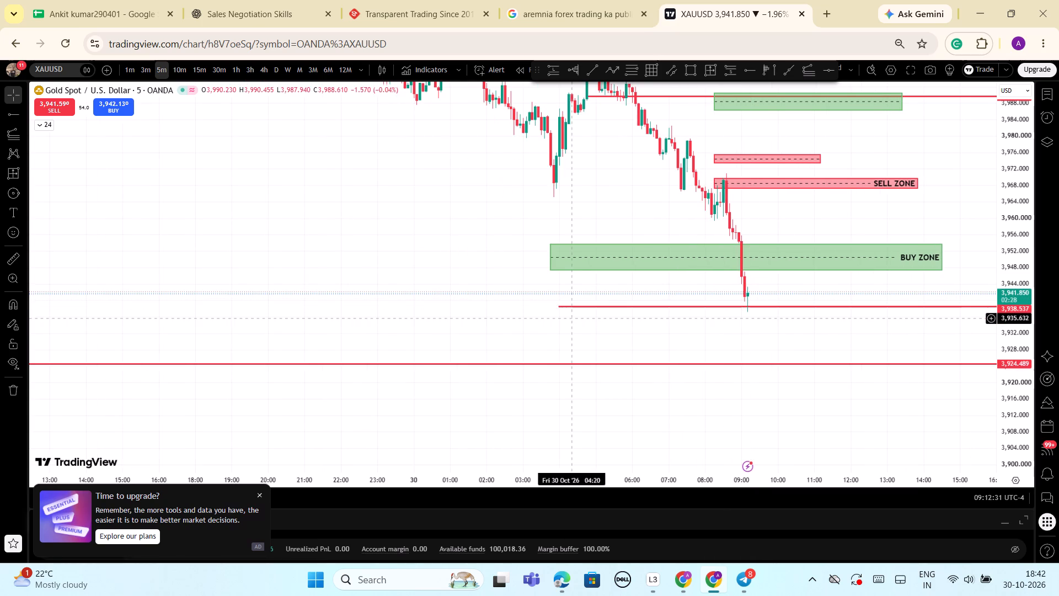
pyautogui.scroll(-2, 573, 318)
pyautogui.scroll(2, 573, 318)
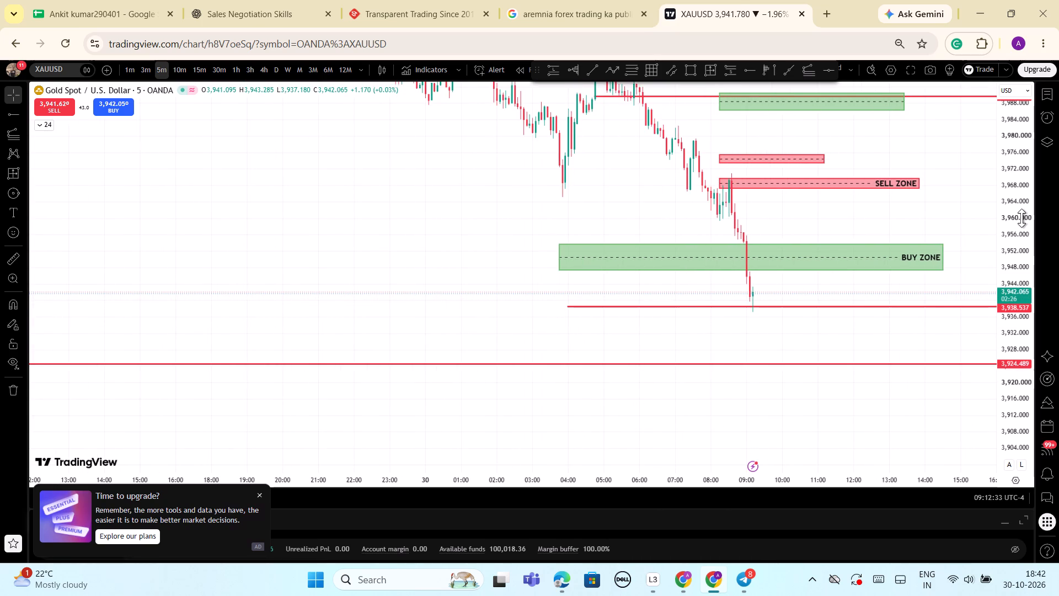
pyautogui.moveTo(1021, 218); pyautogui.dragTo(1048, 329)
pyautogui.scroll(-2, 814, 323)
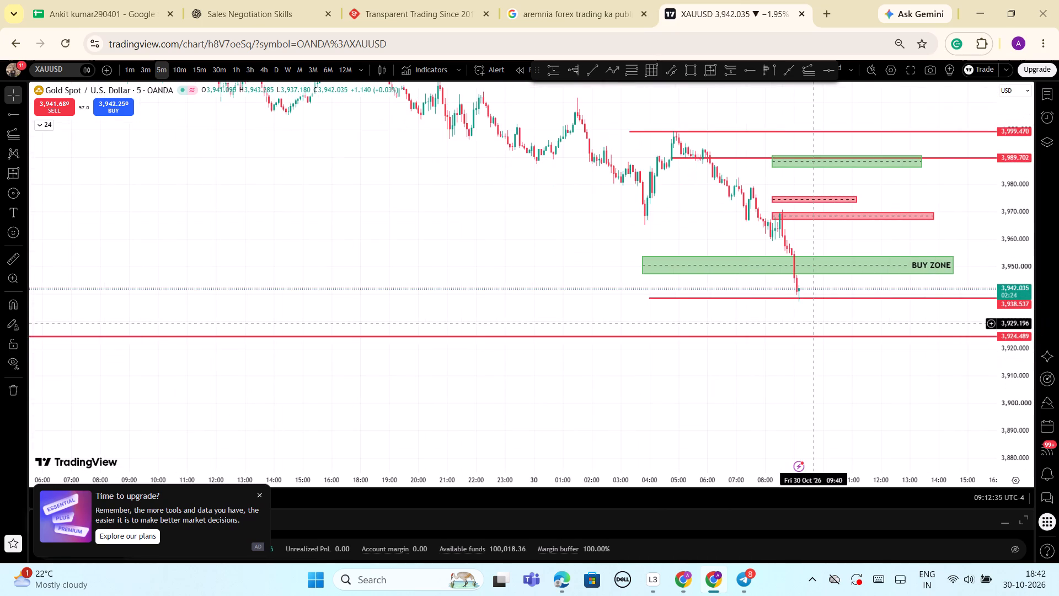
pyautogui.scroll(-2, 814, 323)
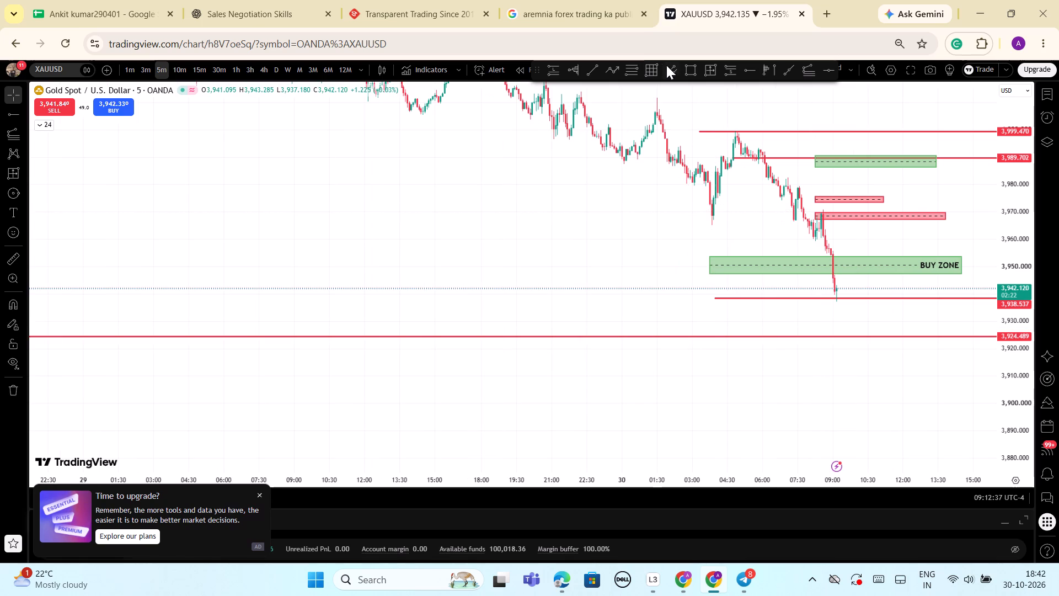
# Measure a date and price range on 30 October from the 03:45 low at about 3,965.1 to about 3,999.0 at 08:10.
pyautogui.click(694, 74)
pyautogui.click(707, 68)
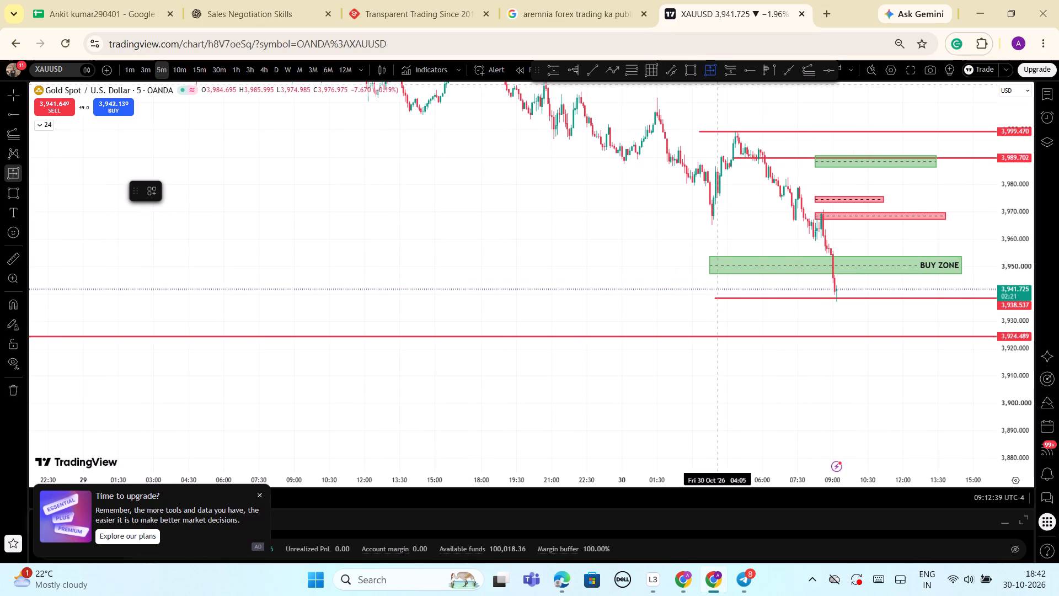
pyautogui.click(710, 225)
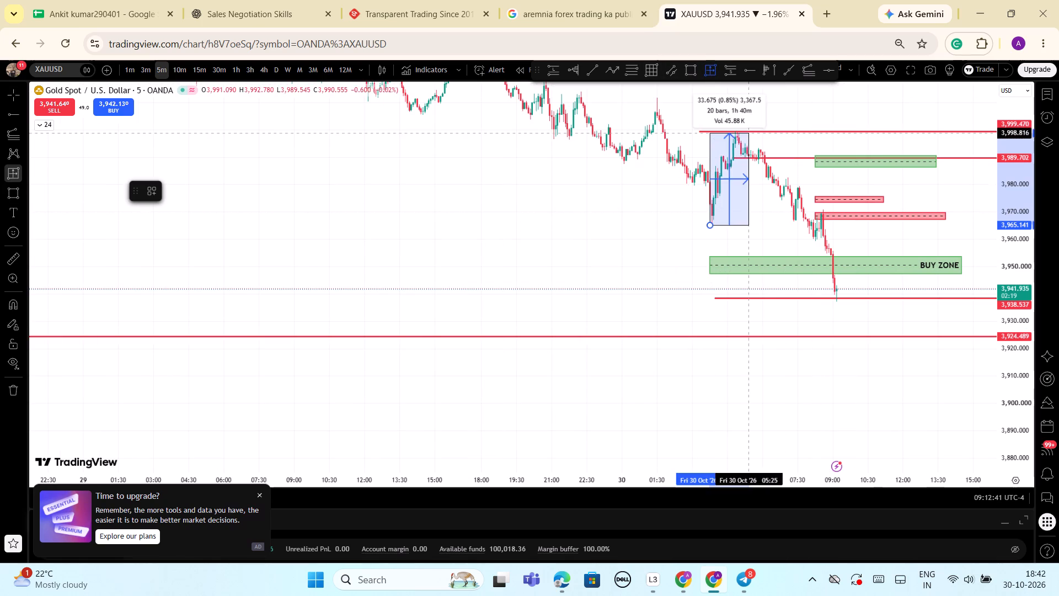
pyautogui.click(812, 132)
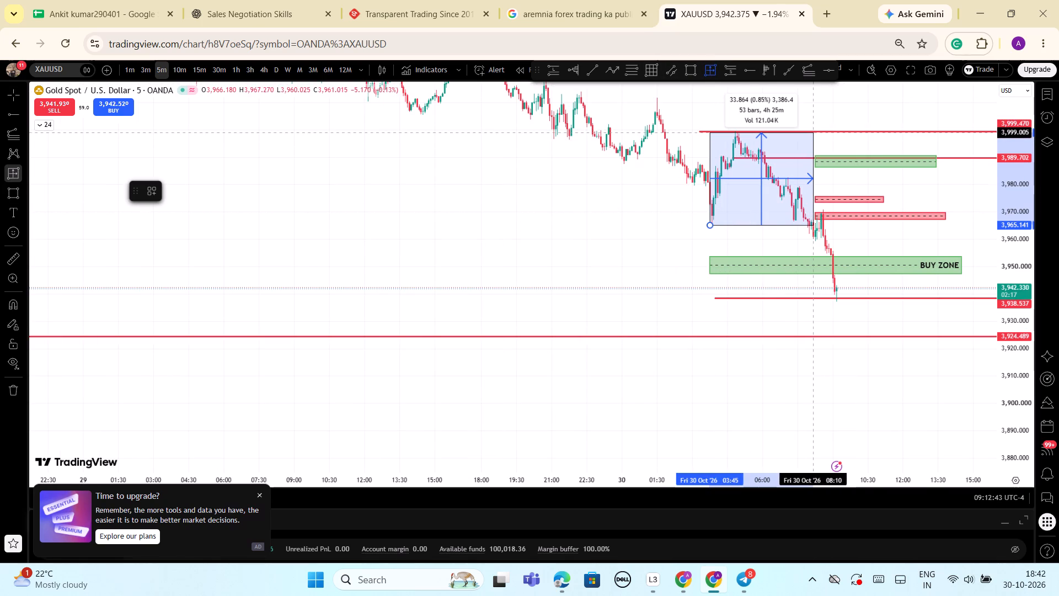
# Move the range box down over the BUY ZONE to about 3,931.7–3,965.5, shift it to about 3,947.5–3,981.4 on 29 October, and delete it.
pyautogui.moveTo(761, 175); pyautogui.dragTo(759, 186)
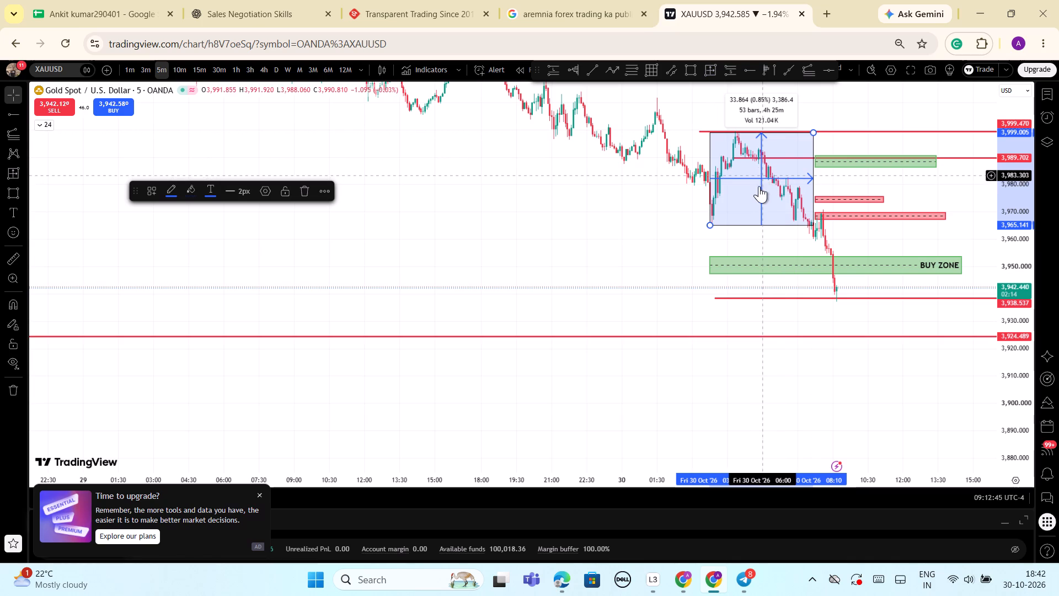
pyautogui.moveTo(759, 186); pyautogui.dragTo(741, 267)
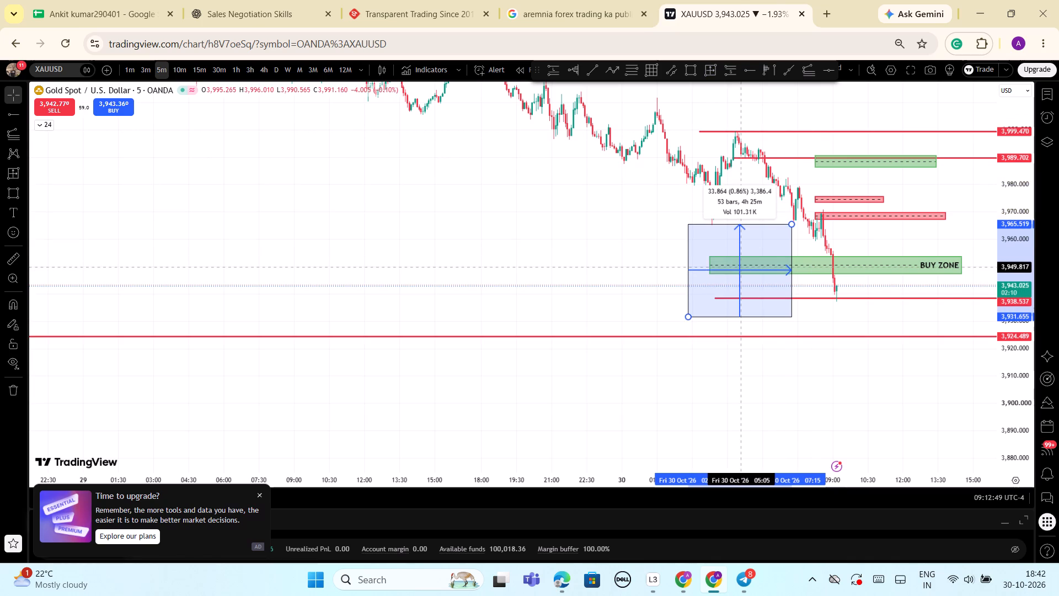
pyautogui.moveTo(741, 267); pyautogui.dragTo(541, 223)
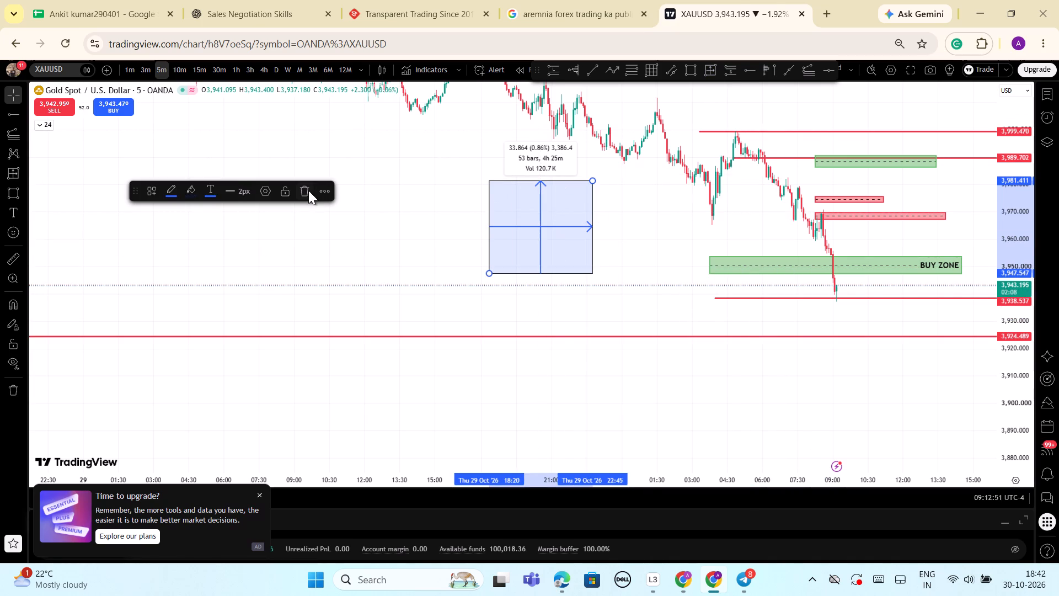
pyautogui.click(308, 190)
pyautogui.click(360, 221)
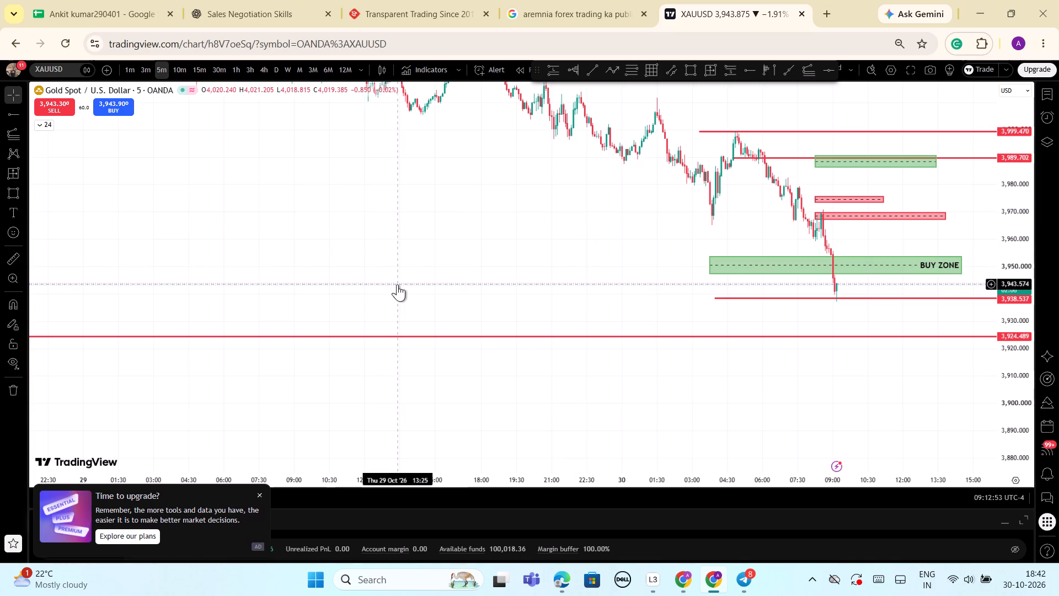
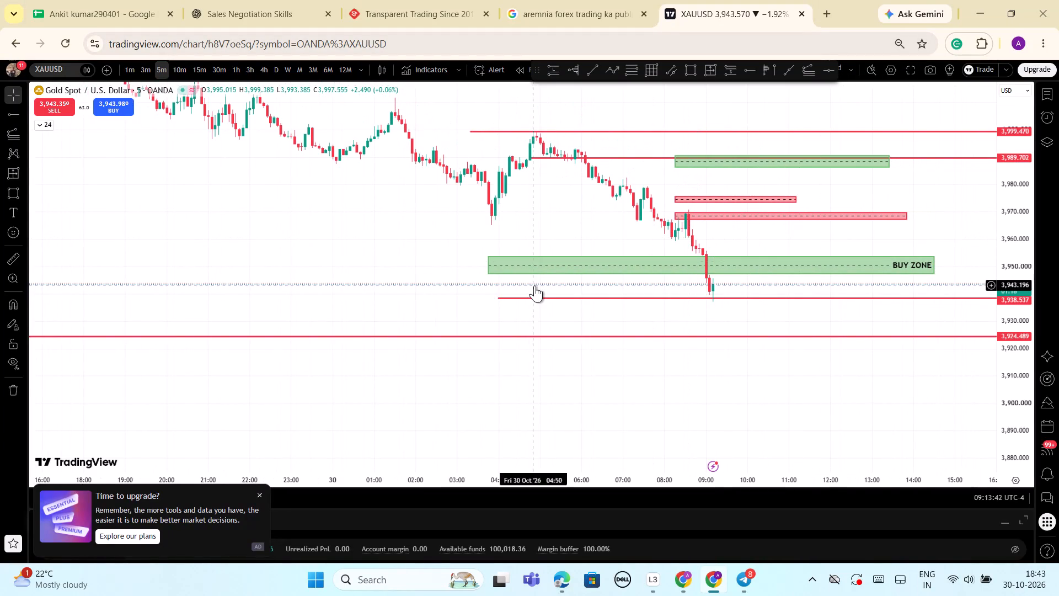
# Expand the chart's indicator list and show the lower of the two hidden Zone Finder indicators.
pyautogui.scroll(-1, 534, 285)
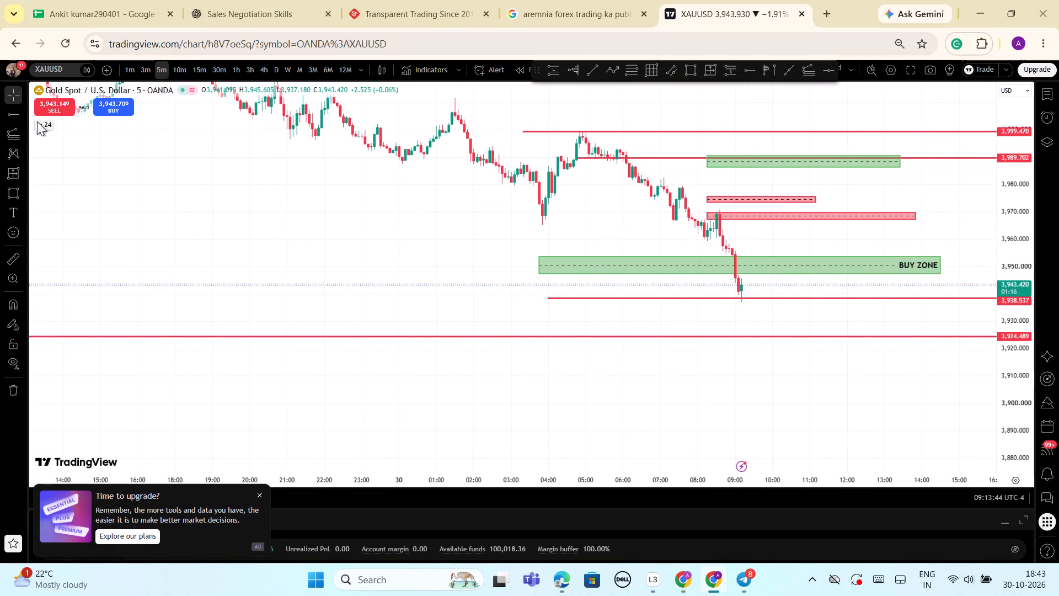
pyautogui.click(36, 127)
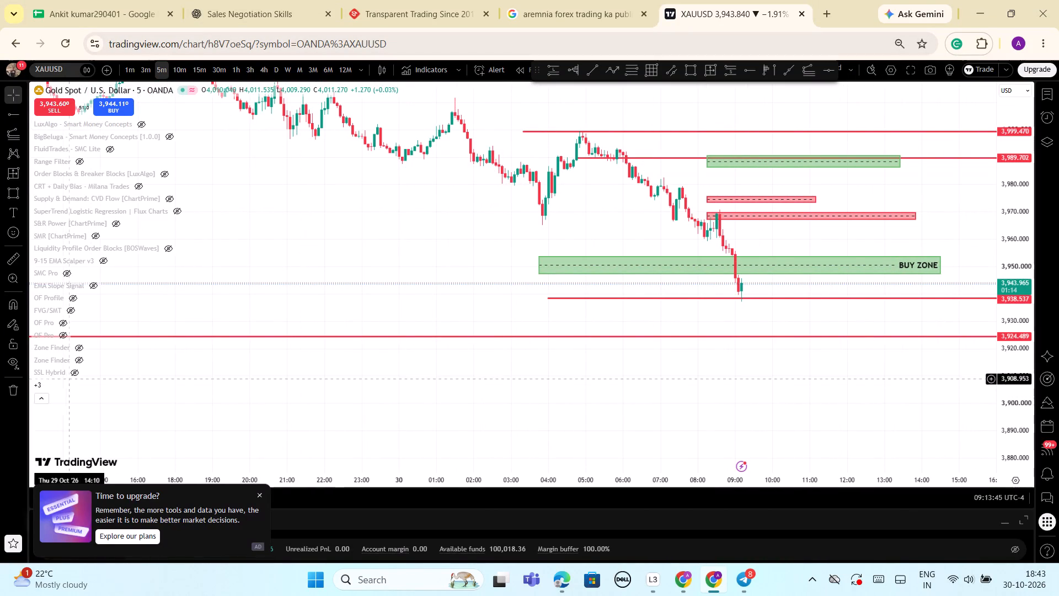
pyautogui.click(81, 360)
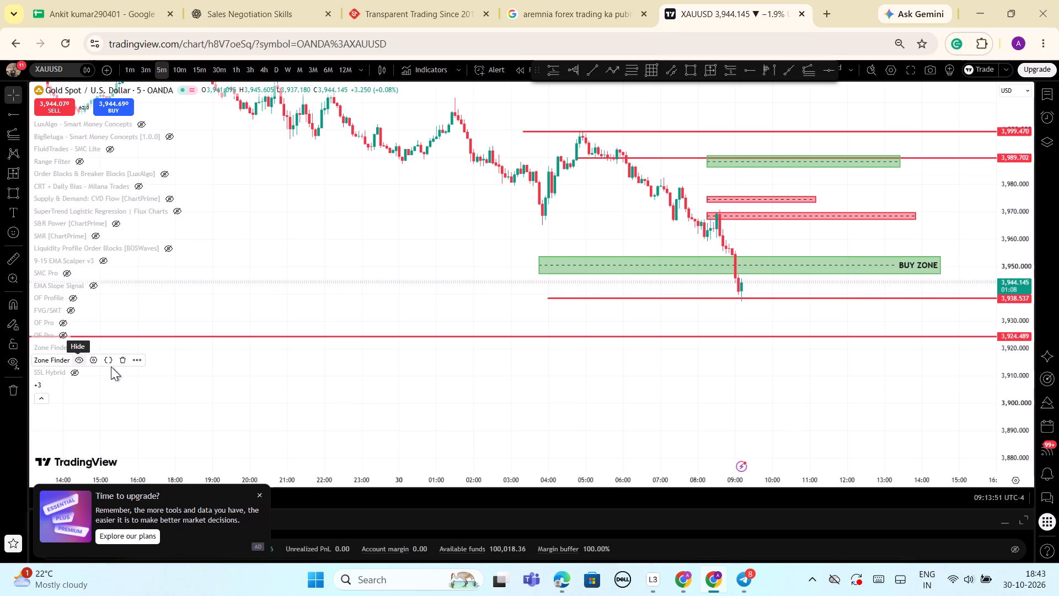
# Delete the green BUY ZONE box above the red 3,938.537 line.
pyautogui.scroll(-2, 338, 408)
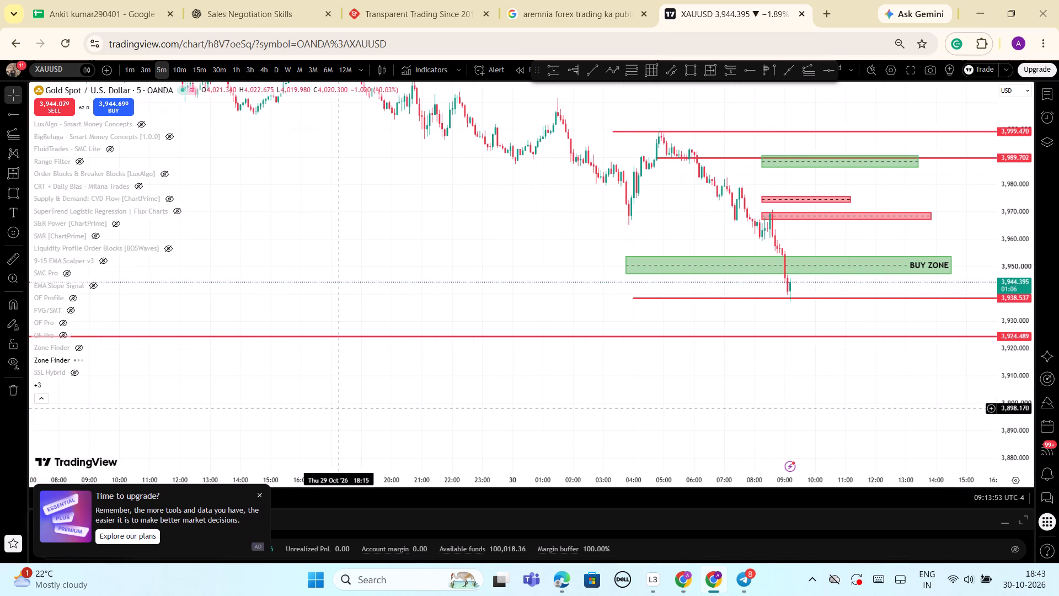
pyautogui.moveTo(1029, 211); pyautogui.dragTo(1033, 317)
pyautogui.click(913, 264)
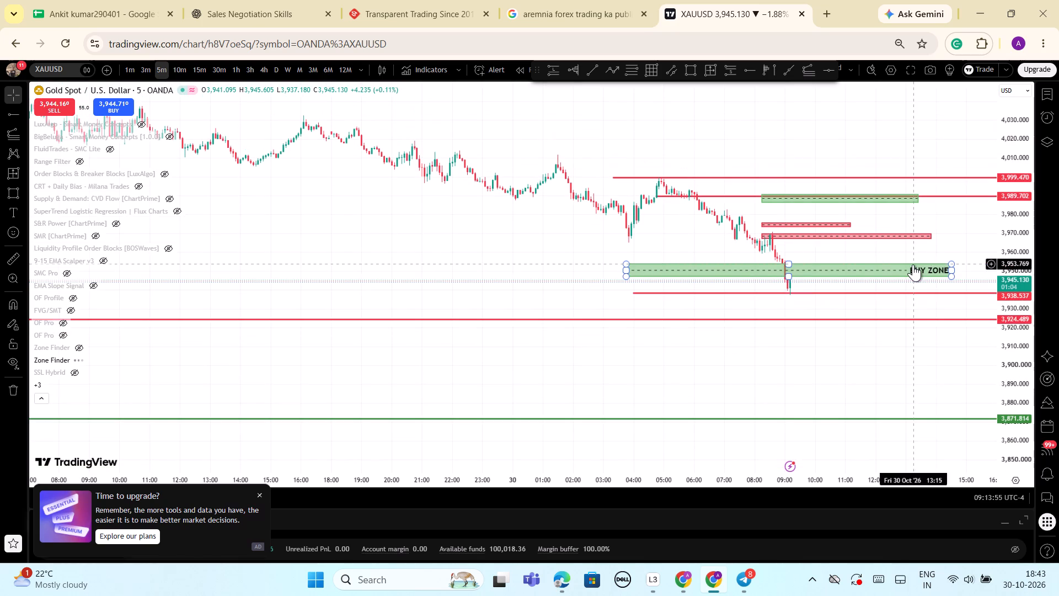
pyautogui.click(344, 199)
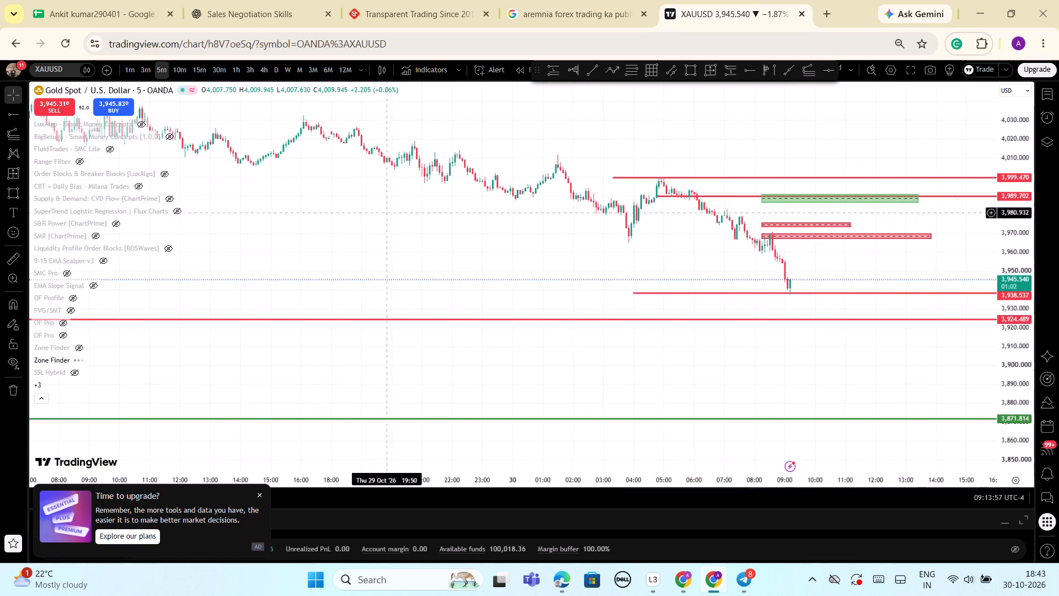
# Hide the lower Zone Finder indicator and show the upper Zone Finder instead.
pyautogui.scroll(-2, 416, 223)
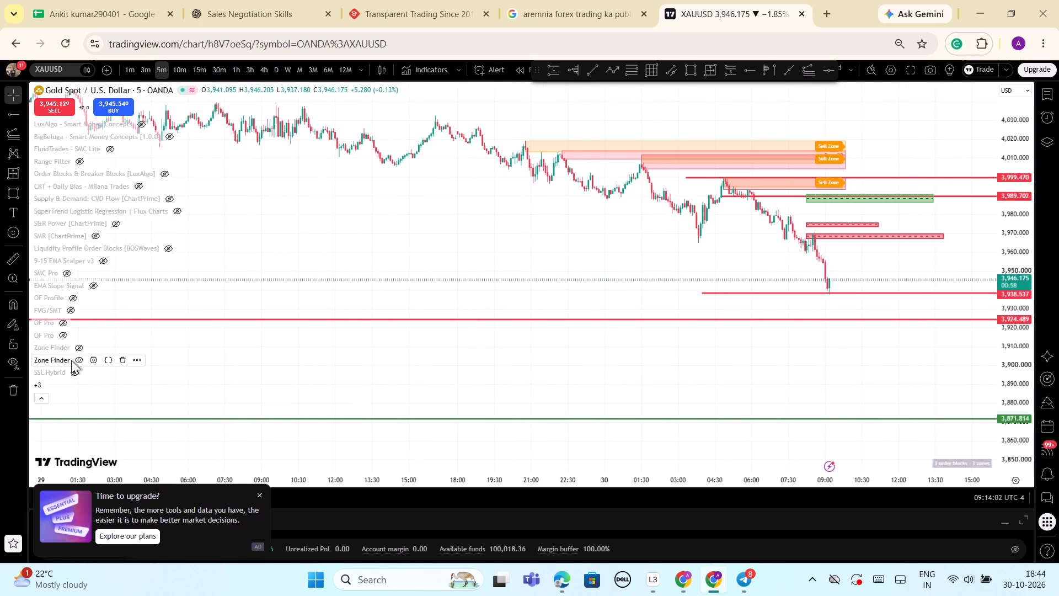
pyautogui.click(75, 360)
pyautogui.click(77, 344)
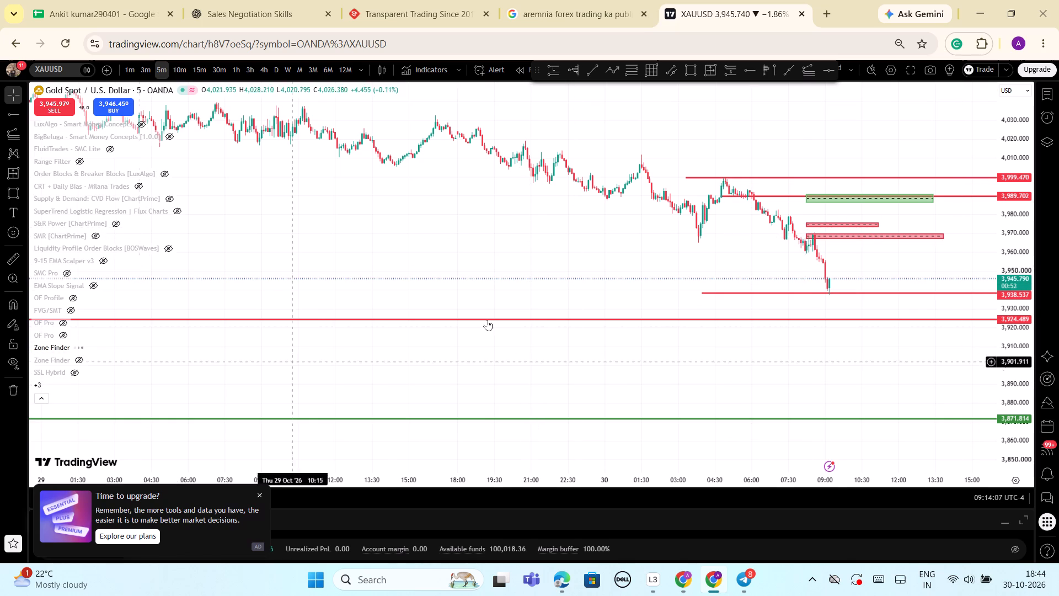
# Examine the 30 October decline up close against the Zone Finder zones, the drawn boxes and the red lines down to 3,924.489.
pyautogui.scroll(5, 776, 283)
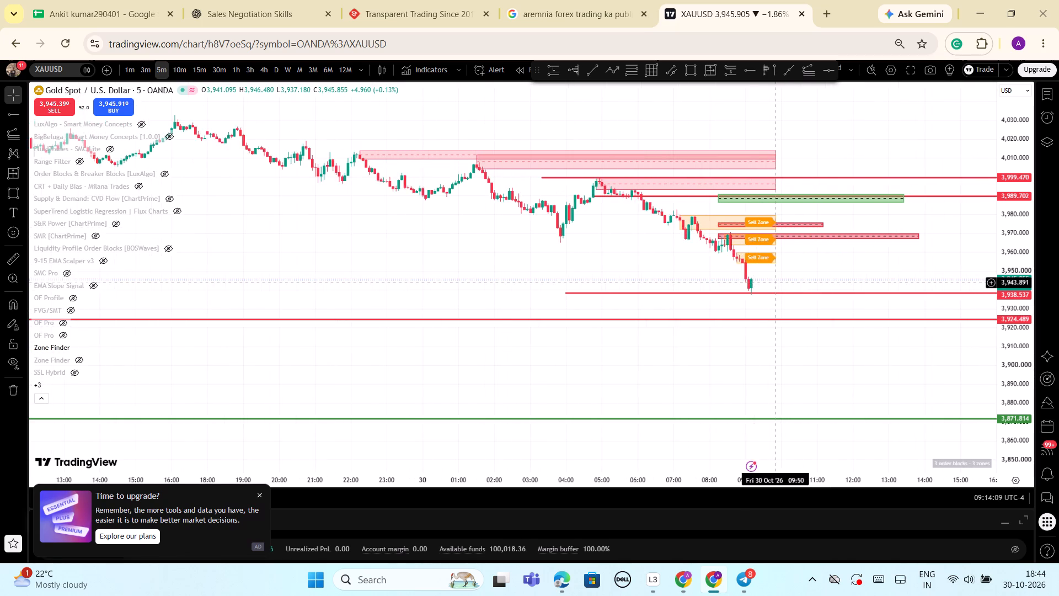
pyautogui.scroll(3, 776, 283)
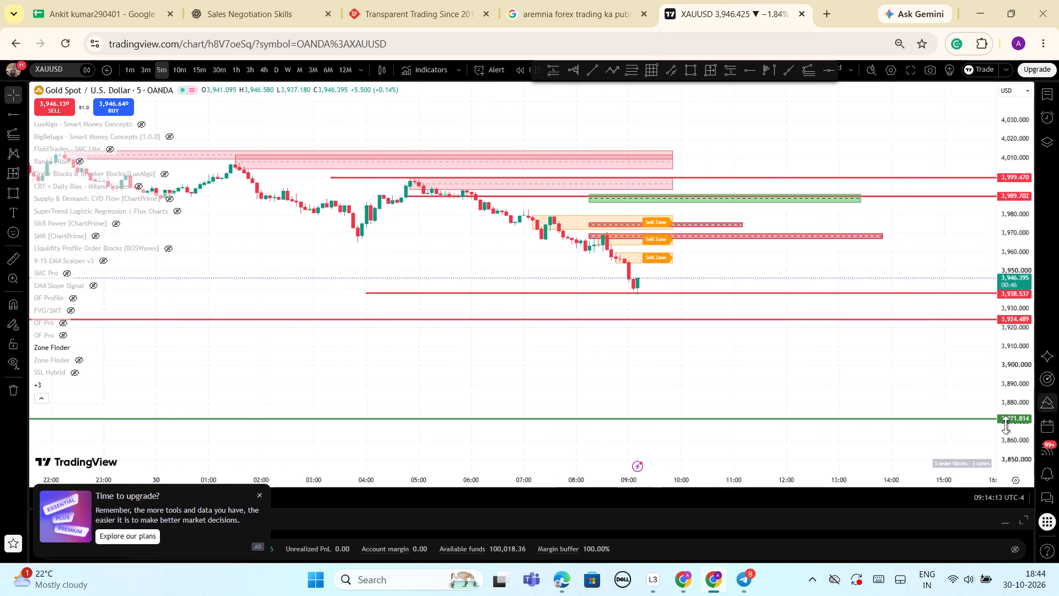
pyautogui.moveTo(1018, 414); pyautogui.dragTo(1020, 317)
pyautogui.scroll(3, 777, 324)
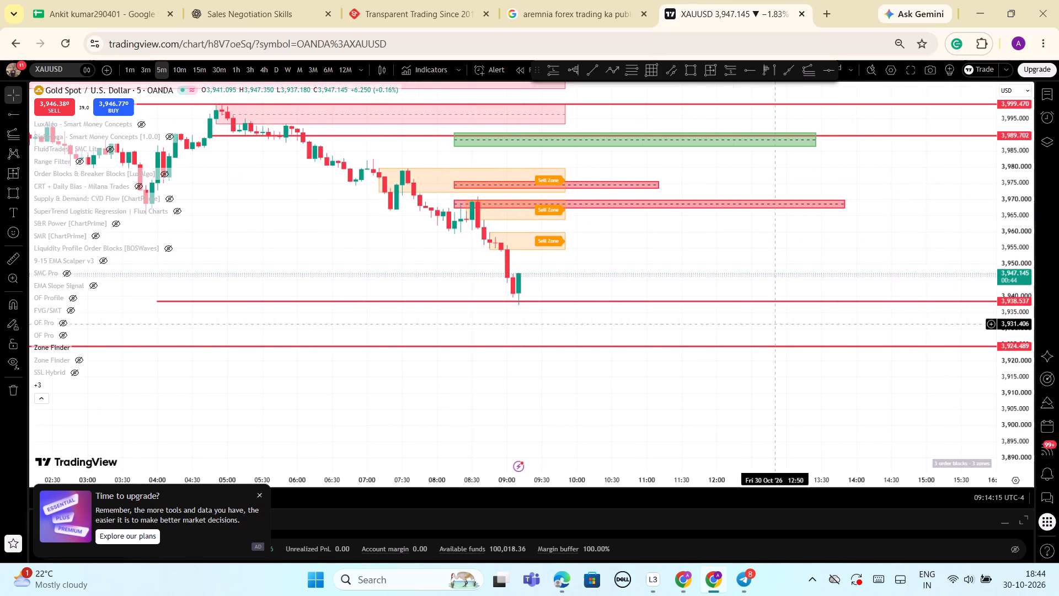
pyautogui.moveTo(1018, 174); pyautogui.dragTo(1016, 228)
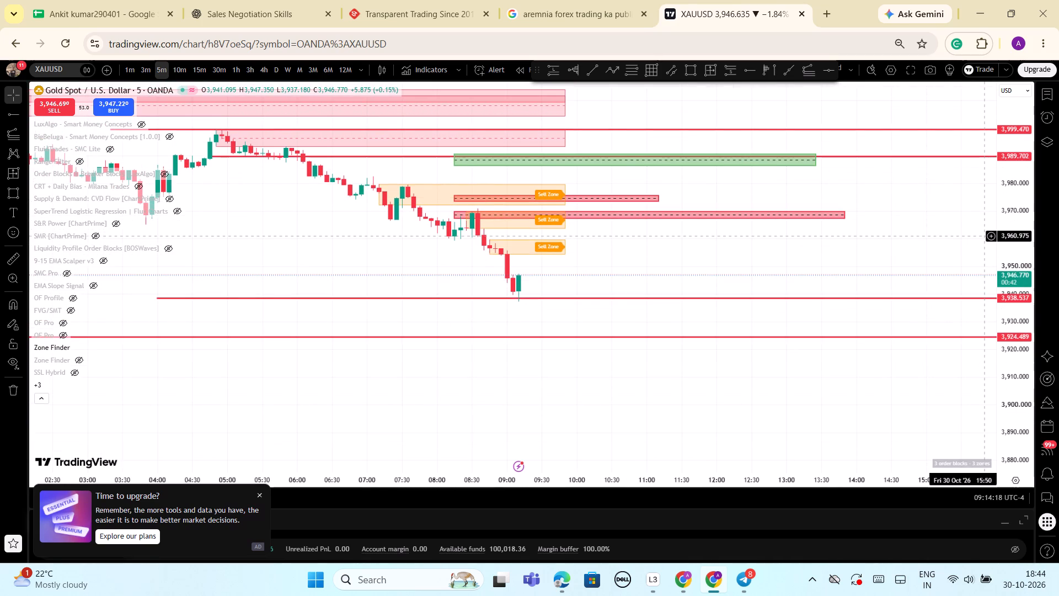
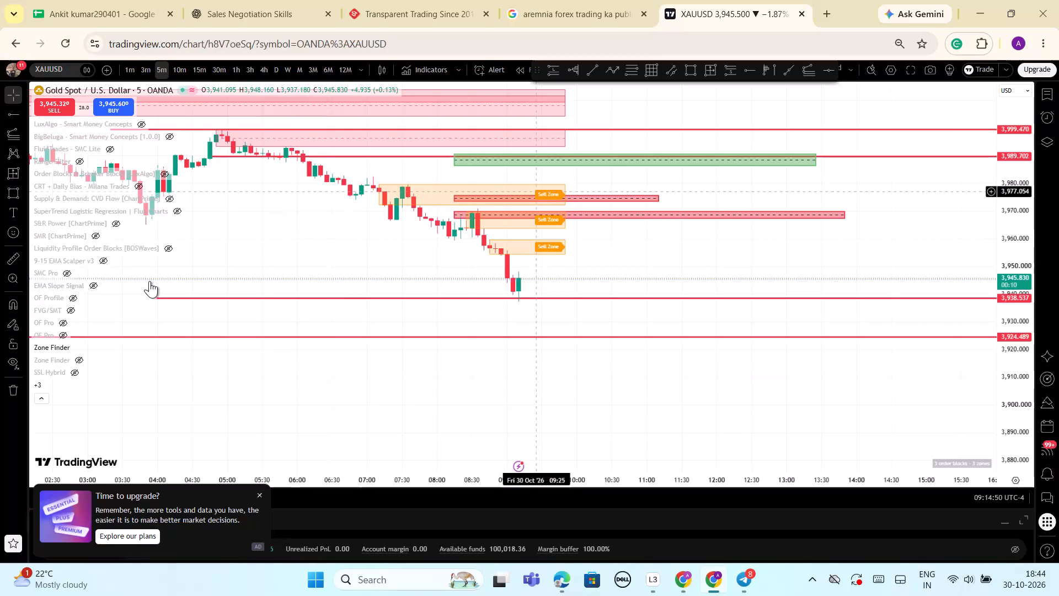
# Switch the chart to the 3-minute timeframe and review the Zone Finder sell zones along the 30 October decline.
pyautogui.click(147, 70)
pyautogui.scroll(-4, 862, 267)
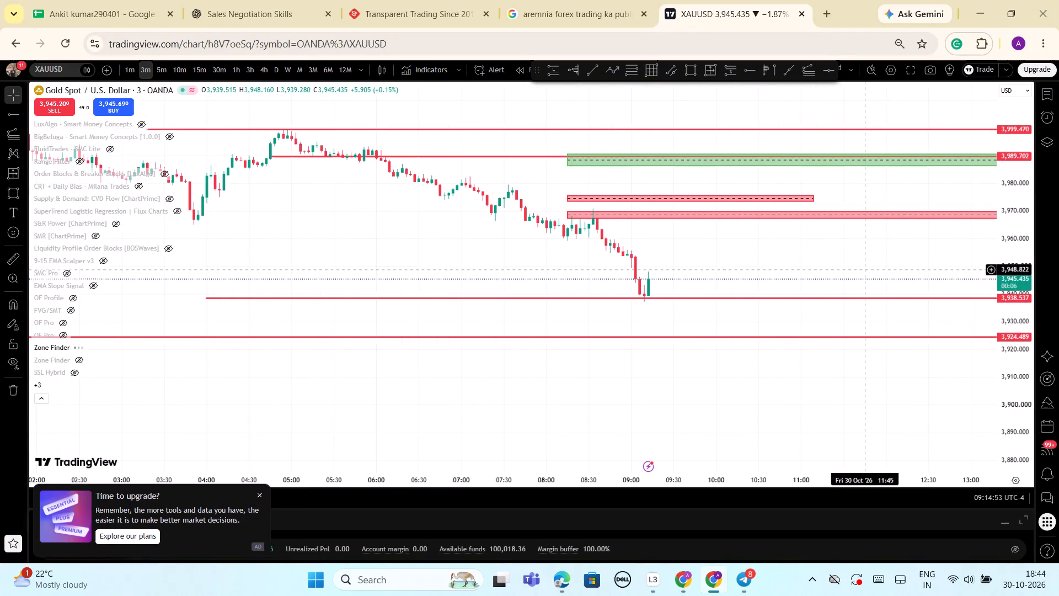
pyautogui.moveTo(1008, 372); pyautogui.dragTo(1020, 412)
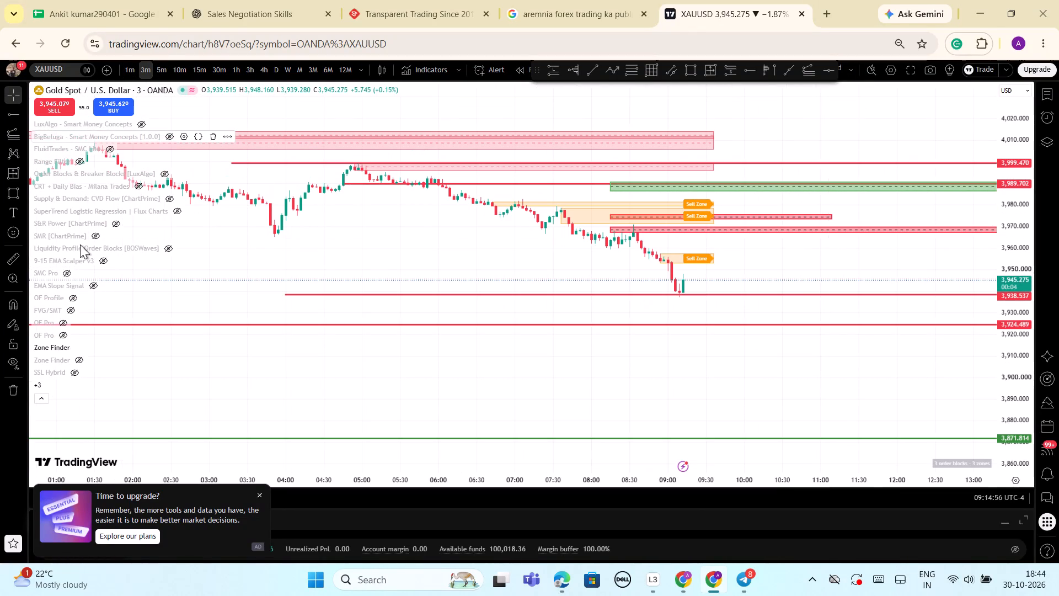
# Switch the chart to the 1-minute timeframe and review the Zone Finder zones between the 3,989.702 and 3,924.489 red lines.
pyautogui.click(130, 69)
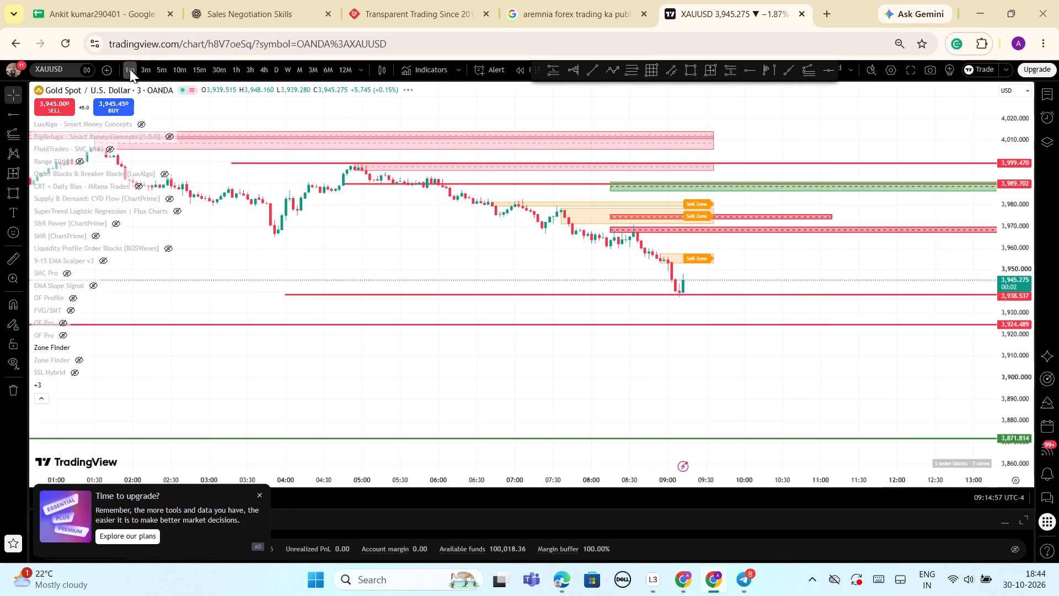
pyautogui.scroll(1, 975, 320)
pyautogui.scroll(-2, 975, 320)
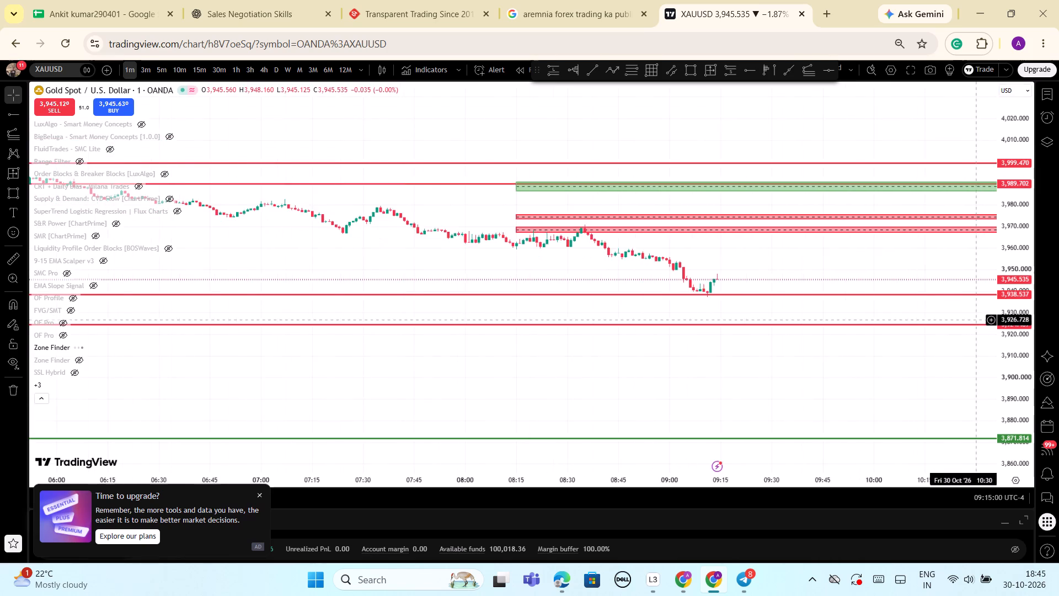
pyautogui.scroll(-4, 975, 320)
pyautogui.moveTo(1007, 386); pyautogui.dragTo(1017, 273)
pyautogui.scroll(7, 914, 334)
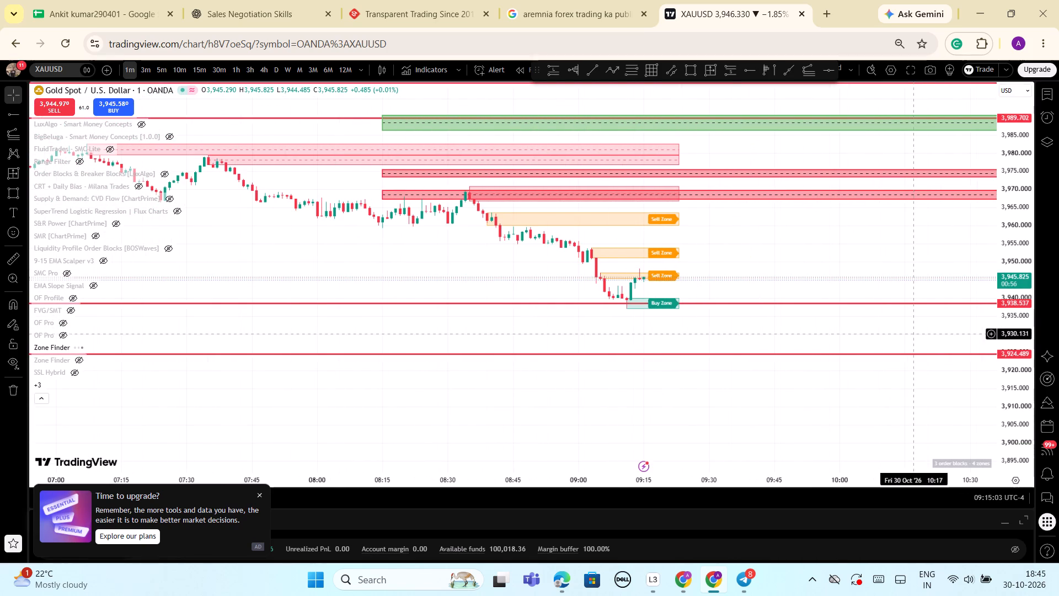
# Examine the latest 1-minute candles up close against the orange sell zones, the drawn red boxes and the buy zone at the 3,938.537 line.
pyautogui.scroll(2, 914, 334)
pyautogui.moveTo(1018, 421); pyautogui.dragTo(1006, 285)
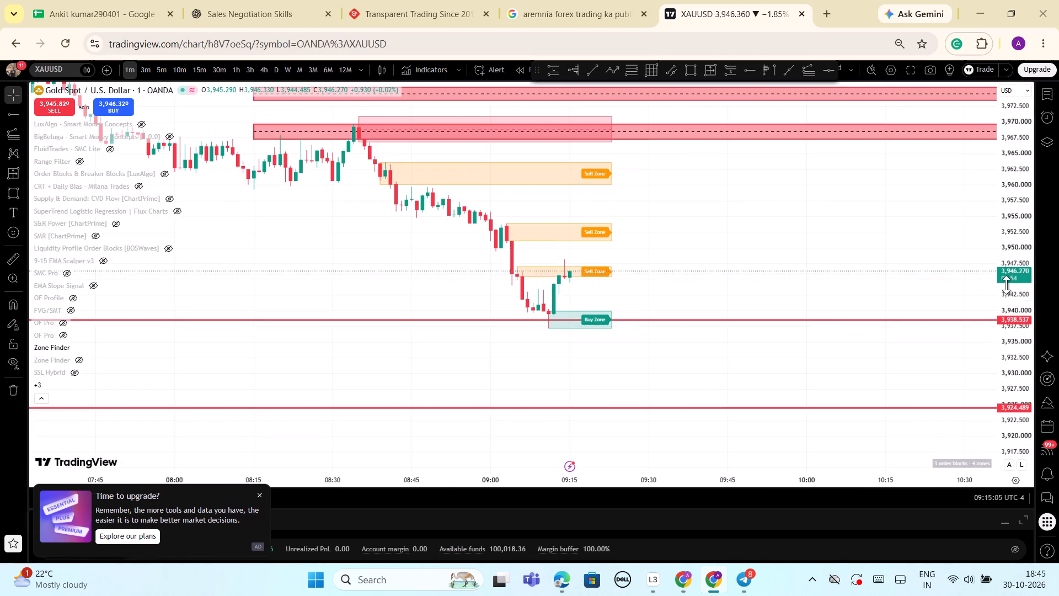
pyautogui.moveTo(1006, 285); pyautogui.dragTo(1006, 225)
pyautogui.scroll(2, 904, 275)
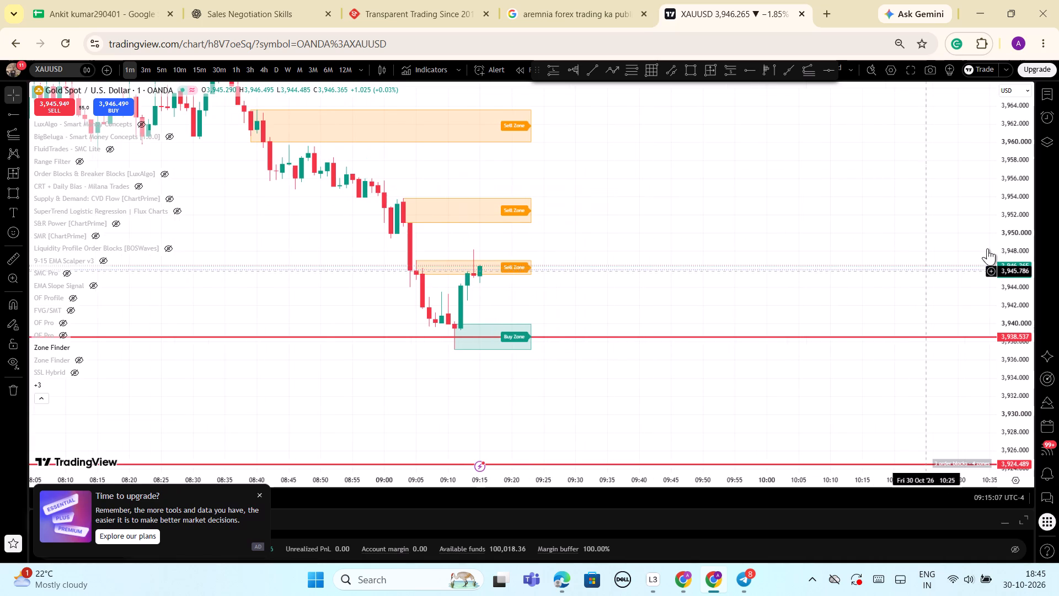
pyautogui.moveTo(1022, 246); pyautogui.dragTo(1018, 309)
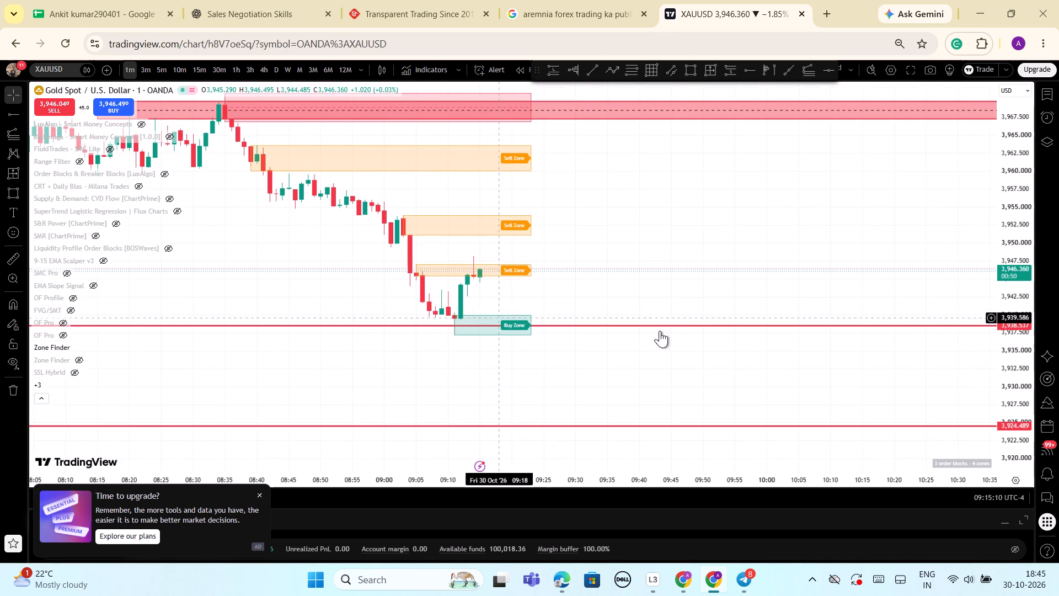
pyautogui.scroll(-2, 689, 336)
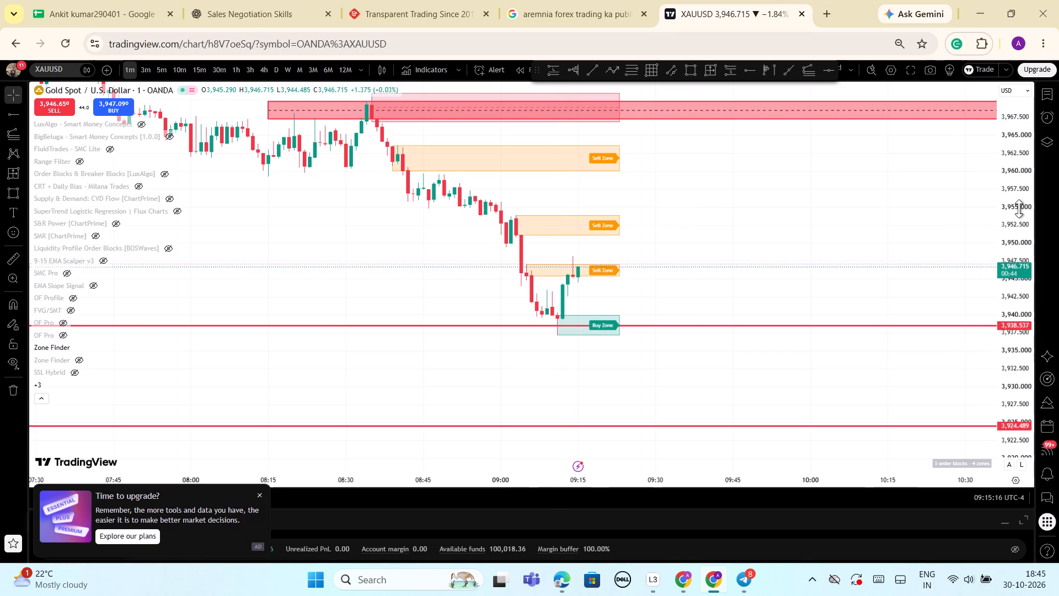
pyautogui.moveTo(1019, 209); pyautogui.dragTo(1023, 253)
pyautogui.scroll(-2, 883, 295)
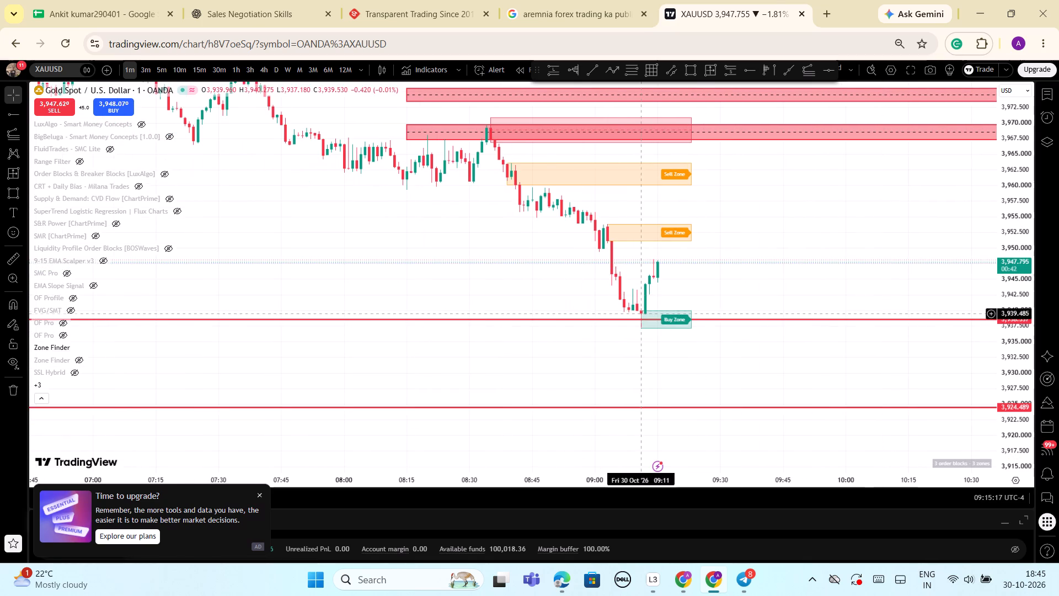
pyautogui.moveTo(1018, 163); pyautogui.dragTo(1019, 223)
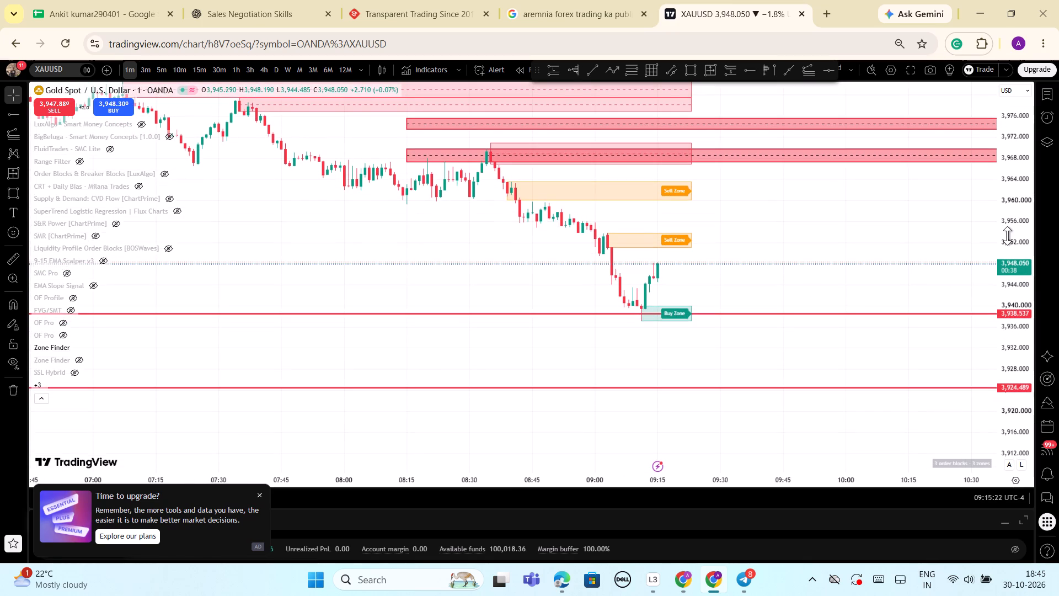
pyautogui.scroll(1, 1007, 236)
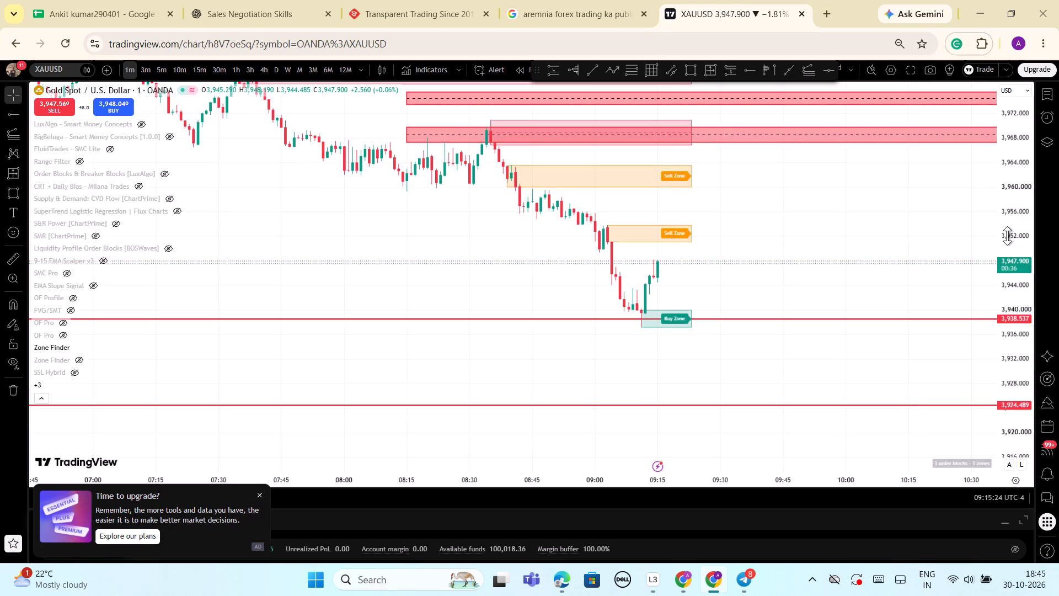
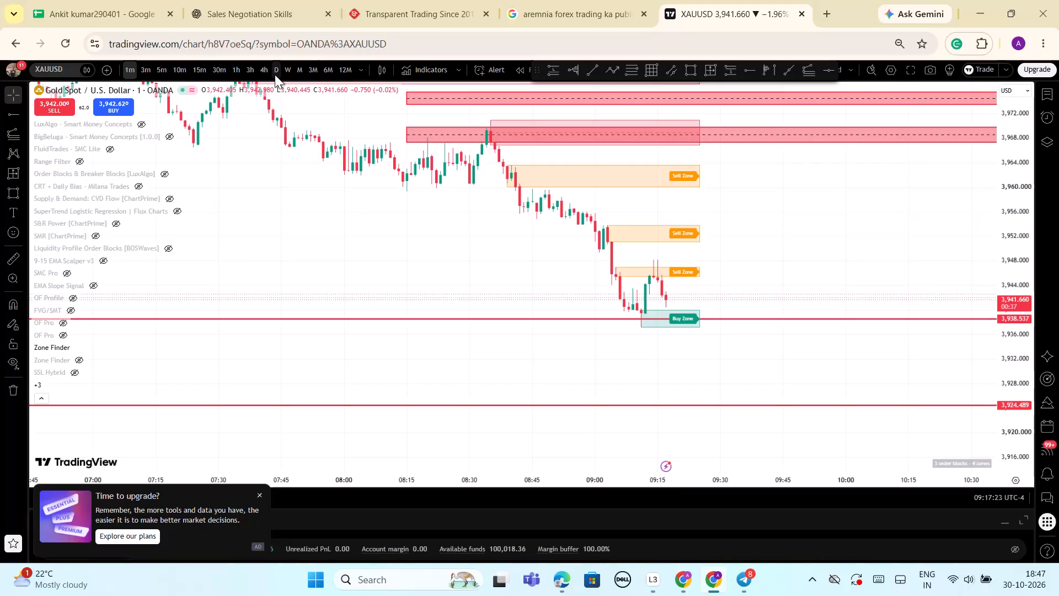
# Switch the chart to the daily timeframe and review the sell zones, the red price lines and the green Trade line near 3,871.814.
pyautogui.click(275, 74)
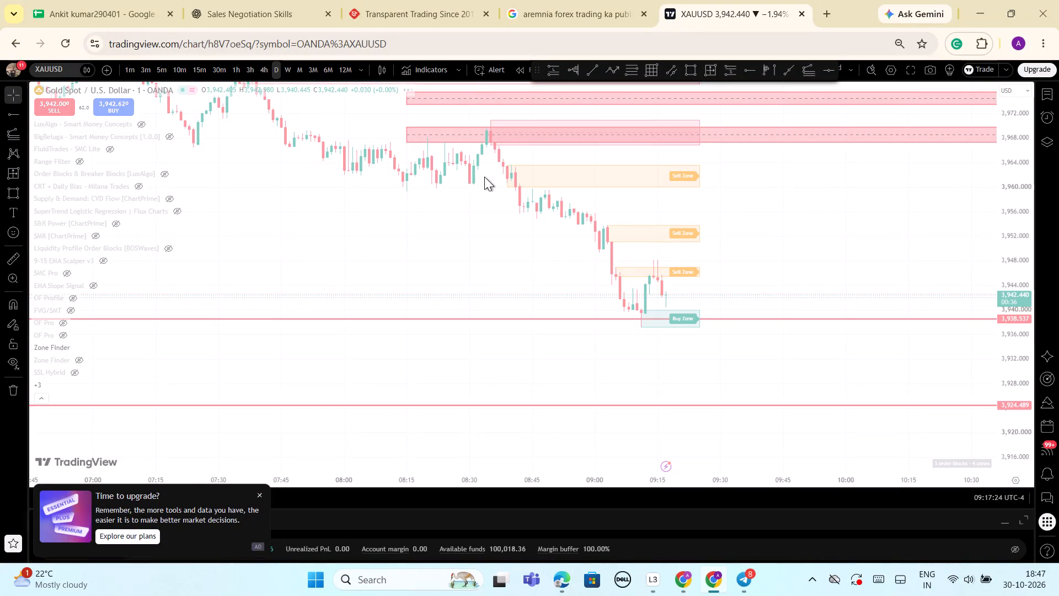
pyautogui.moveTo(1015, 174); pyautogui.dragTo(1018, 228)
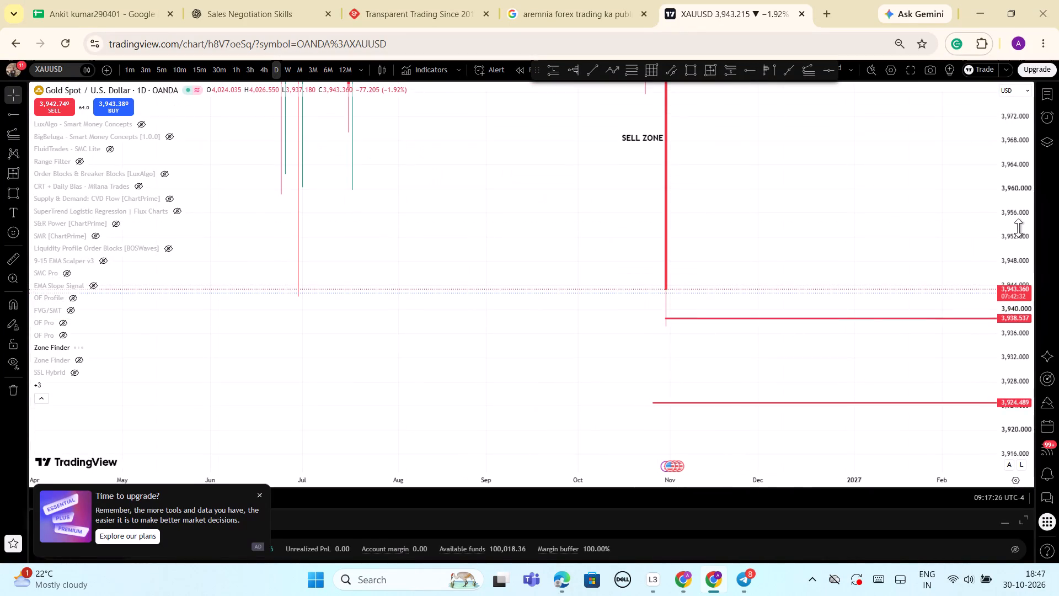
pyautogui.moveTo(1018, 228); pyautogui.dragTo(1003, 565)
pyautogui.moveTo(1014, 124); pyautogui.dragTo(1013, 171)
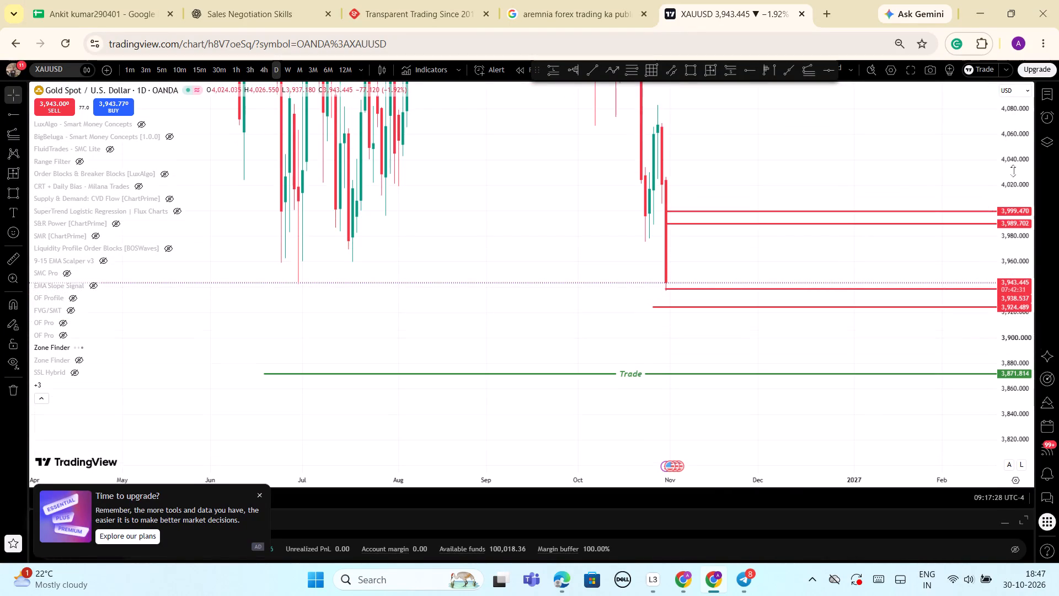
pyautogui.moveTo(1013, 171); pyautogui.dragTo(1029, 472)
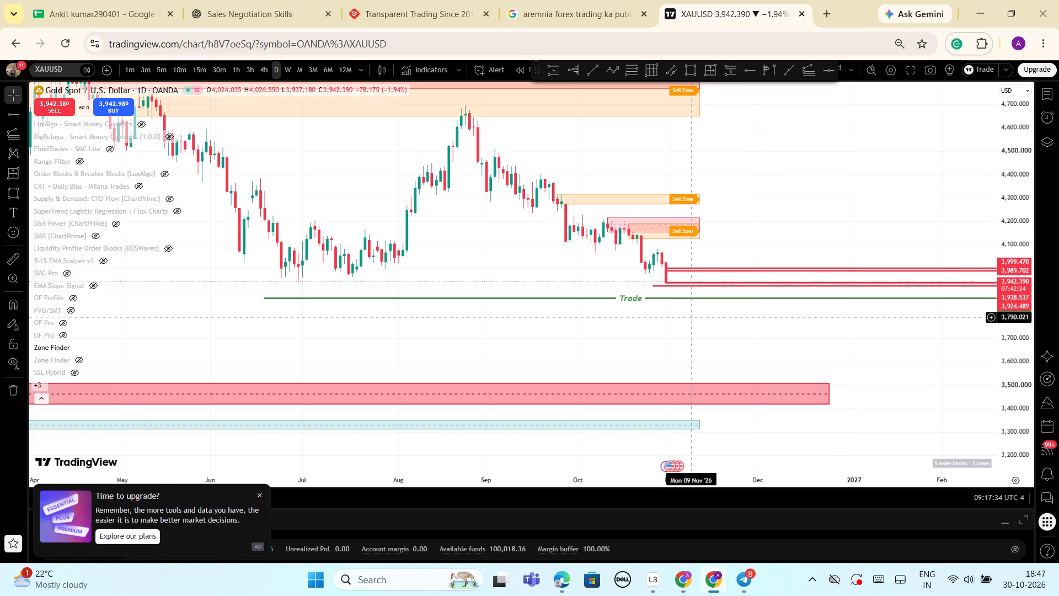
pyautogui.scroll(4, 691, 317)
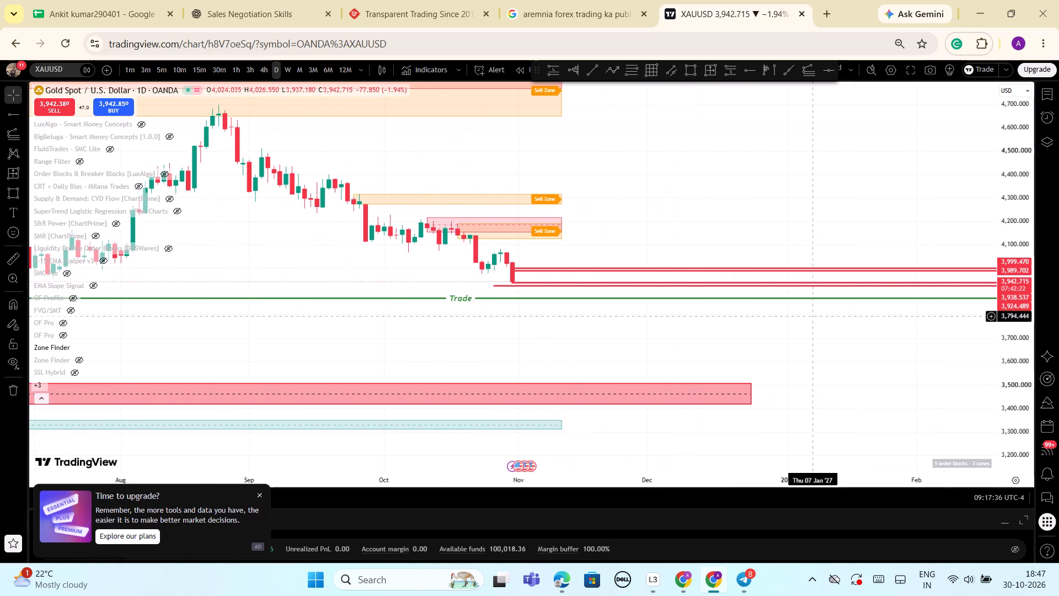
pyautogui.moveTo(997, 428); pyautogui.dragTo(999, 251)
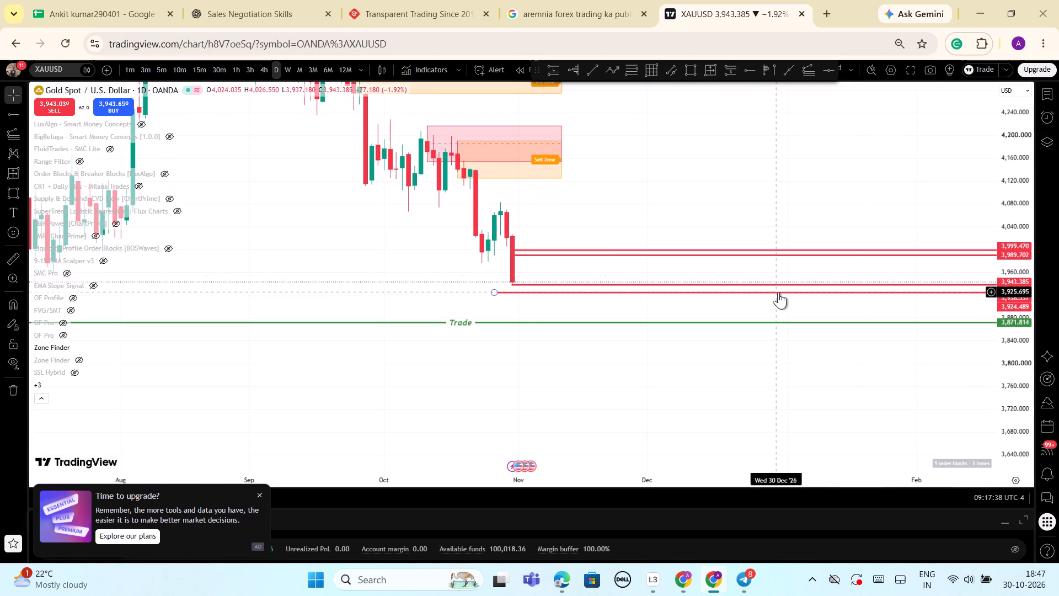
pyautogui.scroll(-1, 778, 292)
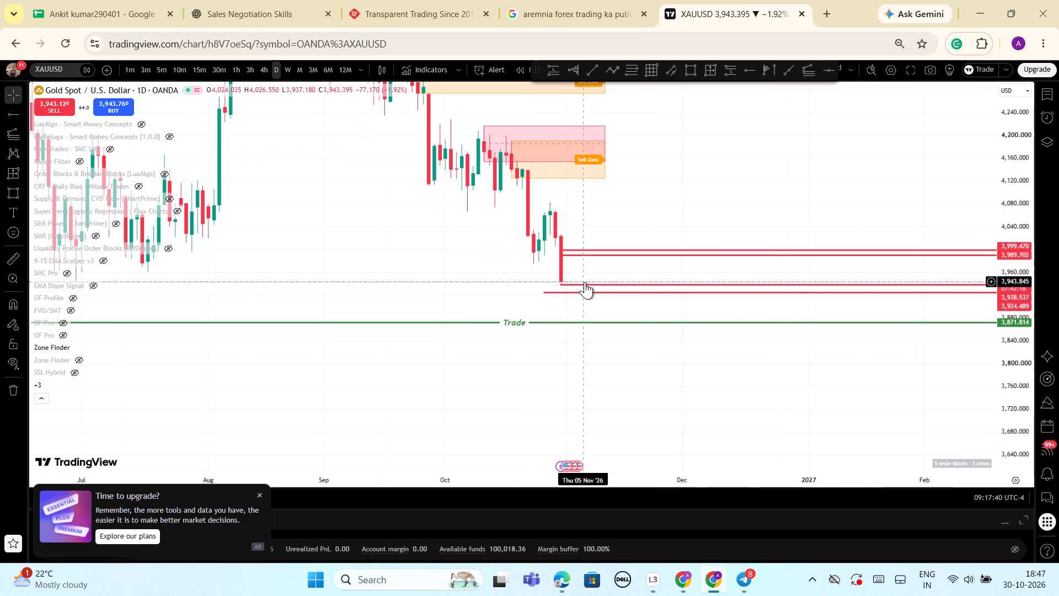
pyautogui.click(432, 266)
pyautogui.moveTo(1015, 392); pyautogui.dragTo(1015, 425)
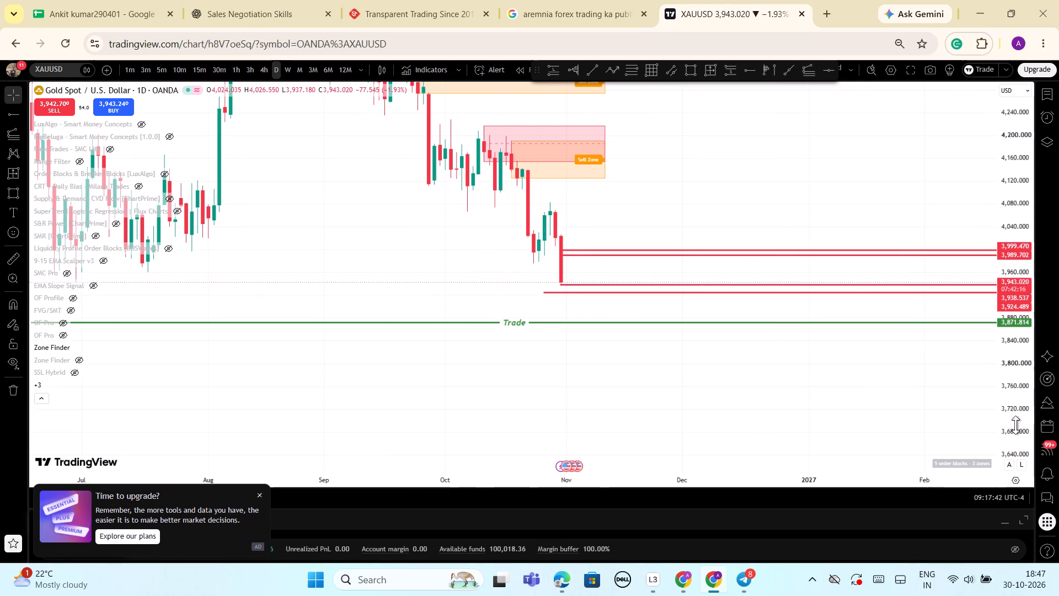
pyautogui.moveTo(1015, 425); pyautogui.dragTo(1015, 455)
pyautogui.scroll(-2, 760, 388)
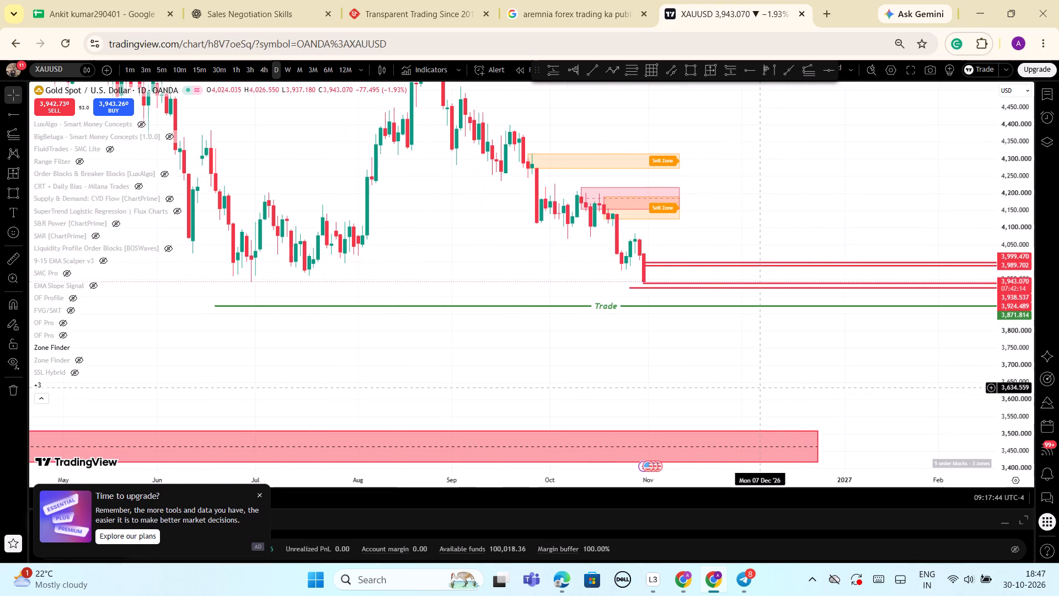
pyautogui.scroll(-2, 760, 388)
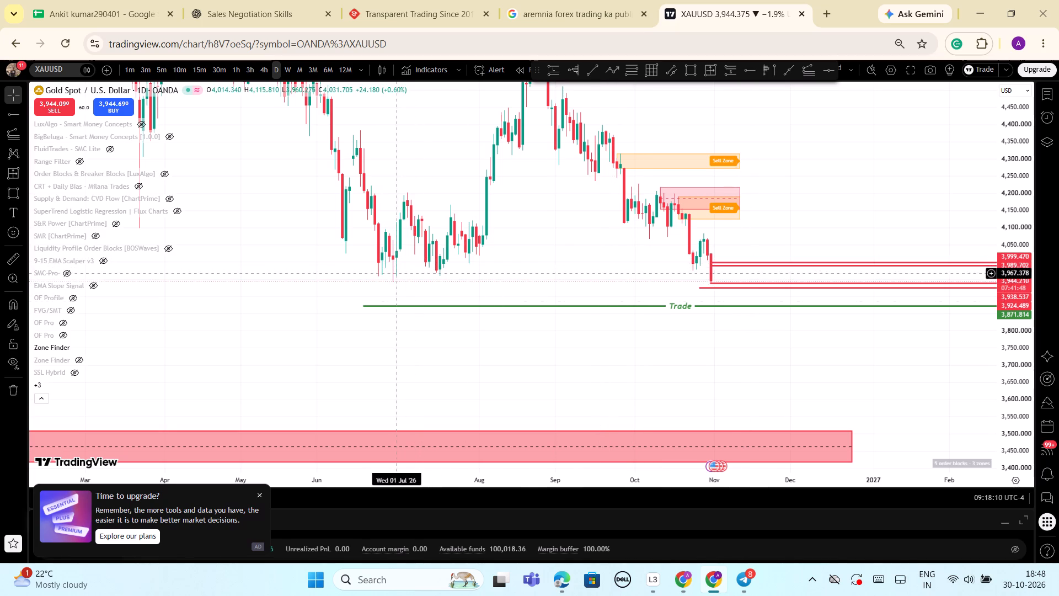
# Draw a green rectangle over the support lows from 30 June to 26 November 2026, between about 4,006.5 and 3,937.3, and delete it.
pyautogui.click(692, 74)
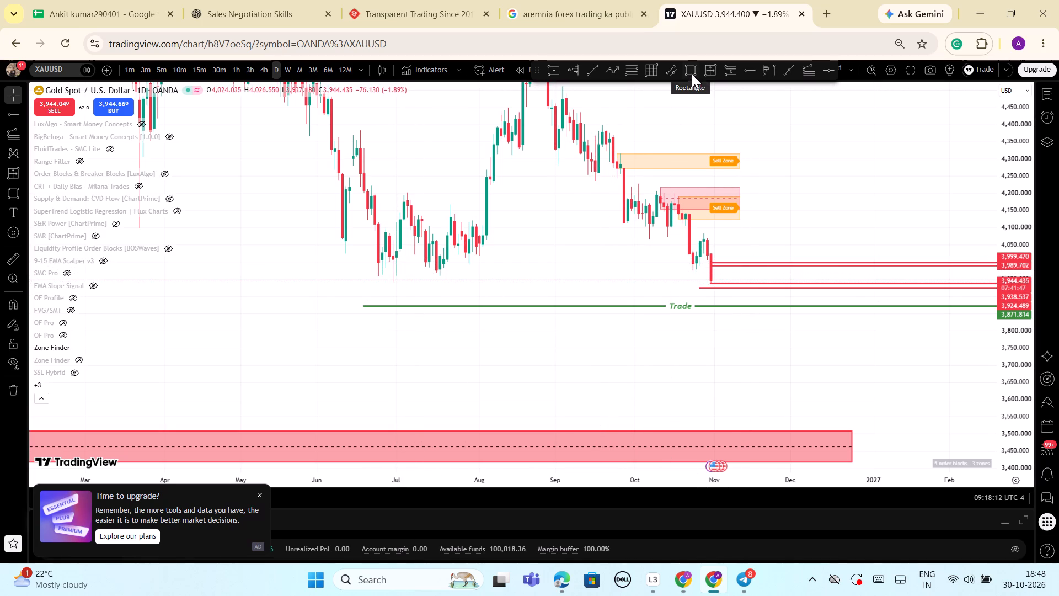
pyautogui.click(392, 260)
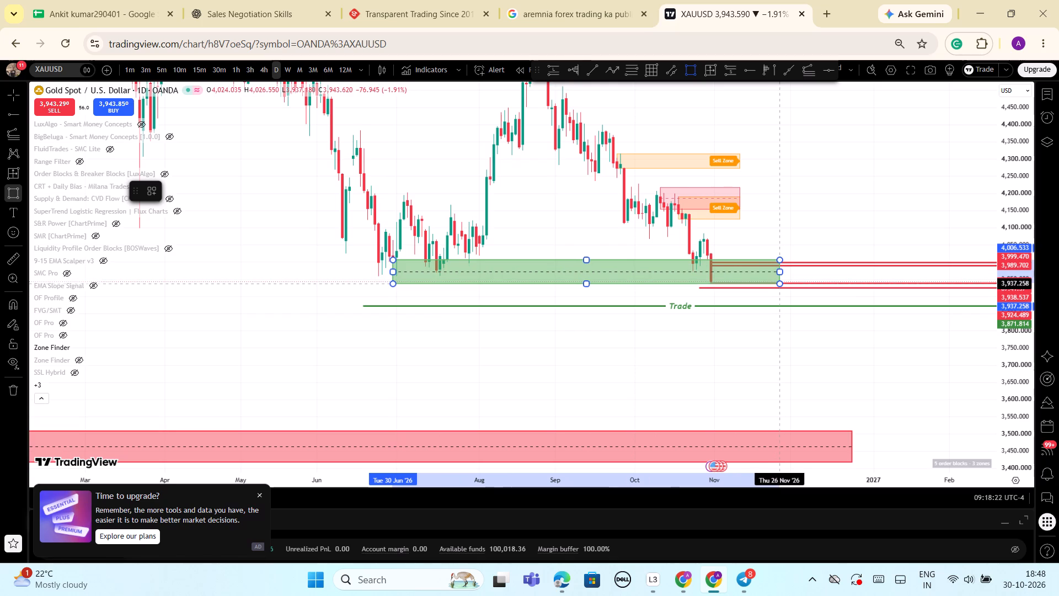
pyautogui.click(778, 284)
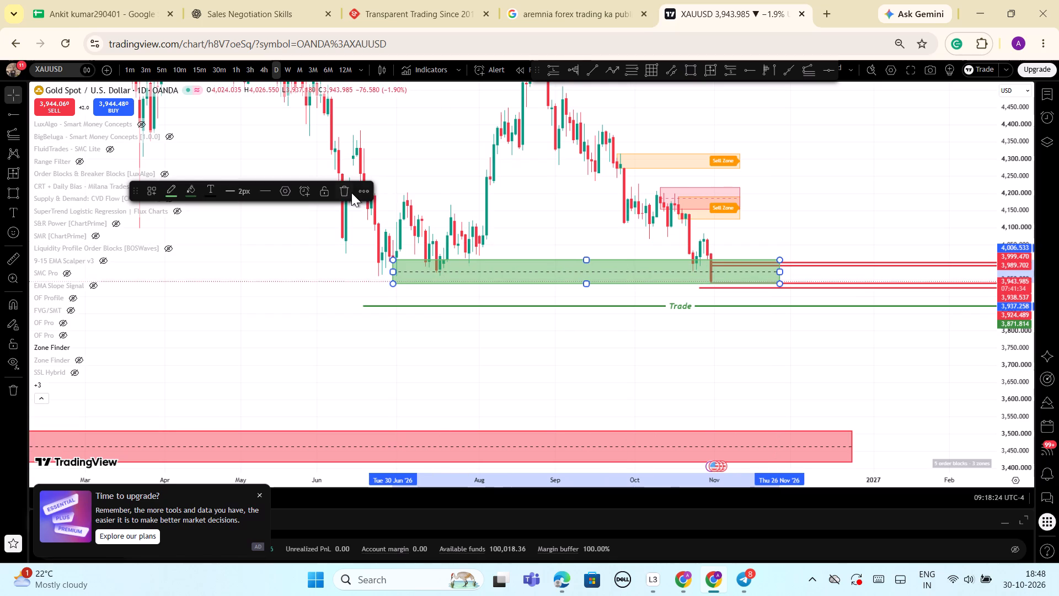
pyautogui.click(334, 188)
# Switch the chart to the 1-minute timeframe, reset its view, and examine the latest candles against the sell zones and the buy zone at the 3,938.537 line.
pyautogui.scroll(3, 465, 279)
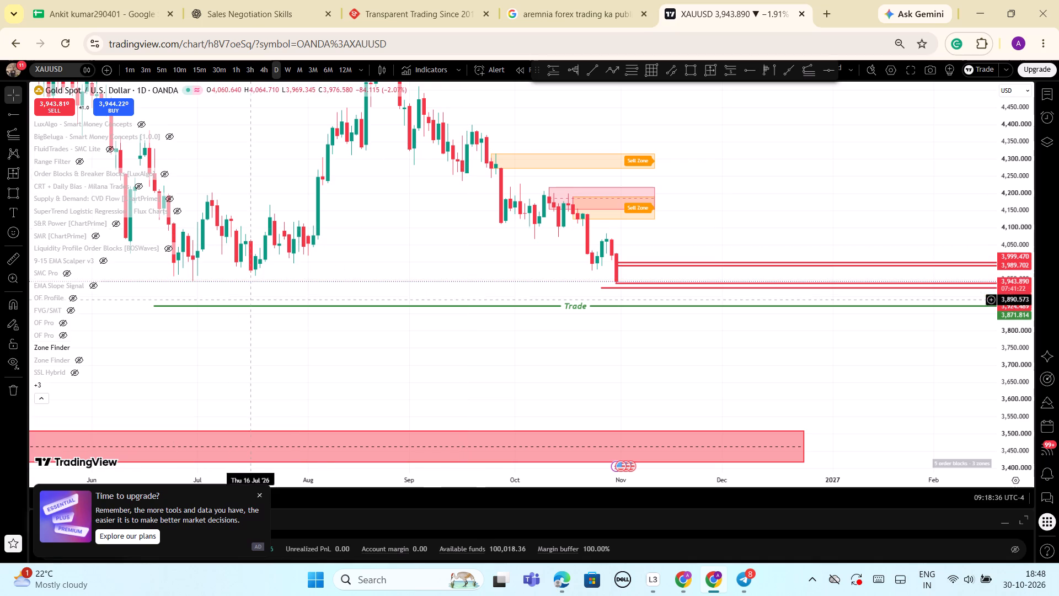
pyautogui.click(130, 72)
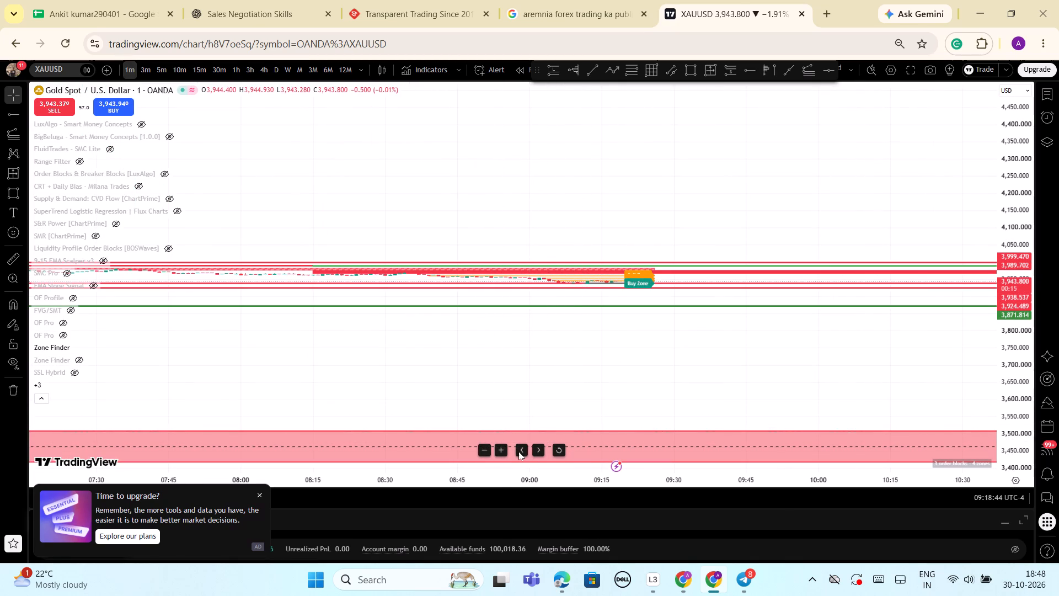
pyautogui.click(558, 447)
pyautogui.scroll(-1, 609, 336)
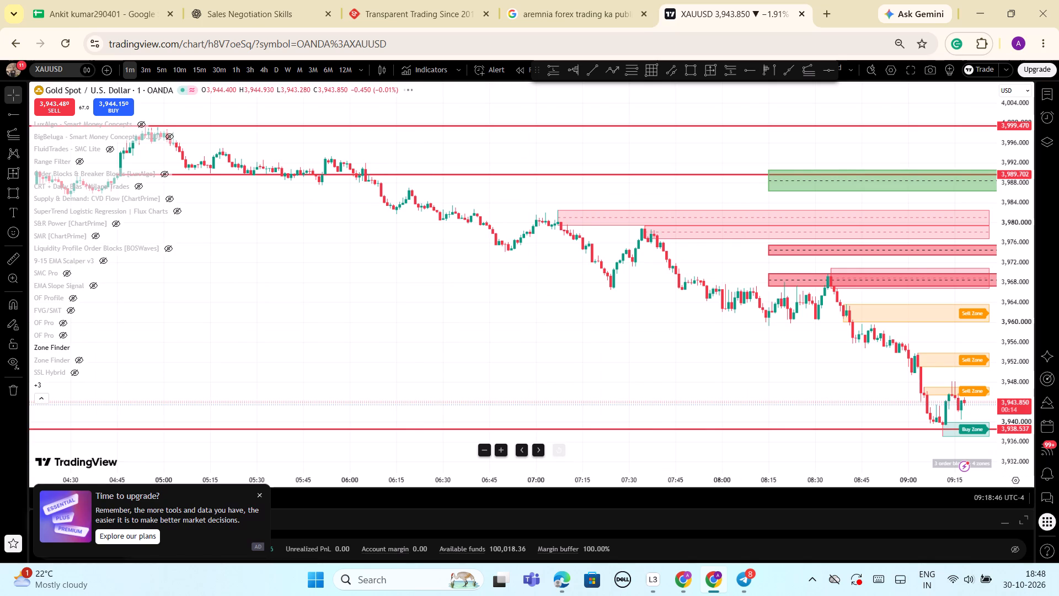
pyautogui.moveTo(681, 328); pyautogui.dragTo(530, 255)
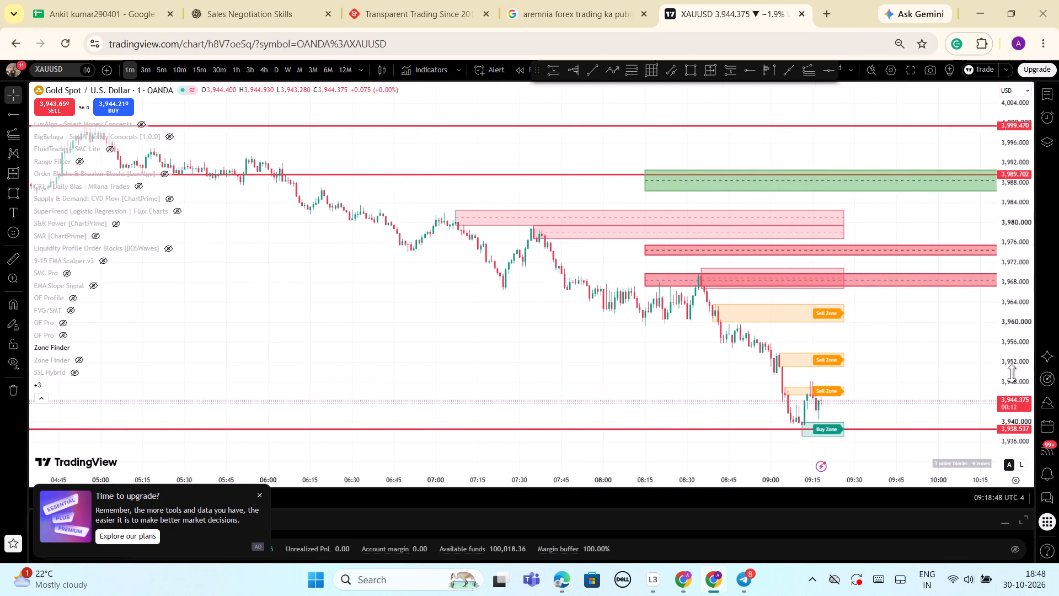
pyautogui.moveTo(1013, 381); pyautogui.dragTo(1006, 439)
pyautogui.scroll(4, 876, 371)
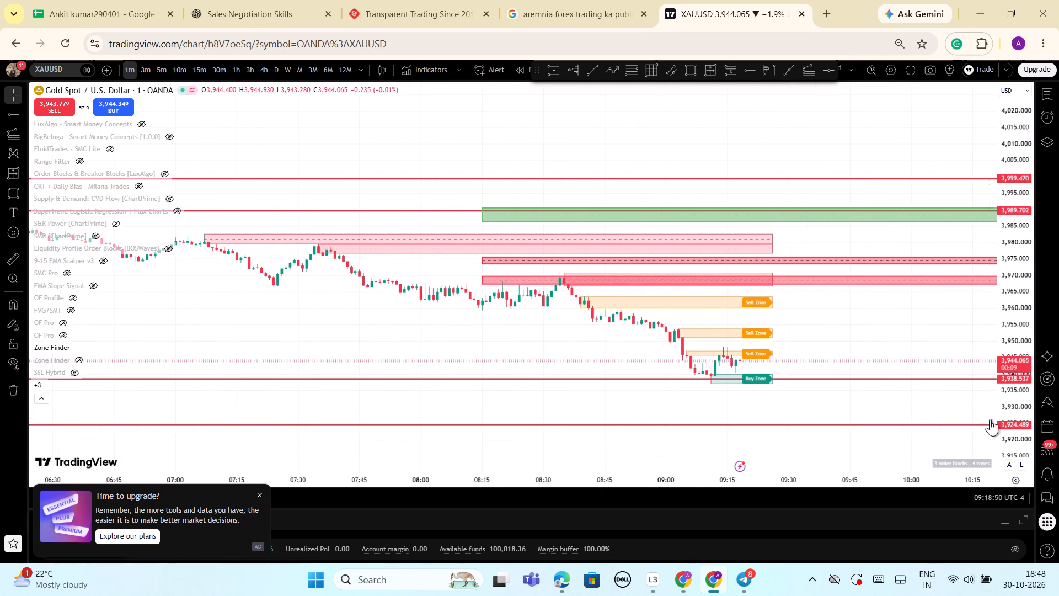
pyautogui.moveTo(1009, 421); pyautogui.dragTo(1017, 308)
pyautogui.moveTo(901, 384); pyautogui.dragTo(880, 255)
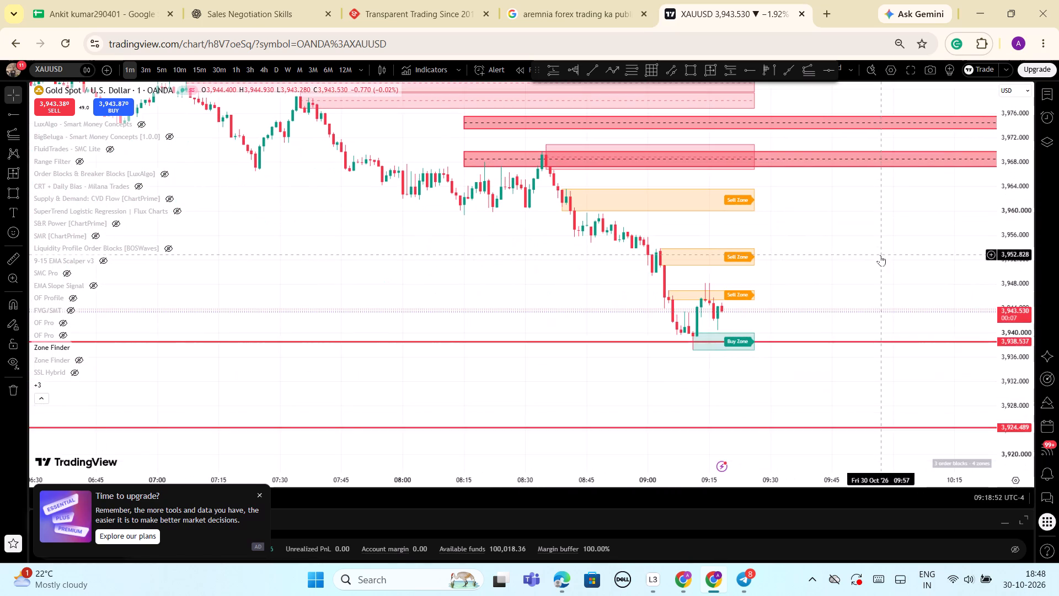
pyautogui.scroll(4, 955, 348)
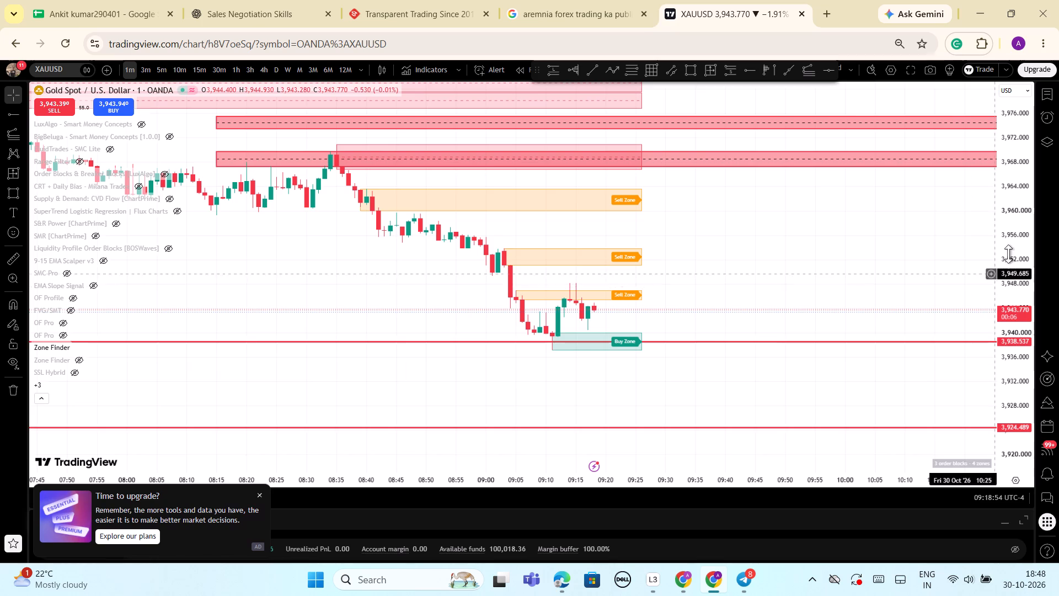
pyautogui.moveTo(1008, 254); pyautogui.dragTo(1018, 380)
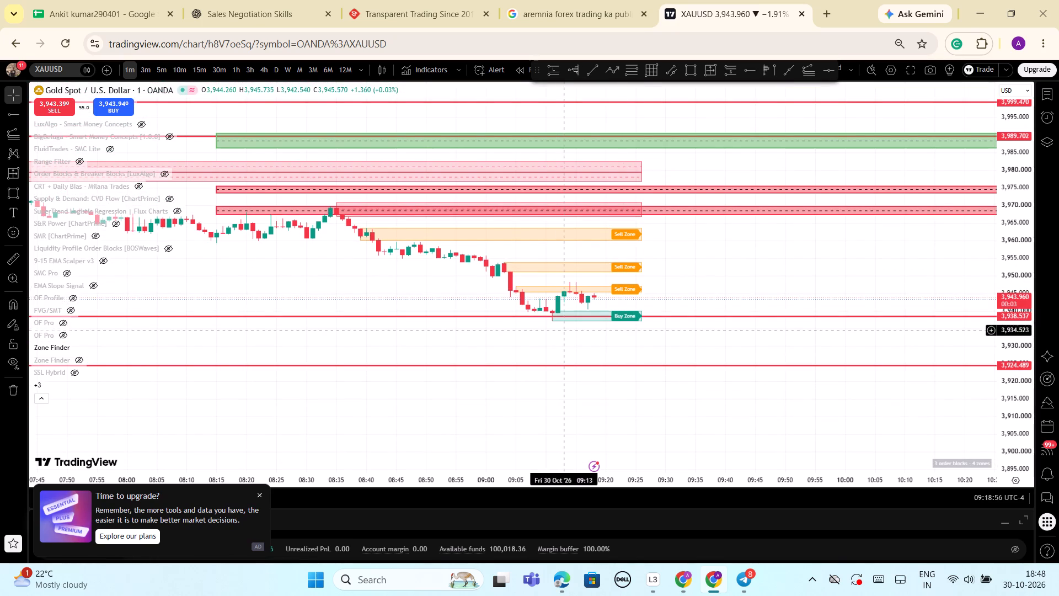
pyautogui.moveTo(1020, 418); pyautogui.dragTo(1018, 340)
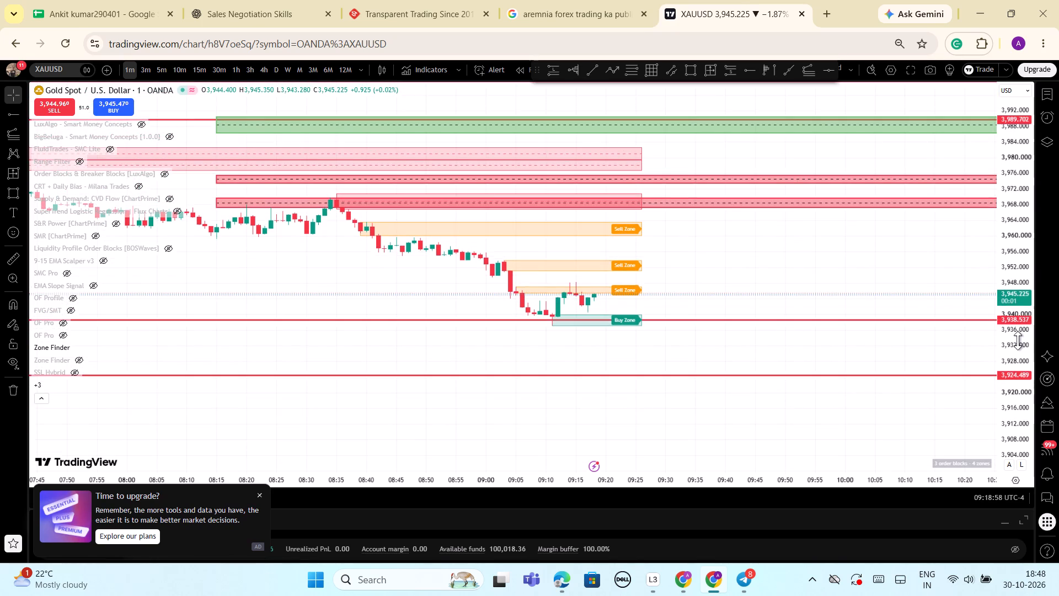
pyautogui.moveTo(1018, 340); pyautogui.dragTo(991, 233)
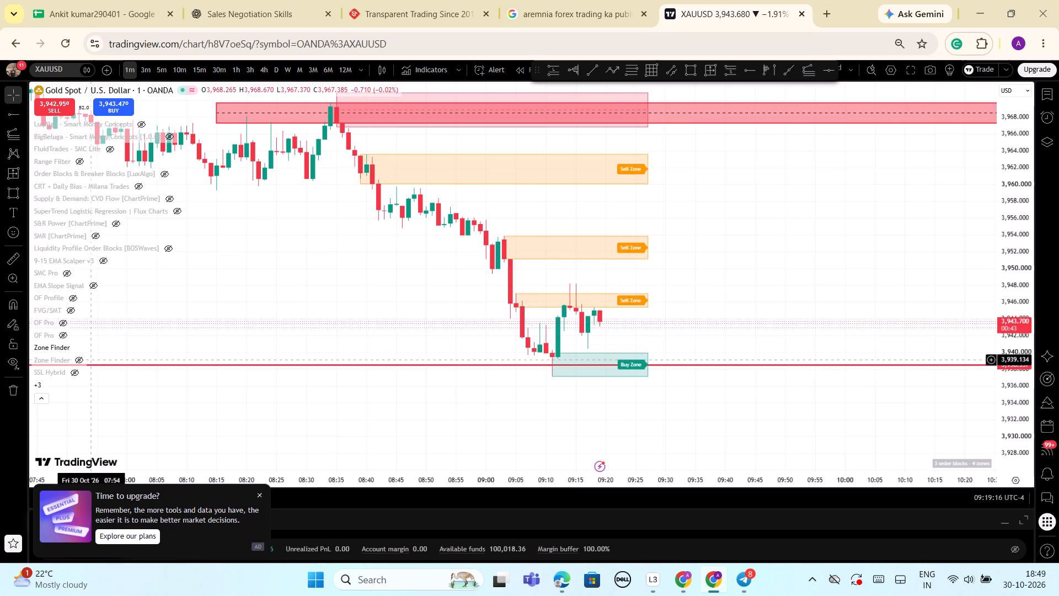
# Show the second, hidden Zone Finder indicator on the 1-minute chart.
pyautogui.click(78, 355)
pyautogui.click(218, 276)
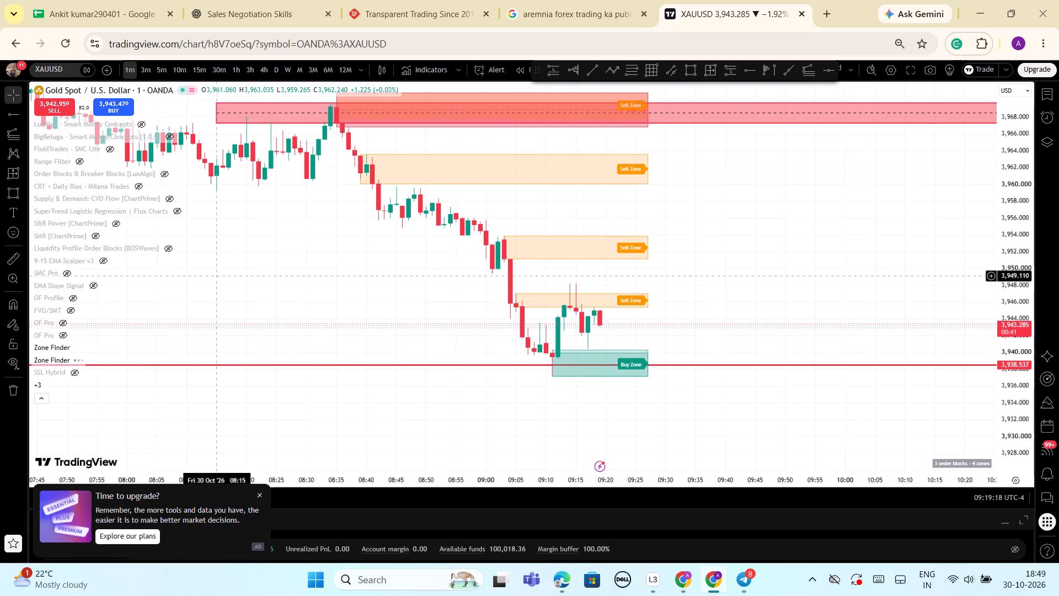
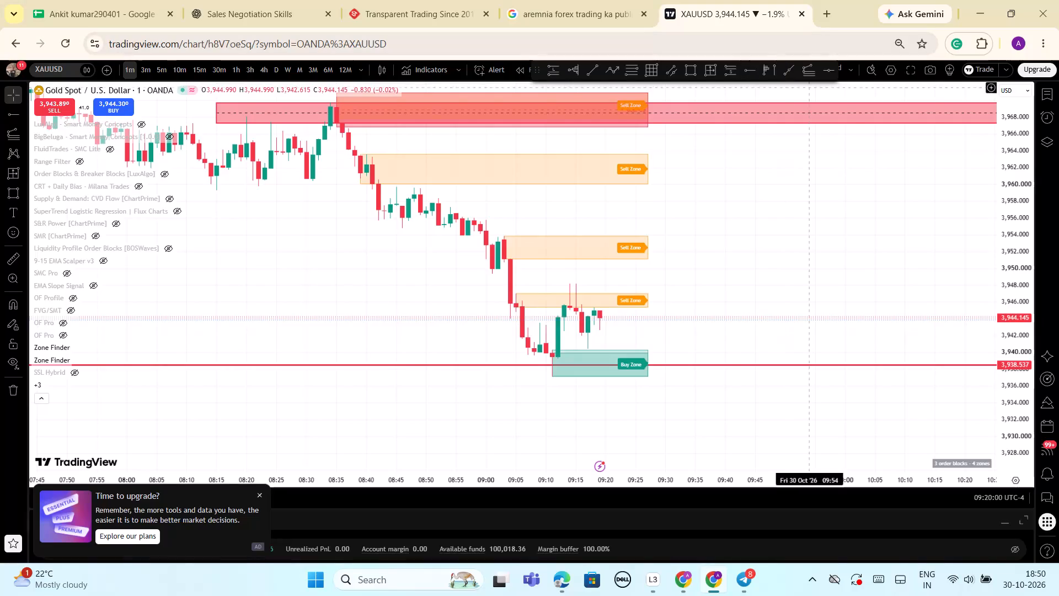
# Draw a trend-based Fibonacci extension from the low near 3,937.41 to the 09:14 high near 3,947.88 and back to about 3,937.47 at 09:30.
pyautogui.click(813, 76)
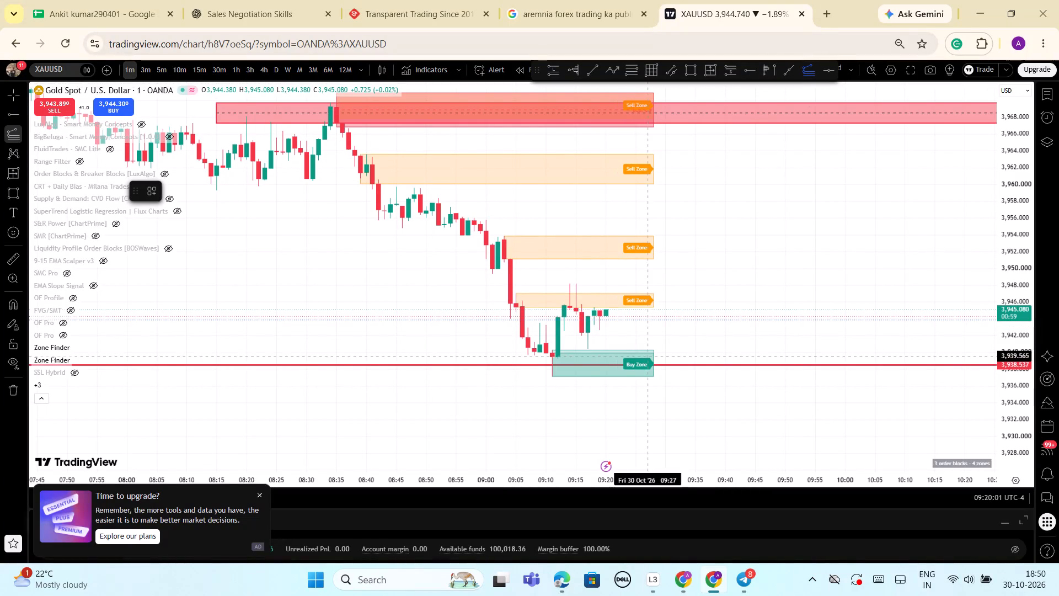
pyautogui.click(553, 374)
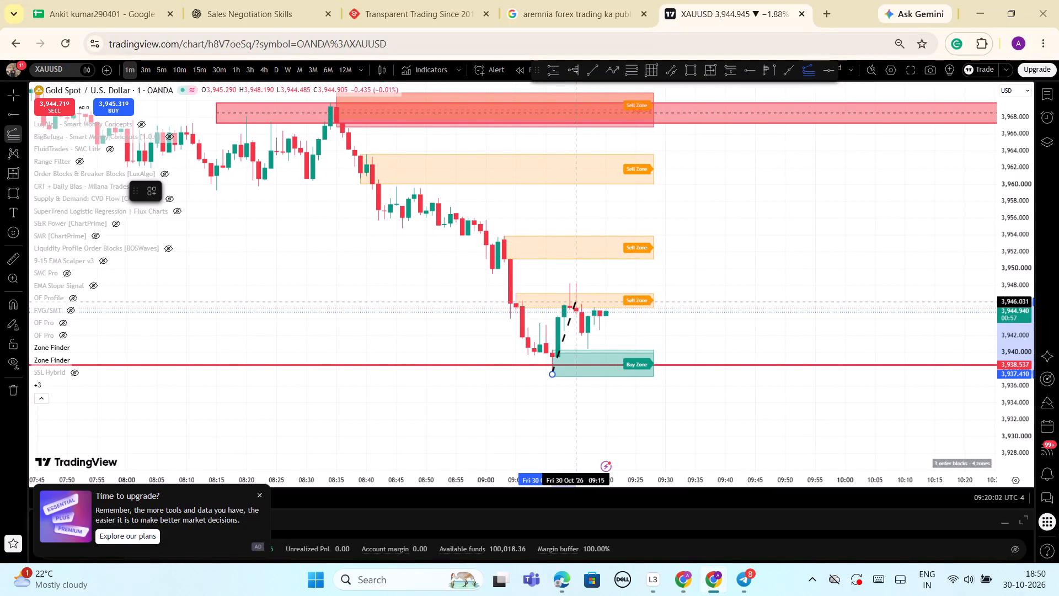
pyautogui.click(570, 286)
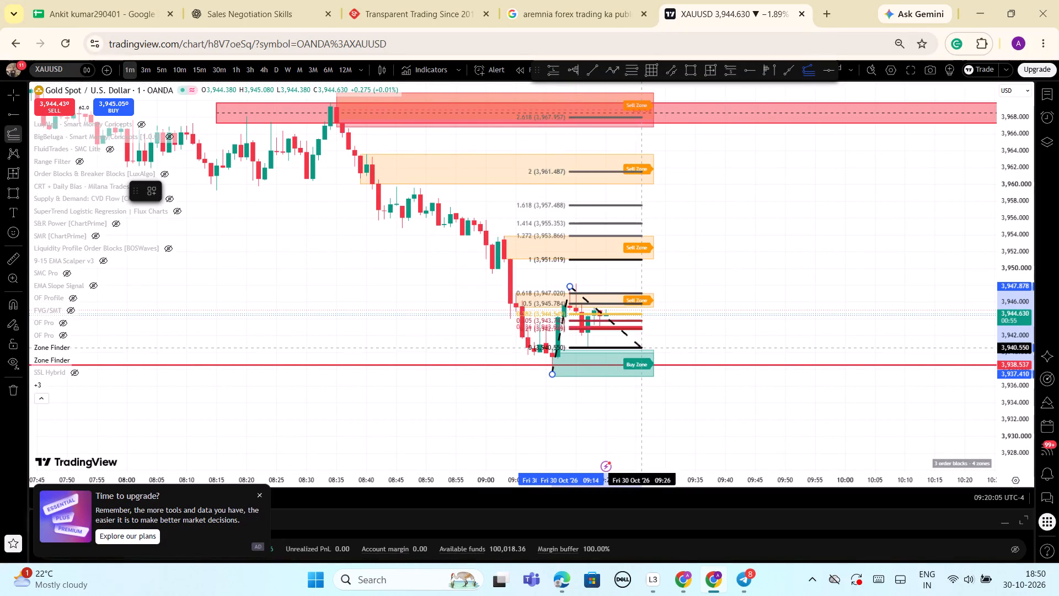
pyautogui.click(666, 374)
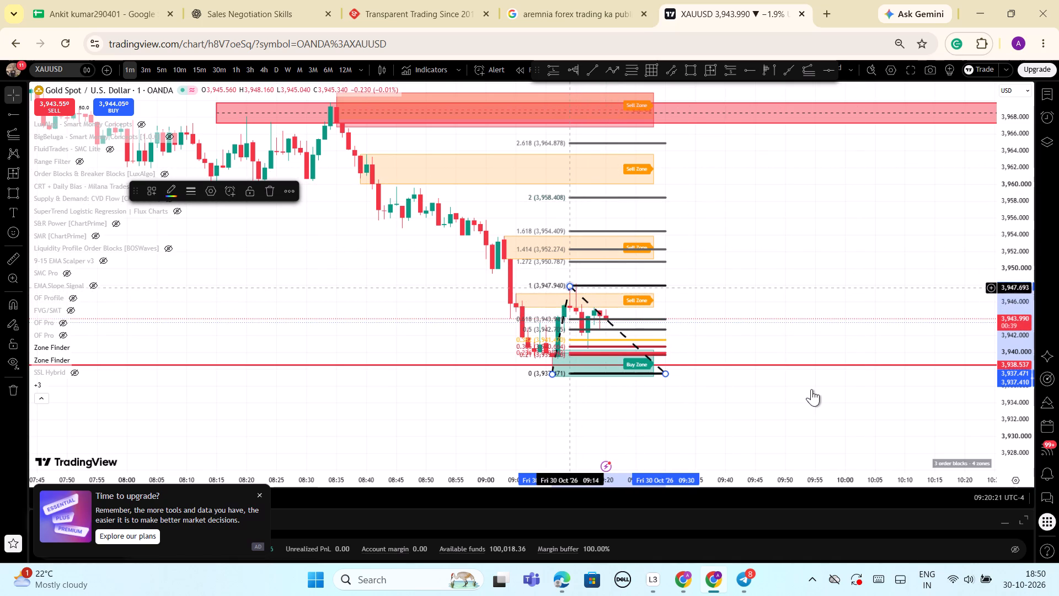
# Examine the Fibonacci extension levels against the latest 1-minute candles and the nearby sell and buy zones.
pyautogui.moveTo(1014, 429); pyautogui.dragTo(1001, 329)
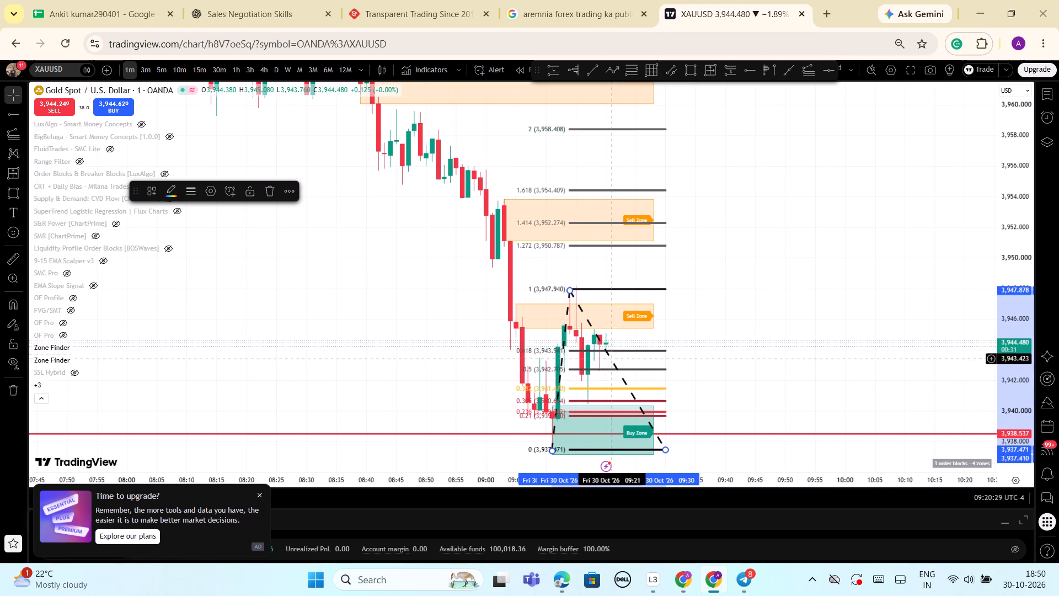
pyautogui.click(568, 290)
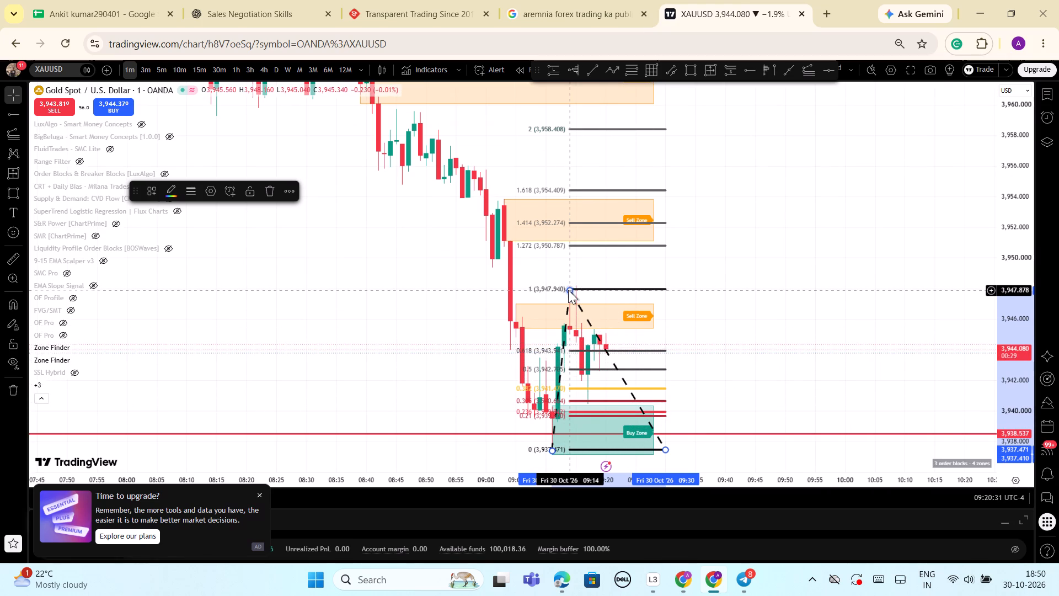
pyautogui.moveTo(1014, 214); pyautogui.dragTo(1030, 288)
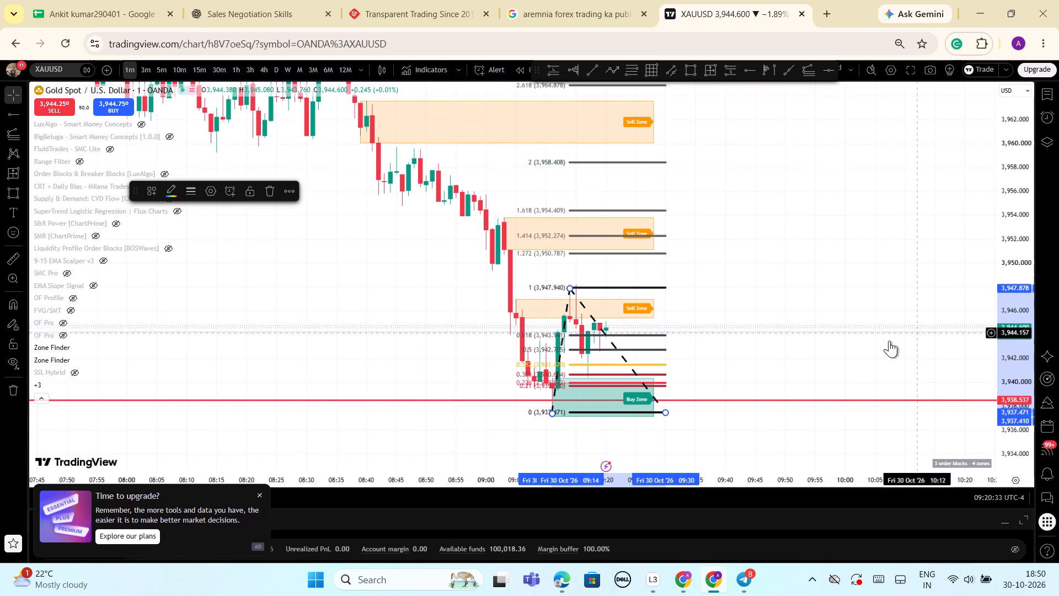
pyautogui.scroll(1, 889, 340)
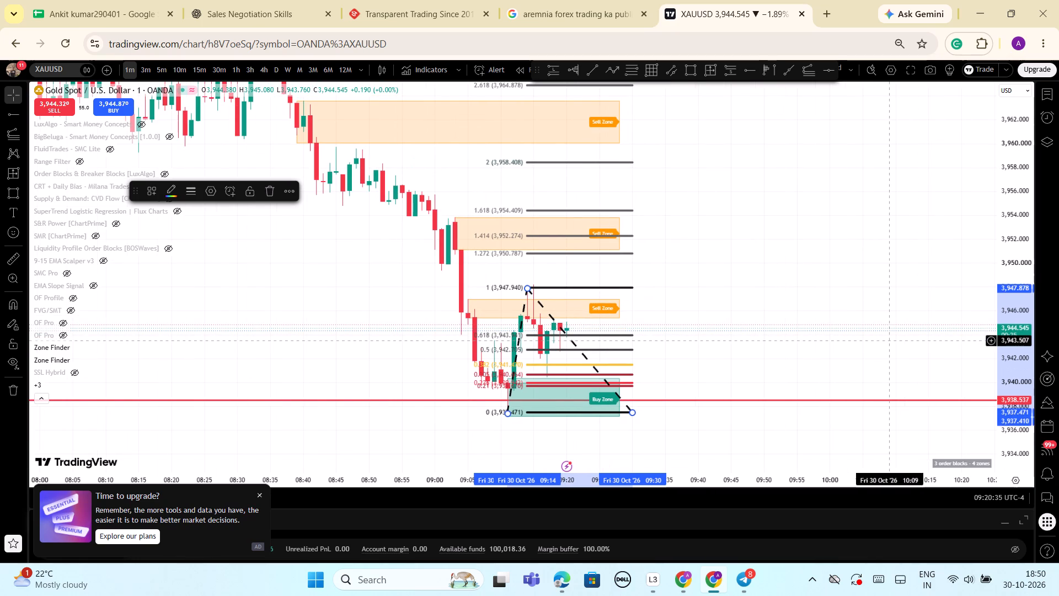
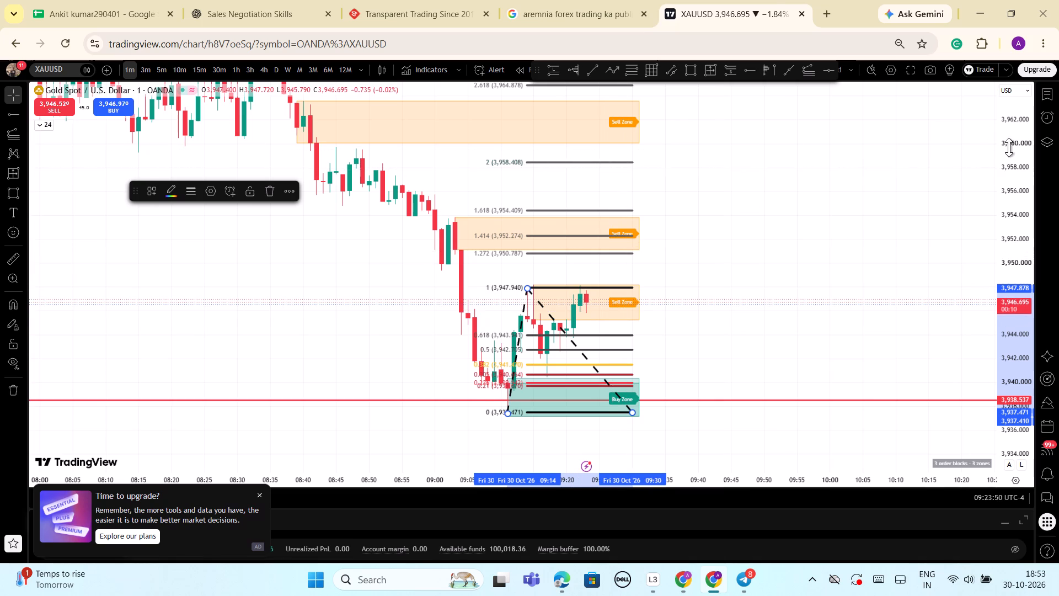
# Check the Fibonacci extension and zones on the 3-minute timeframe and return to the 1-minute timeframe.
pyautogui.moveTo(1013, 143); pyautogui.dragTo(1031, 275)
pyautogui.scroll(-1, 902, 258)
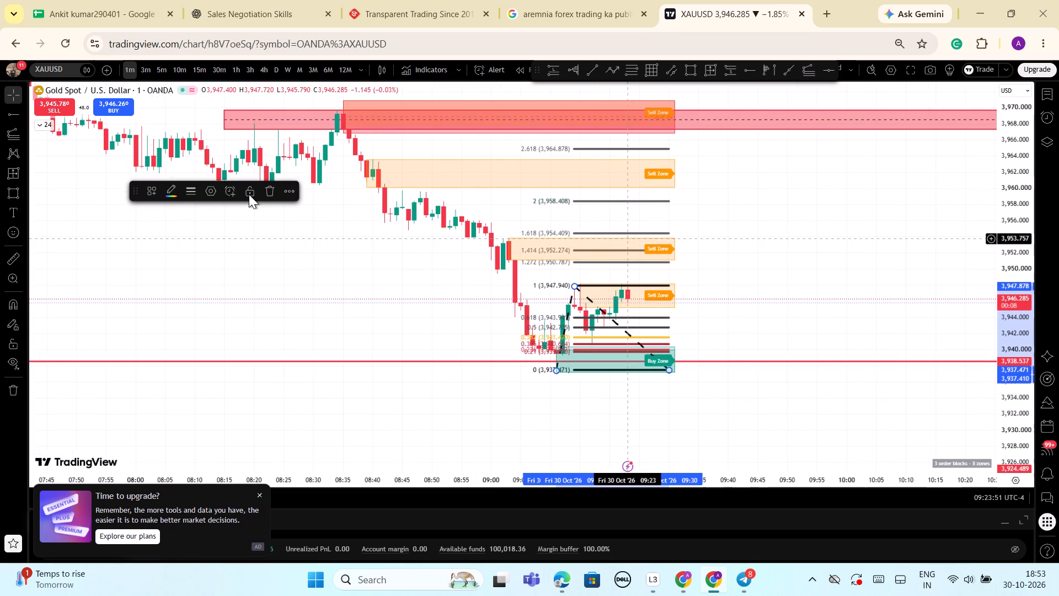
pyautogui.click(146, 72)
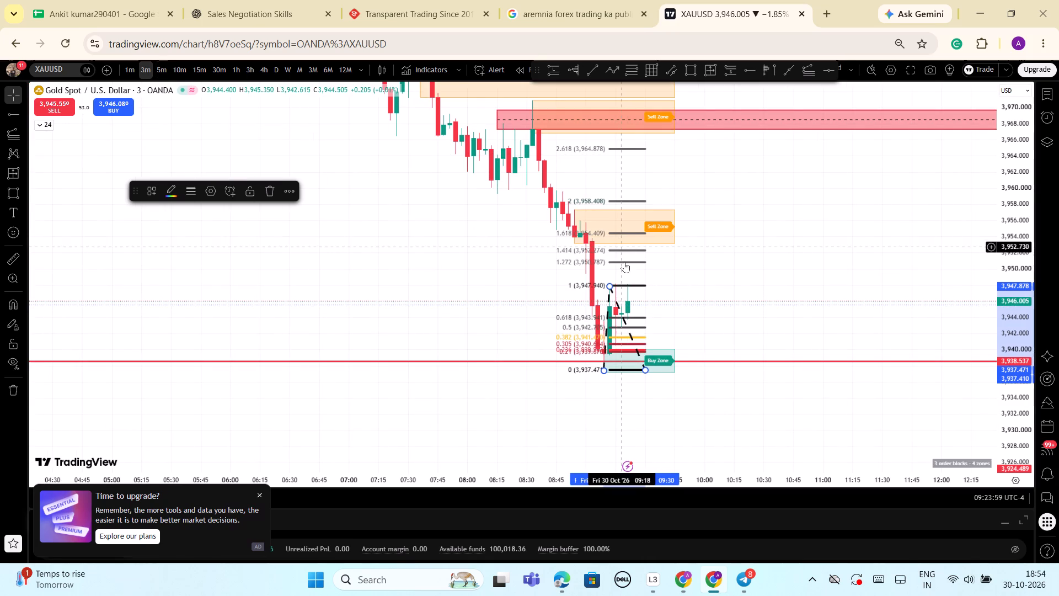
pyautogui.click(132, 73)
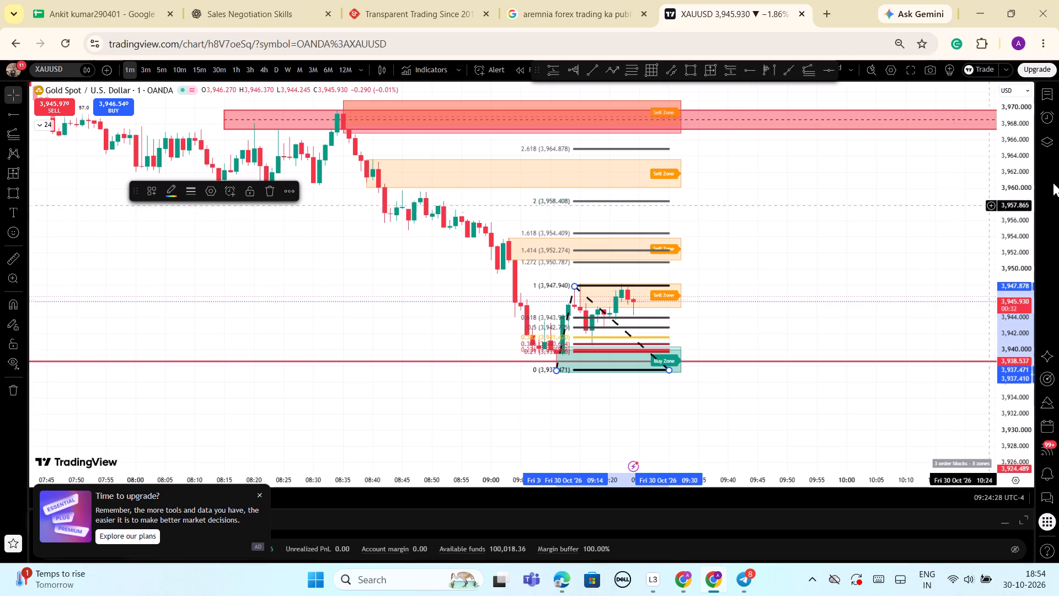
# Examine the 1-minute price action against the Fibonacci extension levels, the stacked sell zones and the buy zone.
pyautogui.moveTo(1021, 180); pyautogui.dragTo(1020, 224)
pyautogui.scroll(-2, 952, 240)
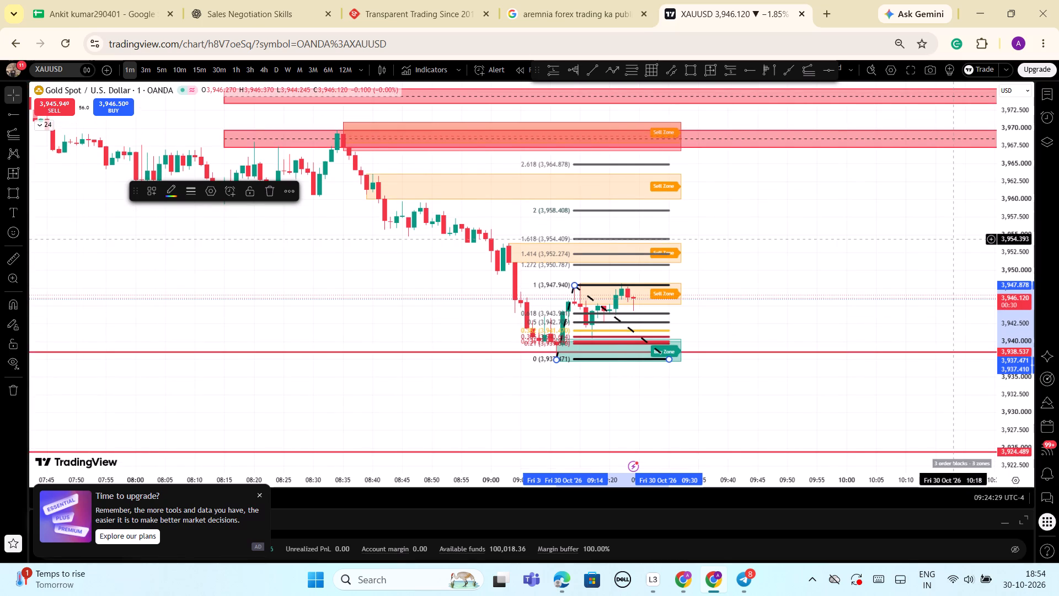
pyautogui.moveTo(895, 222); pyautogui.dragTo(794, 254)
pyautogui.moveTo(1034, 379); pyautogui.dragTo(1016, 221)
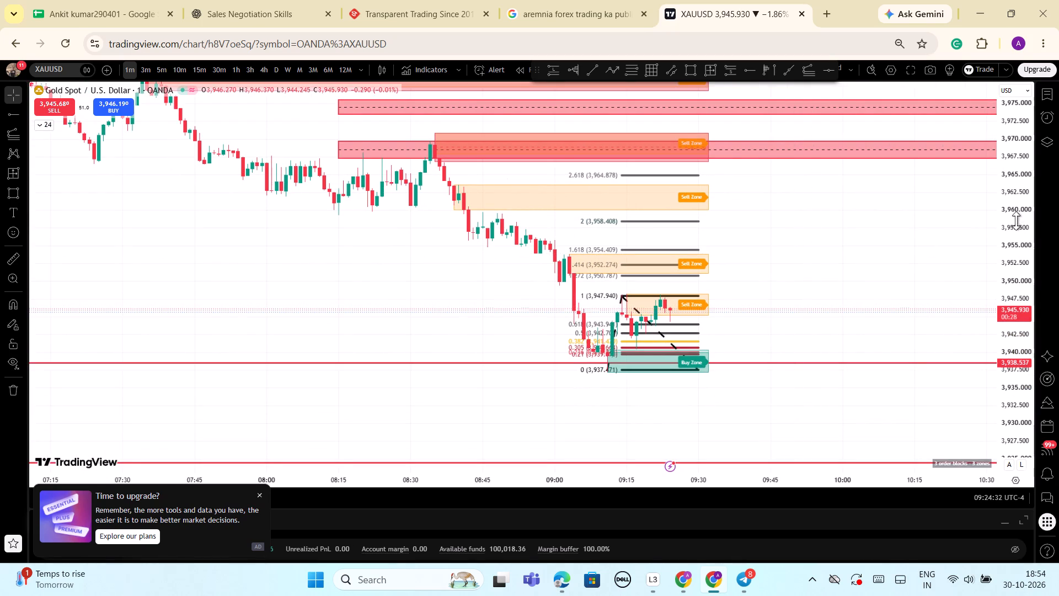
pyautogui.moveTo(1010, 275); pyautogui.dragTo(999, 187)
pyautogui.scroll(6, 937, 224)
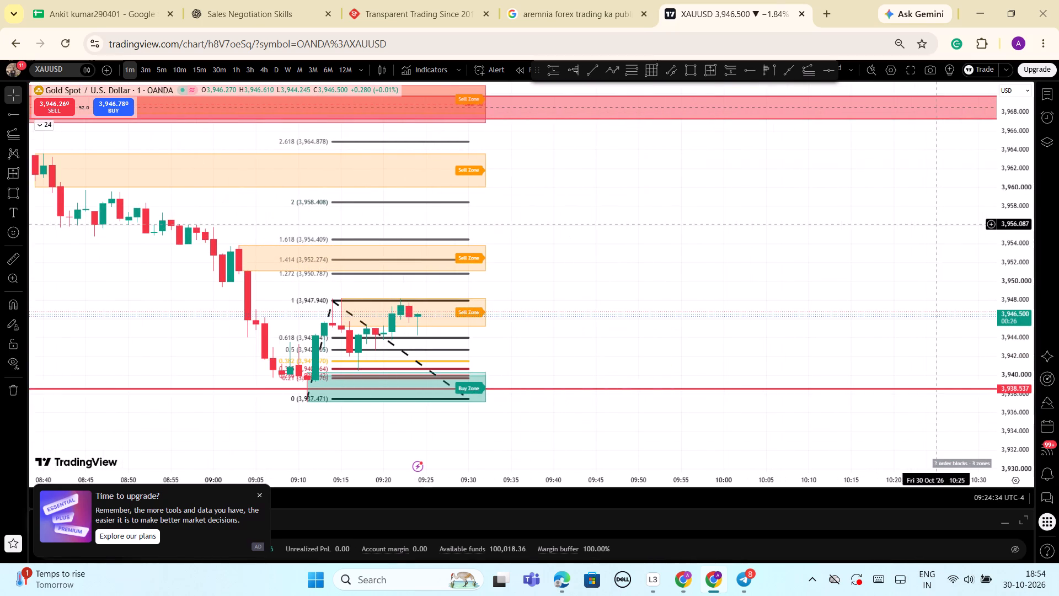
pyautogui.moveTo(999, 286); pyautogui.dragTo(1030, 200)
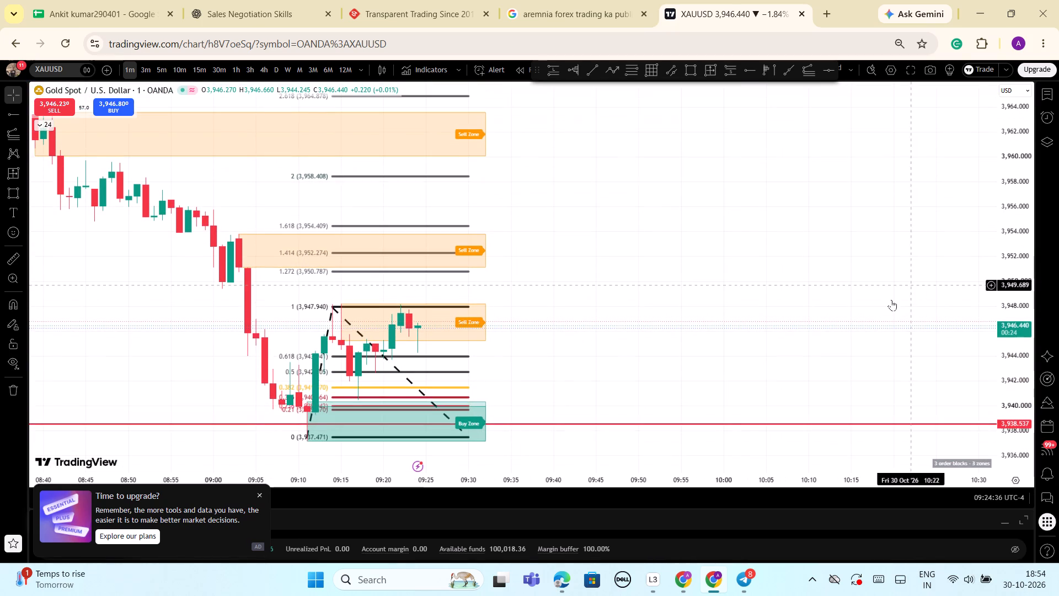
pyautogui.scroll(-2, 760, 326)
pyautogui.scroll(-6, 832, 301)
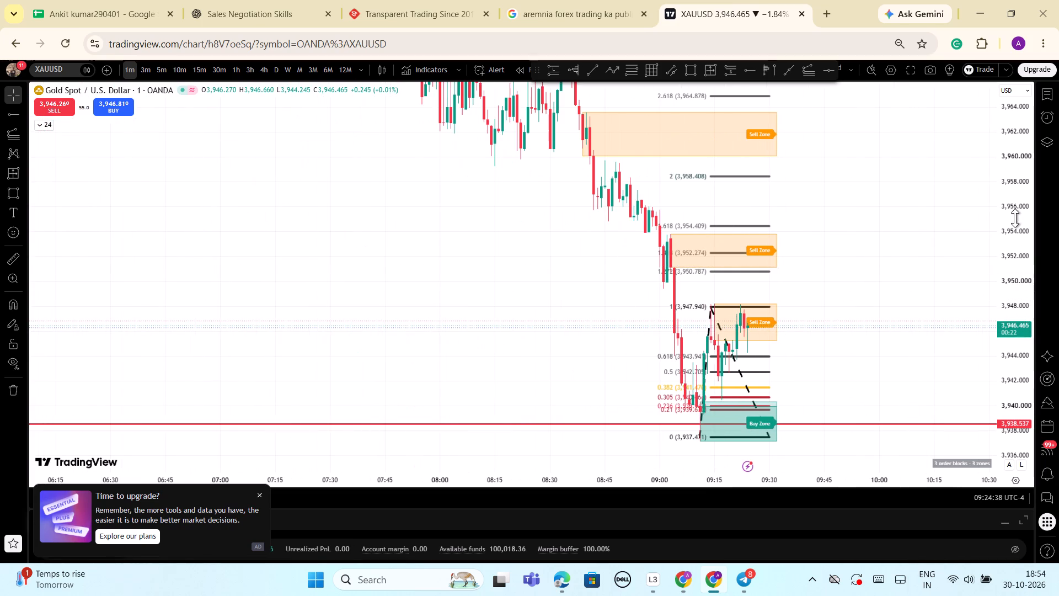
pyautogui.moveTo(1025, 158); pyautogui.dragTo(1024, 299)
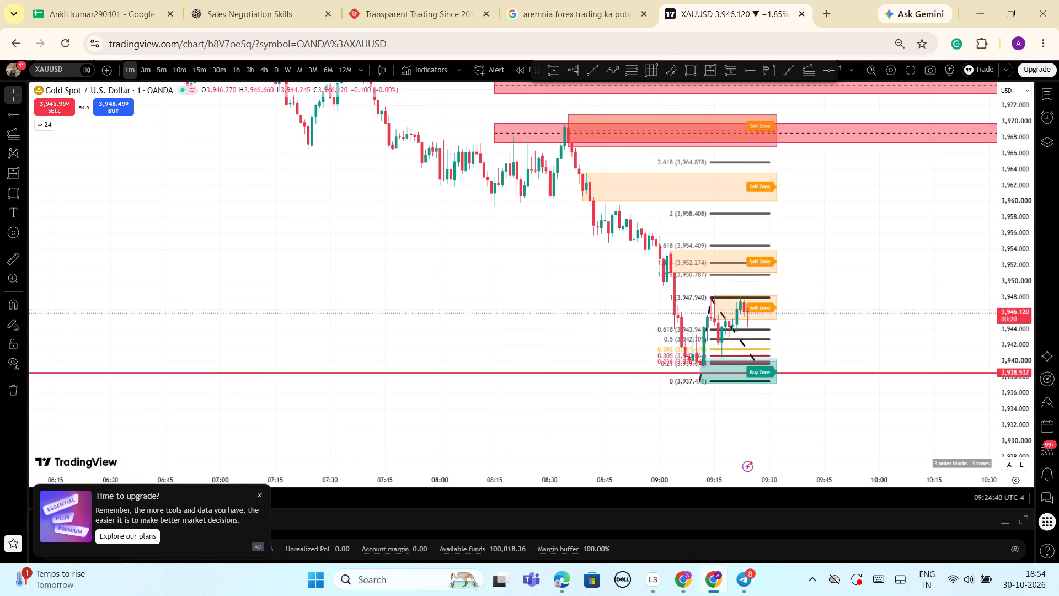
pyautogui.scroll(6, 929, 297)
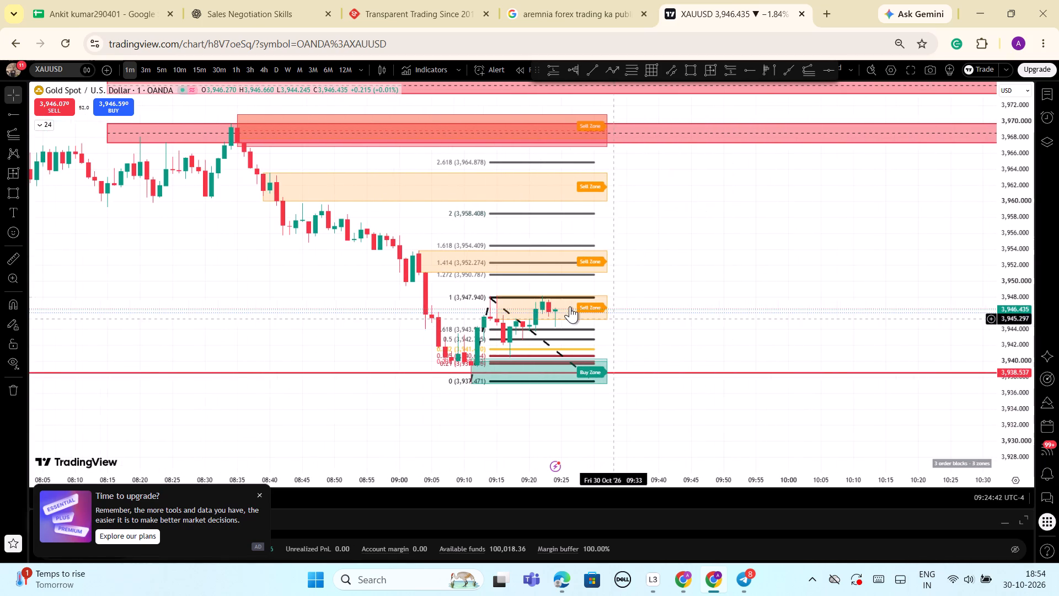
pyautogui.scroll(-2, 716, 251)
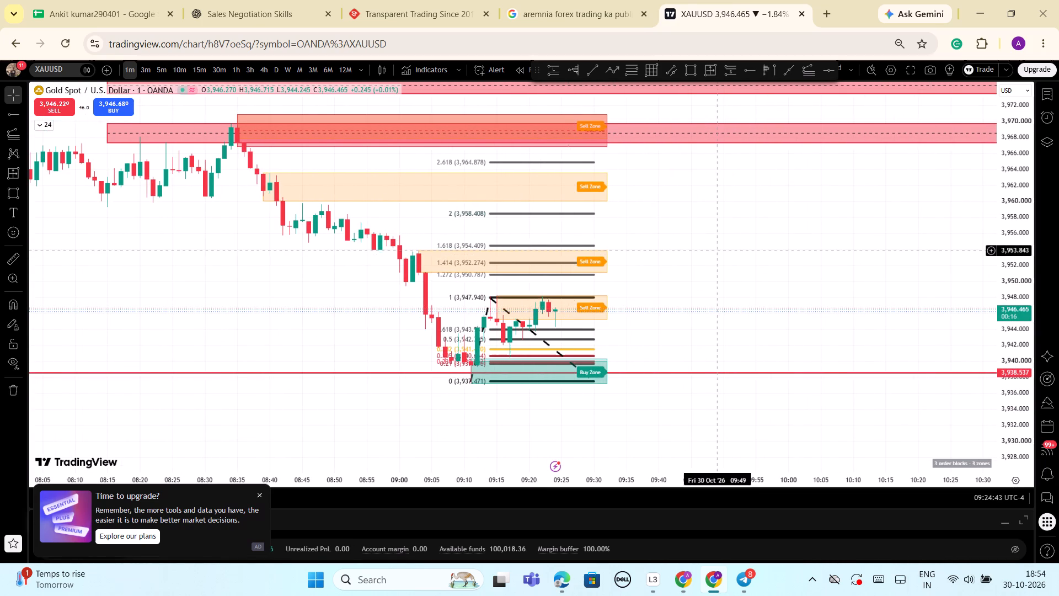
pyautogui.moveTo(1005, 346); pyautogui.dragTo(1020, 362)
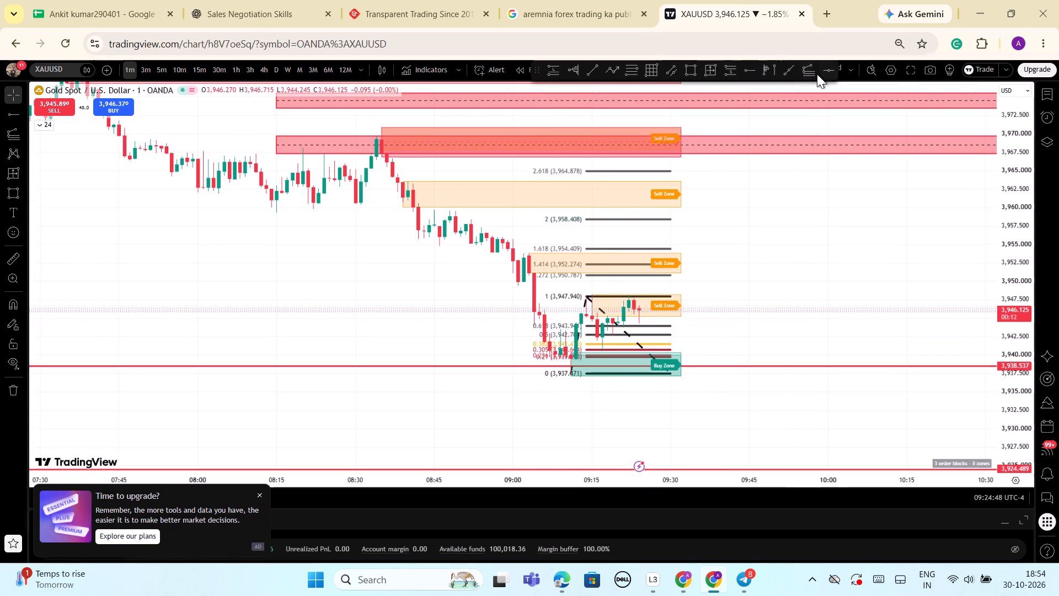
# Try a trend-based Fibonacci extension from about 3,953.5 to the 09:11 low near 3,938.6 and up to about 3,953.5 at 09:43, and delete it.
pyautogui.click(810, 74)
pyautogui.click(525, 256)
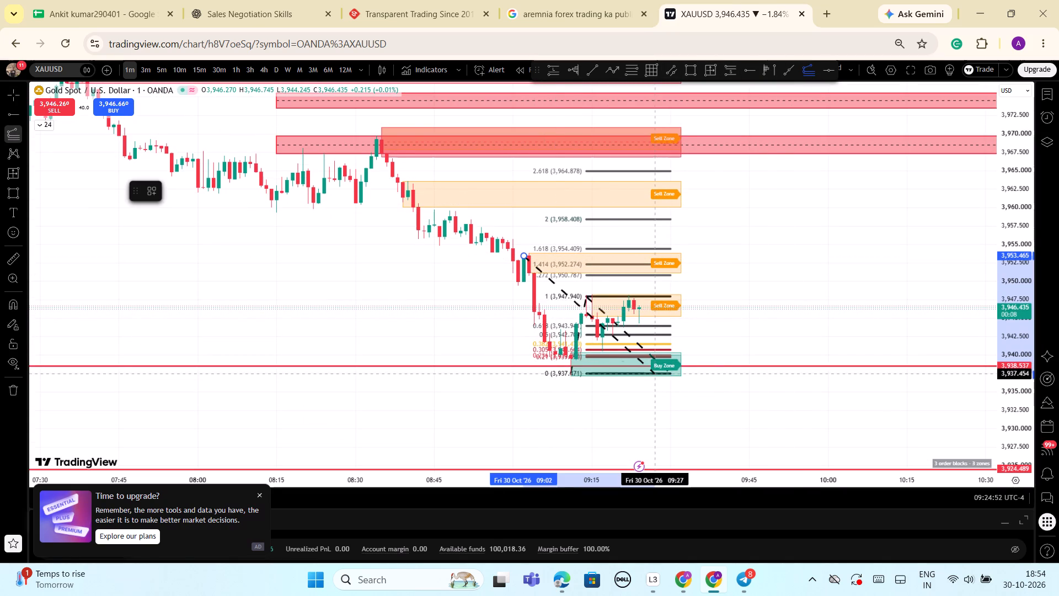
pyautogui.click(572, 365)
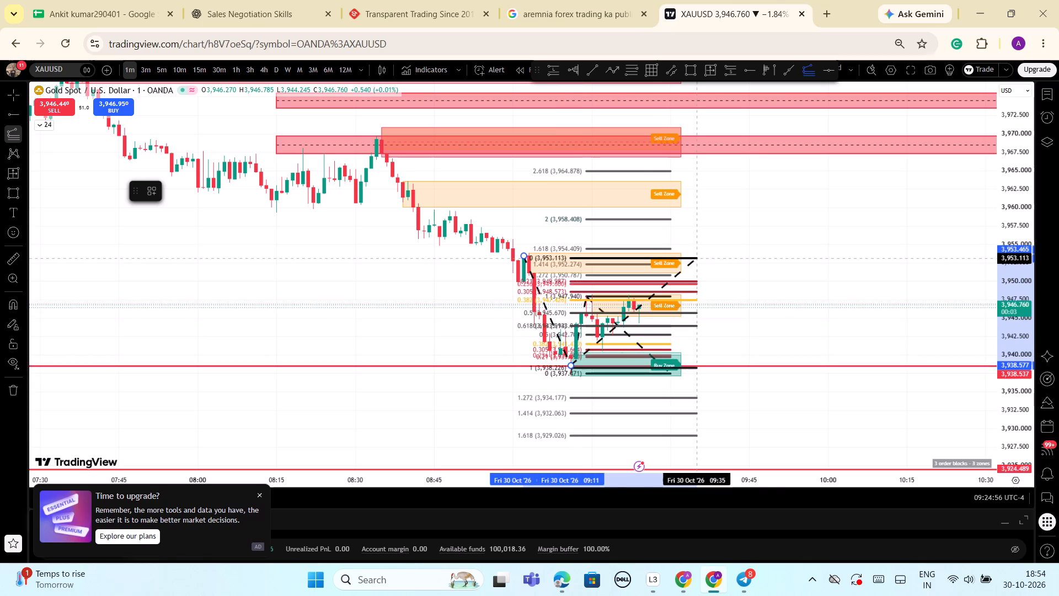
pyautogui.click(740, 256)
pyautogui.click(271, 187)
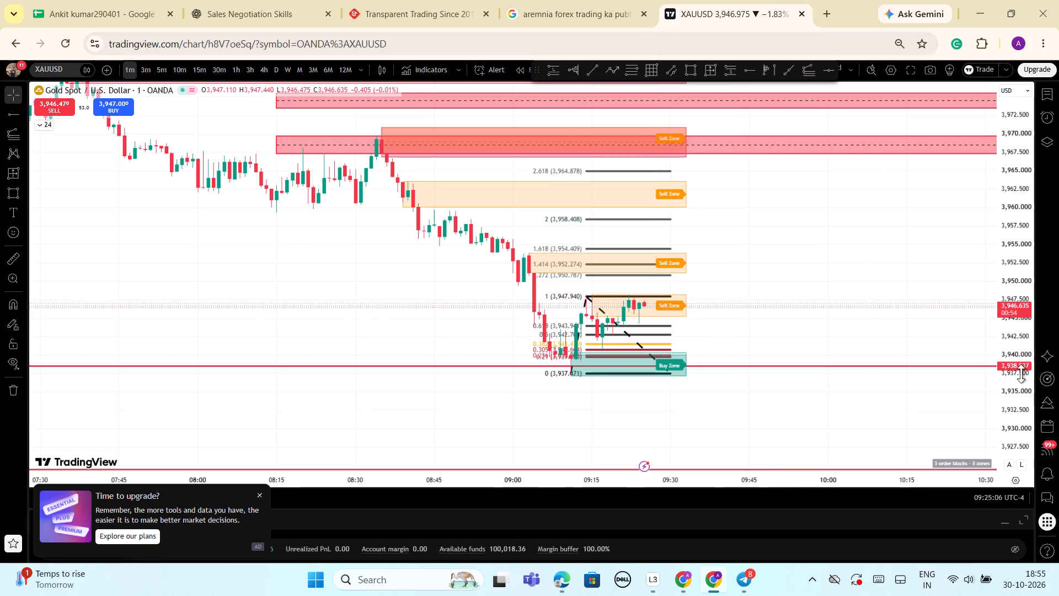
# Examine the latest 1-minute candles inside the sell zone just below the extension's 1 level.
pyautogui.moveTo(1019, 381); pyautogui.dragTo(985, 184)
pyautogui.scroll(3, 796, 250)
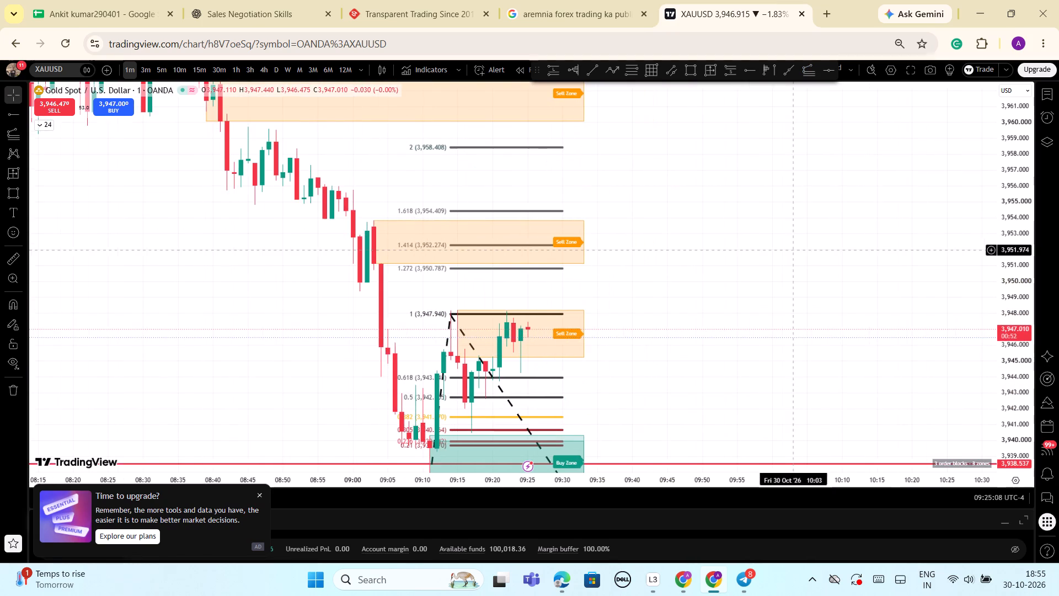
pyautogui.moveTo(780, 254); pyautogui.dragTo(826, 194)
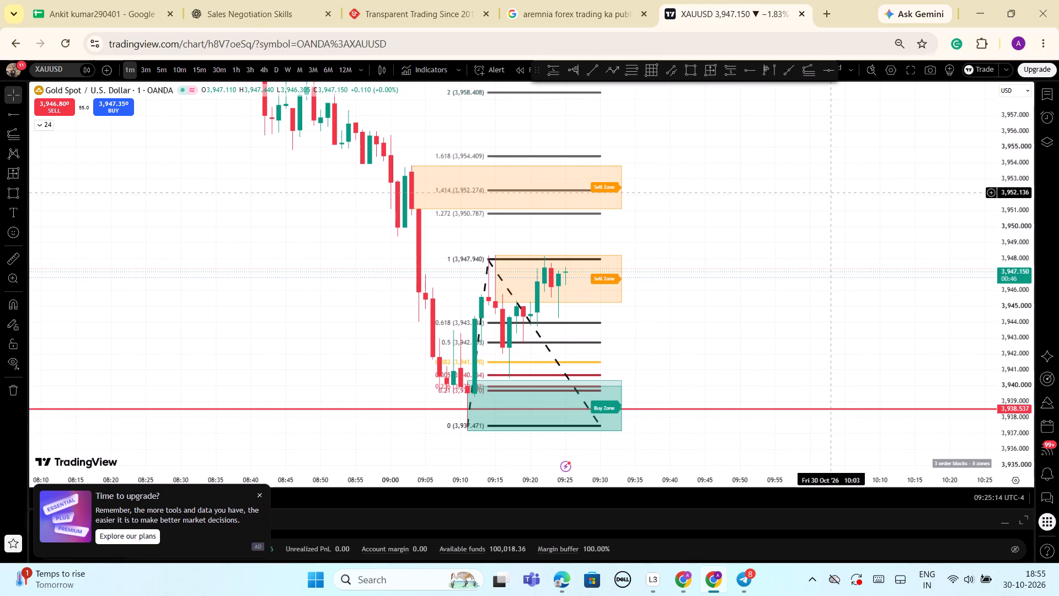
pyautogui.scroll(5, 794, 193)
pyautogui.moveTo(1013, 306); pyautogui.dragTo(981, 153)
pyautogui.scroll(-5, 731, 205)
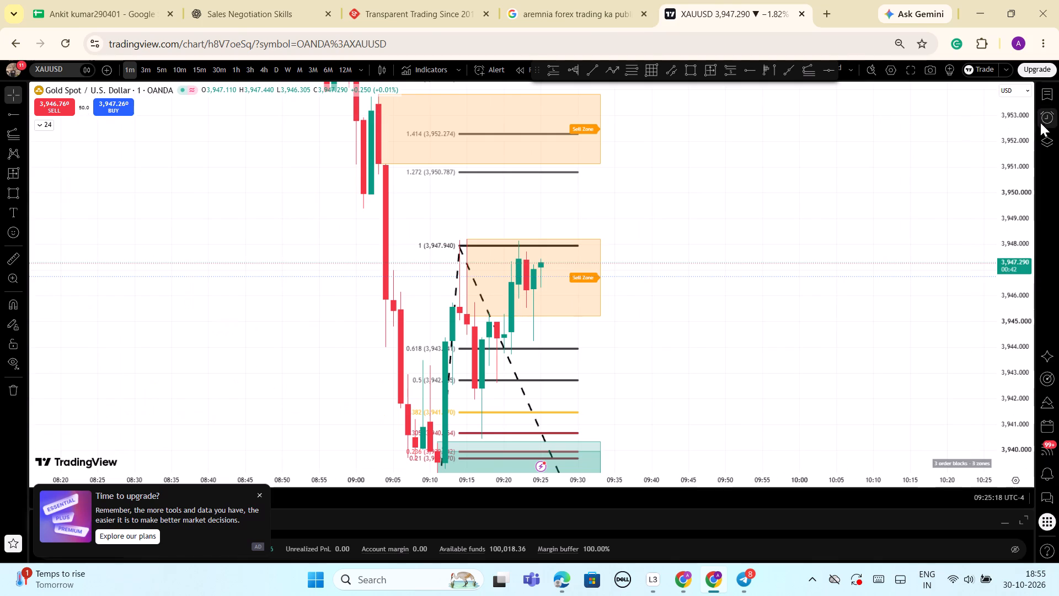
pyautogui.moveTo(1016, 131); pyautogui.dragTo(1054, 329)
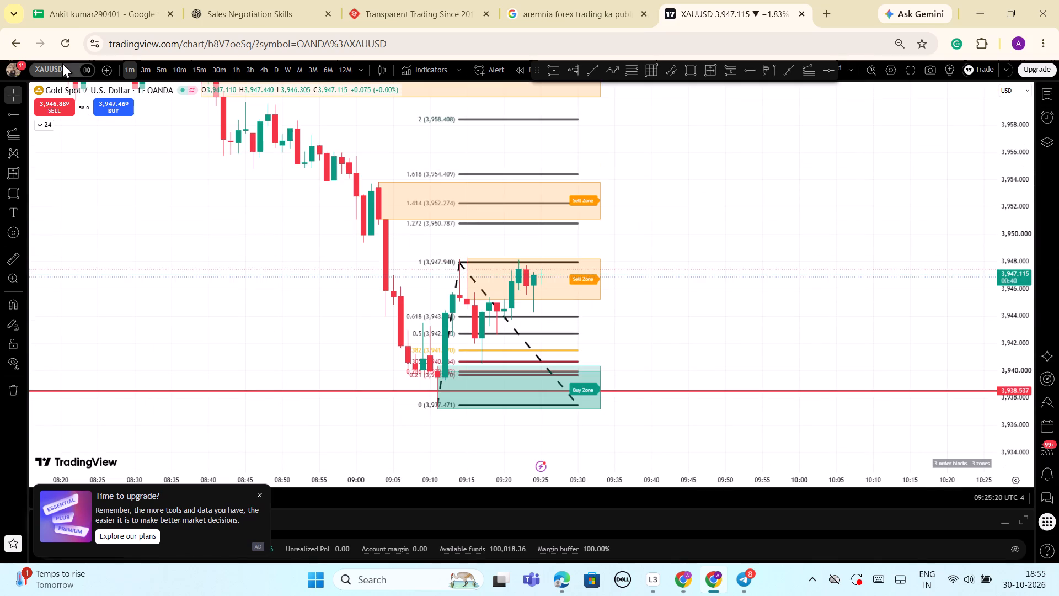
# Switch the interface from the dark to the Light theme and apply it to the chart template too.
pyautogui.click(9, 70)
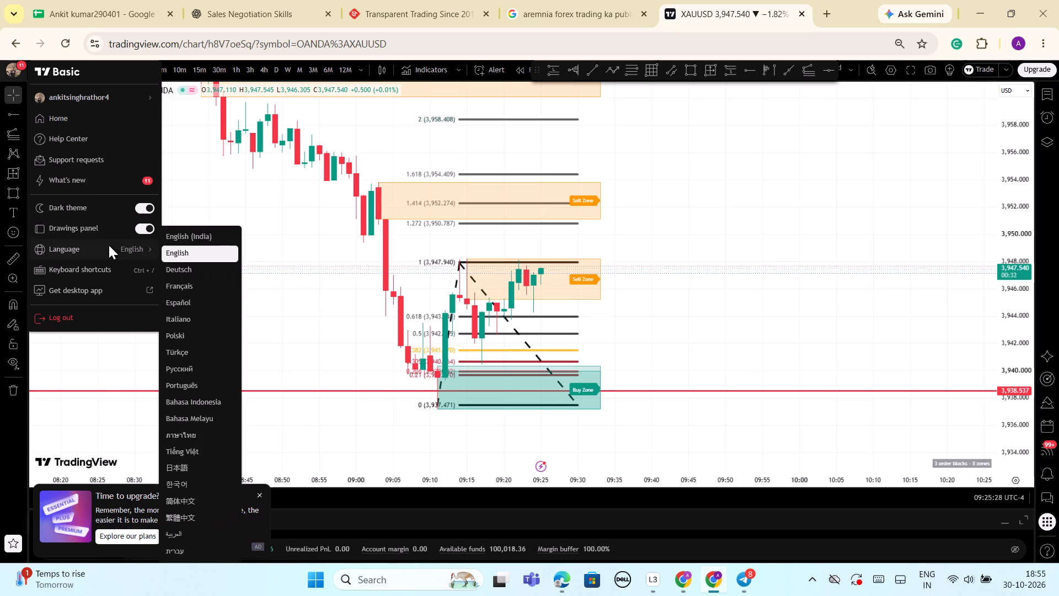
pyautogui.click(140, 208)
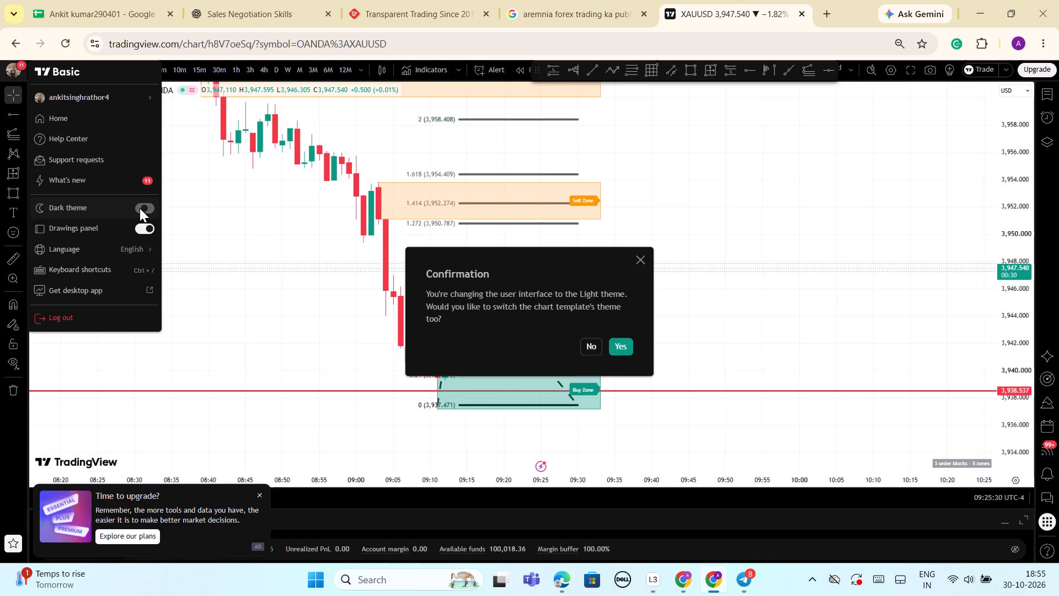
pyautogui.click(623, 354)
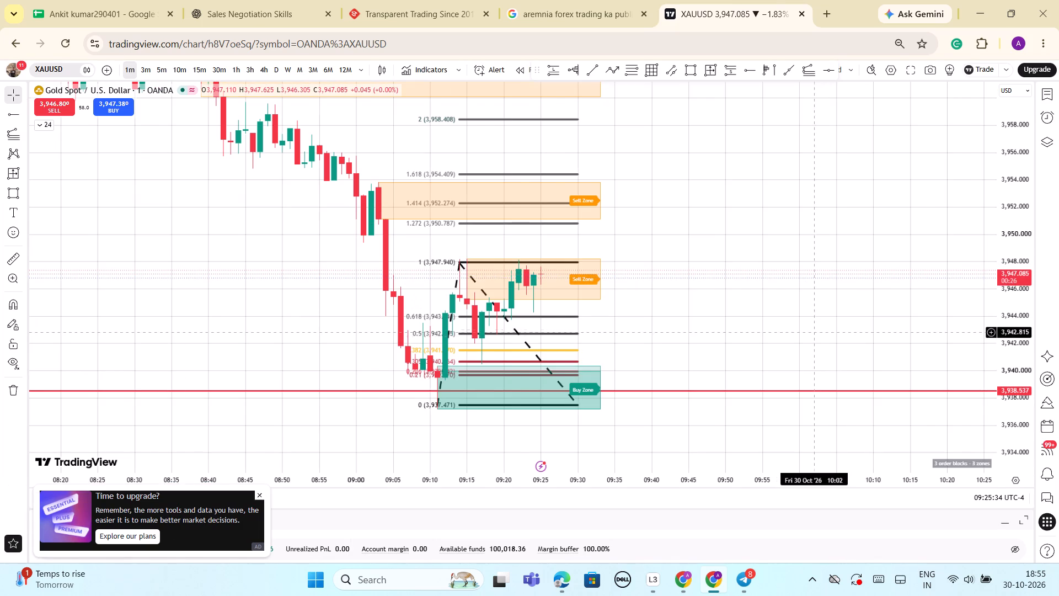
# Examine the 1-minute downtrend, the overhead sell zones and the Fibonacci extension levels in the light-themed chart.
pyautogui.scroll(-2, 820, 330)
pyautogui.scroll(2, 820, 330)
pyautogui.scroll(-3, 820, 330)
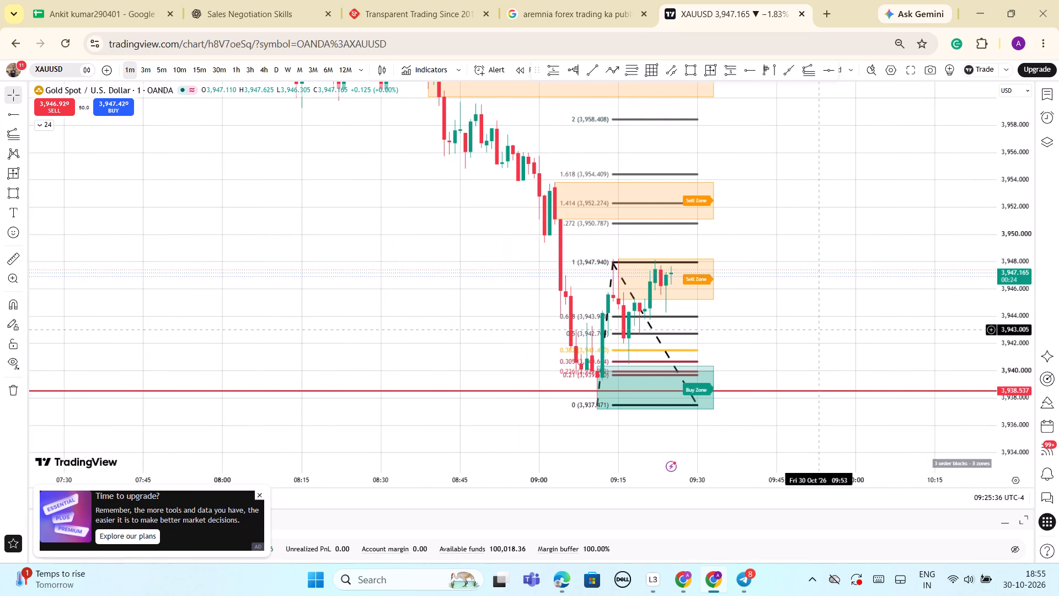
pyautogui.scroll(3, 820, 330)
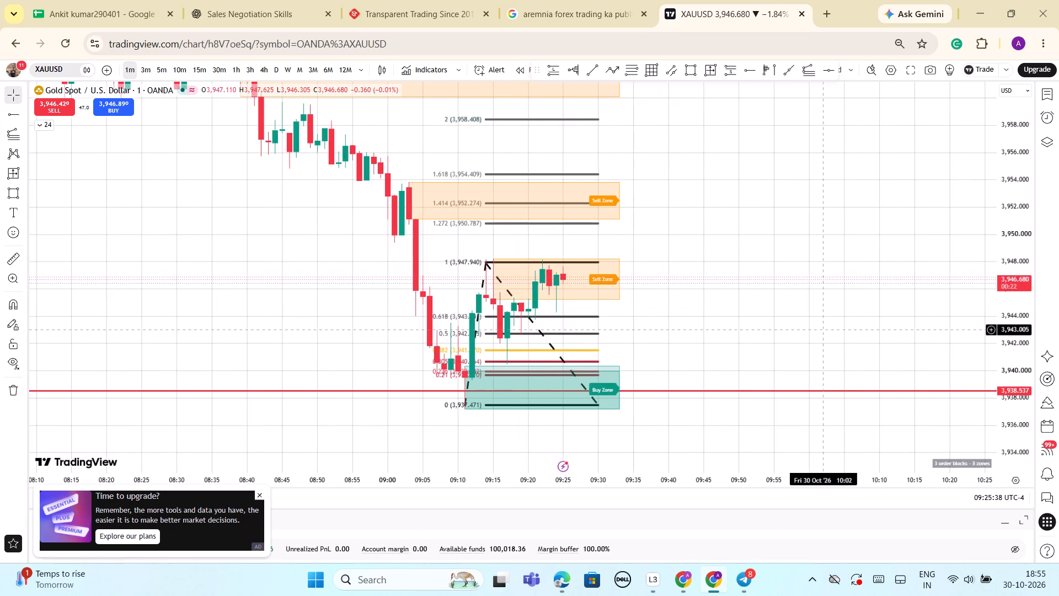
pyautogui.scroll(-3, 820, 330)
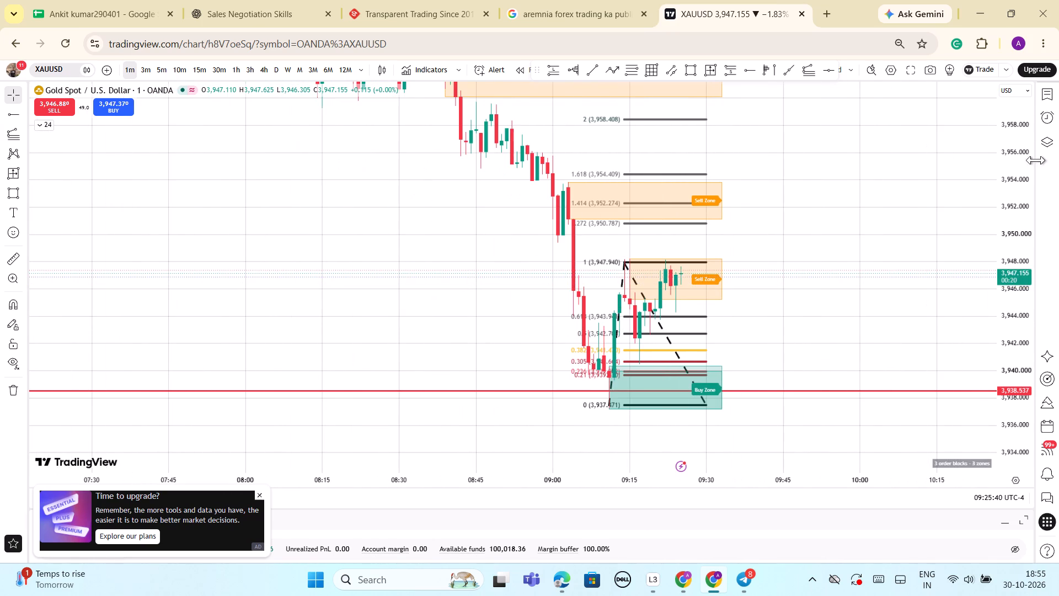
pyautogui.moveTo(1028, 156); pyautogui.dragTo(1028, 275)
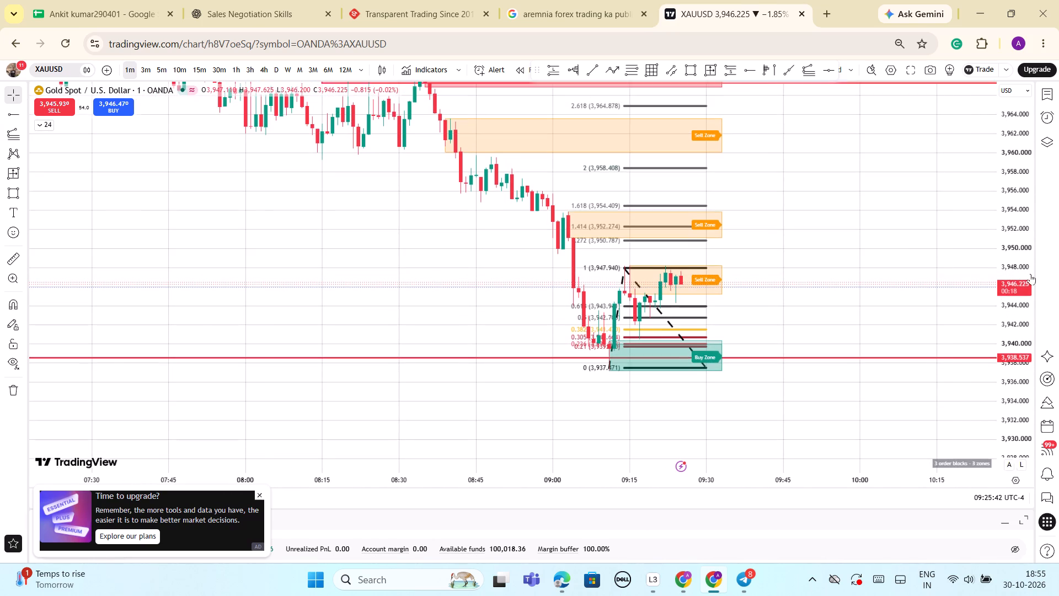
pyautogui.scroll(-2, 954, 258)
pyautogui.moveTo(919, 220); pyautogui.dragTo(818, 308)
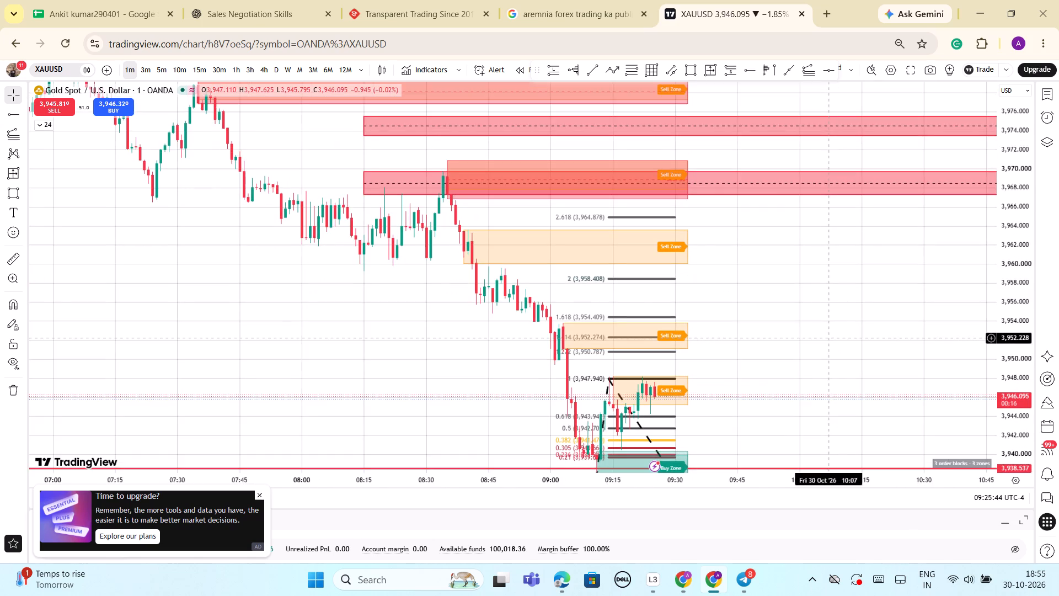
pyautogui.moveTo(818, 308); pyautogui.dragTo(812, 262)
pyautogui.scroll(3, 812, 260)
pyautogui.scroll(-3, 812, 260)
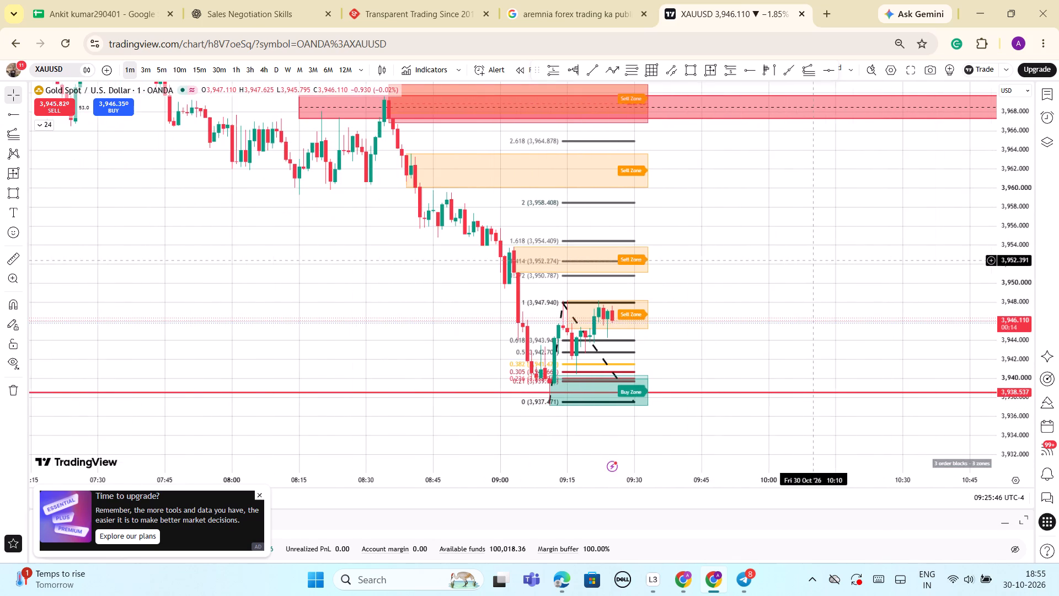
pyautogui.moveTo(1005, 169); pyautogui.dragTo(1007, 215)
pyautogui.scroll(-2, 907, 249)
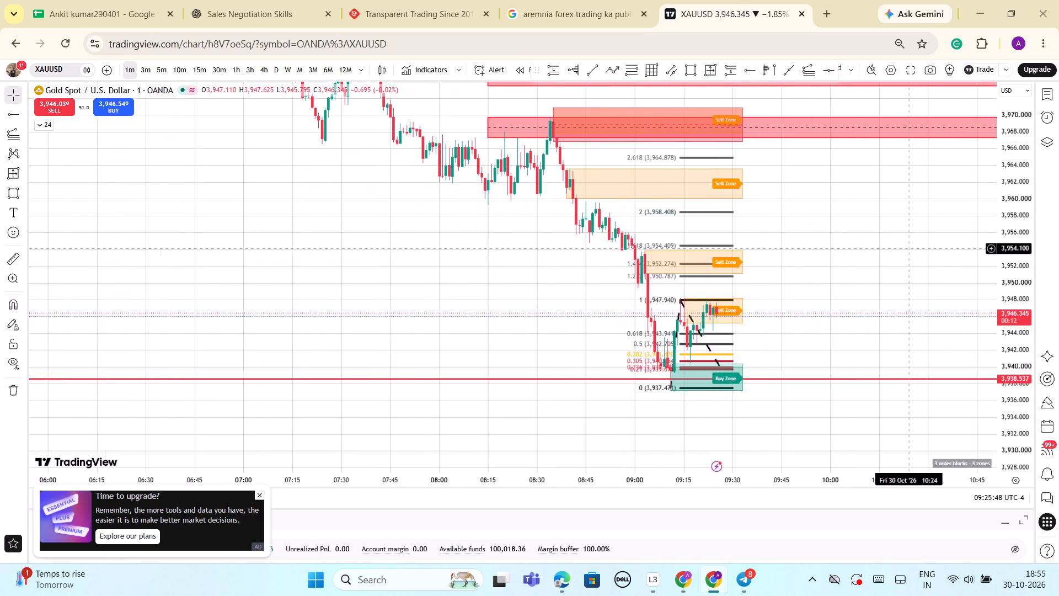
pyautogui.scroll(3, 894, 266)
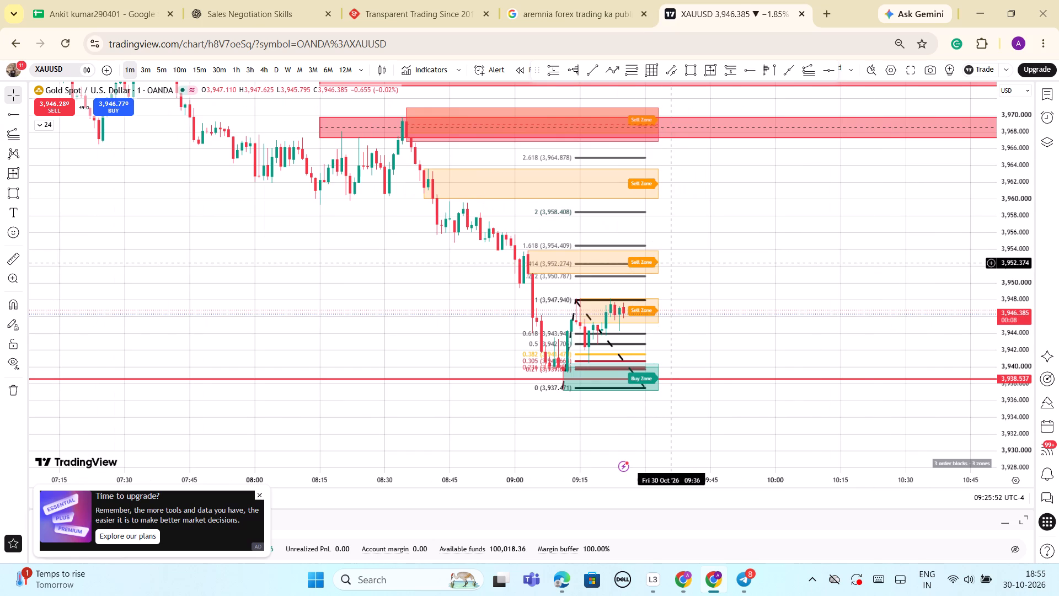
pyautogui.scroll(-1, 704, 257)
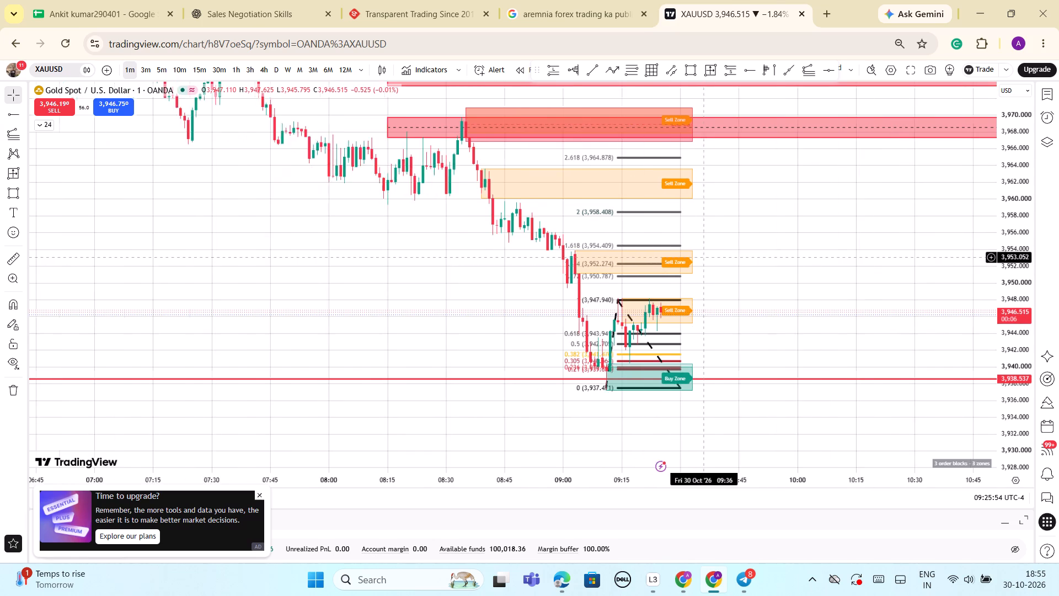
pyautogui.scroll(-2, 704, 257)
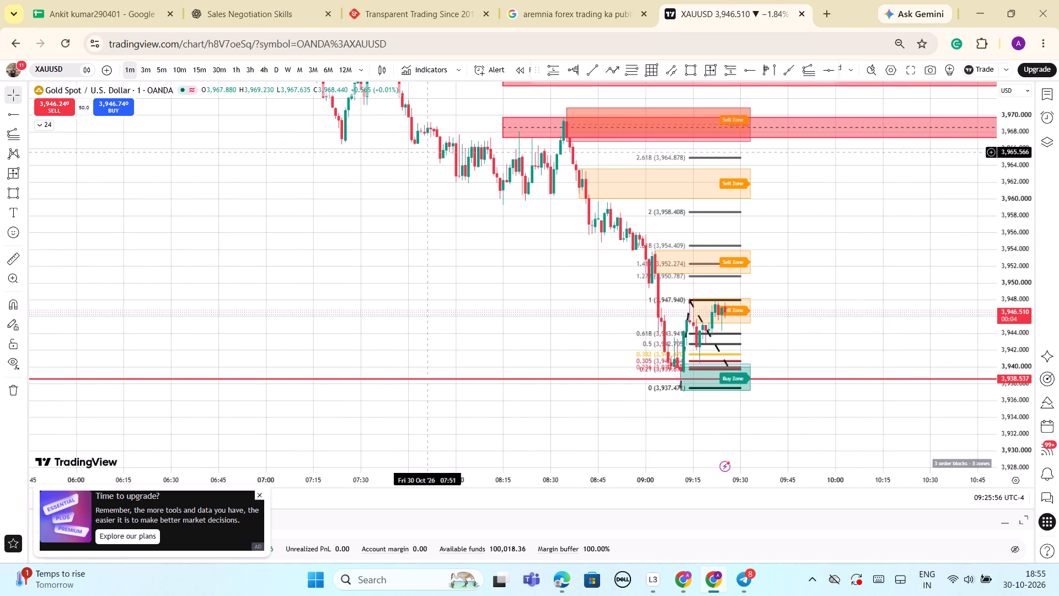
# Delete the trend-based Fibonacci extension that starts at the 09:11 low near 3,937.4.
pyautogui.moveTo(690, 300); pyautogui.dragTo(661, 300)
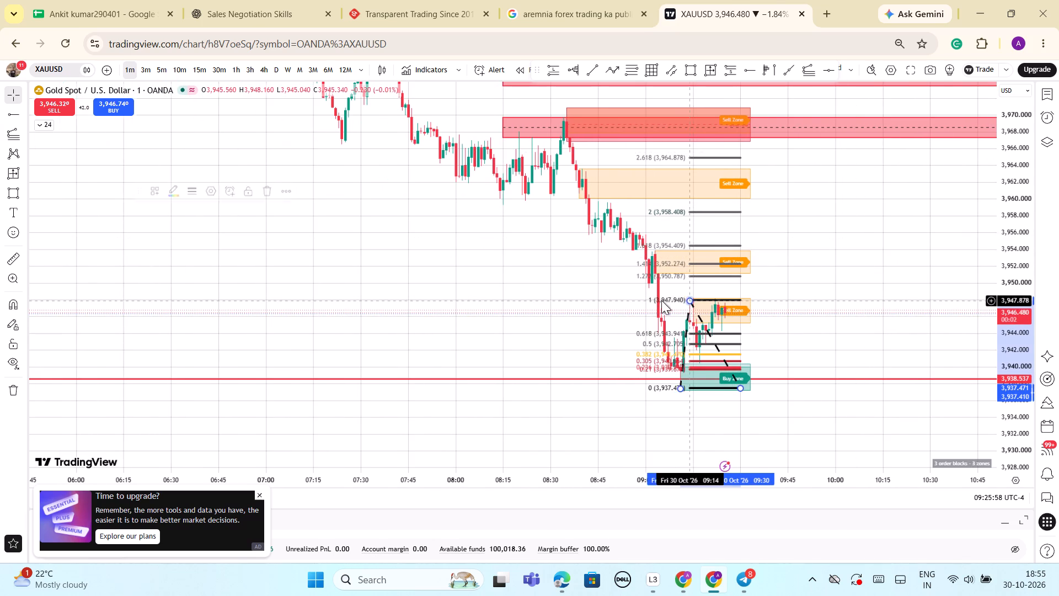
pyautogui.moveTo(661, 300); pyautogui.dragTo(371, 278)
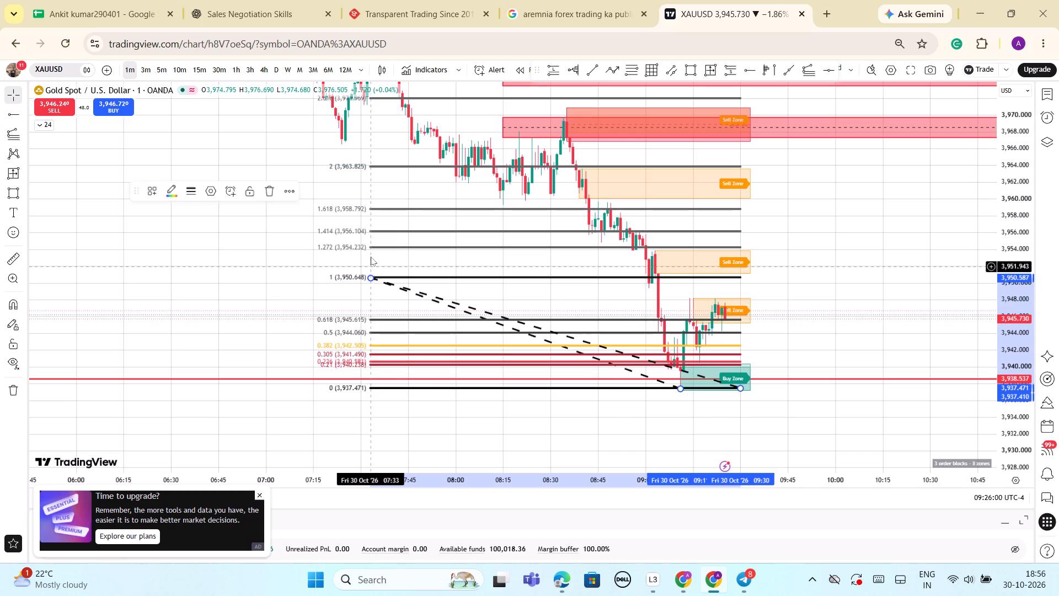
pyautogui.click(270, 190)
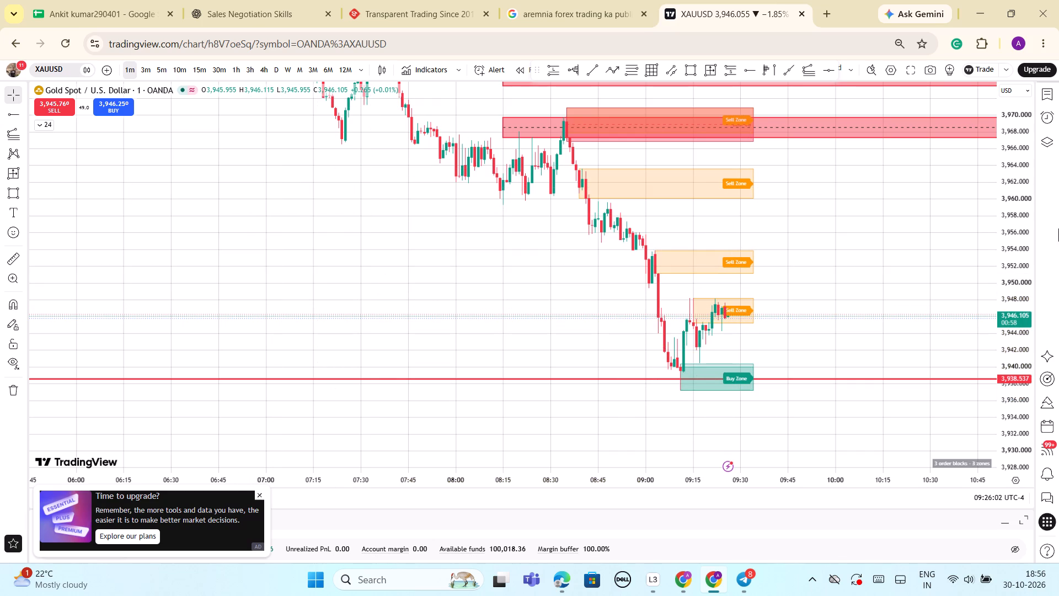
# Examine the buy and sell zones around the latest XAUUSD candles on the 1-minute chart and on the 3-minute chart.
pyautogui.scroll(-2, 1058, 253)
pyautogui.scroll(4, 1058, 286)
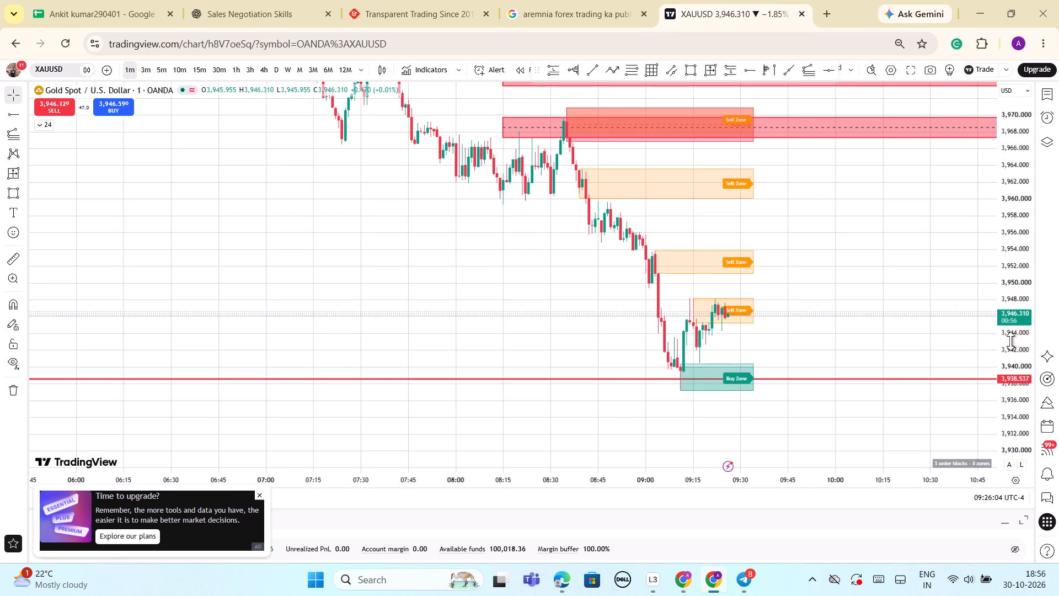
pyautogui.moveTo(1012, 345); pyautogui.dragTo(1015, 308)
pyautogui.scroll(3, 855, 295)
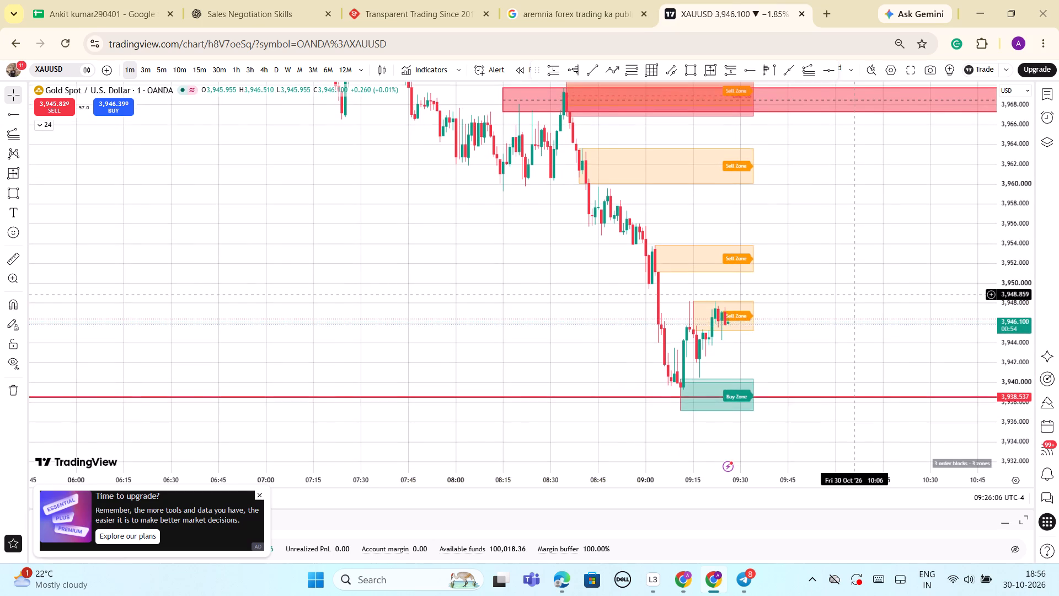
pyautogui.scroll(1, 855, 295)
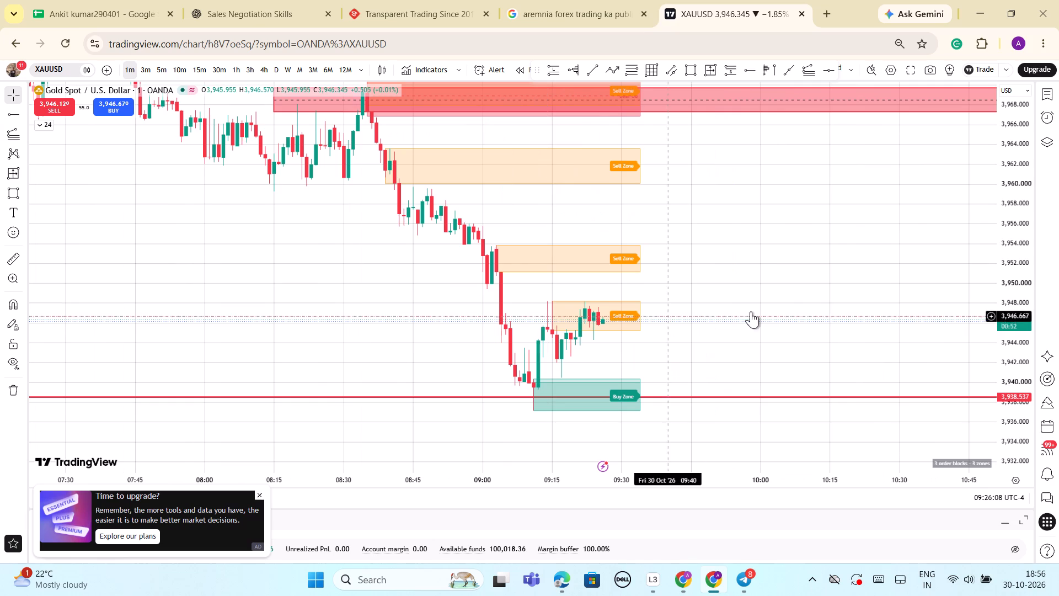
pyautogui.click(144, 71)
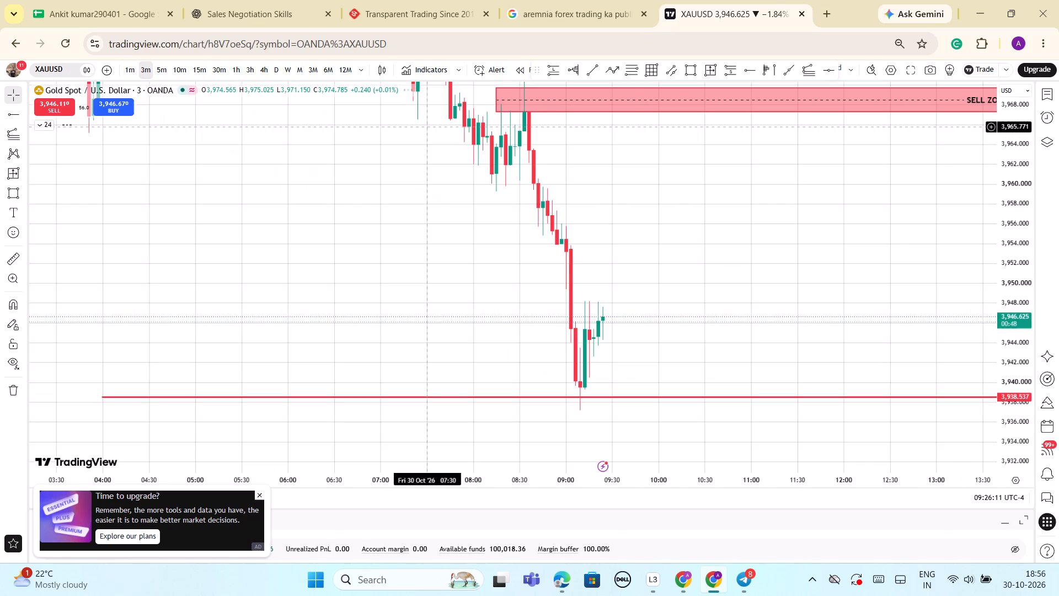
pyautogui.scroll(4, 703, 264)
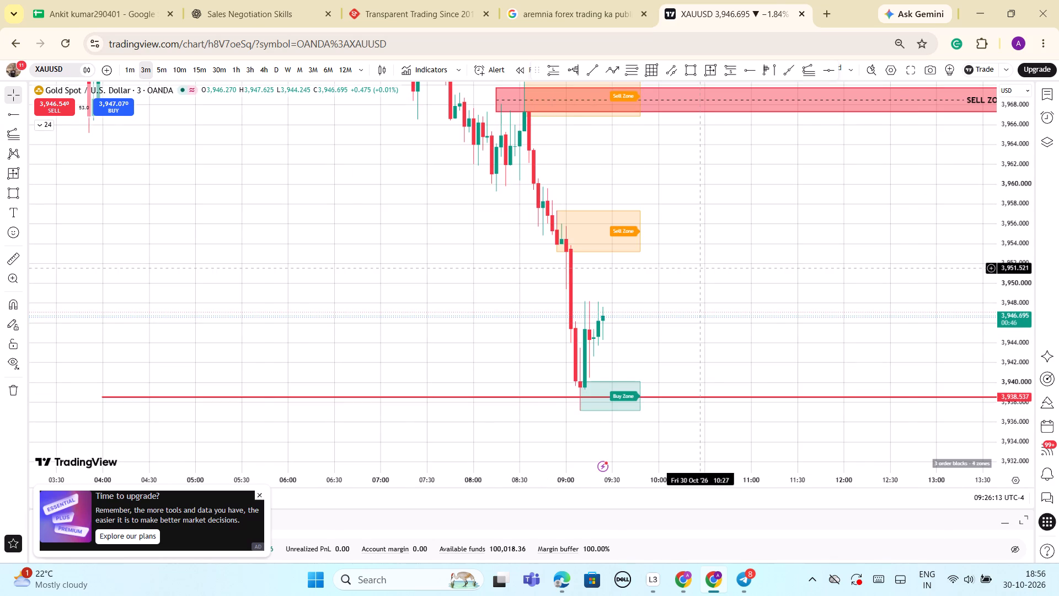
pyautogui.scroll(3, 715, 254)
pyautogui.moveTo(1005, 174); pyautogui.dragTo(1027, 280)
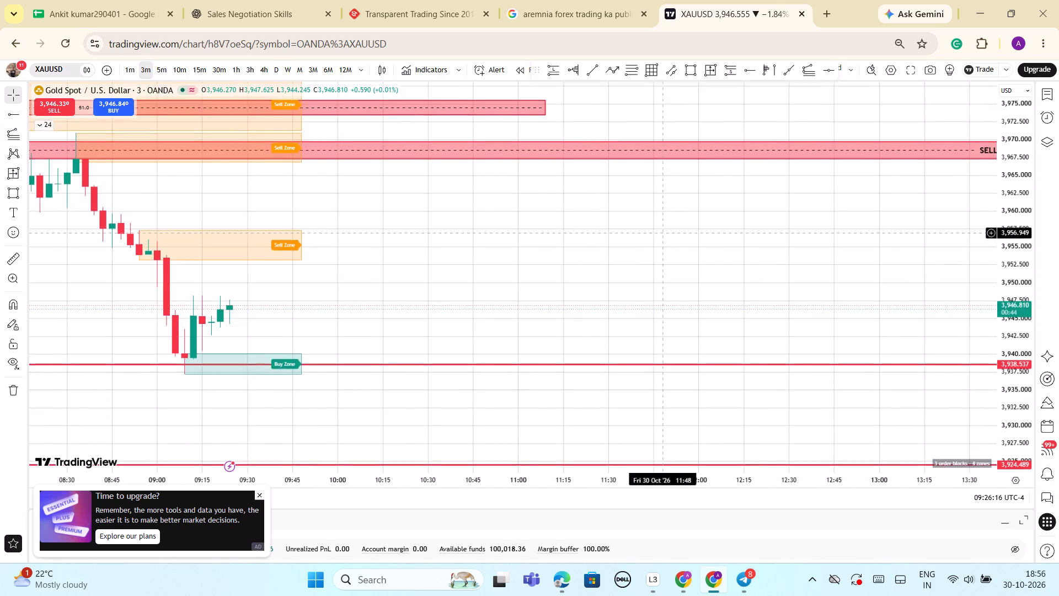
pyautogui.scroll(-4, 662, 233)
# Switch to the 5-minute chart and examine the downtrend, the overhead sell zones and the horizontal levels below price.
pyautogui.click(161, 74)
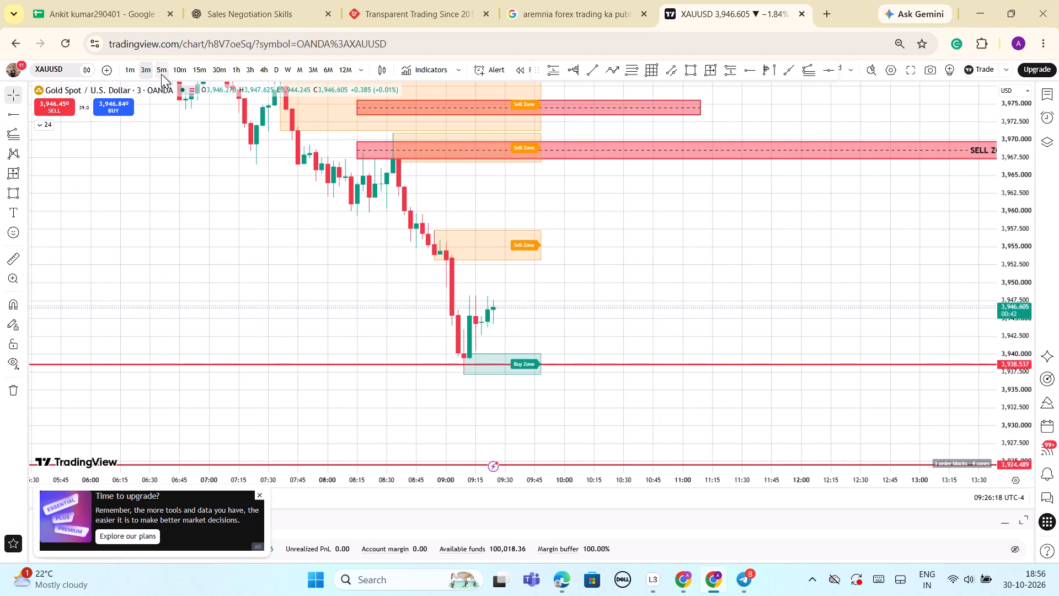
pyautogui.scroll(-3, 766, 190)
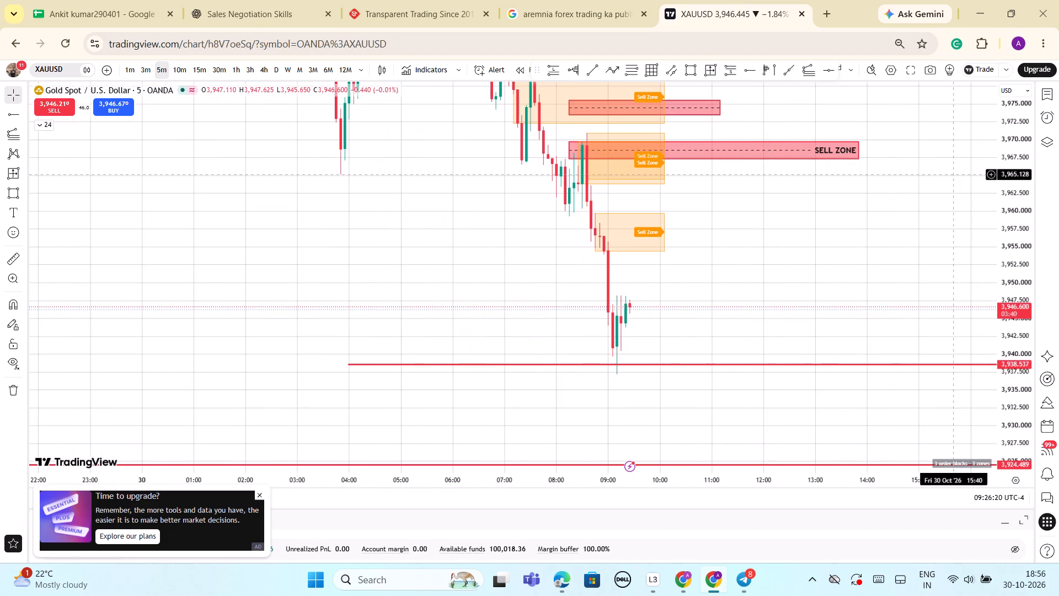
pyautogui.moveTo(1009, 174); pyautogui.dragTo(1001, 294)
pyautogui.scroll(2, 841, 228)
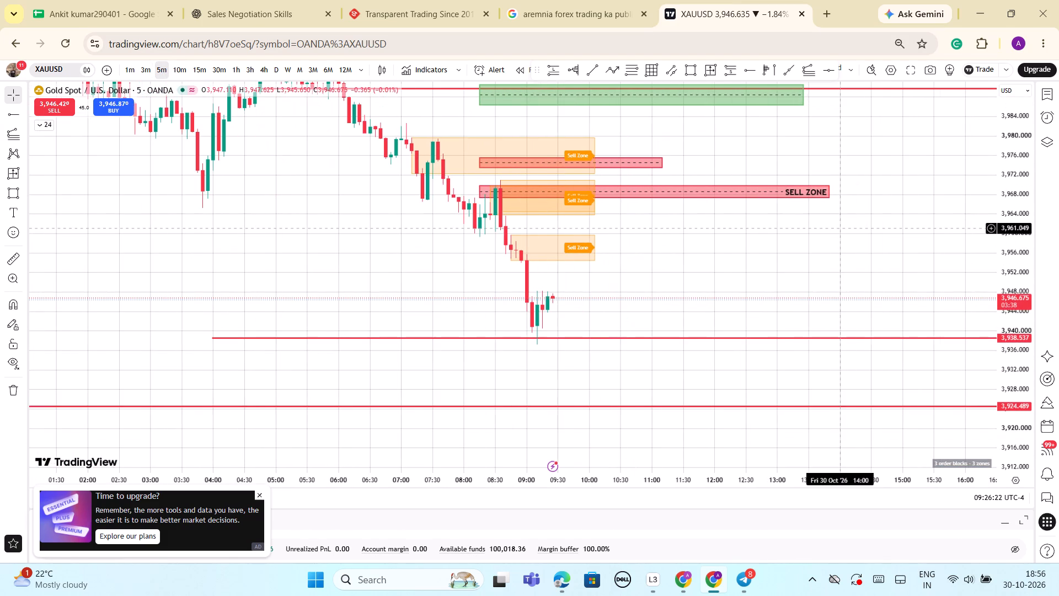
pyautogui.scroll(-3, 841, 228)
pyautogui.moveTo(1008, 190); pyautogui.dragTo(1008, 241)
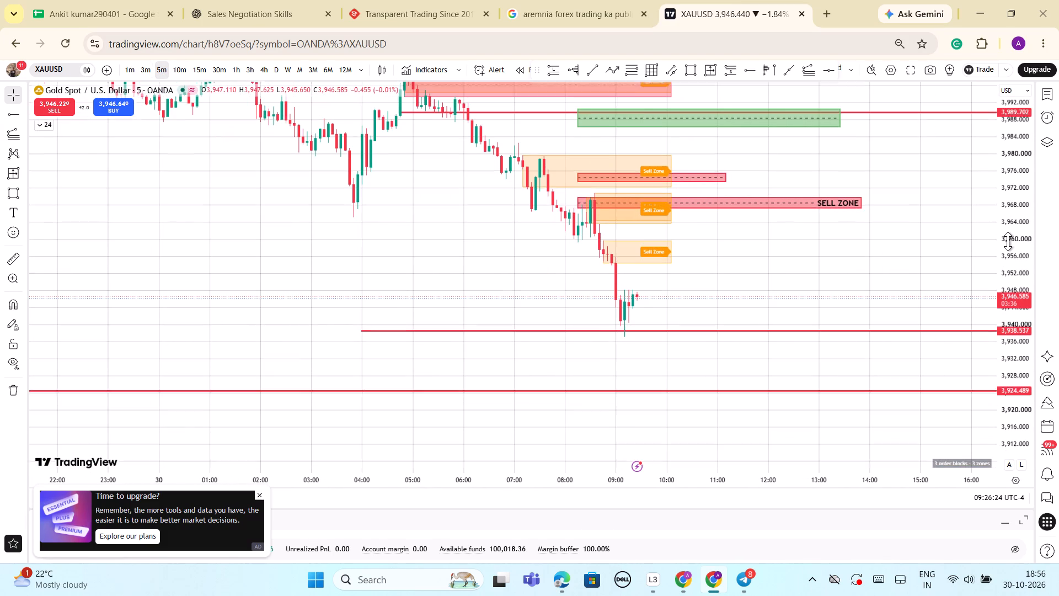
pyautogui.moveTo(1008, 241); pyautogui.dragTo(1005, 245)
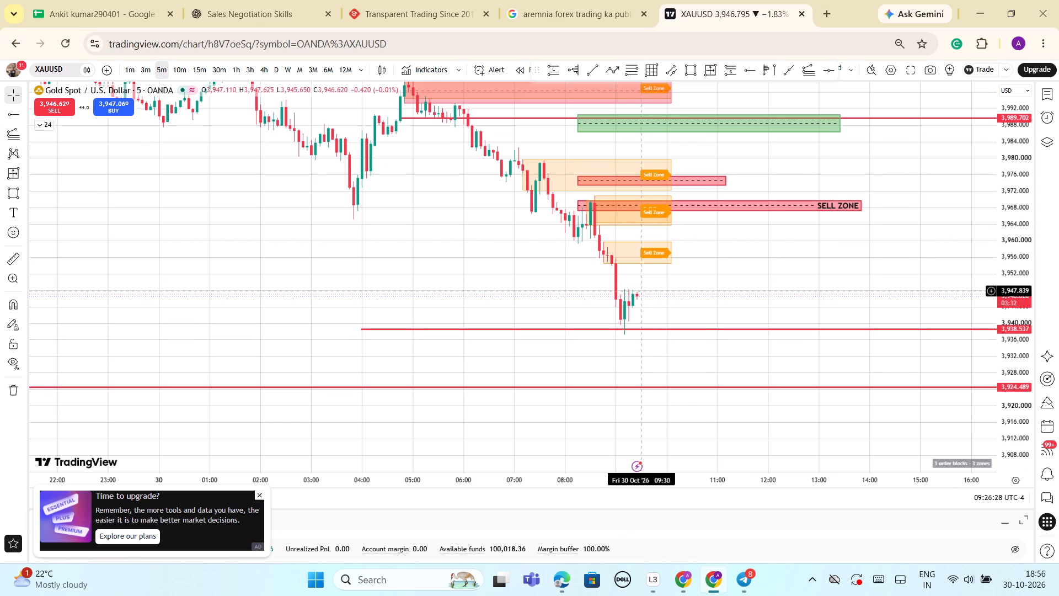
pyautogui.scroll(1, 657, 250)
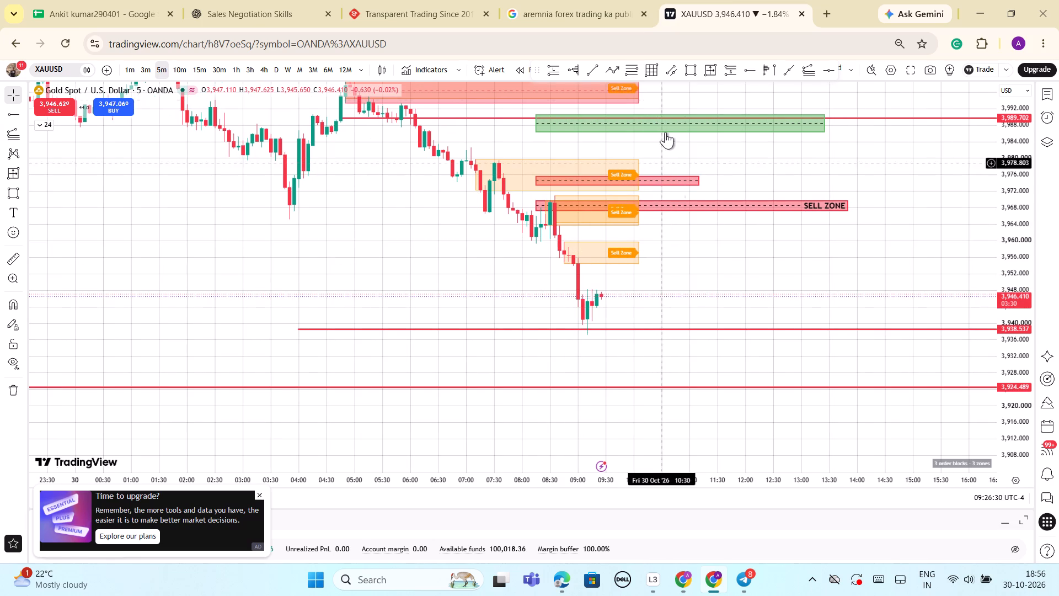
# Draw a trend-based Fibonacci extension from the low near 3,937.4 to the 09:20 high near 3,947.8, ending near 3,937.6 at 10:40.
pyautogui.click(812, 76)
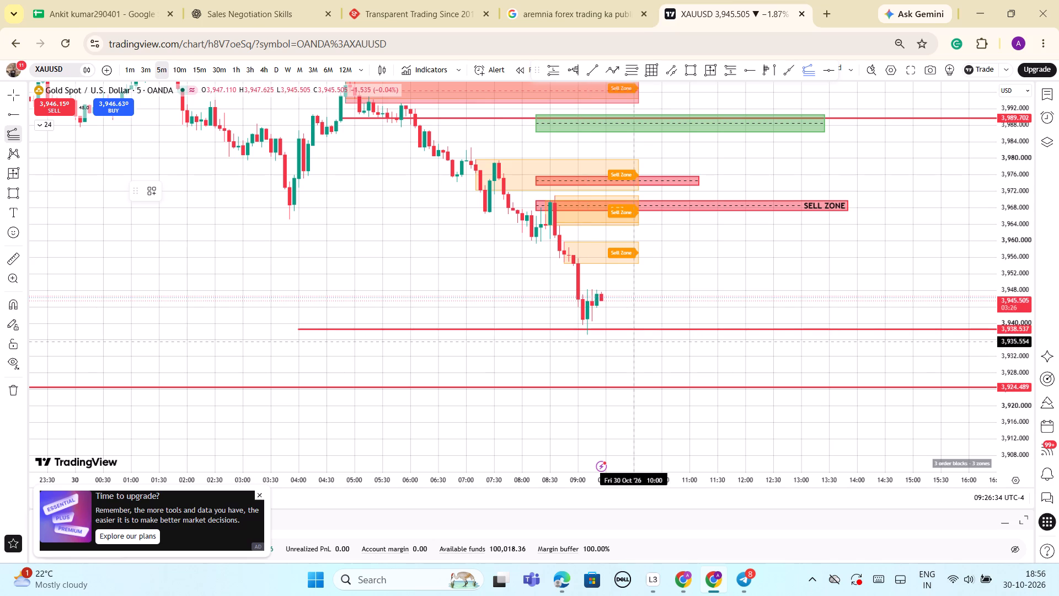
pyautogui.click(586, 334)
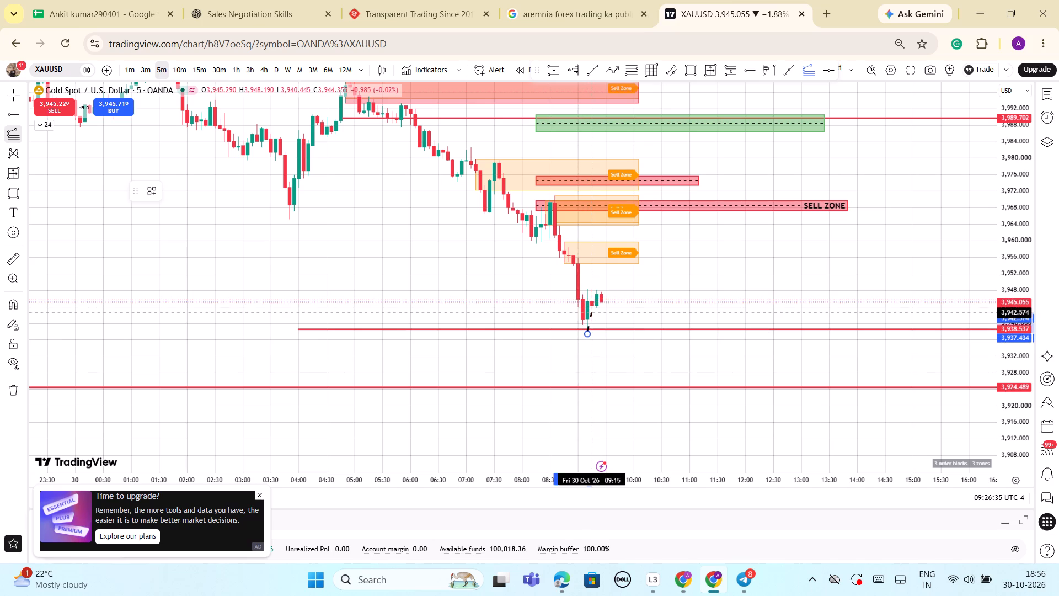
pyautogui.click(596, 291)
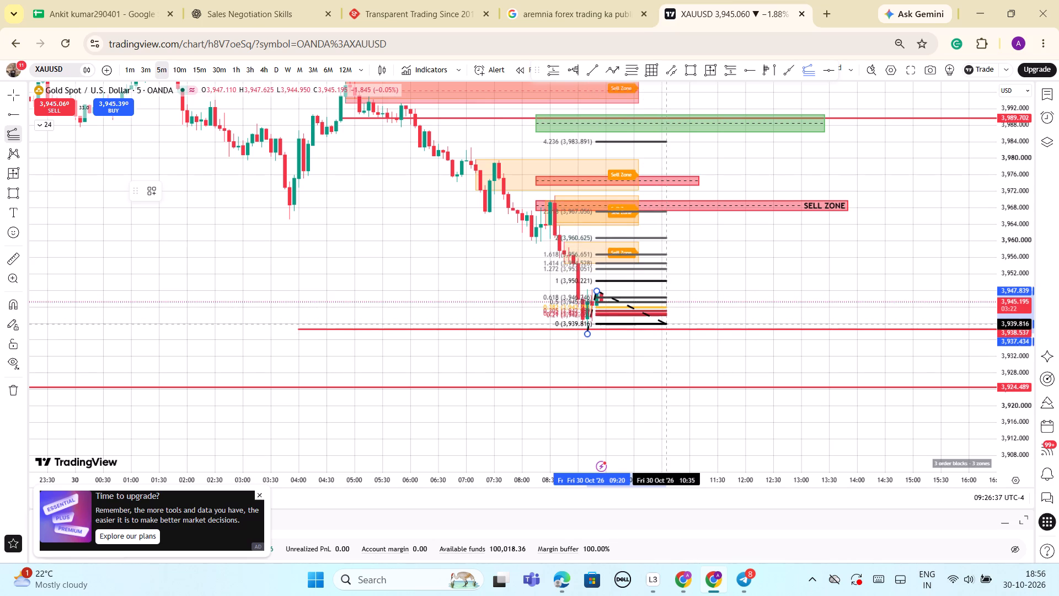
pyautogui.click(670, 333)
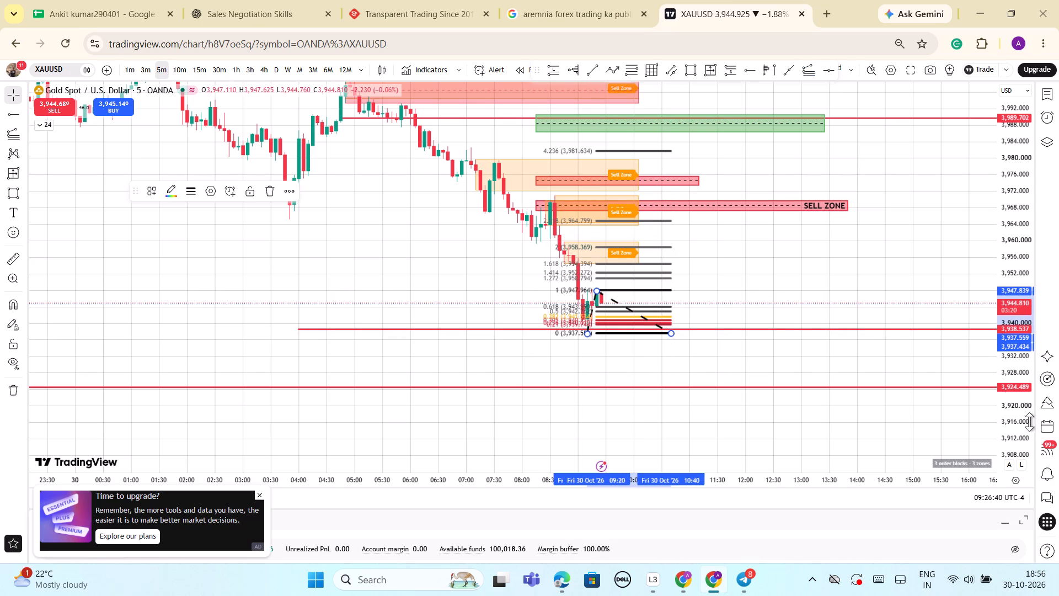
# Examine the Fibonacci extension's levels against the buy and sell zones on the 5-minute chart, and again on the 1-minute chart.
pyautogui.moveTo(1018, 432); pyautogui.dragTo(993, 248)
pyautogui.scroll(3, 817, 312)
pyautogui.moveTo(714, 308); pyautogui.dragTo(762, 297)
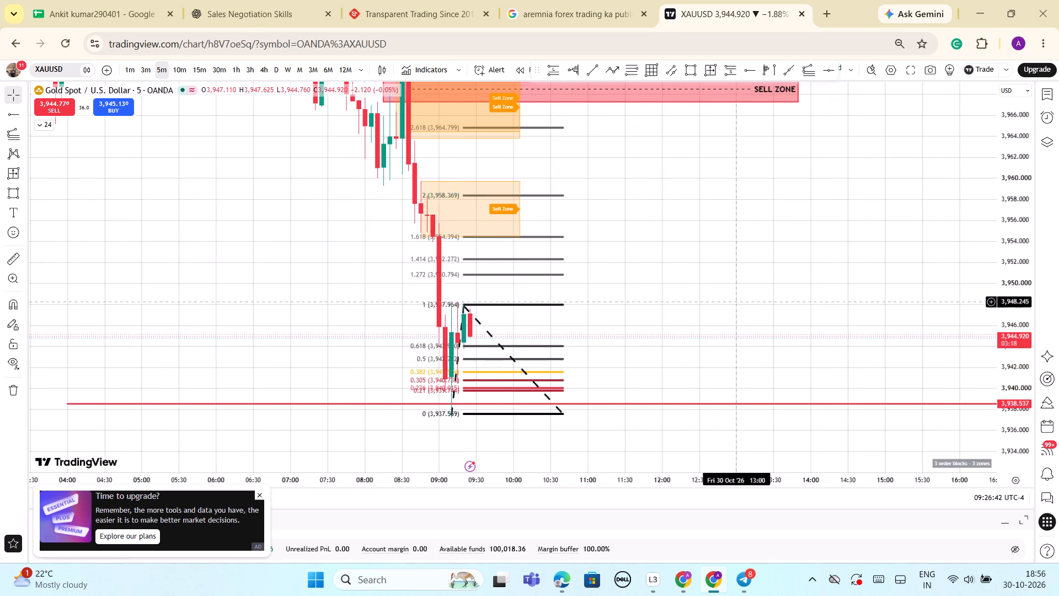
pyautogui.moveTo(762, 297); pyautogui.dragTo(900, 269)
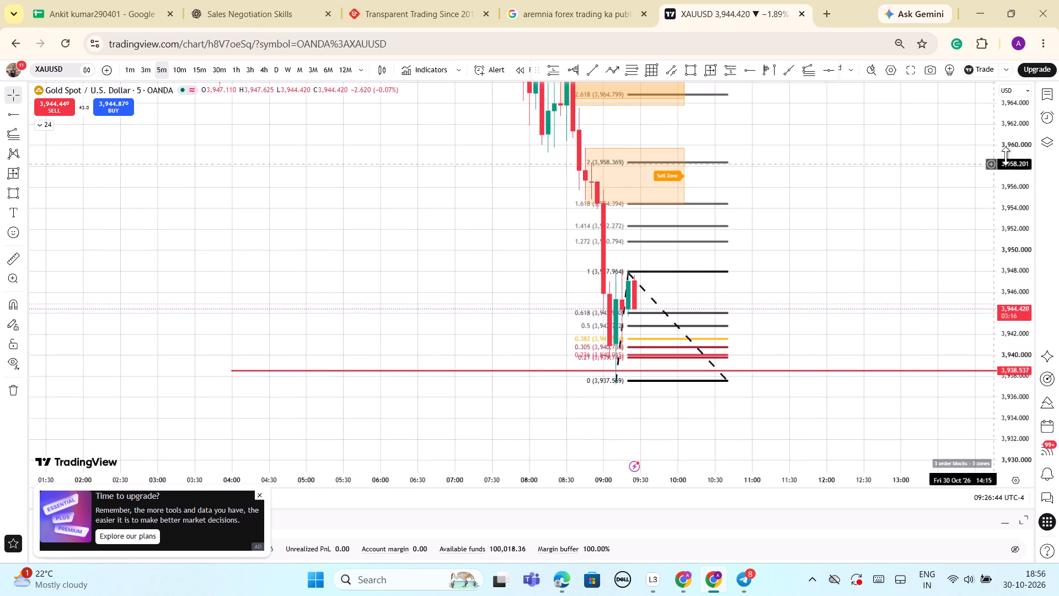
pyautogui.moveTo(1014, 149); pyautogui.dragTo(1034, 319)
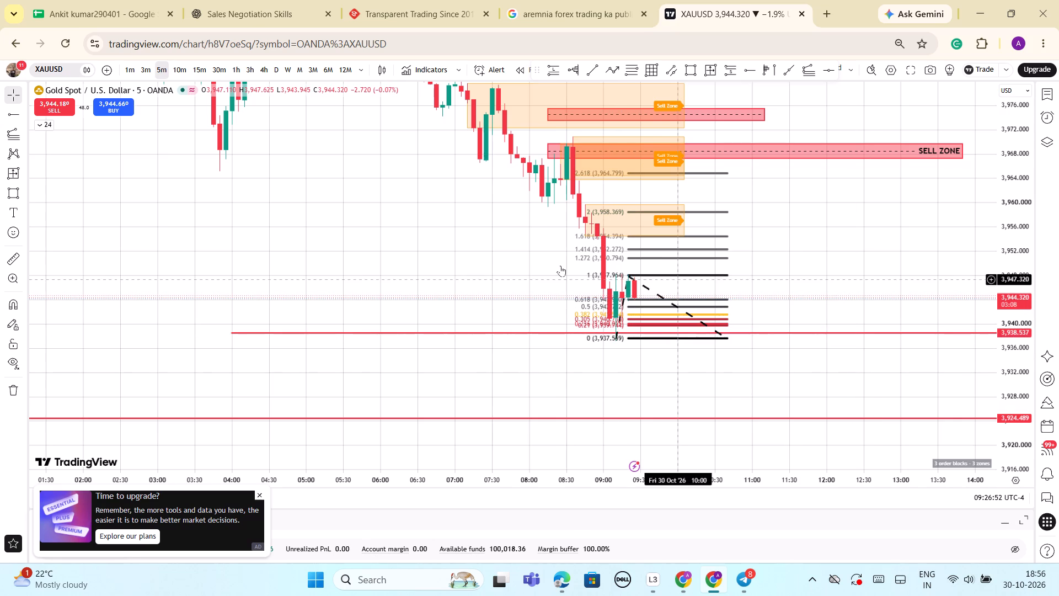
pyautogui.click(129, 69)
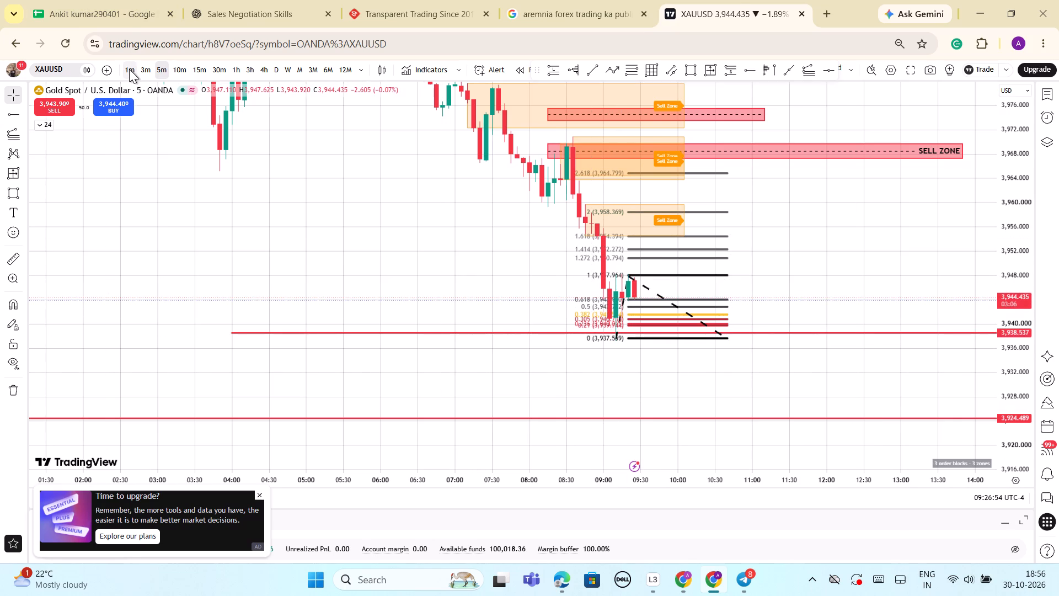
pyautogui.scroll(-2, 800, 241)
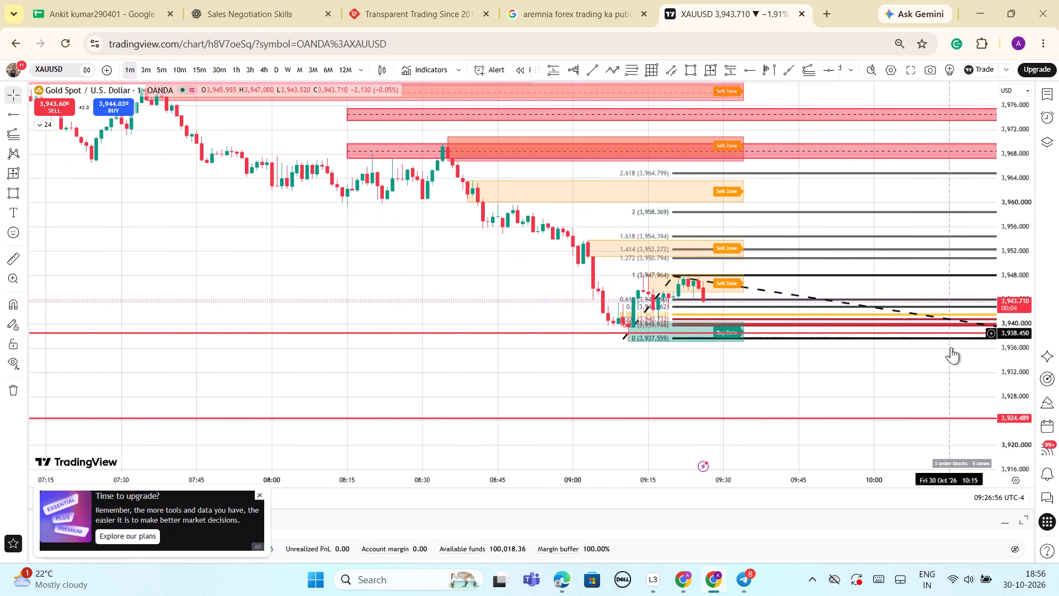
pyautogui.moveTo(1013, 408); pyautogui.dragTo(962, 137)
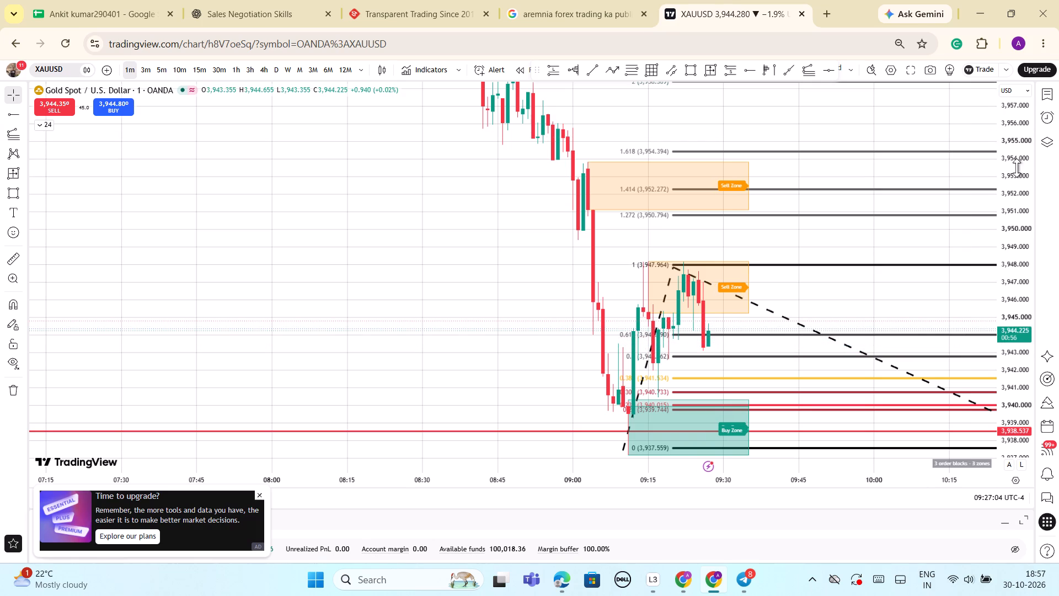
pyautogui.moveTo(1016, 149); pyautogui.dragTo(1019, 292)
pyautogui.scroll(3, 1009, 215)
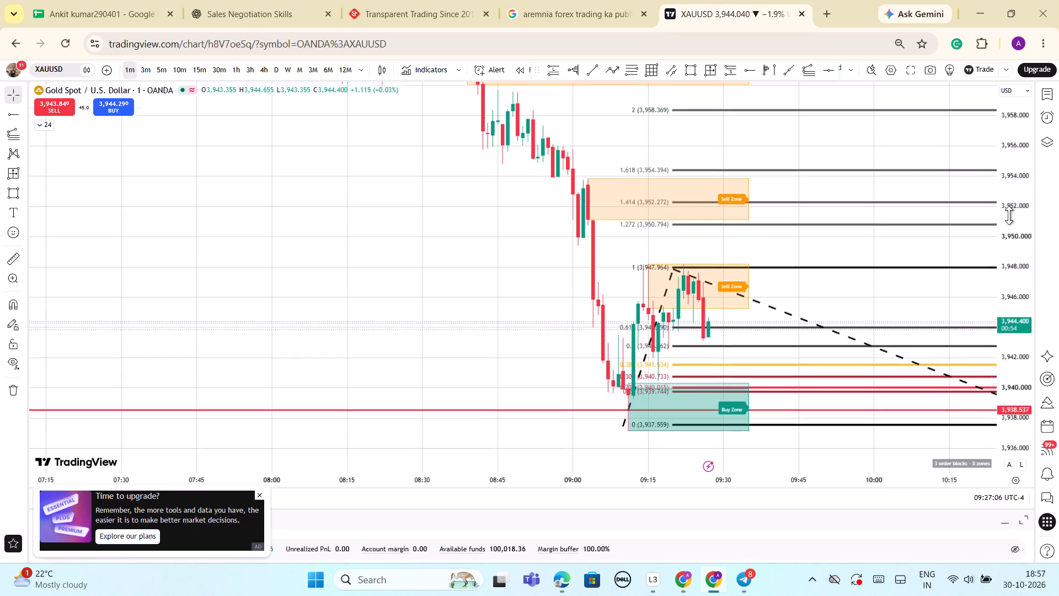
pyautogui.scroll(1, 1009, 215)
pyautogui.scroll(-7, 1009, 215)
pyautogui.scroll(5, 1009, 216)
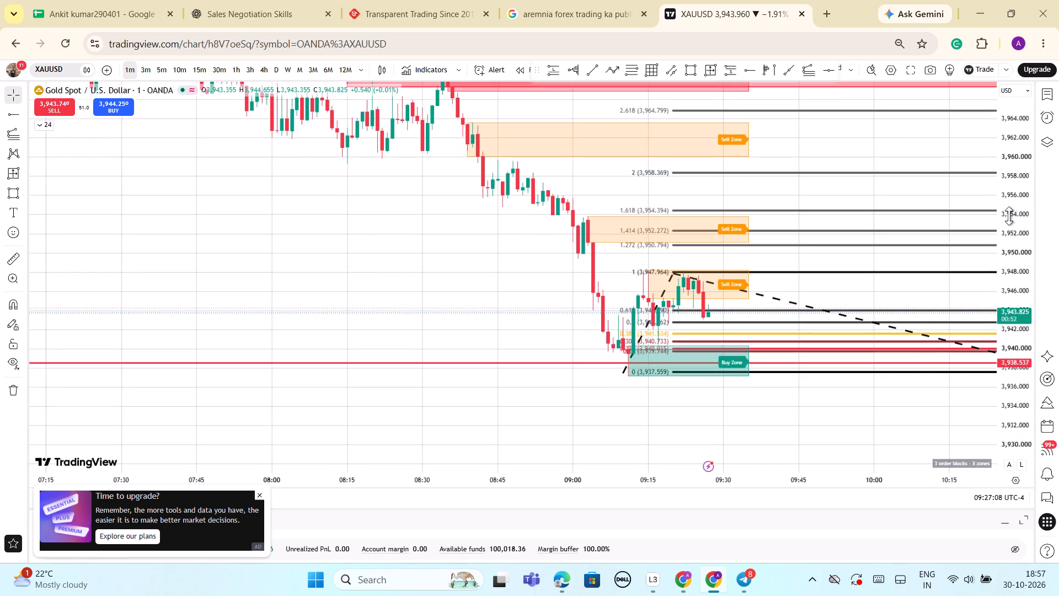
pyautogui.scroll(5, 1009, 216)
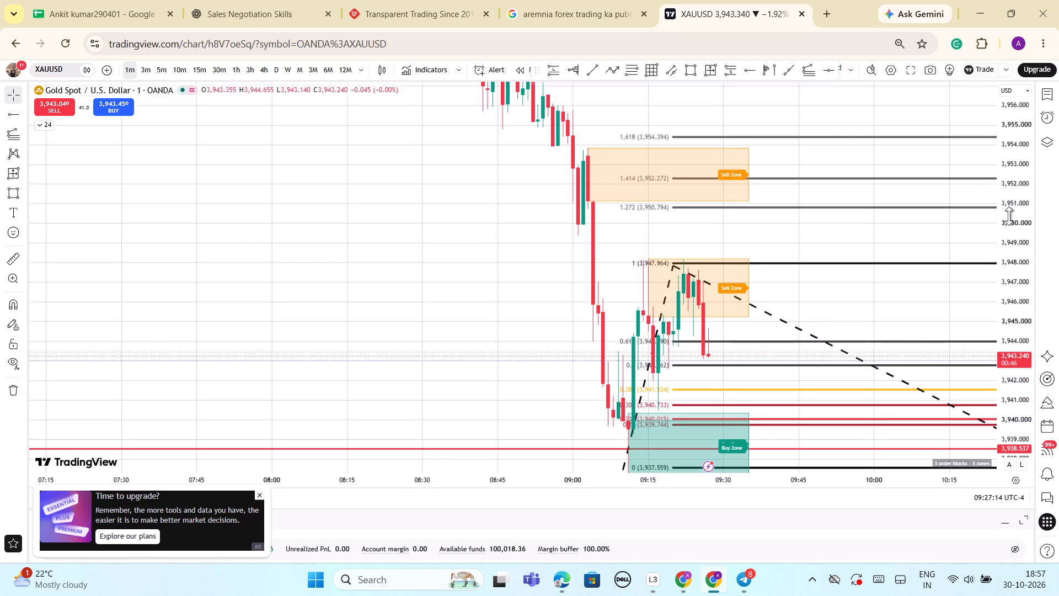
pyautogui.moveTo(1015, 119); pyautogui.dragTo(1035, 238)
pyautogui.scroll(2, 989, 236)
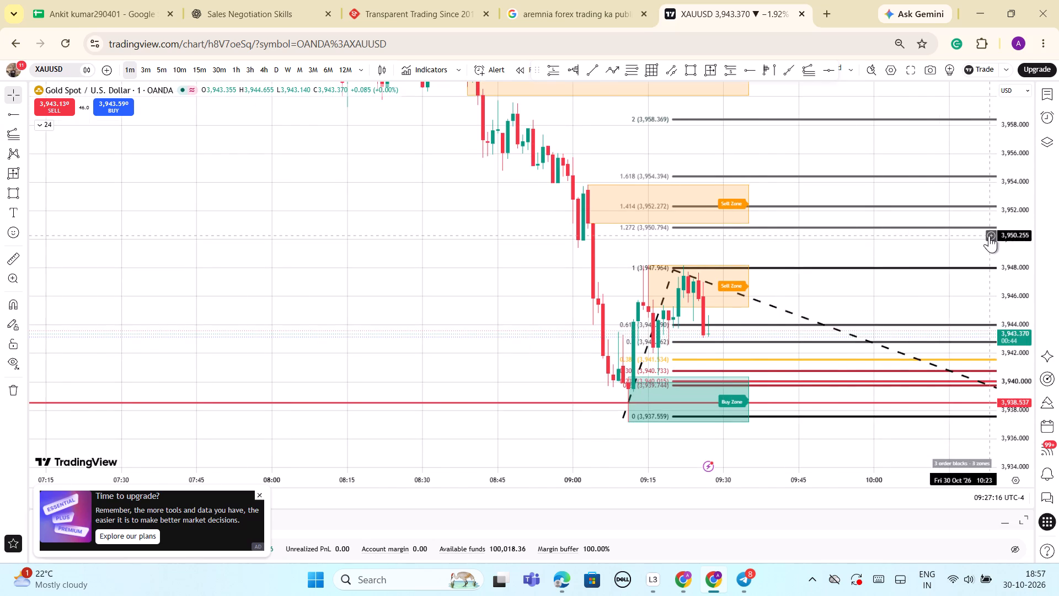
pyautogui.scroll(1, 989, 236)
pyautogui.scroll(1, 632, 276)
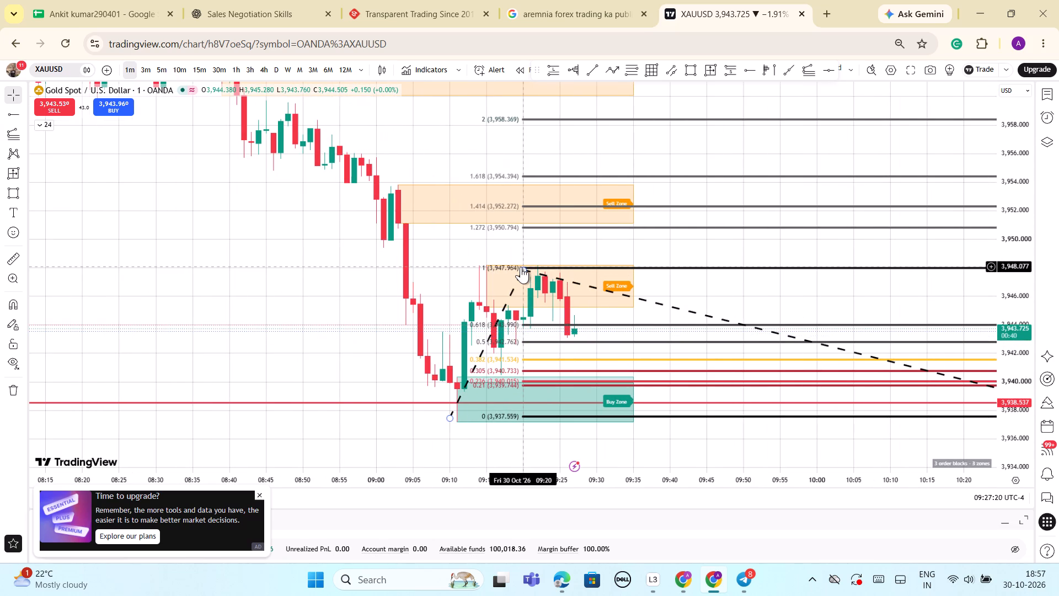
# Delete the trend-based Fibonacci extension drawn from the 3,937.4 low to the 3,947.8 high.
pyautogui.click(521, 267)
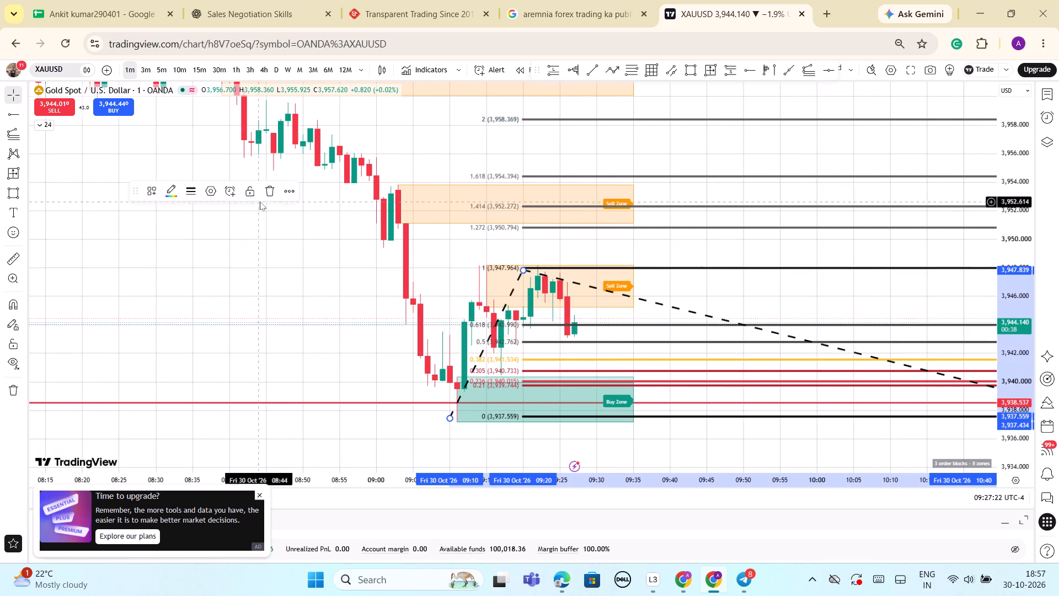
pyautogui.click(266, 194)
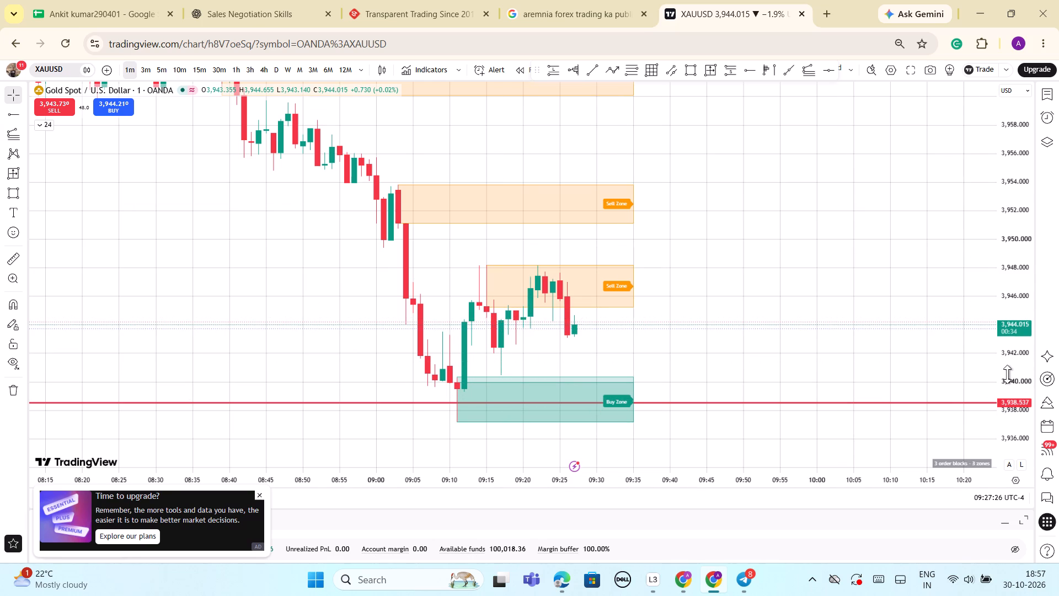
# Place a short position at the 09:23 candle with entry about 3,947.38, stop about 3,948.84 and target about 3,940.64.
pyautogui.moveTo(1010, 375); pyautogui.dragTo(1004, 354)
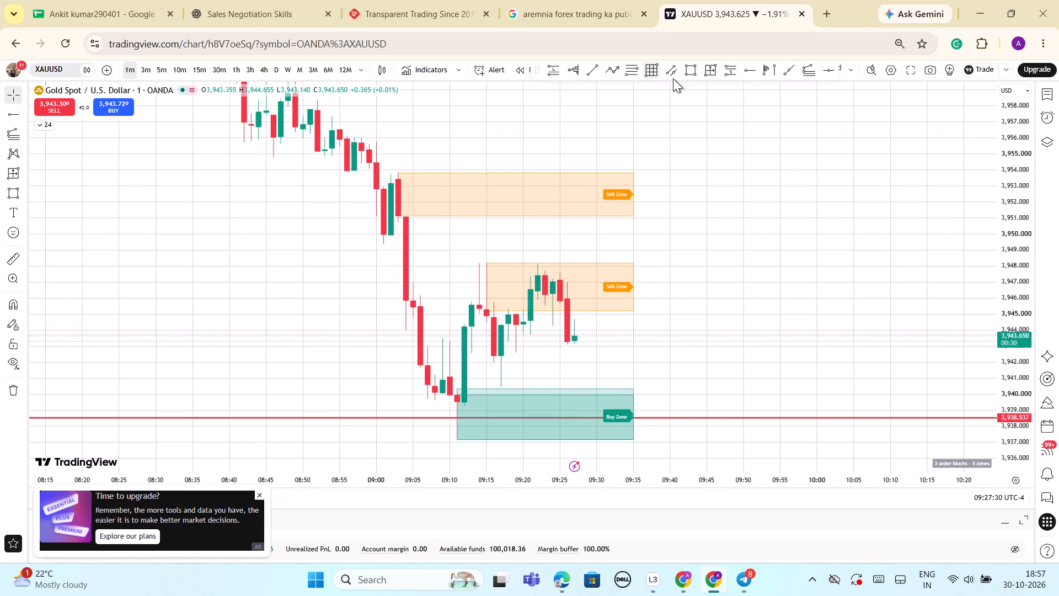
pyautogui.click(729, 70)
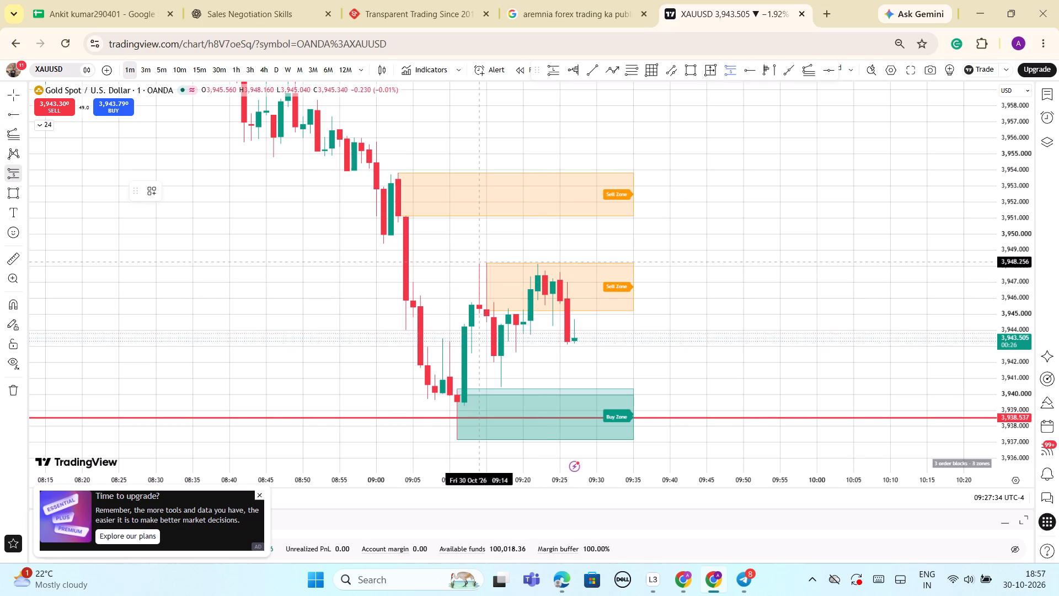
pyautogui.click(548, 276)
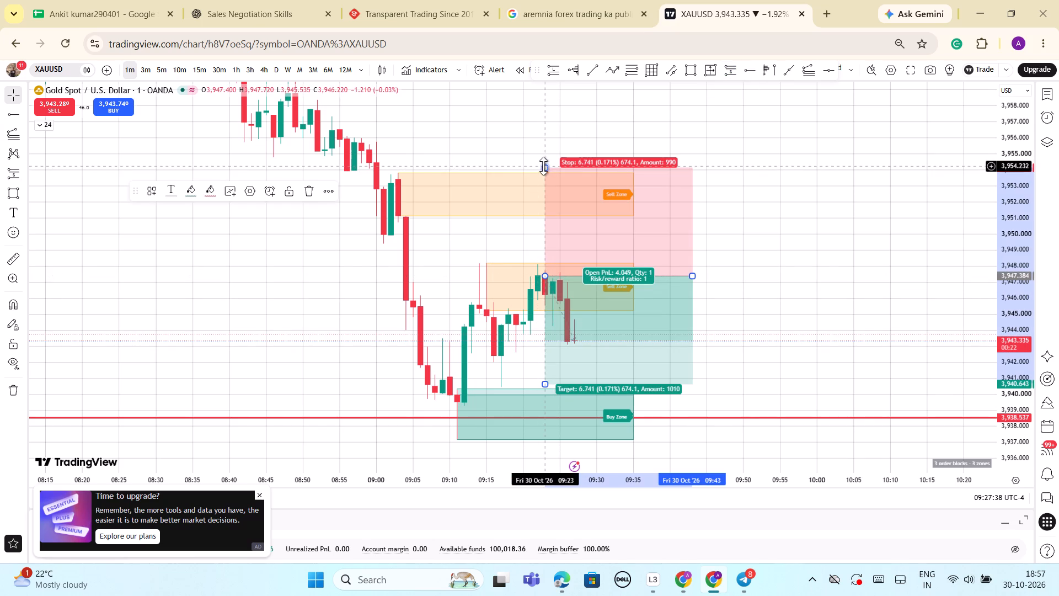
pyautogui.moveTo(546, 171); pyautogui.dragTo(564, 252)
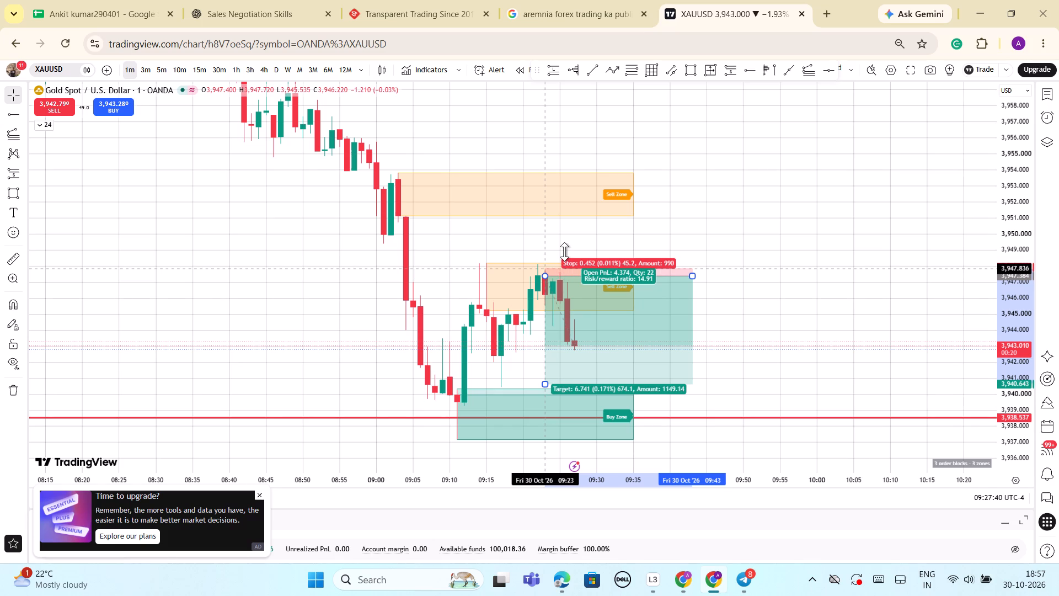
pyautogui.moveTo(564, 252); pyautogui.dragTo(564, 253)
pyautogui.click(805, 290)
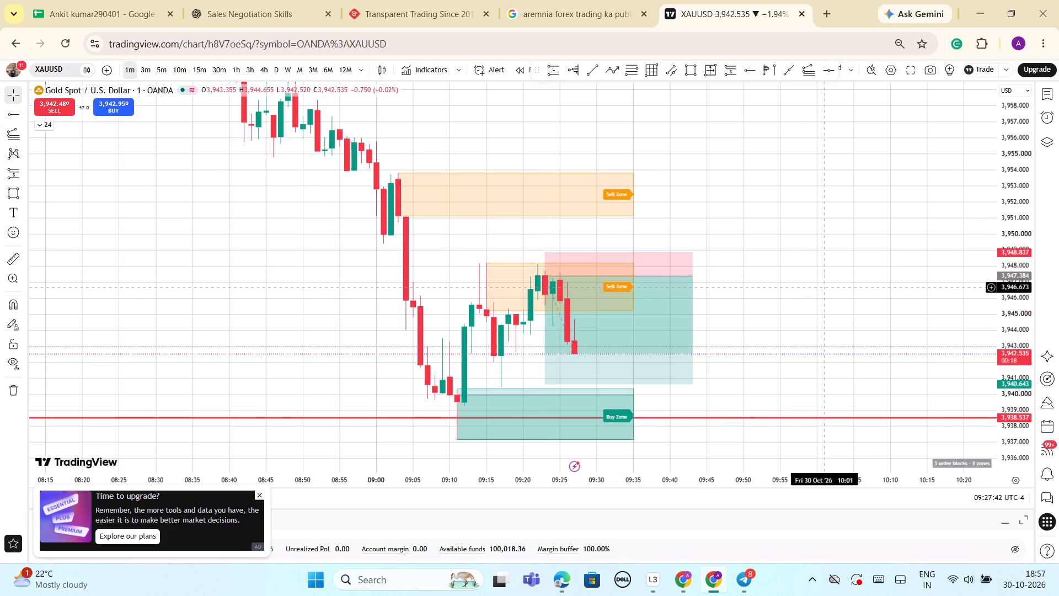
# Examine the short position's entry, stop and target against the surrounding sell and buy zones on the 1-minute chart.
pyautogui.scroll(-4, 870, 317)
pyautogui.scroll(3, 1019, 403)
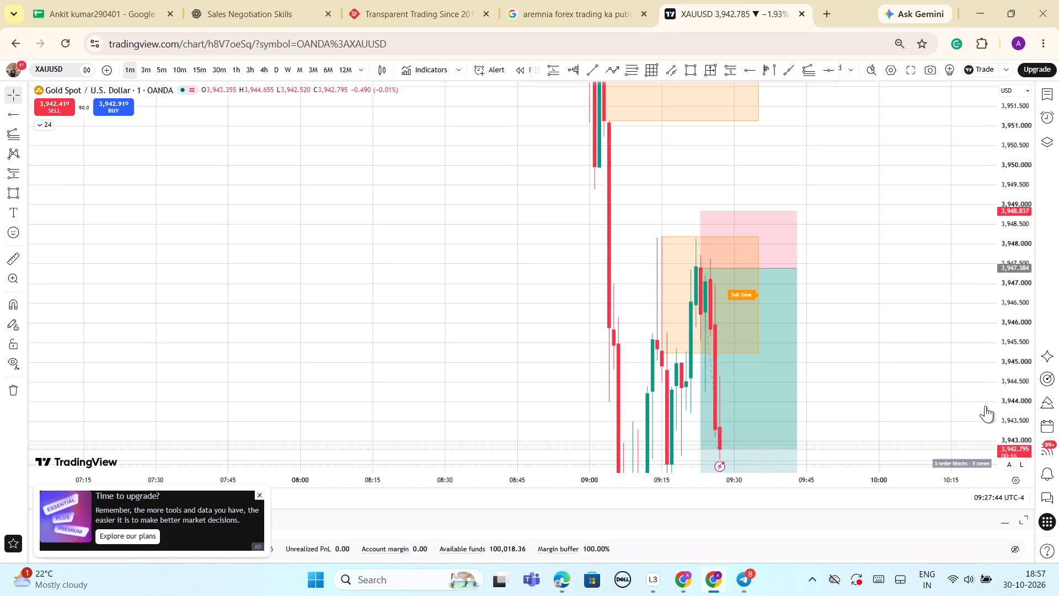
pyautogui.scroll(-4, 1010, 380)
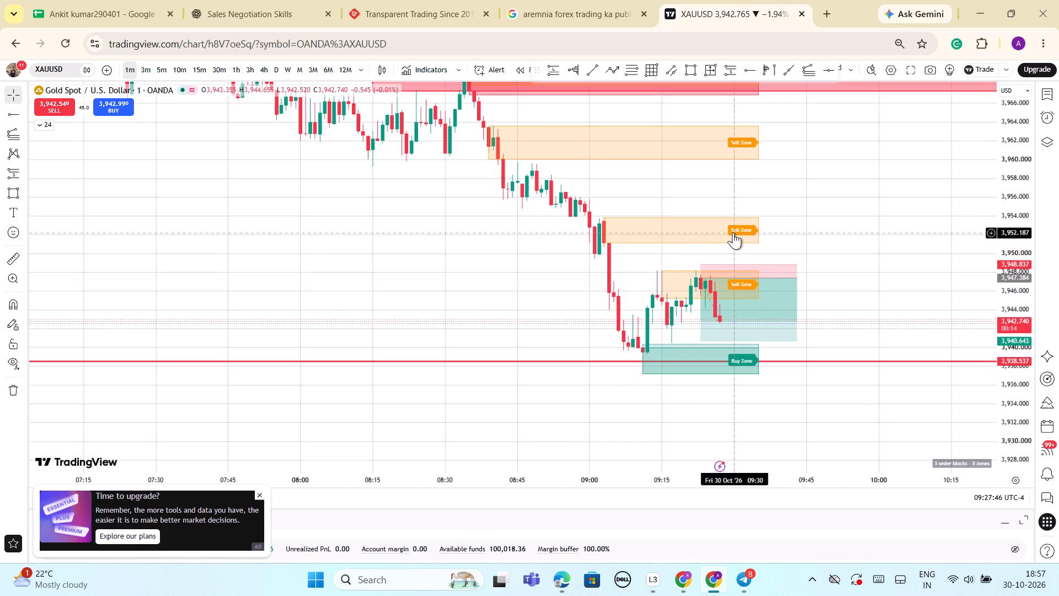
pyautogui.moveTo(1012, 412); pyautogui.dragTo(1023, 346)
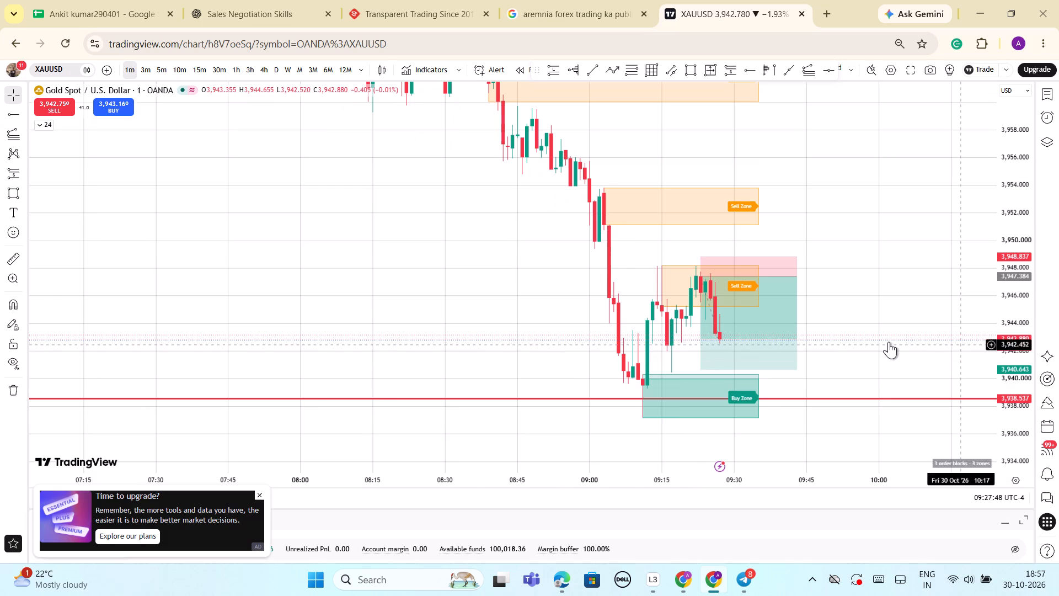
pyautogui.scroll(2, 887, 342)
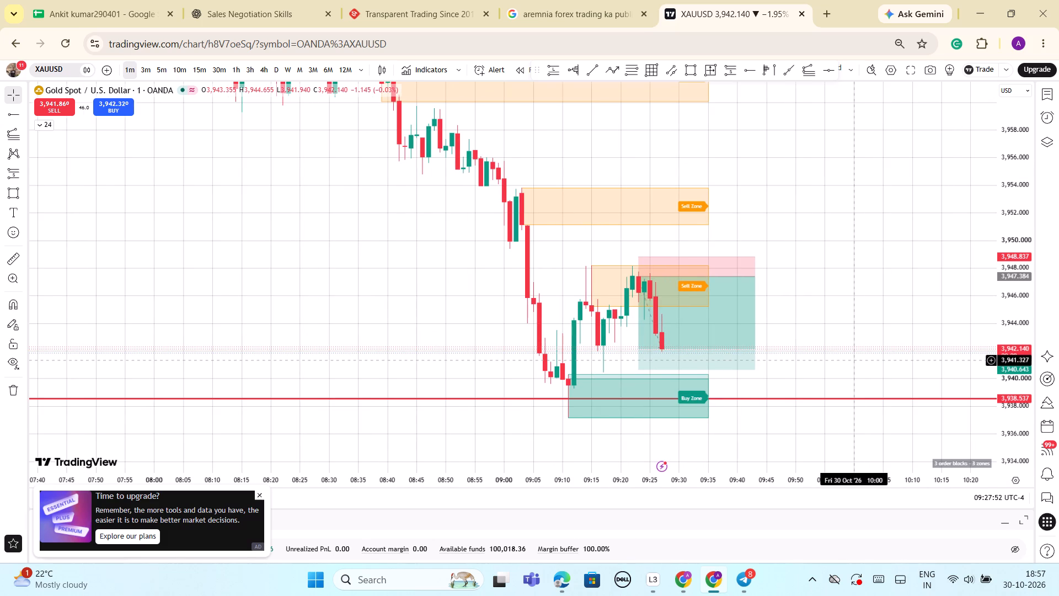
pyautogui.scroll(-1, 849, 362)
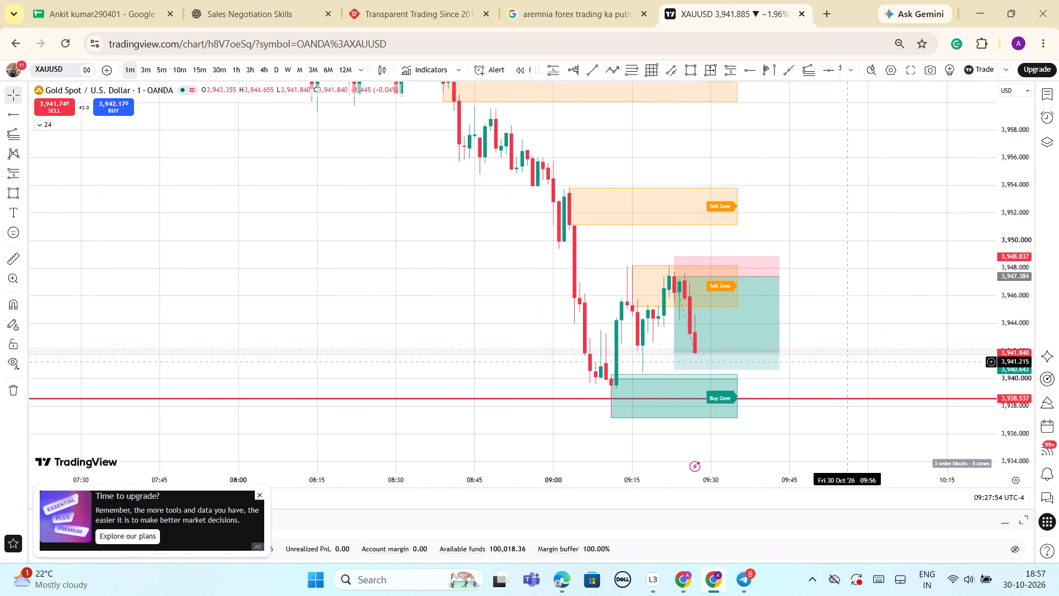
pyautogui.scroll(-2, 849, 362)
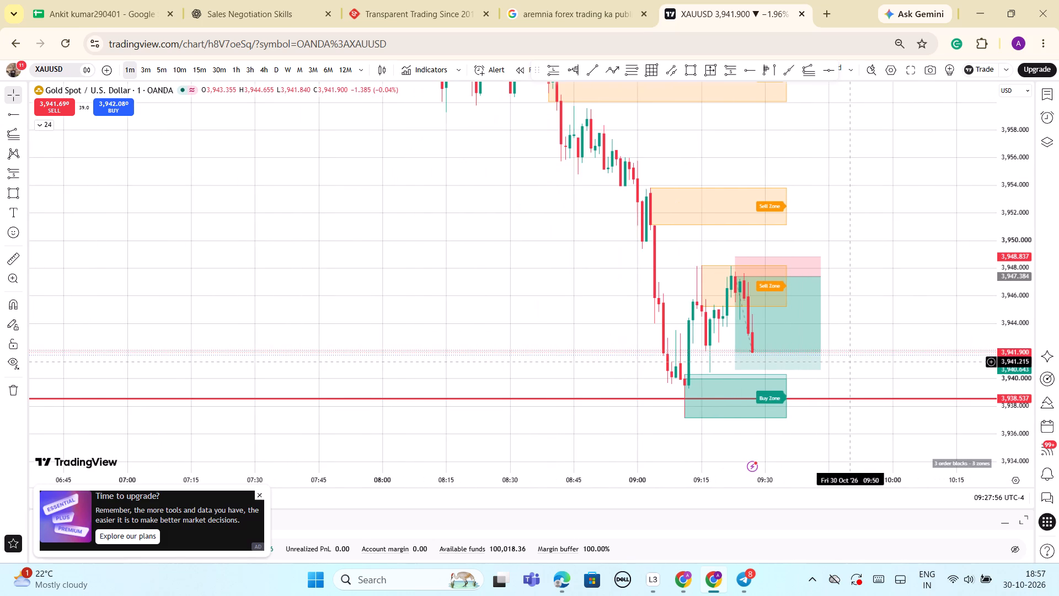
pyautogui.scroll(1, 849, 362)
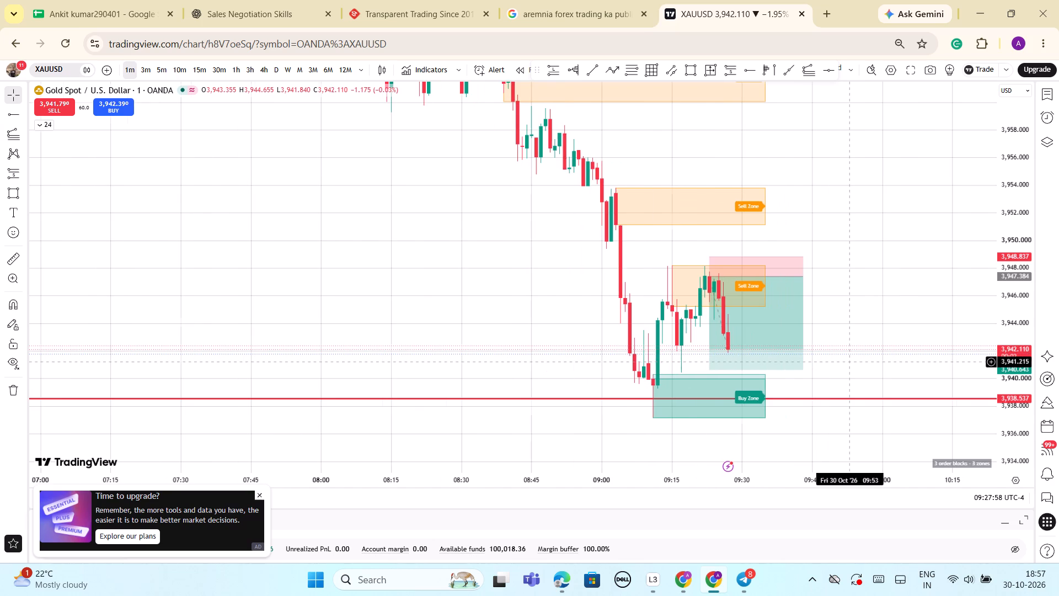
pyautogui.scroll(-1, 849, 362)
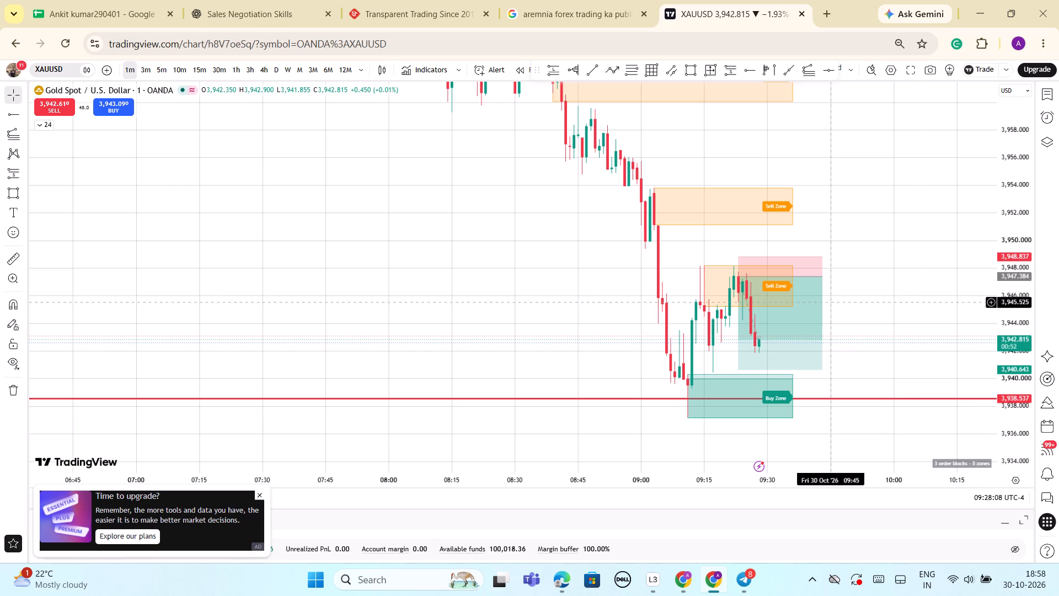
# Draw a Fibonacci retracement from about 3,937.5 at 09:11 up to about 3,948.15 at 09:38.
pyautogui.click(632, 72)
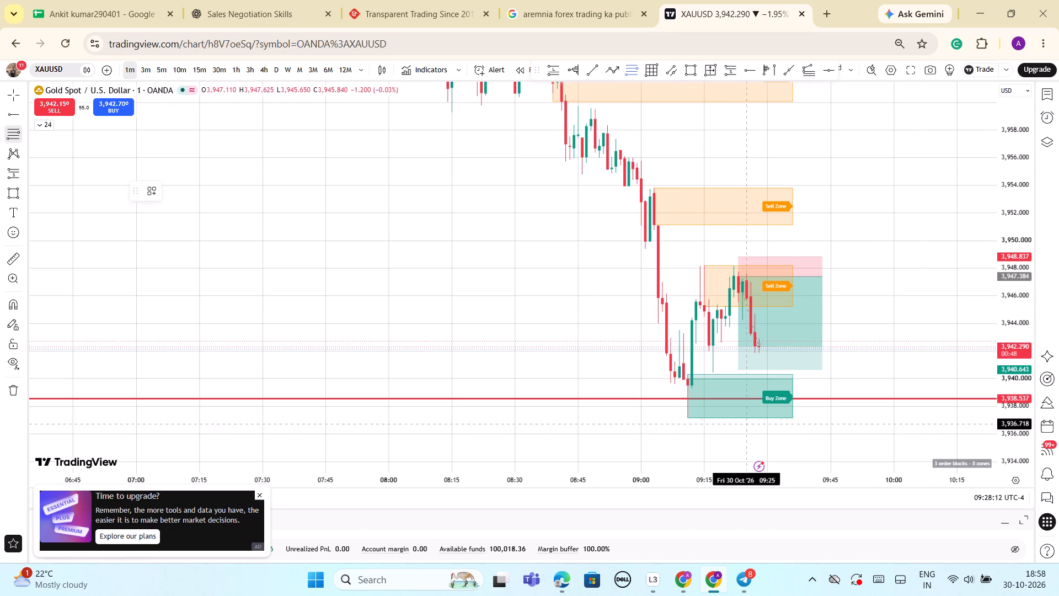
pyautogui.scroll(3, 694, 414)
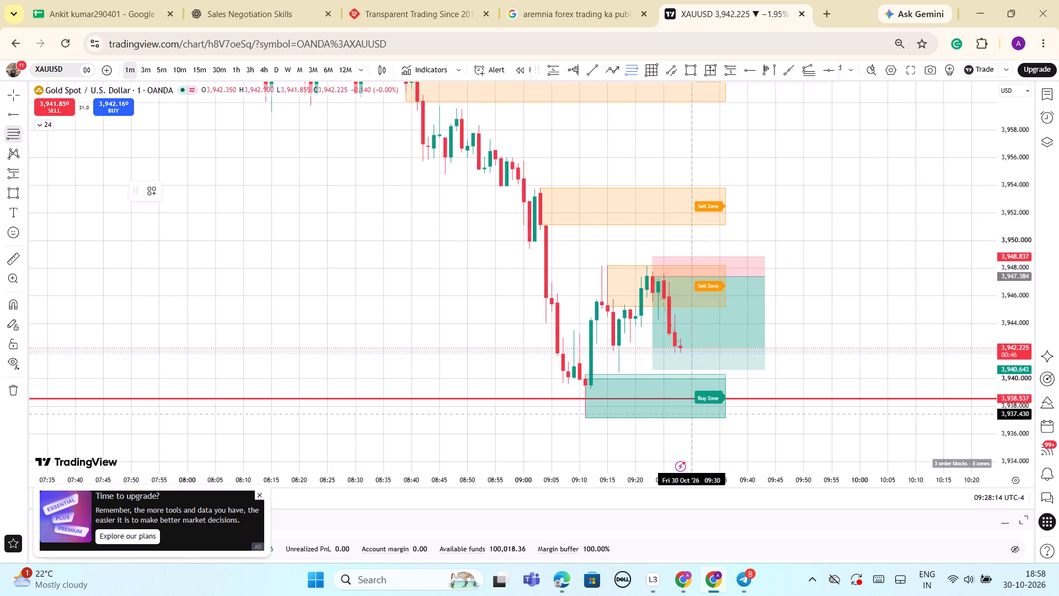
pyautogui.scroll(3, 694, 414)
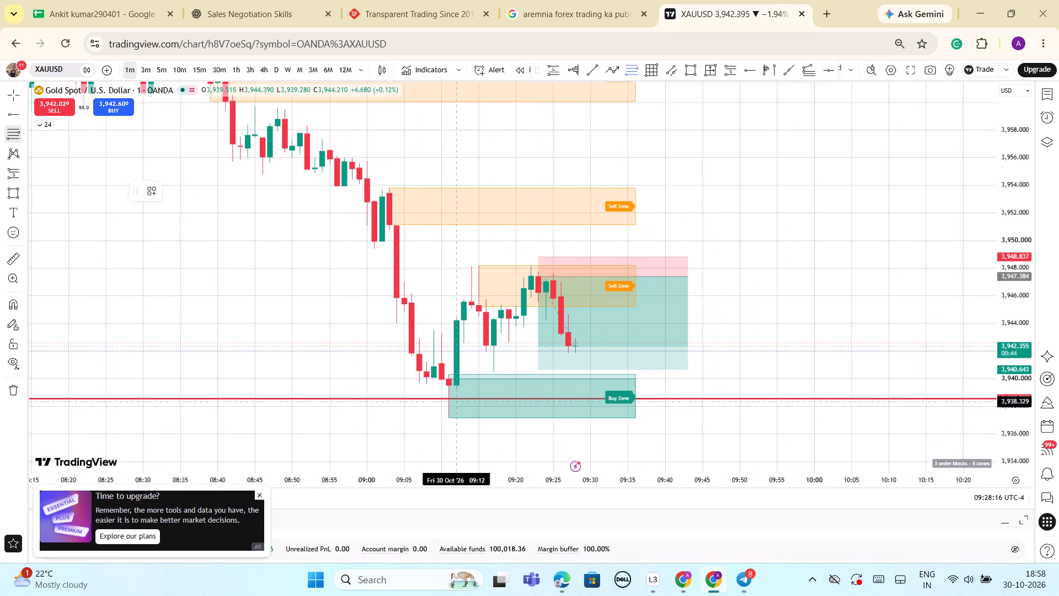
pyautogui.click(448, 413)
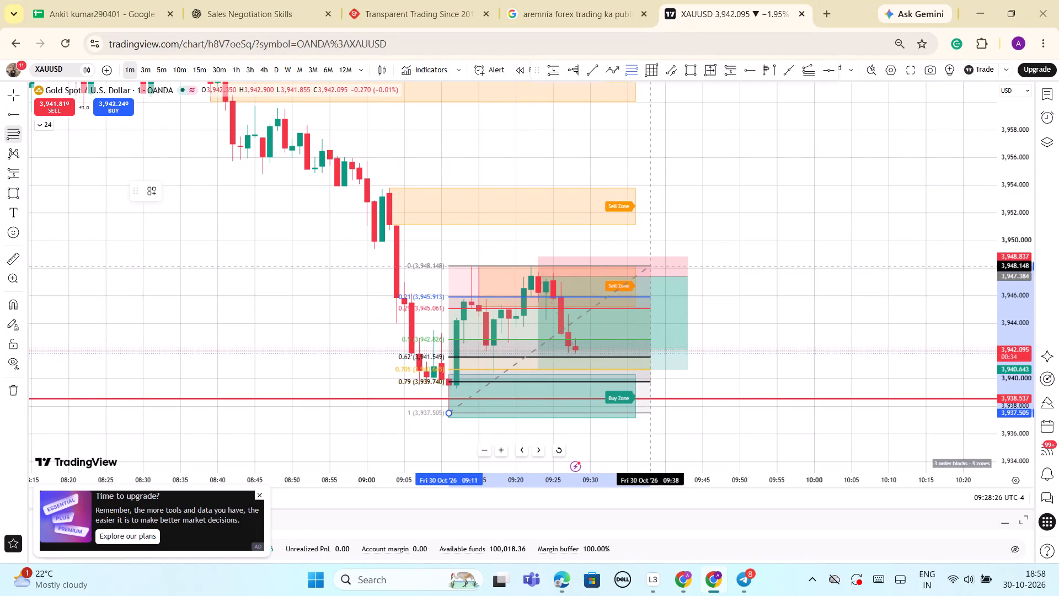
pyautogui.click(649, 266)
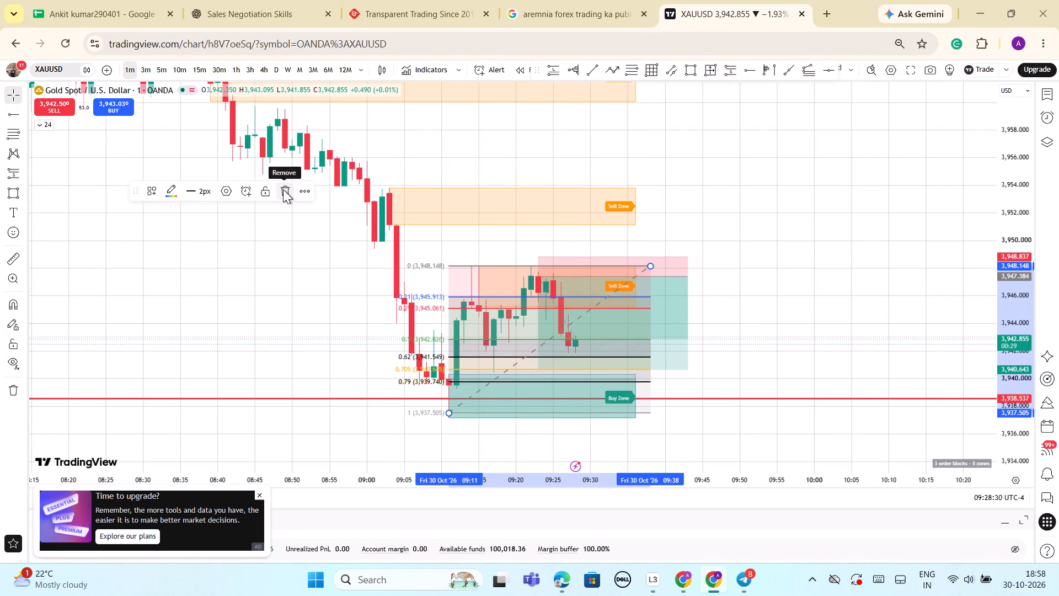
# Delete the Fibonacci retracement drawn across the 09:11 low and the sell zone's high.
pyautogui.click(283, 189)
# Hide both Zone Finder indicators on the 1-minute chart.
pyautogui.scroll(-2, 496, 294)
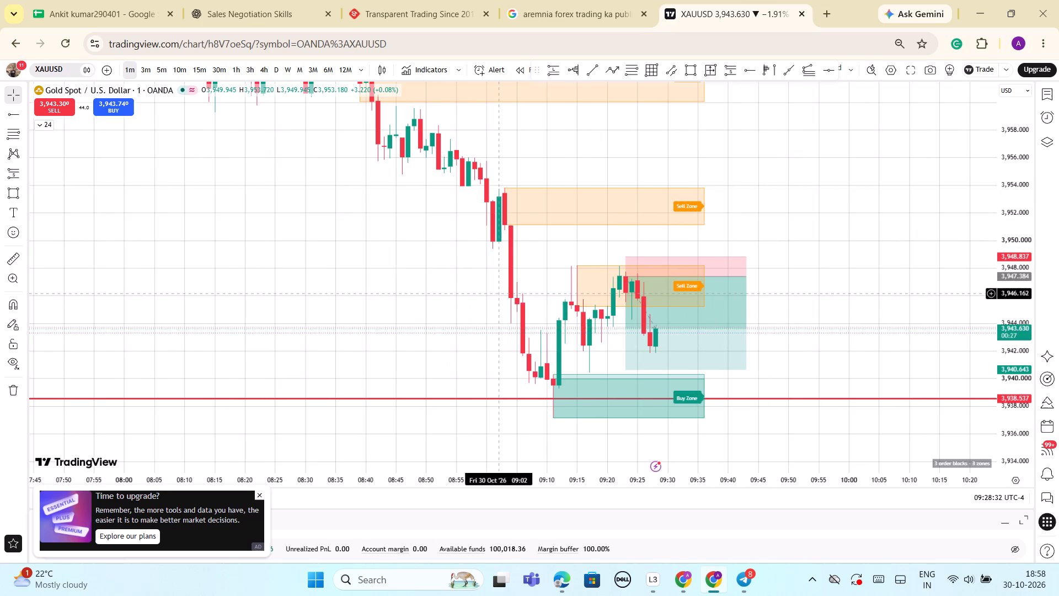
pyautogui.scroll(-1, 496, 294)
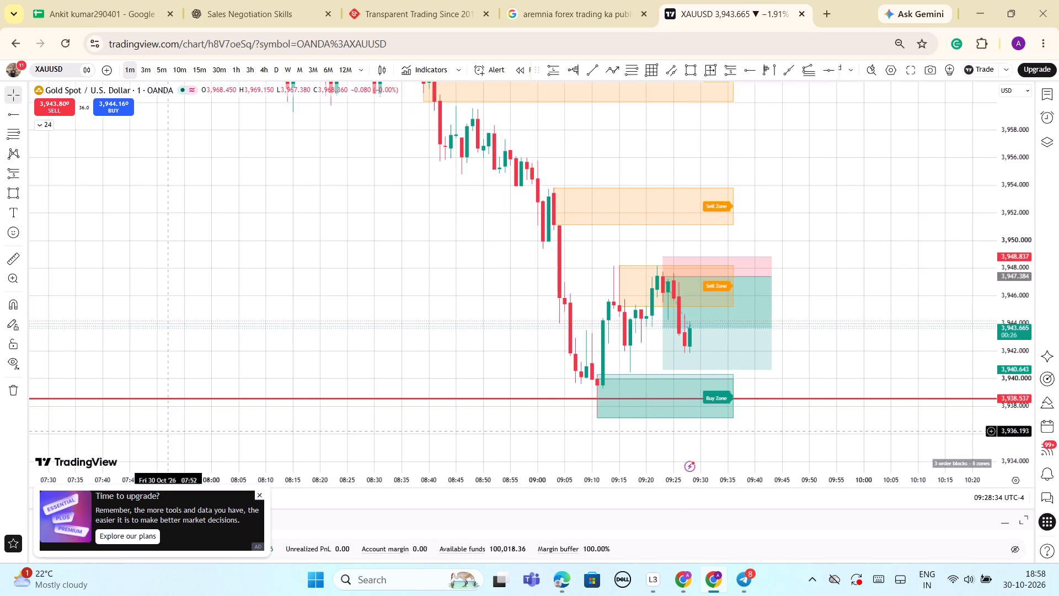
pyautogui.click(44, 127)
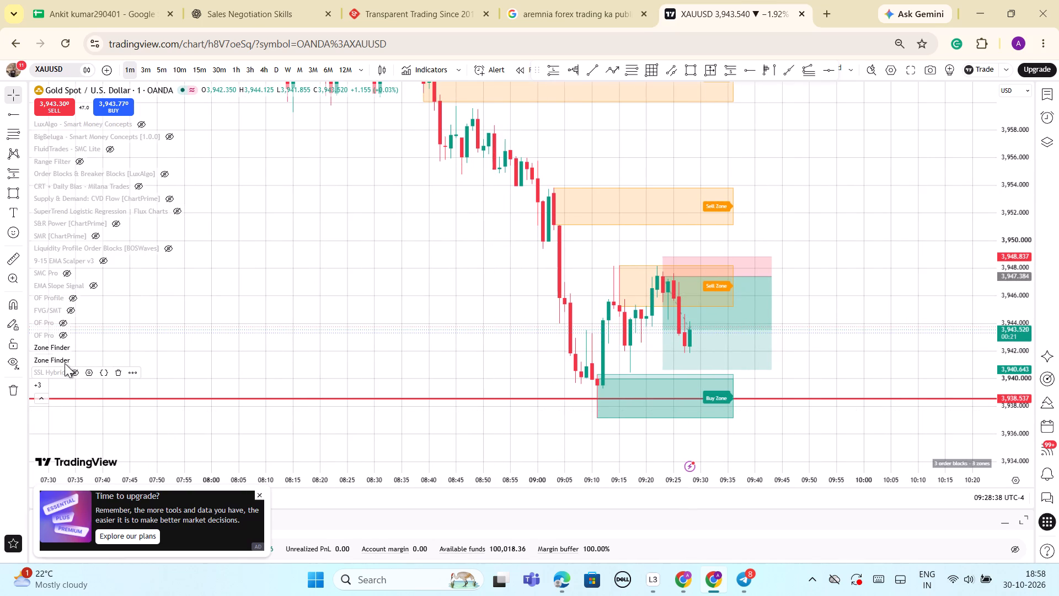
pyautogui.click(75, 359)
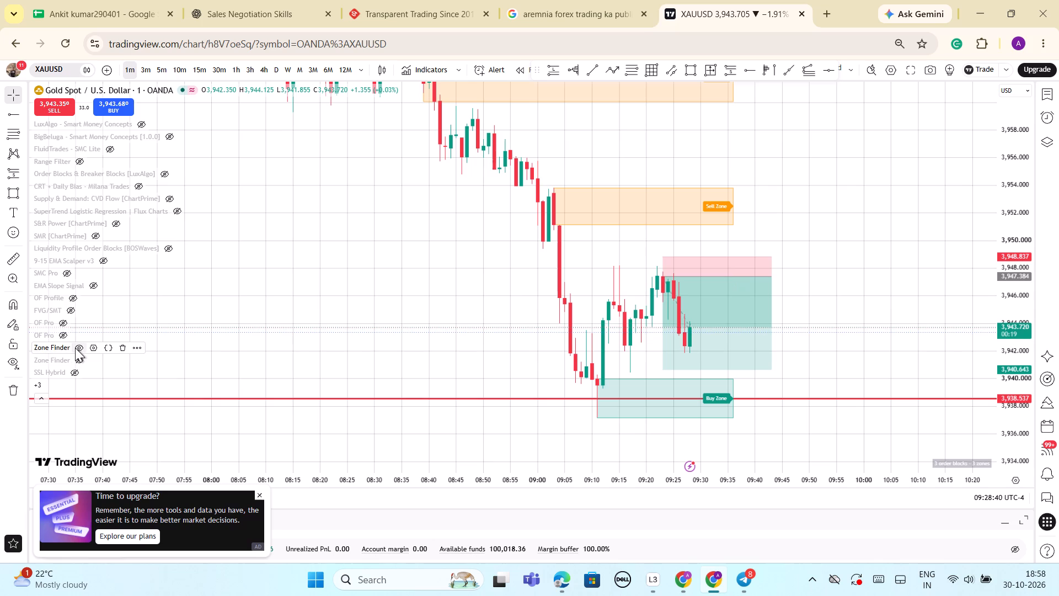
pyautogui.click(75, 348)
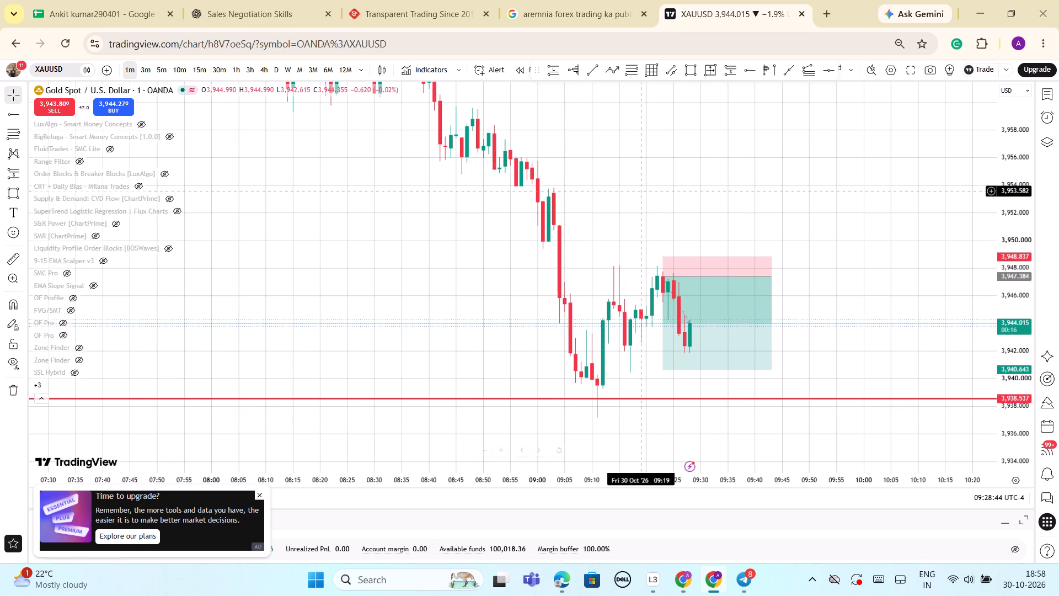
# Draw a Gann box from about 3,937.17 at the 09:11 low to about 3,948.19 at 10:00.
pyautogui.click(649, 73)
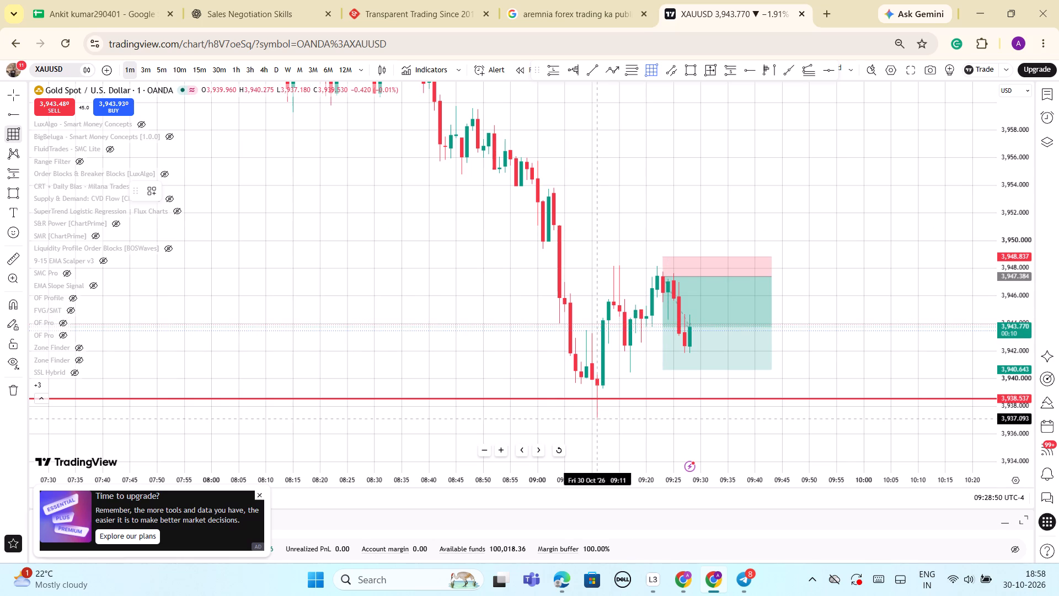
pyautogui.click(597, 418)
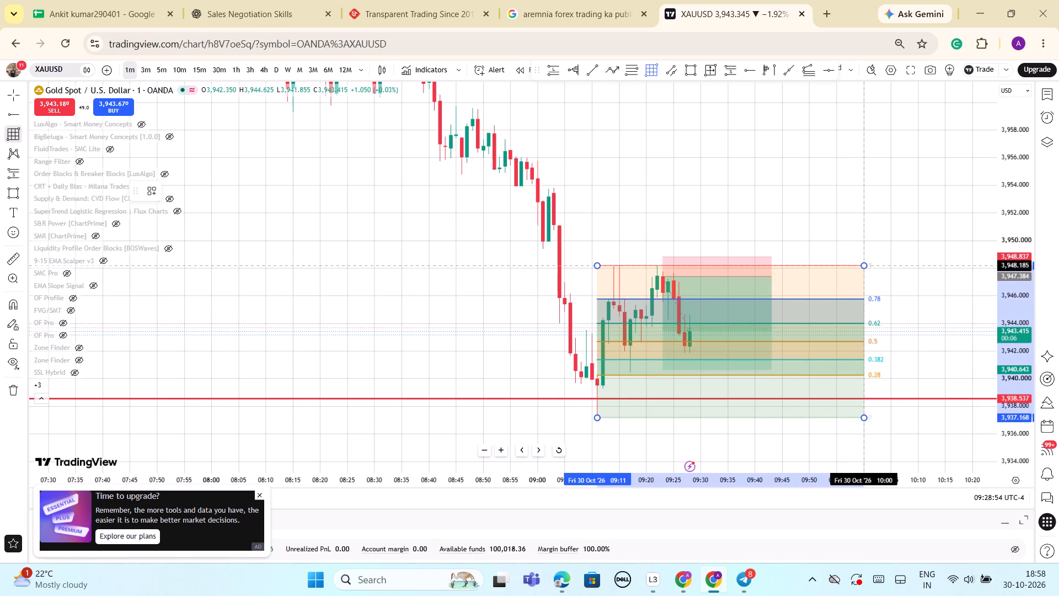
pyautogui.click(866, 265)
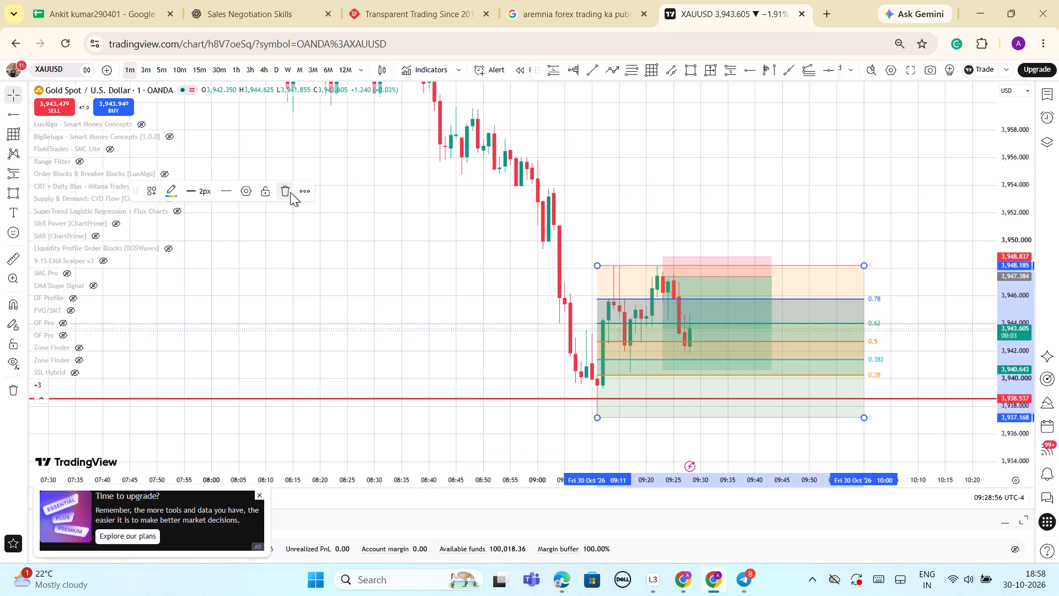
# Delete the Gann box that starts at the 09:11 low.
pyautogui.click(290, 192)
# Draw a trend-based Fibonacci extension from about 3,948.04 at 09:22 to 3,941.59 at 09:28, ending near 3,948.07 at 10:05.
pyautogui.scroll(-1, 803, 407)
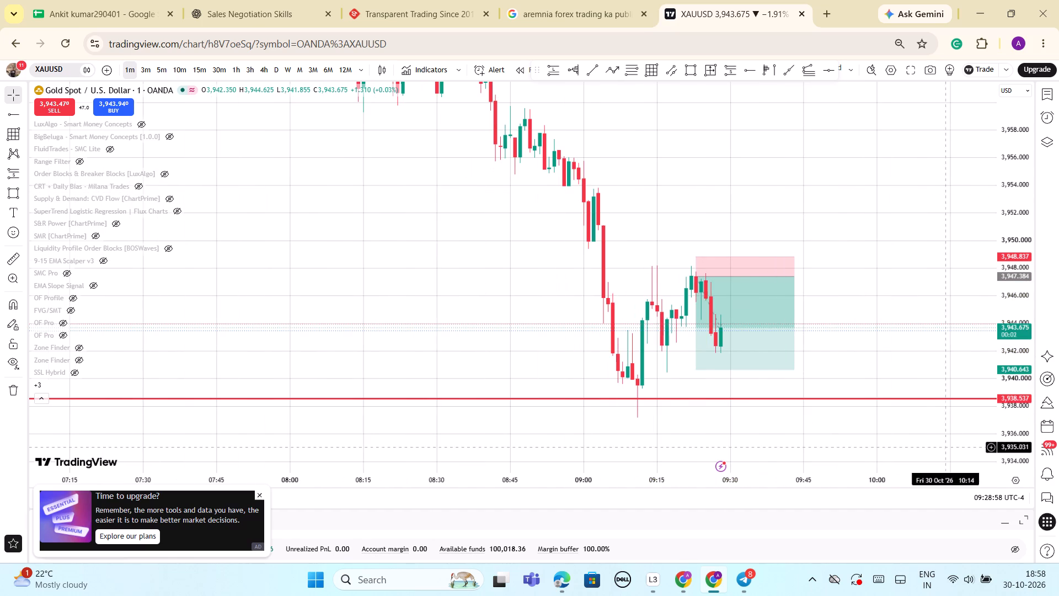
pyautogui.moveTo(993, 458); pyautogui.dragTo(997, 469)
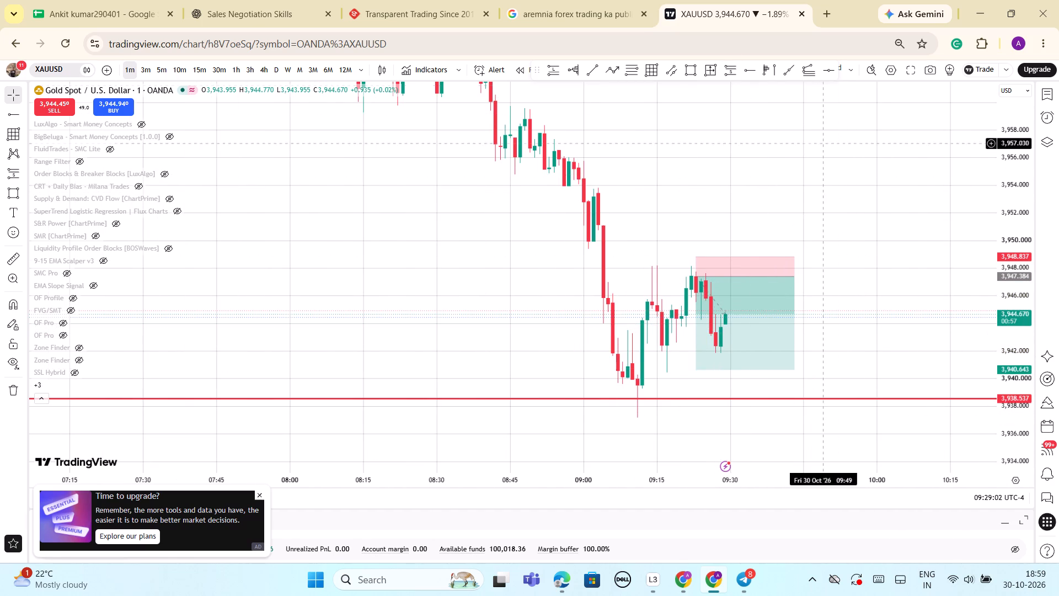
pyautogui.click(808, 73)
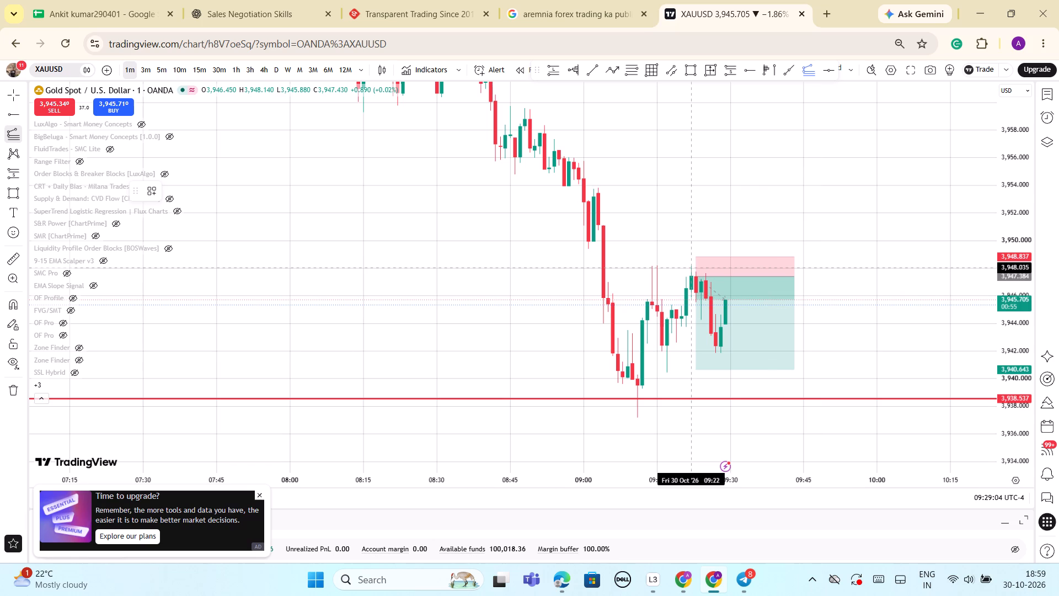
pyautogui.click(693, 268)
pyautogui.click(719, 356)
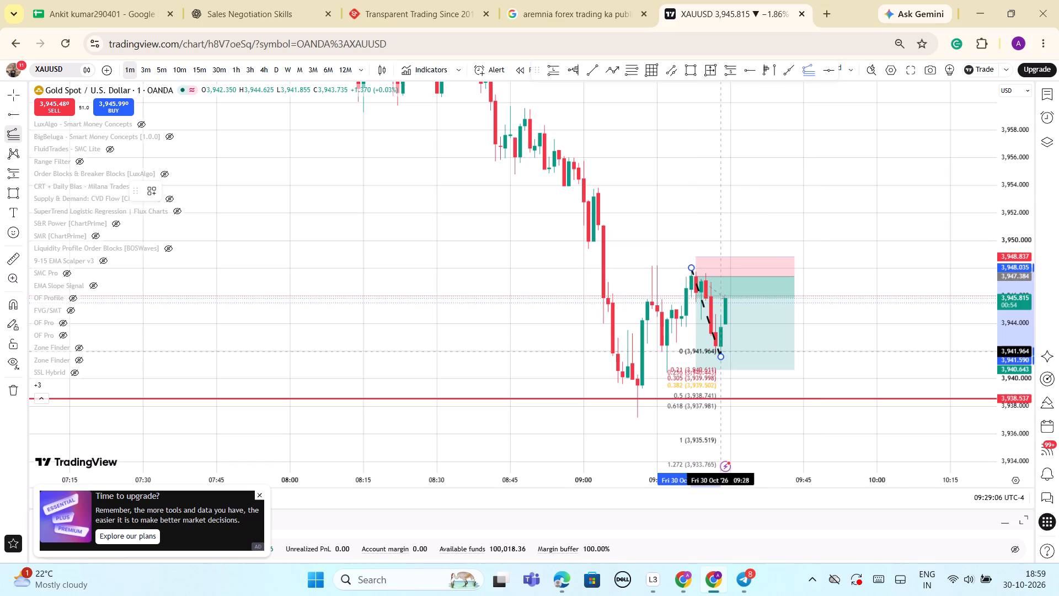
pyautogui.click(900, 267)
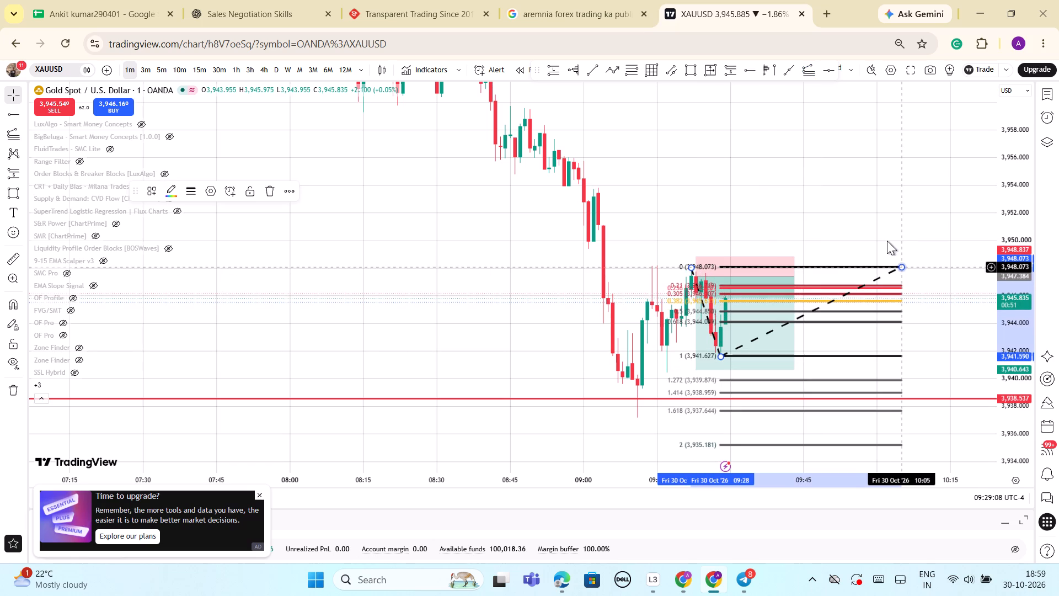
pyautogui.click(887, 240)
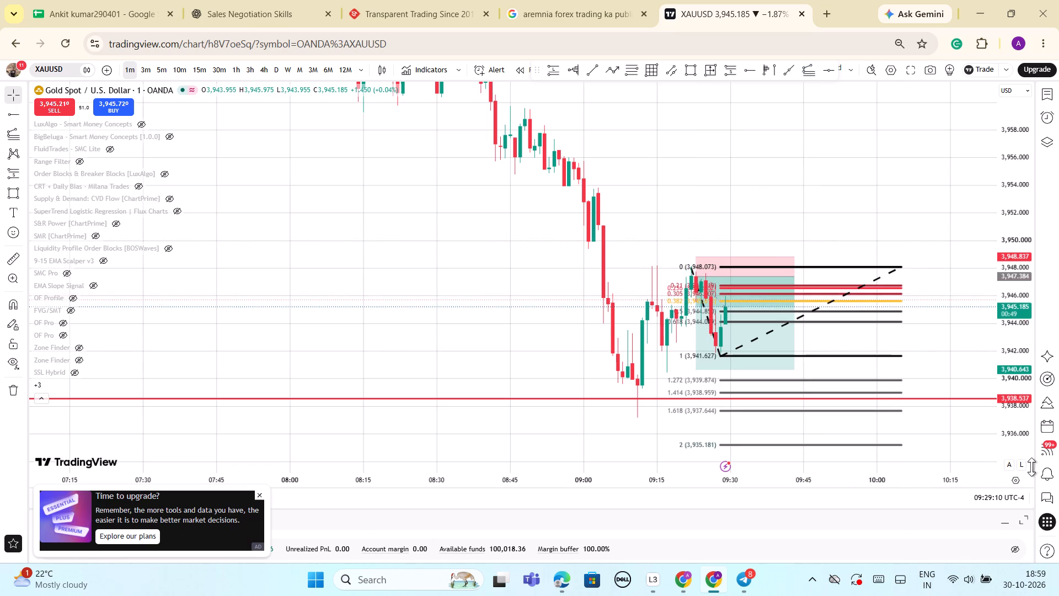
# Move the Fibonacci extension's third point at 10:05 so its 0 level sits at about 3,947.96.
pyautogui.moveTo(1020, 432); pyautogui.dragTo(1006, 275)
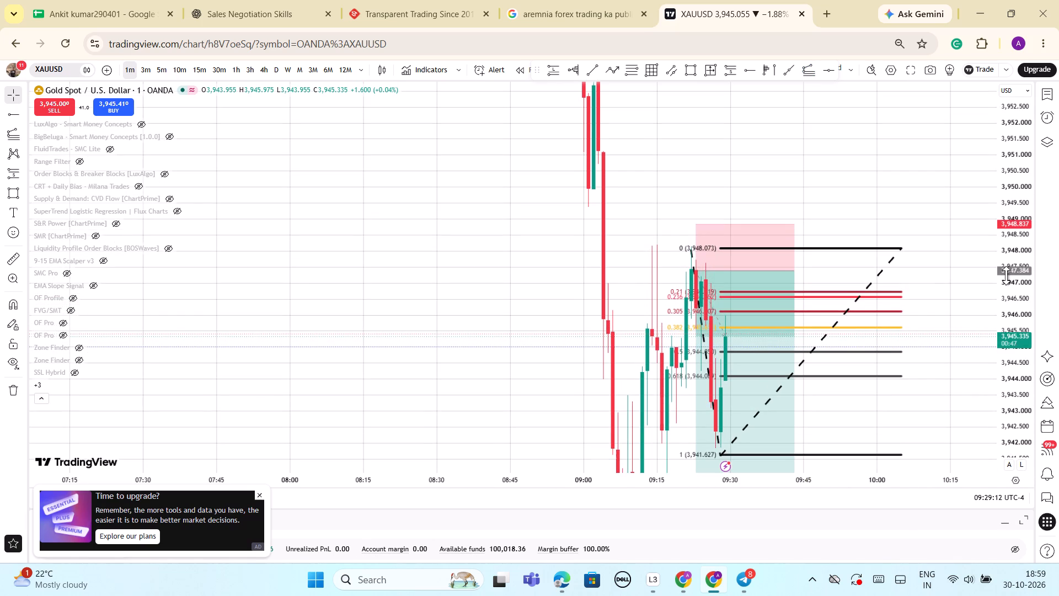
pyautogui.moveTo(1006, 275); pyautogui.dragTo(998, 292)
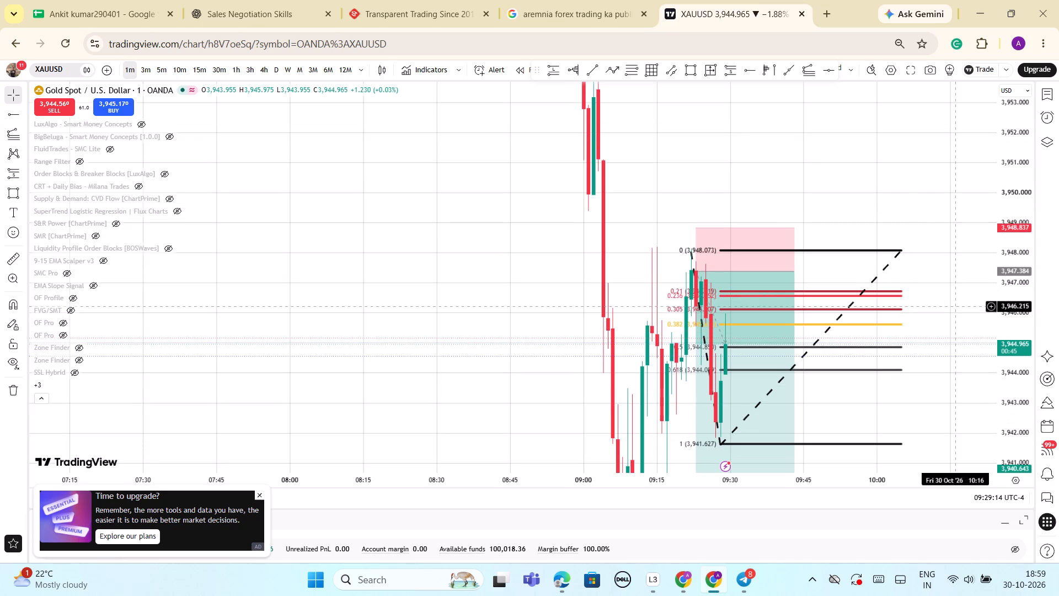
pyautogui.click(901, 251)
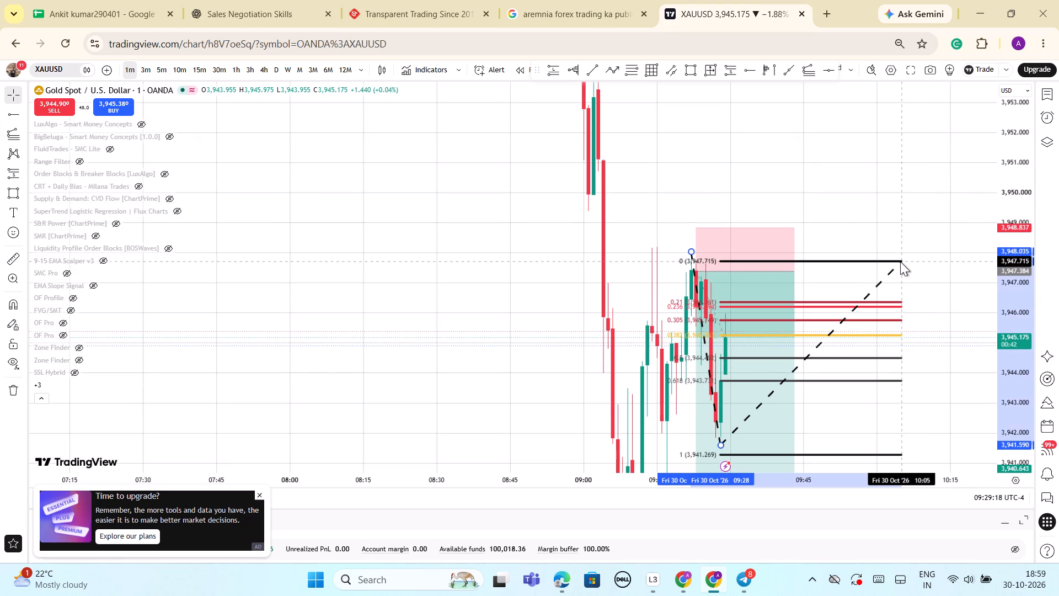
pyautogui.click(853, 216)
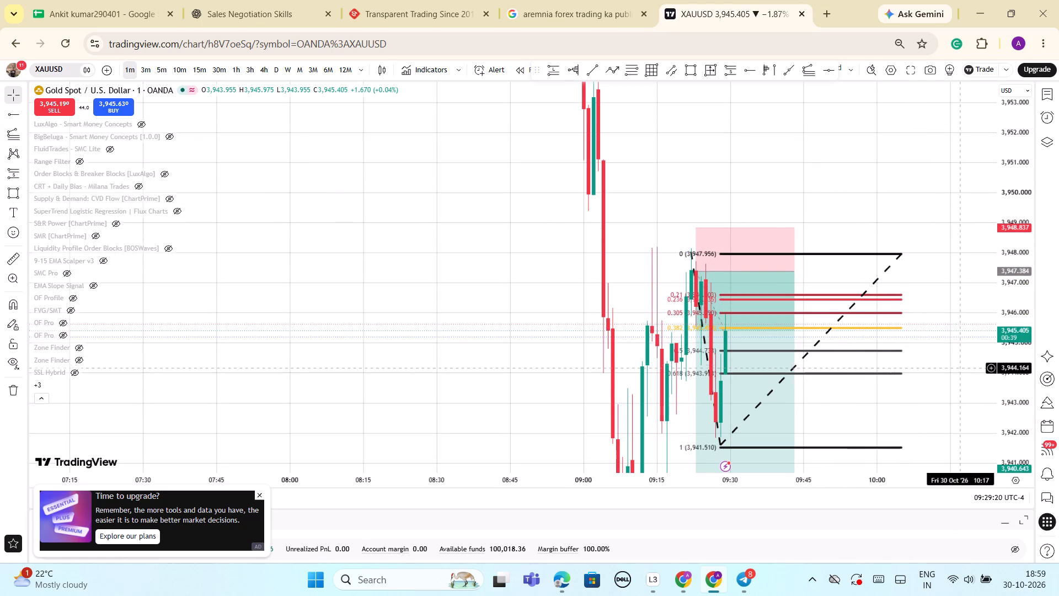
# Examine the adjusted Fibonacci extension's levels against the recent 1-minute candles and the short position.
pyautogui.moveTo(1021, 386); pyautogui.dragTo(1021, 427)
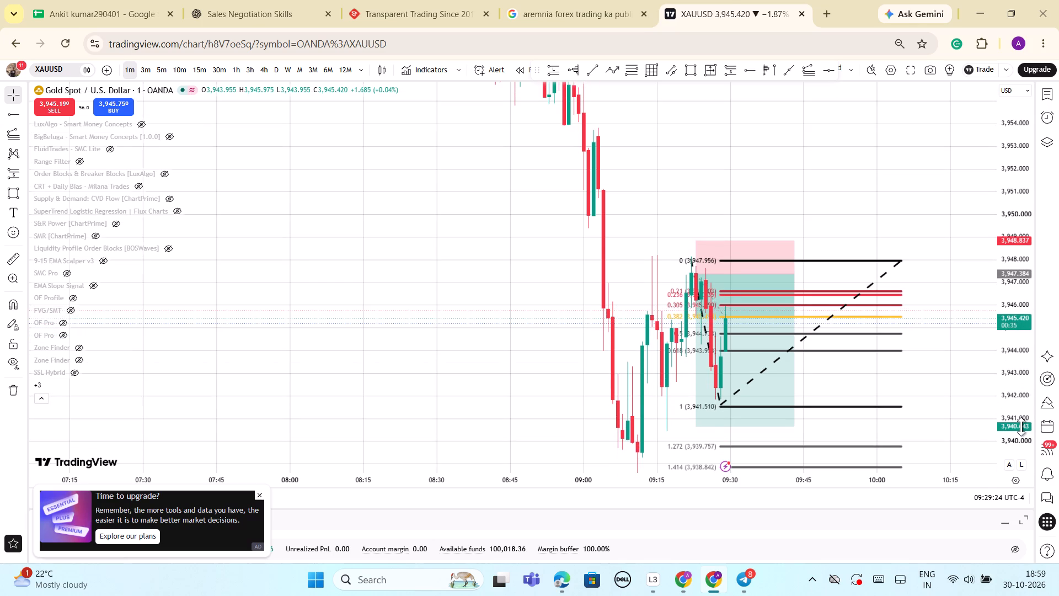
pyautogui.moveTo(1021, 427); pyautogui.dragTo(1016, 490)
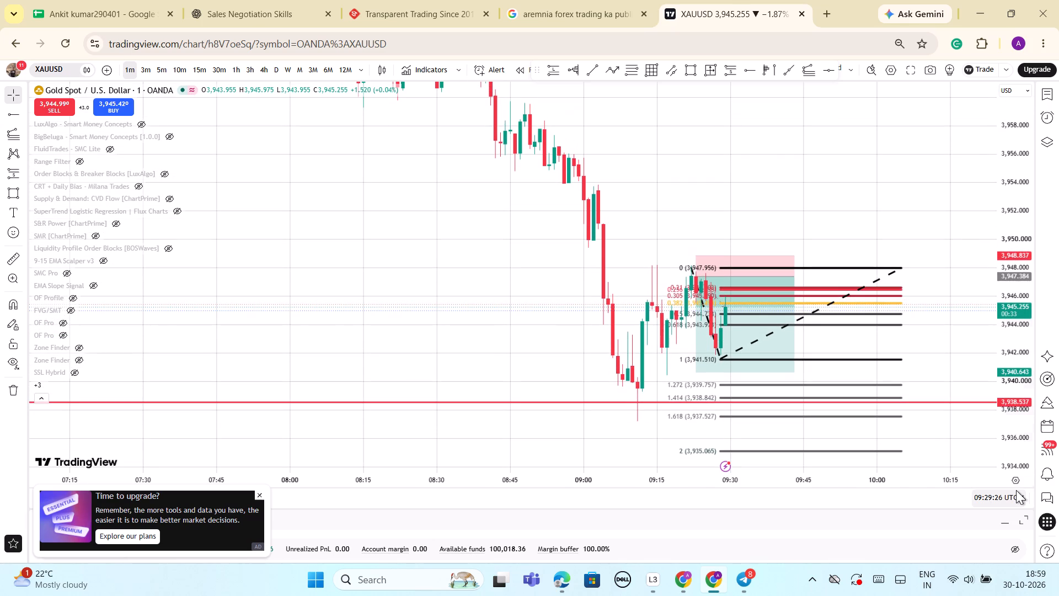
pyautogui.moveTo(1016, 490); pyautogui.dragTo(1015, 507)
pyautogui.scroll(2, 891, 469)
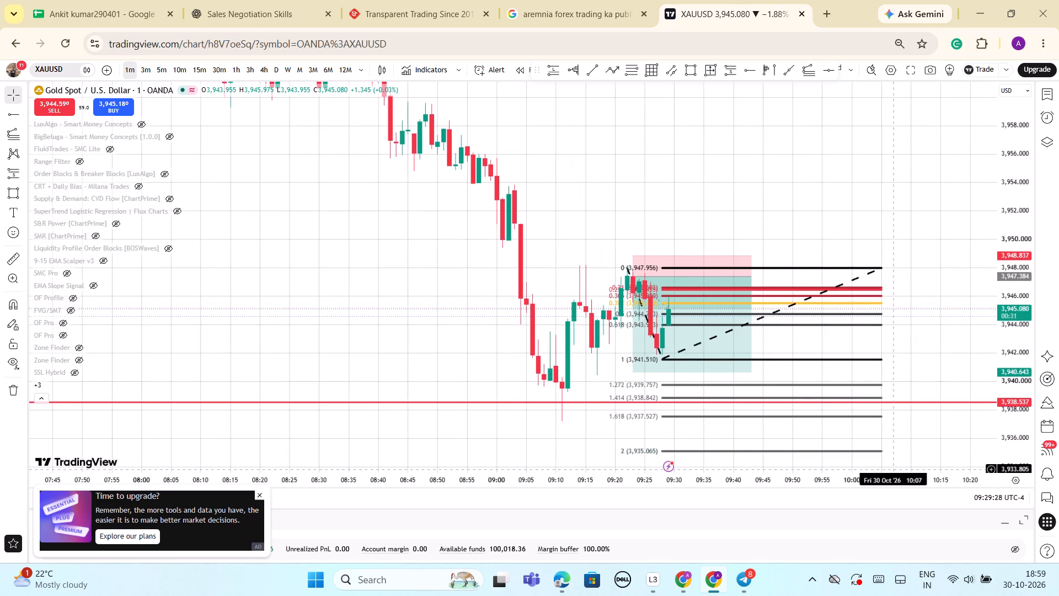
pyautogui.scroll(6, 891, 469)
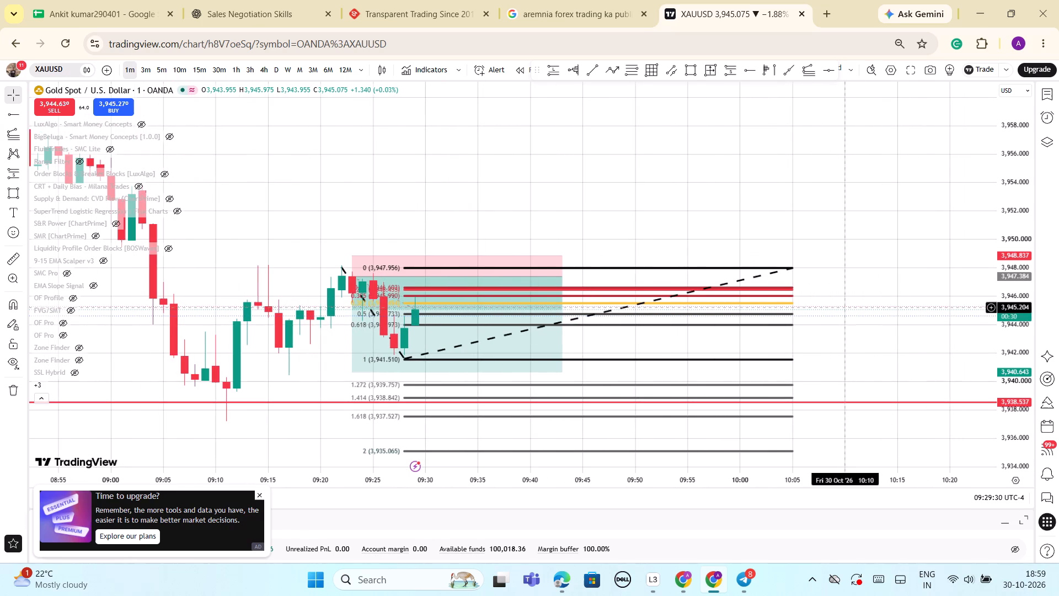
# Delete the trend-based Fibonacci extension running from 09:22 to 10:05.
pyautogui.click(790, 267)
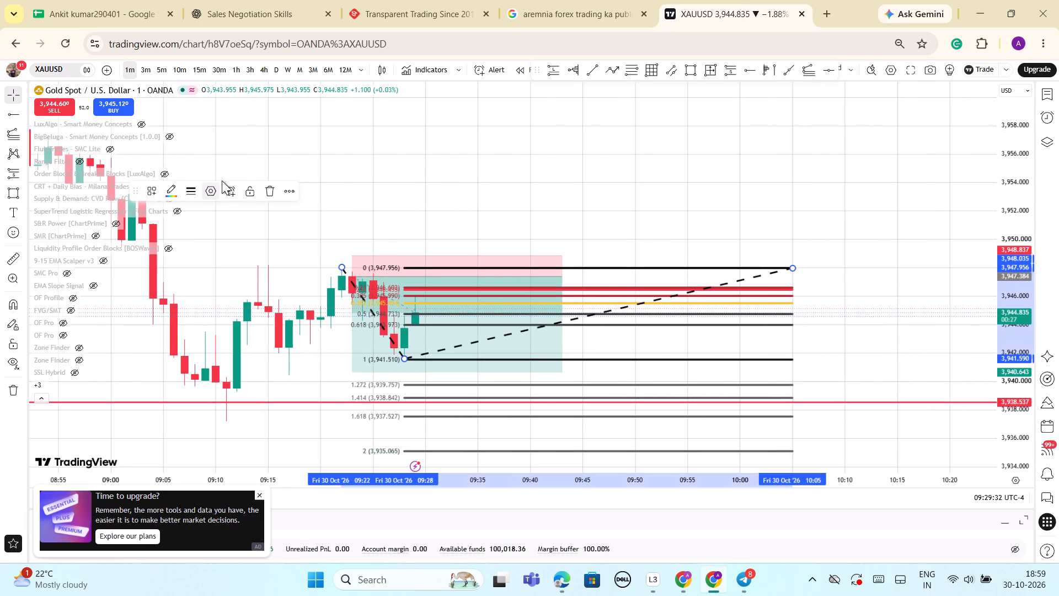
pyautogui.click(269, 189)
# Examine the 1-minute price action since 07:00 around the short position and the 3,938.537 line.
pyautogui.scroll(-1, 619, 257)
pyautogui.scroll(-3, 713, 282)
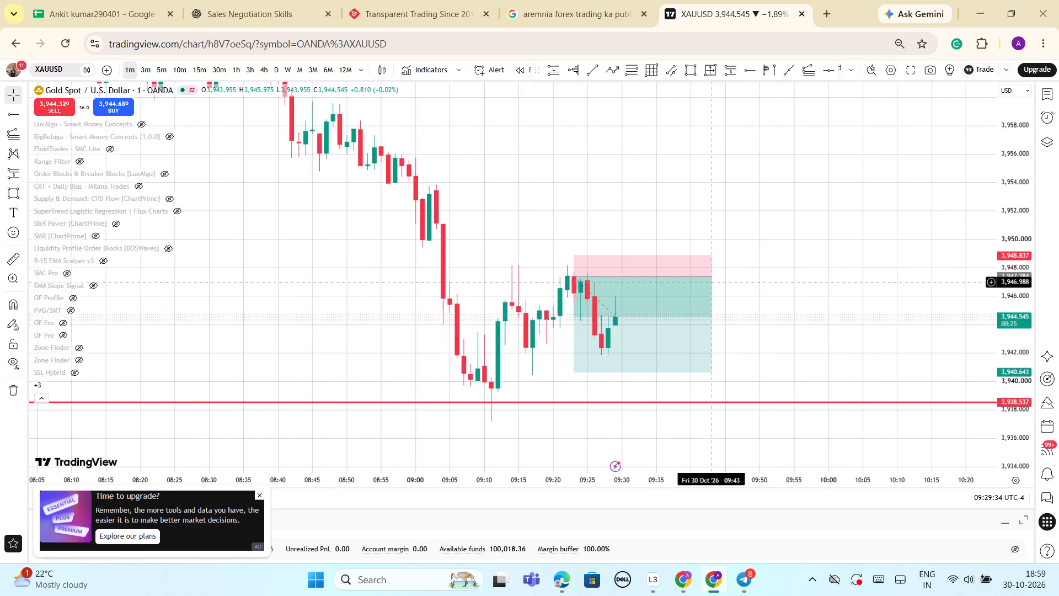
pyautogui.scroll(-2, 745, 297)
pyautogui.moveTo(1006, 264); pyautogui.dragTo(1008, 289)
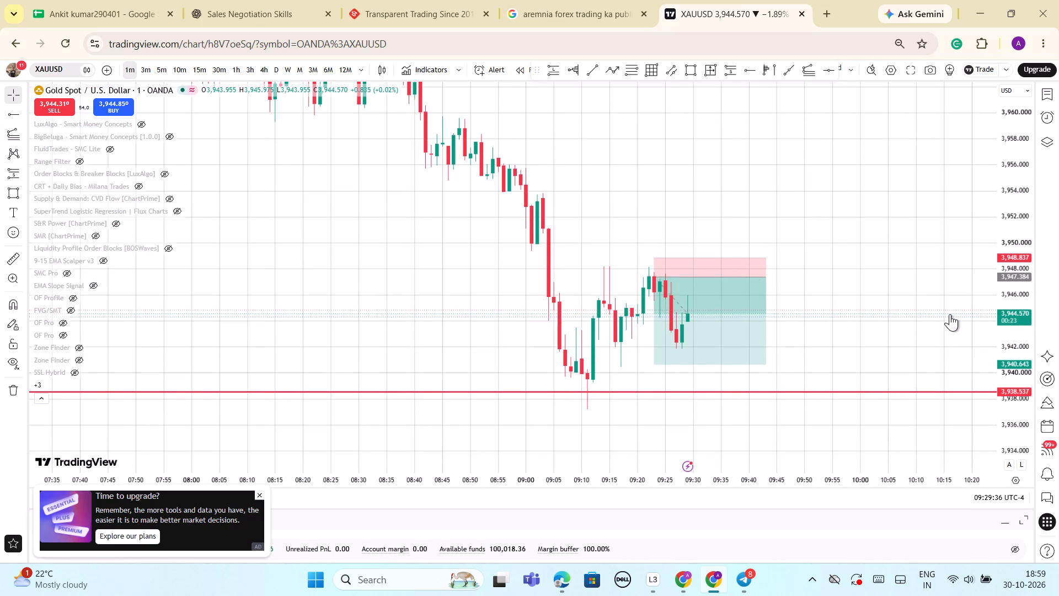
pyautogui.scroll(-2, 948, 315)
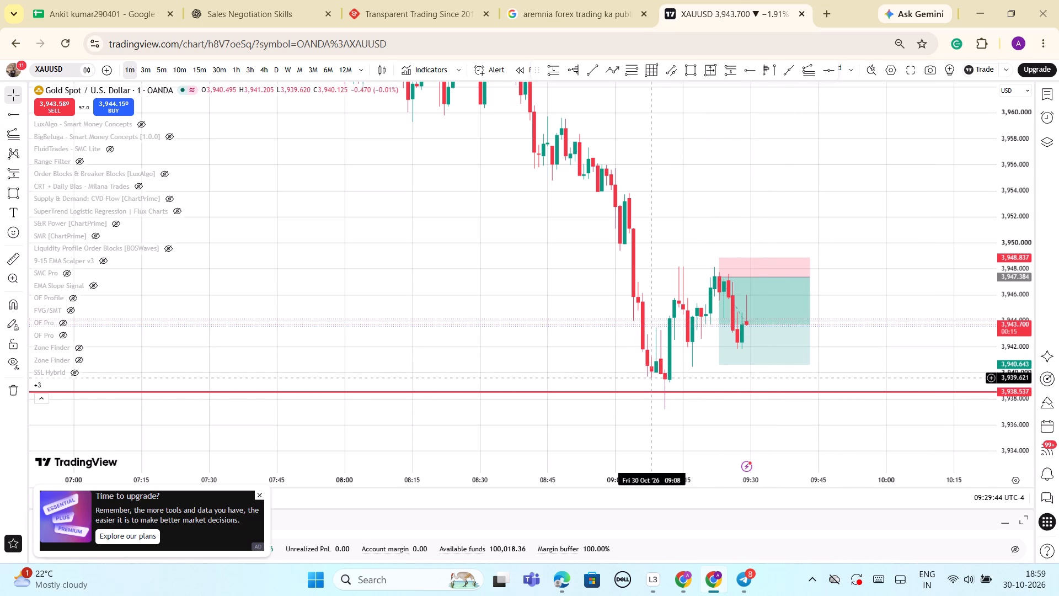
pyautogui.scroll(-2, 880, 491)
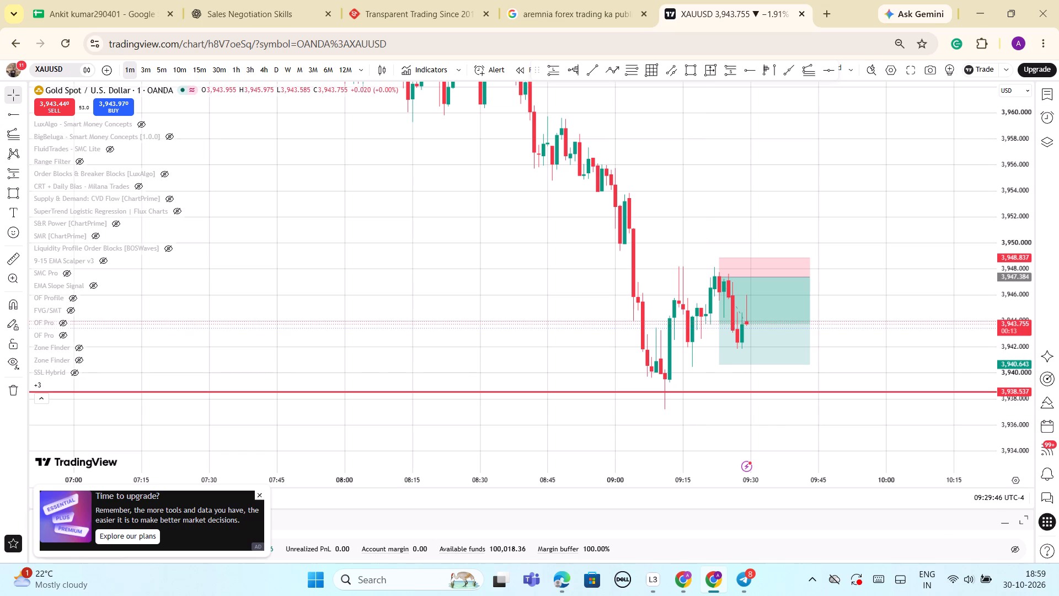
pyautogui.moveTo(1017, 424); pyautogui.dragTo(1033, 470)
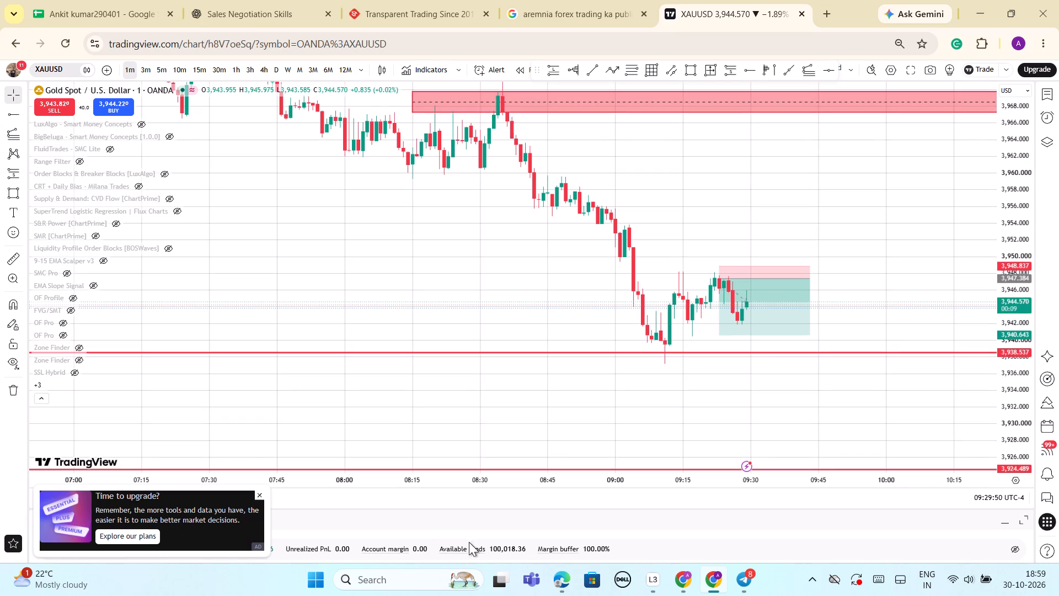
# Switch the chart to the dark theme.
pyautogui.click(12, 63)
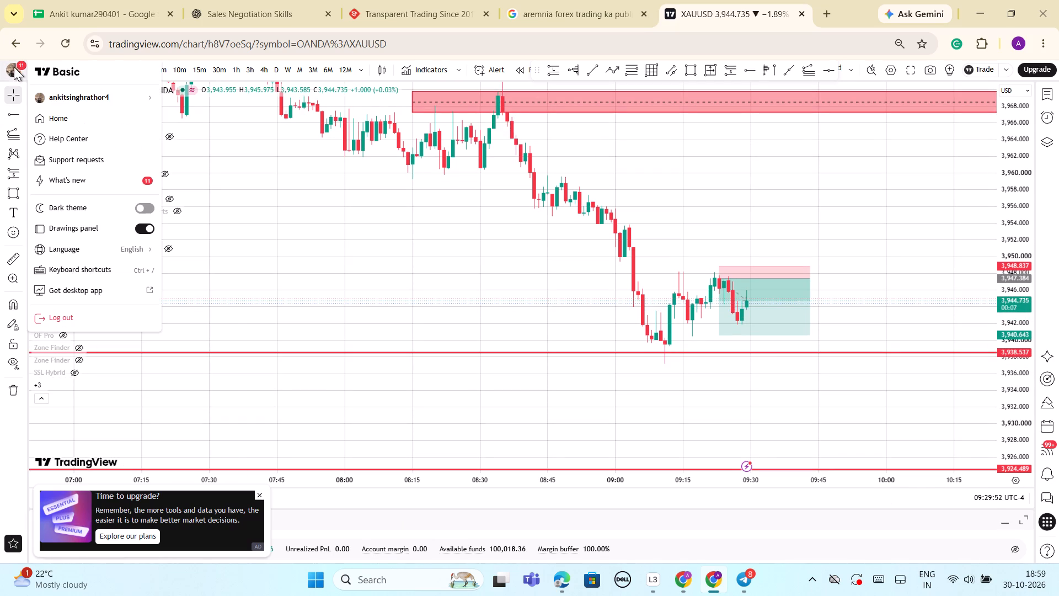
pyautogui.click(148, 208)
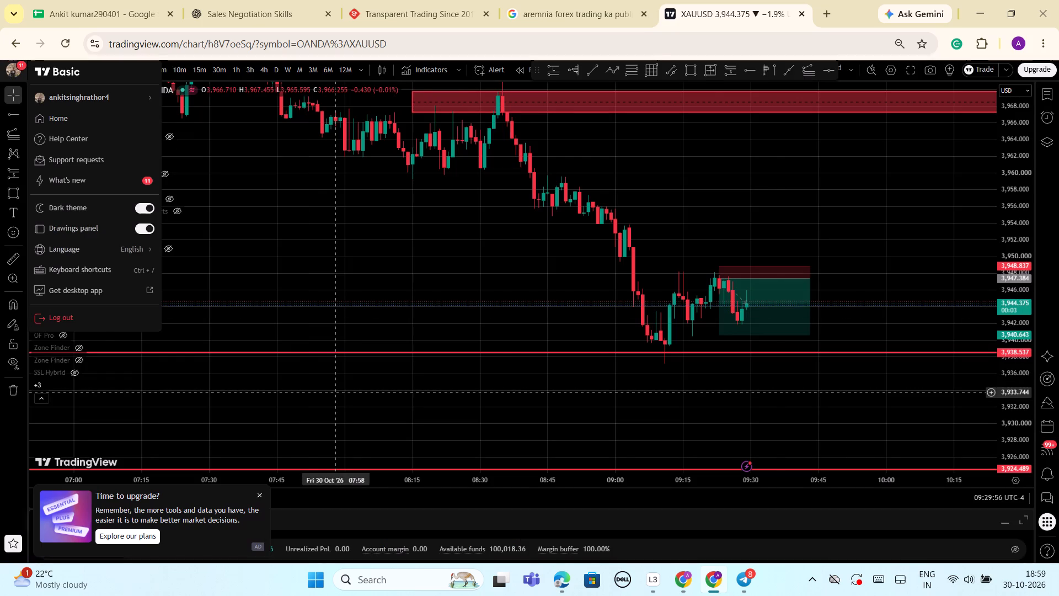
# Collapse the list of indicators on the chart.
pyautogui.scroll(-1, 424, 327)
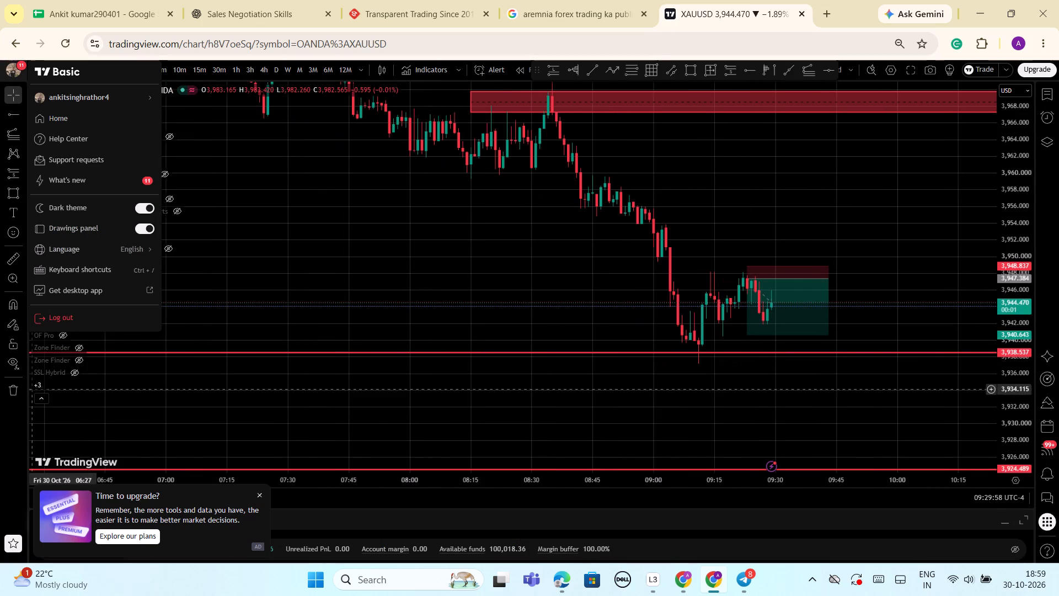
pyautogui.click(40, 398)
# Examine the 1-minute decline against the red zones near 3,968 and 3,974 above the short position.
pyautogui.scroll(-2, 329, 273)
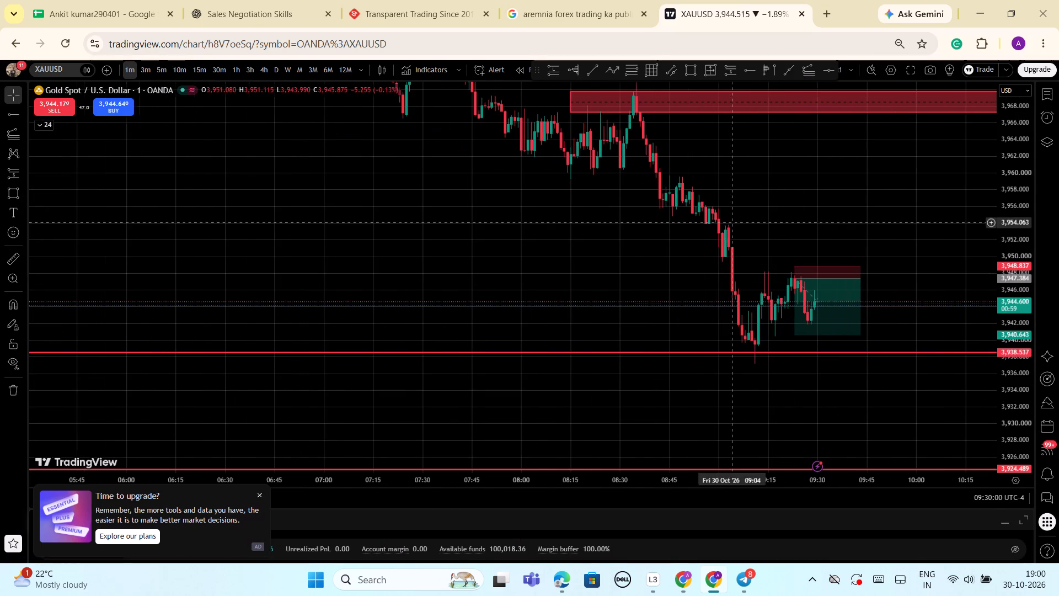
pyautogui.moveTo(1009, 216); pyautogui.dragTo(1000, 281)
pyautogui.scroll(-3, 549, 220)
pyautogui.moveTo(593, 213); pyautogui.dragTo(416, 296)
pyautogui.scroll(1, 888, 280)
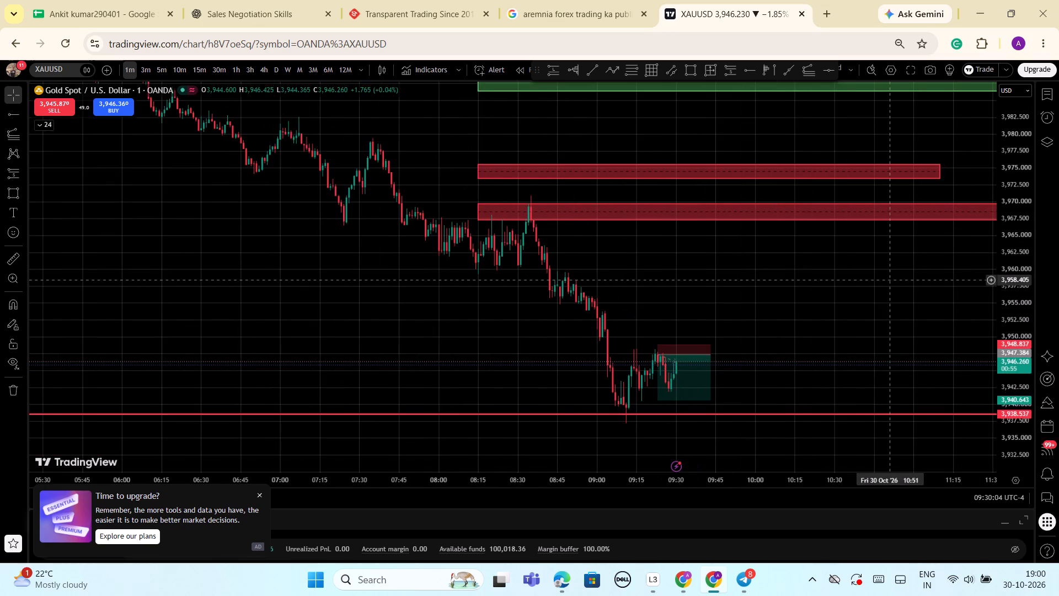
pyautogui.moveTo(1024, 350); pyautogui.dragTo(998, 283)
pyautogui.moveTo(873, 331); pyautogui.dragTo(873, 331)
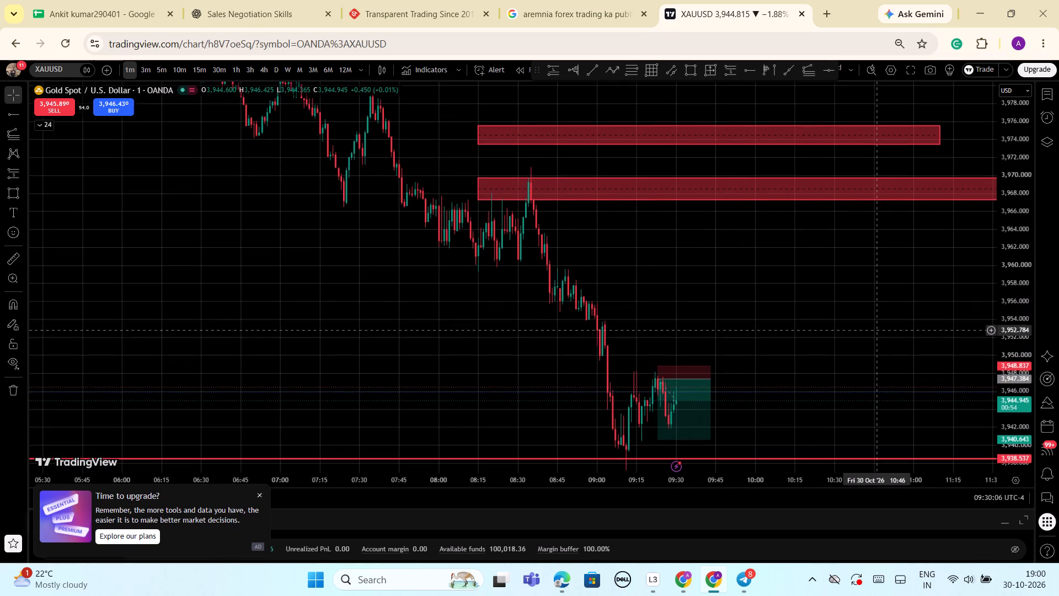
# Examine the recent 1-minute candles around the short position and the support lines at 3,938.537 and 3,924.489.
pyautogui.moveTo(873, 331); pyautogui.dragTo(873, 167)
pyautogui.scroll(5, 773, 204)
pyautogui.moveTo(657, 237); pyautogui.dragTo(718, 244)
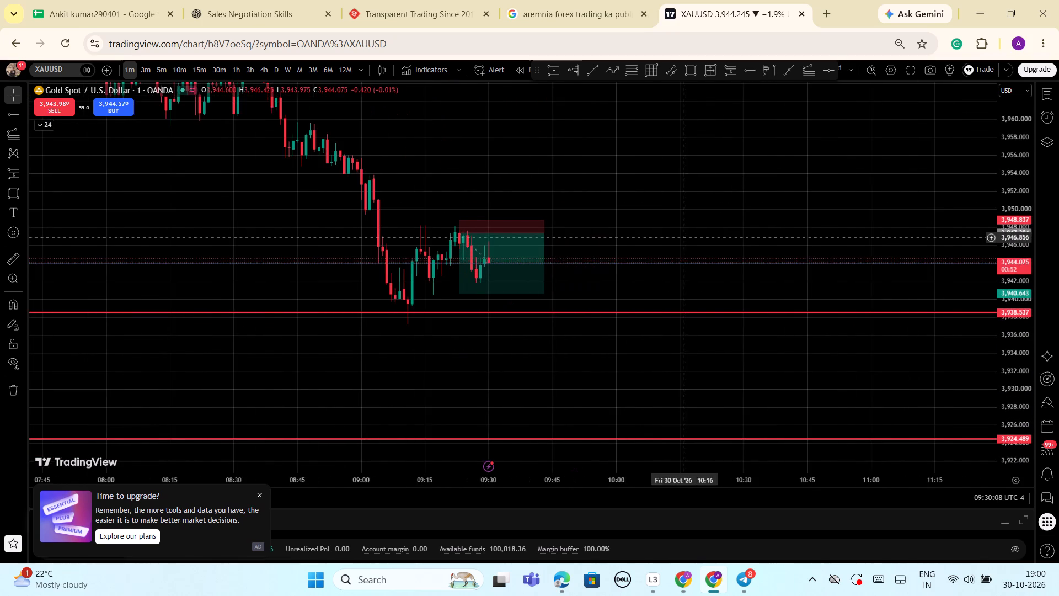
pyautogui.moveTo(718, 244); pyautogui.dragTo(774, 252)
pyautogui.moveTo(1003, 395); pyautogui.dragTo(994, 250)
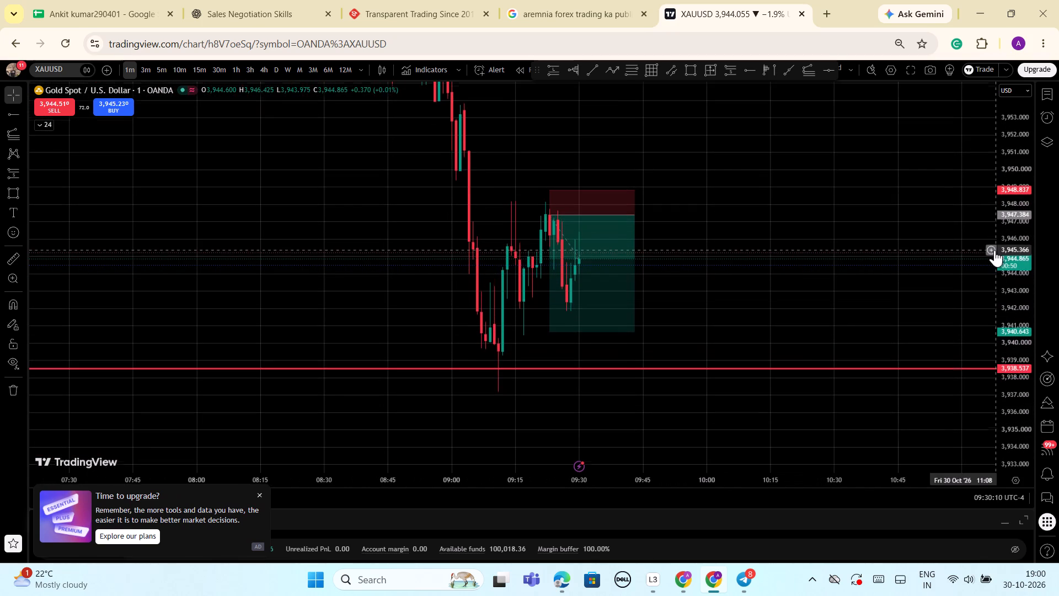
pyautogui.moveTo(994, 250); pyautogui.dragTo(991, 329)
pyautogui.scroll(2, 847, 303)
pyautogui.moveTo(608, 201); pyautogui.dragTo(807, 200)
pyautogui.scroll(3, 808, 200)
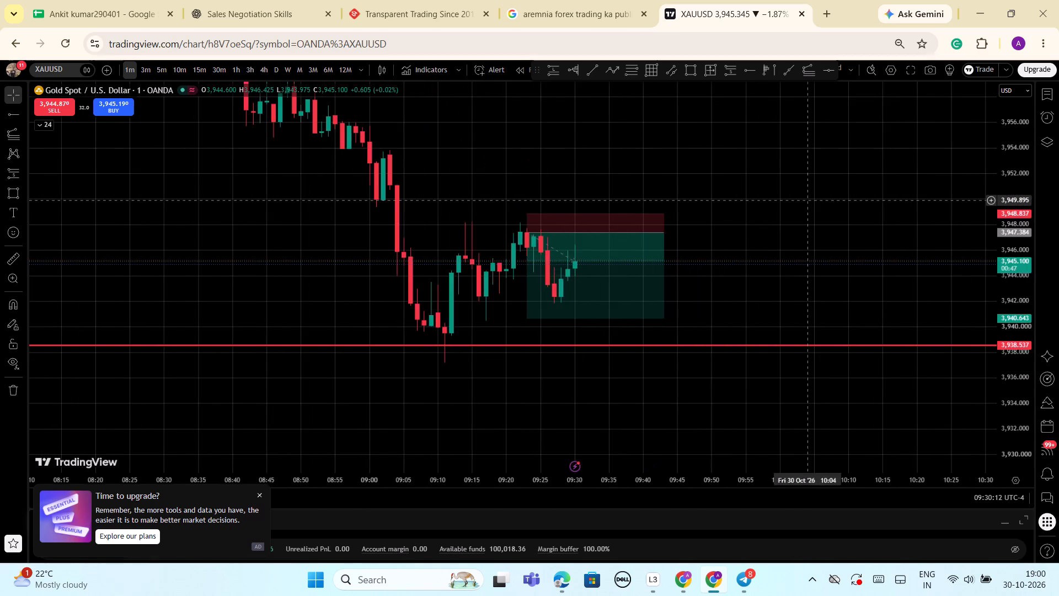
pyautogui.scroll(3, 793, 207)
pyautogui.scroll(-3, 773, 241)
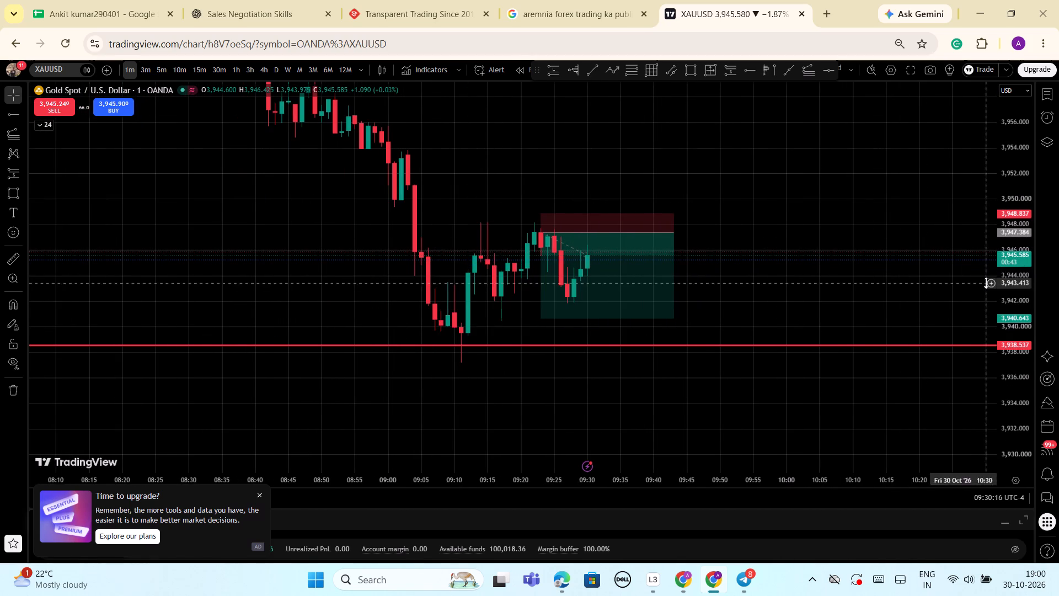
pyautogui.moveTo(1023, 279); pyautogui.dragTo(1029, 302)
pyautogui.scroll(-2, 900, 299)
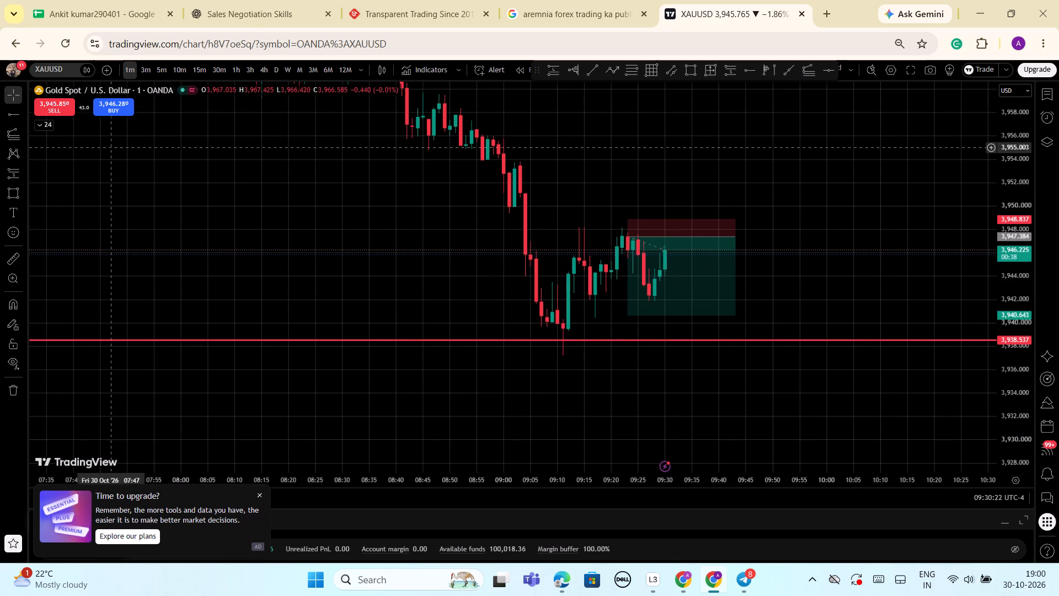
# Expand the indicator list and show both hidden Zone Finder indicators on the chart.
pyautogui.click(41, 126)
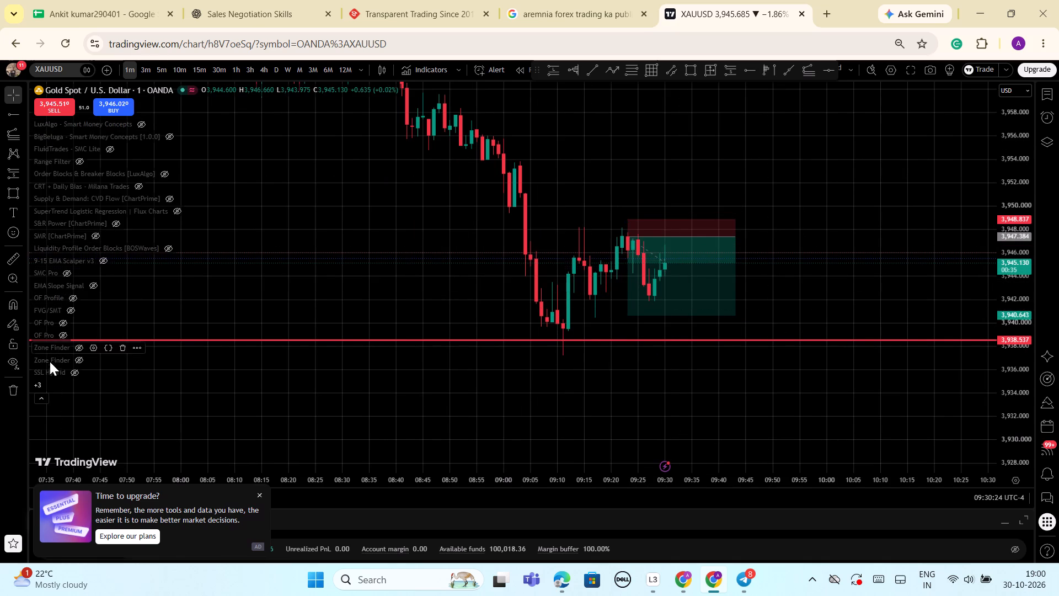
pyautogui.click(75, 350)
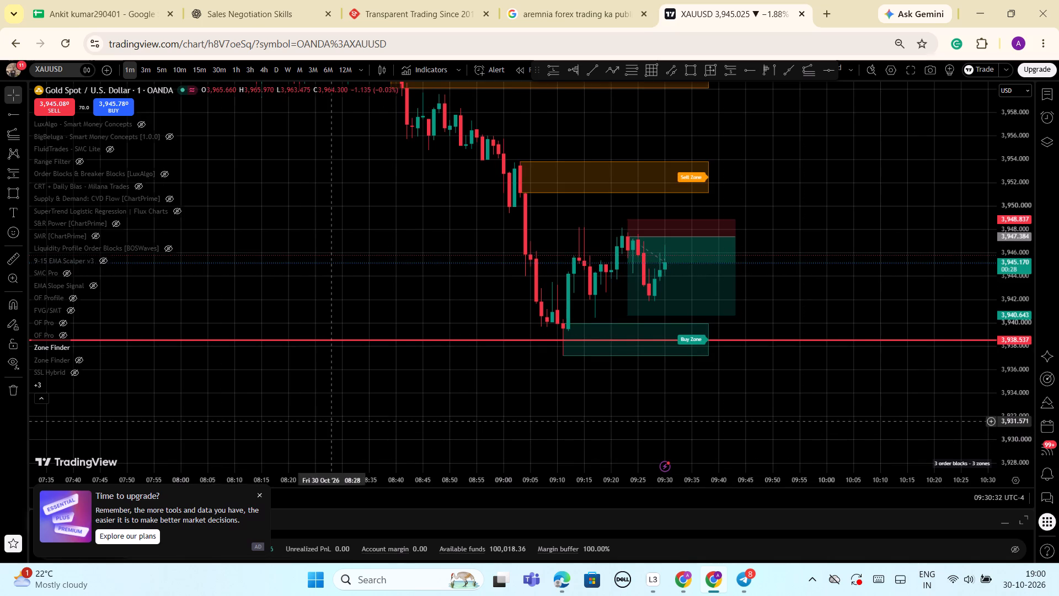
pyautogui.click(77, 360)
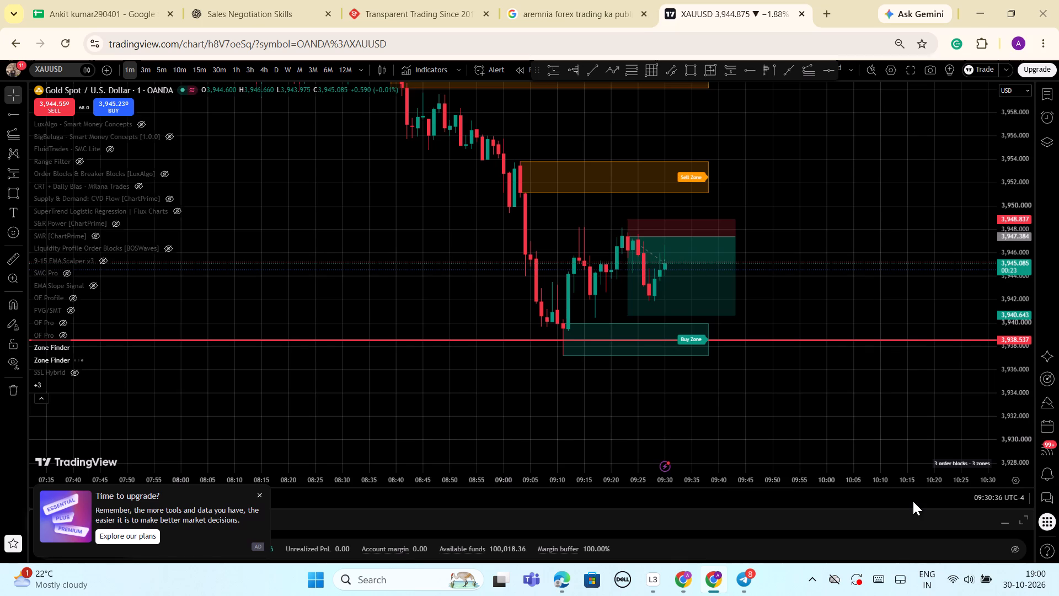
# Examine the Zone Finder sell and buy zones against the short position and the 3,938.537 line.
pyautogui.scroll(-1, 913, 501)
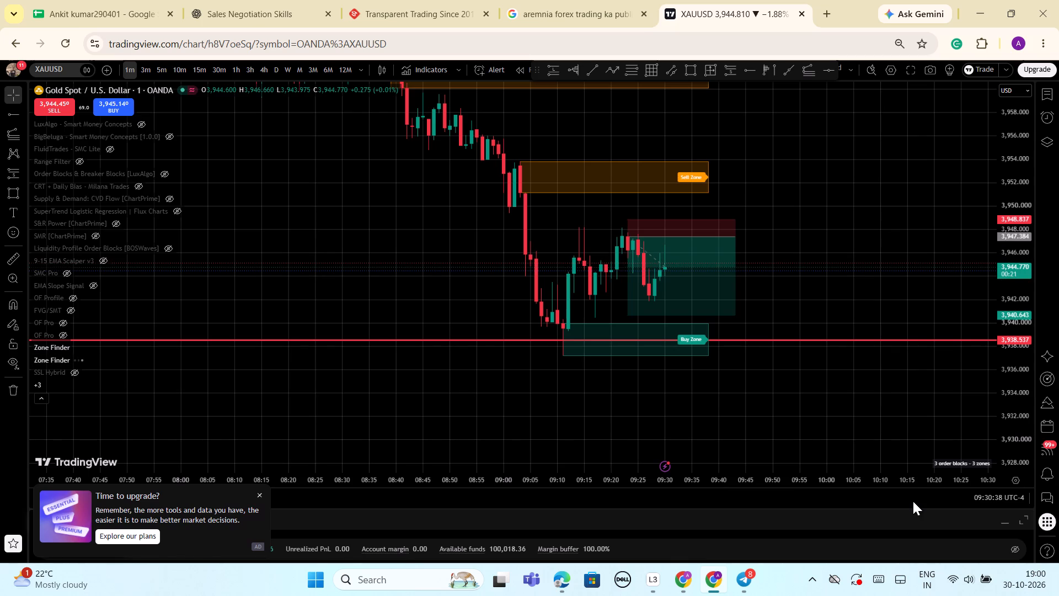
pyautogui.moveTo(1024, 184); pyautogui.dragTo(1010, 334)
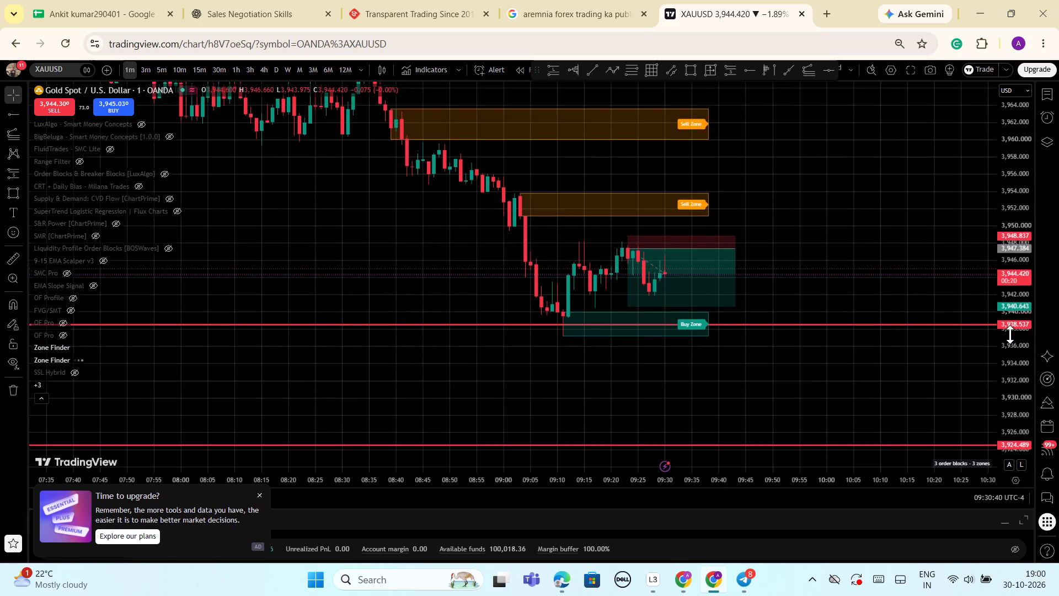
pyautogui.moveTo(1010, 334); pyautogui.dragTo(996, 363)
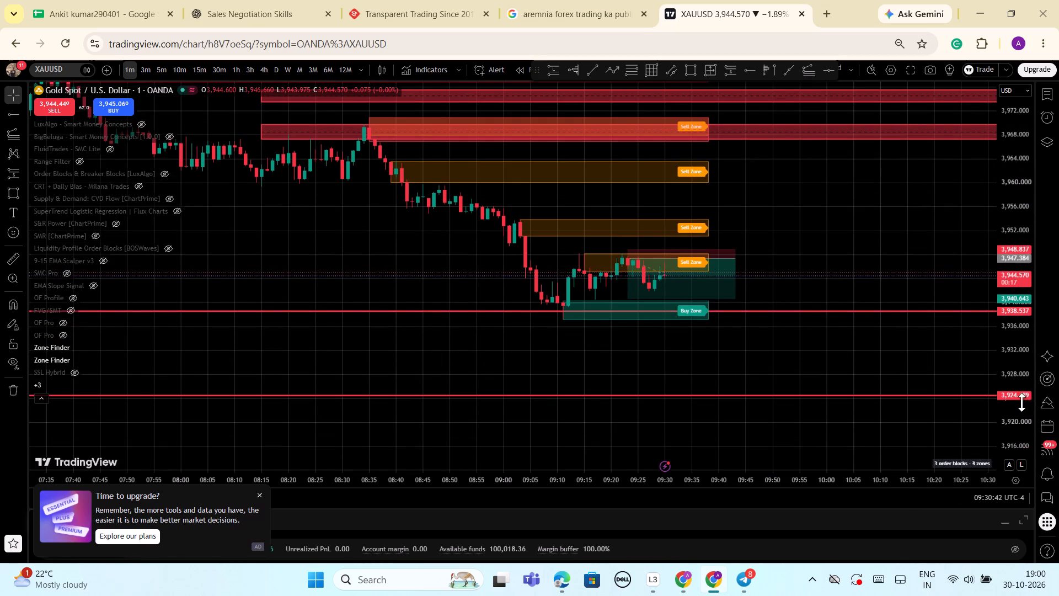
pyautogui.moveTo(1011, 366); pyautogui.dragTo(1010, 166)
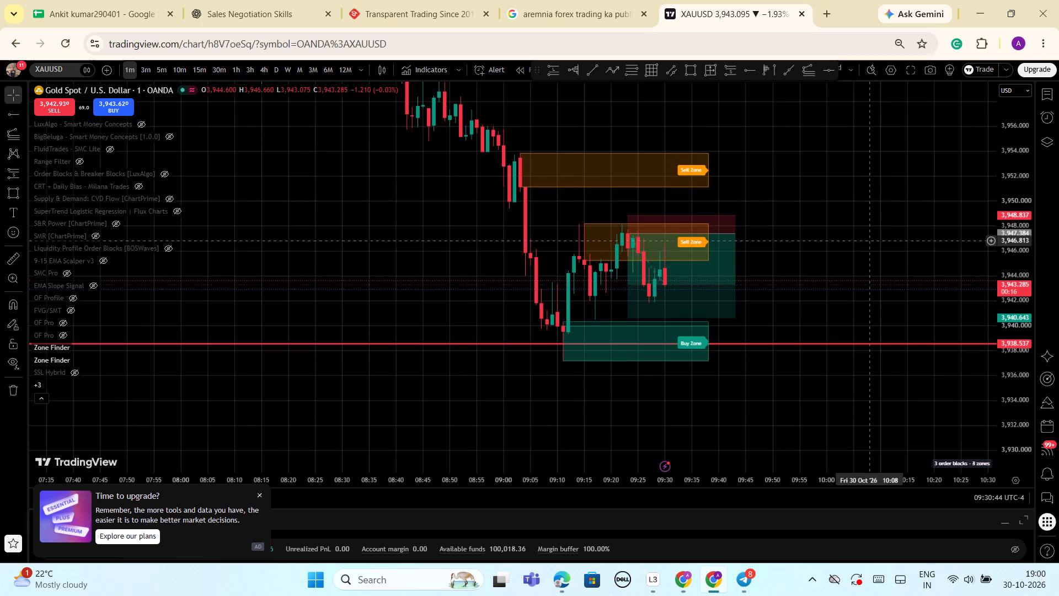
pyautogui.scroll(2, 903, 257)
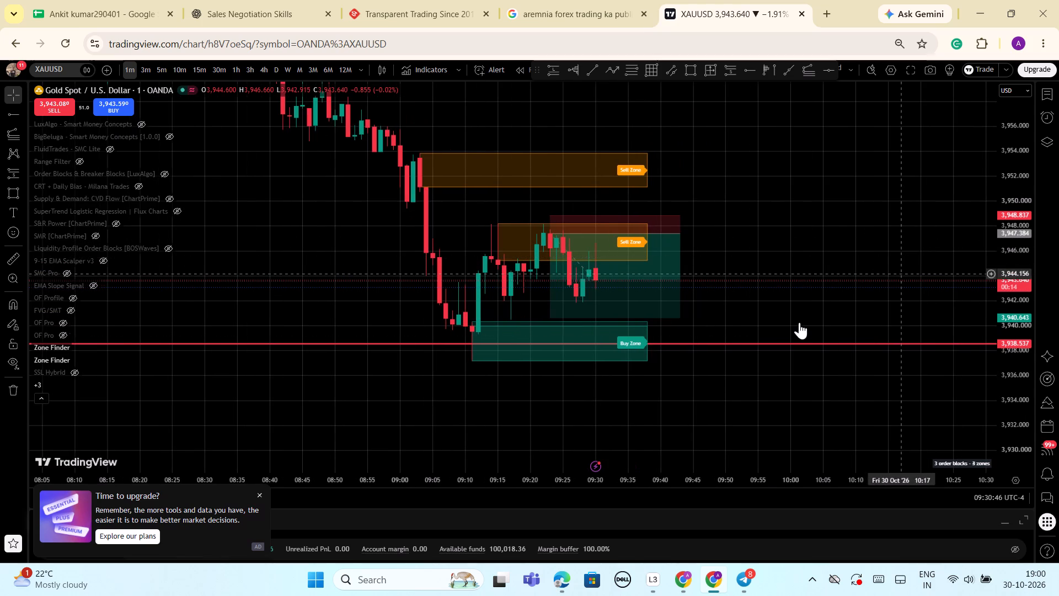
pyautogui.click(657, 307)
pyautogui.click(839, 219)
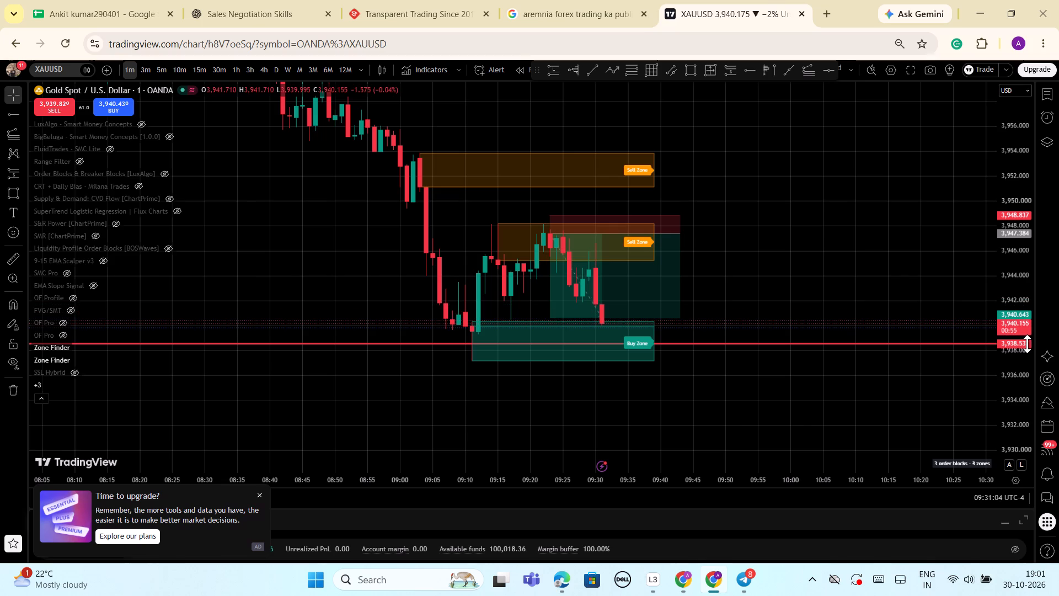
pyautogui.moveTo(1015, 421); pyautogui.dragTo(1036, 346)
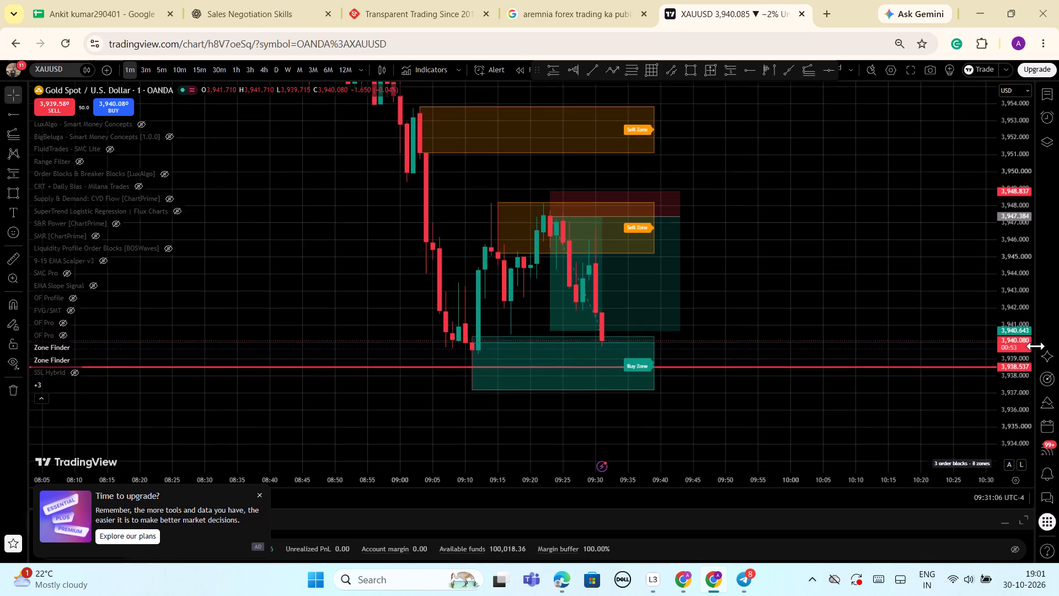
pyautogui.moveTo(1036, 346); pyautogui.dragTo(1054, 327)
pyautogui.scroll(2, 850, 358)
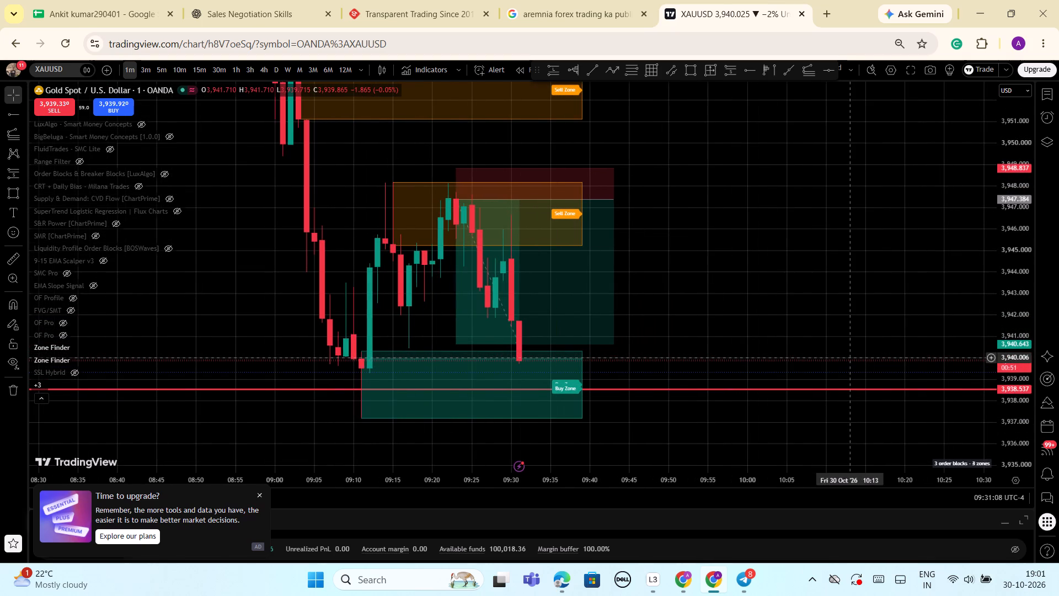
pyautogui.scroll(-2, 850, 358)
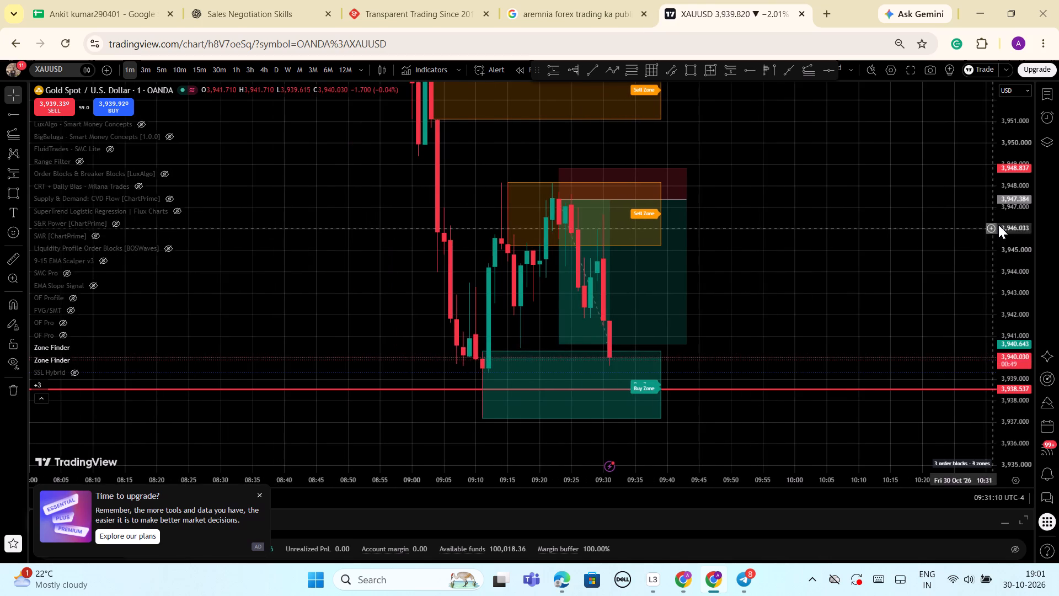
pyautogui.moveTo(1019, 230); pyautogui.dragTo(1018, 354)
pyautogui.scroll(-1, 801, 296)
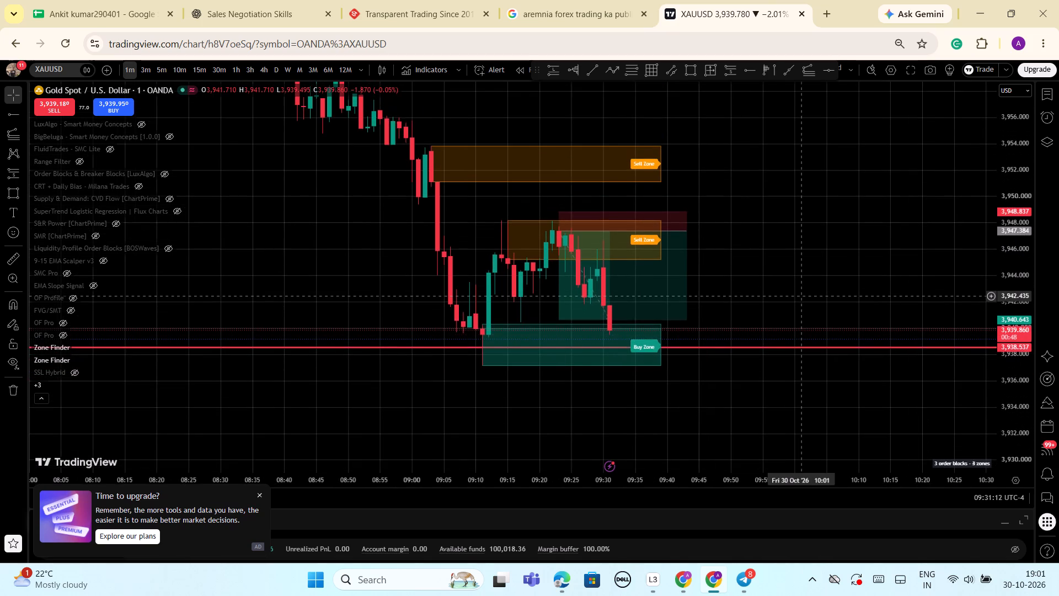
pyautogui.scroll(-1, 801, 296)
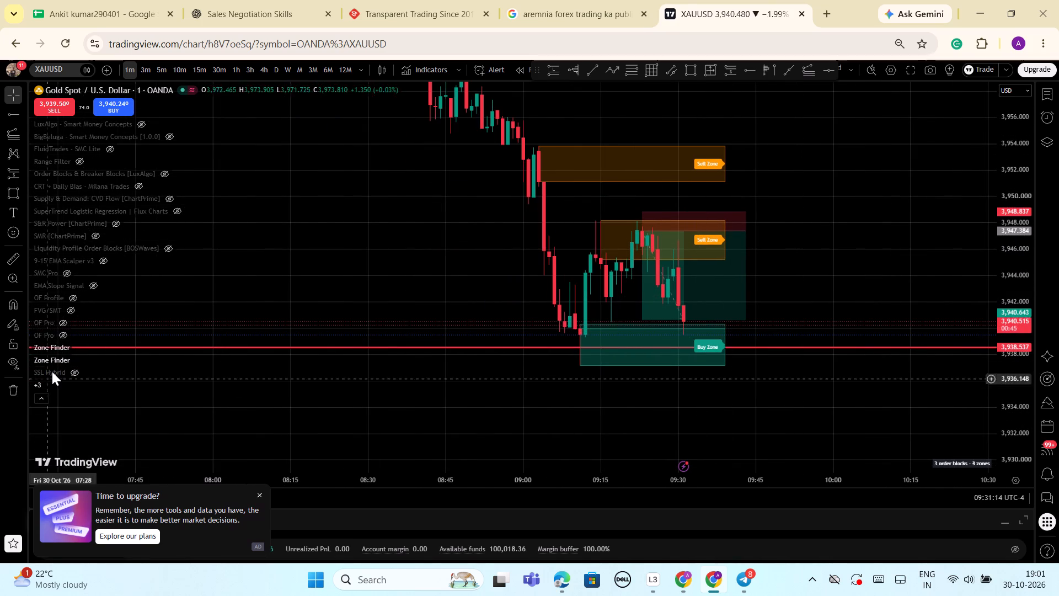
# Hide the first of the two Zone Finder indicators.
pyautogui.click(73, 345)
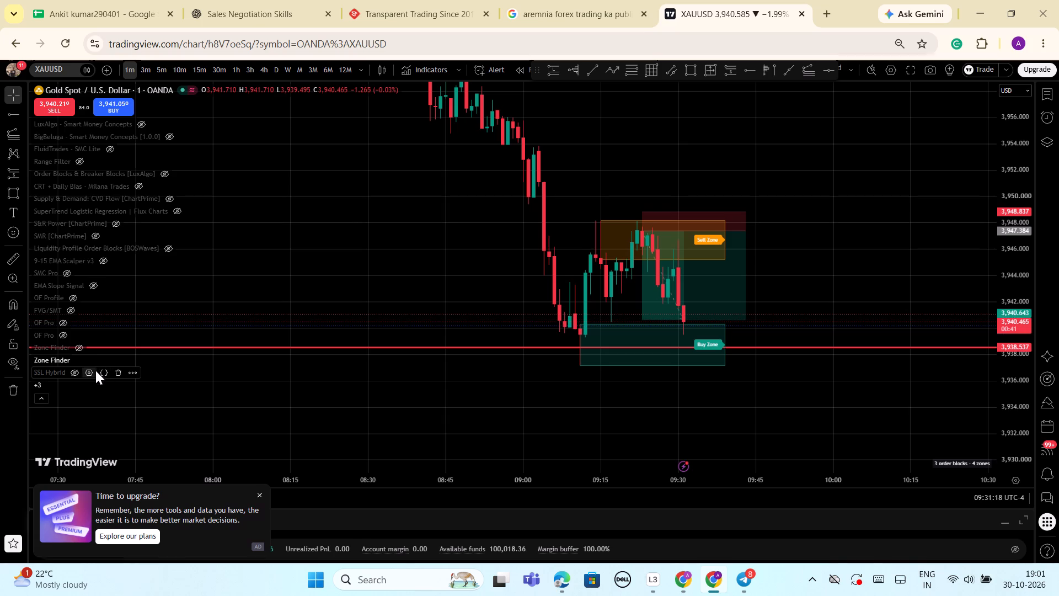
# Show the hidden SSL Hybrid indicator on the chart.
pyautogui.click(74, 372)
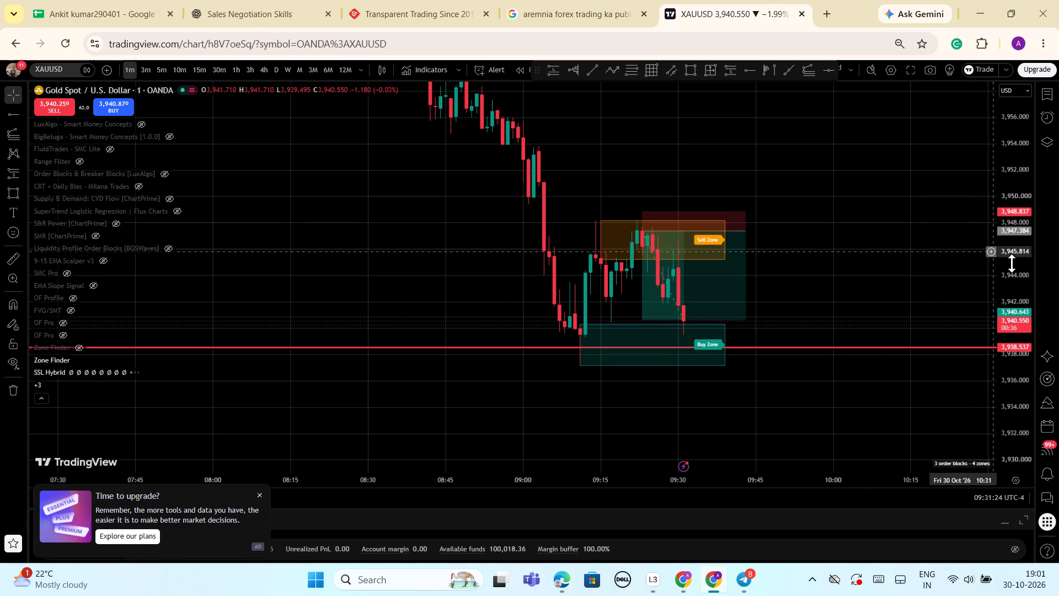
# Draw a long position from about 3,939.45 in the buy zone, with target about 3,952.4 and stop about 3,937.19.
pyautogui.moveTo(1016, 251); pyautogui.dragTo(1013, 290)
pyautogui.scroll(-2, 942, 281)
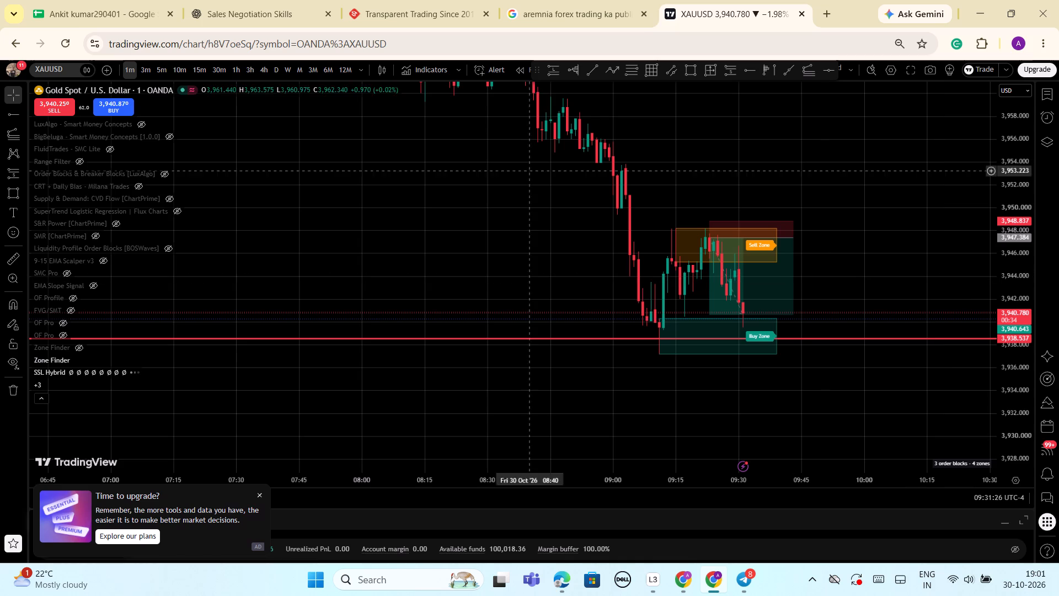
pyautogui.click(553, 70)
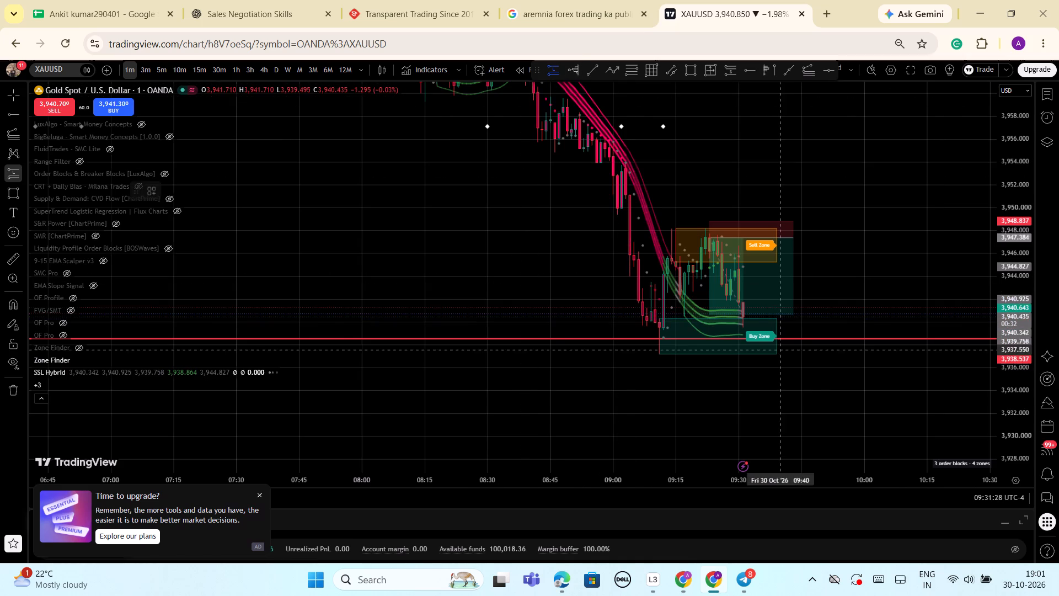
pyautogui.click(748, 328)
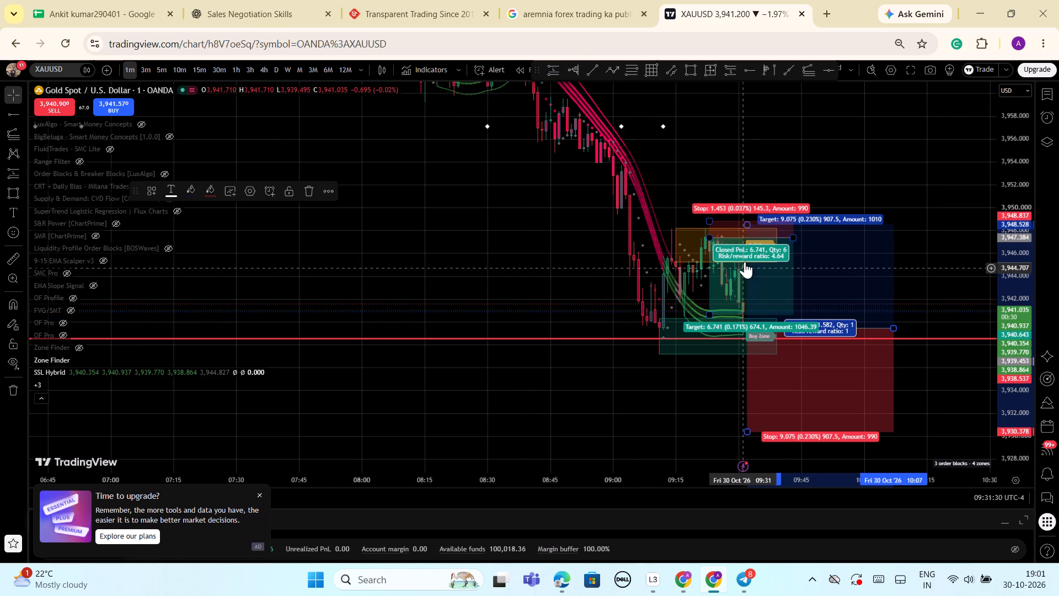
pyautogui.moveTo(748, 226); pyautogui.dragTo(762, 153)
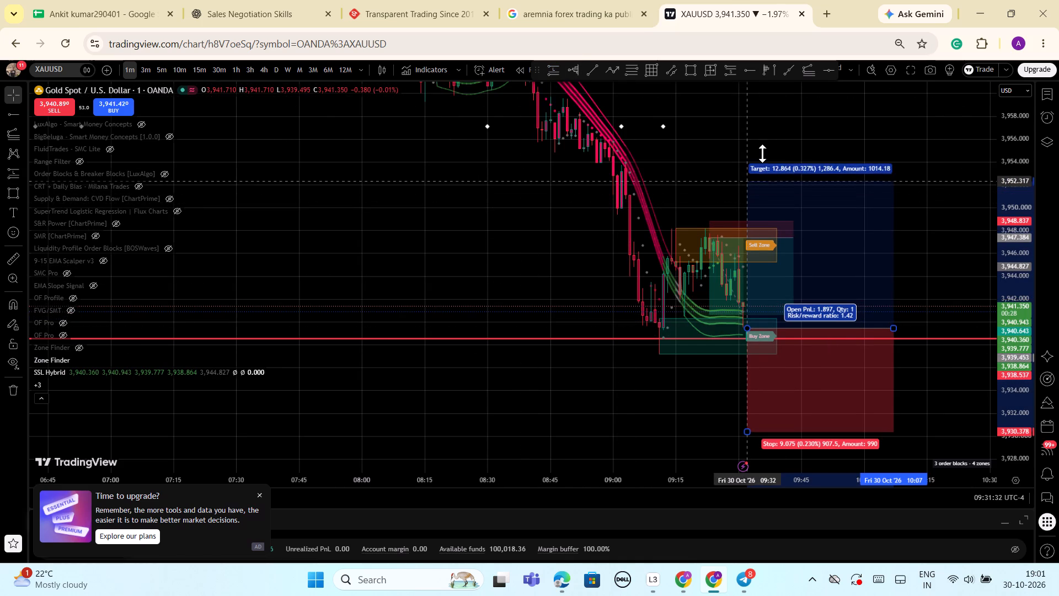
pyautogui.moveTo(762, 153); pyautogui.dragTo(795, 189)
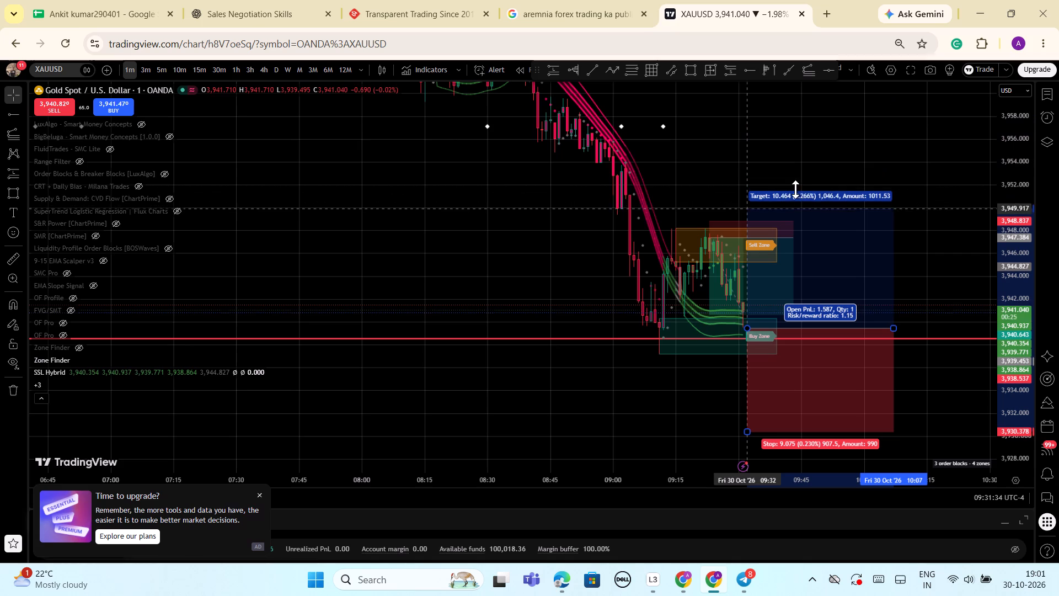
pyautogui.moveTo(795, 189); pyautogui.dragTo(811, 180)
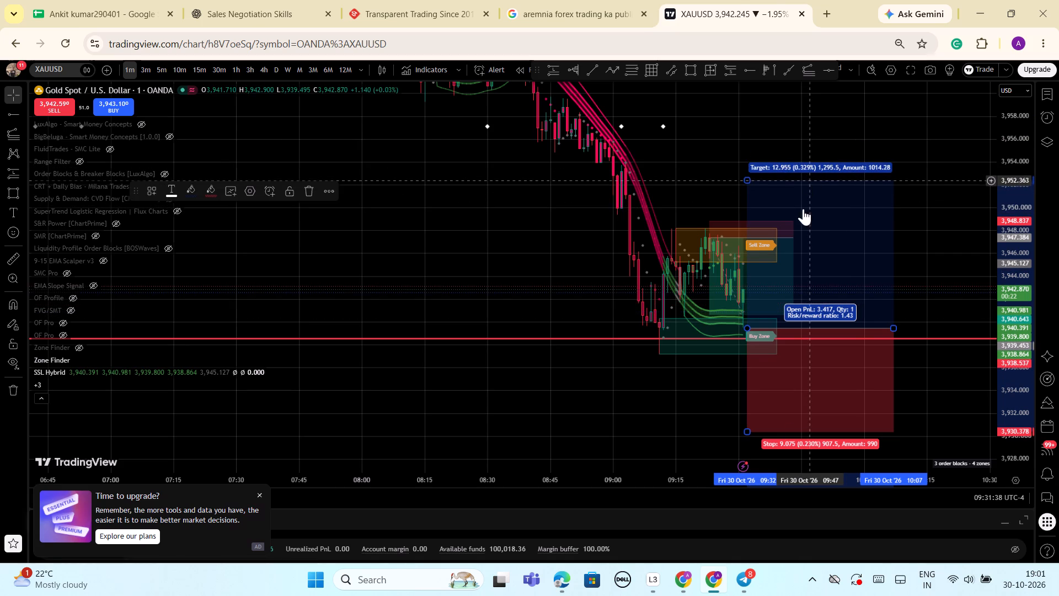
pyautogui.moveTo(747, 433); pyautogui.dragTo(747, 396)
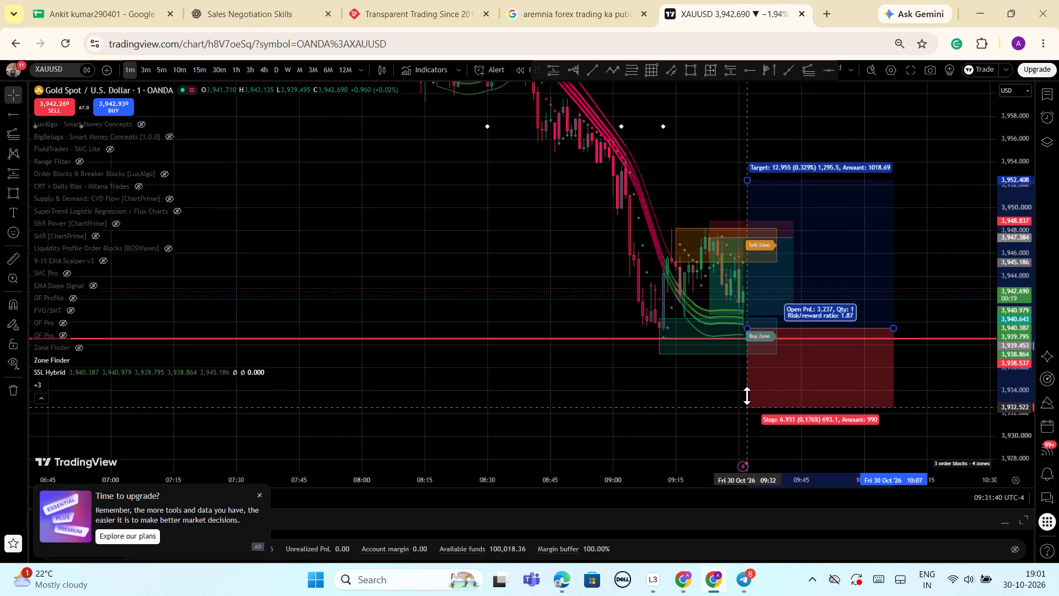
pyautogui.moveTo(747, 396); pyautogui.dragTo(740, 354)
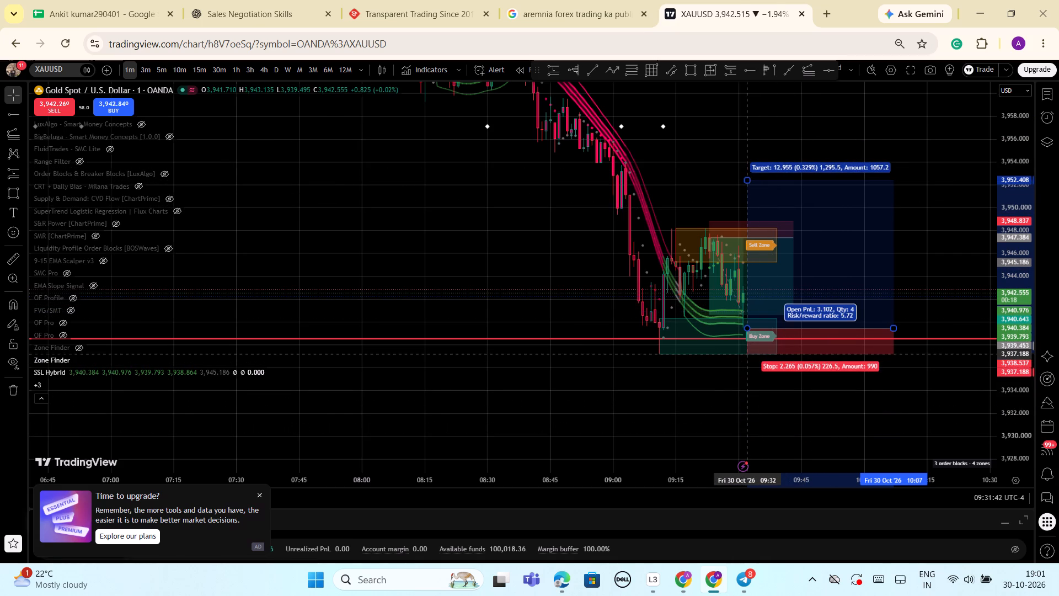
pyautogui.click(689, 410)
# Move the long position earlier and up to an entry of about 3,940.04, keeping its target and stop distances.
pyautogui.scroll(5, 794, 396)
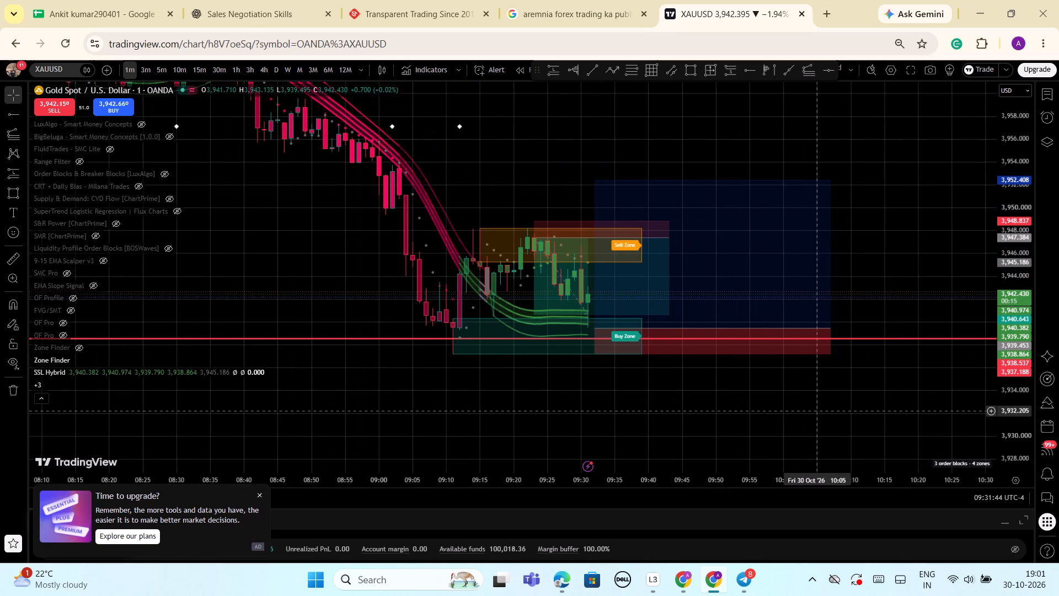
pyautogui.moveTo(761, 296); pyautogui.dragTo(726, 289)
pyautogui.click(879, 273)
# Examine the price action against the sell zones, the buy zone, the SSL Hybrid bands and the long position.
pyautogui.scroll(-1, 879, 273)
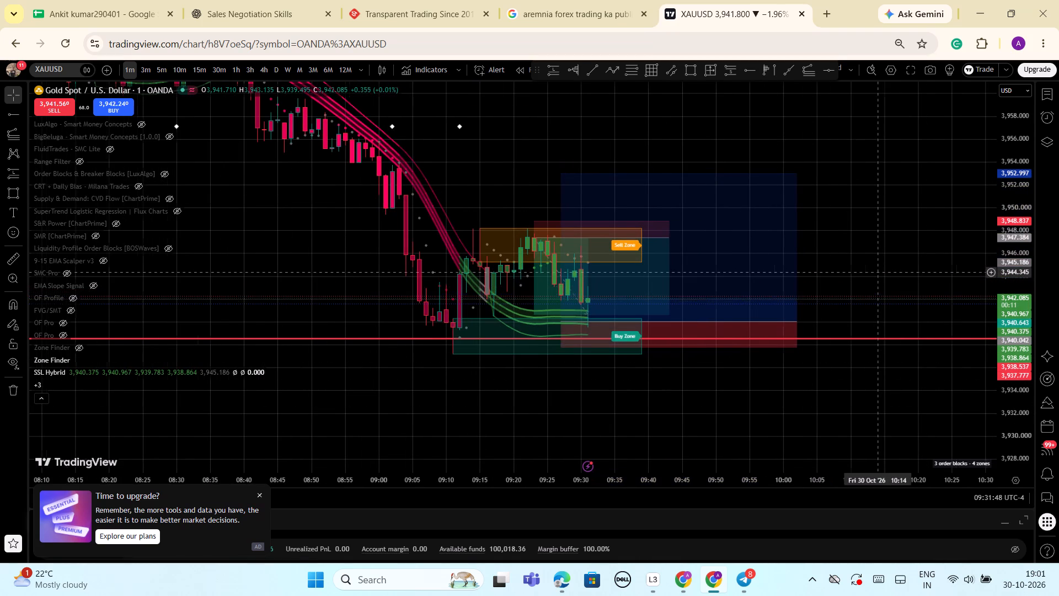
pyautogui.scroll(-1, 879, 273)
pyautogui.scroll(-1, 931, 283)
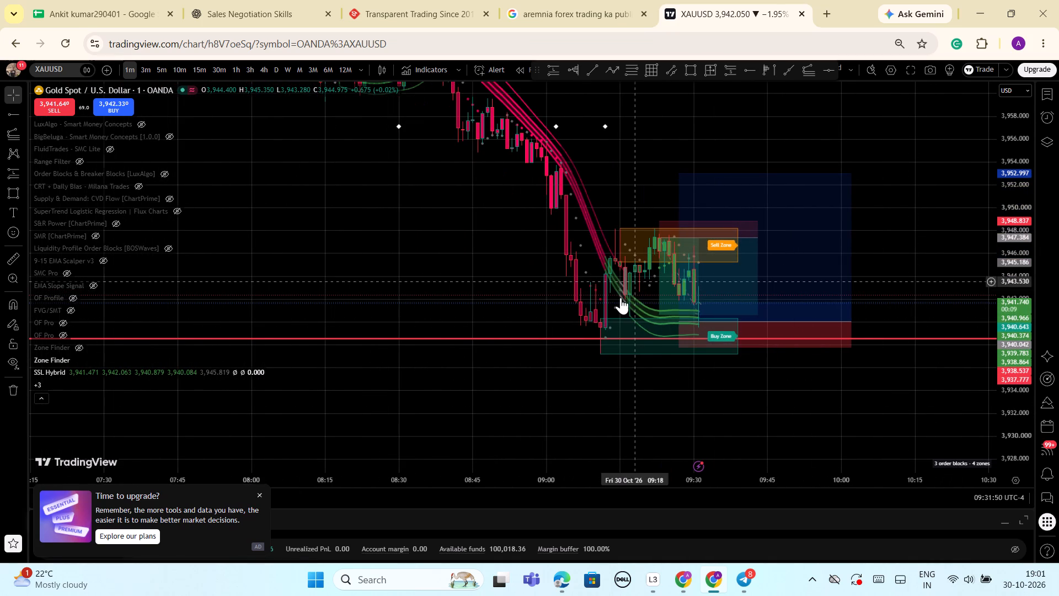
pyautogui.scroll(1, 956, 393)
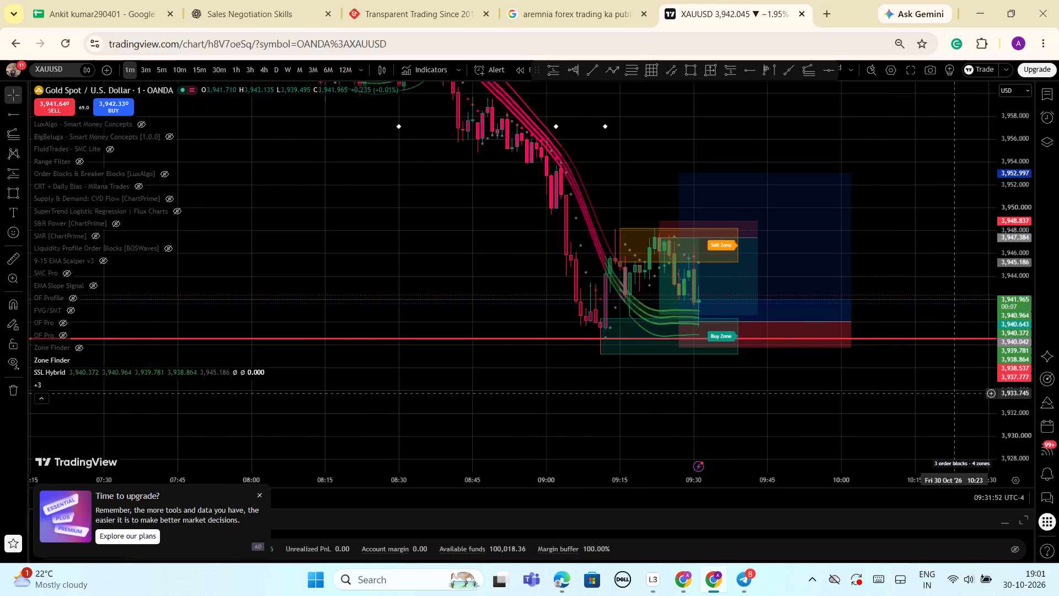
pyautogui.moveTo(1010, 186); pyautogui.dragTo(1029, 287)
pyautogui.scroll(-2, 928, 426)
pyautogui.moveTo(413, 233); pyautogui.dragTo(506, 358)
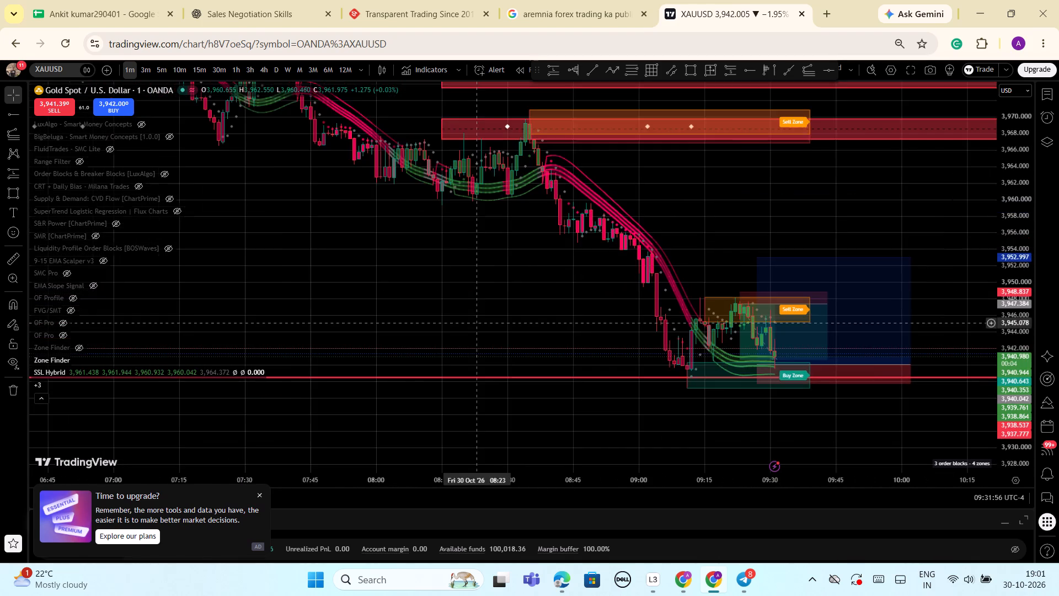
pyautogui.moveTo(506, 358); pyautogui.dragTo(523, 380)
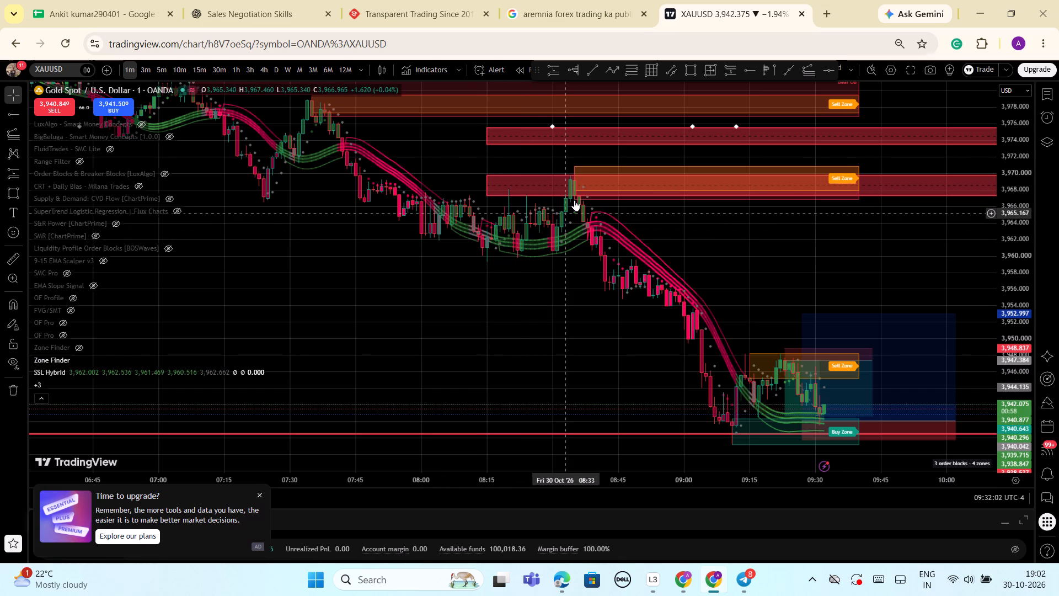
pyautogui.scroll(-1, 437, 336)
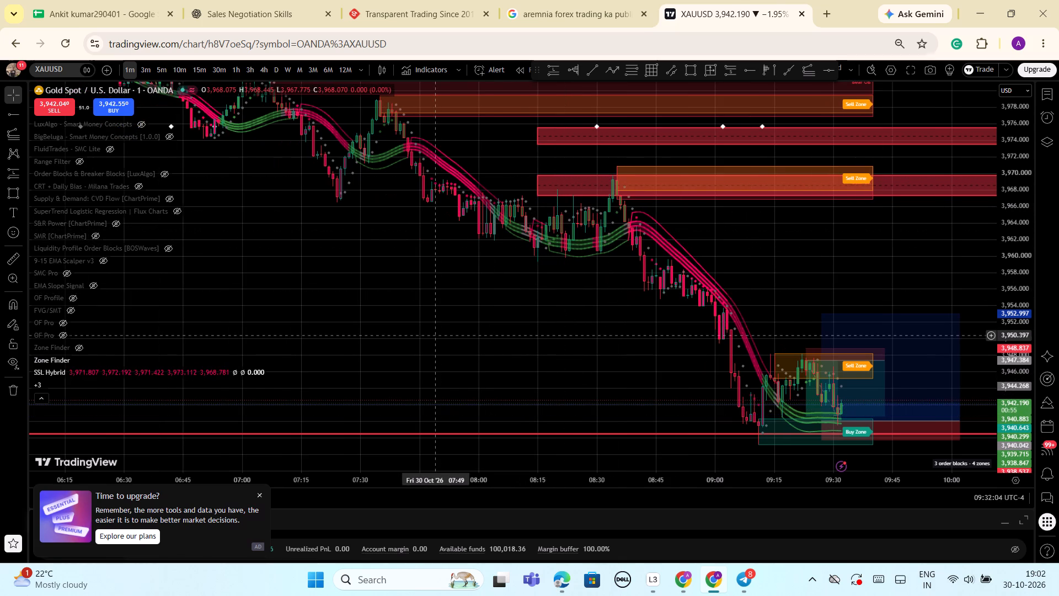
pyautogui.moveTo(520, 328); pyautogui.dragTo(359, 290)
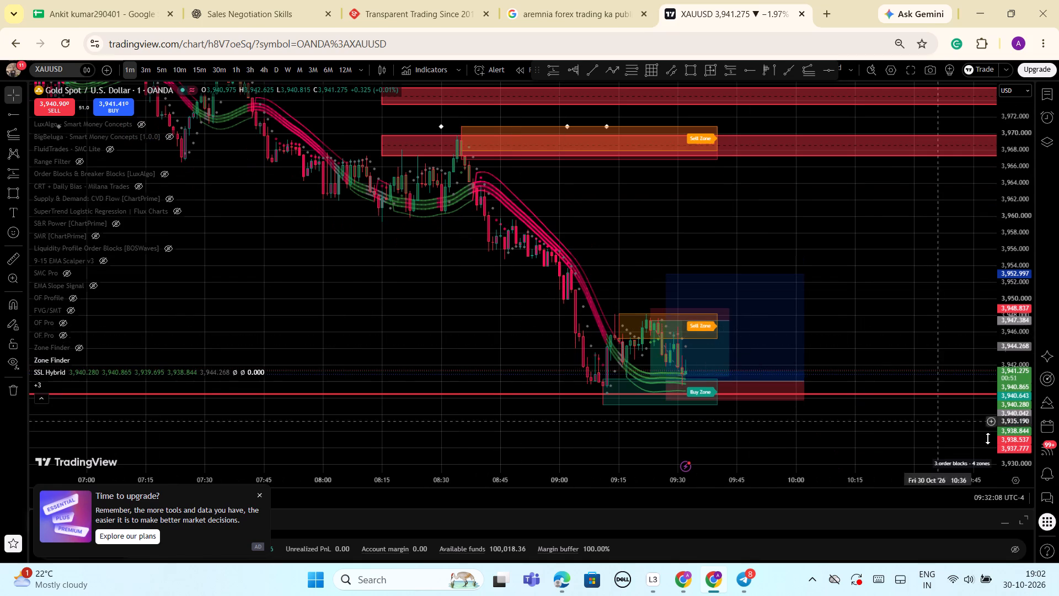
pyautogui.moveTo(1018, 438); pyautogui.dragTo(1015, 413)
pyautogui.scroll(1, 870, 375)
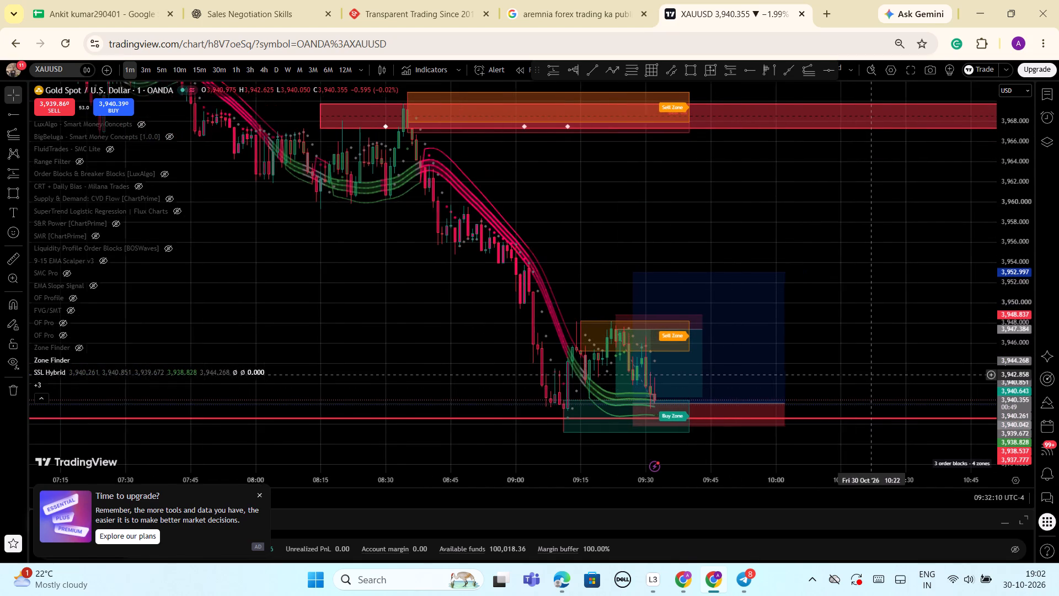
pyautogui.scroll(1, 870, 375)
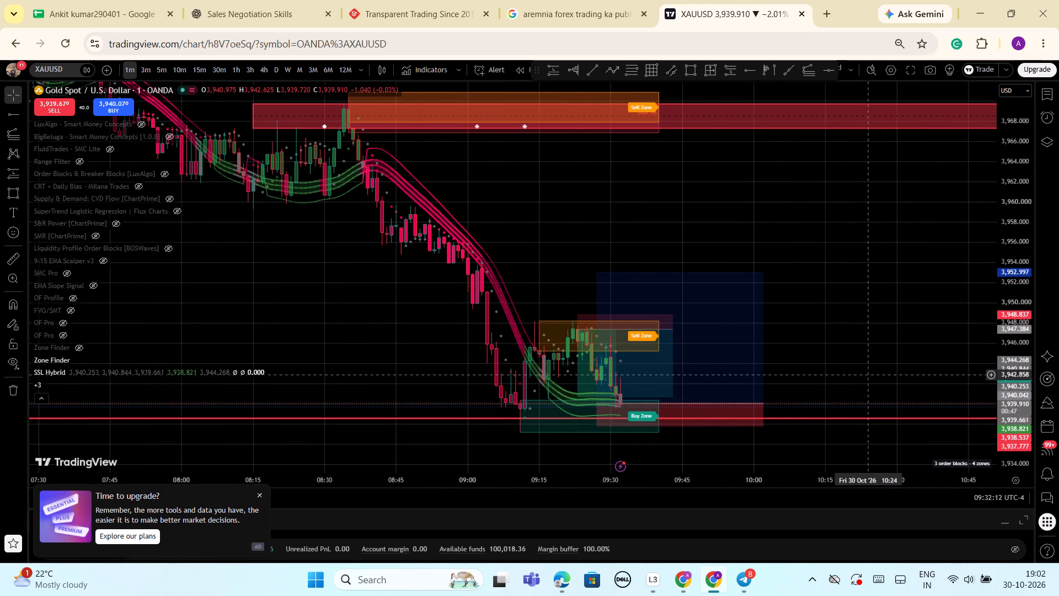
pyautogui.moveTo(1017, 204); pyautogui.dragTo(992, 279)
pyautogui.scroll(2, 949, 288)
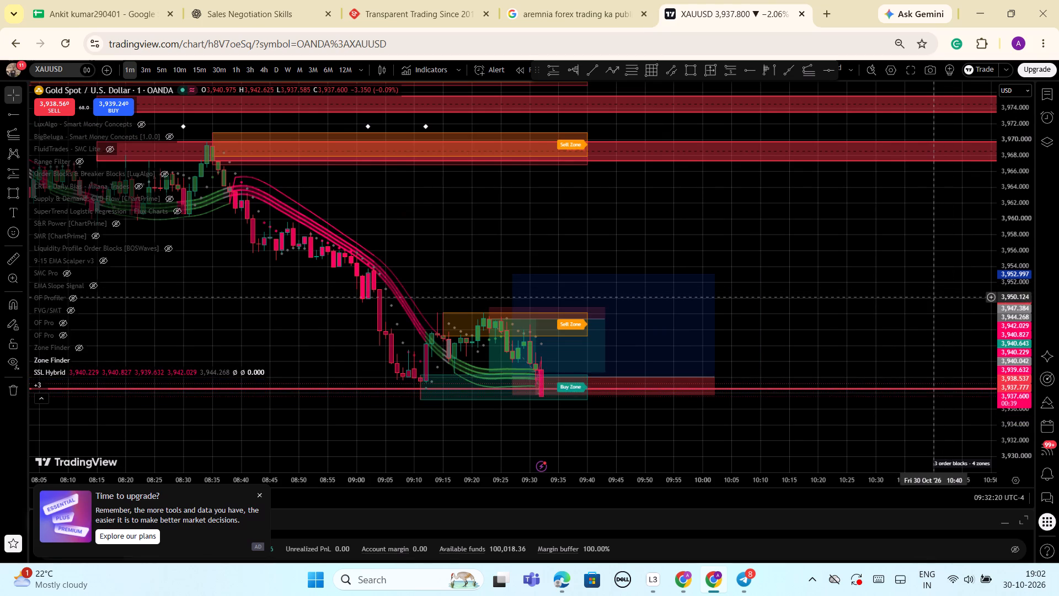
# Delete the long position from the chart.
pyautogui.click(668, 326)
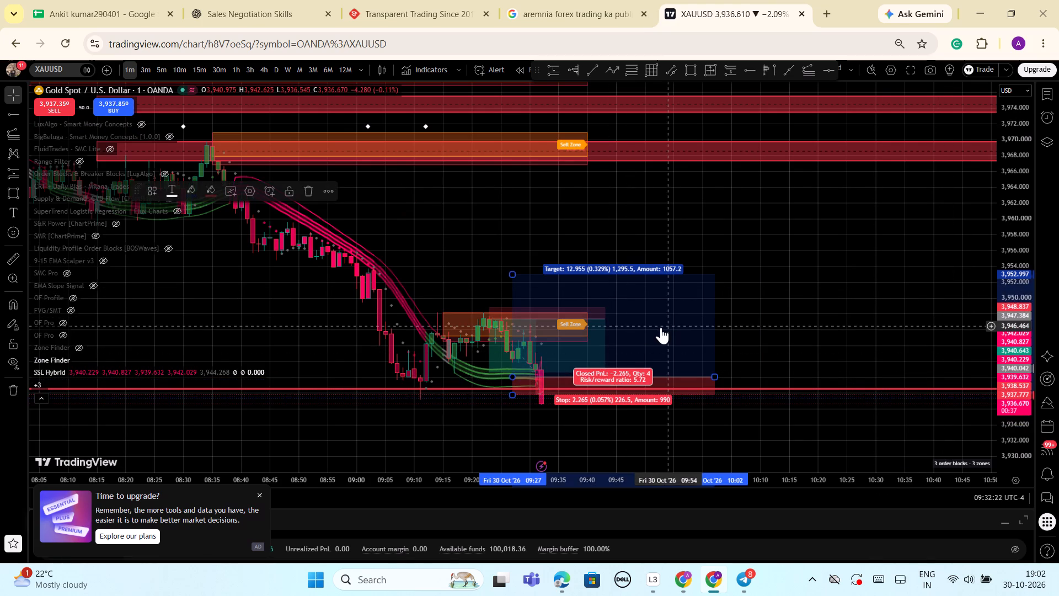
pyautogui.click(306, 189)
# Examine the price action around the 3,938.537 line and the lower 3,924.489 line.
pyautogui.scroll(-2, 744, 329)
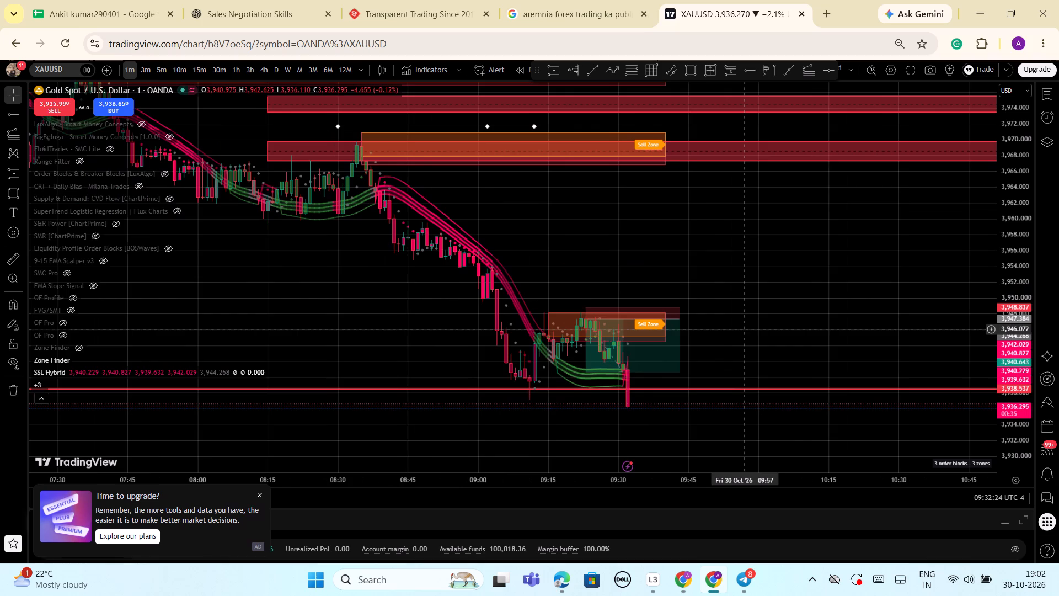
pyautogui.scroll(-1, 753, 329)
pyautogui.scroll(-1, 821, 328)
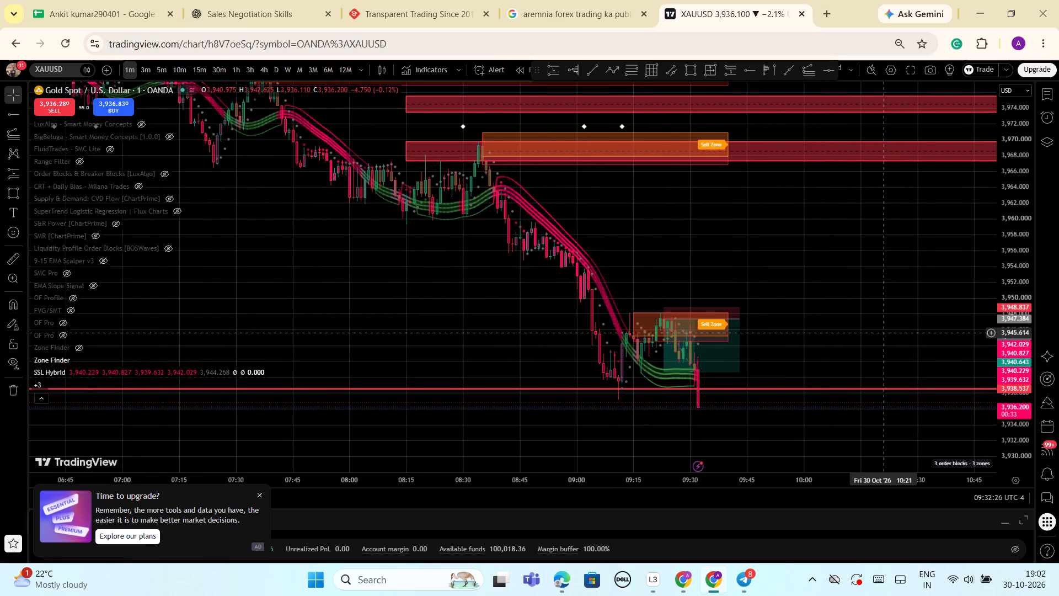
pyautogui.scroll(-1, 882, 333)
pyautogui.moveTo(879, 333); pyautogui.dragTo(878, 248)
pyautogui.scroll(-2, 875, 250)
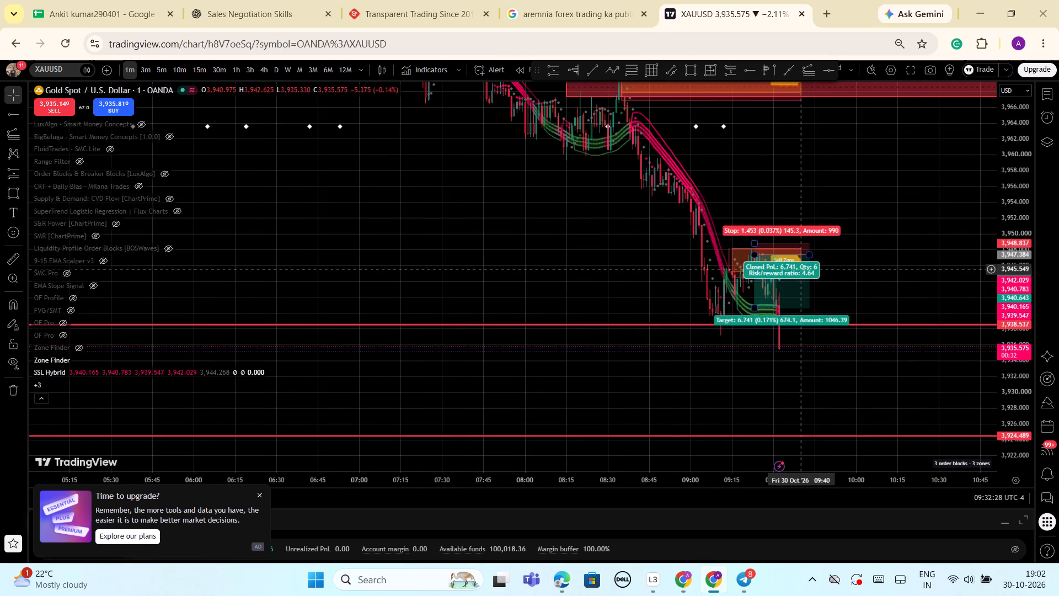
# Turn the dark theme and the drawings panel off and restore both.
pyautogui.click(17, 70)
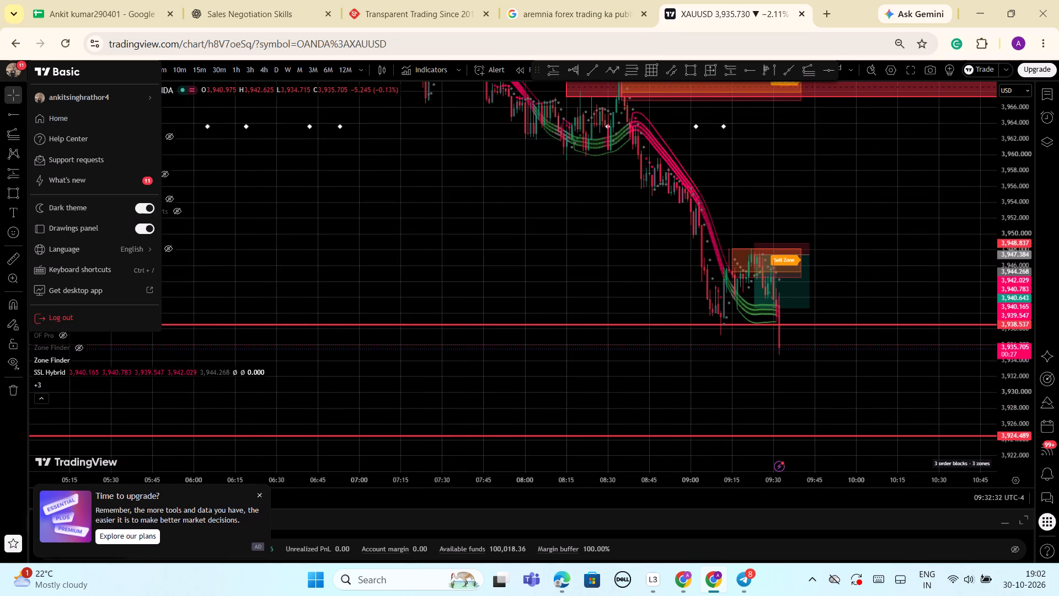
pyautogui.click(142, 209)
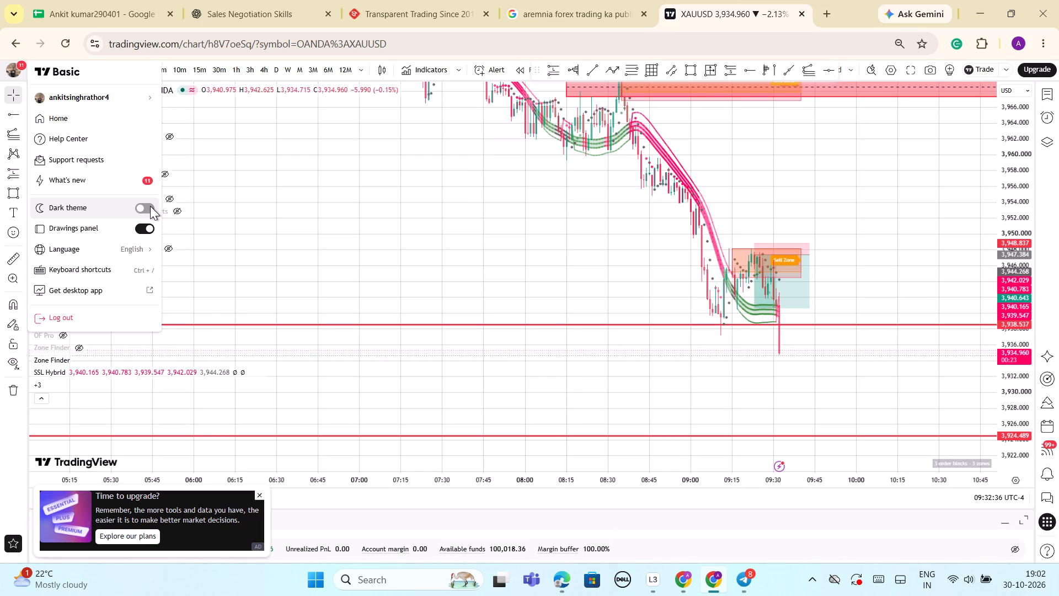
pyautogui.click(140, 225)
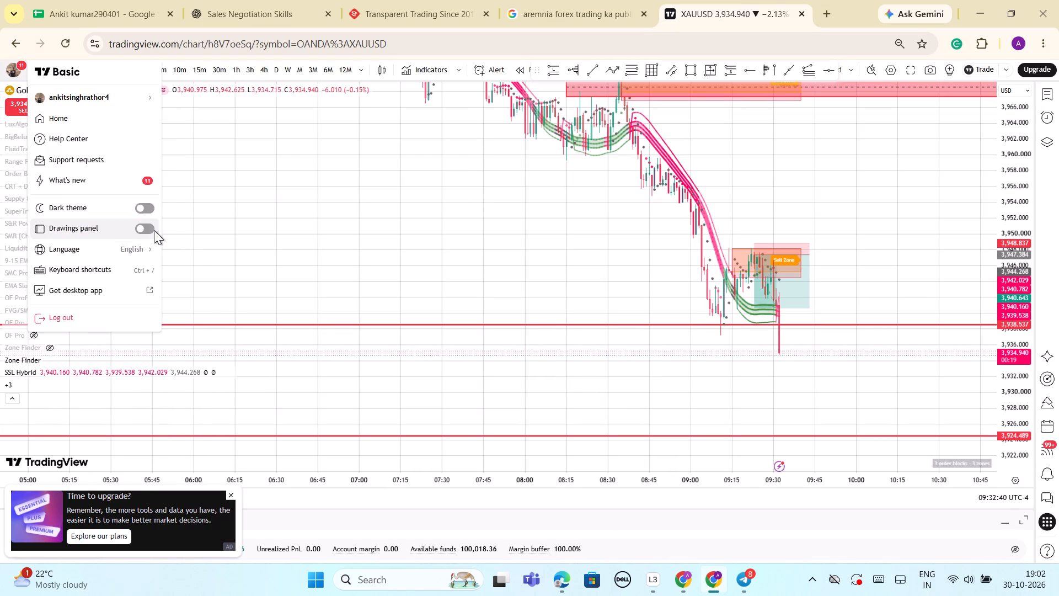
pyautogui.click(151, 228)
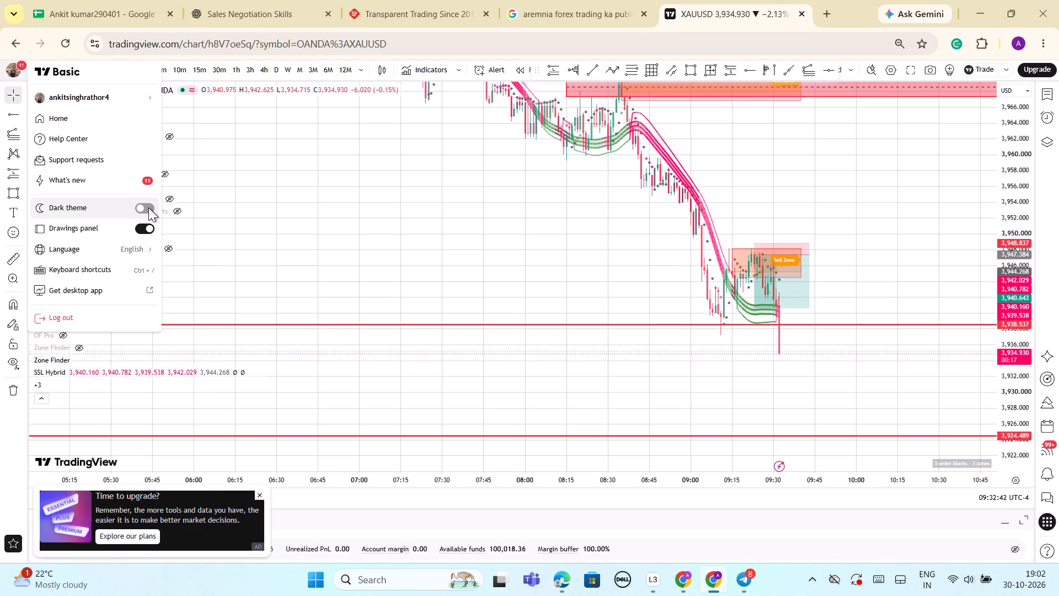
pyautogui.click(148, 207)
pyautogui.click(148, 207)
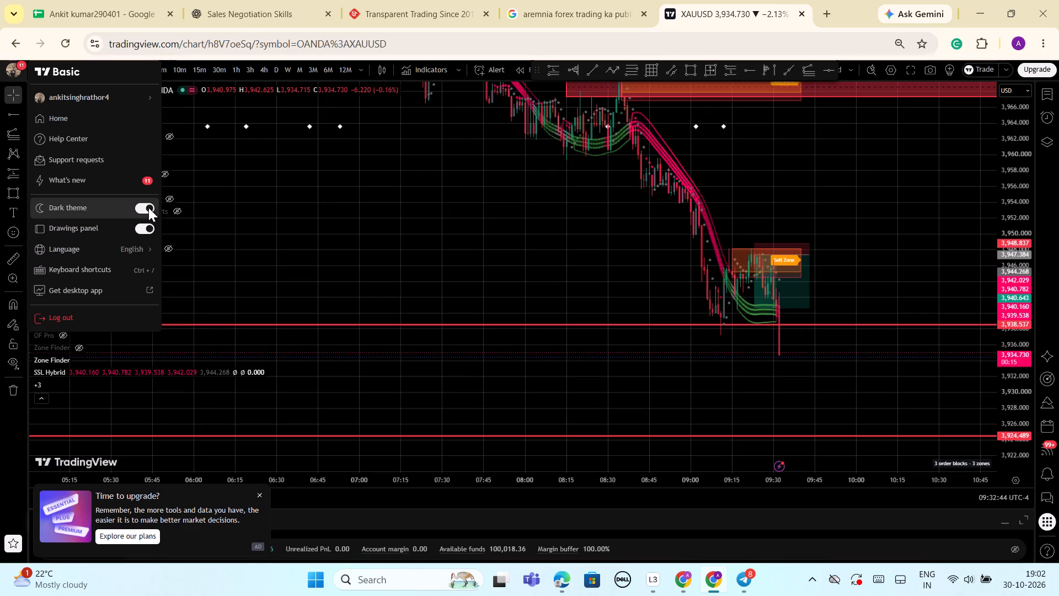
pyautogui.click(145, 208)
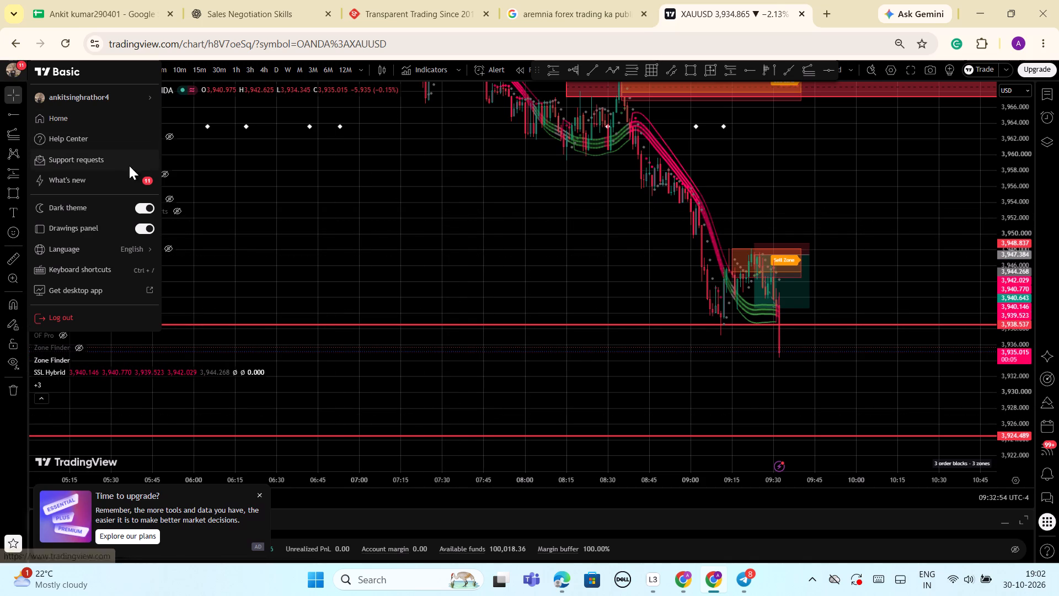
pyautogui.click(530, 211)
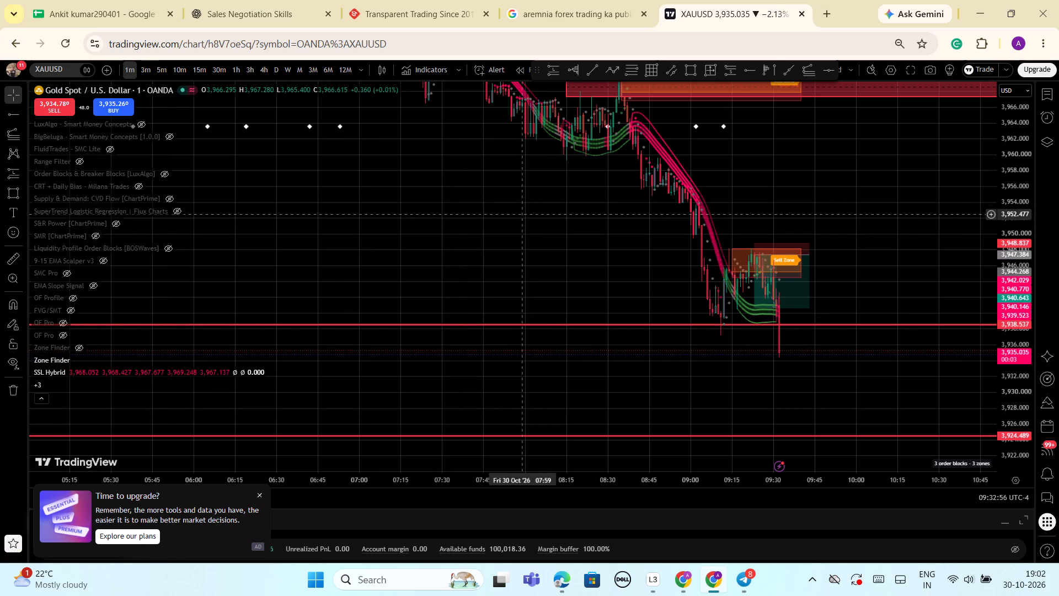
# Collapse the indicator list on the chart.
pyautogui.click(45, 398)
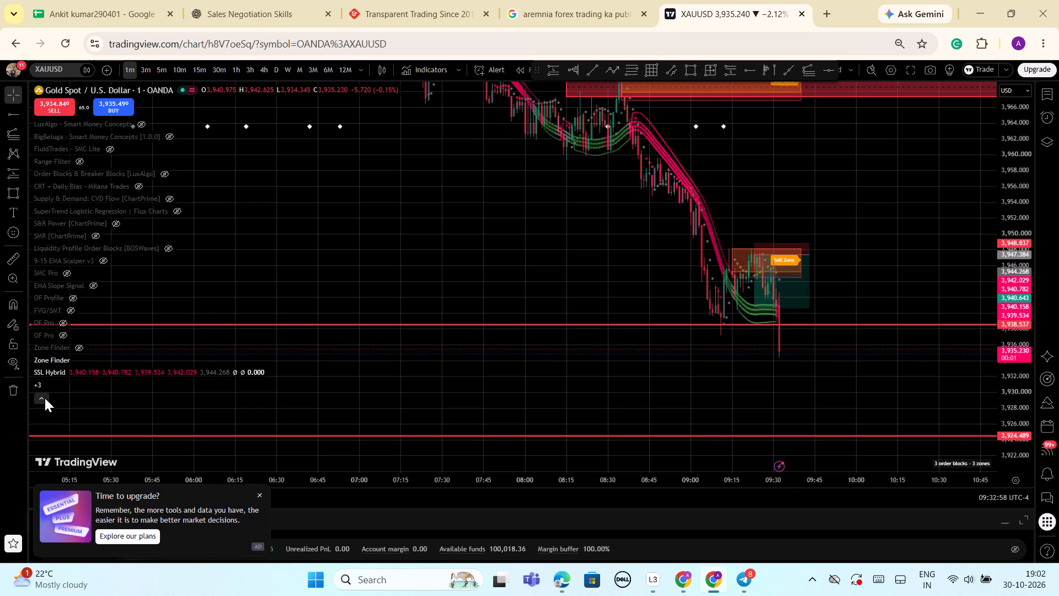
# Hide the active Zone Finder indicator and show the other, hidden Zone Finder in its place.
pyautogui.scroll(6, 769, 380)
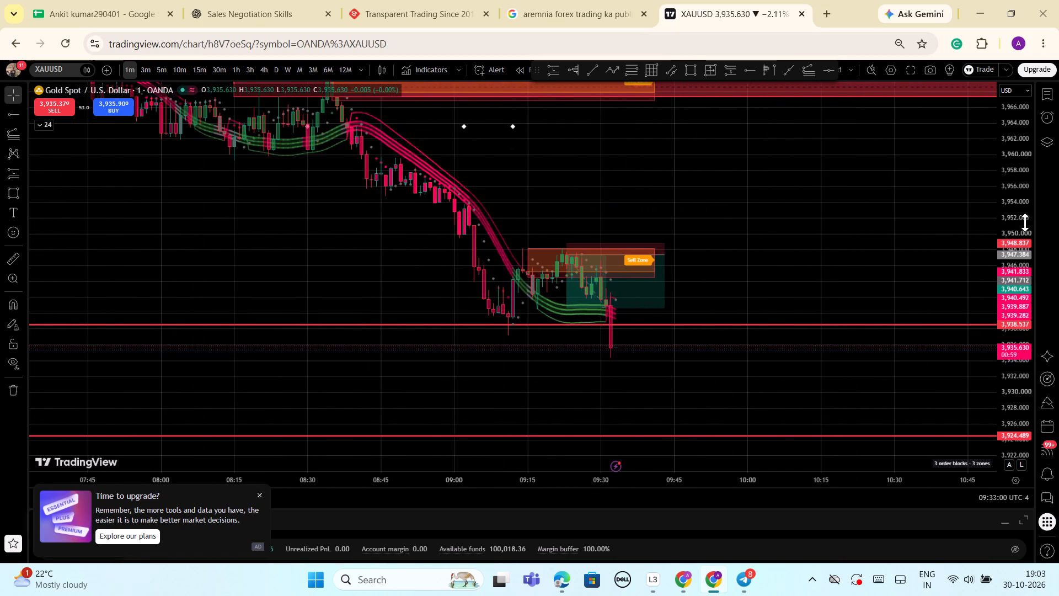
pyautogui.moveTo(1026, 223); pyautogui.dragTo(1024, 275)
pyautogui.scroll(2, 852, 261)
pyautogui.moveTo(528, 210); pyautogui.dragTo(660, 209)
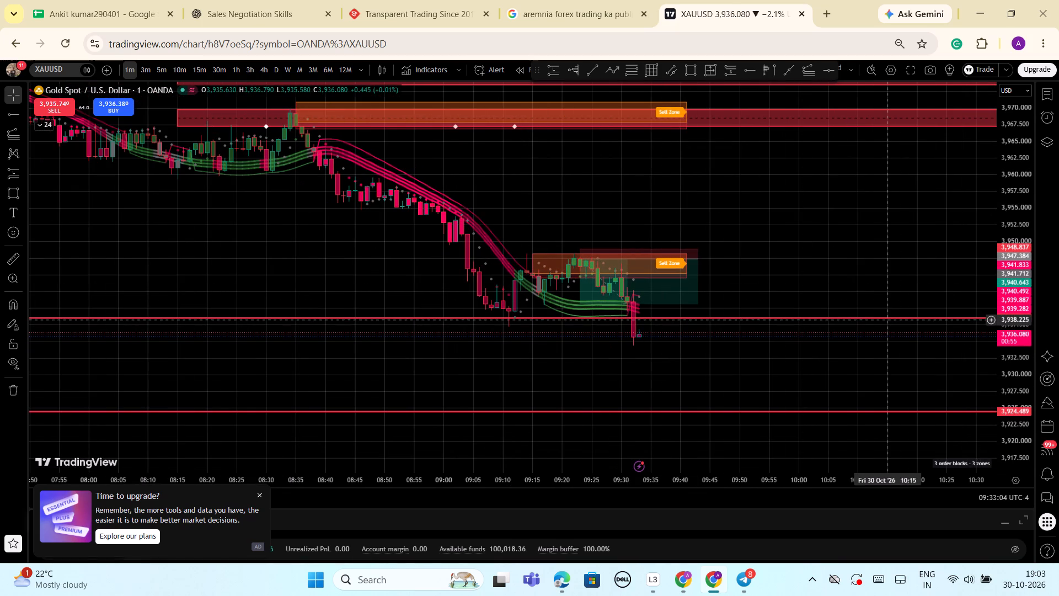
pyautogui.moveTo(1017, 401); pyautogui.dragTo(1004, 260)
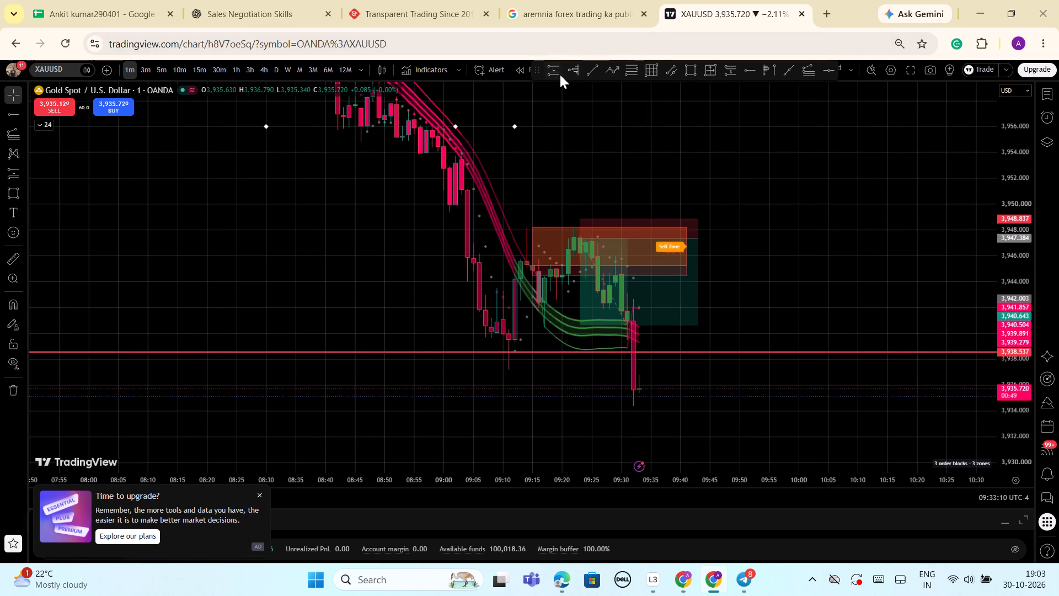
pyautogui.click(729, 66)
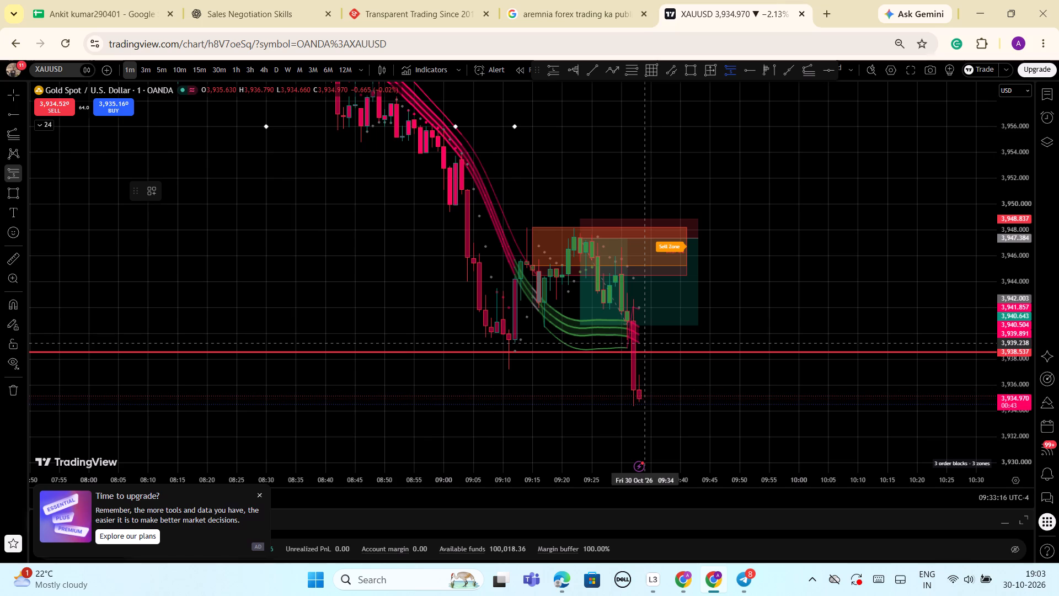
pyautogui.scroll(-1, 779, 318)
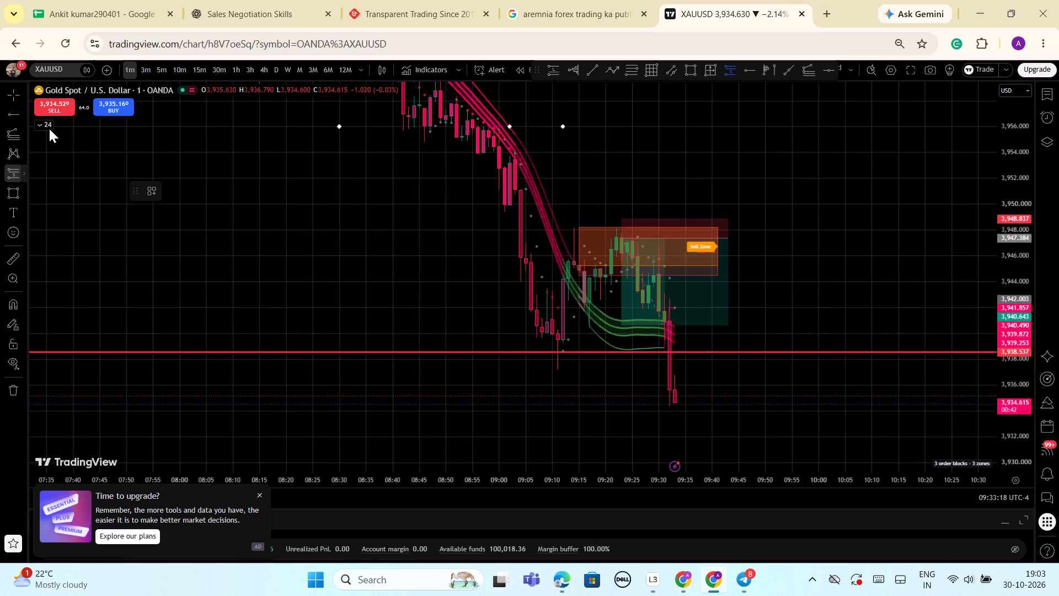
pyautogui.click(42, 121)
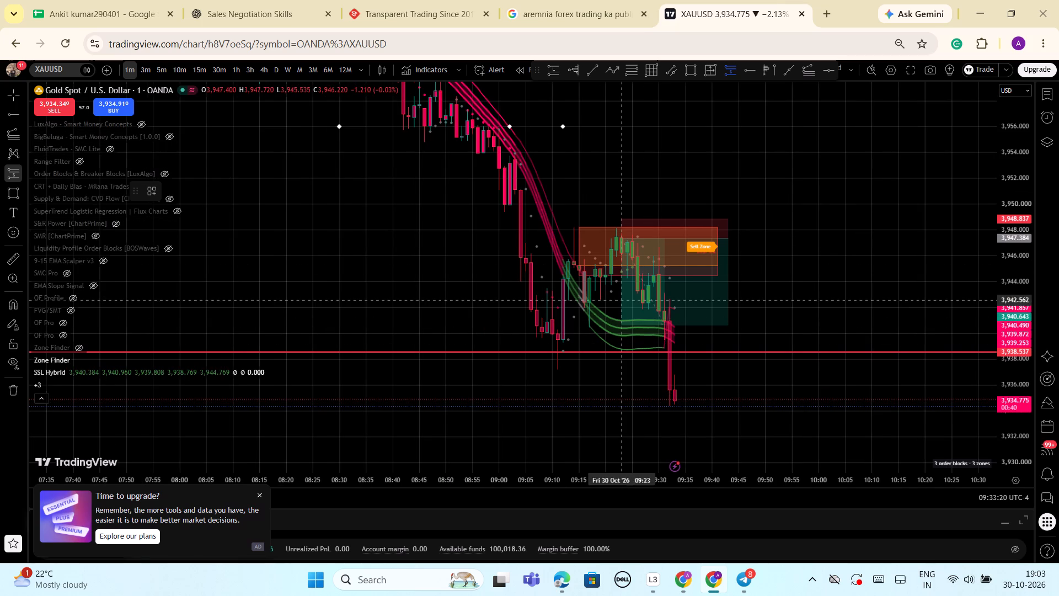
pyautogui.click(79, 360)
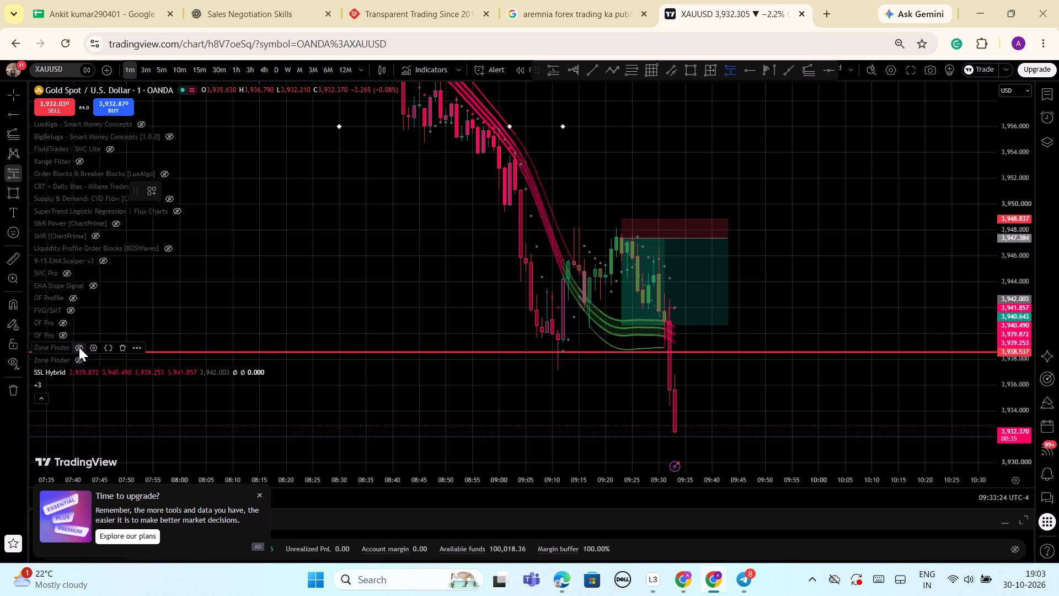
pyautogui.click(79, 346)
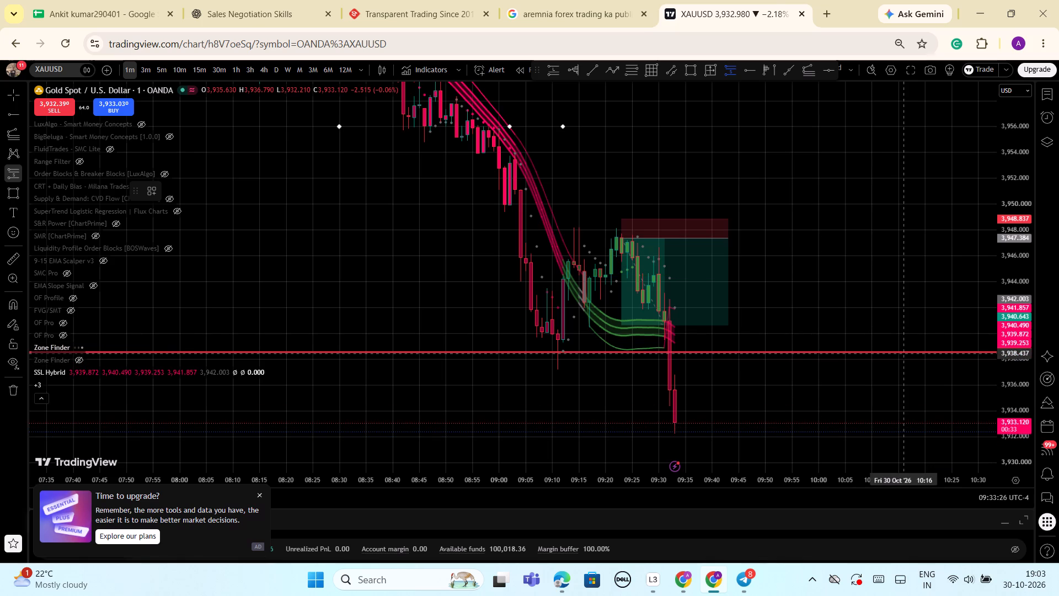
# Place a short position just after the latest candle, with its entry at about 3,941.7 inside the lowest Sell Zone.
pyautogui.moveTo(1021, 245); pyautogui.dragTo(987, 390)
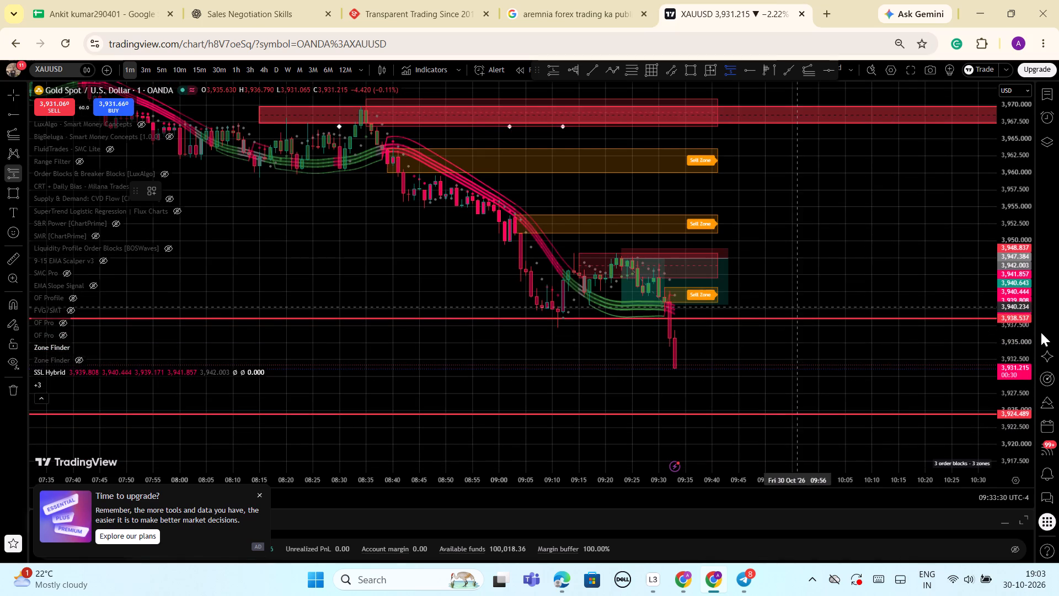
pyautogui.moveTo(1000, 391); pyautogui.dragTo(991, 283)
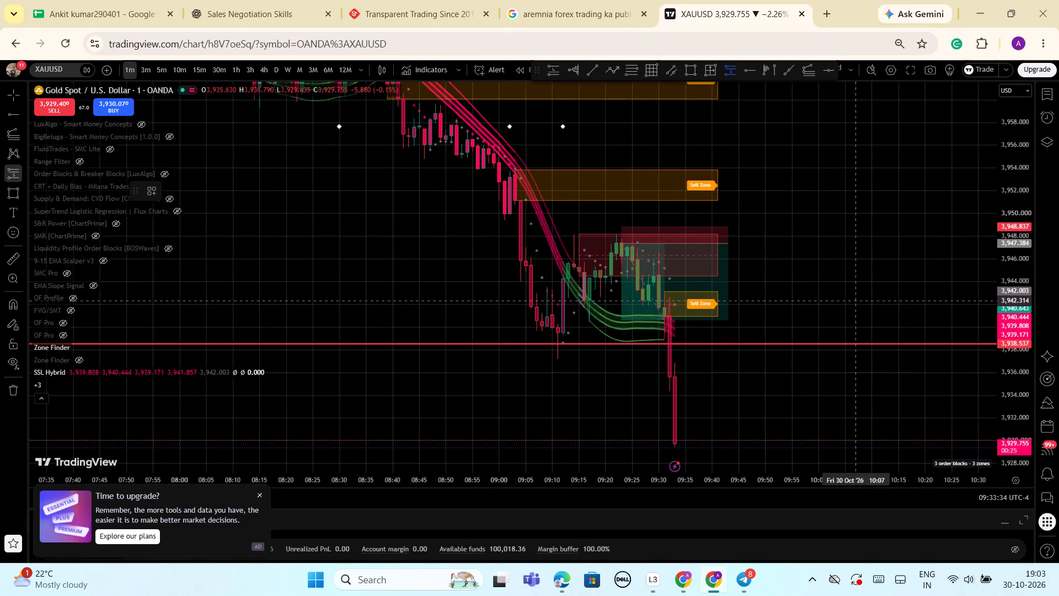
pyautogui.scroll(1, 745, 318)
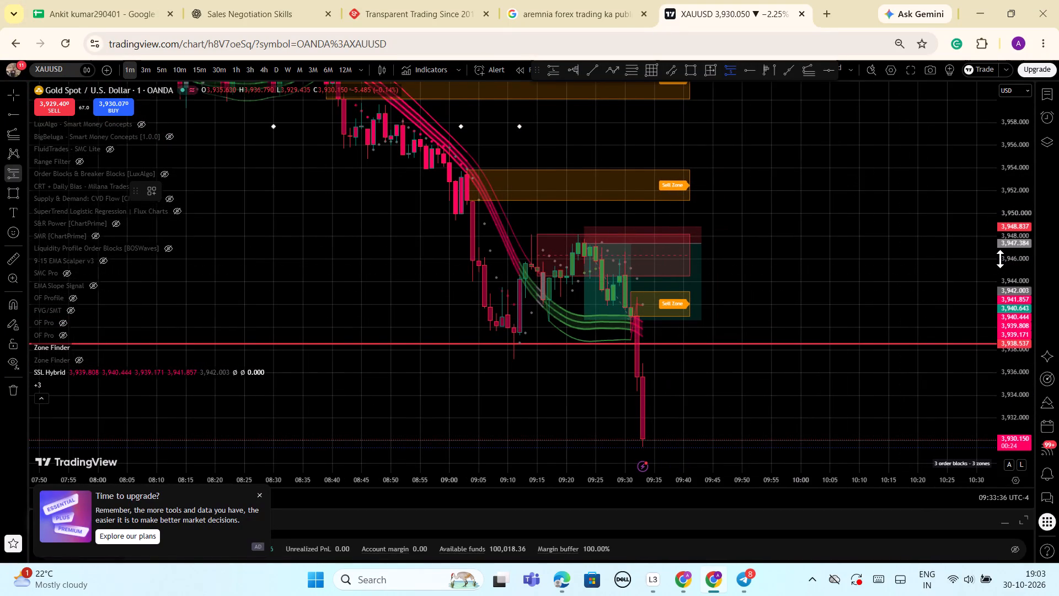
pyautogui.moveTo(1019, 233); pyautogui.dragTo(1029, 306)
pyautogui.scroll(-2, 911, 264)
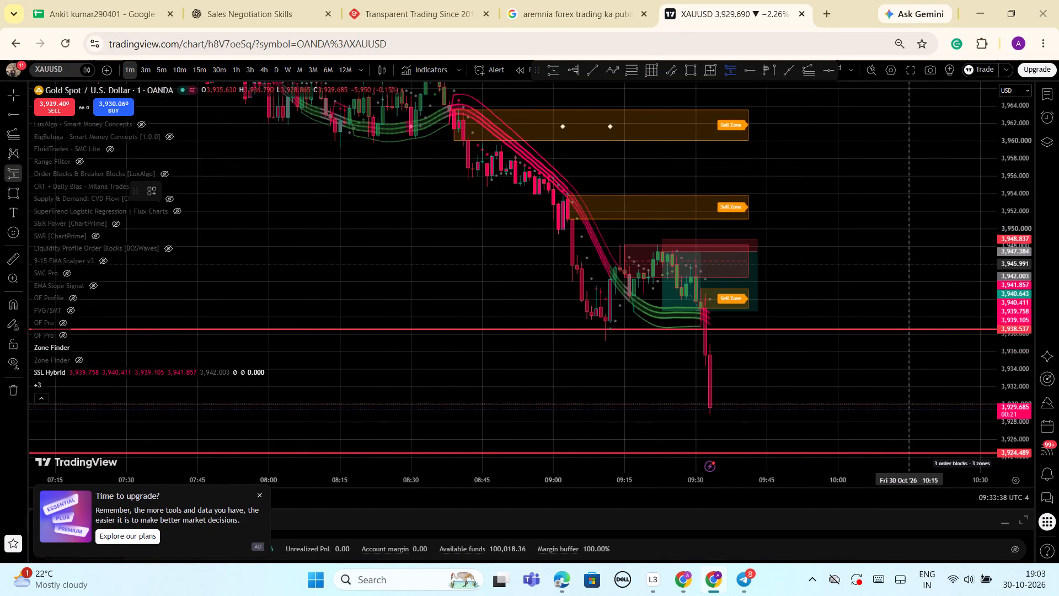
pyautogui.moveTo(895, 284); pyautogui.dragTo(966, 177)
pyautogui.click(879, 211)
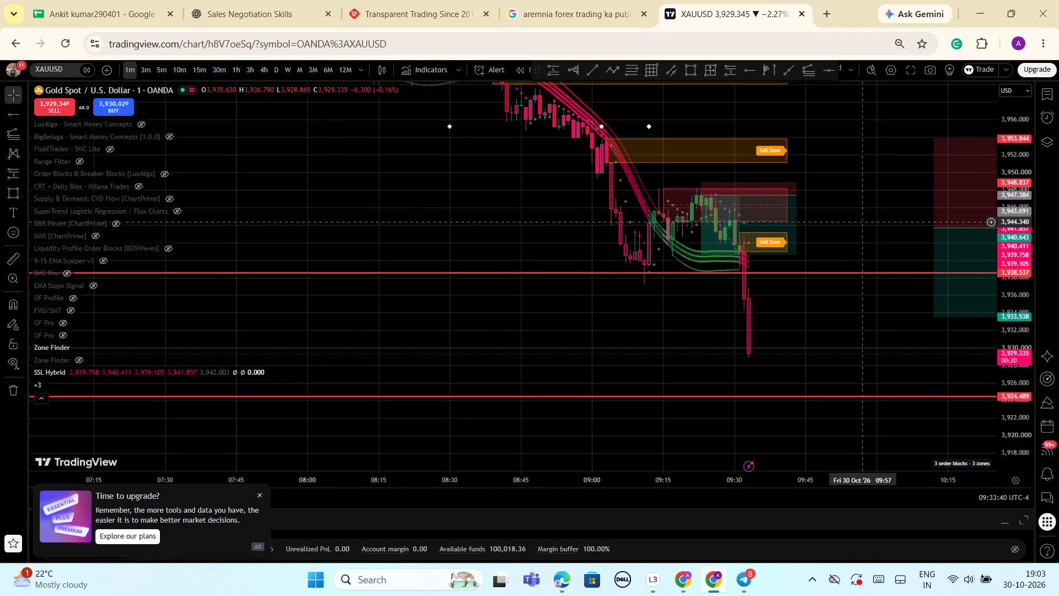
pyautogui.moveTo(864, 222); pyautogui.dragTo(860, 194)
pyautogui.moveTo(962, 221); pyautogui.dragTo(882, 230)
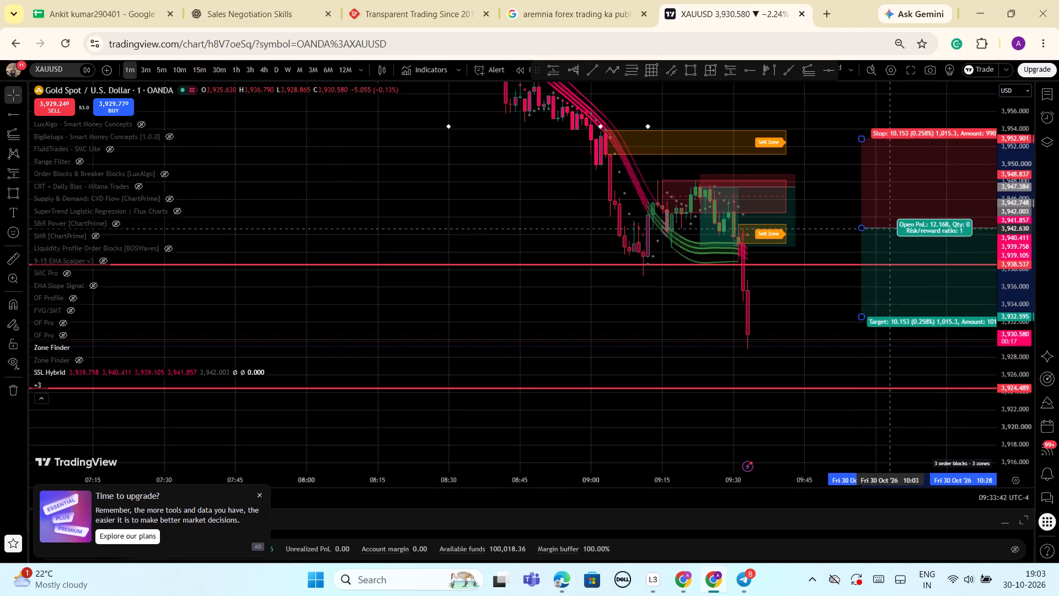
pyautogui.moveTo(882, 230); pyautogui.dragTo(789, 238)
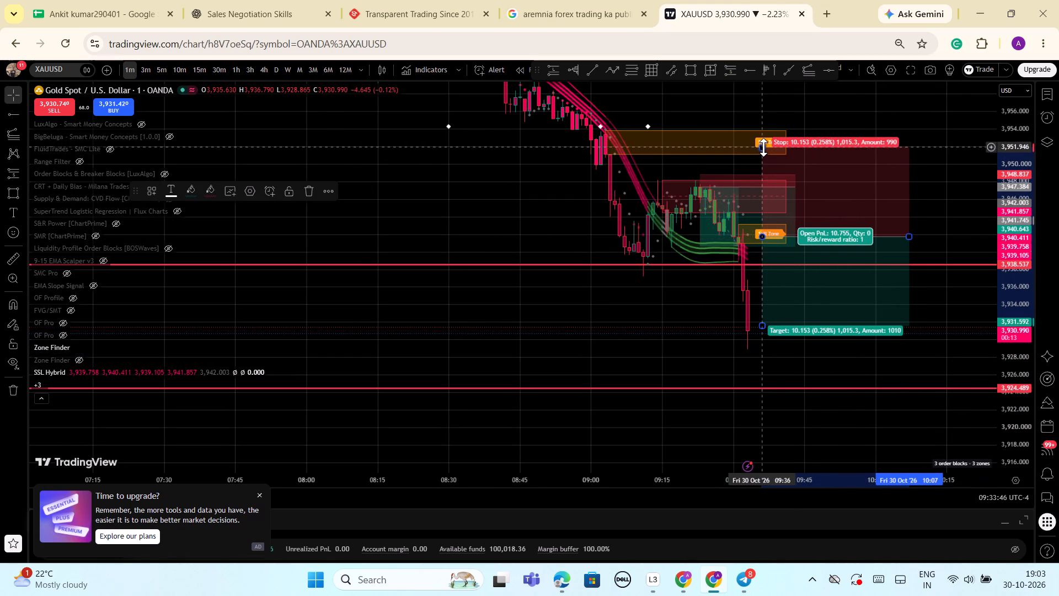
# Tighten the new short position's stop to about 2.83 points and shift the position slightly later, with its entry at about 3,941.39.
pyautogui.moveTo(763, 147); pyautogui.dragTo(762, 221)
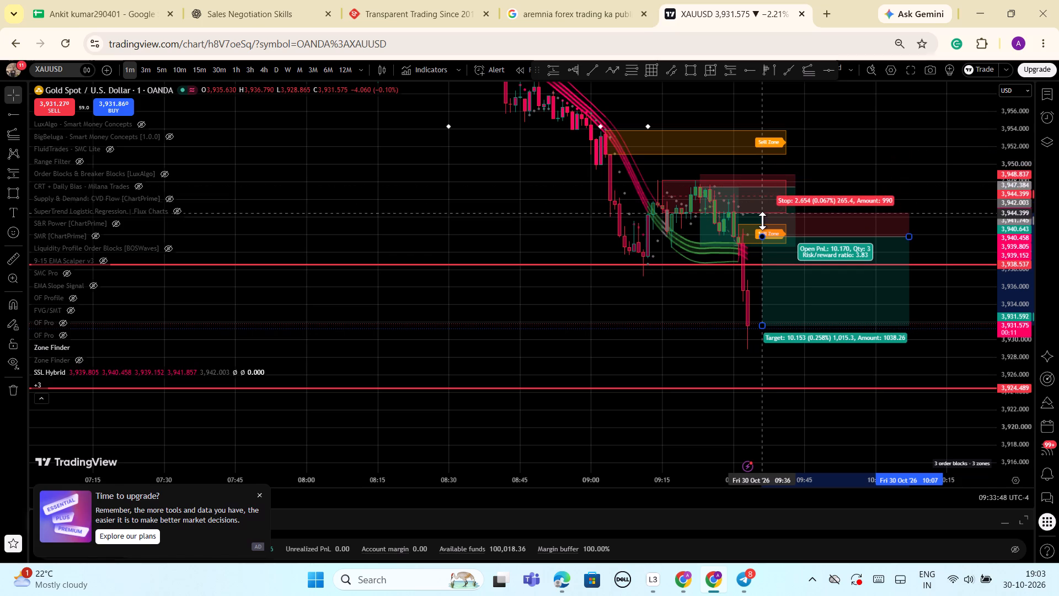
pyautogui.moveTo(762, 221); pyautogui.dragTo(762, 212)
pyautogui.click(838, 154)
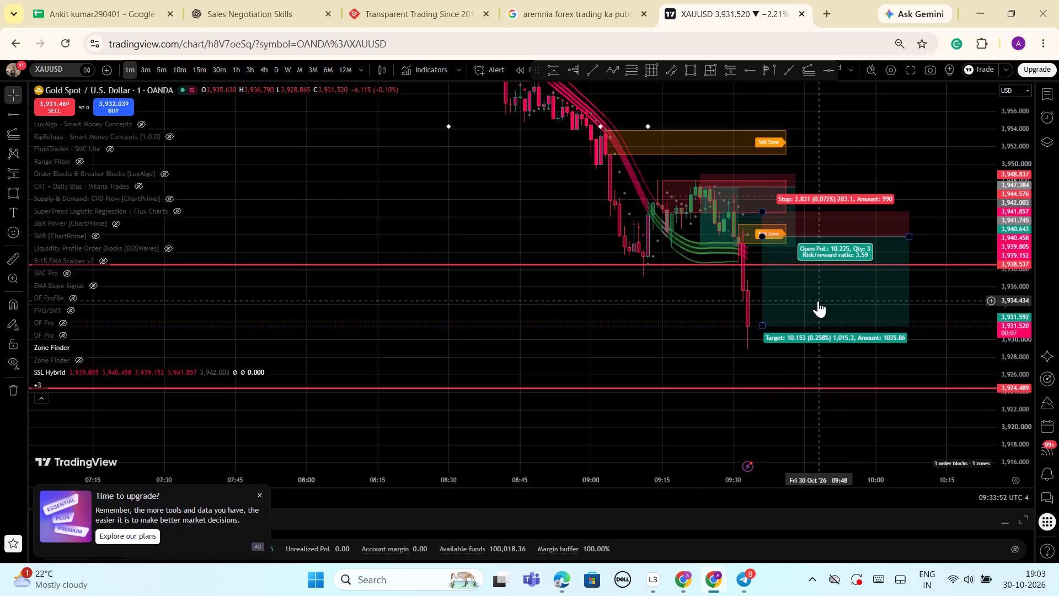
pyautogui.moveTo(819, 300); pyautogui.dragTo(829, 305)
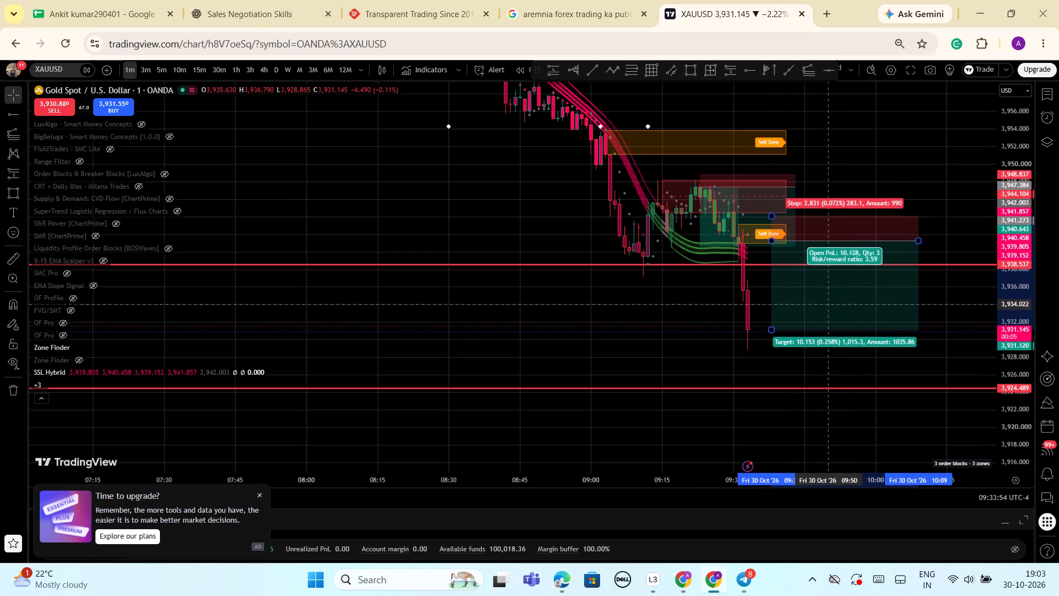
pyautogui.moveTo(829, 305); pyautogui.dragTo(827, 304)
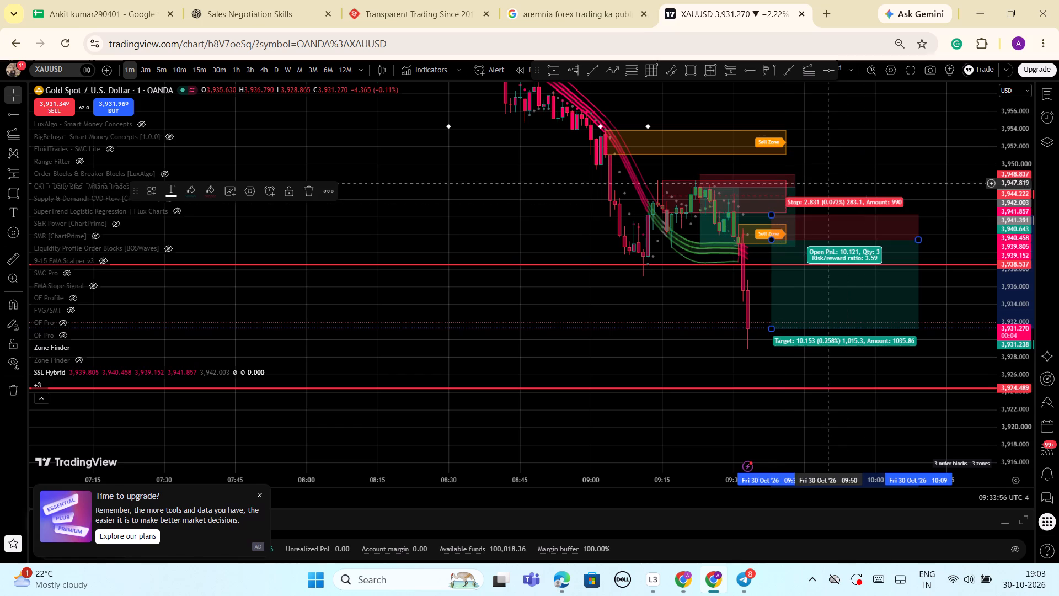
pyautogui.click(865, 135)
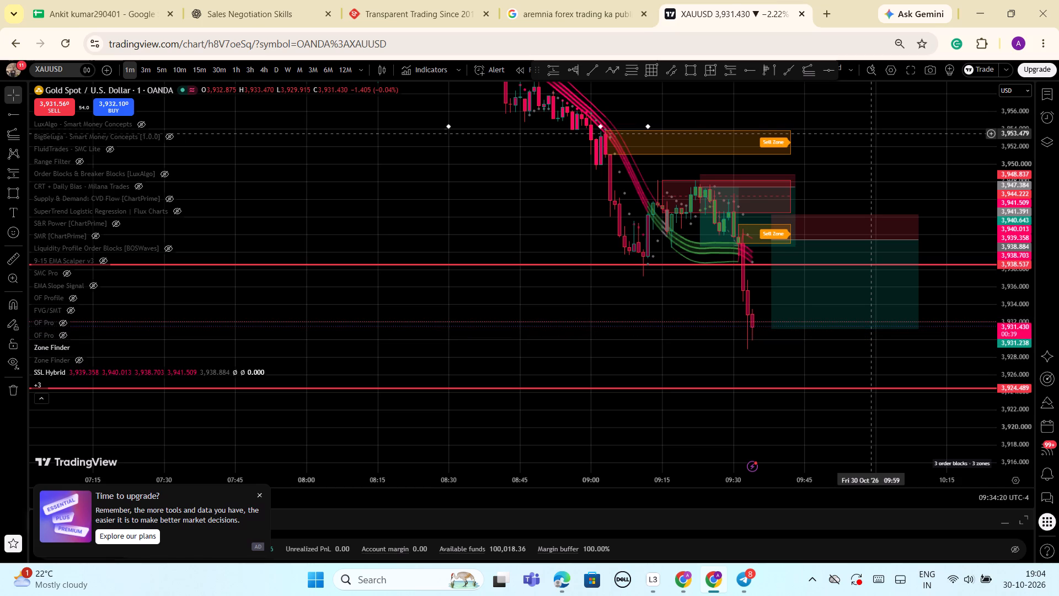
# Examine the wider price history, the sell zones and the horizontal levels around the new short position.
pyautogui.scroll(-3, 1011, 327)
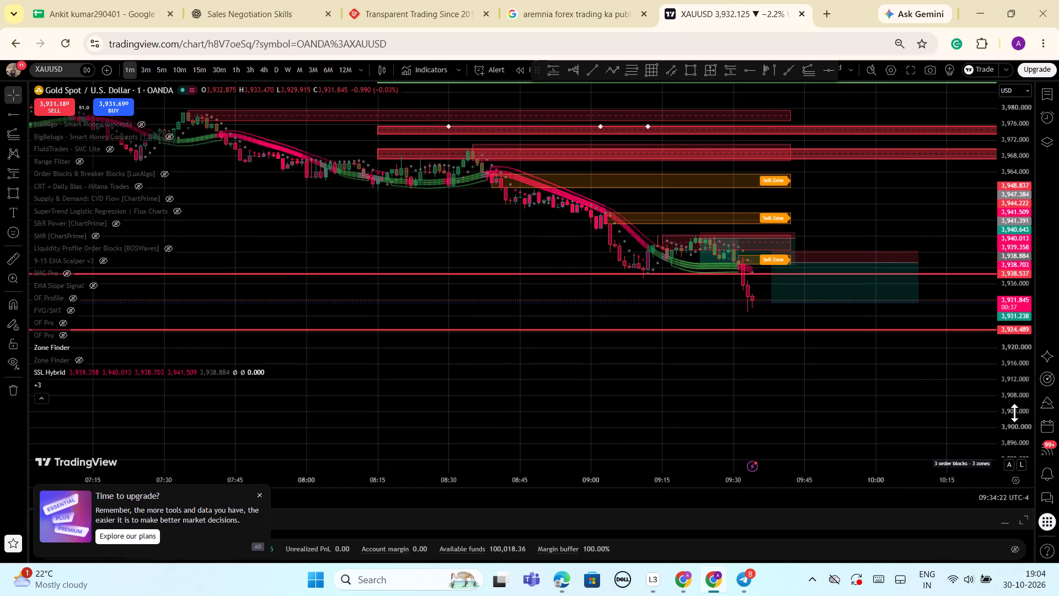
pyautogui.moveTo(1014, 413); pyautogui.dragTo(1015, 382)
pyautogui.scroll(-3, 999, 387)
pyautogui.moveTo(1016, 416); pyautogui.dragTo(1016, 318)
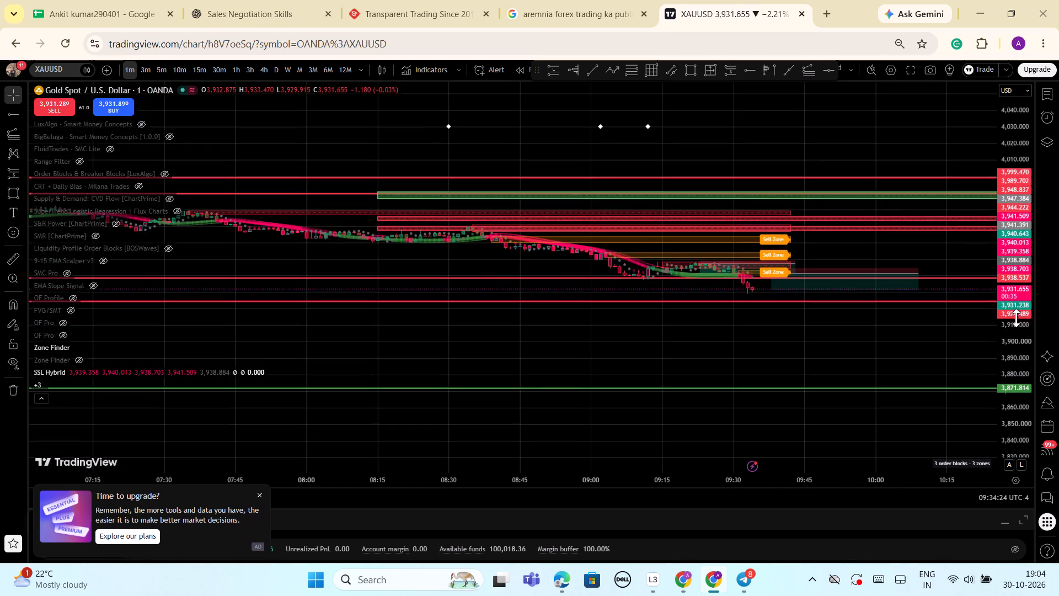
pyautogui.moveTo(1016, 318); pyautogui.dragTo(1000, 177)
pyautogui.scroll(-15, 804, 304)
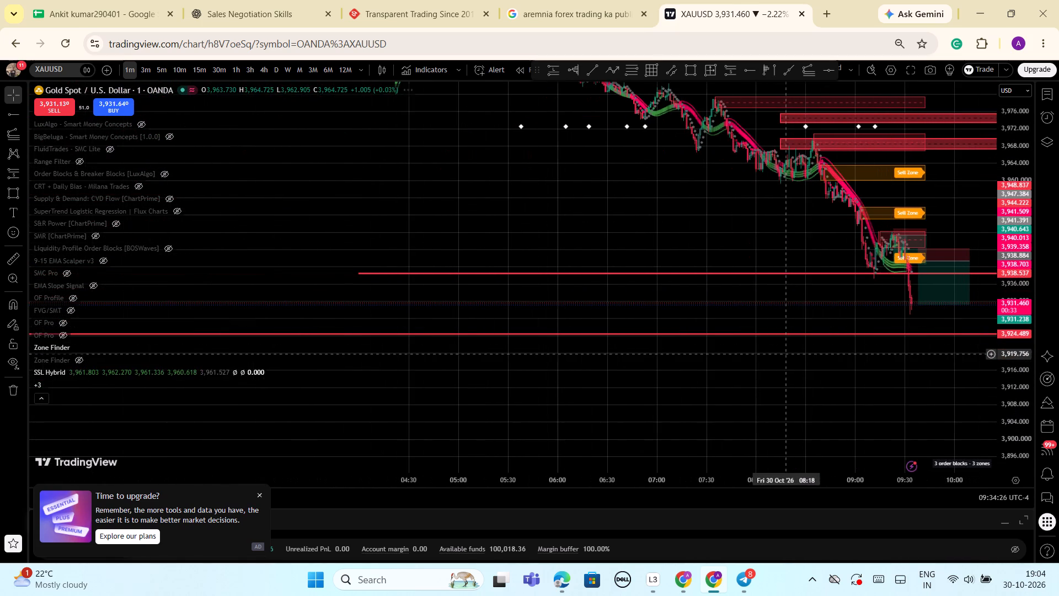
pyautogui.scroll(-5, 872, 393)
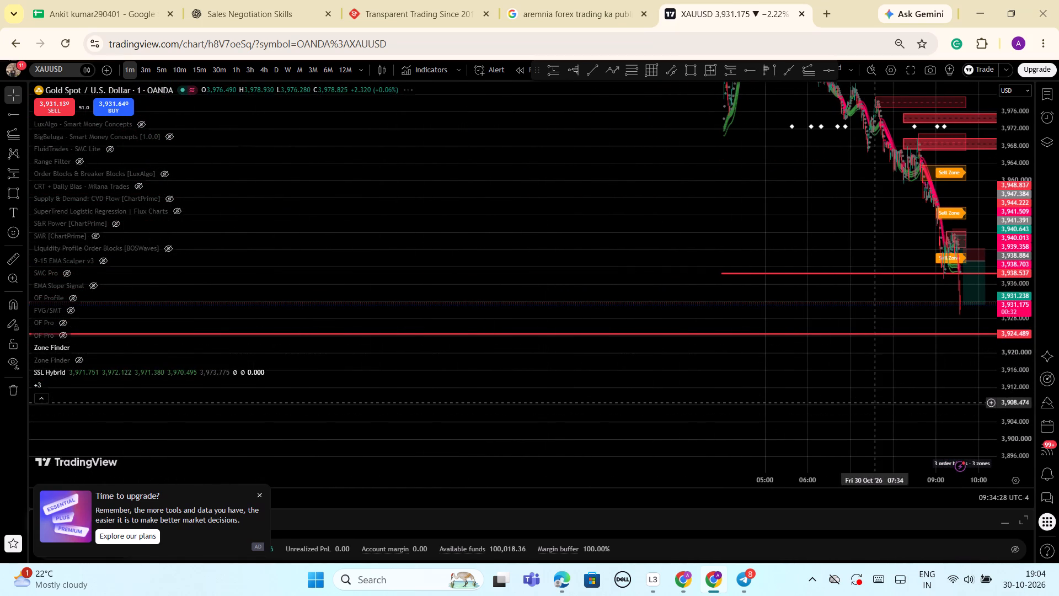
pyautogui.moveTo(870, 402); pyautogui.dragTo(841, 386)
pyautogui.moveTo(742, 371); pyautogui.dragTo(548, 335)
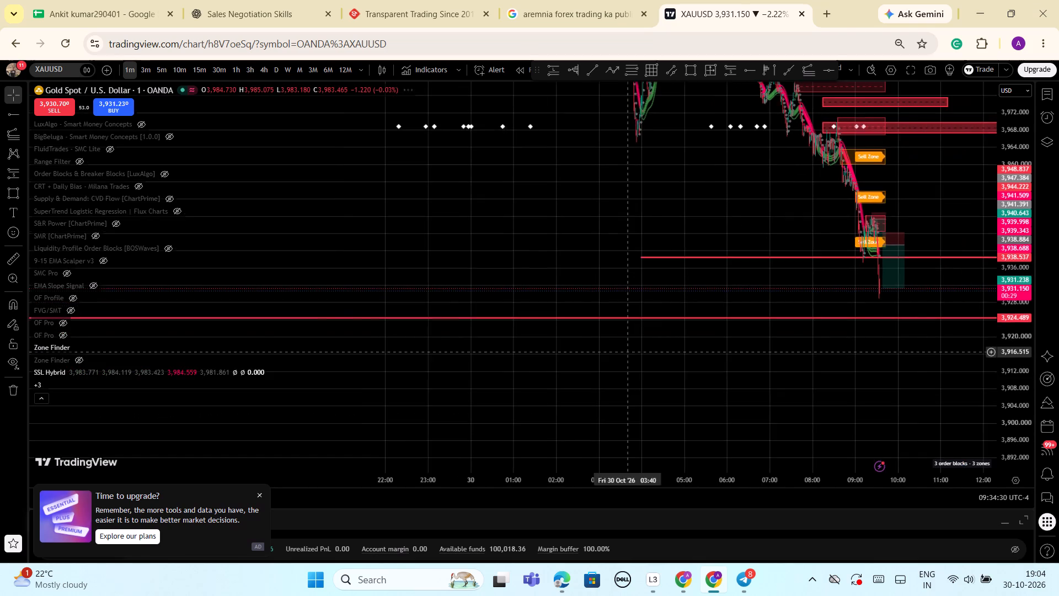
pyautogui.moveTo(548, 335); pyautogui.dragTo(442, 324)
pyautogui.scroll(8, 727, 366)
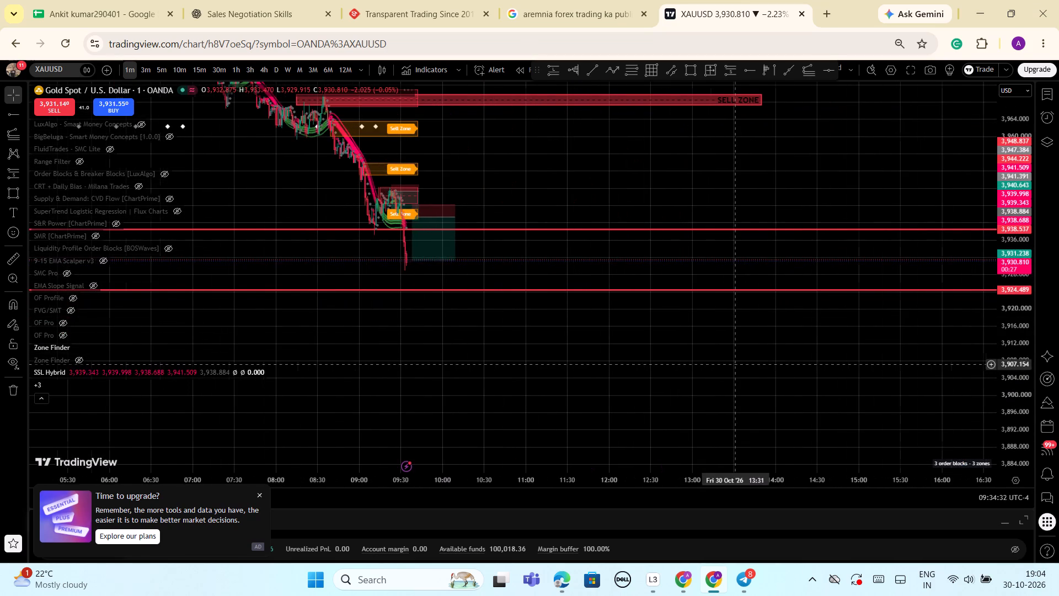
pyautogui.moveTo(532, 169); pyautogui.dragTo(826, 227)
pyautogui.scroll(3, 708, 212)
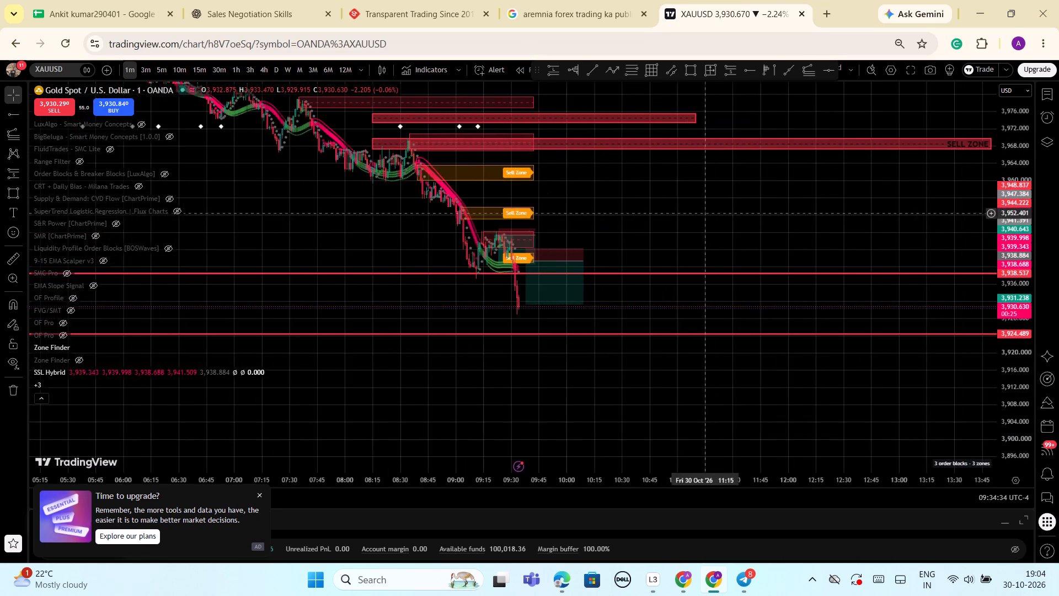
pyautogui.scroll(3, 705, 215)
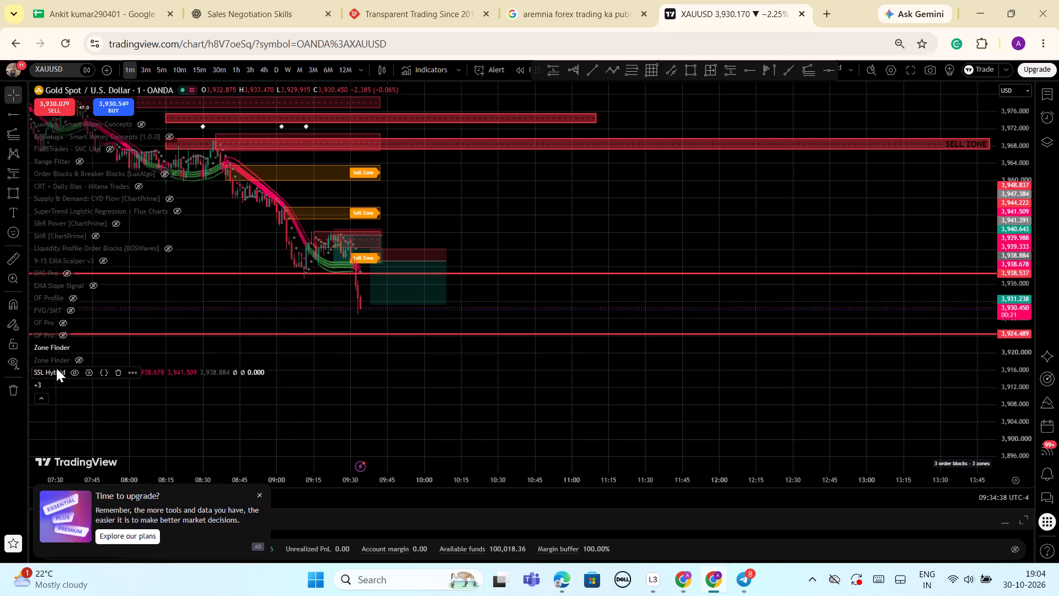
# Hide the SSL Hybrid indicator on the chart.
pyautogui.click(74, 376)
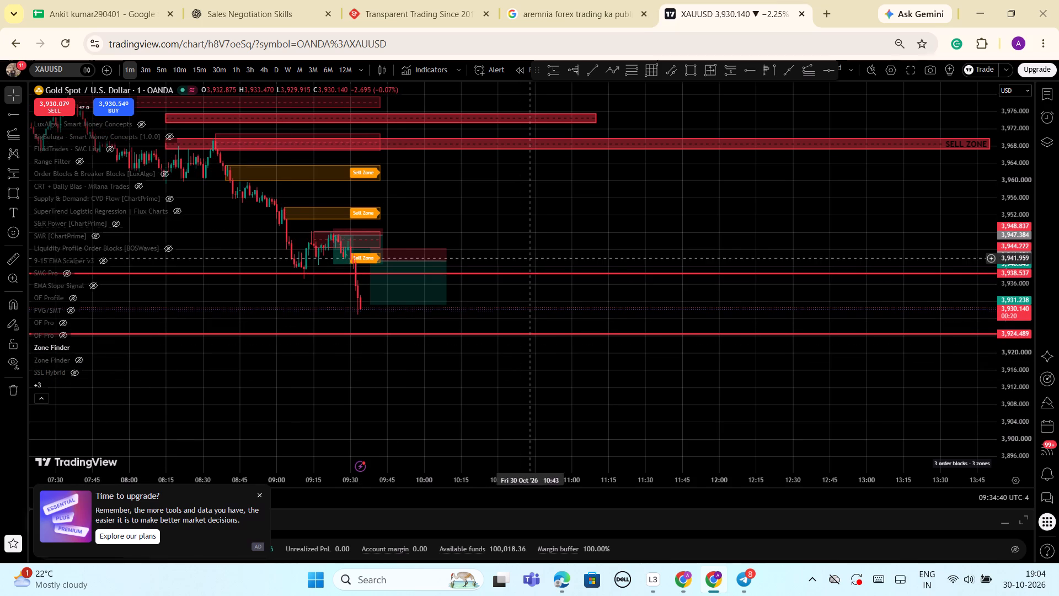
# Examine the bare candles against the Zone Finder zones, the short position and the 3,924.489 line.
pyautogui.moveTo(497, 227); pyautogui.dragTo(762, 288)
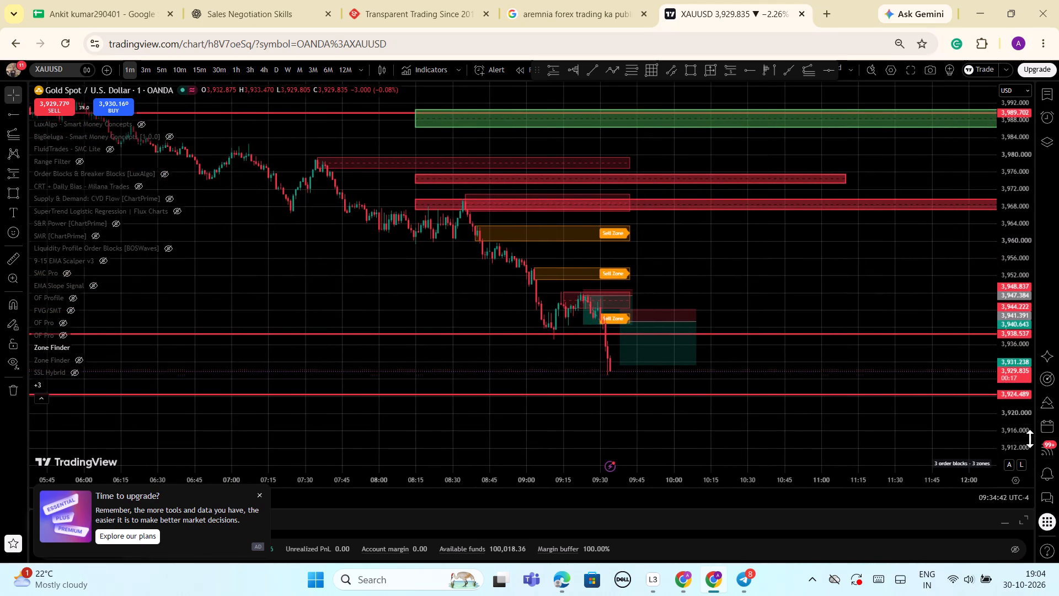
pyautogui.moveTo(1026, 439); pyautogui.dragTo(1025, 318)
pyautogui.scroll(3, 941, 336)
pyautogui.moveTo(750, 327); pyautogui.dragTo(804, 210)
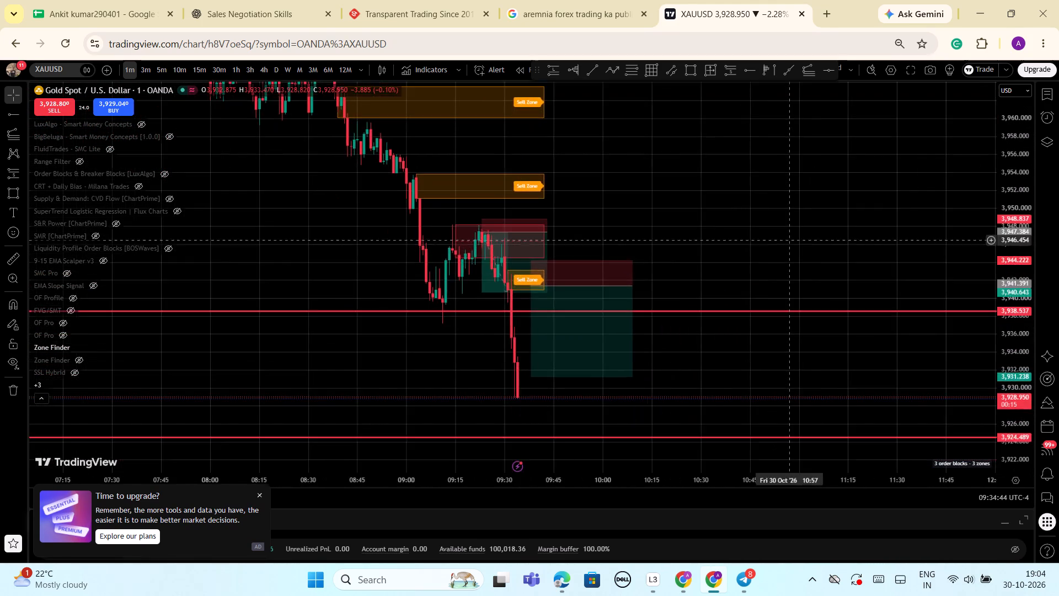
pyautogui.moveTo(804, 210); pyautogui.dragTo(863, 137)
pyautogui.scroll(3, 725, 278)
pyautogui.moveTo(617, 296); pyautogui.dragTo(813, 301)
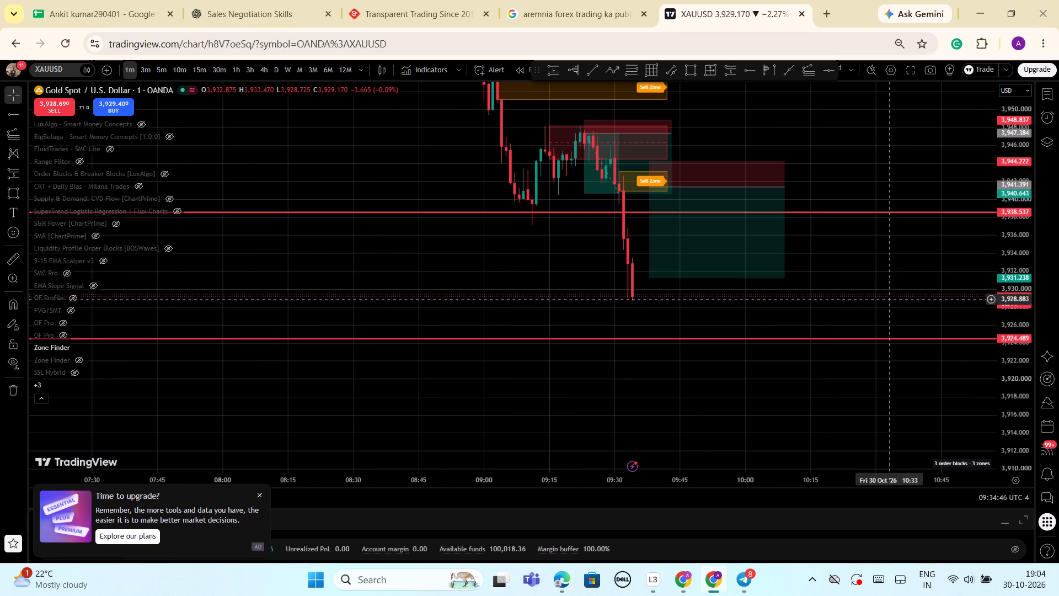
pyautogui.moveTo(1016, 308); pyautogui.dragTo(1009, 365)
pyautogui.scroll(3, 681, 313)
pyautogui.moveTo(472, 364); pyautogui.dragTo(640, 405)
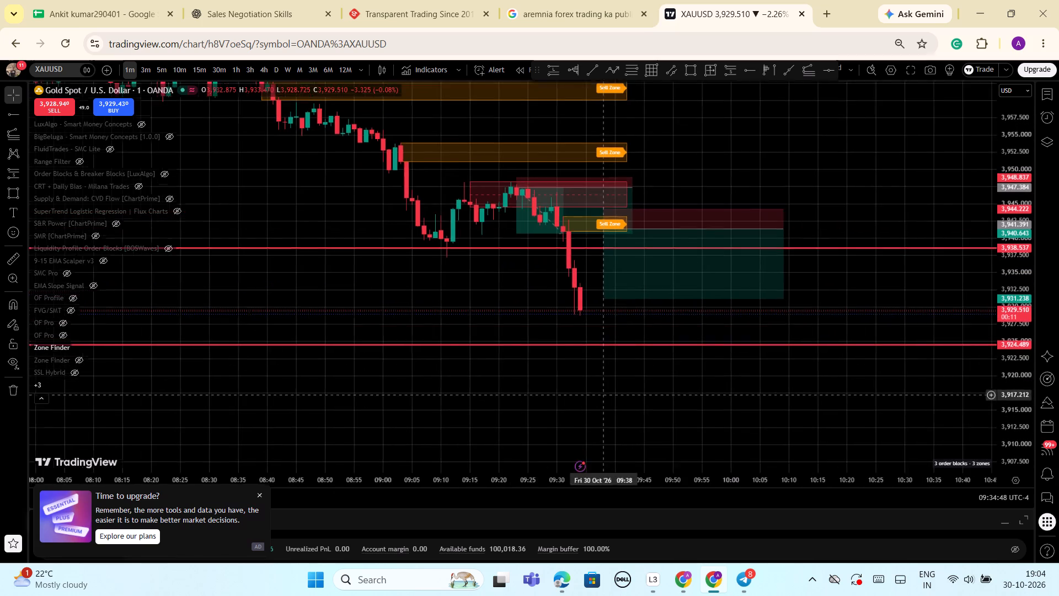
pyautogui.moveTo(640, 405); pyautogui.dragTo(649, 409)
# Collapse the indicator list on the chart.
pyautogui.click(38, 395)
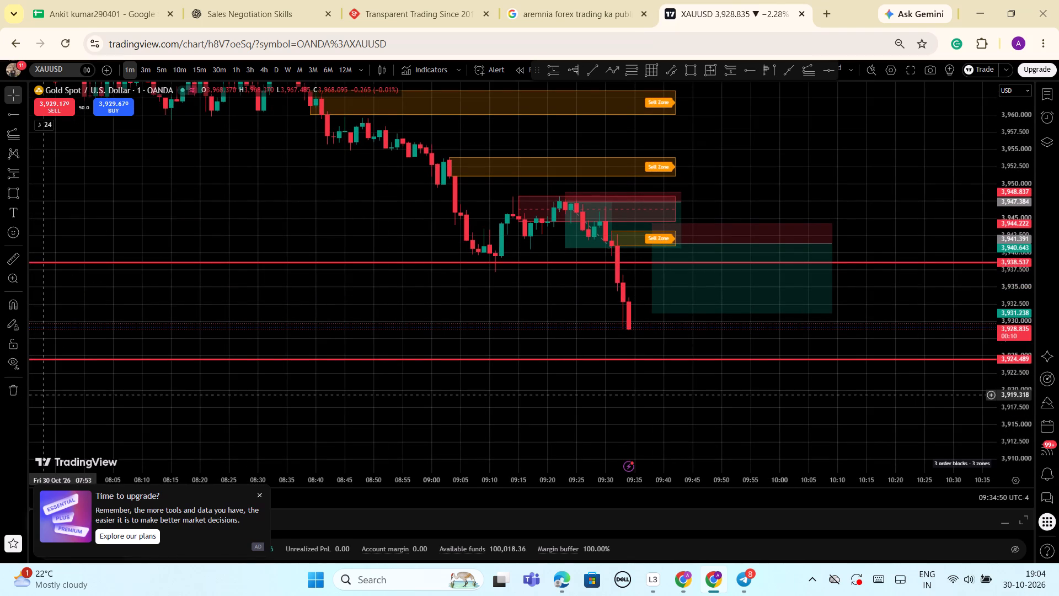
pyautogui.scroll(2, 485, 368)
pyautogui.scroll(-4, 560, 396)
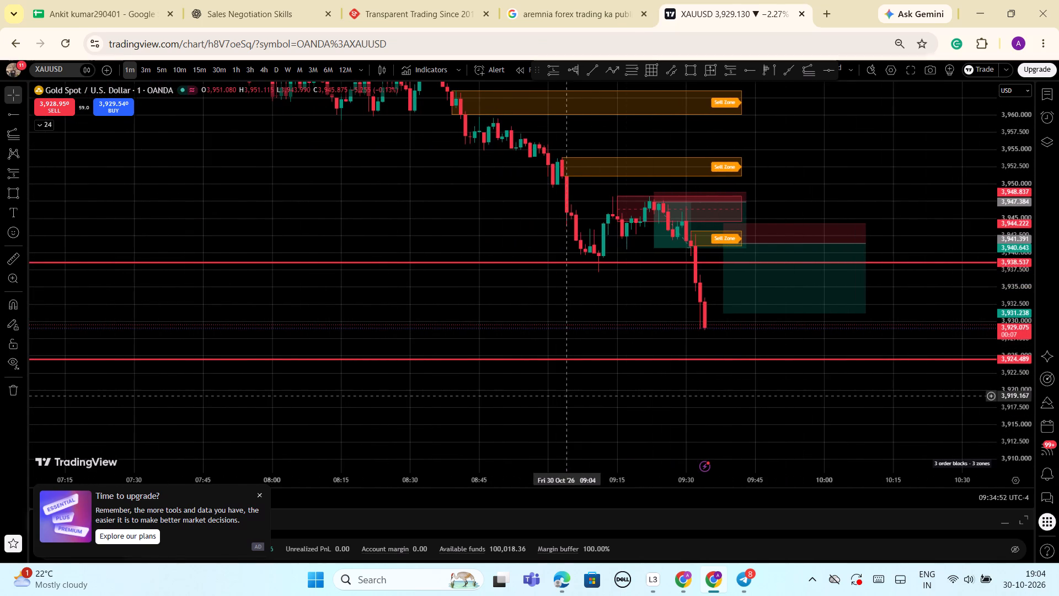
# Examine the wider price drop, the sell zones and the short position against the 3,924.489 line.
pyautogui.scroll(-2, 652, 380)
pyautogui.moveTo(1013, 402); pyautogui.dragTo(1018, 440)
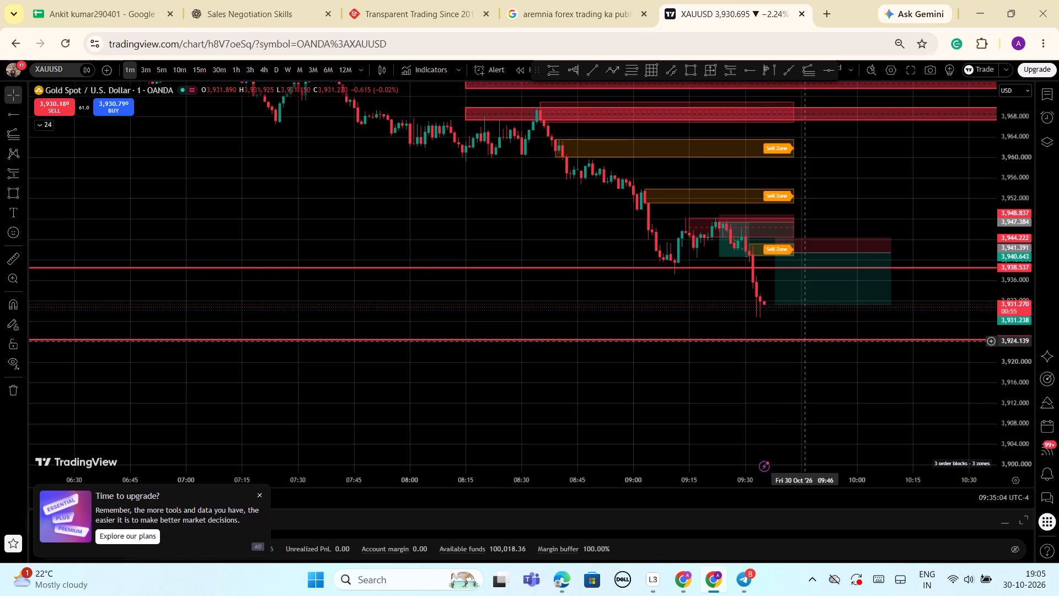
pyautogui.scroll(-1, 816, 359)
pyautogui.moveTo(1019, 389); pyautogui.dragTo(1021, 404)
pyautogui.scroll(-3, 981, 397)
pyautogui.moveTo(939, 405); pyautogui.dragTo(895, 412)
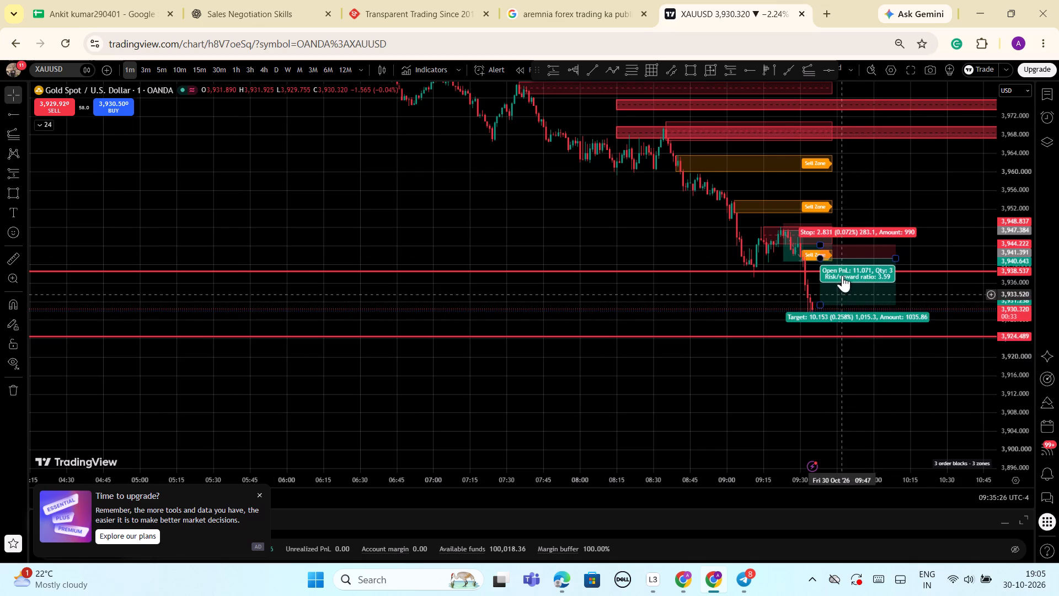
pyautogui.scroll(-1, 867, 406)
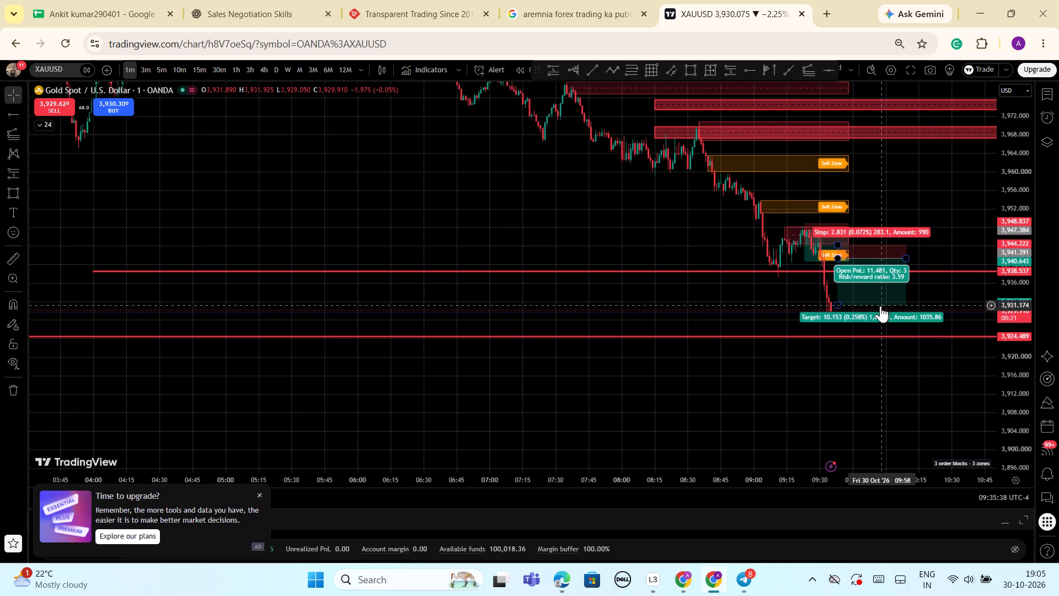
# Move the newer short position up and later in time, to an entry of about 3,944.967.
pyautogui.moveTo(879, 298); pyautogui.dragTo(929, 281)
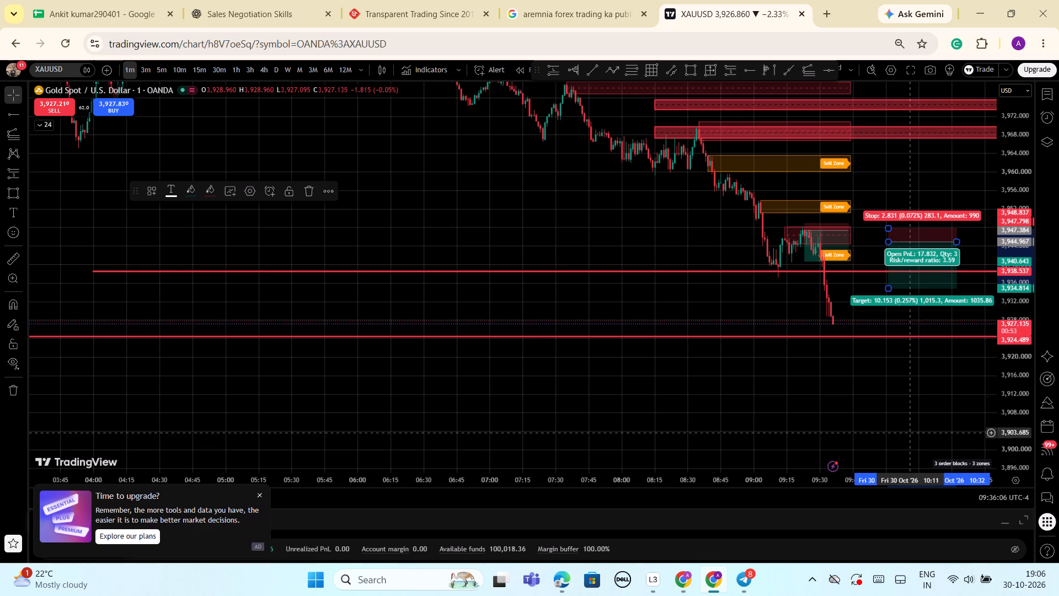
# Delete the newer short position drawn beyond the latest candles.
pyautogui.moveTo(1007, 430); pyautogui.dragTo(999, 407)
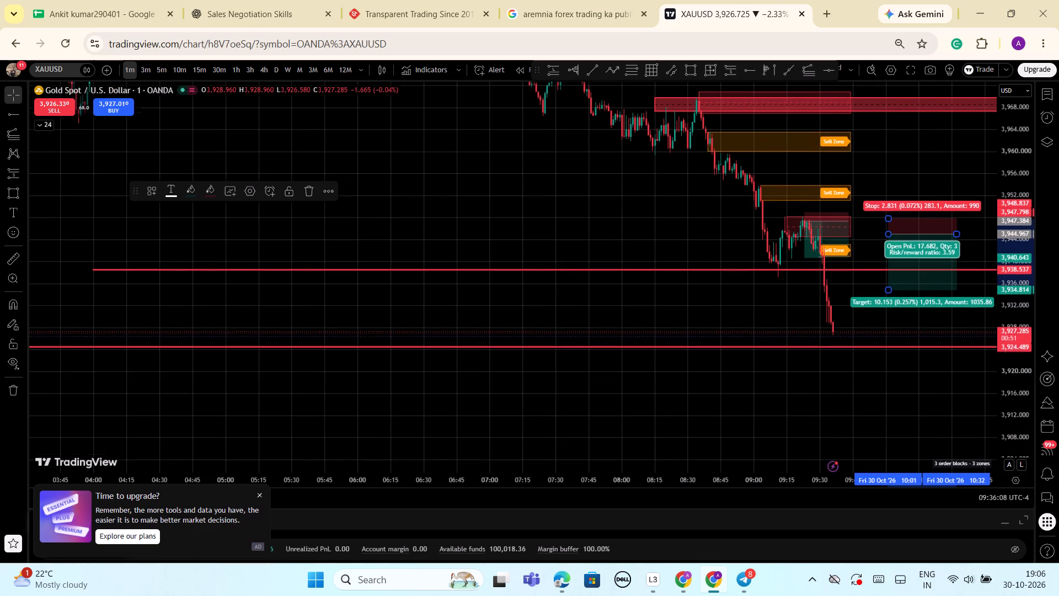
pyautogui.click(920, 226)
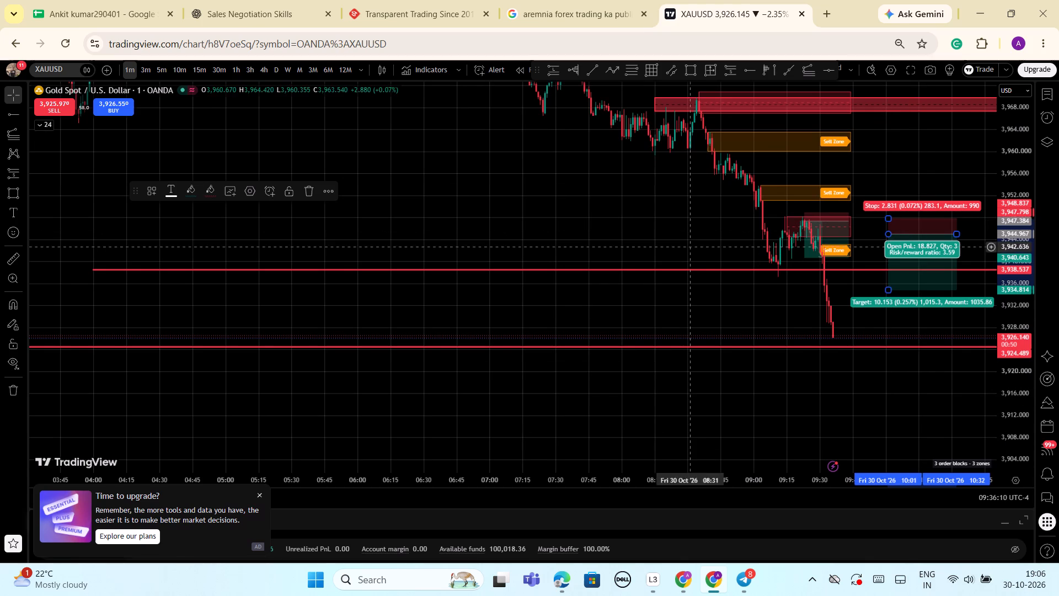
pyautogui.click(308, 189)
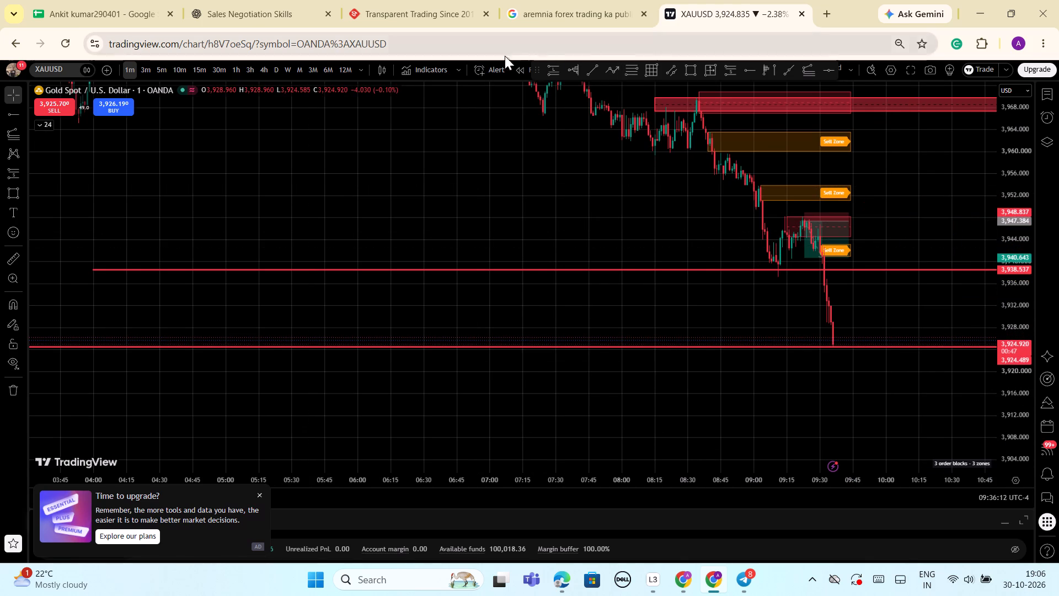
# Draw a long position at the 3,924.489 line with entry about 3,924.377, target about 3,939.337 and stop about 3,920.424.
pyautogui.click(552, 70)
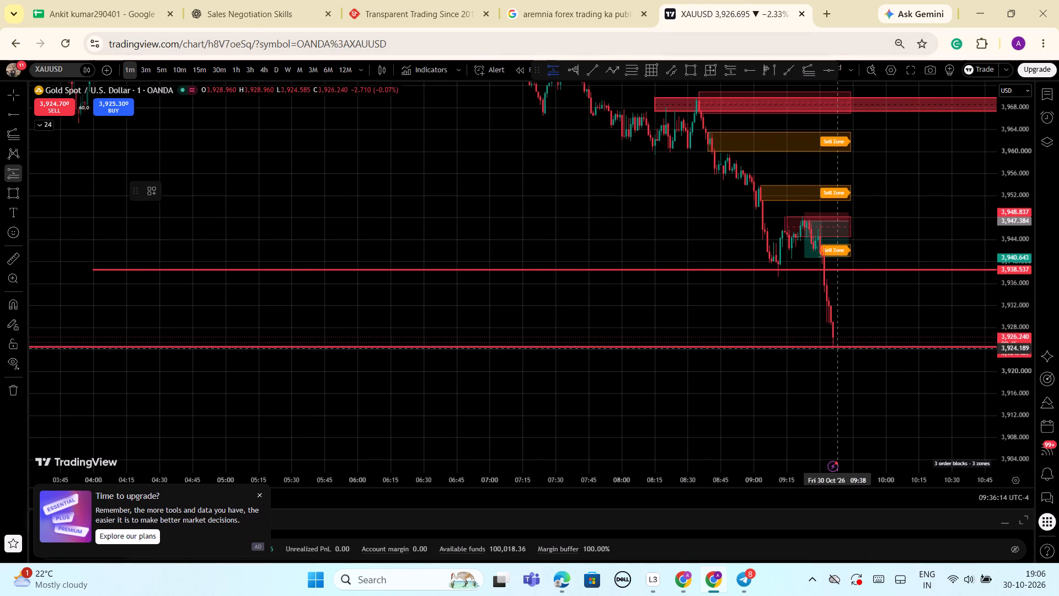
pyautogui.click(837, 346)
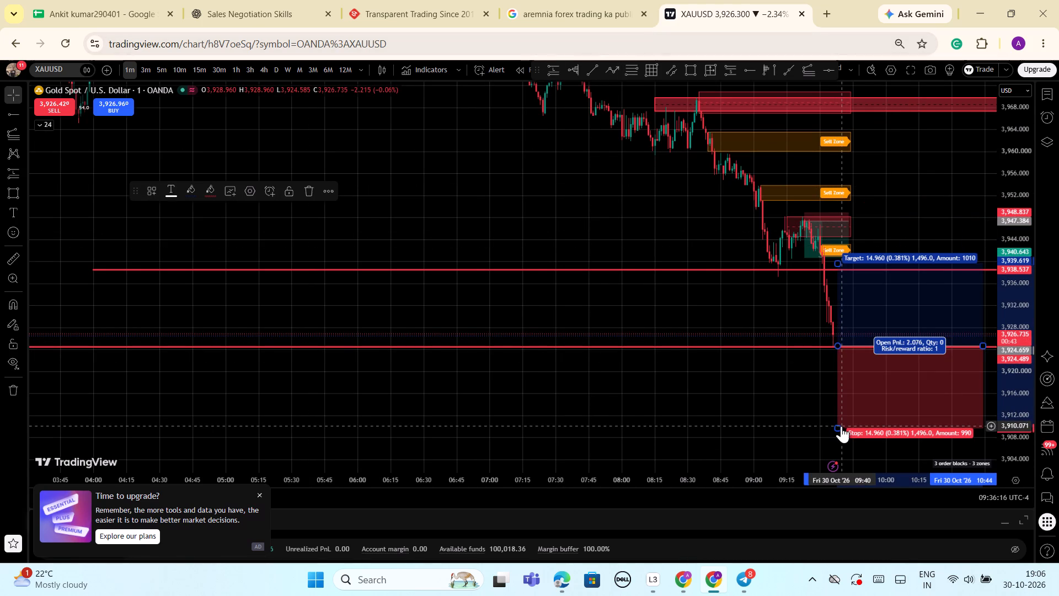
pyautogui.moveTo(838, 427); pyautogui.dragTo(828, 374)
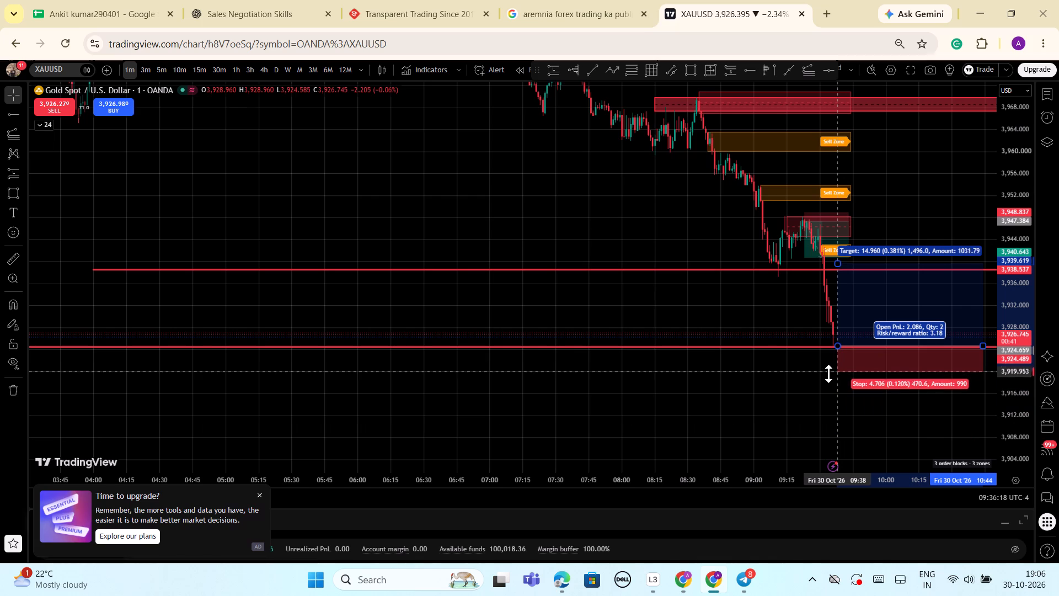
pyautogui.moveTo(828, 374); pyautogui.dragTo(826, 368)
pyautogui.click(812, 397)
pyautogui.moveTo(887, 358); pyautogui.dragTo(878, 359)
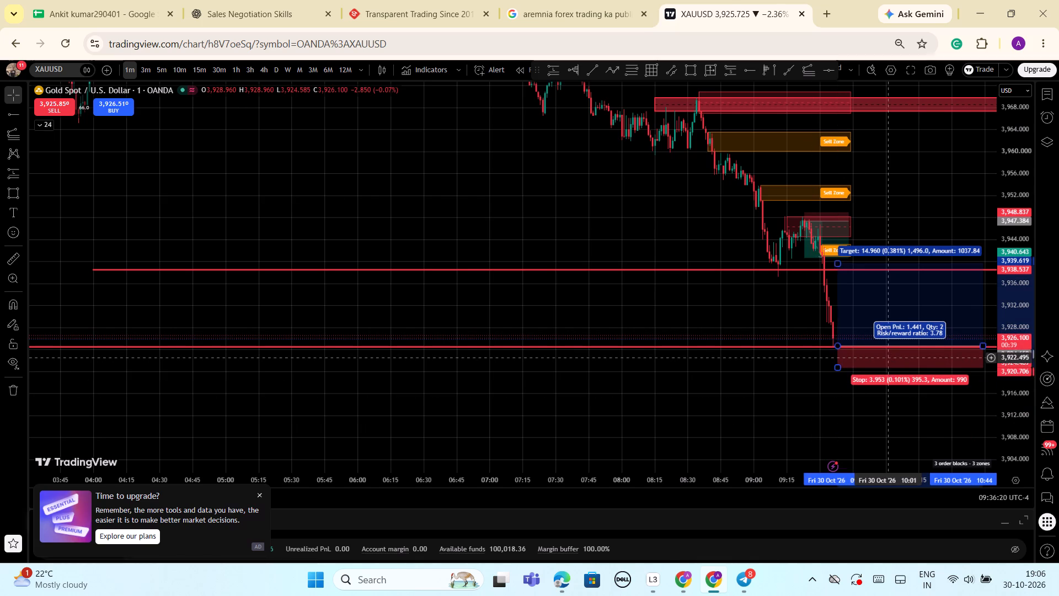
pyautogui.moveTo(878, 359); pyautogui.dragTo(877, 359)
pyautogui.click(799, 397)
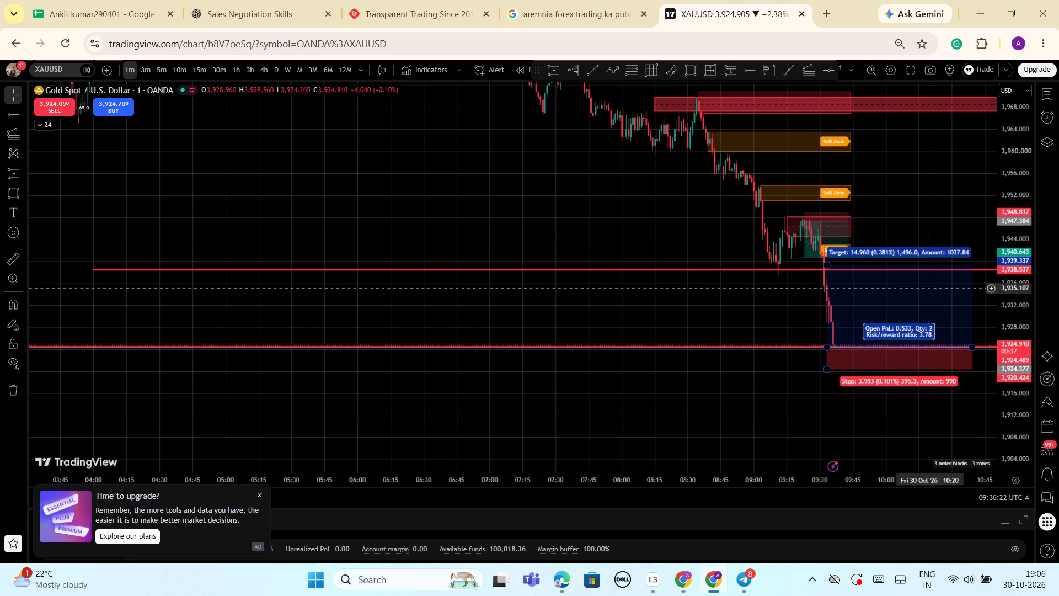
# Place a market order to buy 5 XAUUSD.
pyautogui.click(966, 70)
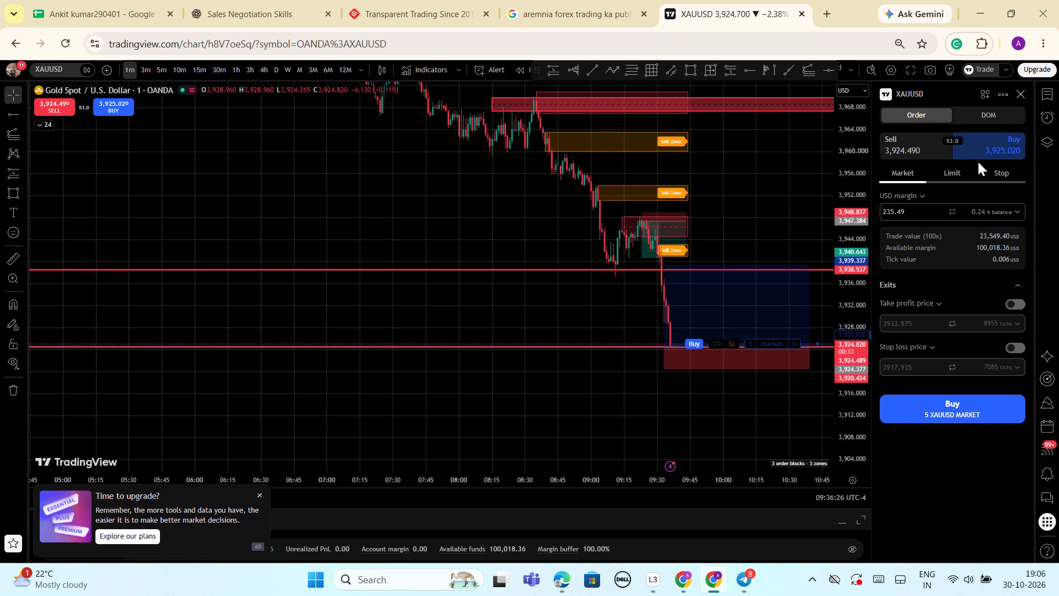
pyautogui.click(983, 151)
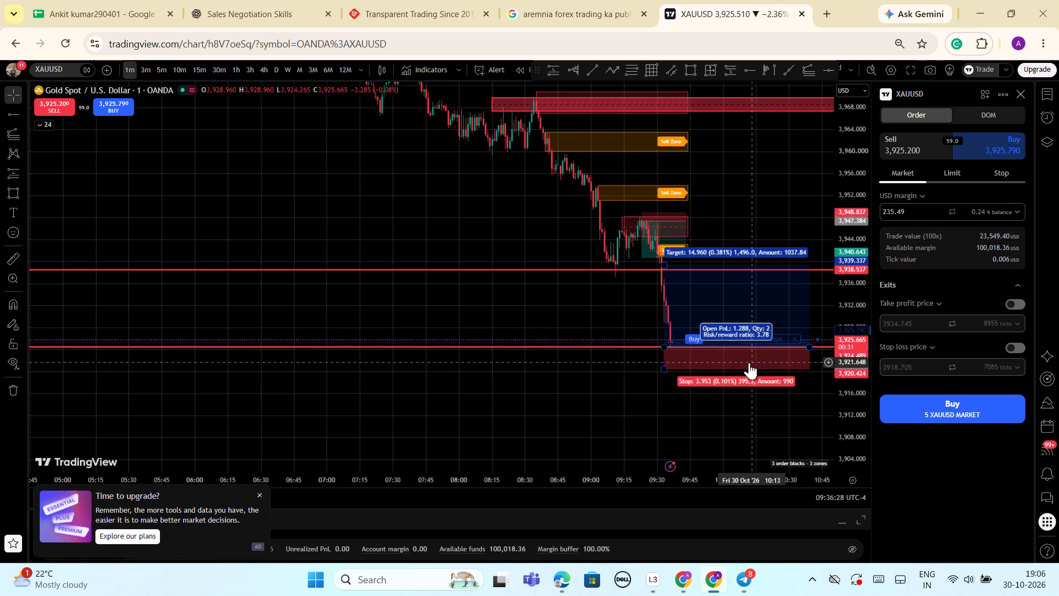
pyautogui.click(979, 411)
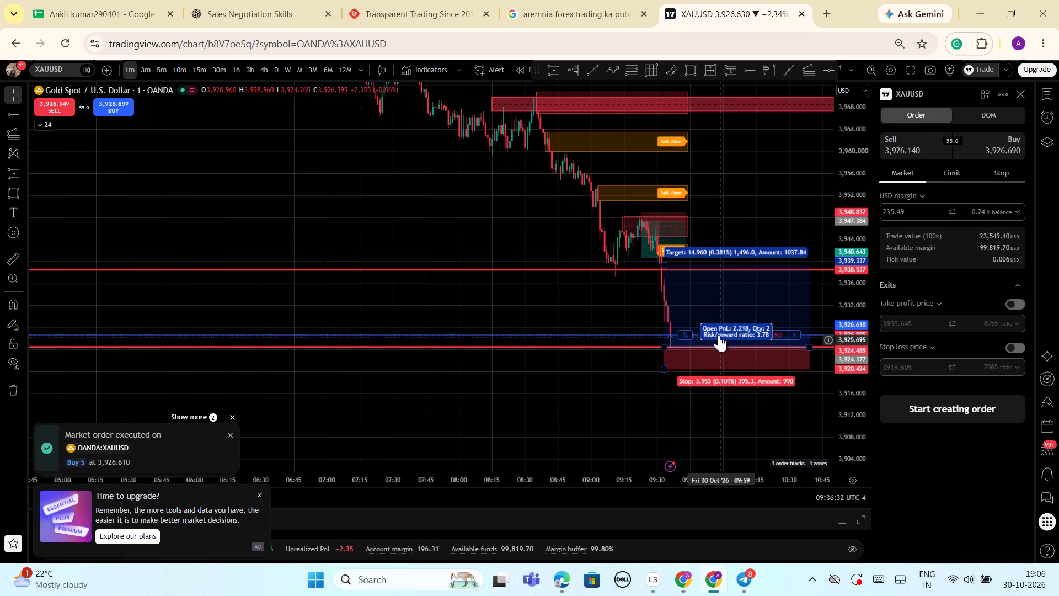
# Add a take profit at 3940.566 and a stop loss at 3920.612 to the open buy trade and confirm them.
pyautogui.moveTo(705, 333); pyautogui.dragTo(725, 261)
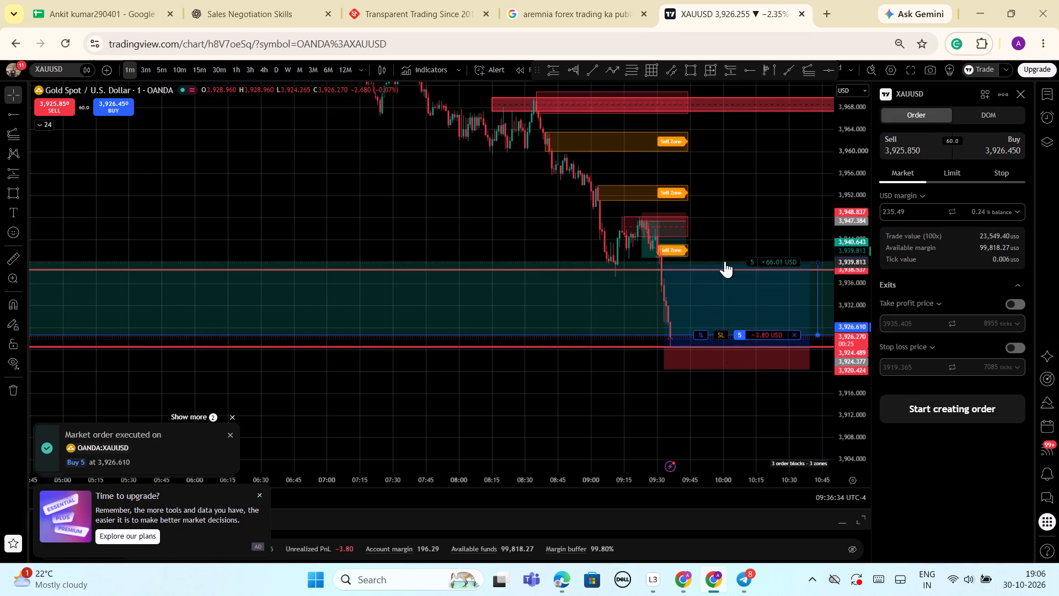
pyautogui.moveTo(725, 261); pyautogui.dragTo(727, 258)
pyautogui.moveTo(724, 337); pyautogui.dragTo(723, 340)
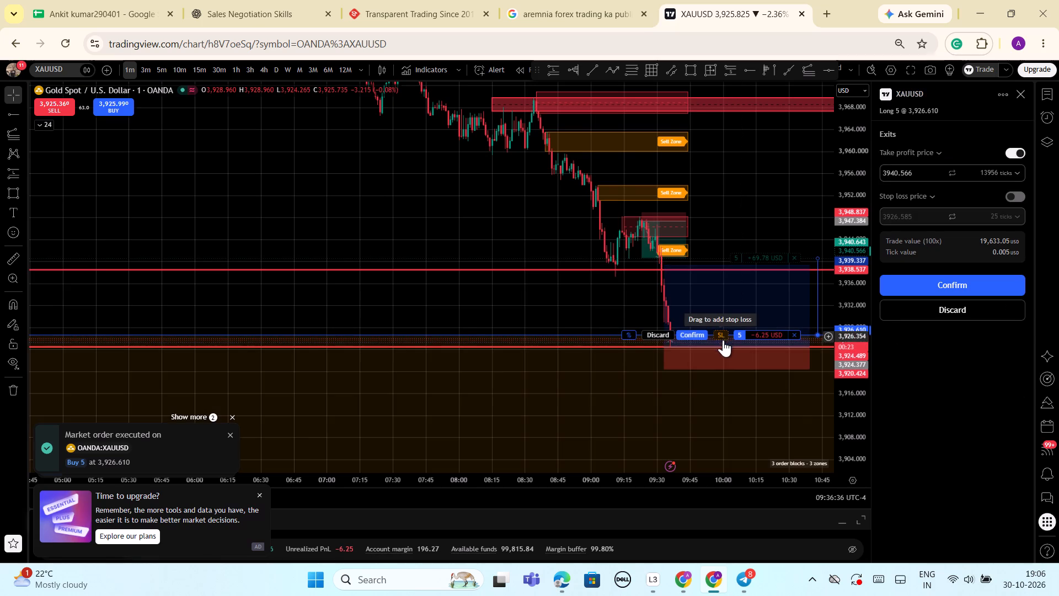
pyautogui.moveTo(723, 340); pyautogui.dragTo(724, 368)
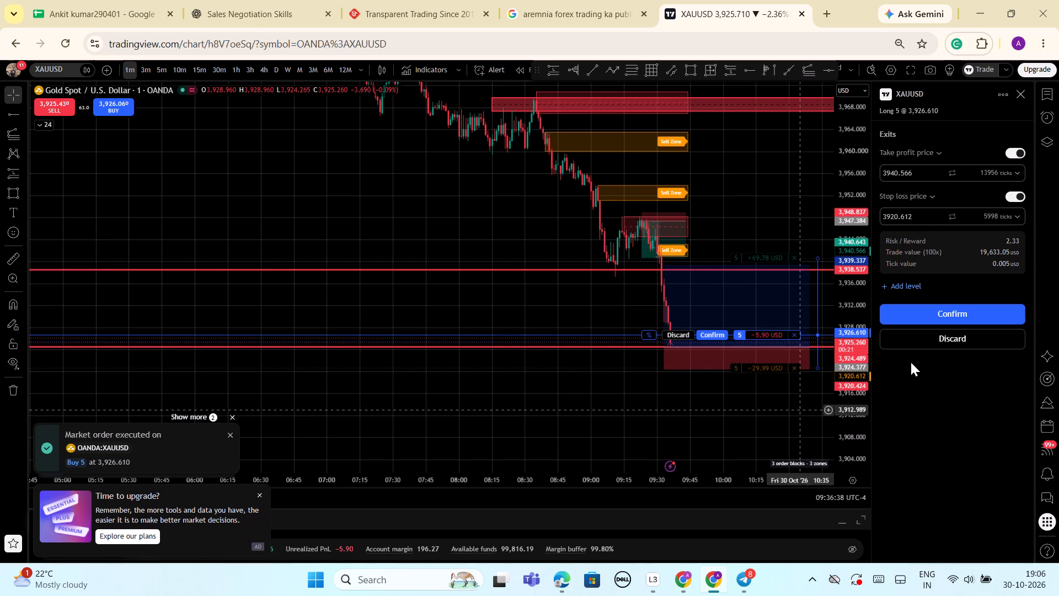
pyautogui.click(720, 335)
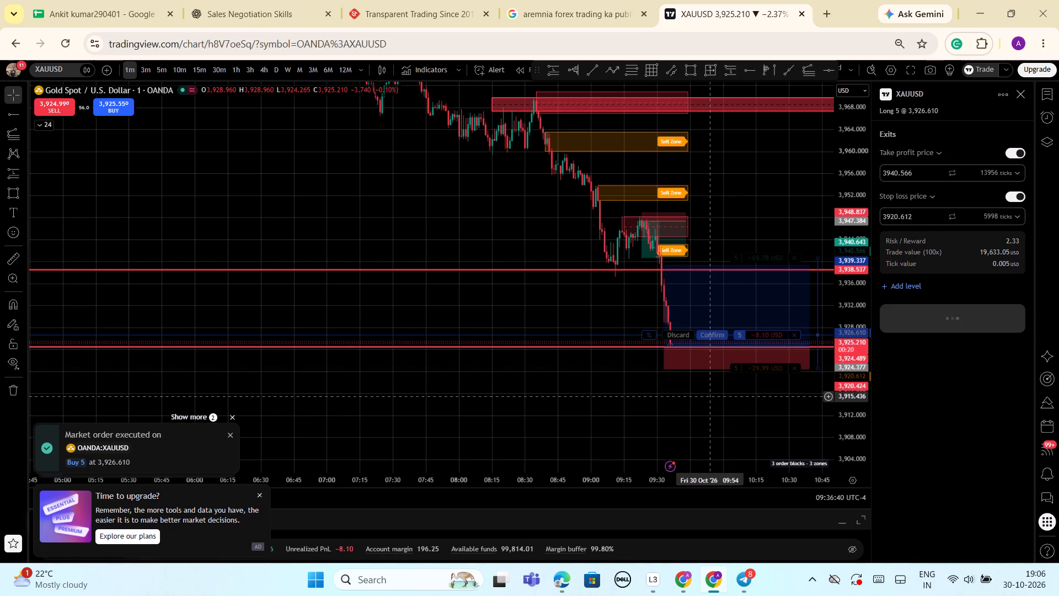
# Examine the price action around the open buy trade, its take profit and stop loss levels, and the sell zones.
pyautogui.click(689, 406)
pyautogui.moveTo(705, 421); pyautogui.dragTo(689, 422)
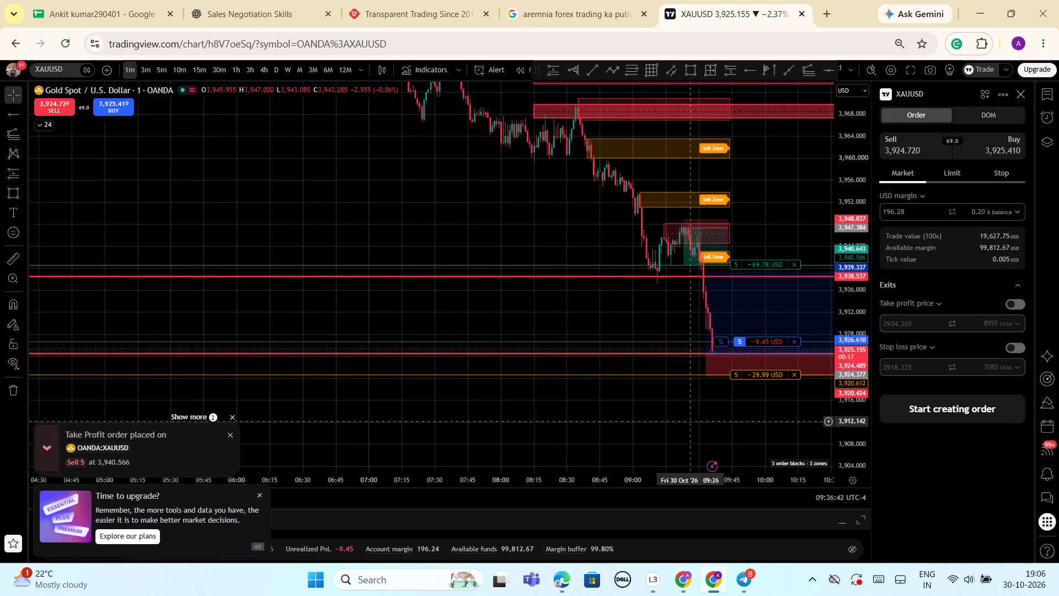
pyautogui.moveTo(689, 422); pyautogui.dragTo(633, 419)
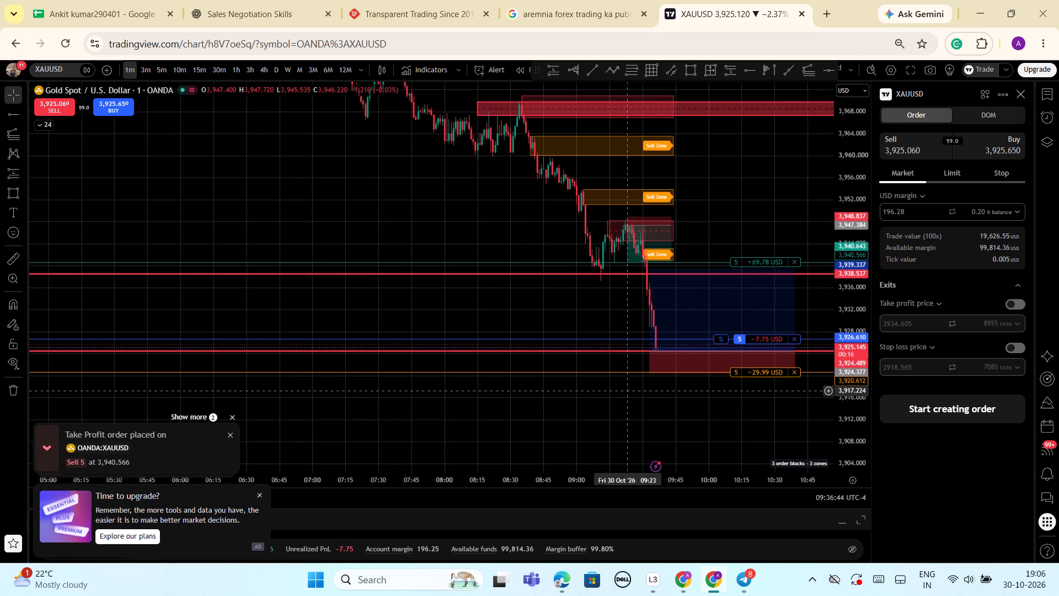
pyautogui.click(621, 389)
pyautogui.scroll(-1, 609, 397)
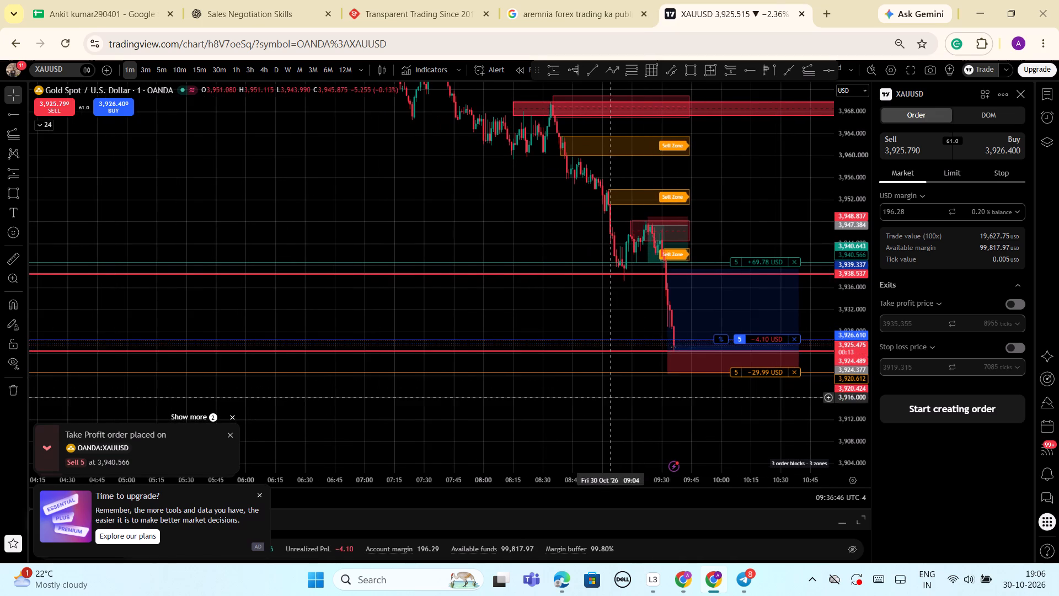
pyautogui.moveTo(646, 415); pyautogui.dragTo(560, 402)
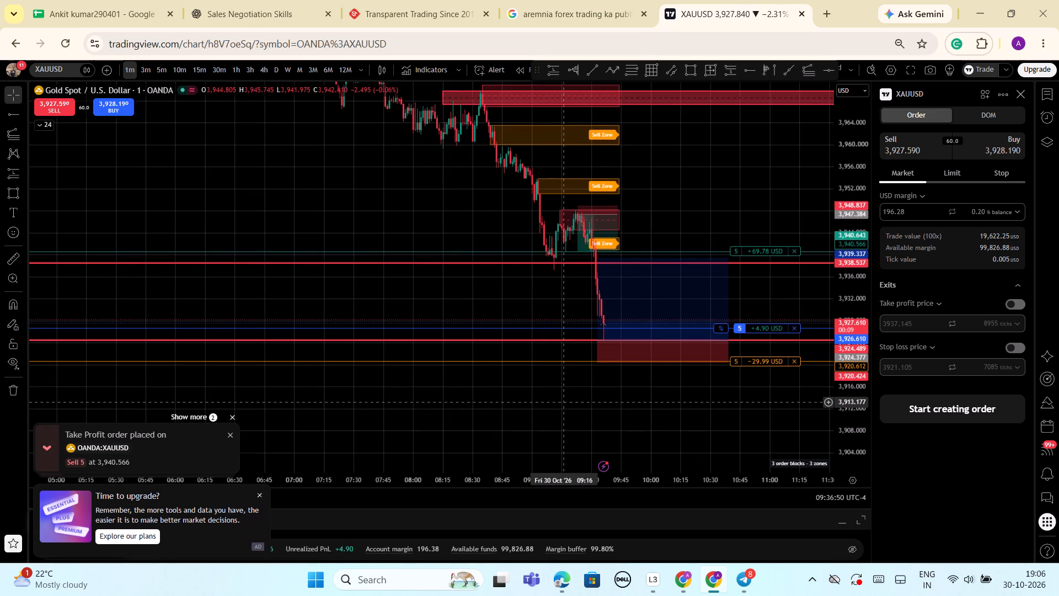
pyautogui.scroll(-5, 716, 295)
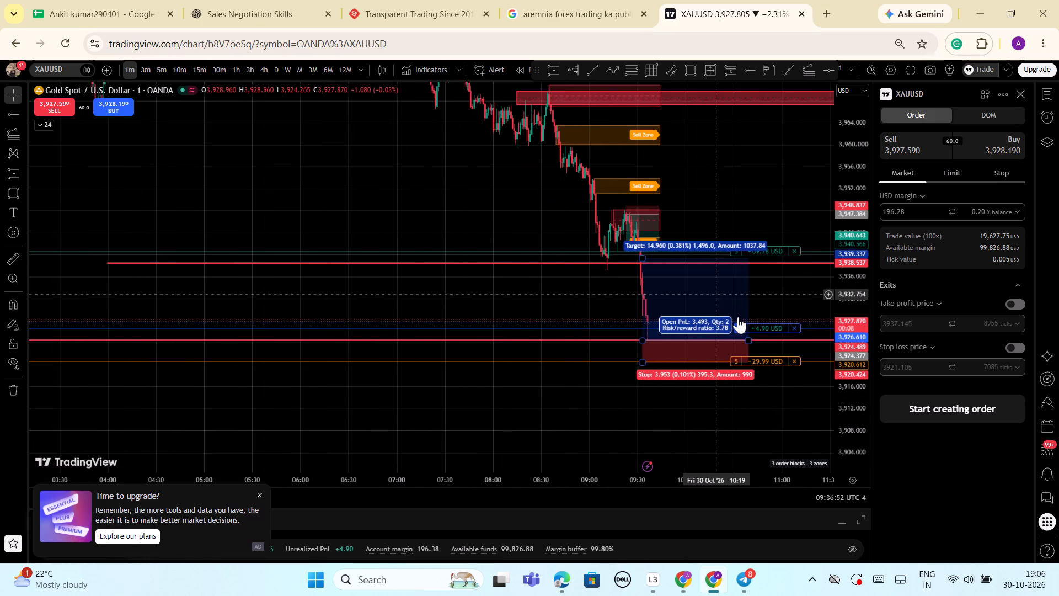
pyautogui.moveTo(529, 193); pyautogui.dragTo(413, 197)
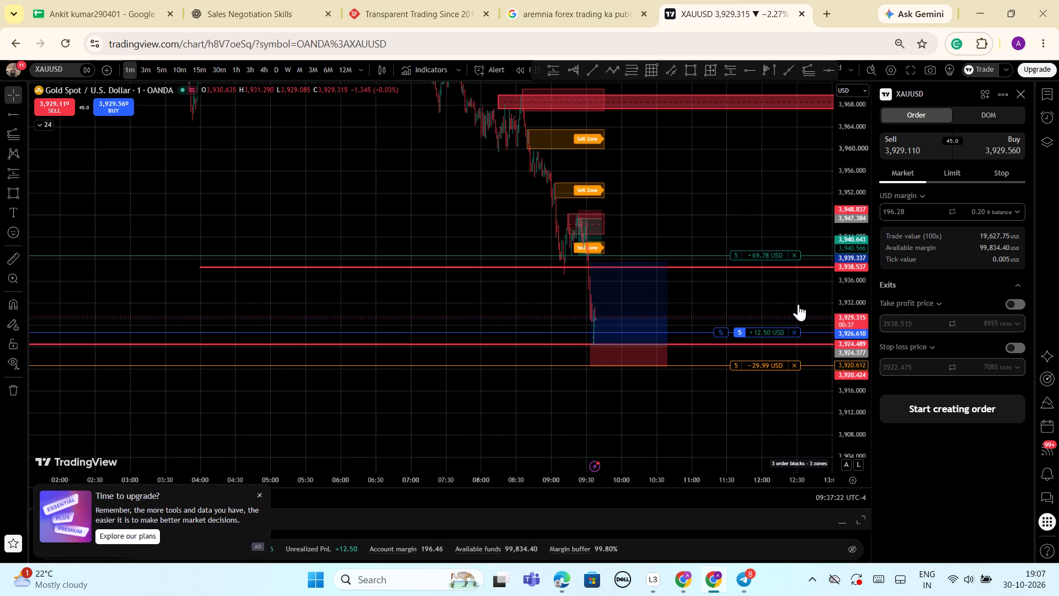
pyautogui.scroll(8, 741, 293)
pyautogui.scroll(2, 596, 265)
pyautogui.moveTo(422, 205); pyautogui.dragTo(593, 201)
pyautogui.scroll(3, 606, 210)
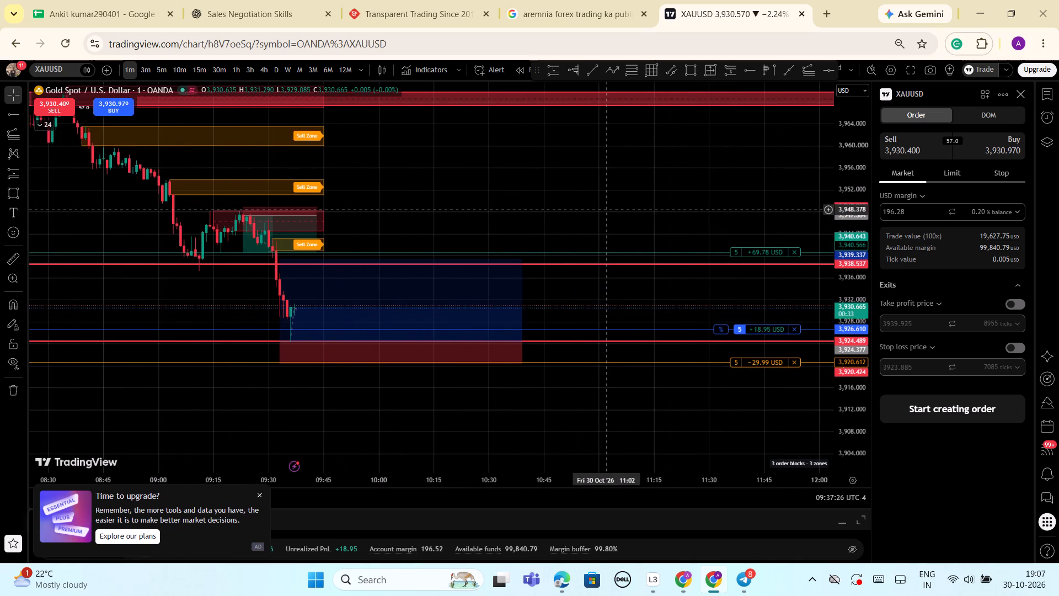
pyautogui.scroll(3, 541, 196)
pyautogui.moveTo(428, 179); pyautogui.dragTo(576, 168)
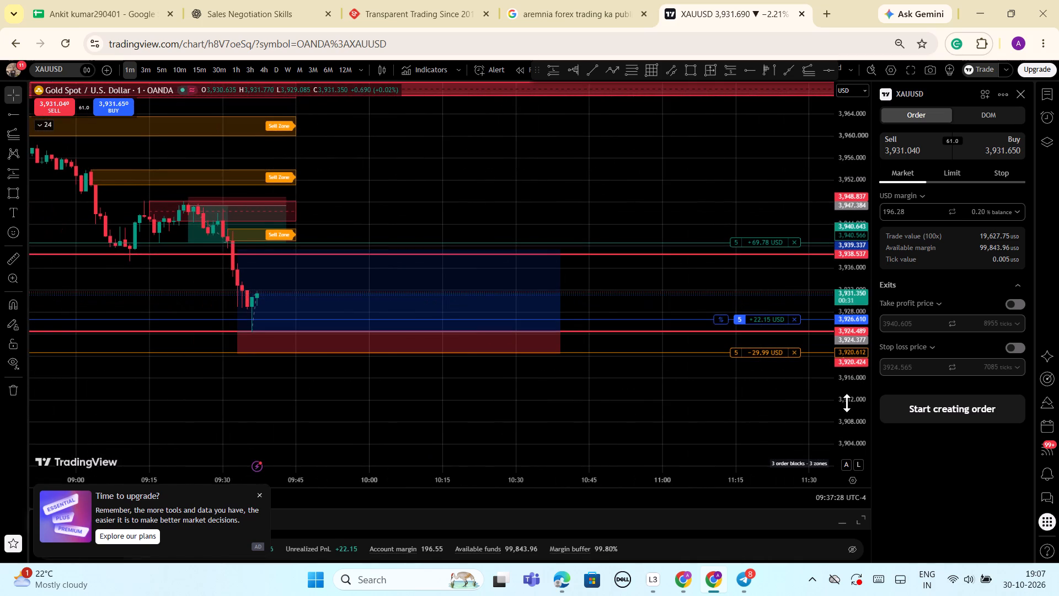
# Raise the open buy trade's stop loss to 3927.109, just above the entry, and confirm it.
pyautogui.moveTo(847, 403); pyautogui.dragTo(860, 312)
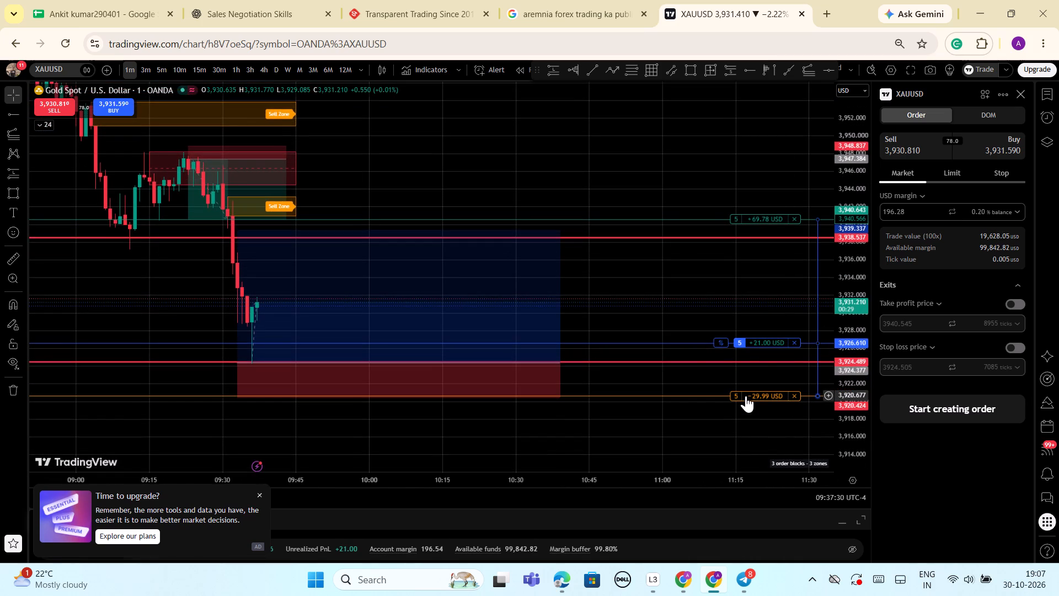
pyautogui.moveTo(746, 396); pyautogui.dragTo(743, 334)
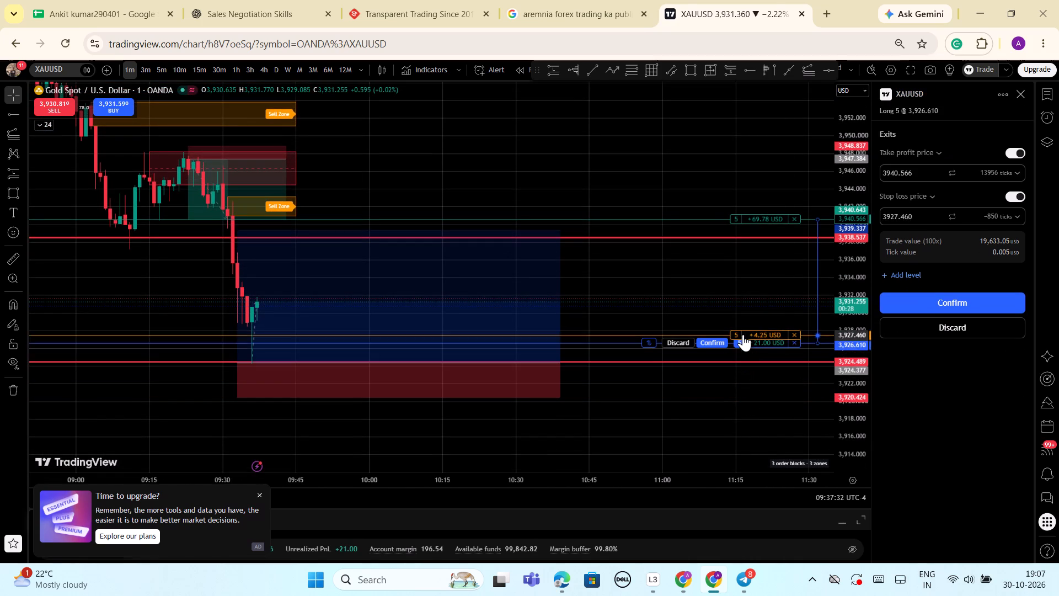
pyautogui.moveTo(743, 334); pyautogui.dragTo(746, 339)
pyautogui.click(715, 344)
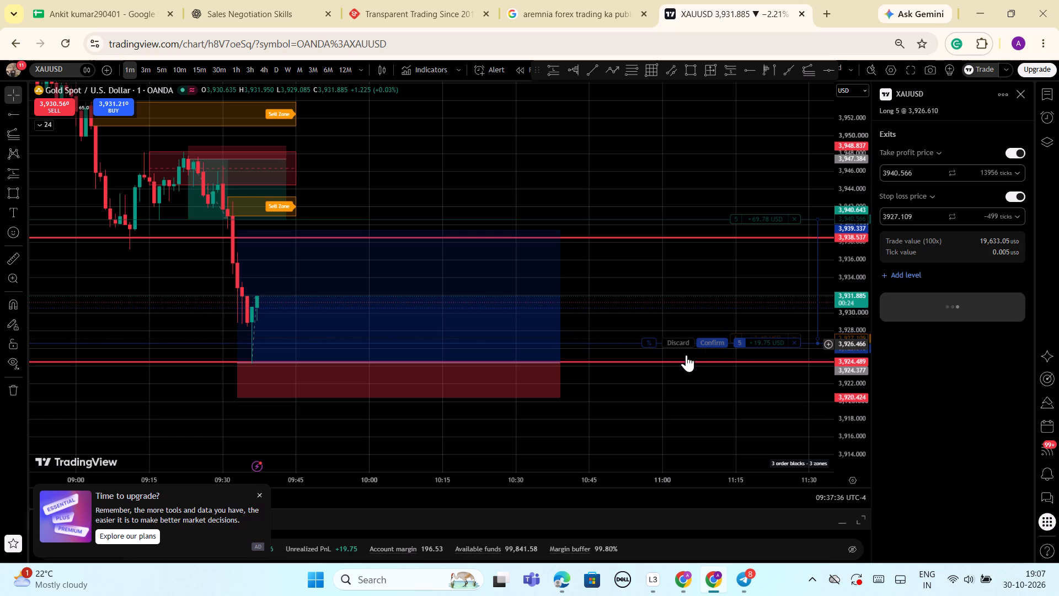
# Move the long position drawing up to entry about 3,927.183 with stop about 3,923.230, and set its target to about 3,940.615.
pyautogui.scroll(-3, 656, 456)
pyautogui.scroll(-1, 778, 434)
pyautogui.moveTo(582, 386); pyautogui.dragTo(582, 378)
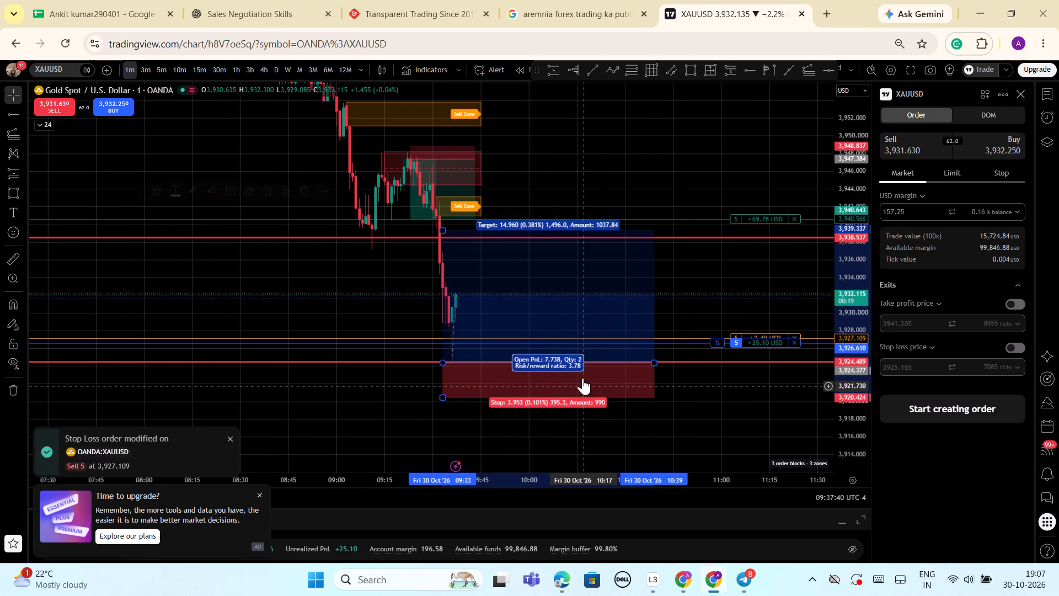
pyautogui.moveTo(582, 378); pyautogui.dragTo(586, 361)
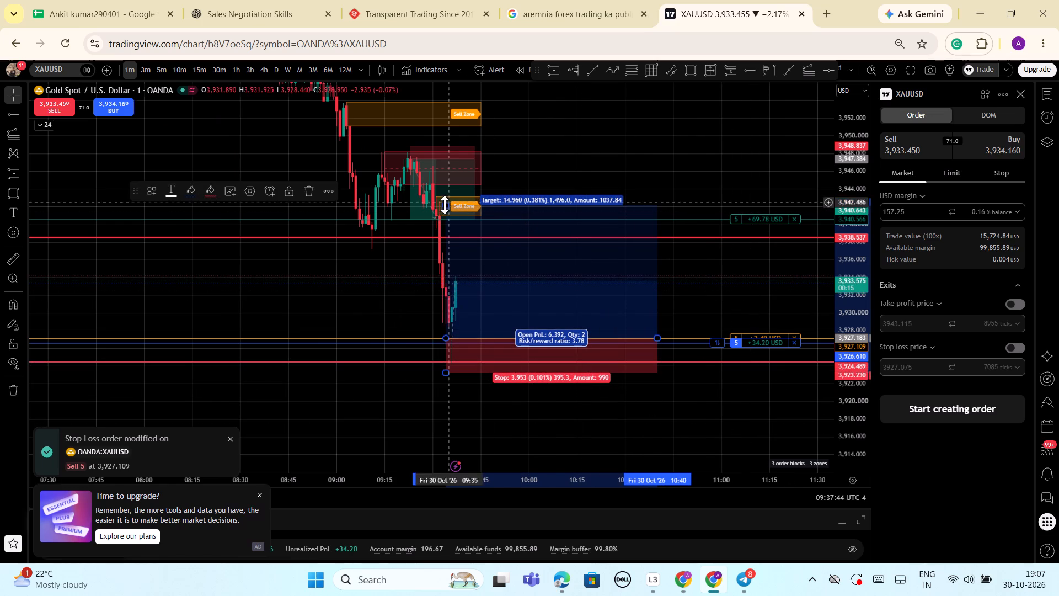
pyautogui.moveTo(443, 206); pyautogui.dragTo(445, 219)
pyautogui.click(579, 152)
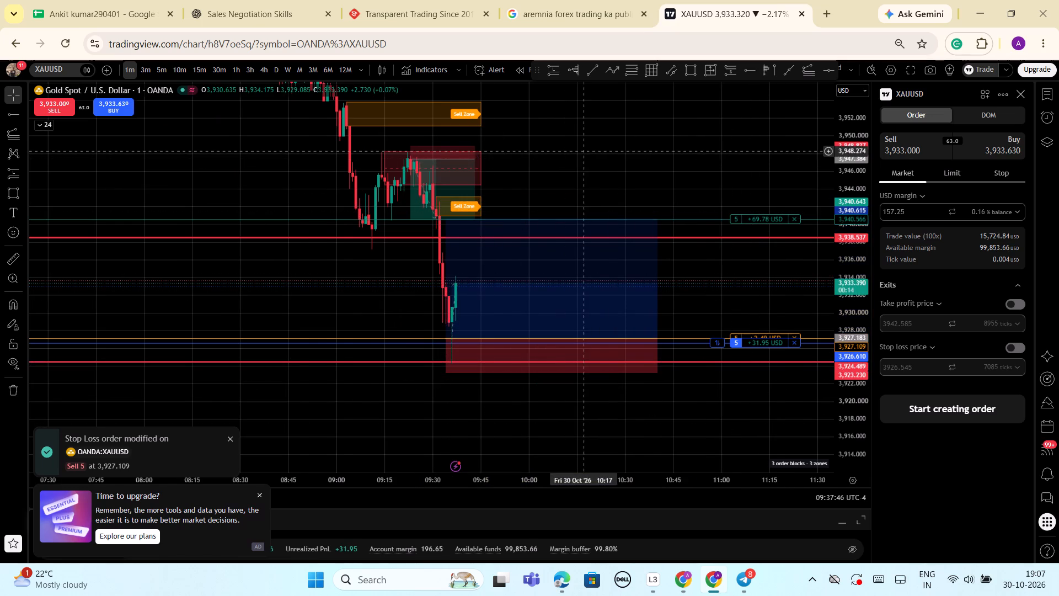
# Lower the open buy trade's take profit to 3940.381 and confirm it.
pyautogui.scroll(-1, 691, 192)
pyautogui.scroll(5, 756, 385)
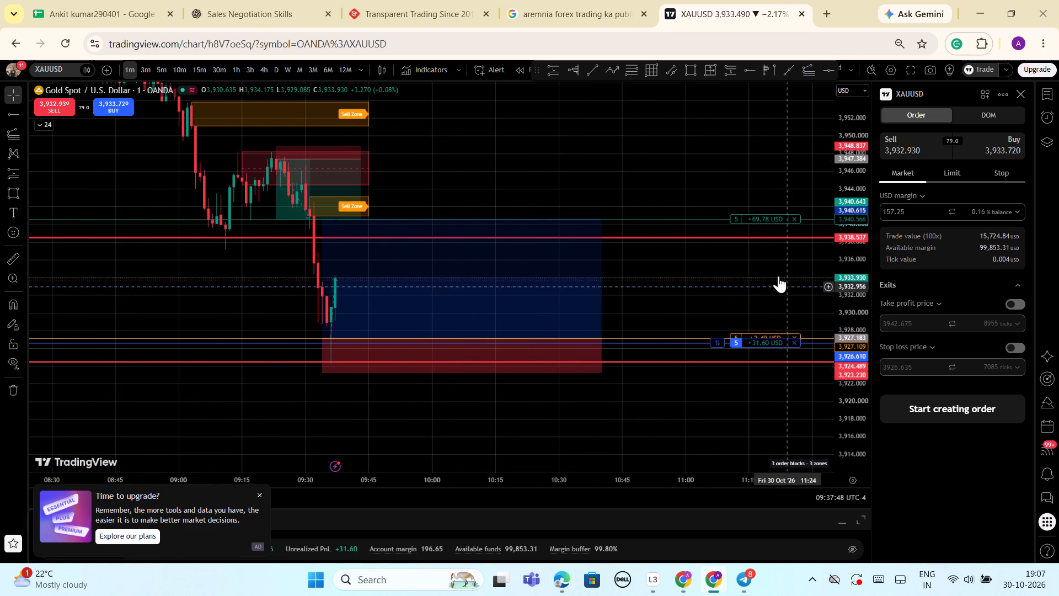
pyautogui.moveTo(757, 220); pyautogui.dragTo(757, 226)
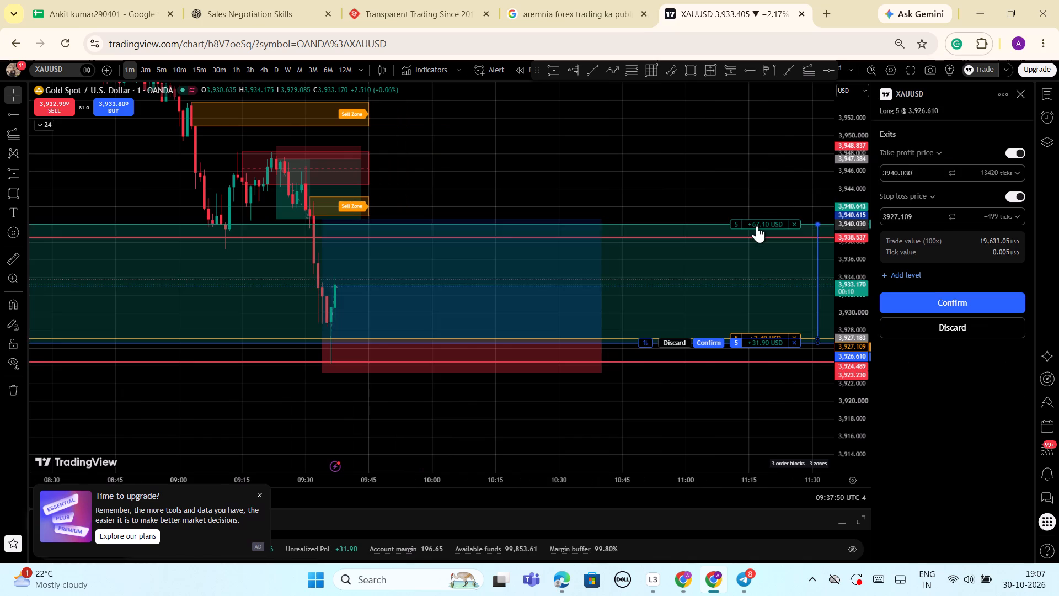
pyautogui.moveTo(757, 226); pyautogui.dragTo(758, 227)
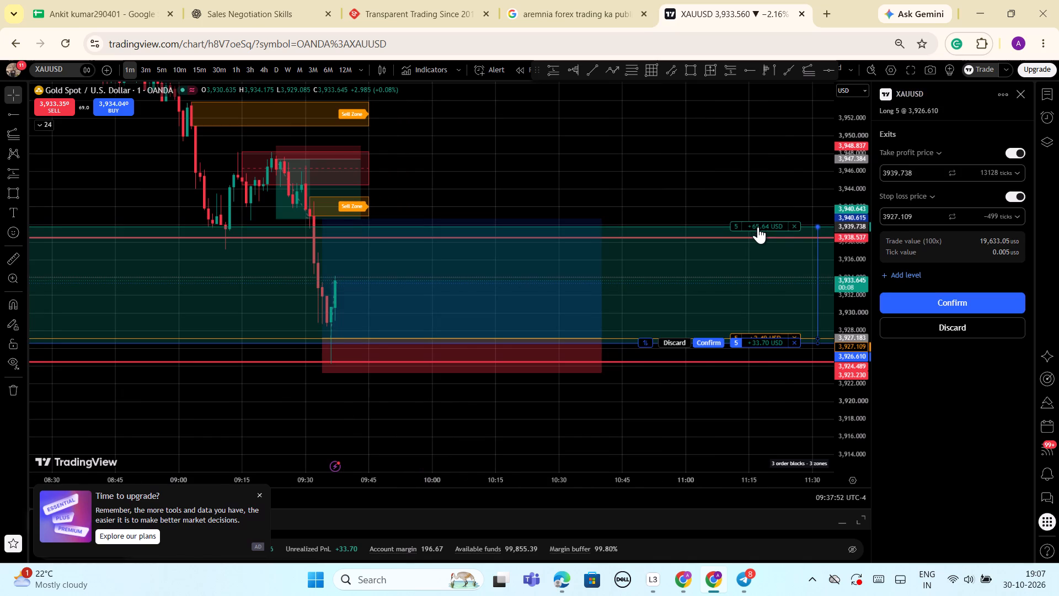
pyautogui.moveTo(758, 227); pyautogui.dragTo(768, 221)
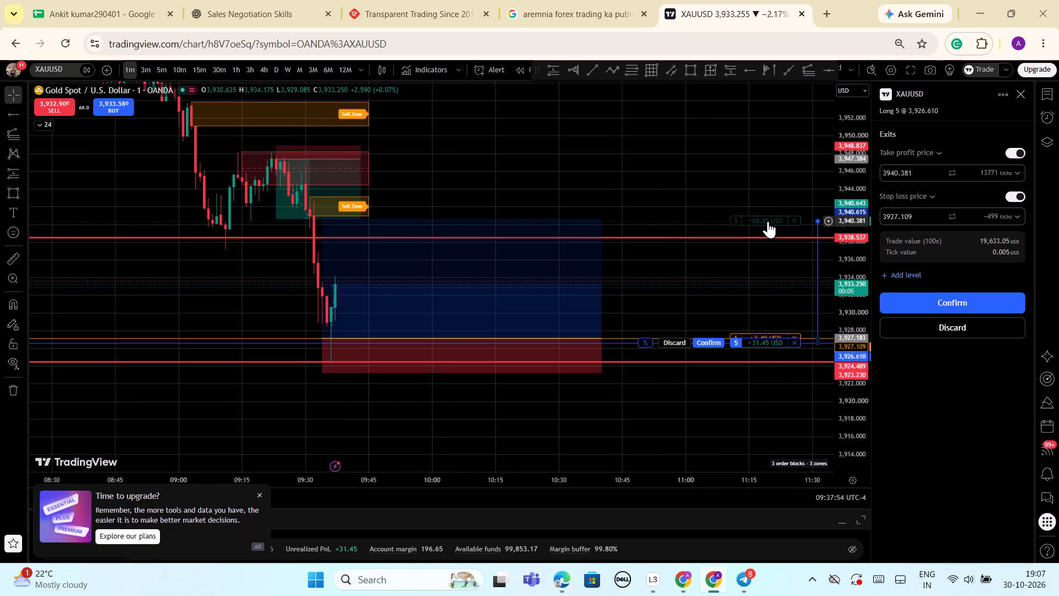
pyautogui.click(712, 346)
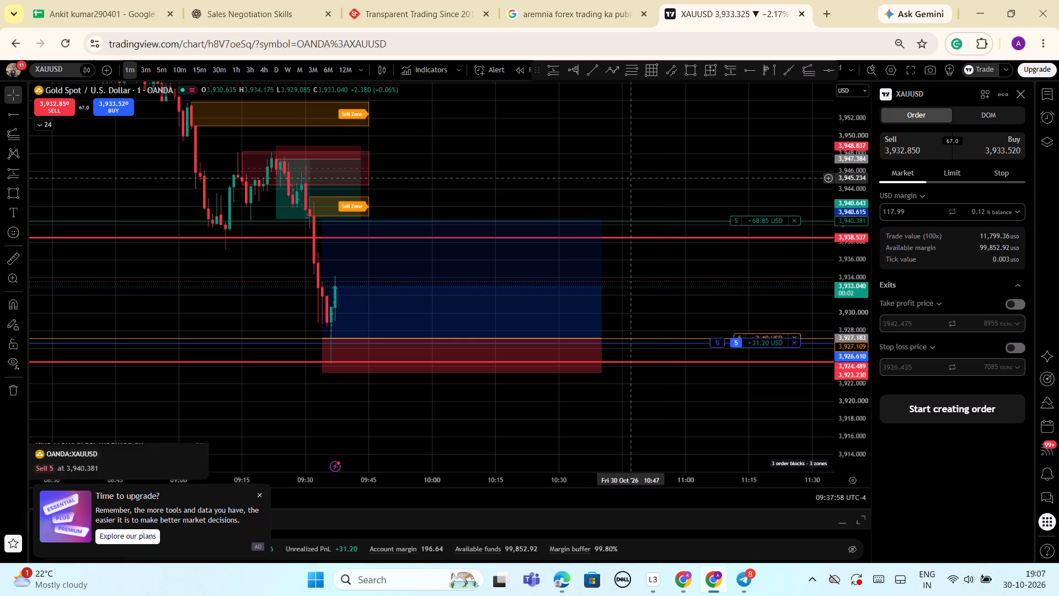
# Draw a rectangle over the lowest Sell Zone, with its upper edge at about 3,943.331, extending slightly past the zone's end.
pyautogui.scroll(-1, 632, 178)
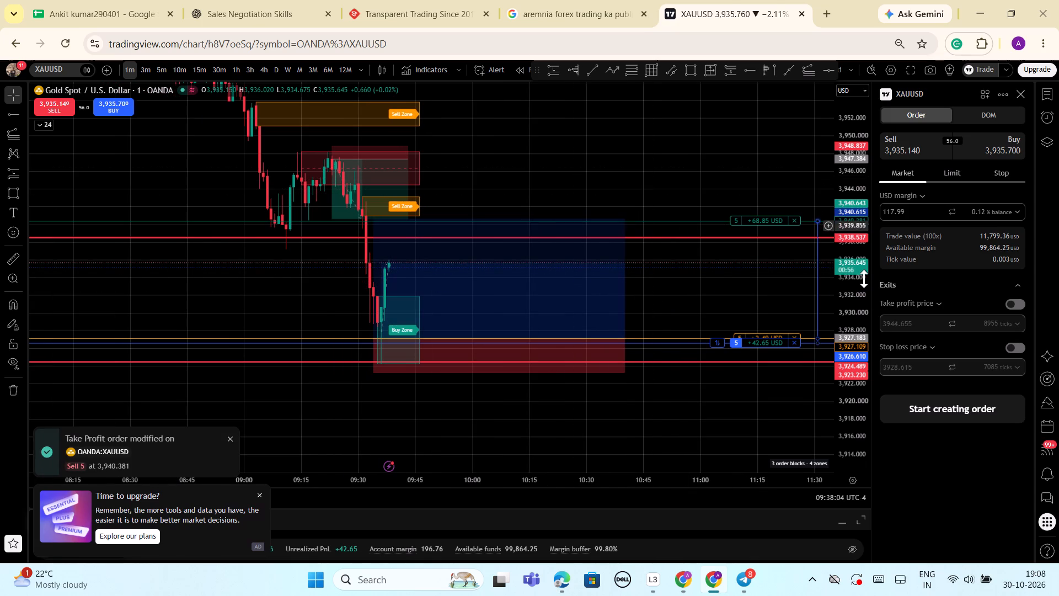
pyautogui.scroll(-1, 796, 308)
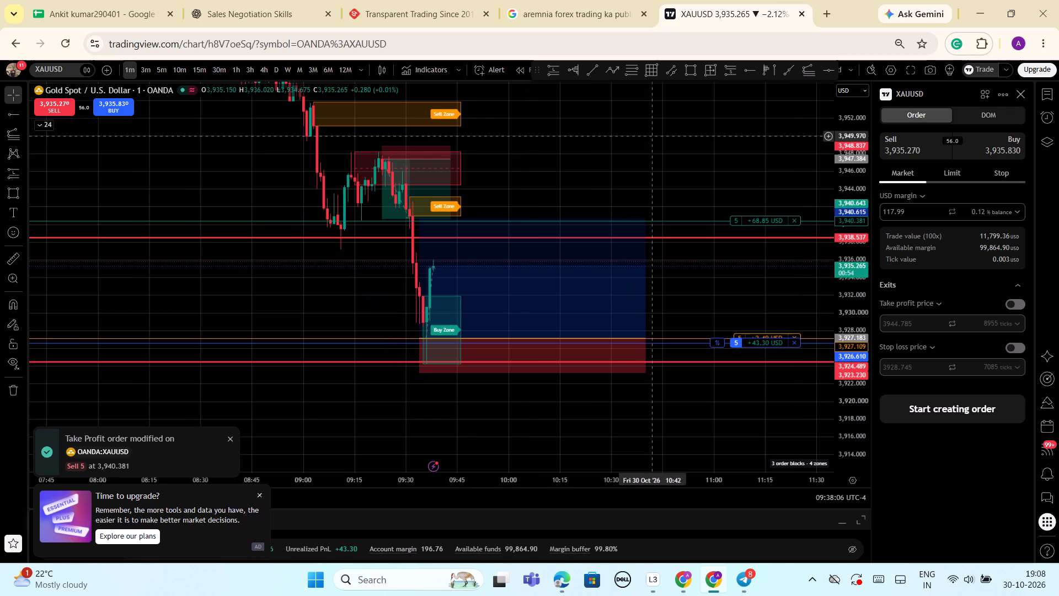
pyautogui.click(663, 152)
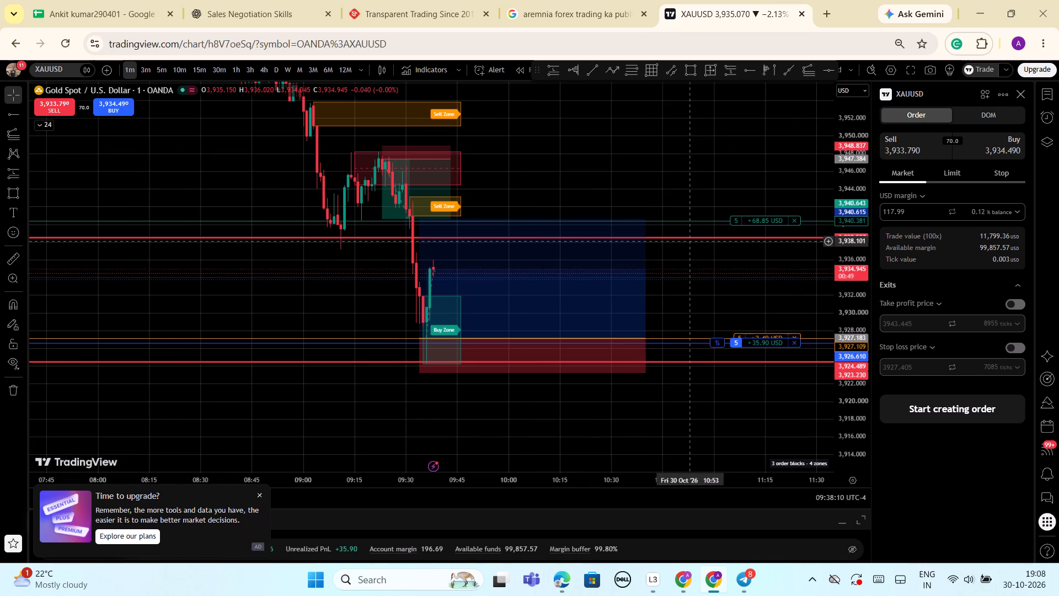
pyautogui.moveTo(855, 141); pyautogui.dragTo(856, 172)
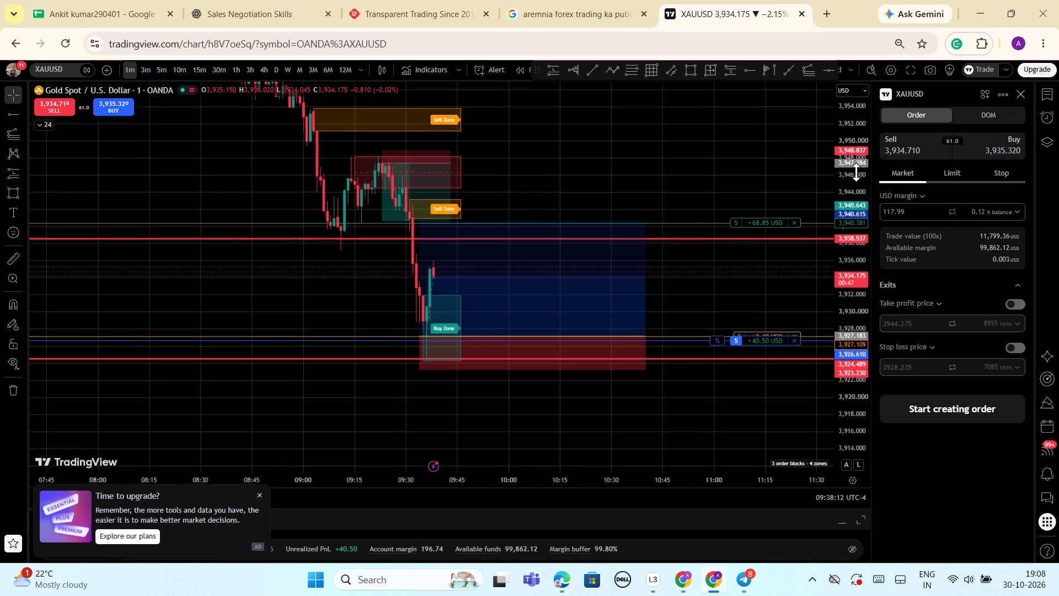
pyautogui.moveTo(856, 172); pyautogui.dragTo(859, 265)
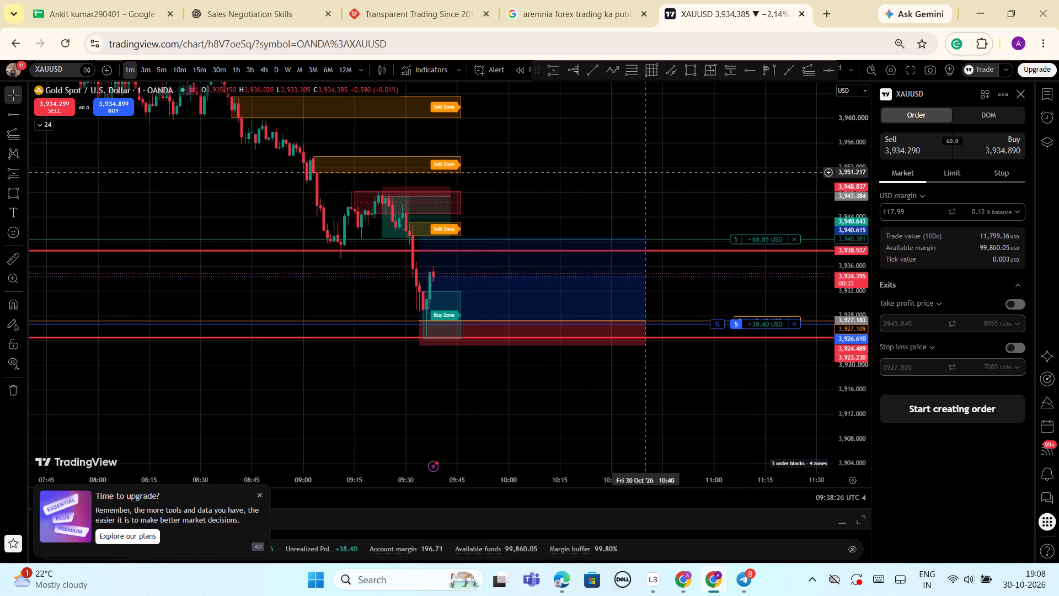
pyautogui.scroll(1, 644, 173)
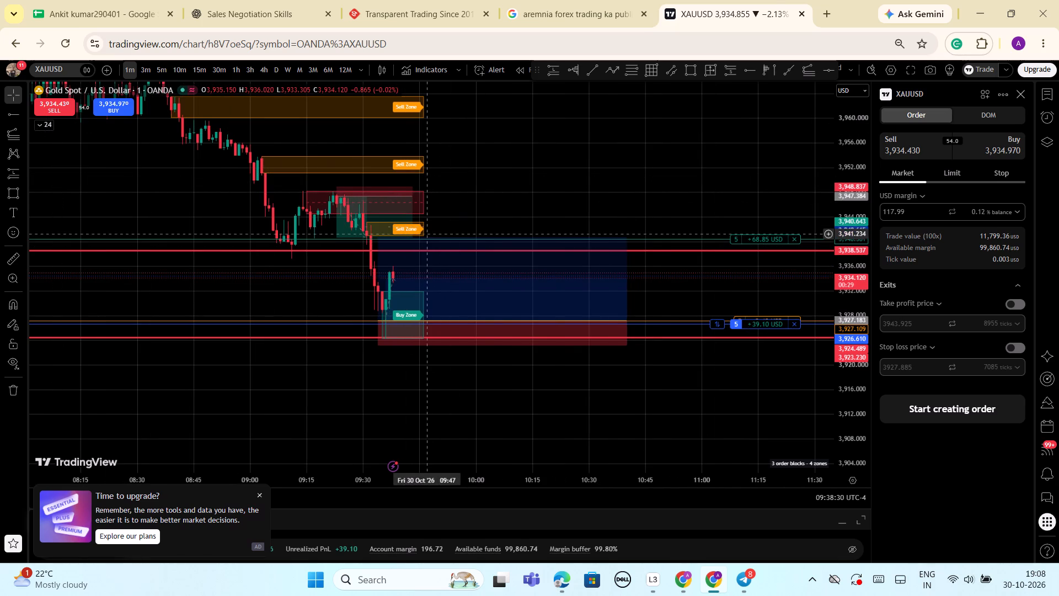
pyautogui.click(689, 72)
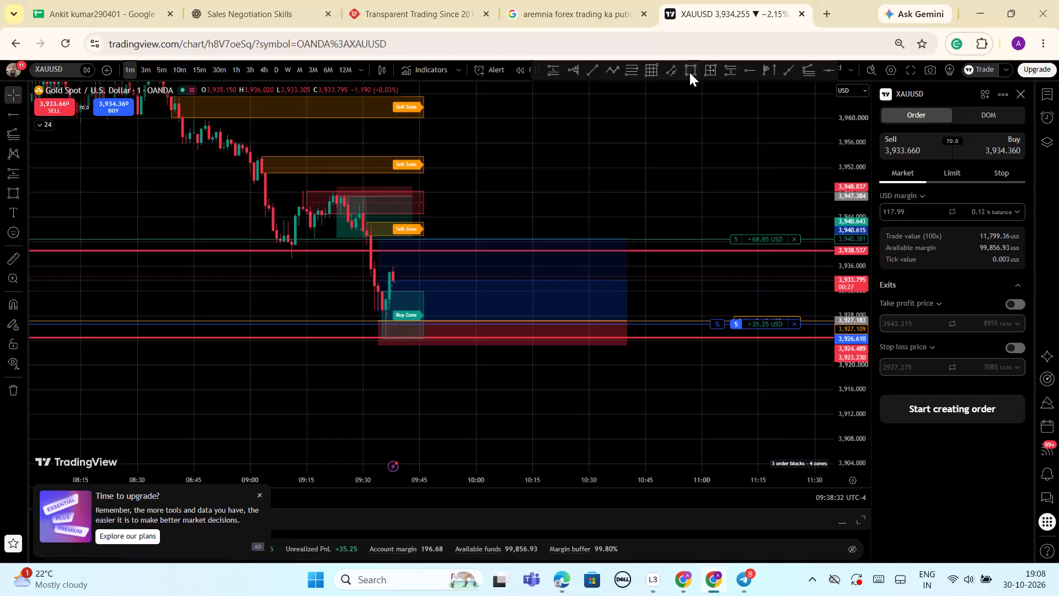
pyautogui.click(366, 221)
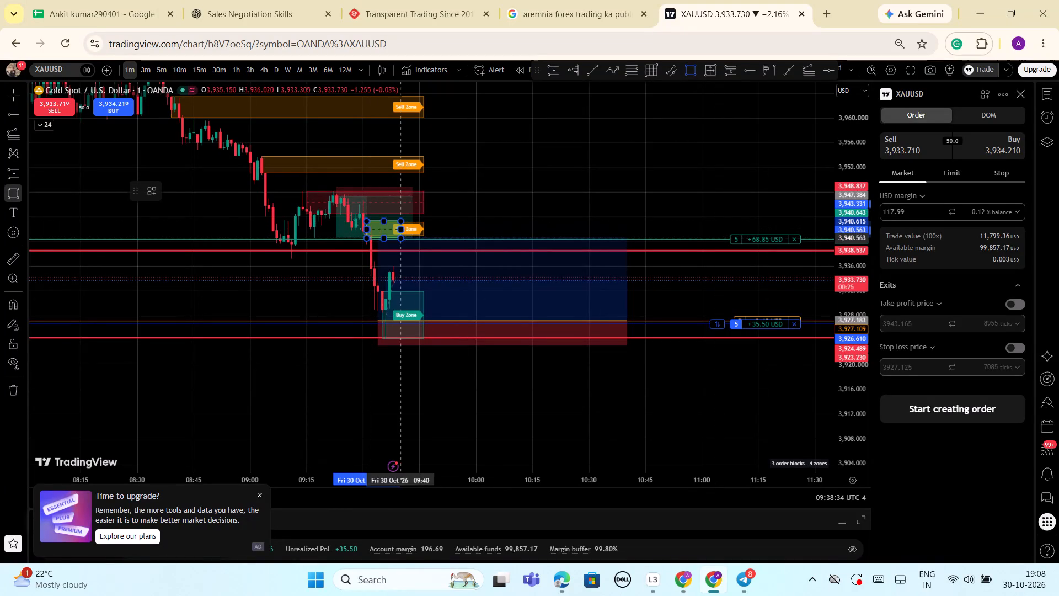
pyautogui.click(437, 237)
pyautogui.click(499, 214)
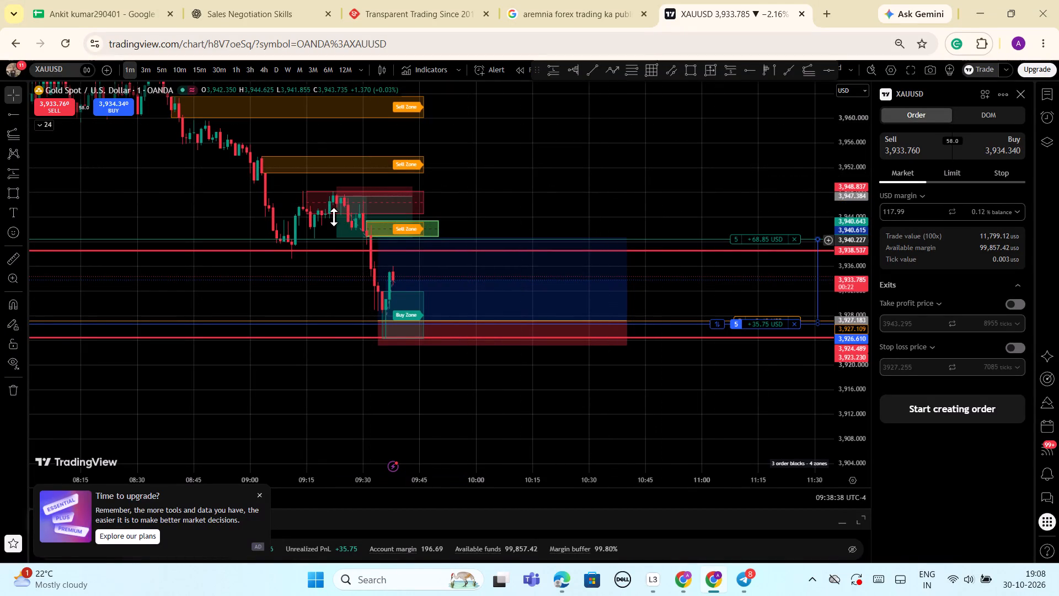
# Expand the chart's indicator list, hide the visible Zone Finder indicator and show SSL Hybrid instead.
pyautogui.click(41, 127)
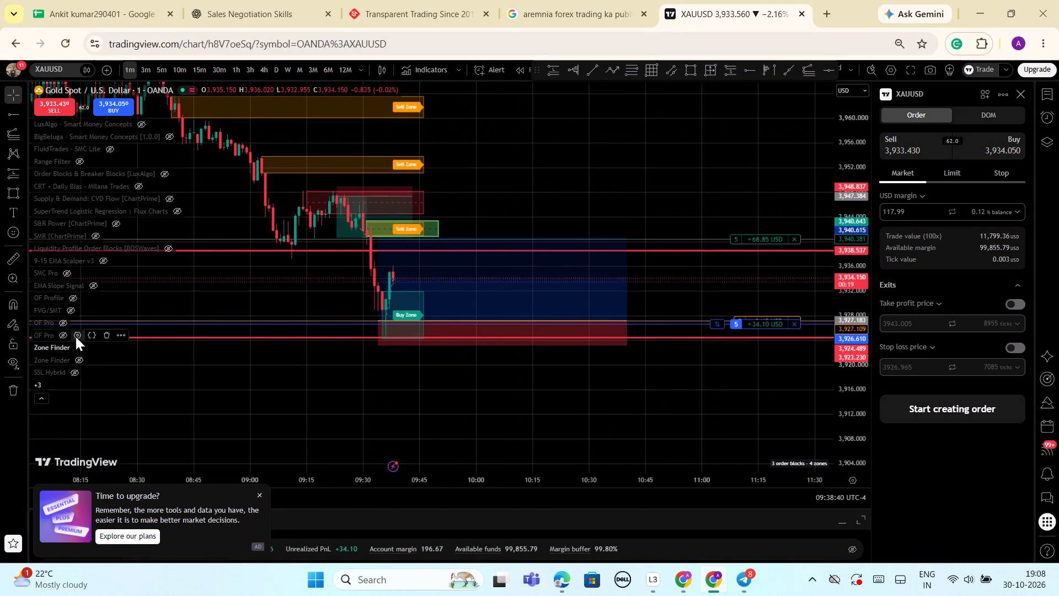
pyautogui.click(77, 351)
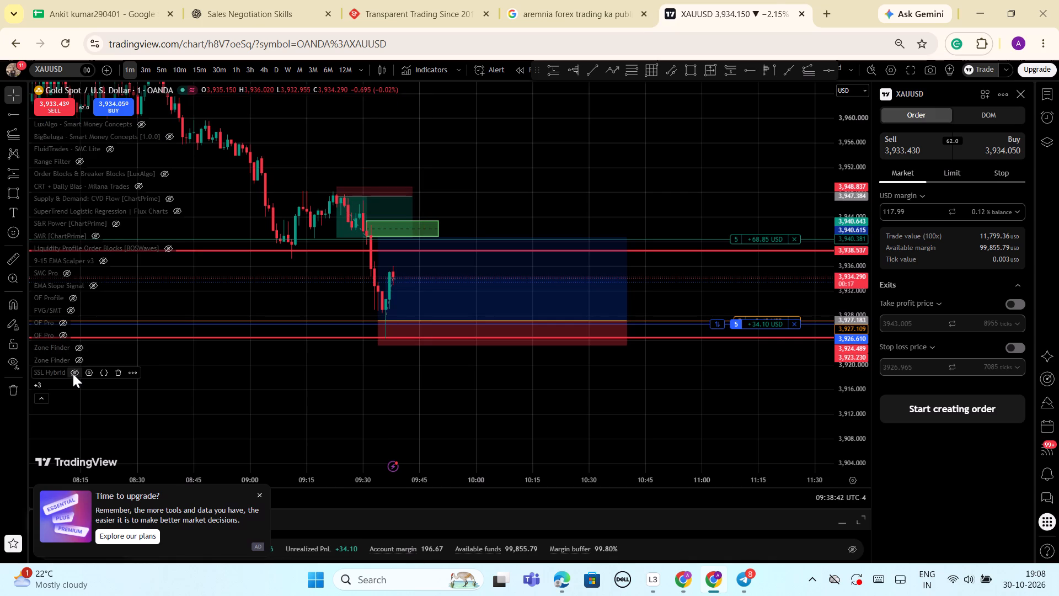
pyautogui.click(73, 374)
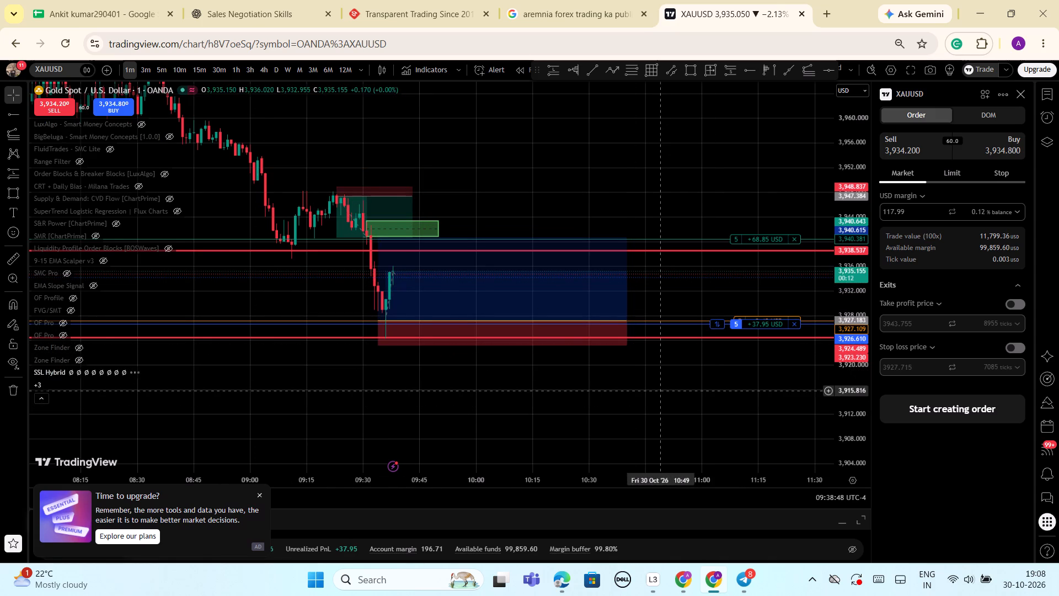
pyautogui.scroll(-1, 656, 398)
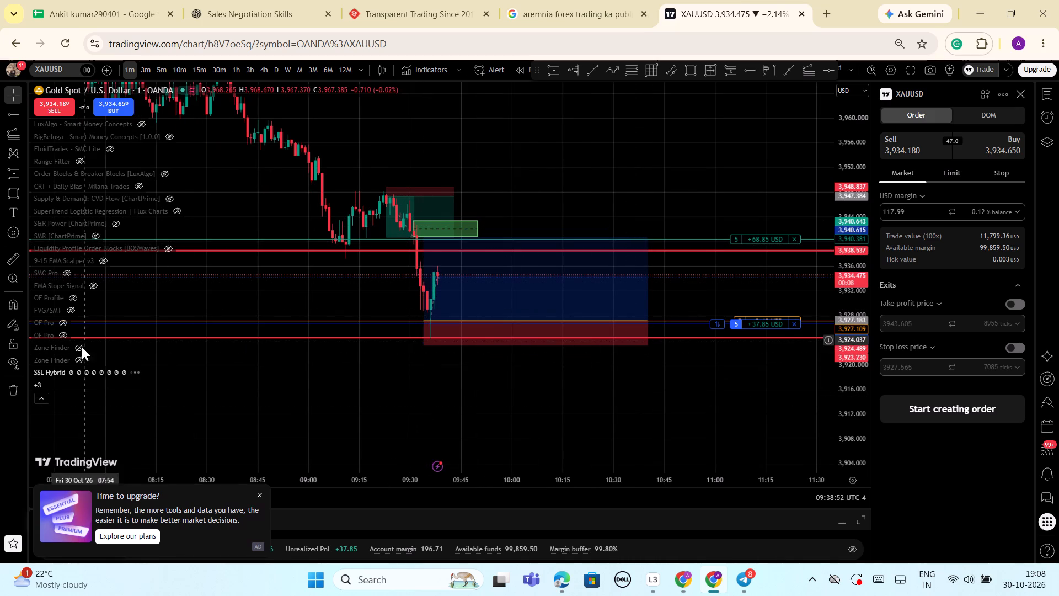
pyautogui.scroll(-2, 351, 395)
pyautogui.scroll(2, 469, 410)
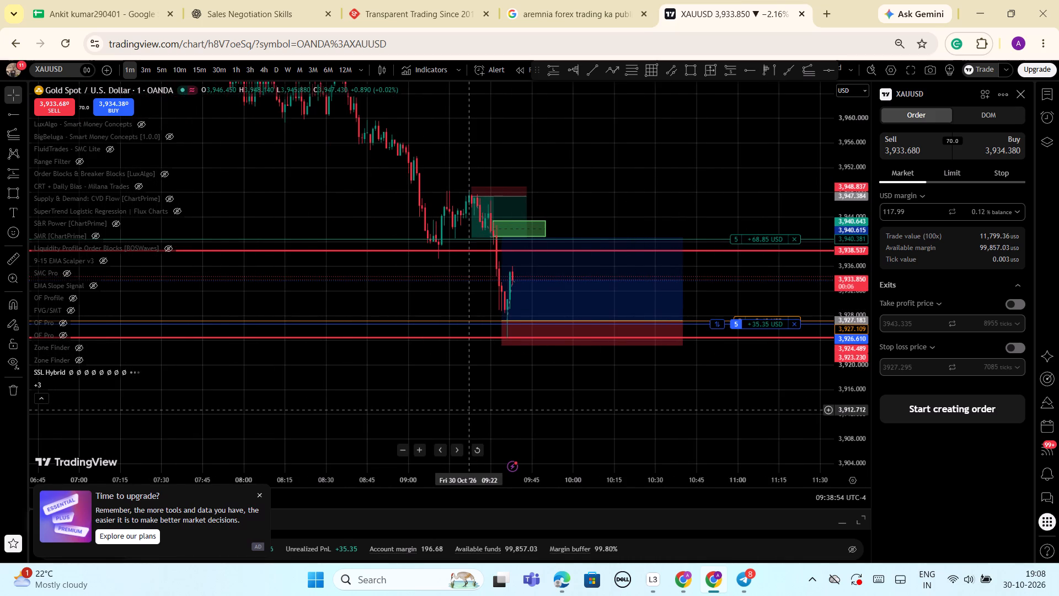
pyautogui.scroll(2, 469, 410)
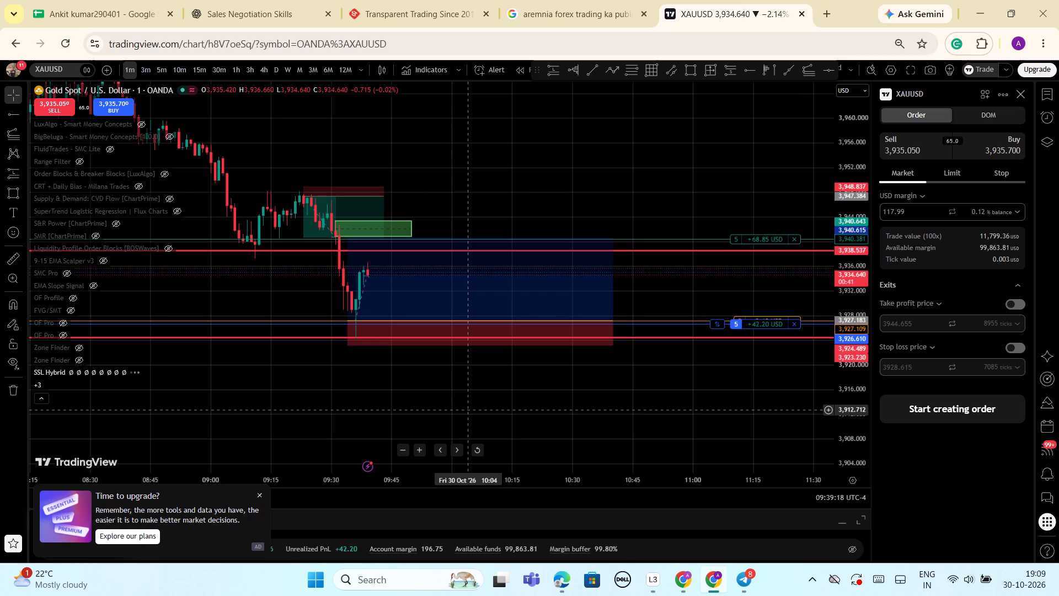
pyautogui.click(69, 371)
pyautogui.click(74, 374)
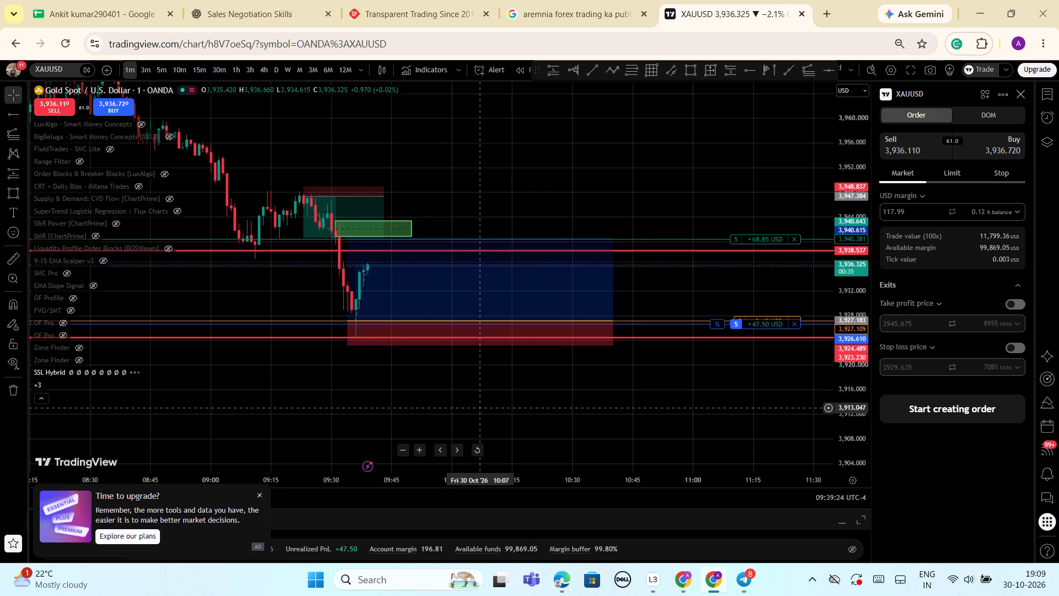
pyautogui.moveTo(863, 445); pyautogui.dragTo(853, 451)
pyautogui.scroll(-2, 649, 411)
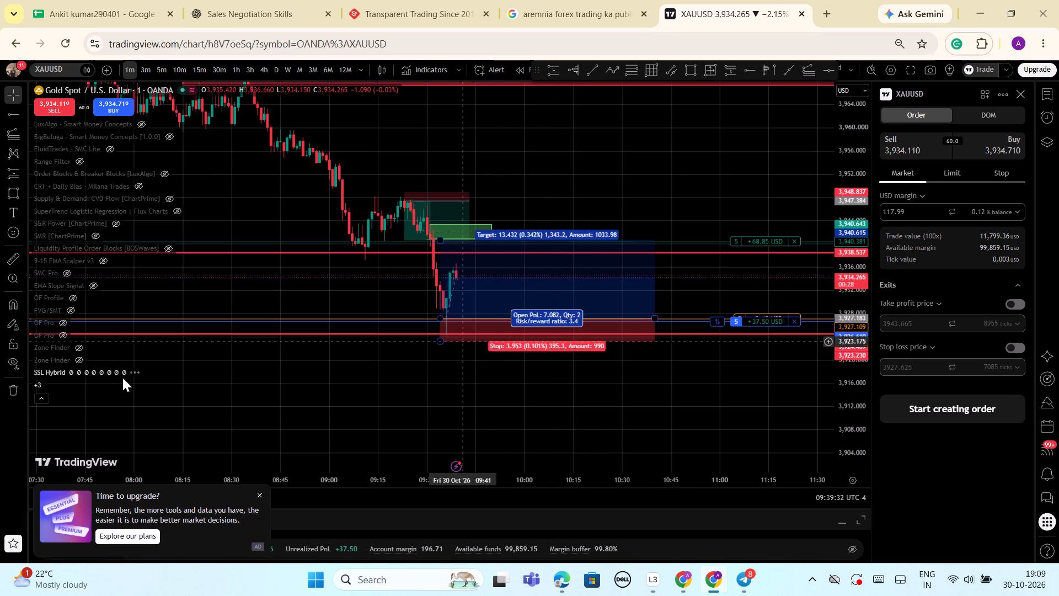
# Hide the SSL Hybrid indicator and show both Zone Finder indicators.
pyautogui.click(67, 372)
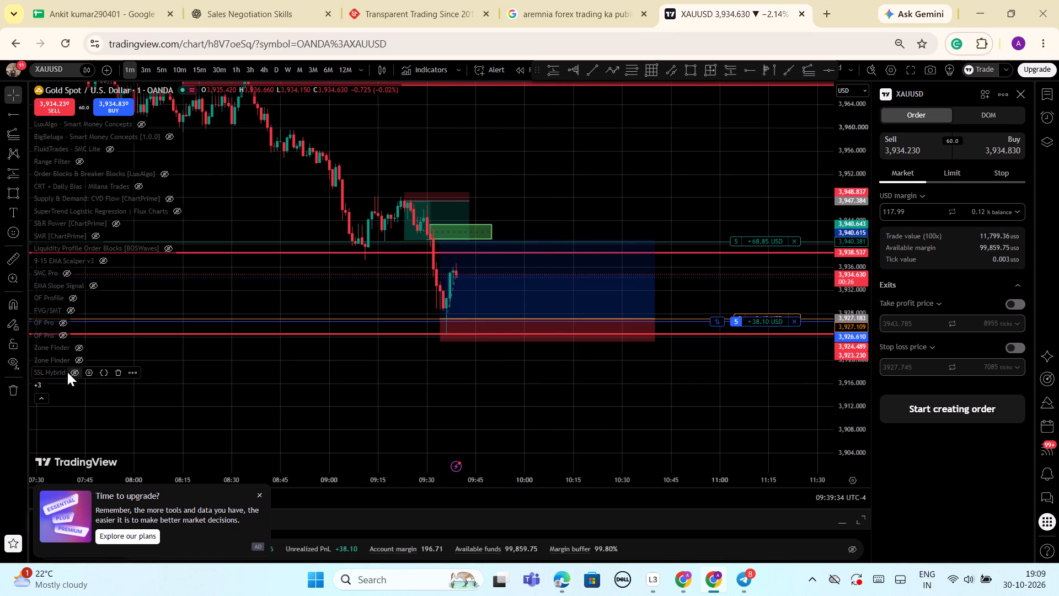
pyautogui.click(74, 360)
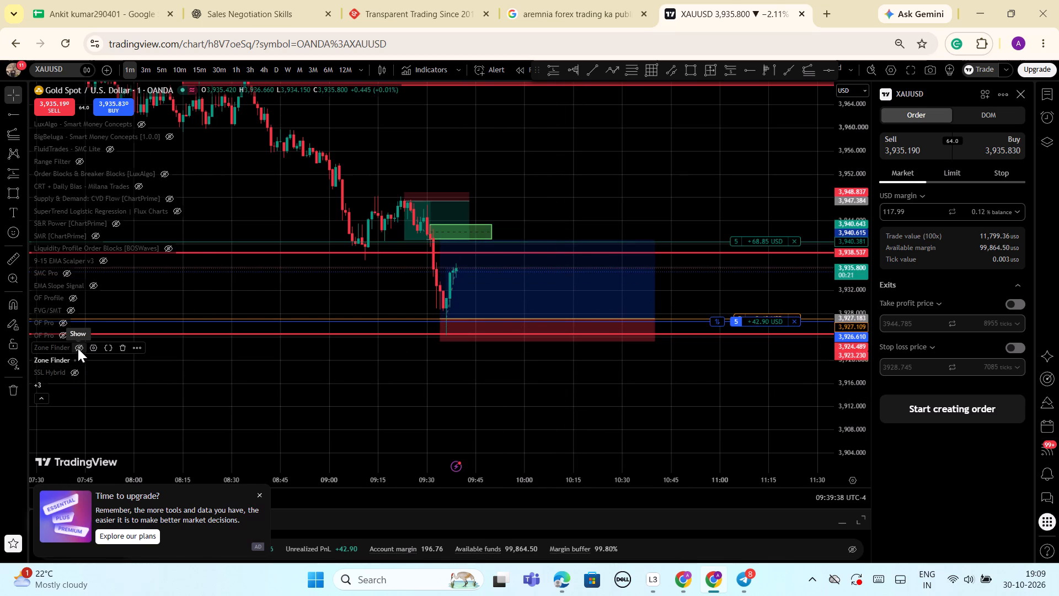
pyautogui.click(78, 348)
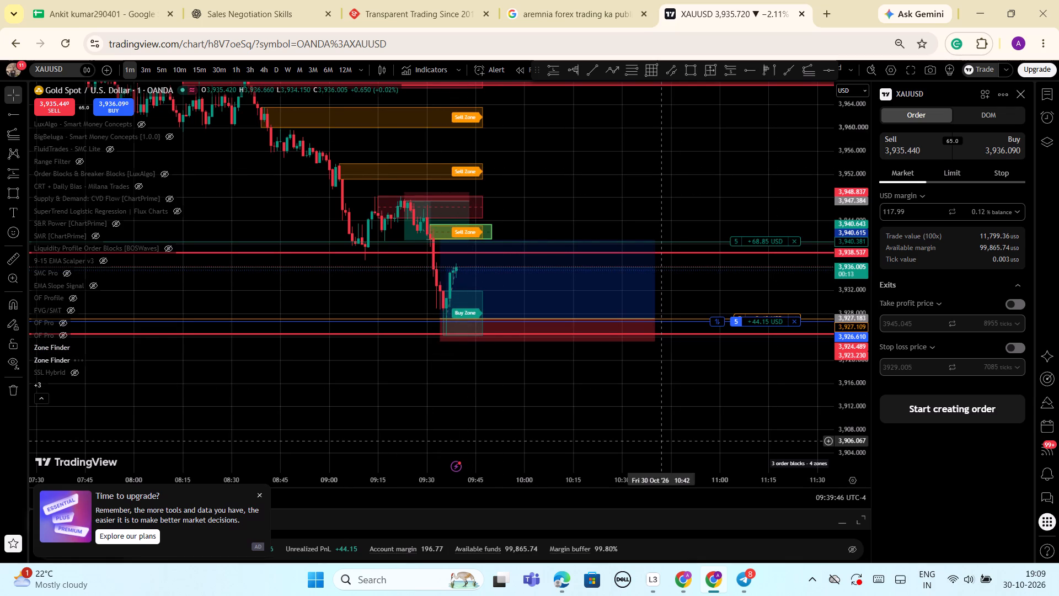
# Examine the price action around the open buy trade, its take profit level, and the buy and sell zones.
pyautogui.scroll(4, 614, 403)
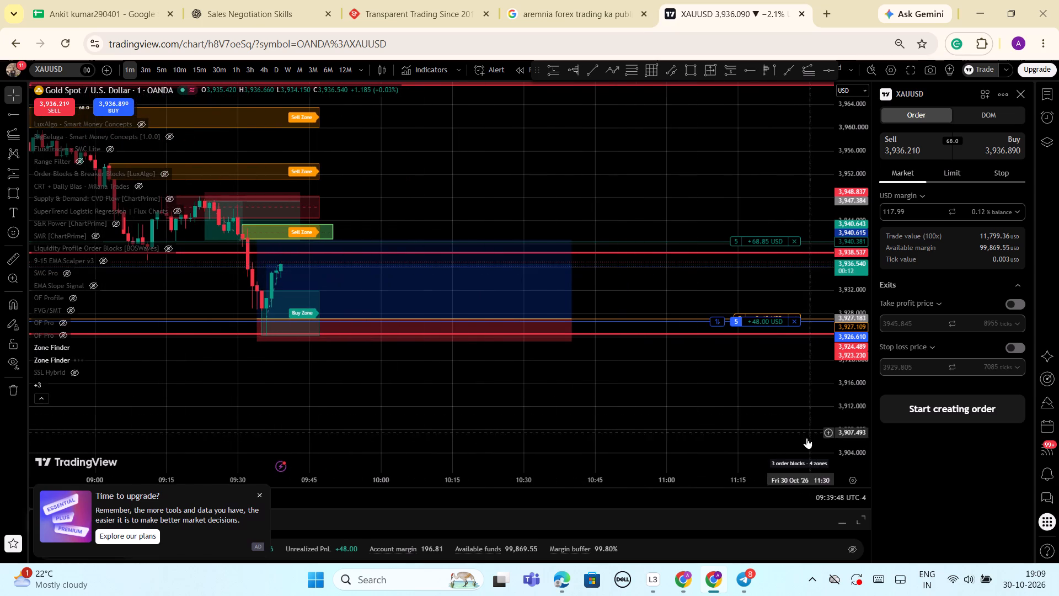
pyautogui.moveTo(855, 443); pyautogui.dragTo(855, 405)
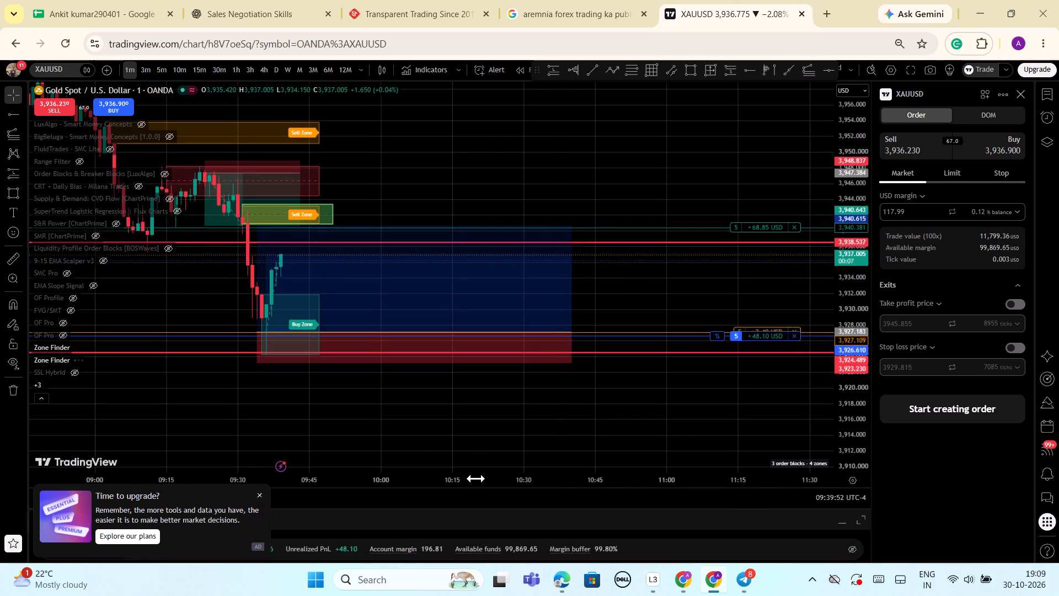
pyautogui.scroll(-5, 476, 478)
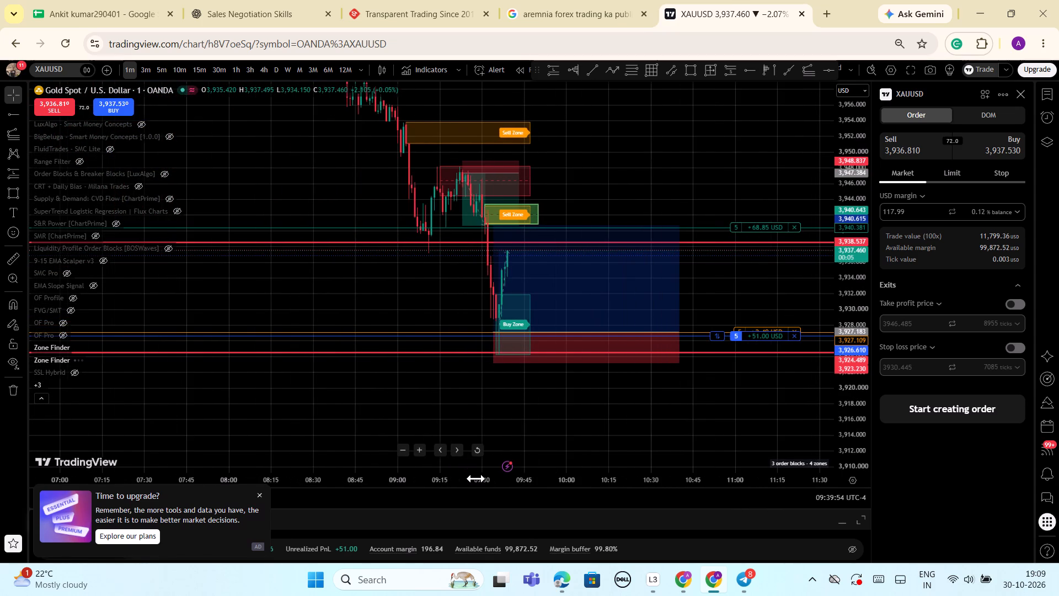
pyautogui.scroll(-1, 478, 477)
pyautogui.moveTo(850, 372); pyautogui.dragTo(852, 377)
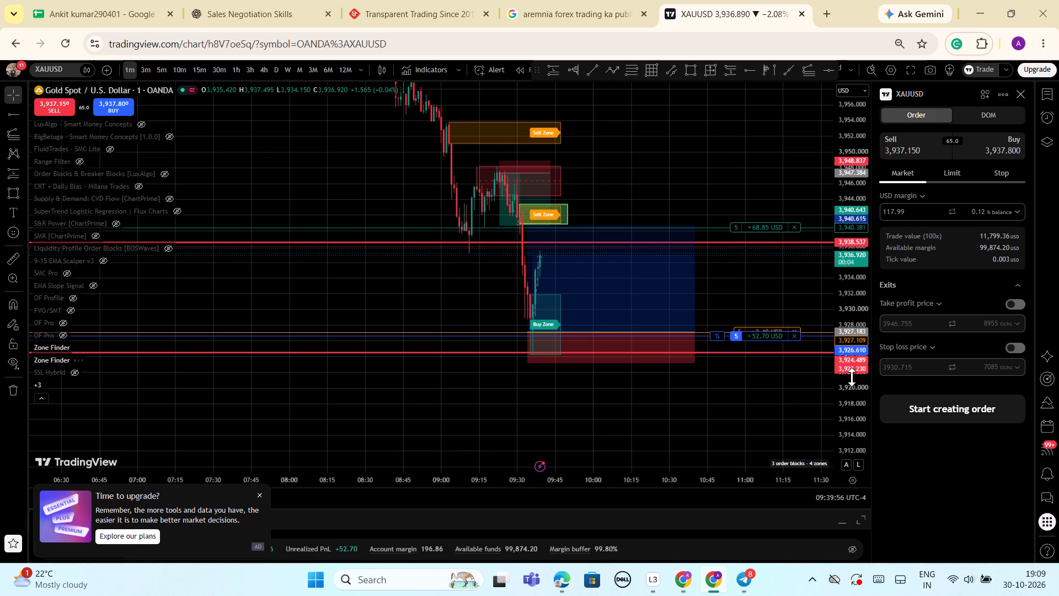
pyautogui.moveTo(852, 377); pyautogui.dragTo(852, 424)
pyautogui.scroll(-1, 699, 411)
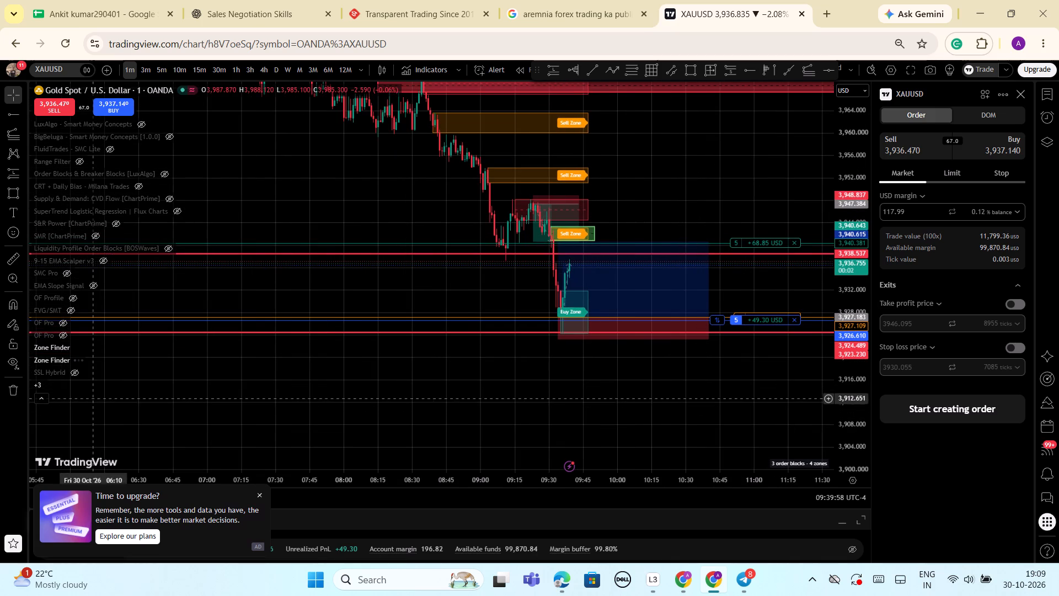
# Hide the second Zone Finder indicator and show SSL Hybrid alongside the first Zone Finder.
pyautogui.click(74, 361)
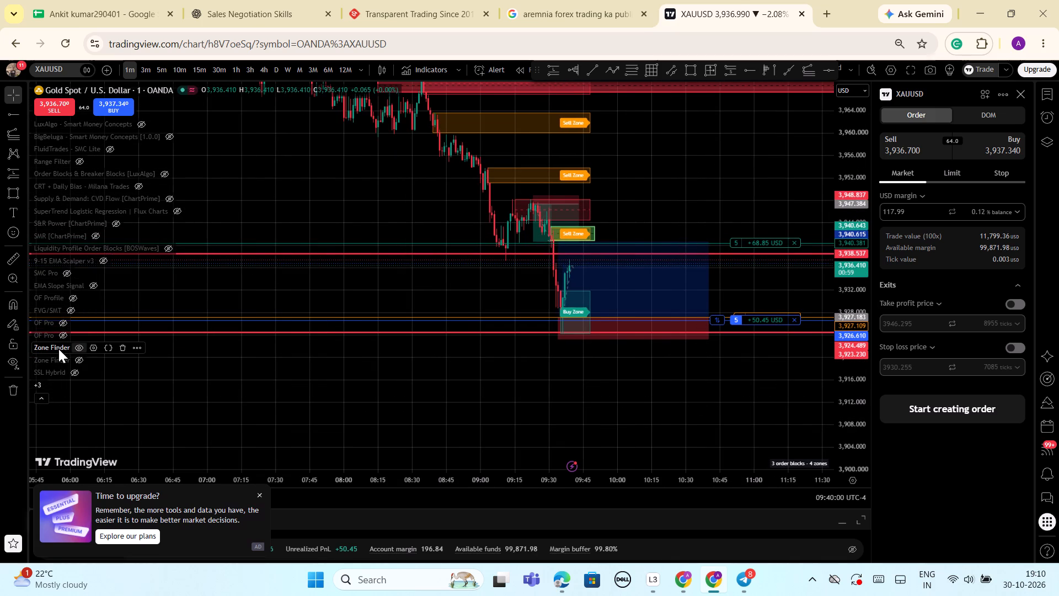
pyautogui.click(73, 371)
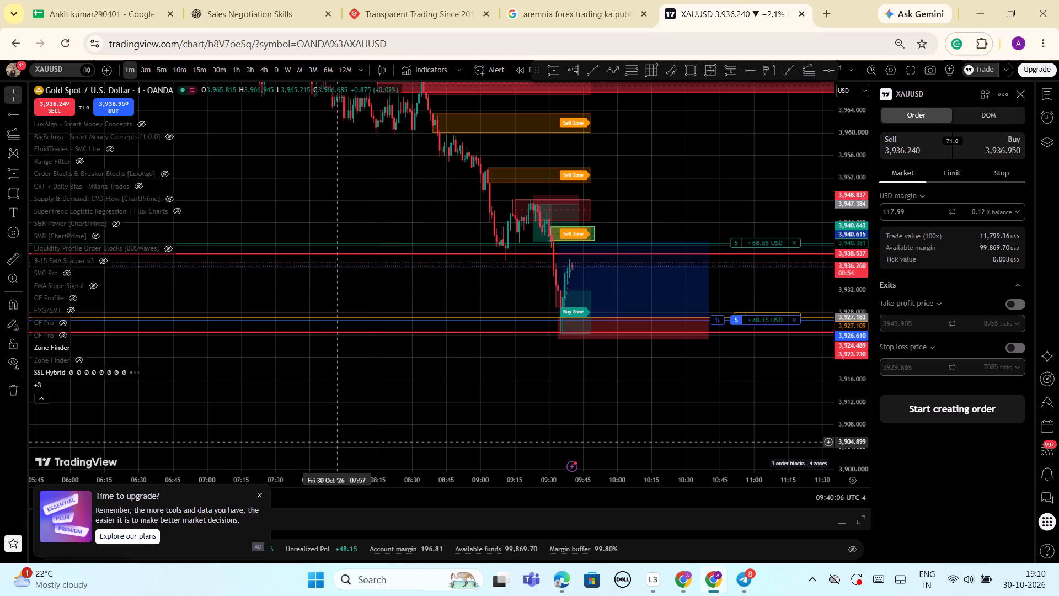
pyautogui.moveTo(851, 369); pyautogui.dragTo(859, 414)
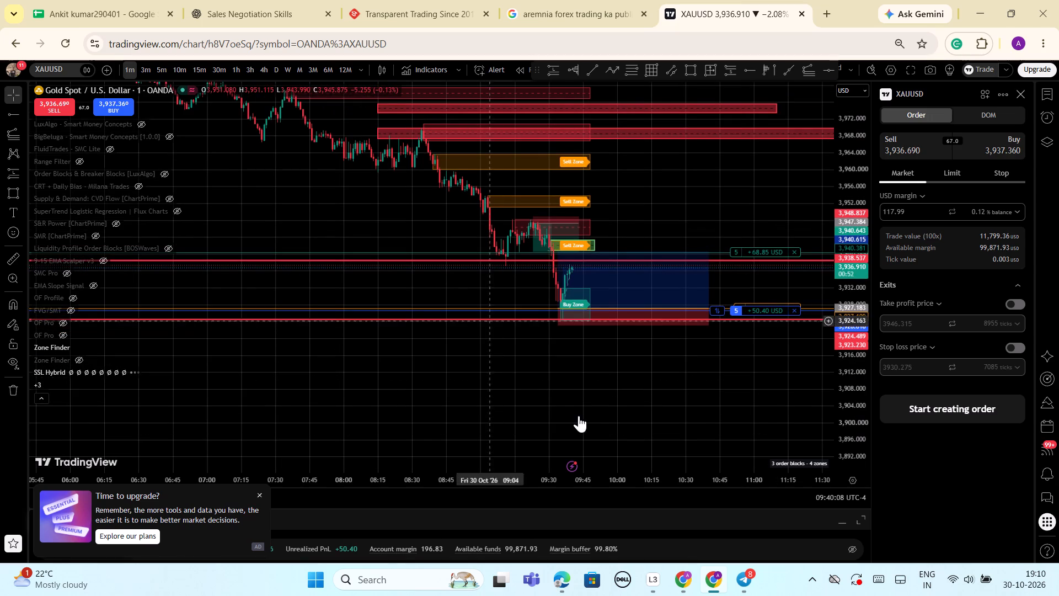
pyautogui.scroll(2, 579, 416)
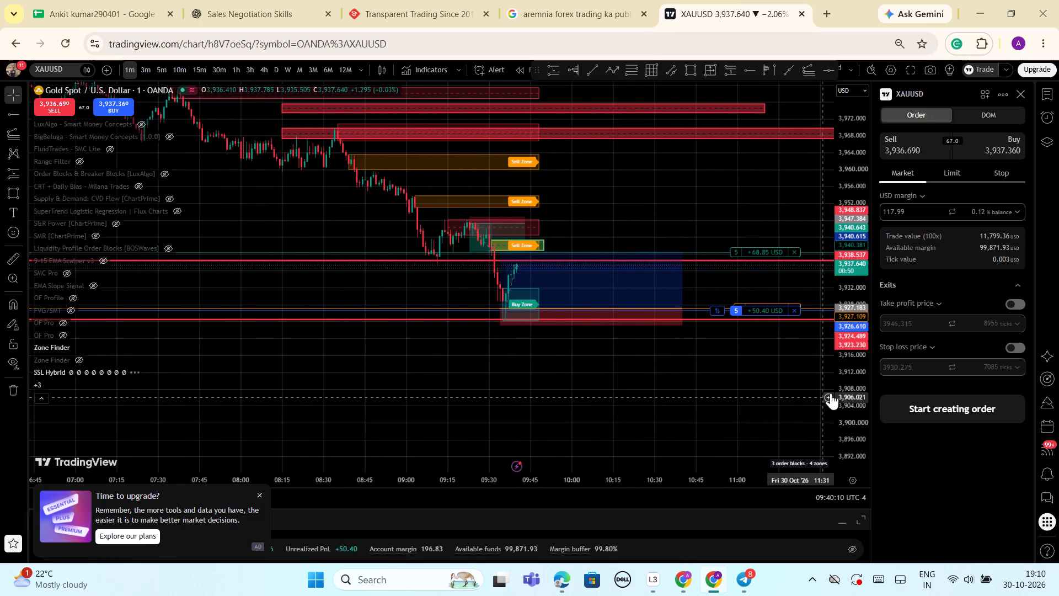
pyautogui.moveTo(846, 419); pyautogui.dragTo(844, 365)
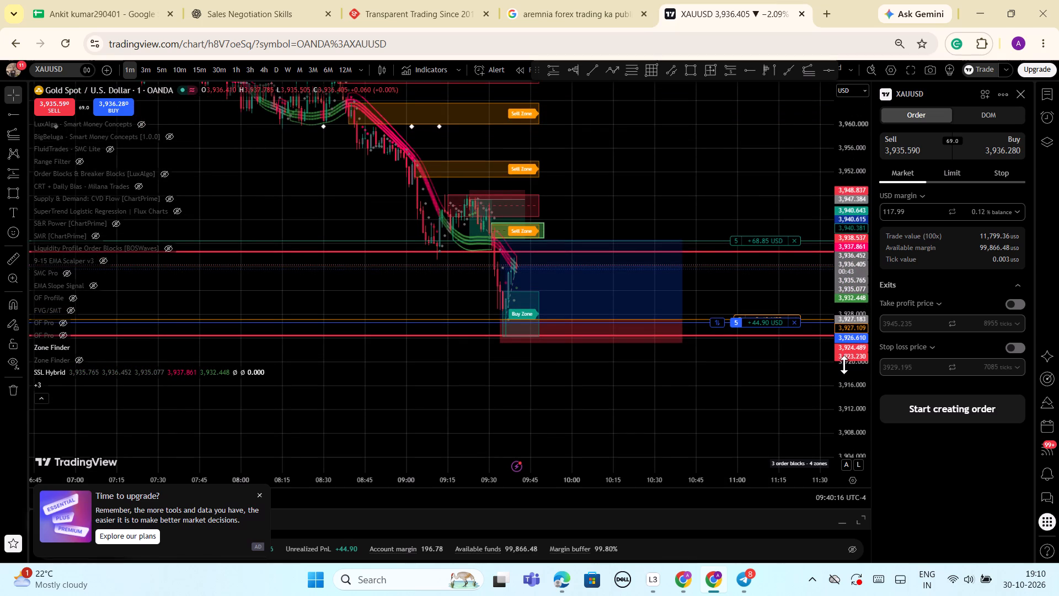
# Examine the 1-minute price action around the open buy trade, its take profit level, and the buy and sell zones.
pyautogui.scroll(1, 638, 390)
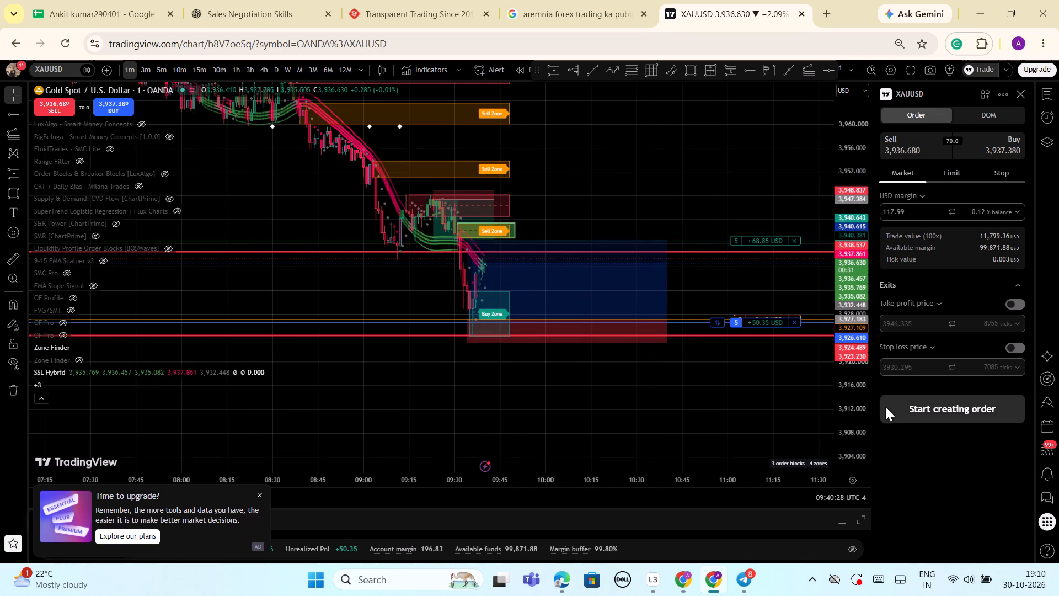
pyautogui.moveTo(865, 424); pyautogui.dragTo(839, 258)
pyautogui.scroll(5, 683, 257)
pyautogui.moveTo(852, 116); pyautogui.dragTo(876, 223)
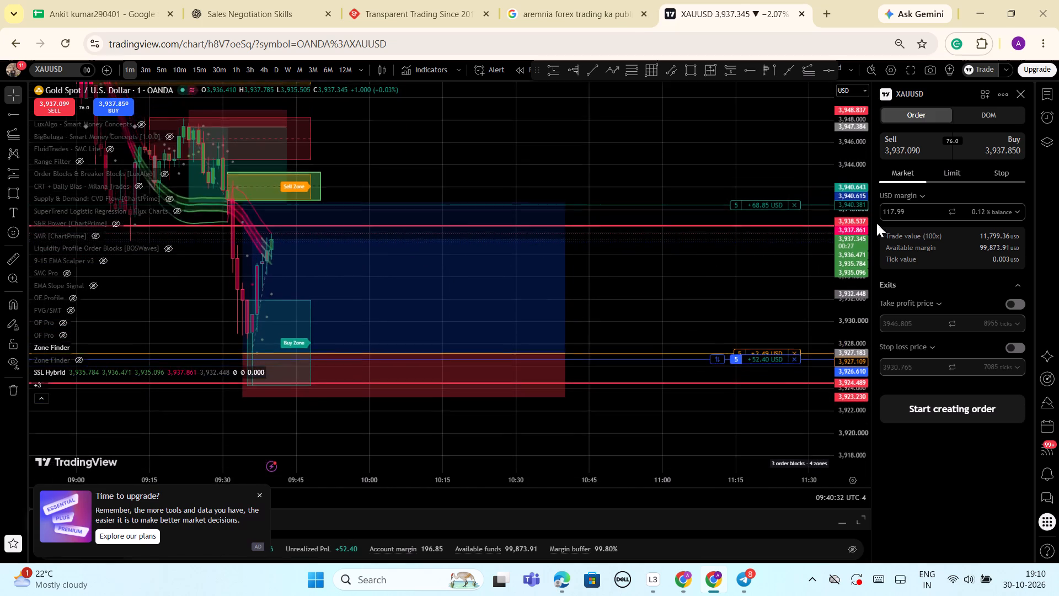
pyautogui.moveTo(876, 223); pyautogui.dragTo(888, 305)
pyautogui.moveTo(458, 139); pyautogui.dragTo(463, 139)
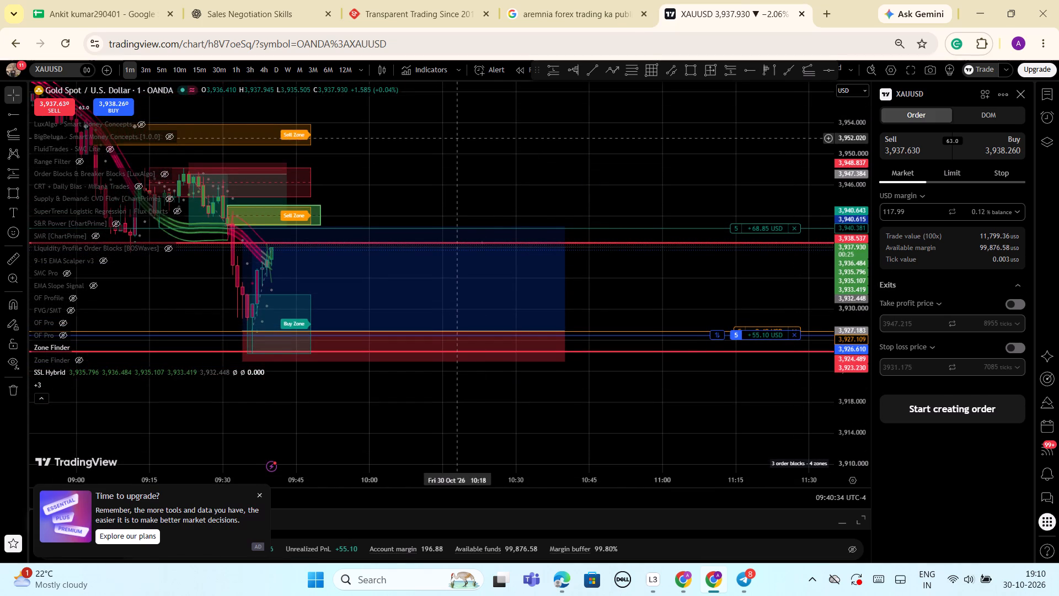
pyautogui.moveTo(463, 139); pyautogui.dragTo(662, 138)
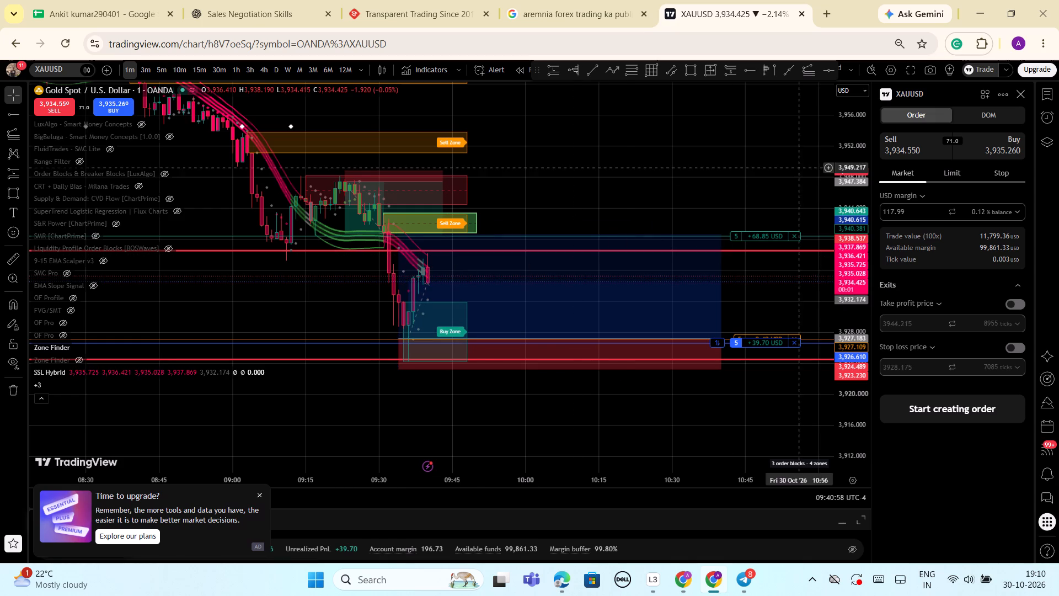
pyautogui.moveTo(845, 147); pyautogui.dragTo(845, 176)
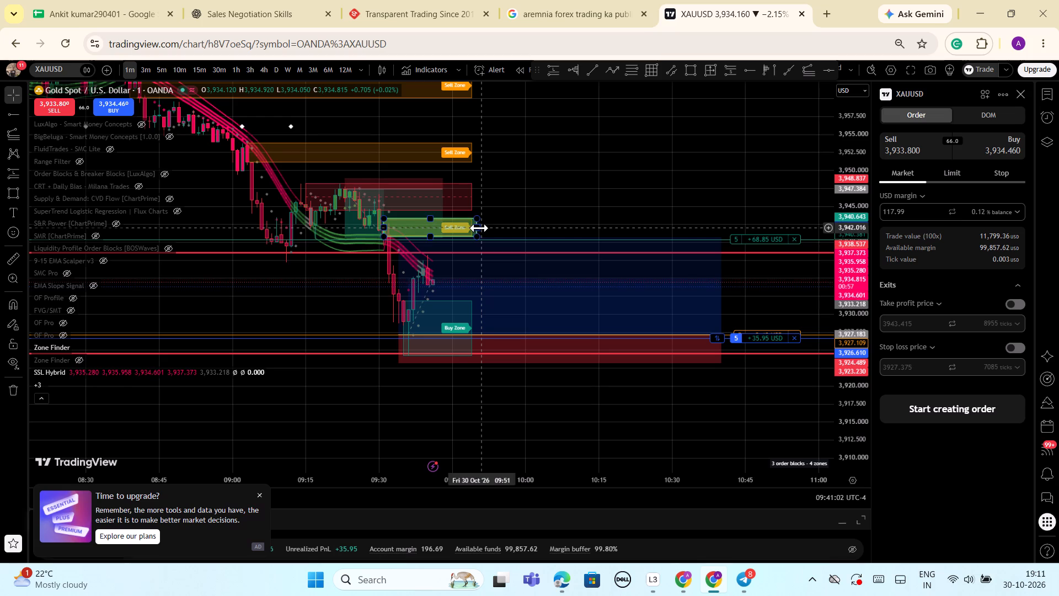
# Delete the green rectangle drawn over the lowest sell zone, near 3,942.
pyautogui.moveTo(479, 228); pyautogui.dragTo(662, 227)
pyautogui.click(344, 188)
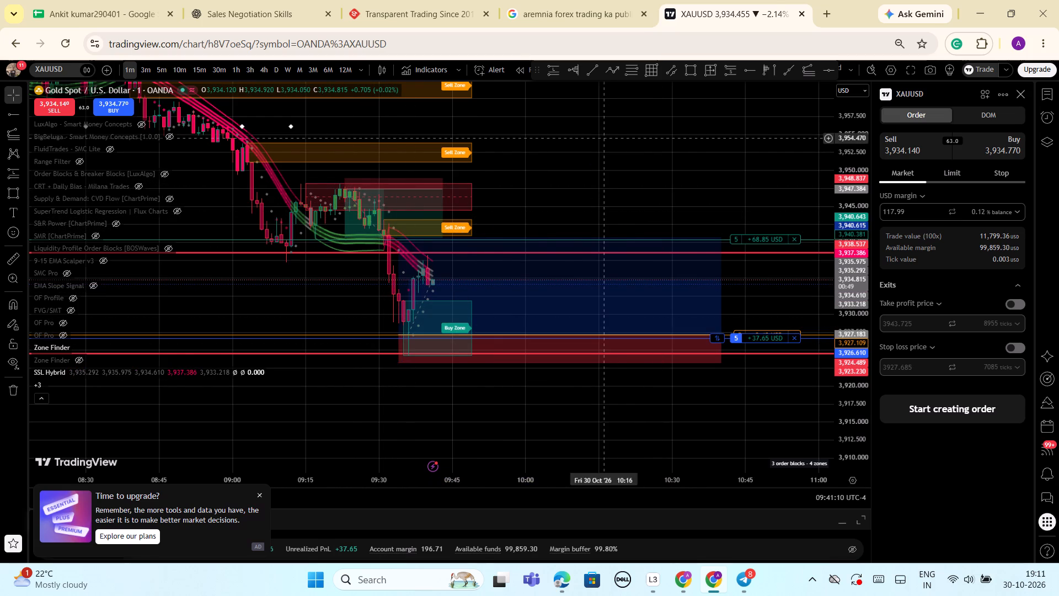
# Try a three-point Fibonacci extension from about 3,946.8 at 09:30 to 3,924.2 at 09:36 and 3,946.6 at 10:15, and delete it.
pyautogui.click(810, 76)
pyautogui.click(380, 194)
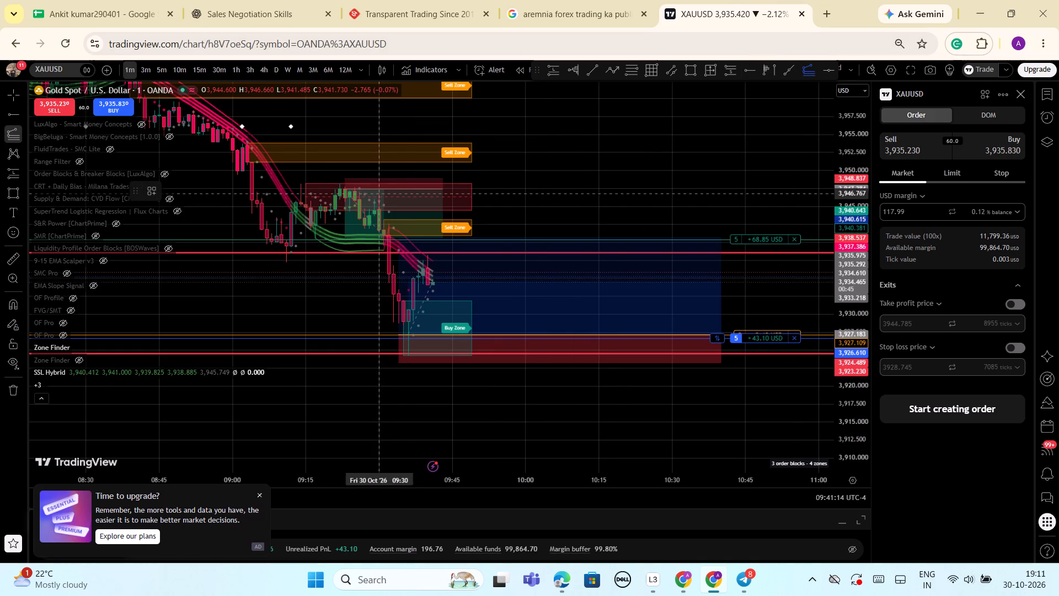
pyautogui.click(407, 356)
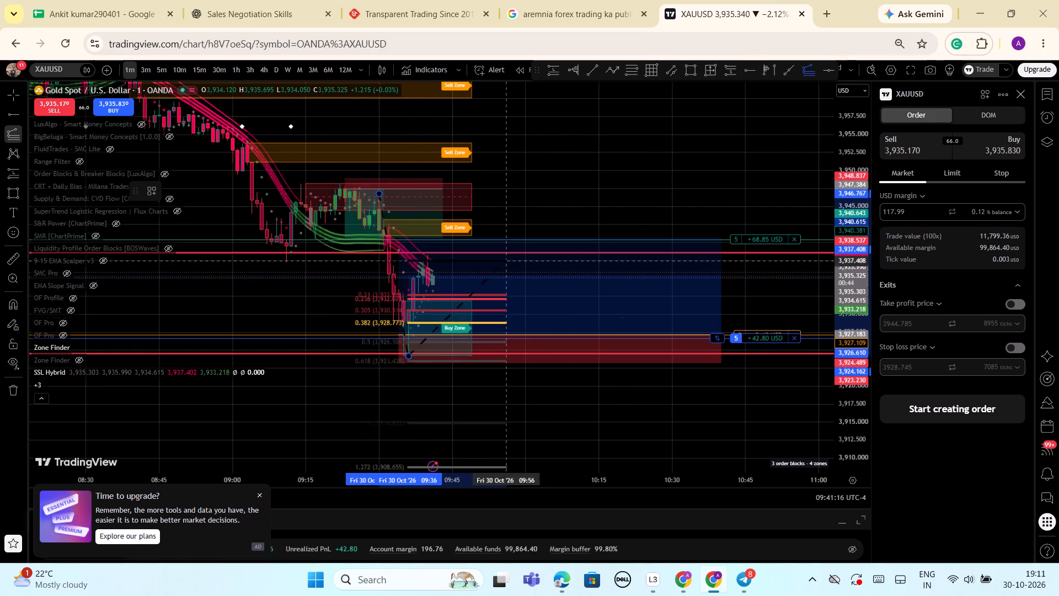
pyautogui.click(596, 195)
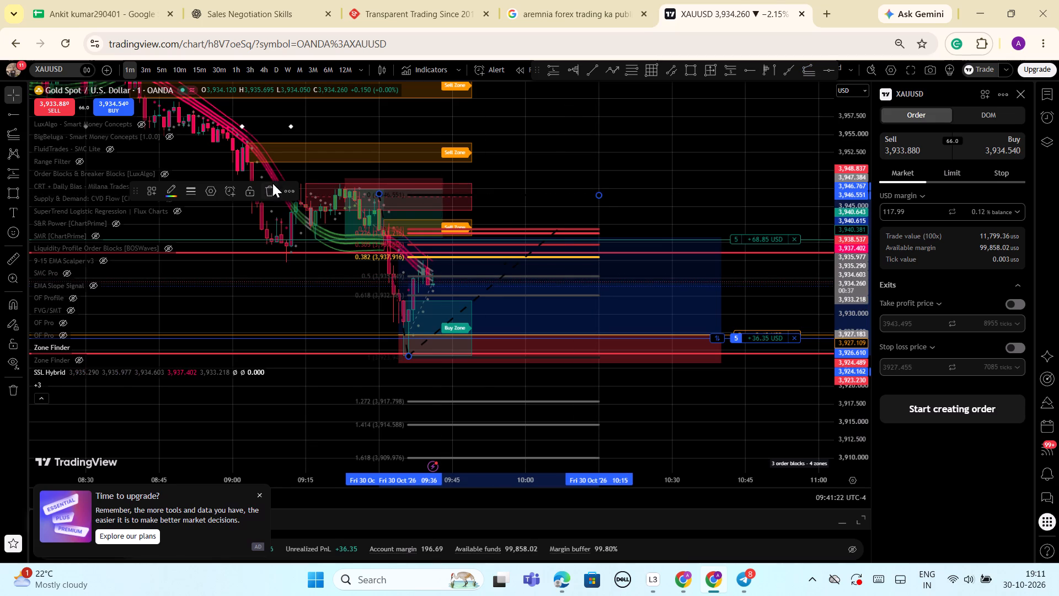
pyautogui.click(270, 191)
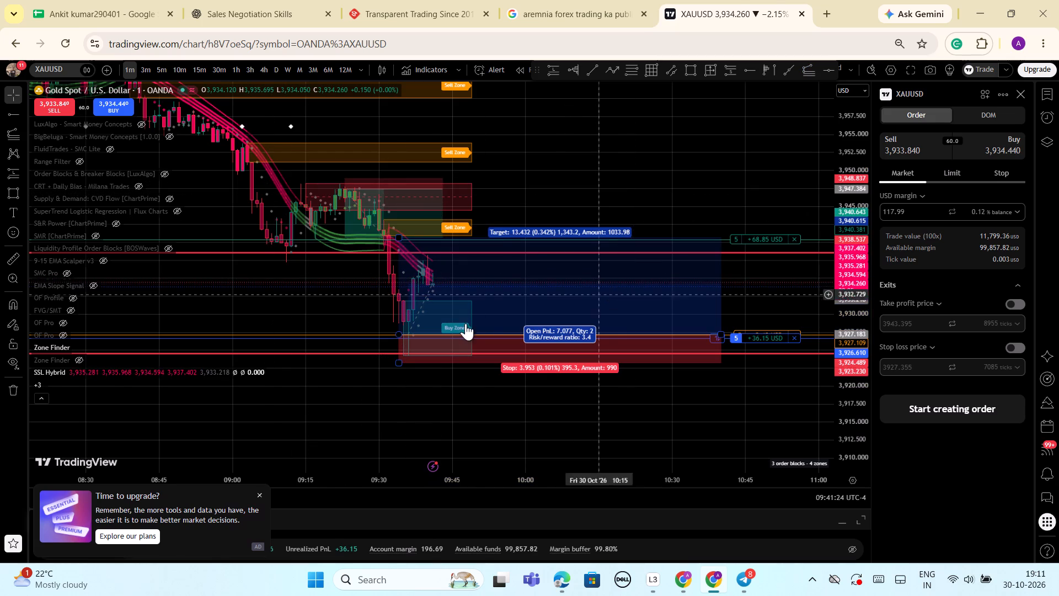
# Examine the latest 1-minute candles against the SSL Hybrid bands, the zones and the open buy trade.
pyautogui.moveTo(845, 155); pyautogui.dragTo(851, 186)
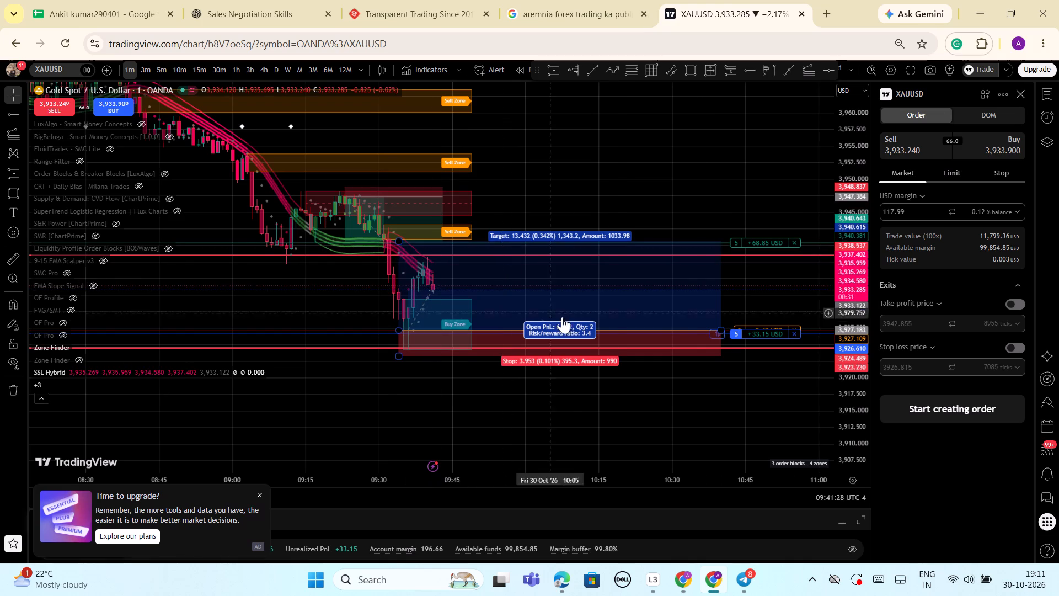
pyautogui.scroll(2, 592, 201)
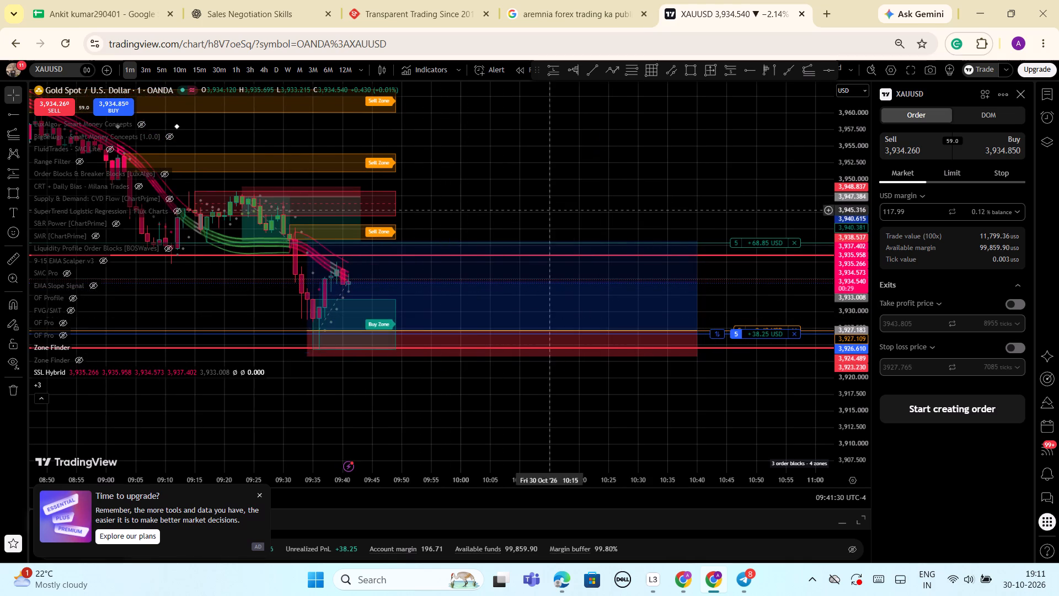
pyautogui.moveTo(524, 144); pyautogui.dragTo(731, 108)
pyautogui.scroll(2, 671, 155)
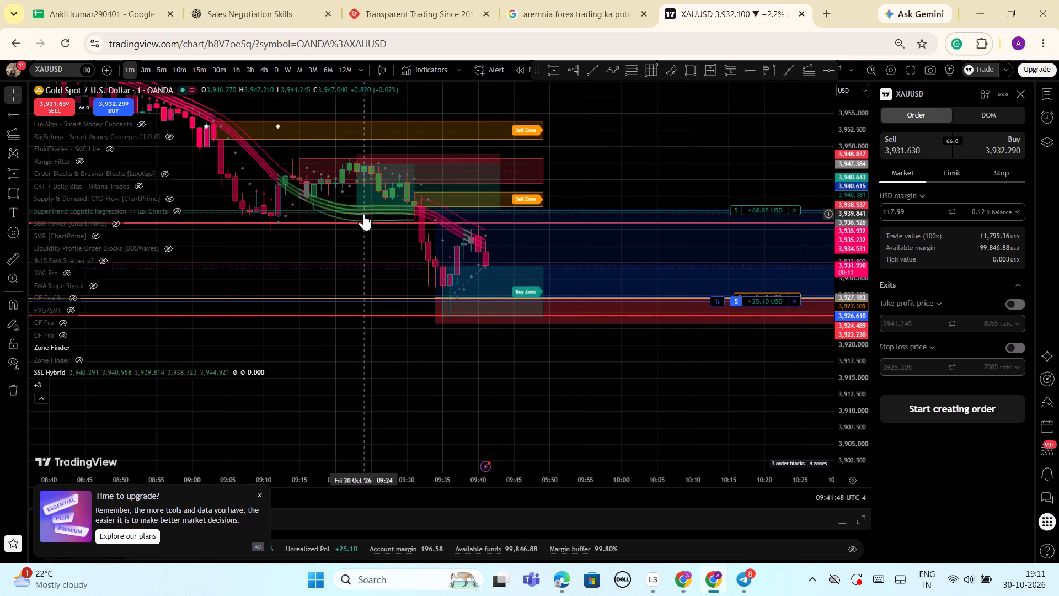
pyautogui.scroll(-1, 527, 235)
pyautogui.scroll(-1, 660, 193)
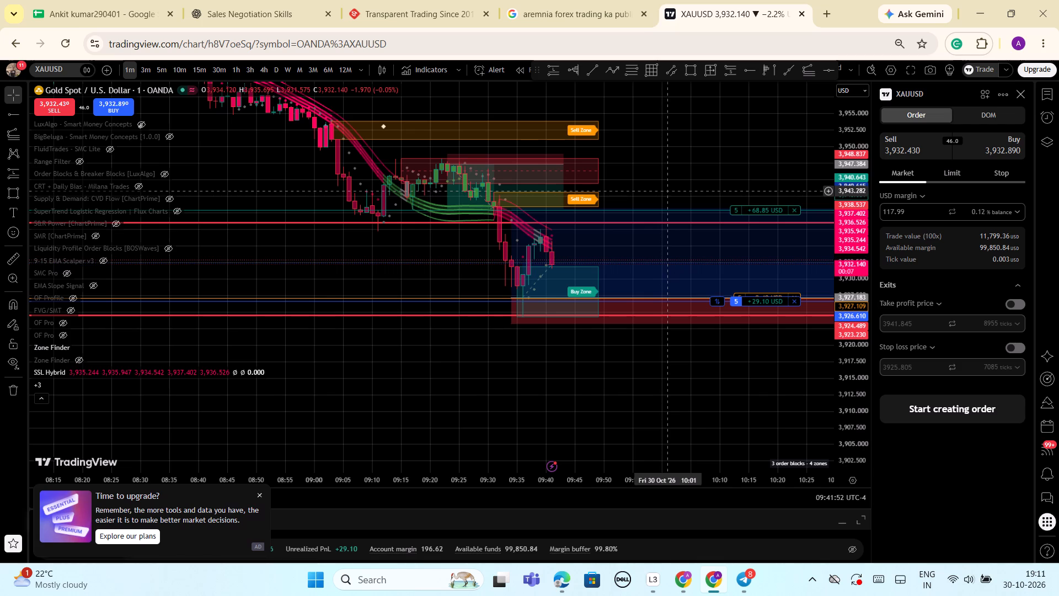
pyautogui.scroll(-1, 666, 191)
pyautogui.scroll(2, 666, 191)
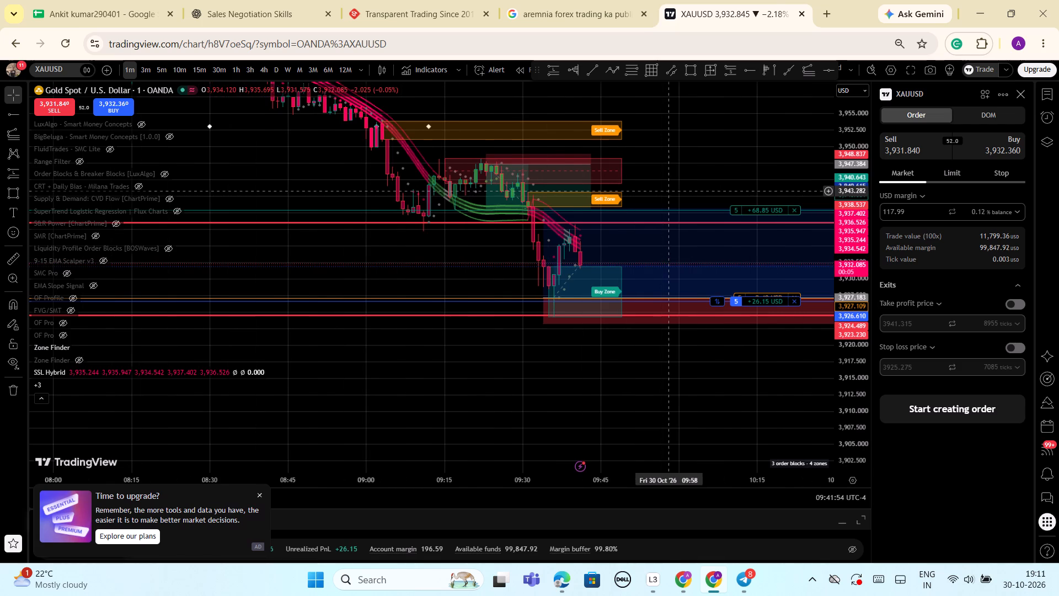
# Switch the chart to the 3-minute timeframe and examine the candles around the open buy trade.
pyautogui.click(149, 70)
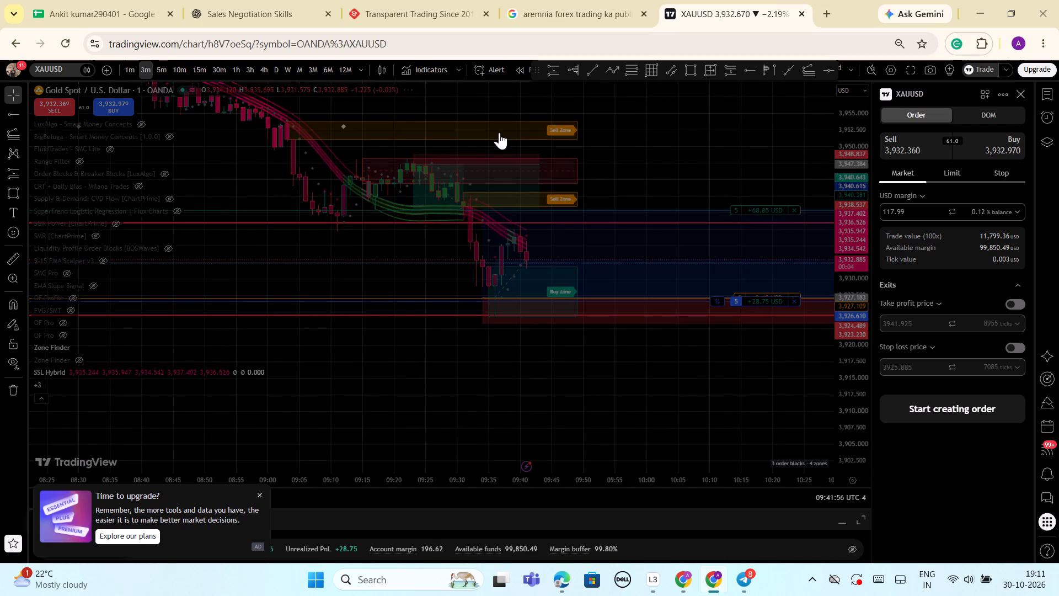
pyautogui.scroll(2, 655, 187)
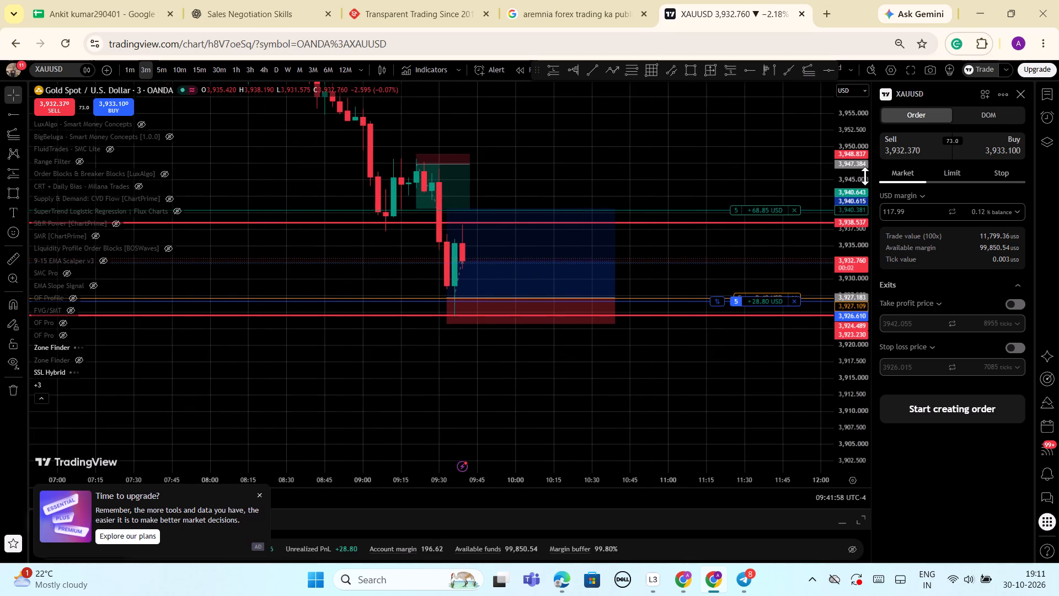
pyautogui.moveTo(860, 177); pyautogui.dragTo(876, 319)
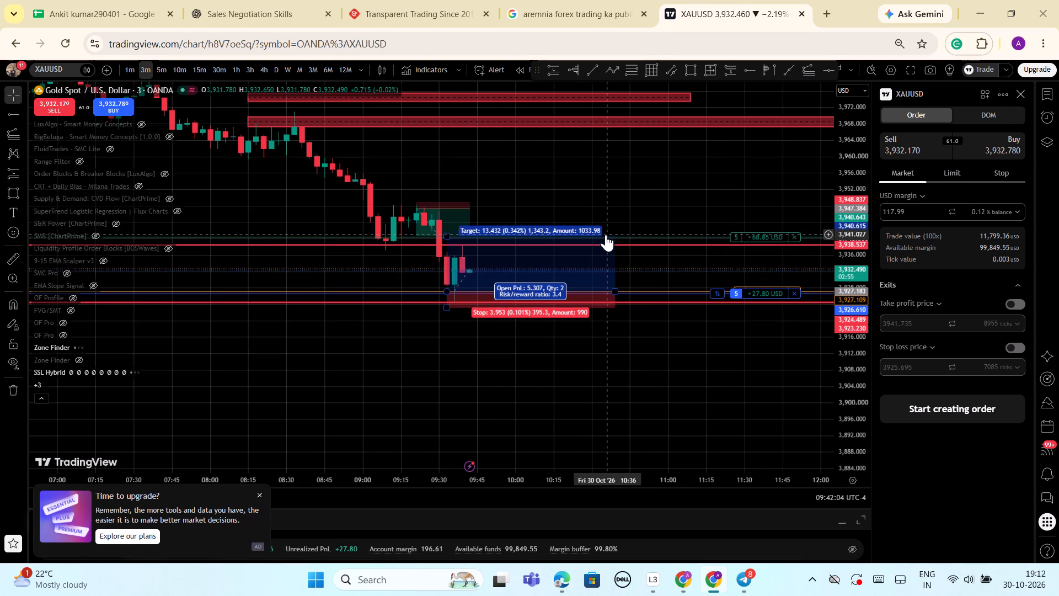
pyautogui.click(531, 273)
pyautogui.click(390, 334)
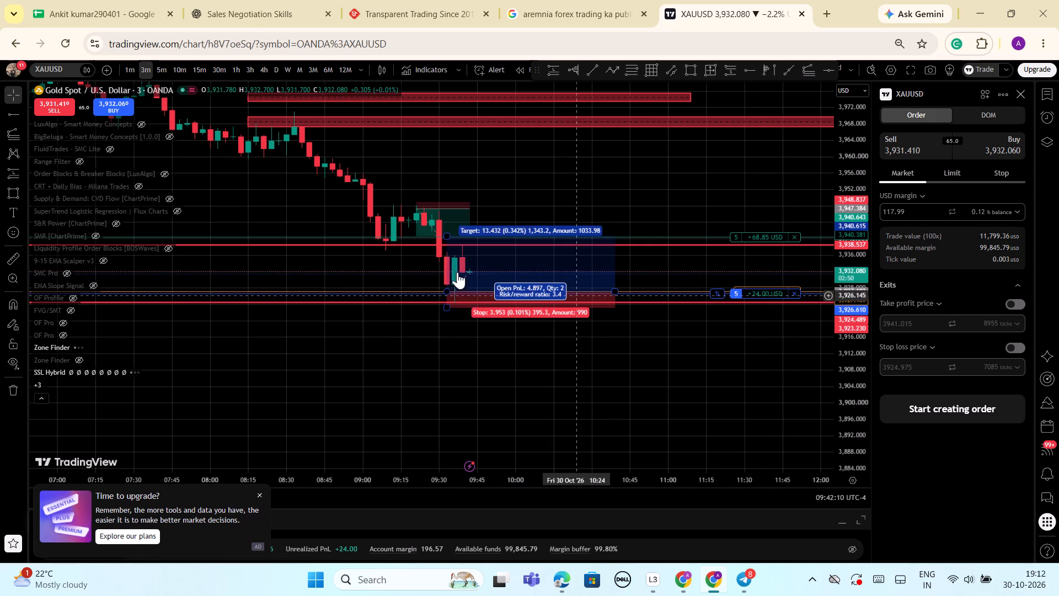
pyautogui.scroll(-2, 744, 372)
pyautogui.moveTo(858, 408); pyautogui.dragTo(857, 263)
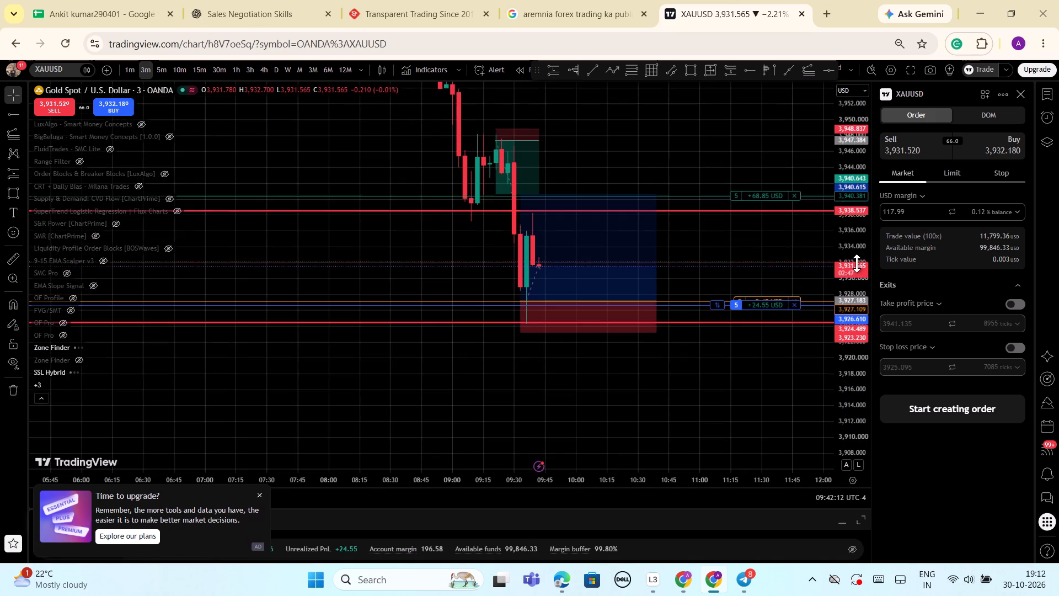
pyautogui.moveTo(857, 263); pyautogui.dragTo(850, 209)
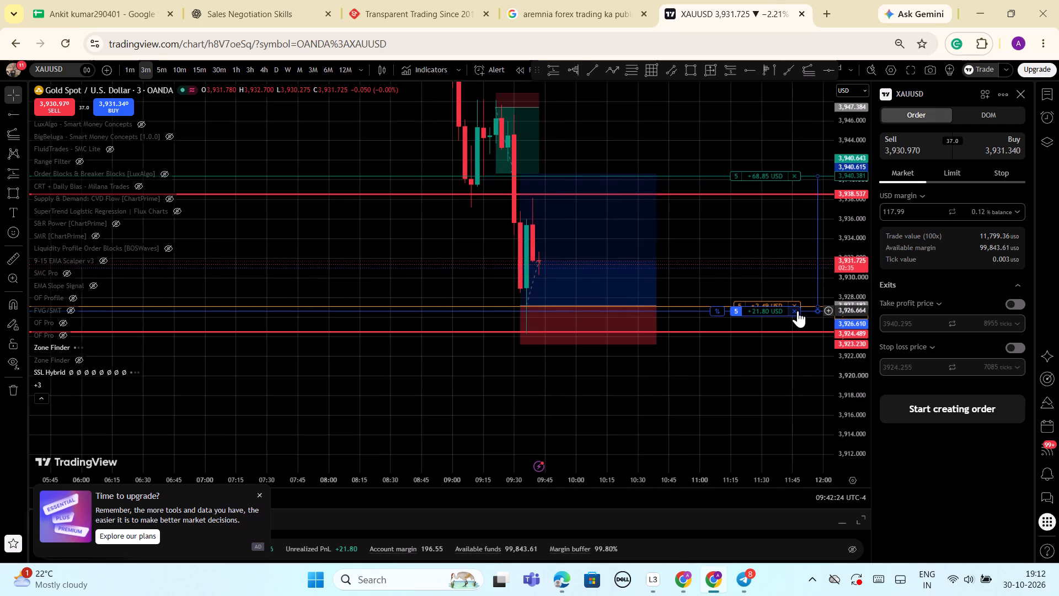
# Close the entire open long position of 5 units on XAUUSD.
pyautogui.click(798, 311)
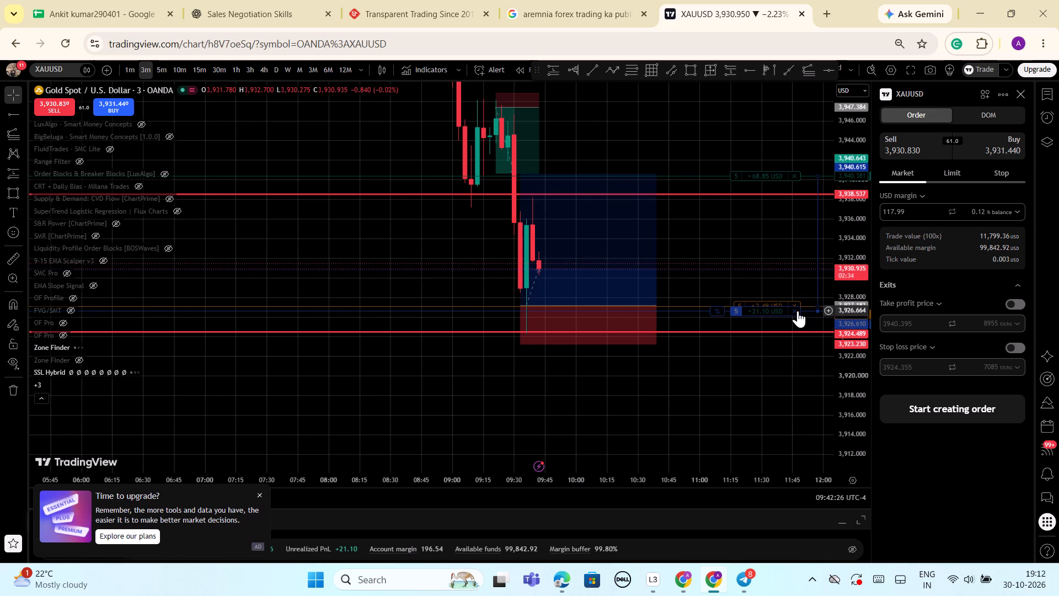
pyautogui.click(584, 350)
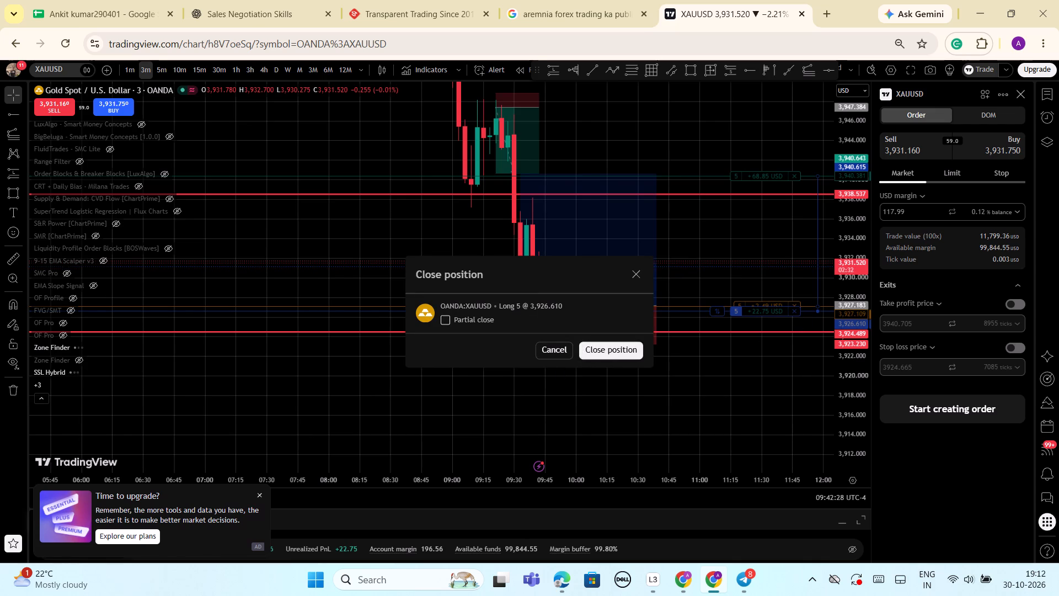
# Examine the 3-minute price action against the horizontal levels and the resistance zones above it.
pyautogui.scroll(1, 666, 408)
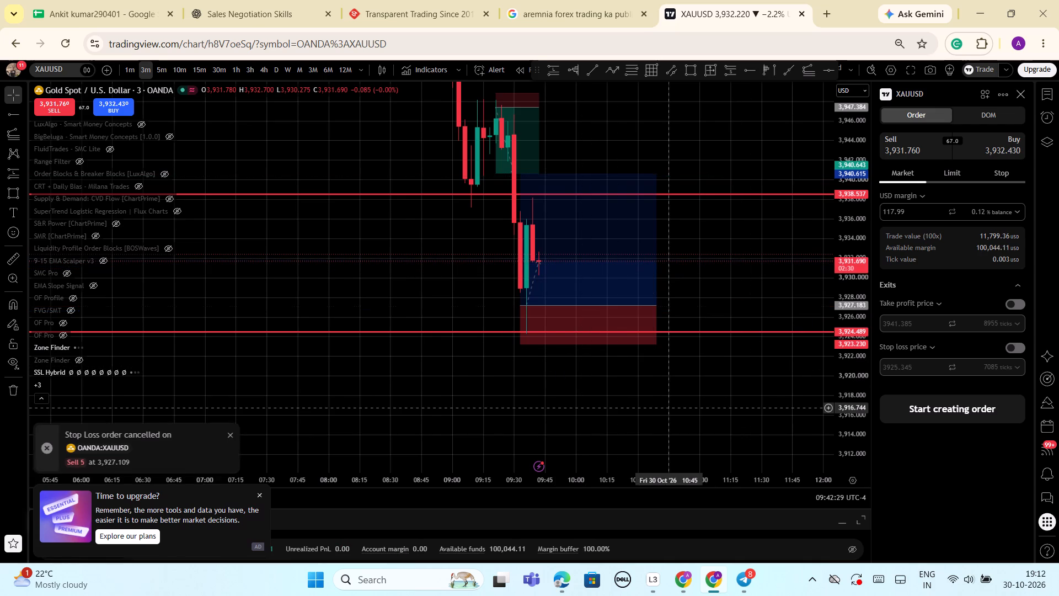
pyautogui.scroll(4, 666, 408)
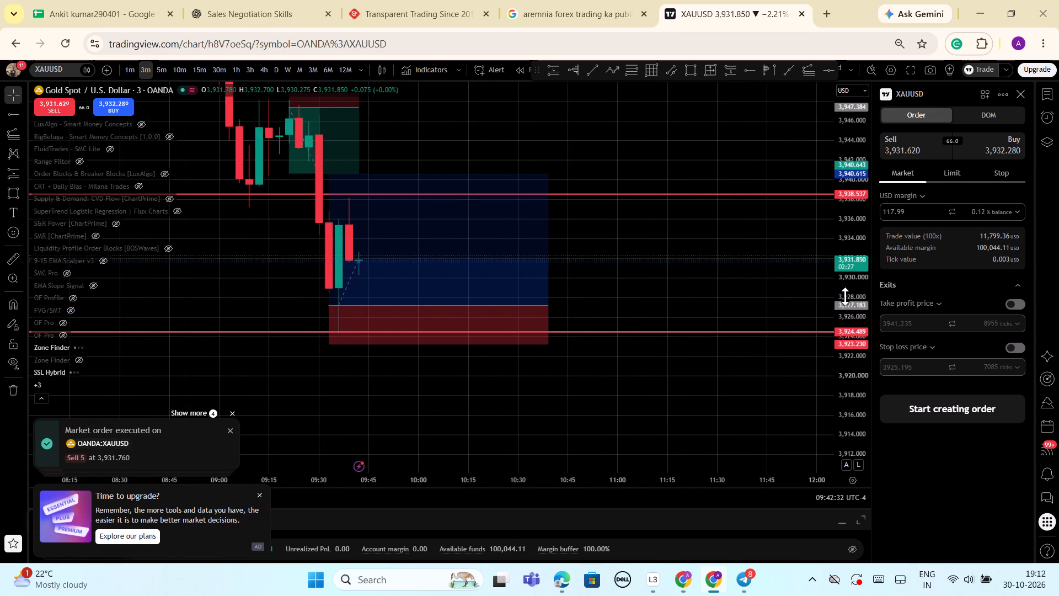
pyautogui.moveTo(845, 296); pyautogui.dragTo(855, 393)
pyautogui.scroll(-3, 593, 408)
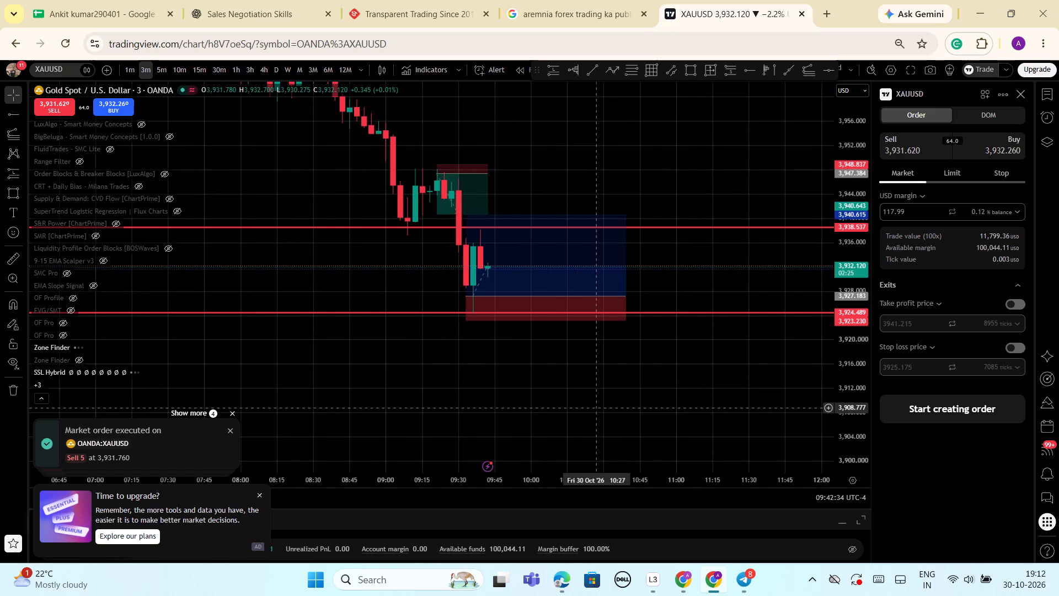
pyautogui.moveTo(592, 408); pyautogui.dragTo(635, 411)
pyautogui.click(540, 403)
pyautogui.scroll(2, 547, 385)
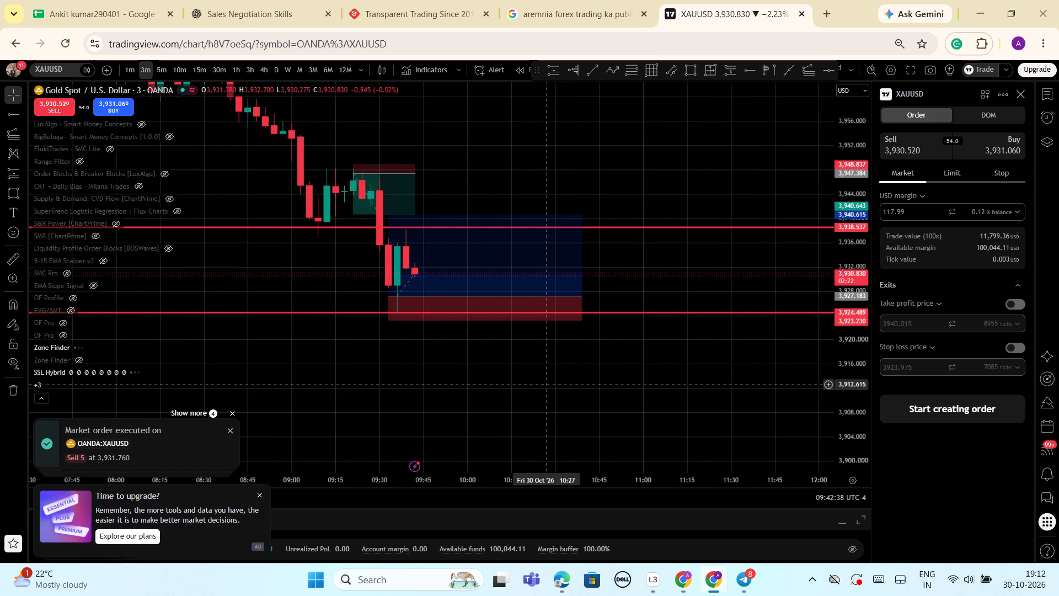
pyautogui.moveTo(852, 136); pyautogui.dragTo(888, 285)
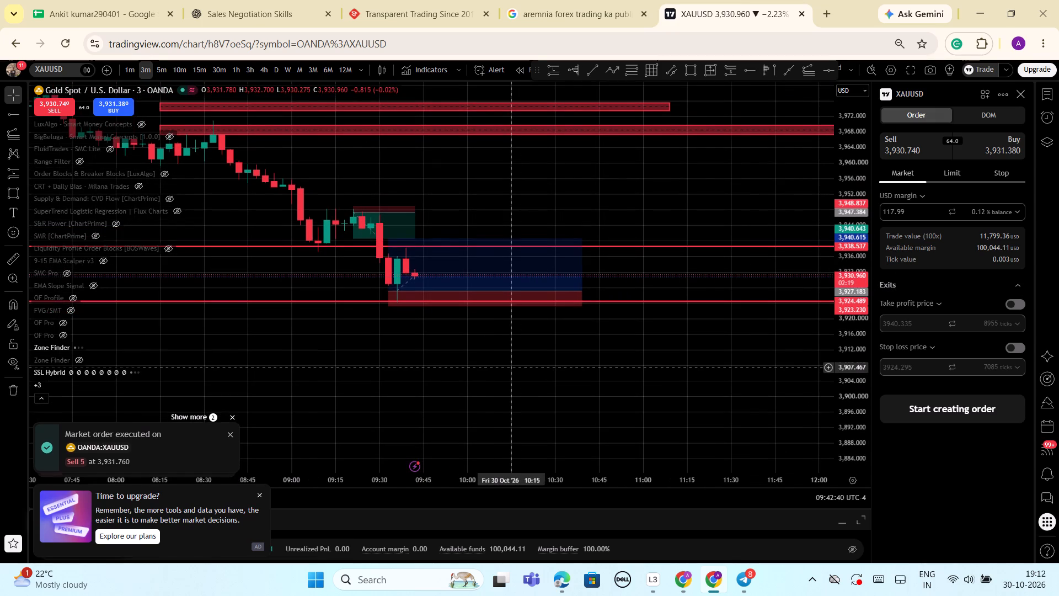
pyautogui.scroll(-1, 514, 368)
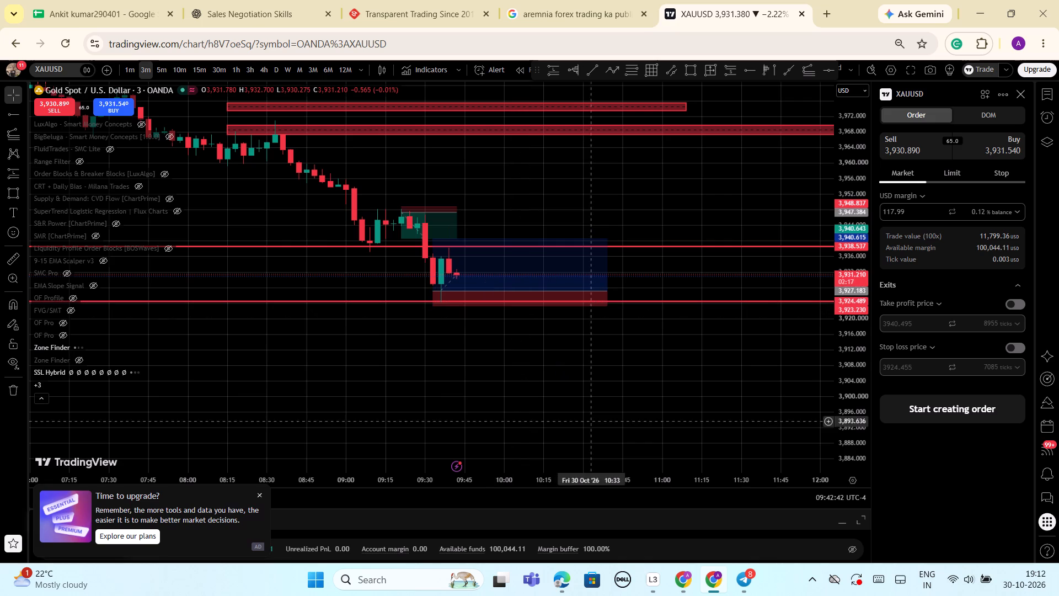
pyautogui.click(576, 391)
pyautogui.scroll(-2, 527, 391)
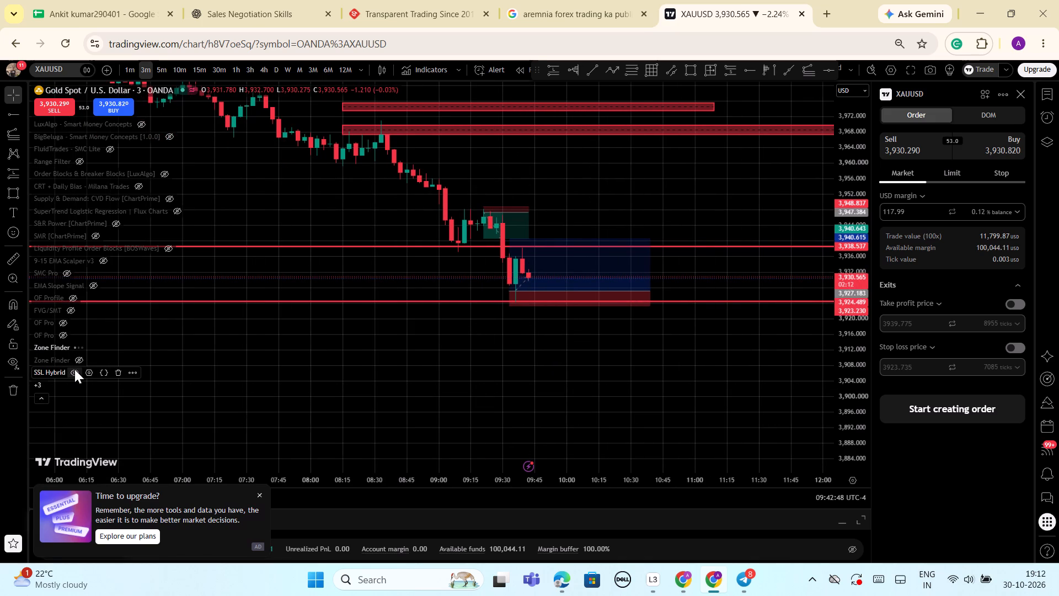
# Hide the SSL Hybrid indicator on the 3-minute chart.
pyautogui.click(74, 369)
pyautogui.click(71, 372)
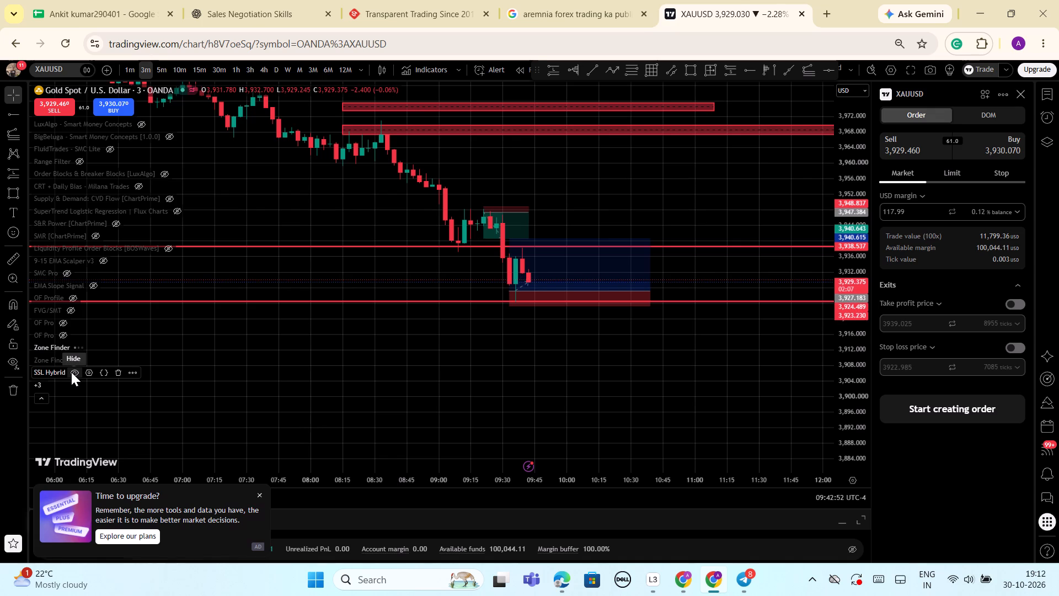
pyautogui.click(71, 372)
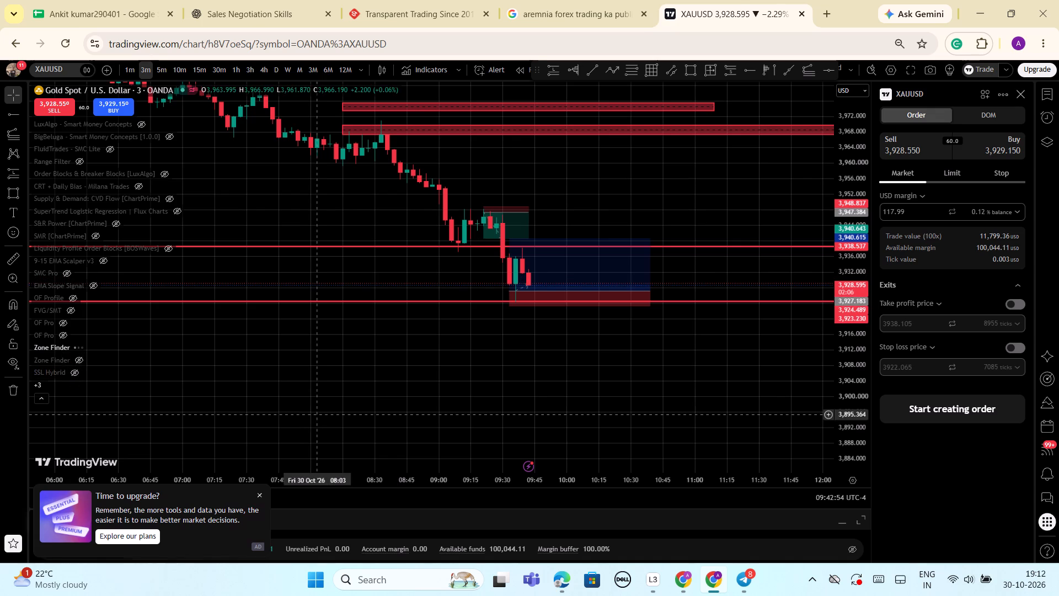
# Examine a wider span of 3-minute price history against the higher zones and the horizontal levels above and below price.
pyautogui.scroll(-1, 214, 203)
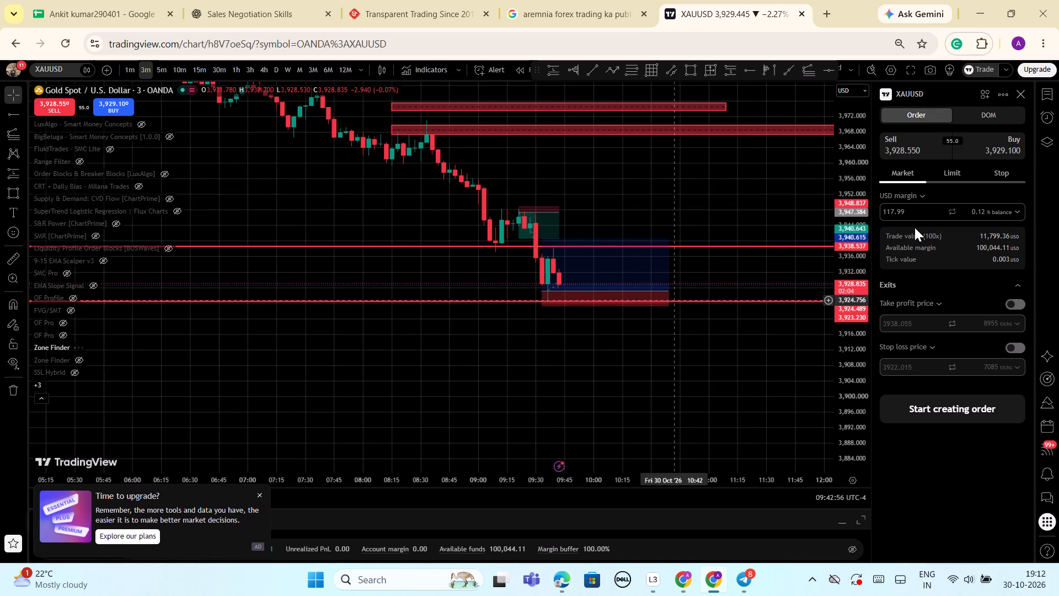
pyautogui.moveTo(850, 188); pyautogui.dragTo(849, 358)
pyautogui.scroll(-1, 732, 361)
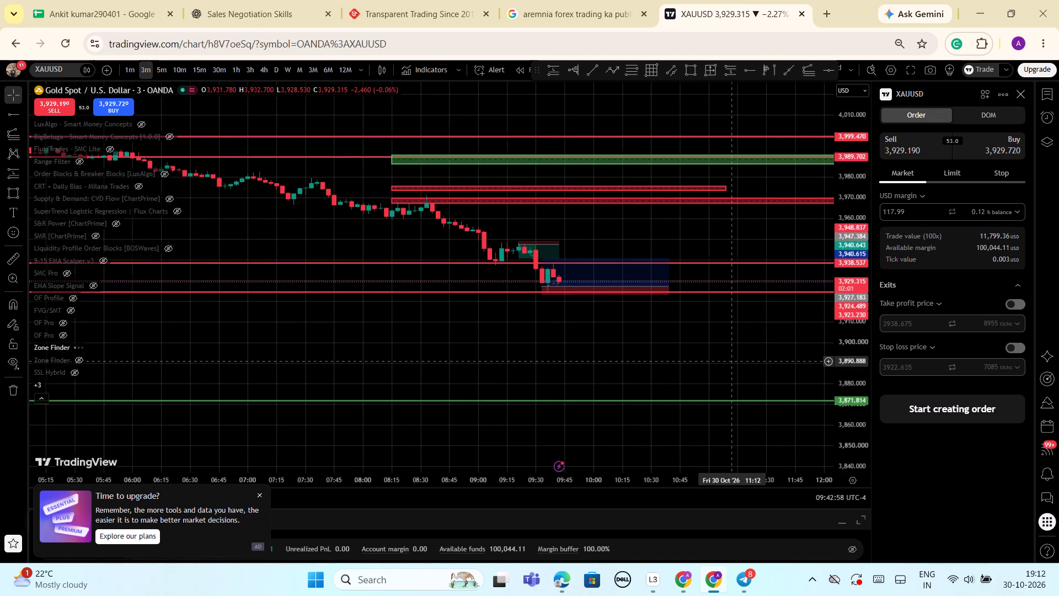
pyautogui.scroll(-1, 732, 361)
pyautogui.scroll(1, 732, 361)
pyautogui.scroll(-1, 732, 361)
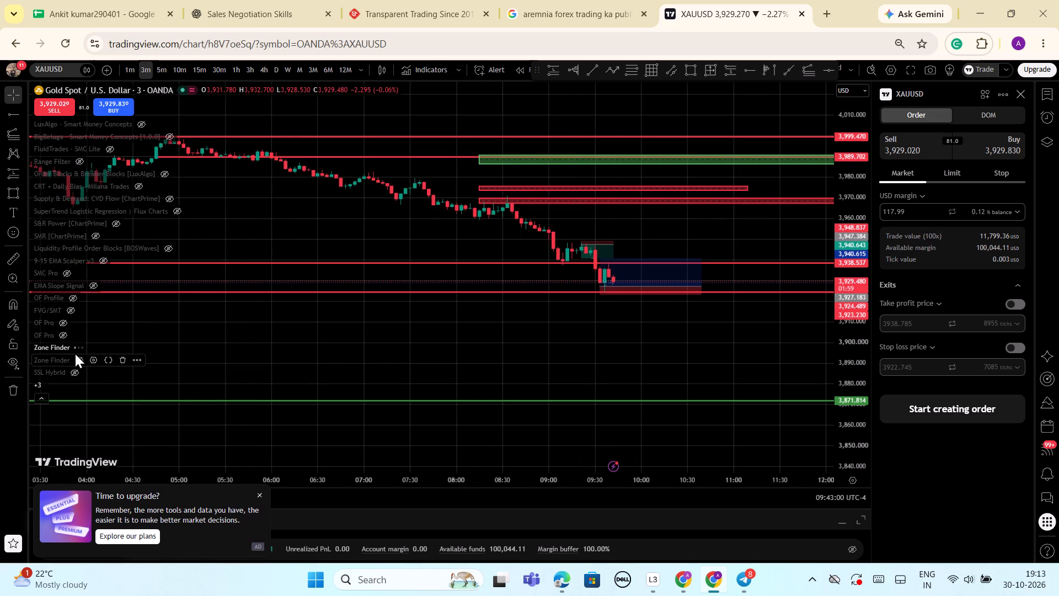
# Hide the first Zone Finder indicator on the 3-minute chart.
pyautogui.click(79, 344)
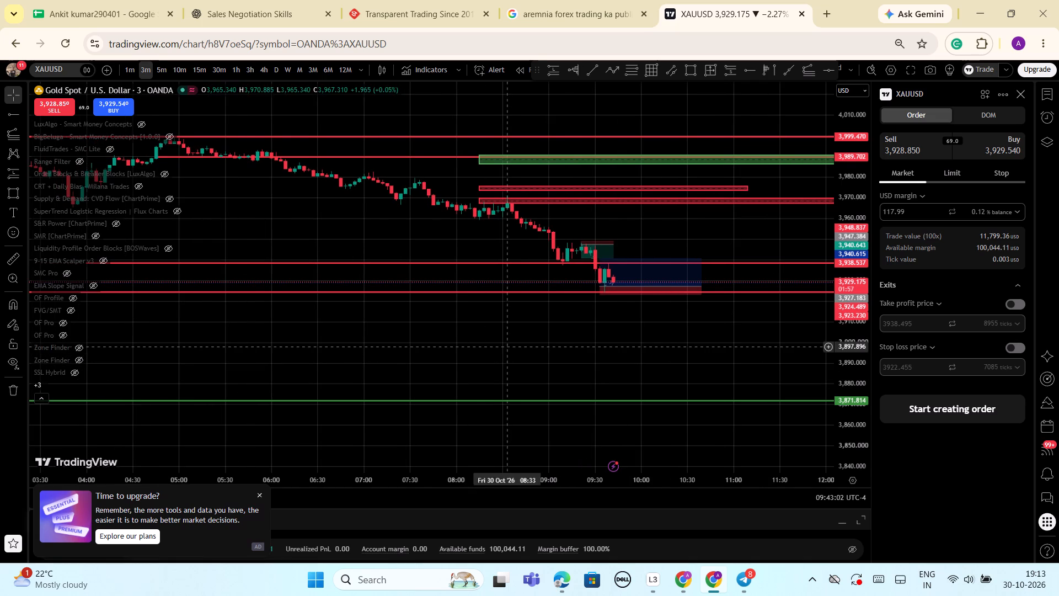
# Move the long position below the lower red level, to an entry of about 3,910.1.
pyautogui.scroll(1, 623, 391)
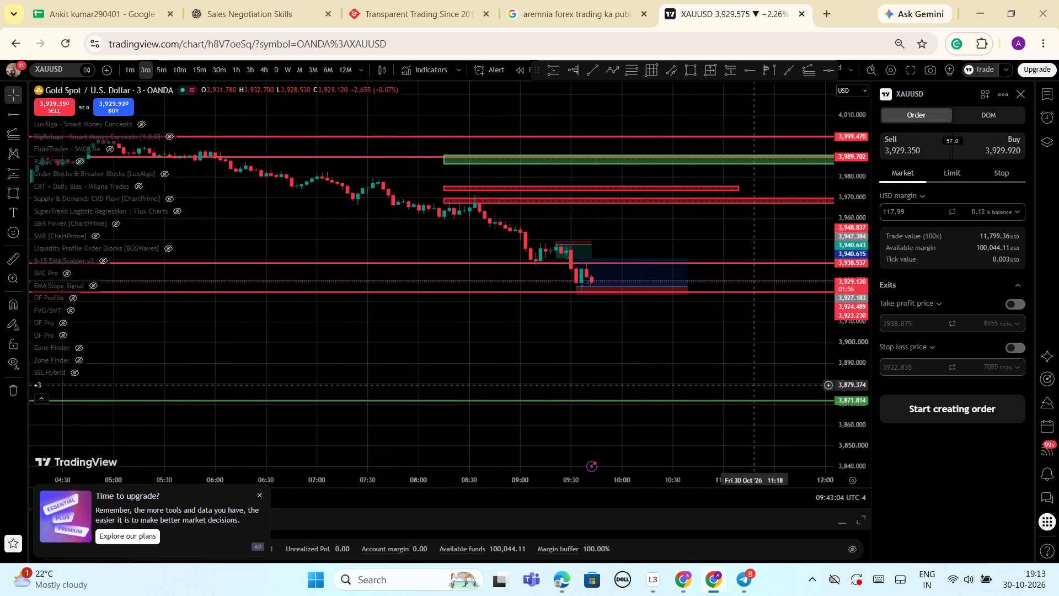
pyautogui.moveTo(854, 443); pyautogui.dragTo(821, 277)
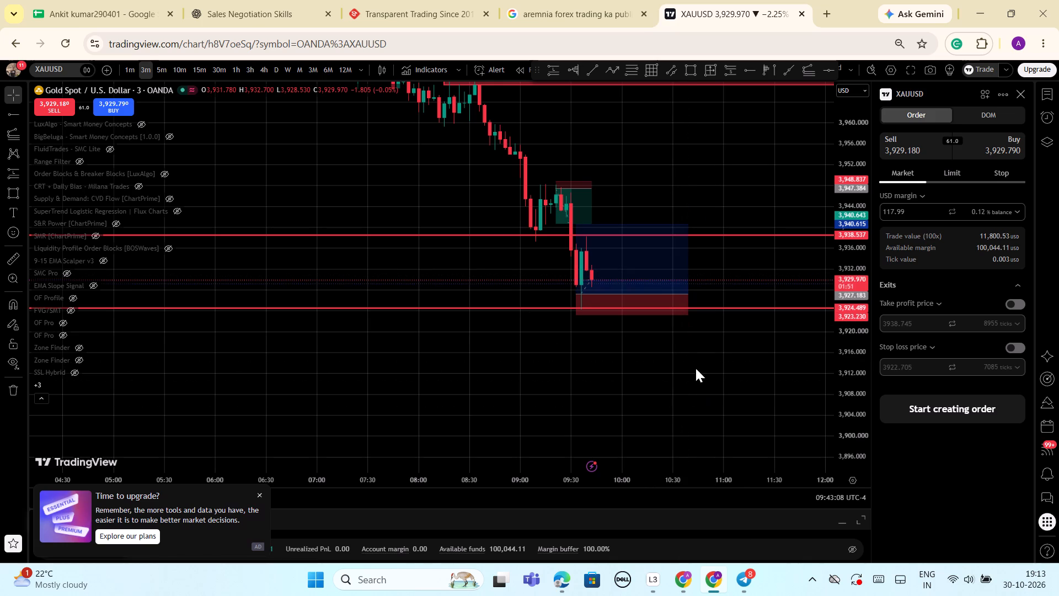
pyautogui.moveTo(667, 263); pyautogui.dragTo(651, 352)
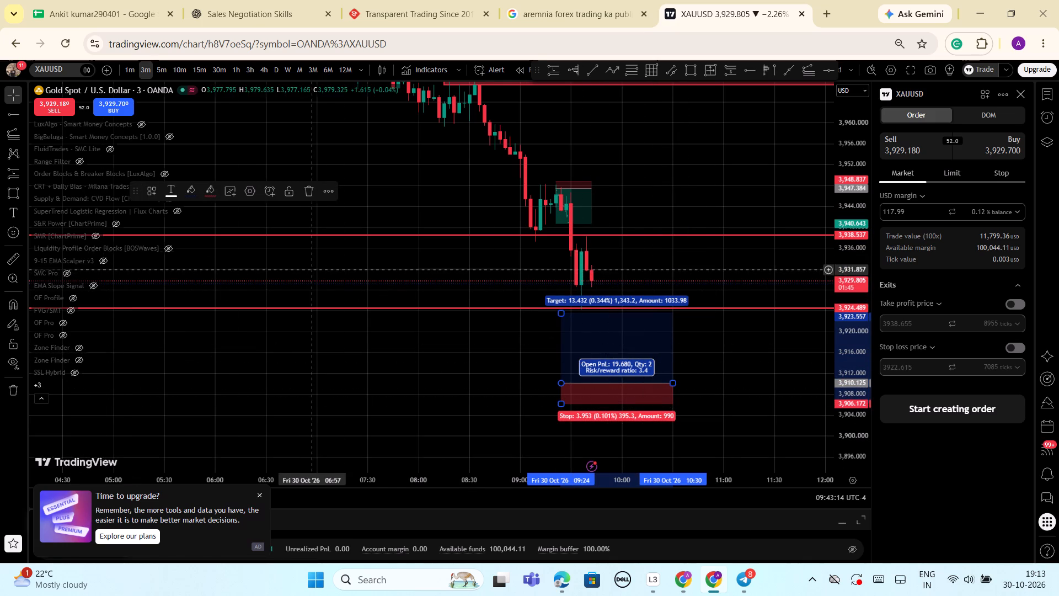
# Recolour the long position's target zone green.
pyautogui.click(189, 192)
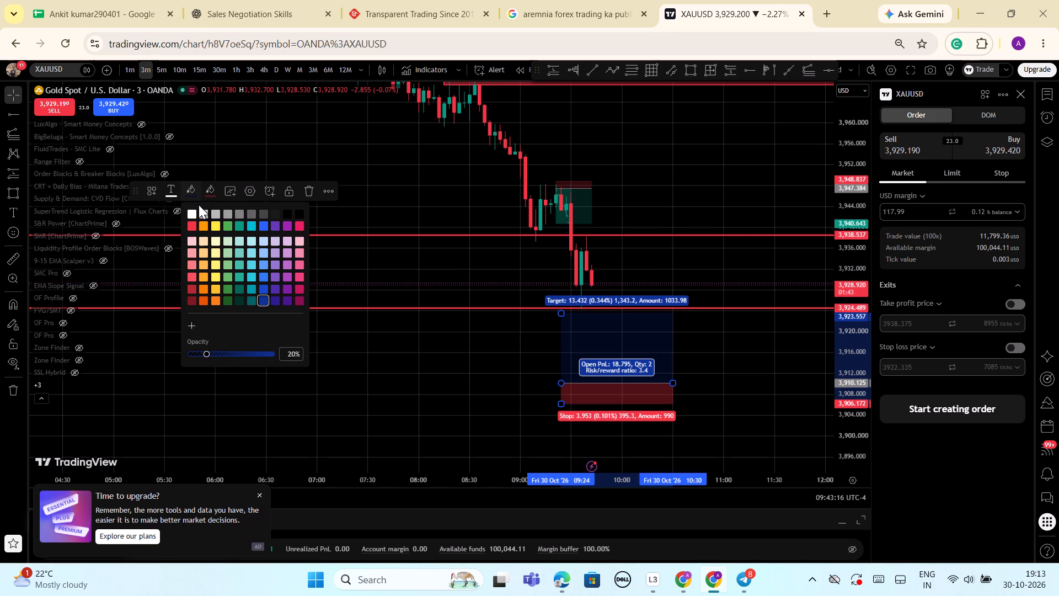
pyautogui.click(227, 275)
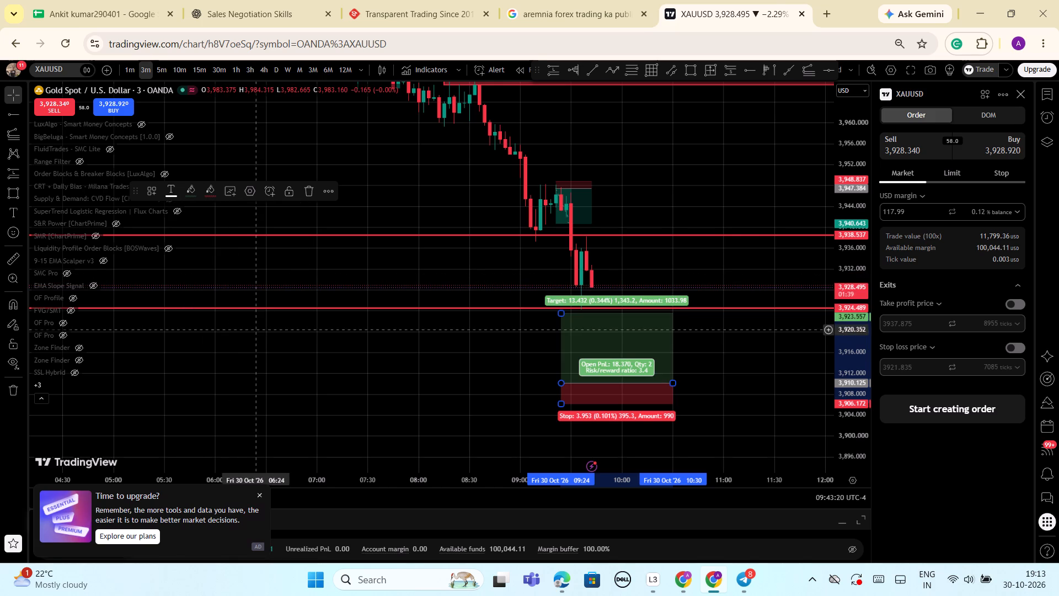
pyautogui.click(325, 190)
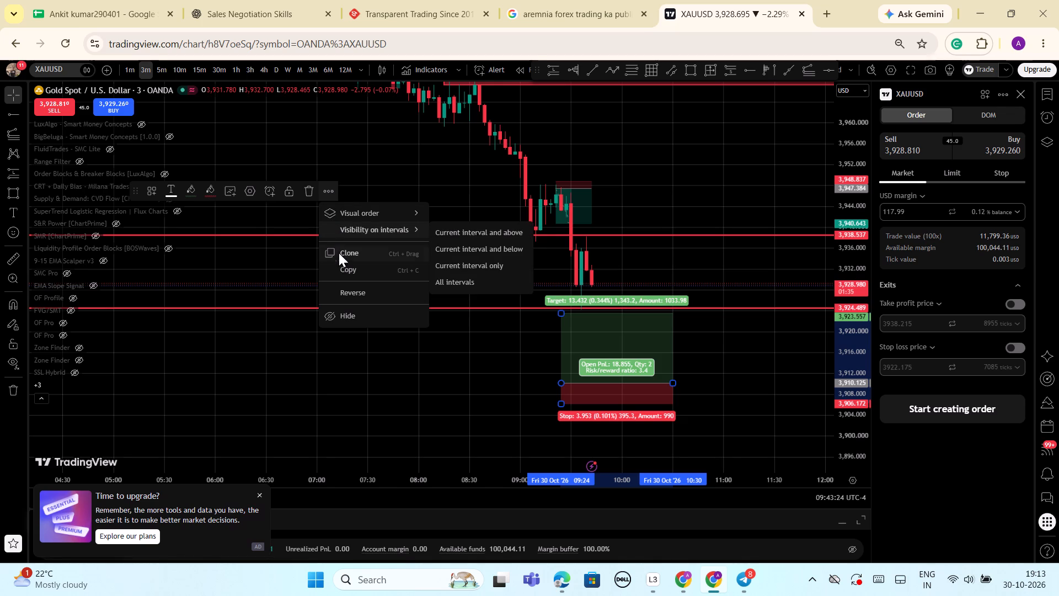
pyautogui.click(313, 146)
# Move the long position up onto the lower red level, with its entry at about 3,924.5 and its start at 09:33.
pyautogui.scroll(-1, 612, 366)
pyautogui.moveTo(653, 370); pyautogui.dragTo(658, 353)
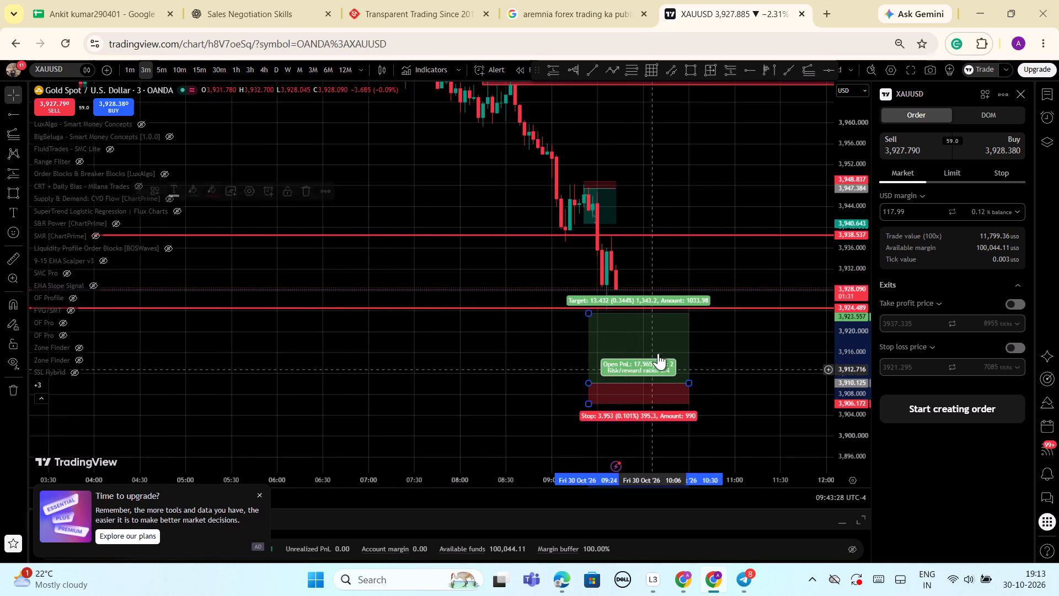
pyautogui.moveTo(658, 353); pyautogui.dragTo(692, 290)
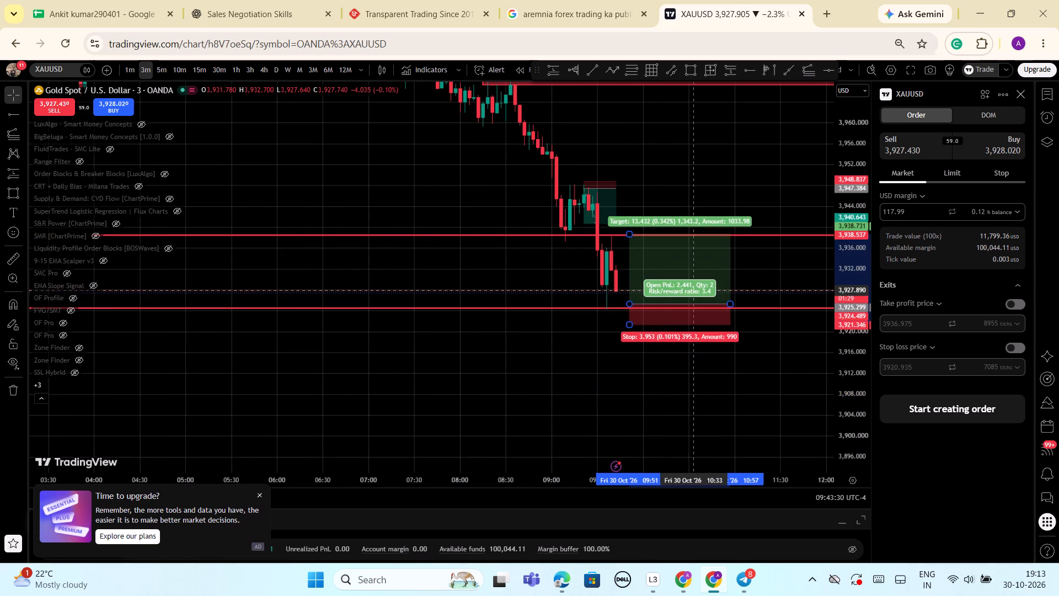
pyautogui.moveTo(692, 290); pyautogui.dragTo(665, 292)
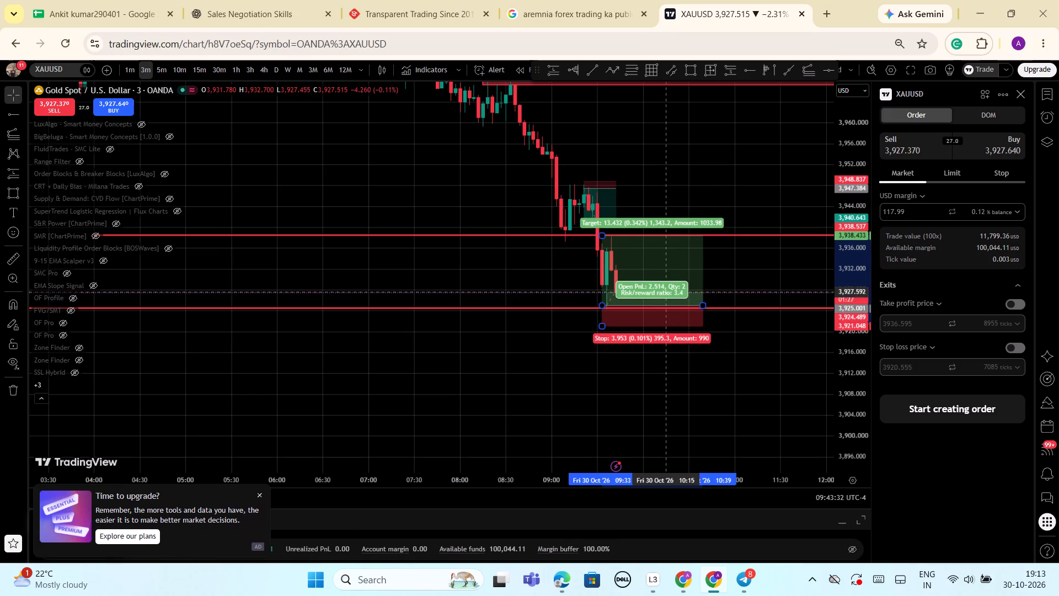
pyautogui.moveTo(665, 292); pyautogui.dragTo(664, 295)
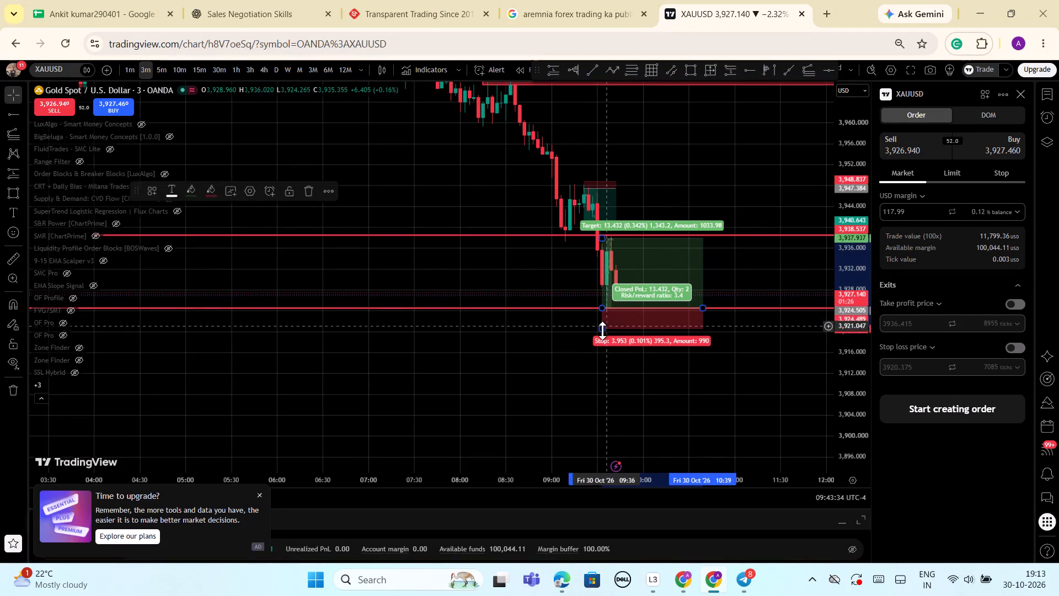
# Tighten the long position's stop up to about 3,924.5, right at the lower red level.
pyautogui.moveTo(602, 331); pyautogui.dragTo(602, 308)
pyautogui.click(616, 378)
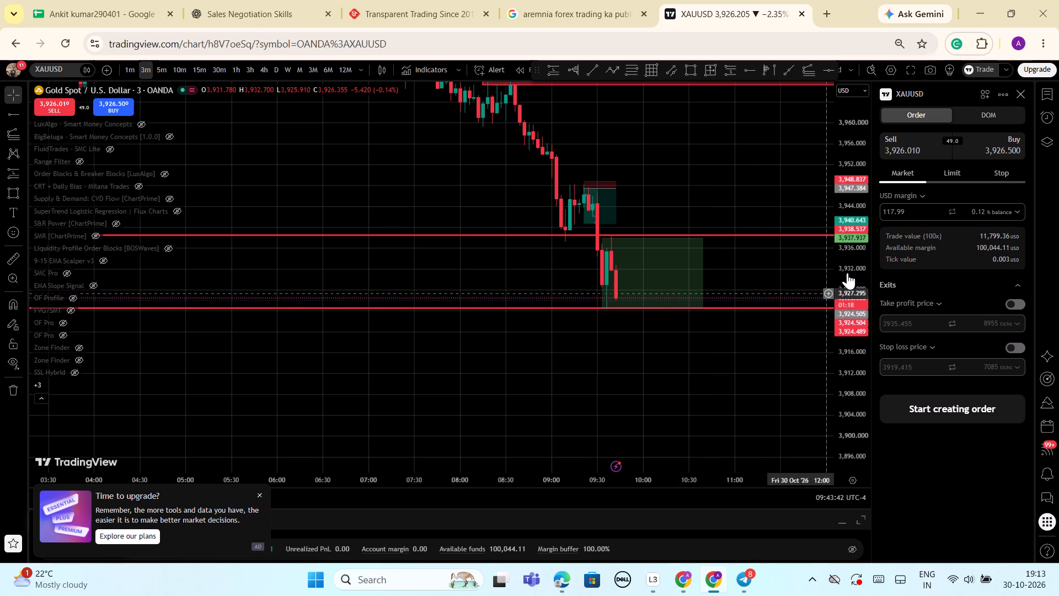
# Raise the long position's entry to about 3,928.0, above the lower red level.
pyautogui.moveTo(852, 264); pyautogui.dragTo(852, 353)
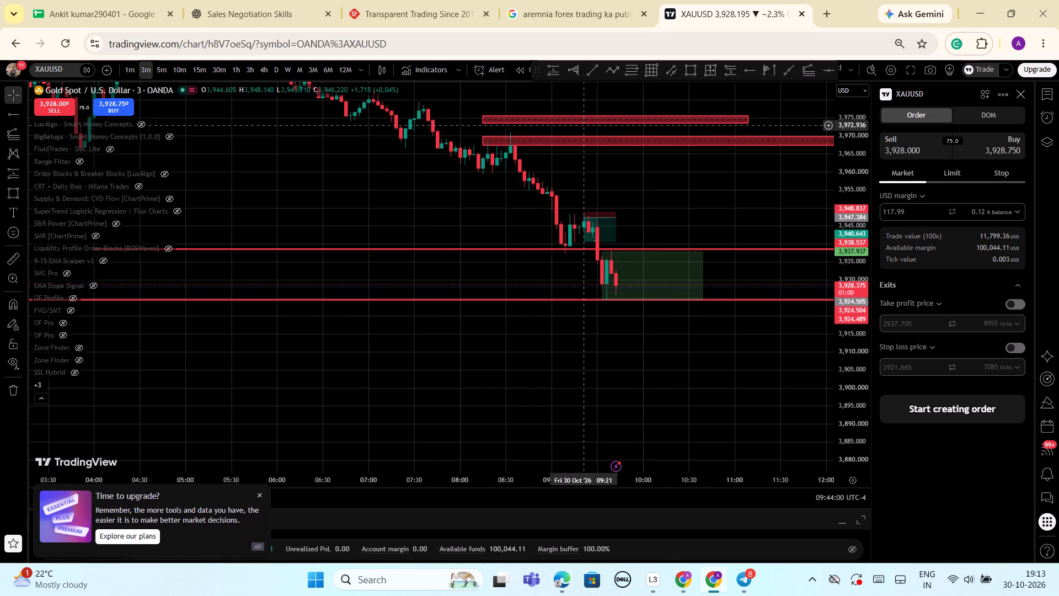
pyautogui.scroll(-1, 662, 225)
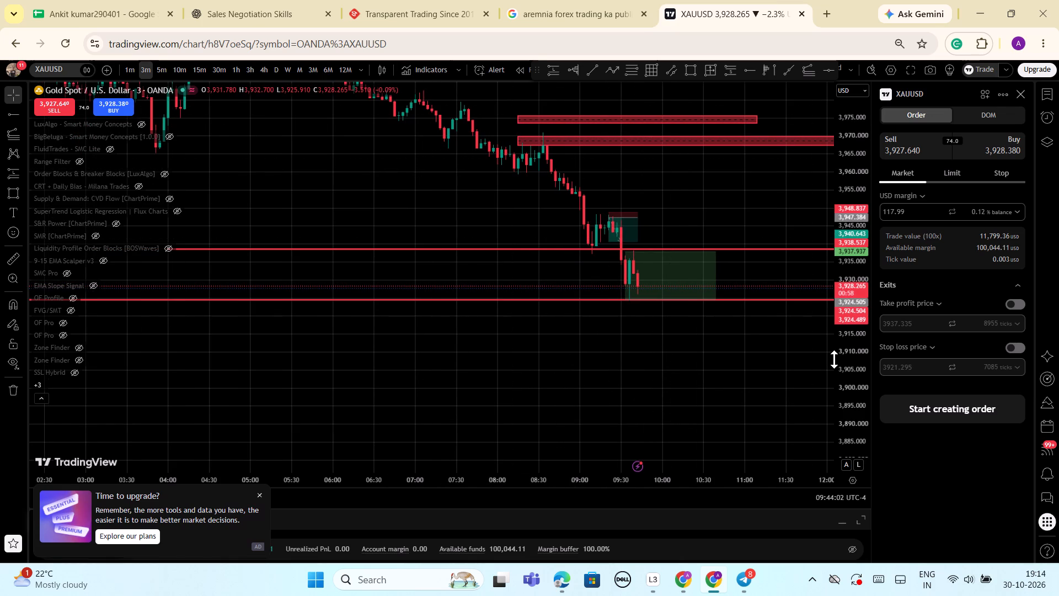
pyautogui.moveTo(857, 399); pyautogui.dragTo(865, 434)
pyautogui.scroll(2, 681, 425)
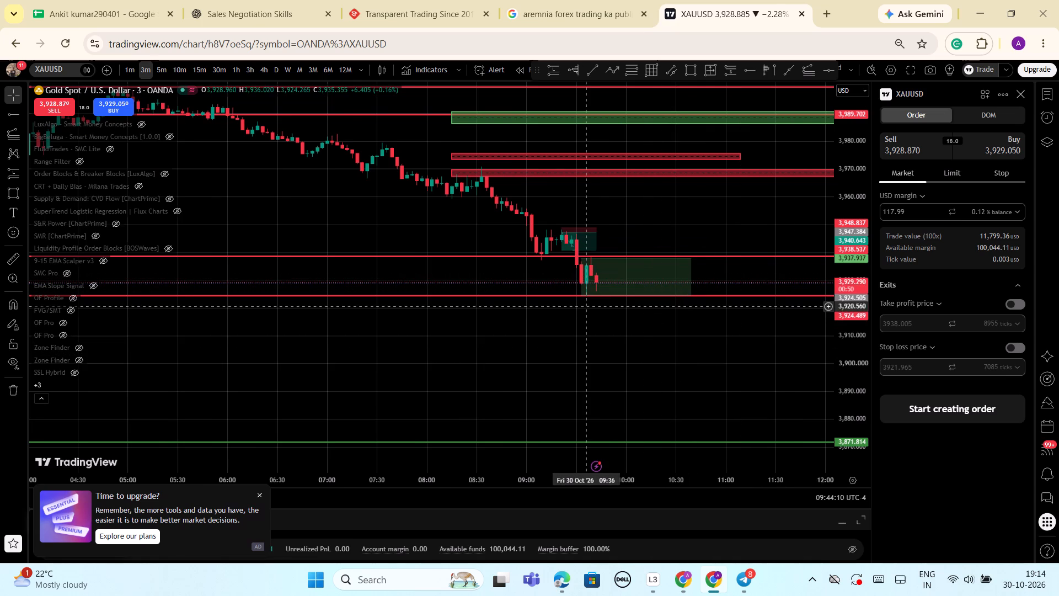
pyautogui.moveTo(581, 298); pyautogui.dragTo(581, 321)
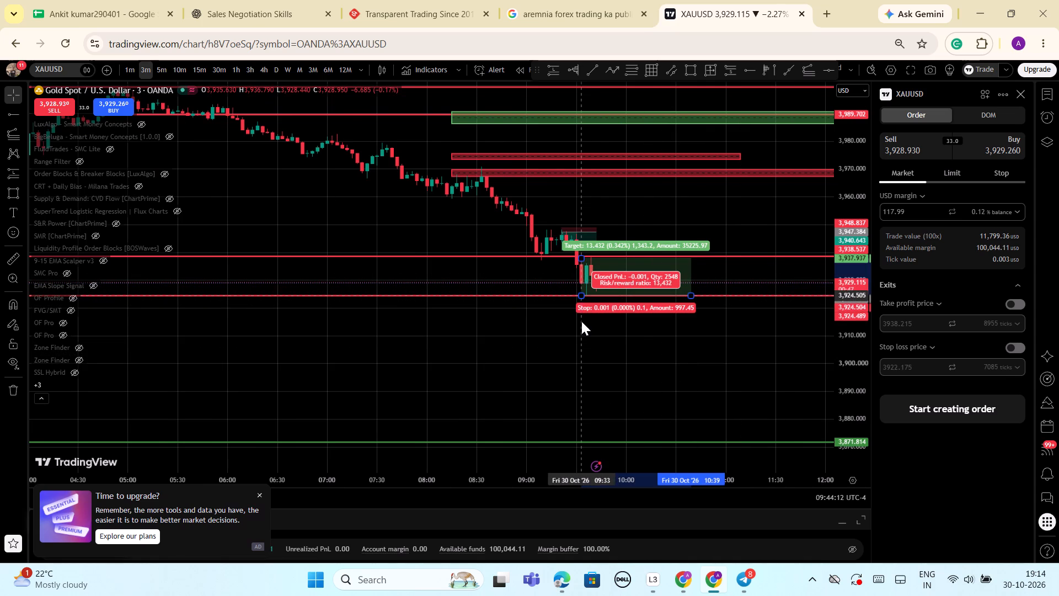
pyautogui.moveTo(581, 321); pyautogui.dragTo(575, 286)
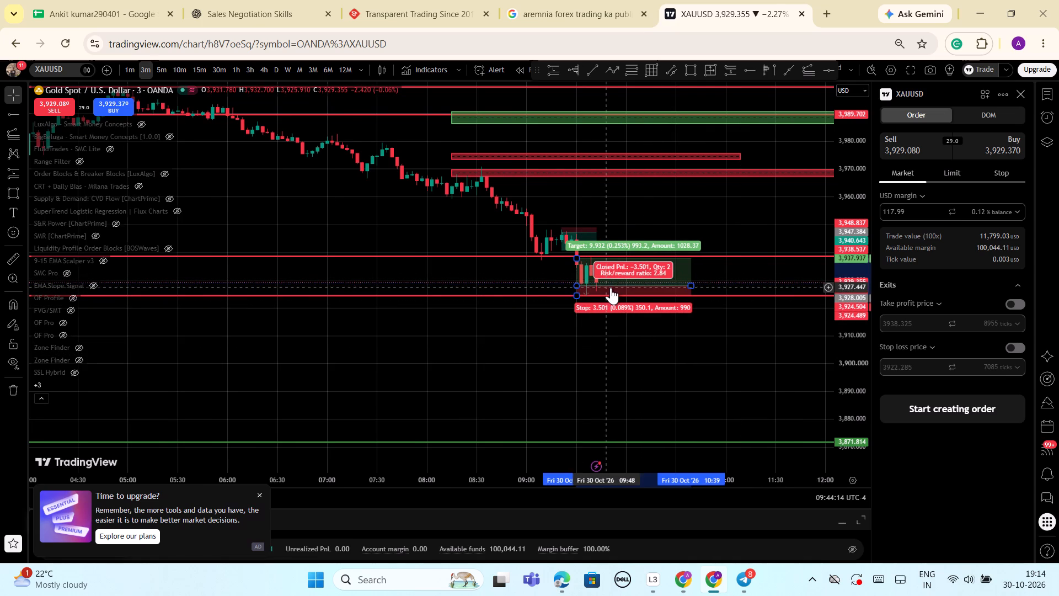
# Shift the long position to start at 09:39, with entry at about 3,926.3 and stop at about 3,922.8.
pyautogui.moveTo(627, 295); pyautogui.dragTo(643, 298)
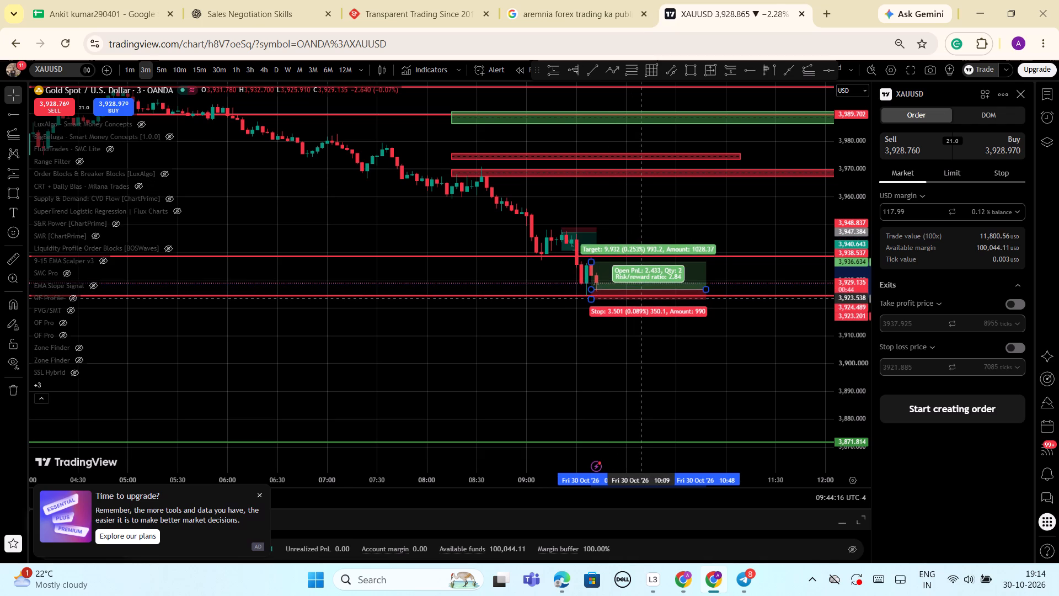
pyautogui.moveTo(643, 298); pyautogui.dragTo(641, 299)
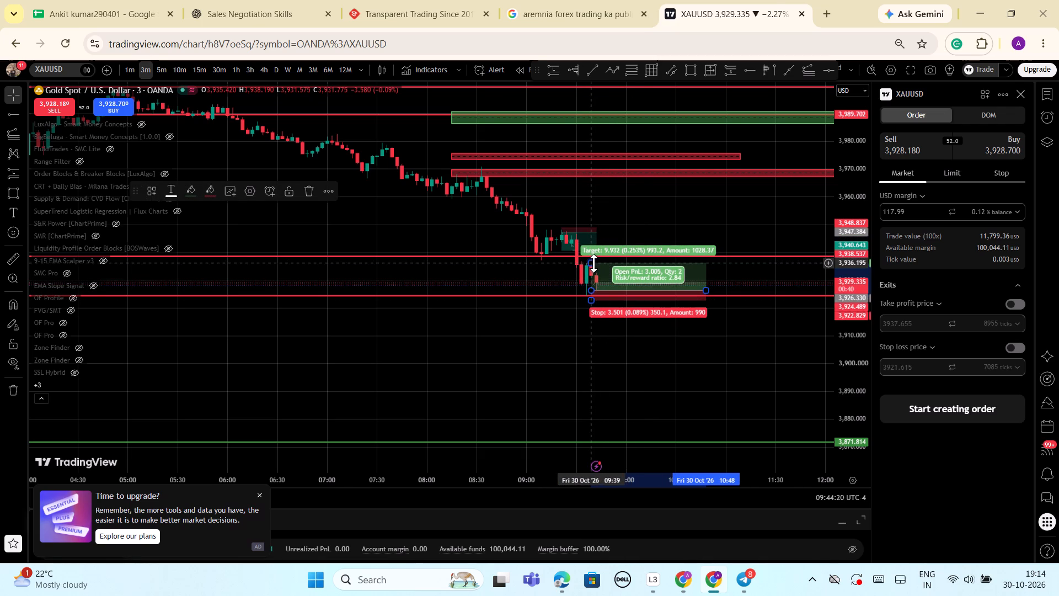
# Raise the long position's target to about 3,941.8, above the upper red level.
pyautogui.moveTo(593, 263); pyautogui.dragTo(591, 244)
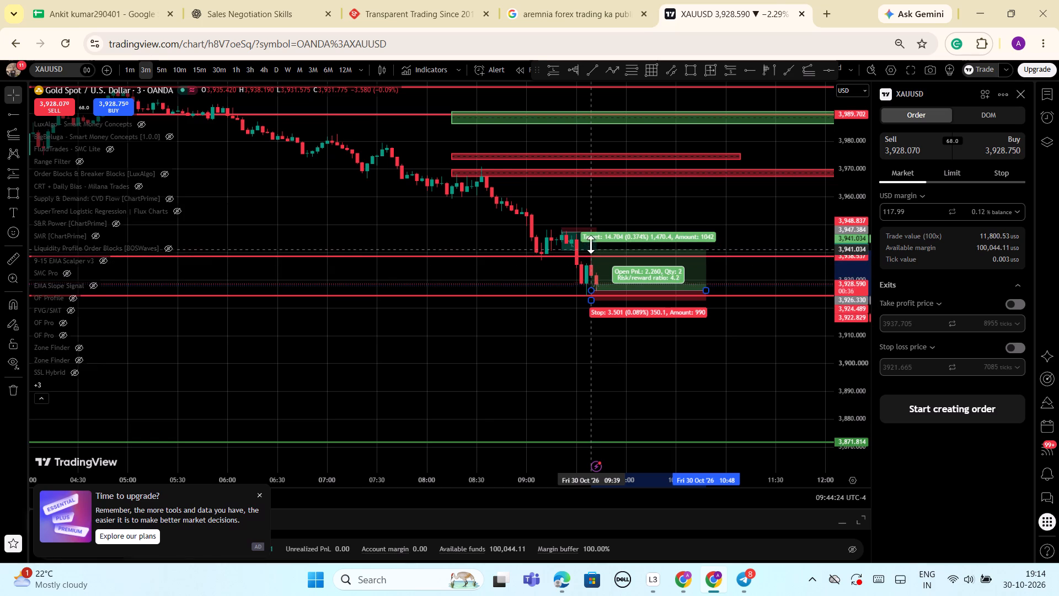
pyautogui.moveTo(591, 244); pyautogui.dragTo(593, 248)
pyautogui.click(666, 363)
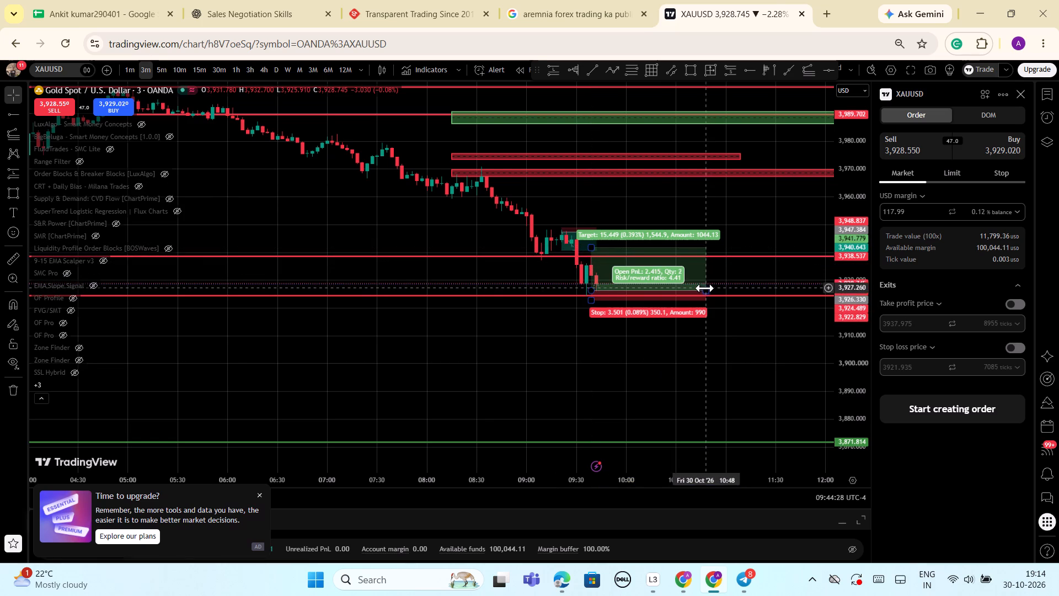
# Shorten the long position so that it ends at about 10:12.
pyautogui.moveTo(705, 288); pyautogui.dragTo(648, 290)
pyautogui.click(637, 370)
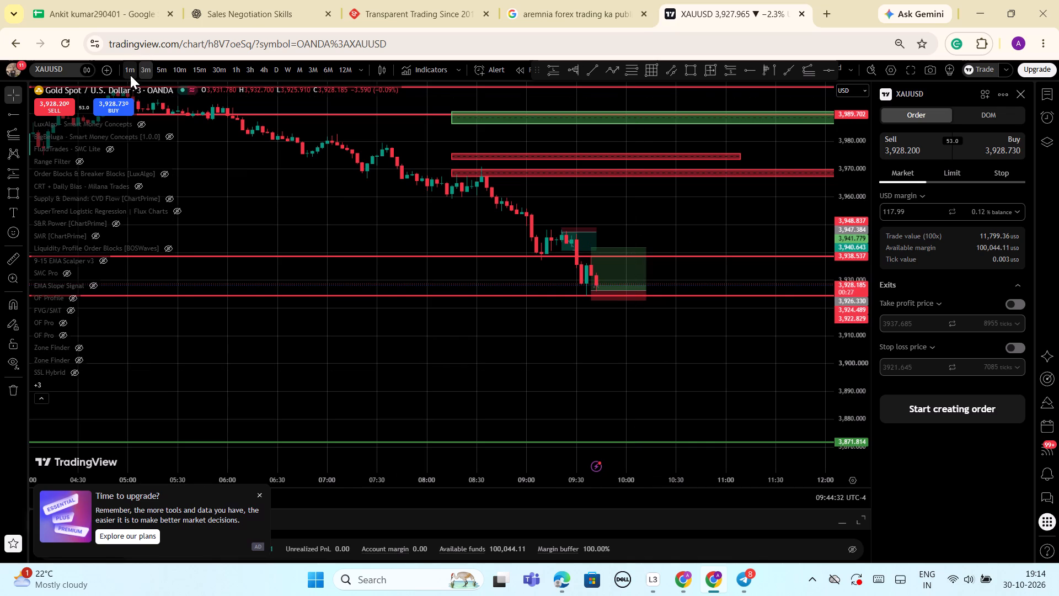
# Switch the XAUUSD chart to the 1-minute timeframe.
pyautogui.click(130, 73)
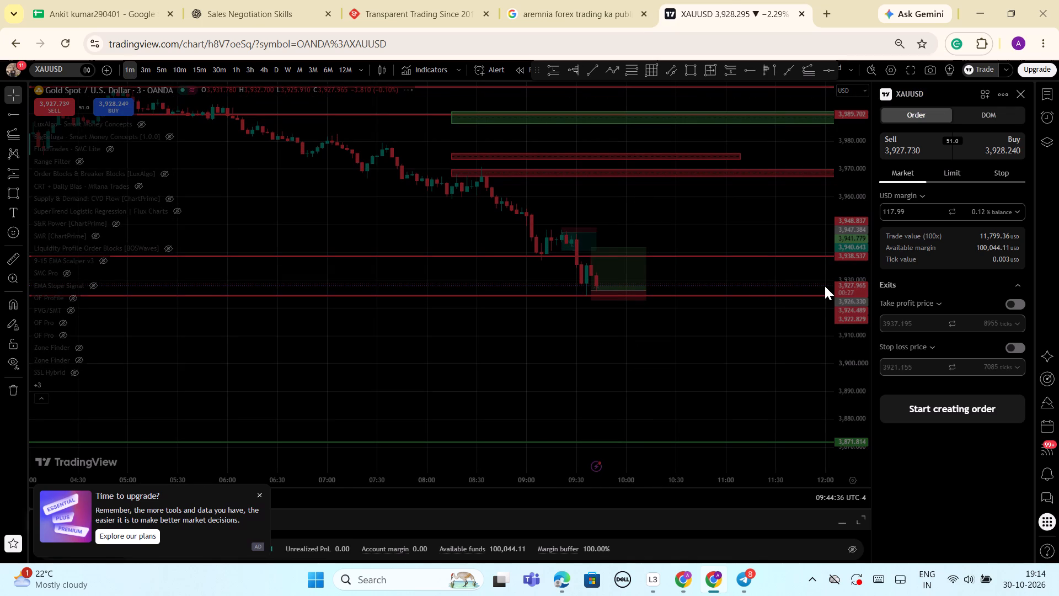
pyautogui.scroll(-1, 721, 362)
pyautogui.scroll(3, 721, 362)
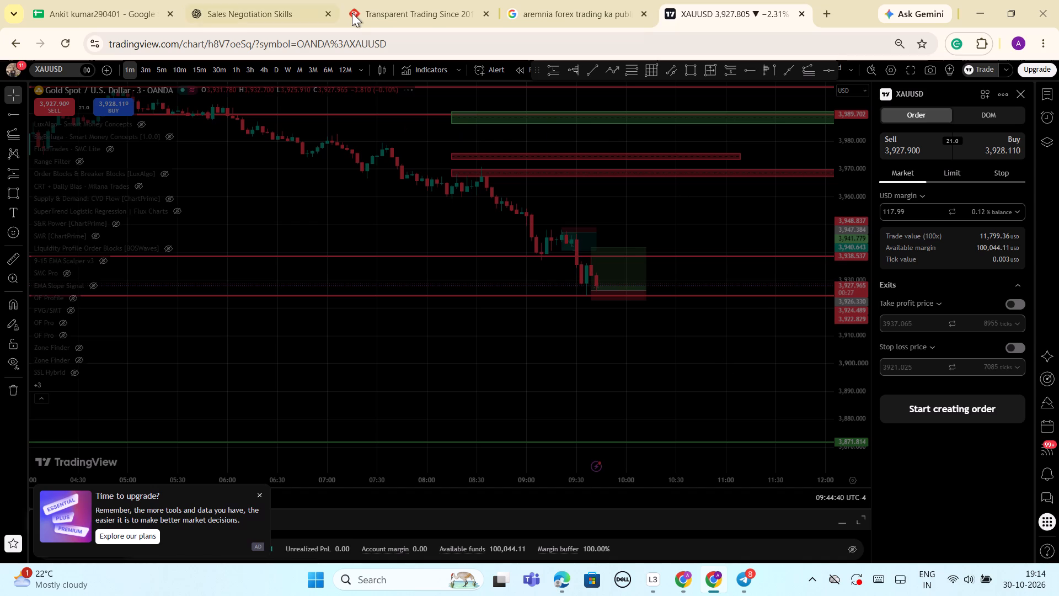
# Close the Google Sheets browser tab.
pyautogui.click(165, 13)
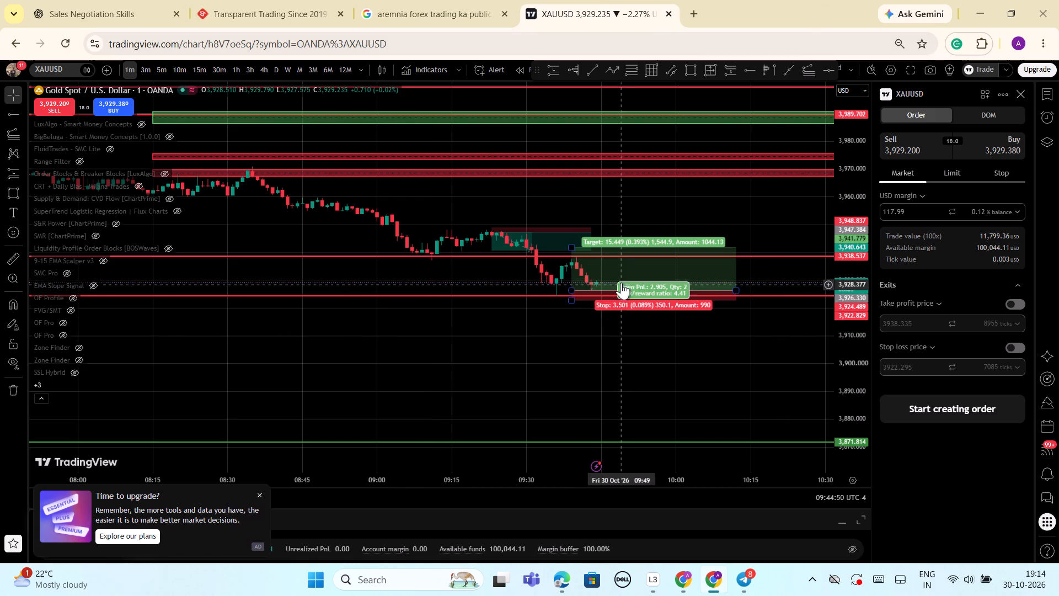
# Examine the 1-minute price action around the long position, the two red levels and the resistance zones above.
pyautogui.scroll(-3, 702, 336)
pyautogui.scroll(-1, 779, 360)
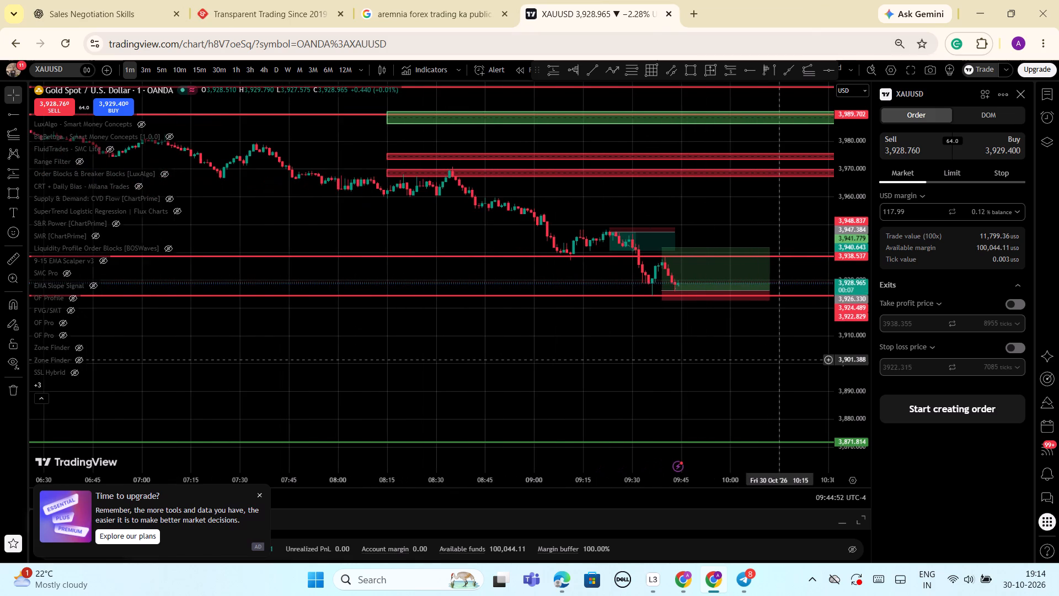
pyautogui.scroll(-4, 779, 360)
pyautogui.moveTo(849, 389); pyautogui.dragTo(853, 376)
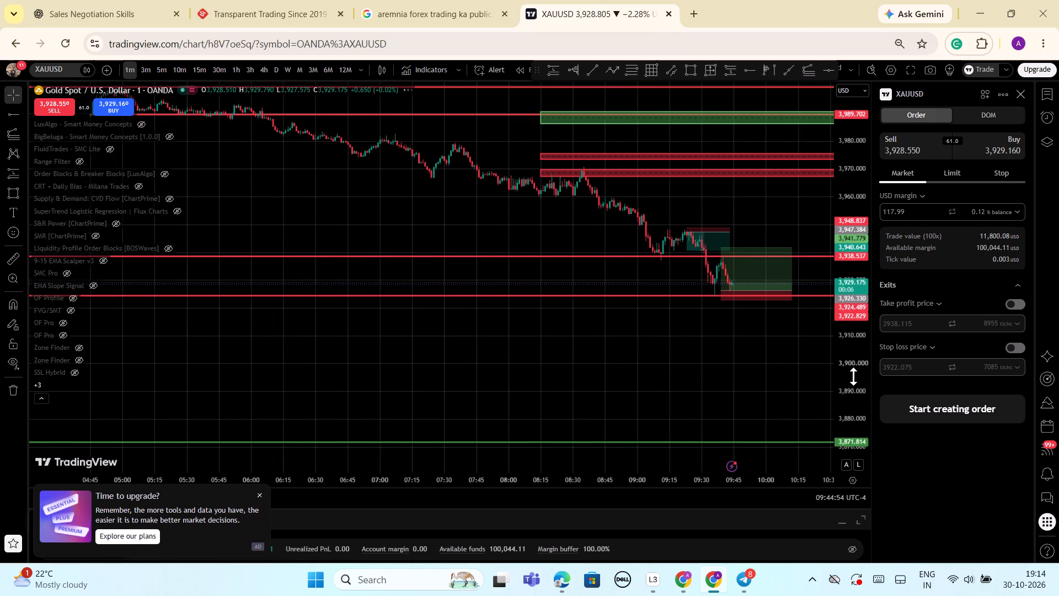
pyautogui.moveTo(853, 376); pyautogui.dragTo(867, 271)
pyautogui.scroll(5, 840, 275)
pyautogui.scroll(-2, 840, 275)
pyautogui.moveTo(857, 238); pyautogui.dragTo(852, 322)
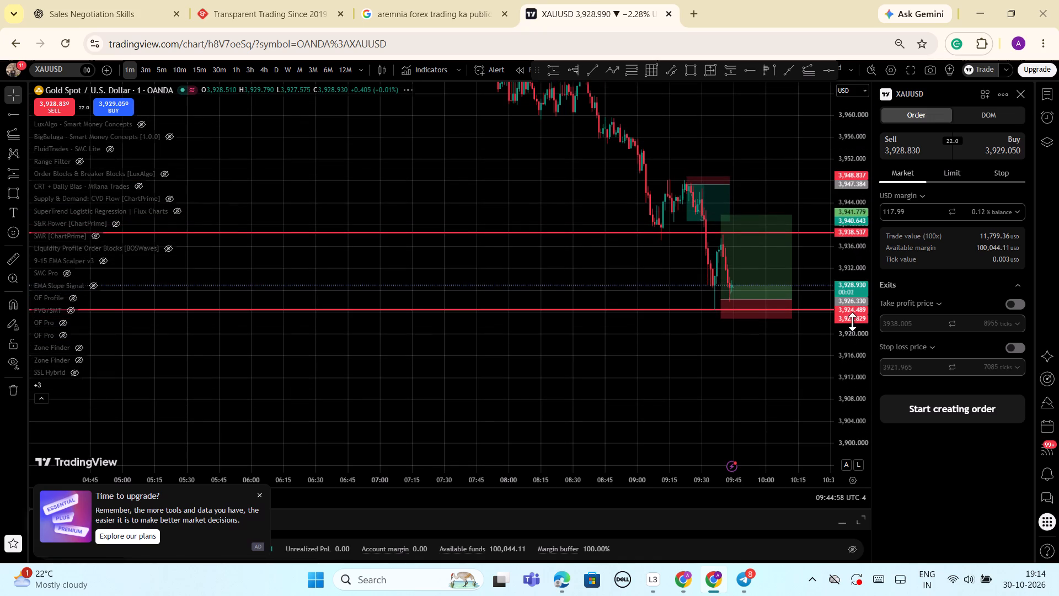
pyautogui.moveTo(852, 322); pyautogui.dragTo(849, 338)
pyautogui.scroll(2, 849, 338)
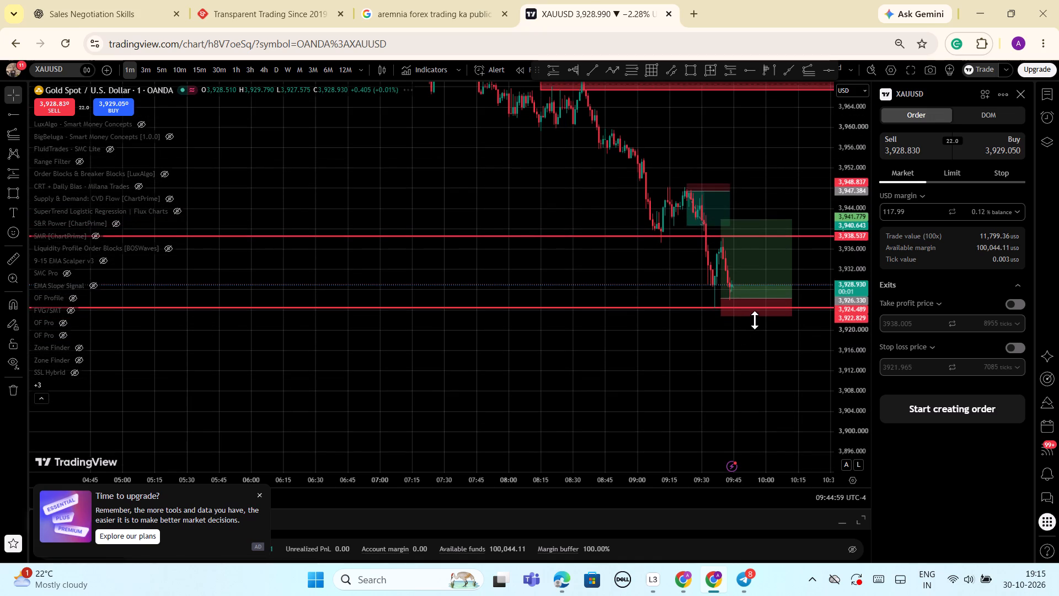
pyautogui.scroll(3, 598, 353)
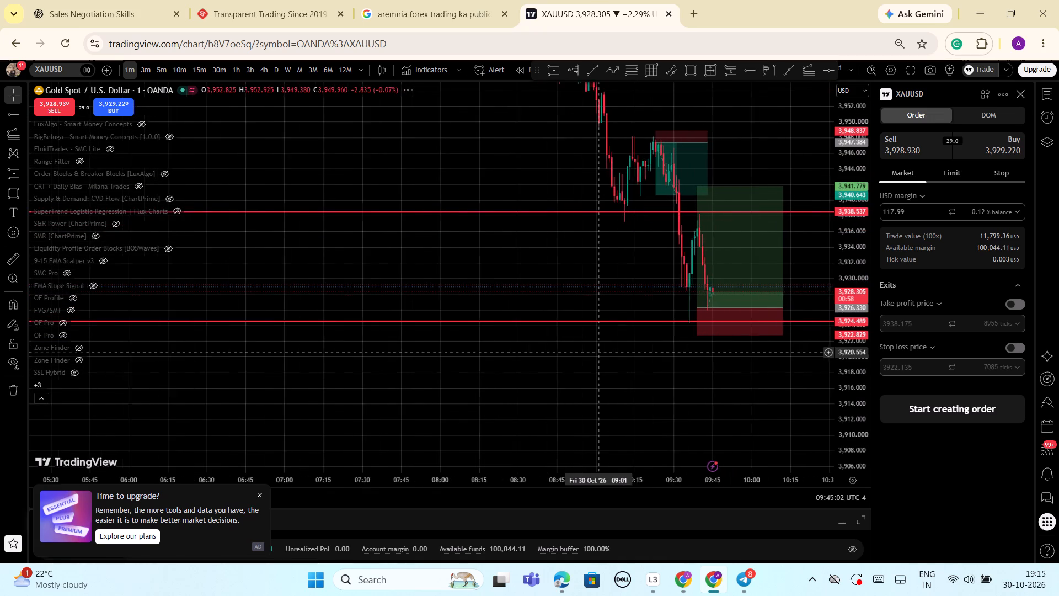
pyautogui.scroll(5, 598, 353)
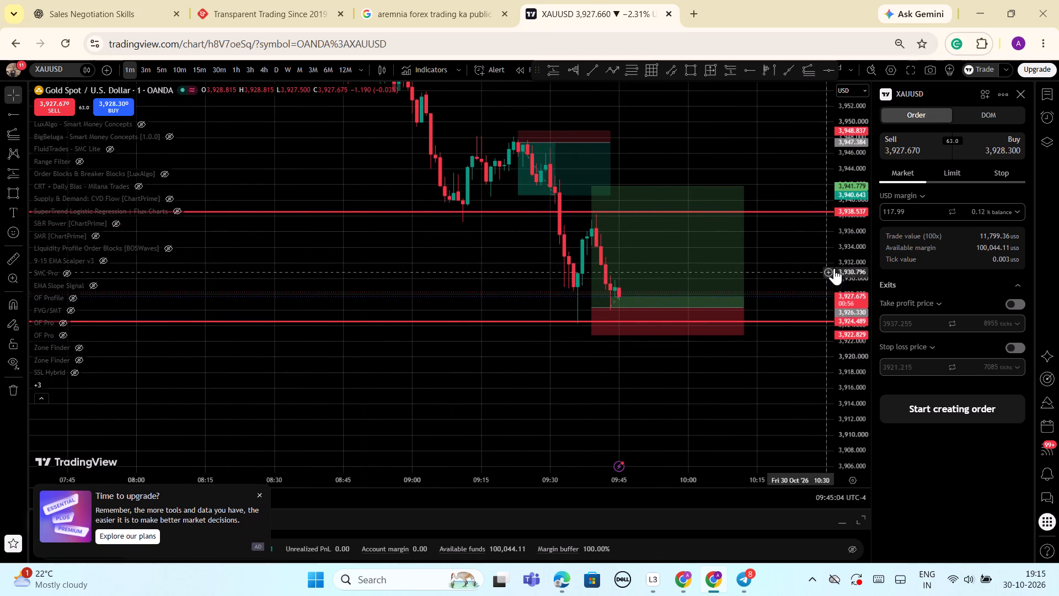
# Move the long position down onto the lower red level, with entry at about 3,924.3 and stop at about 3,920.8.
pyautogui.moveTo(847, 252); pyautogui.dragTo(855, 286)
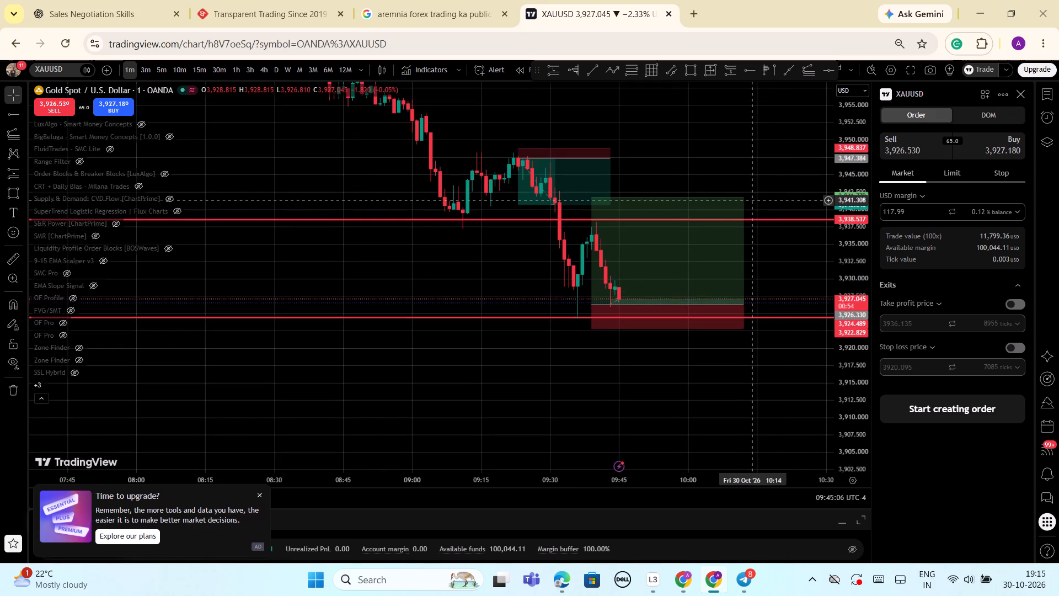
pyautogui.moveTo(741, 199); pyautogui.dragTo(739, 206)
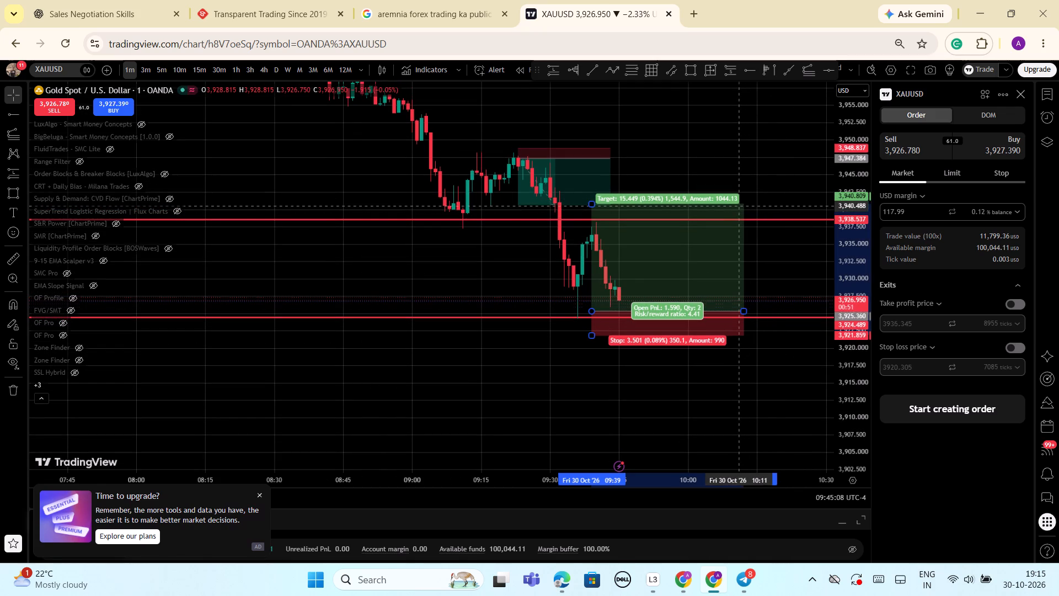
pyautogui.moveTo(739, 206); pyautogui.dragTo(744, 214)
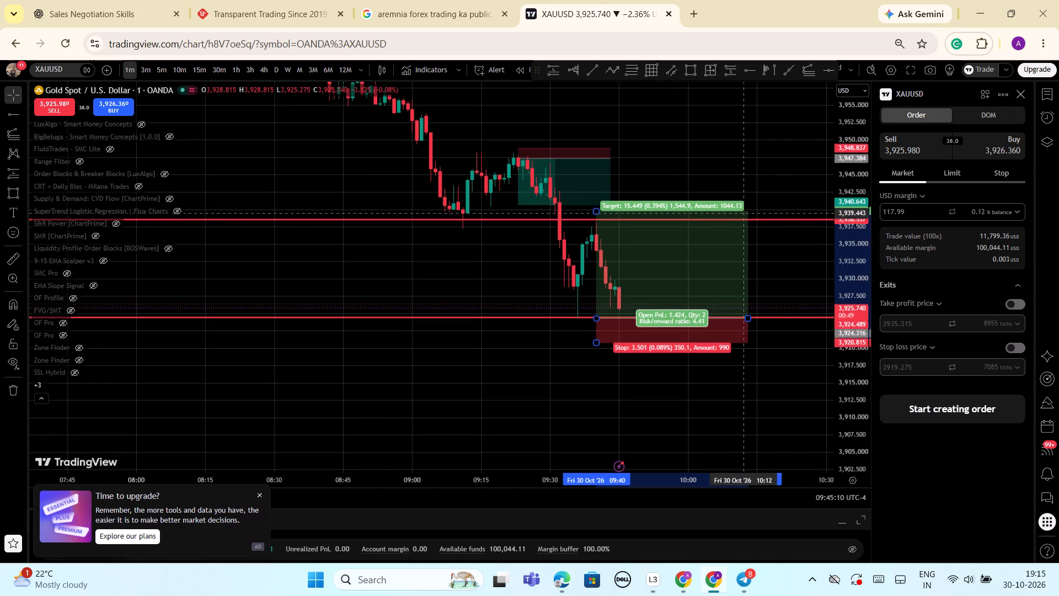
# Move the long position to start at the 09:43 candle, with entry at about 3,925.4 and stop at about 3,921.9.
pyautogui.moveTo(744, 214); pyautogui.dragTo(747, 215)
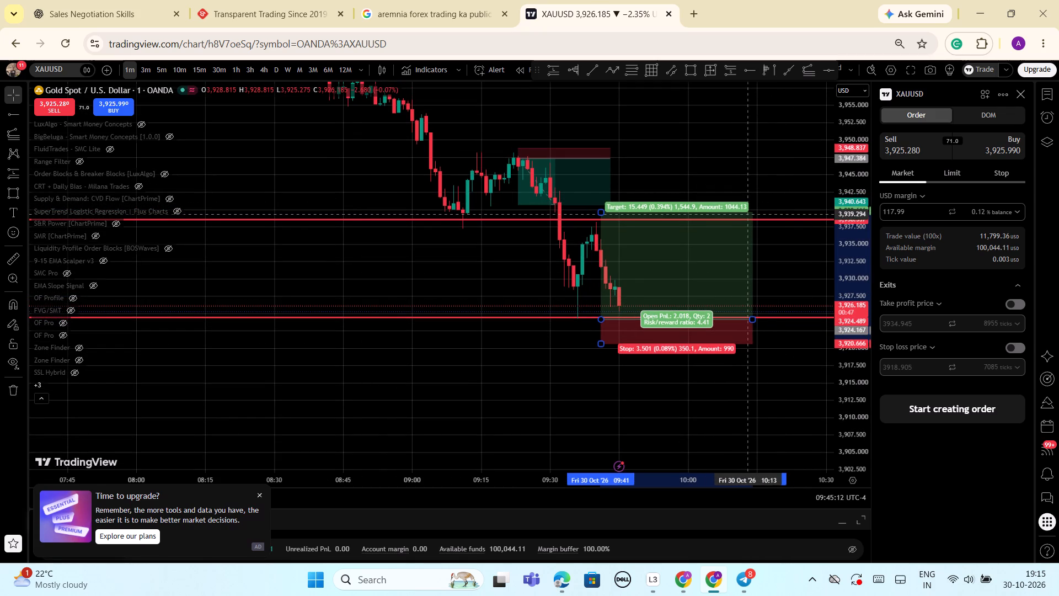
pyautogui.moveTo(747, 215); pyautogui.dragTo(753, 213)
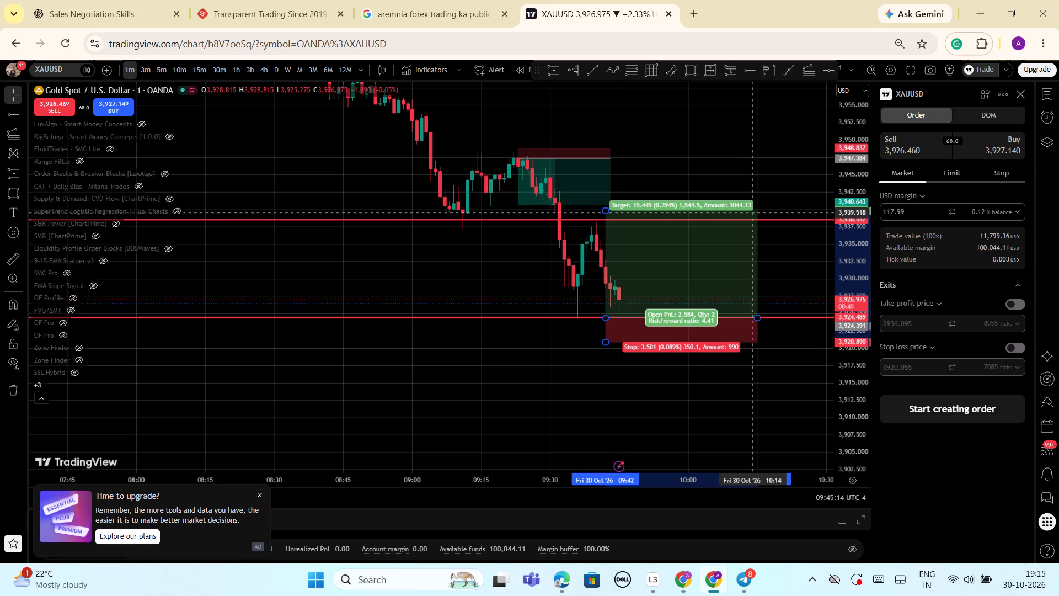
pyautogui.moveTo(753, 213); pyautogui.dragTo(755, 206)
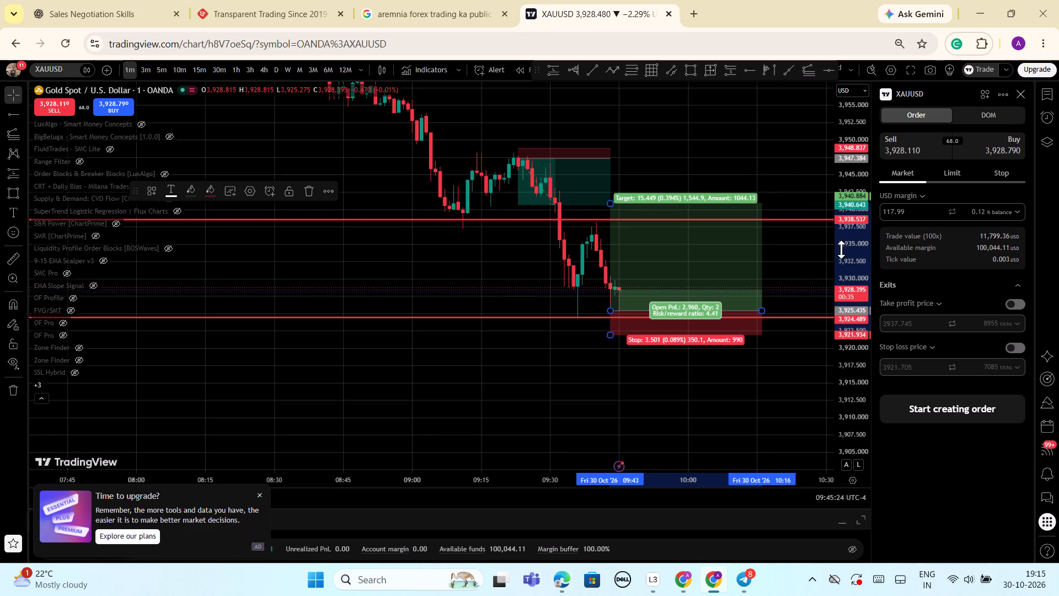
pyautogui.click(796, 245)
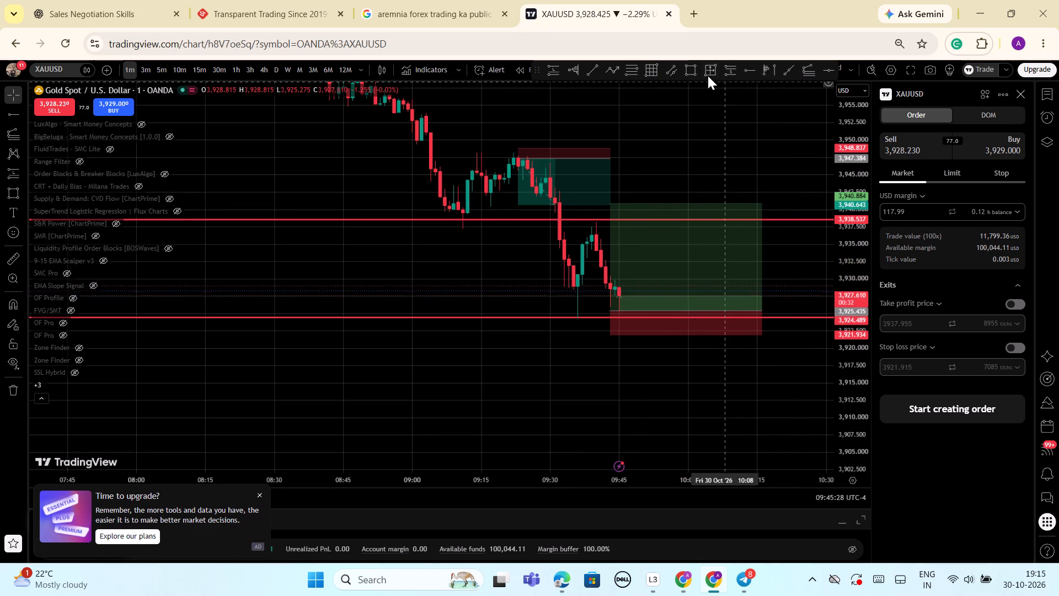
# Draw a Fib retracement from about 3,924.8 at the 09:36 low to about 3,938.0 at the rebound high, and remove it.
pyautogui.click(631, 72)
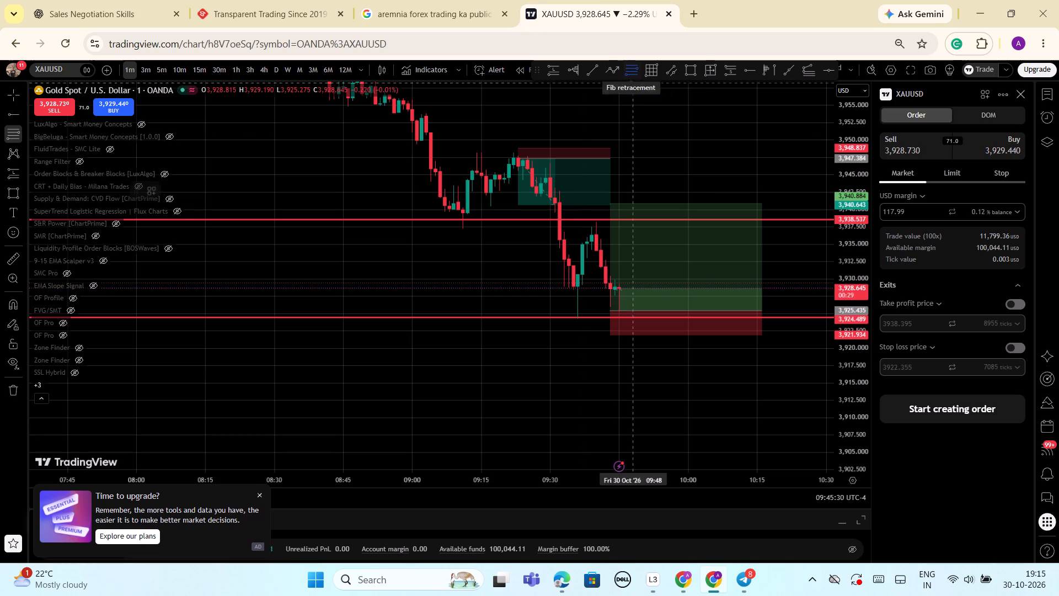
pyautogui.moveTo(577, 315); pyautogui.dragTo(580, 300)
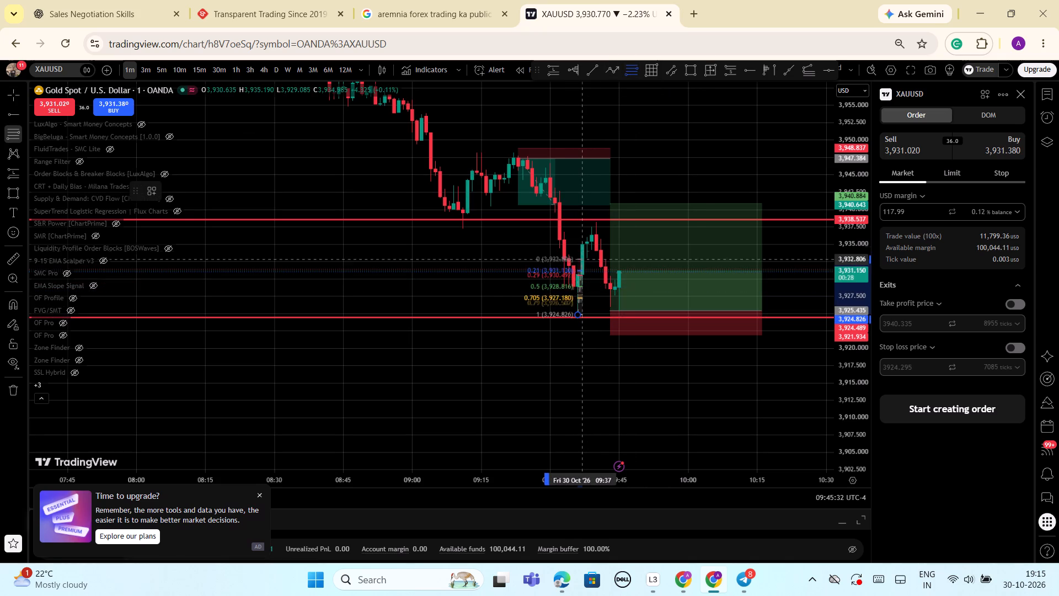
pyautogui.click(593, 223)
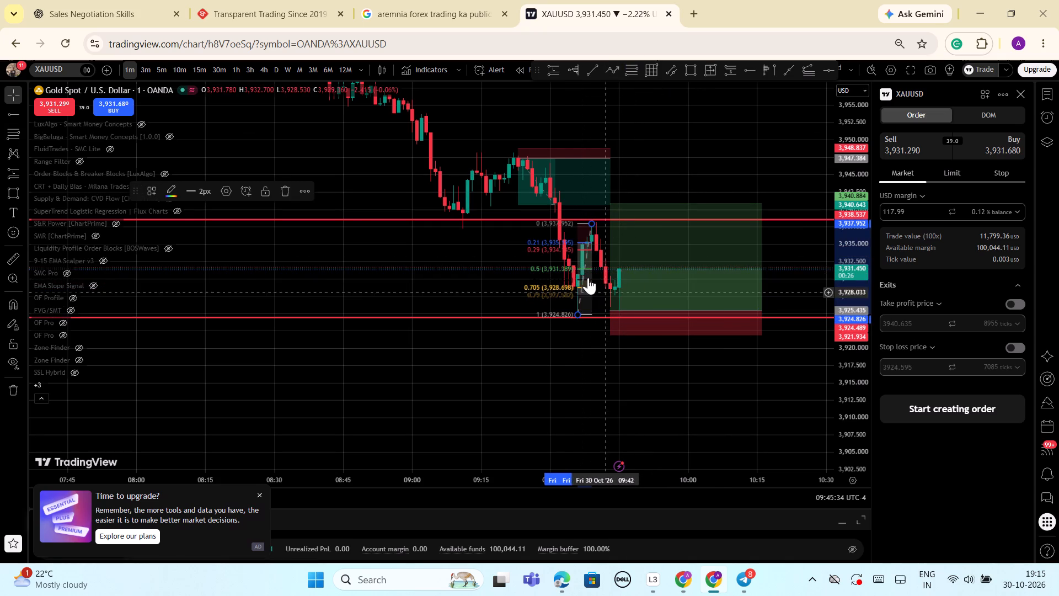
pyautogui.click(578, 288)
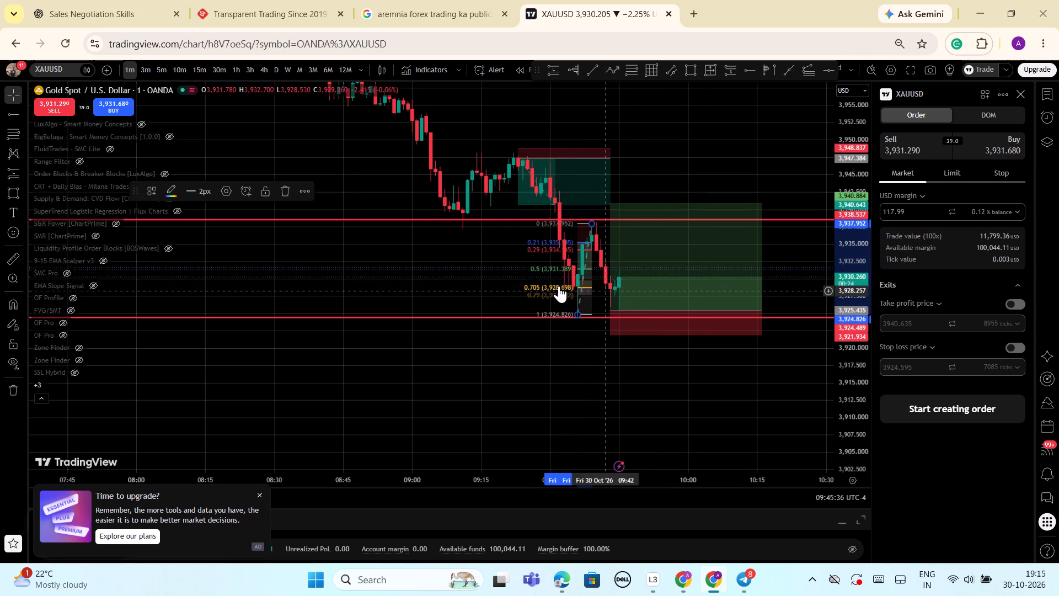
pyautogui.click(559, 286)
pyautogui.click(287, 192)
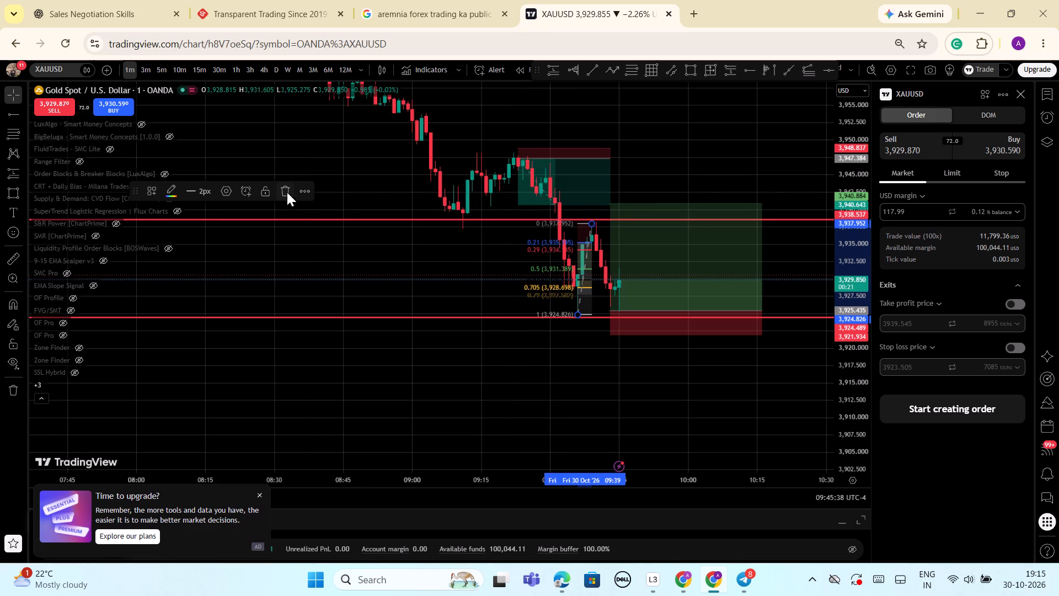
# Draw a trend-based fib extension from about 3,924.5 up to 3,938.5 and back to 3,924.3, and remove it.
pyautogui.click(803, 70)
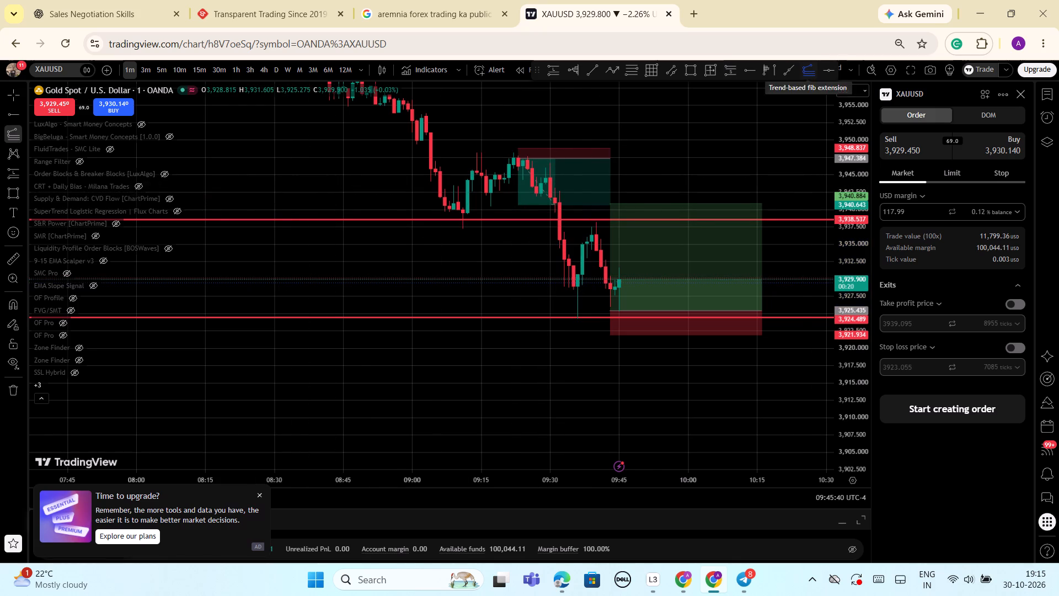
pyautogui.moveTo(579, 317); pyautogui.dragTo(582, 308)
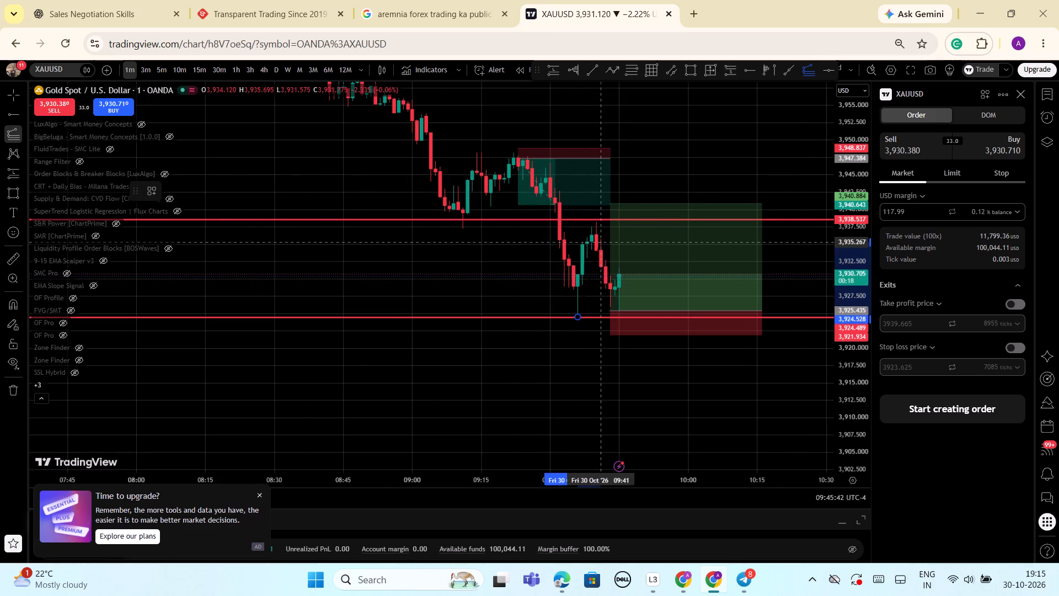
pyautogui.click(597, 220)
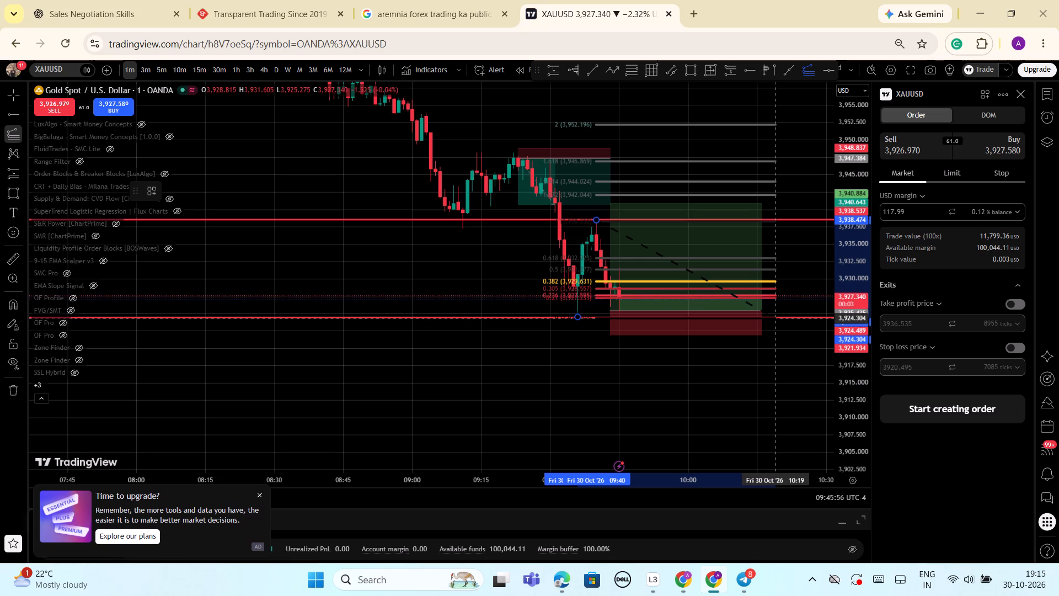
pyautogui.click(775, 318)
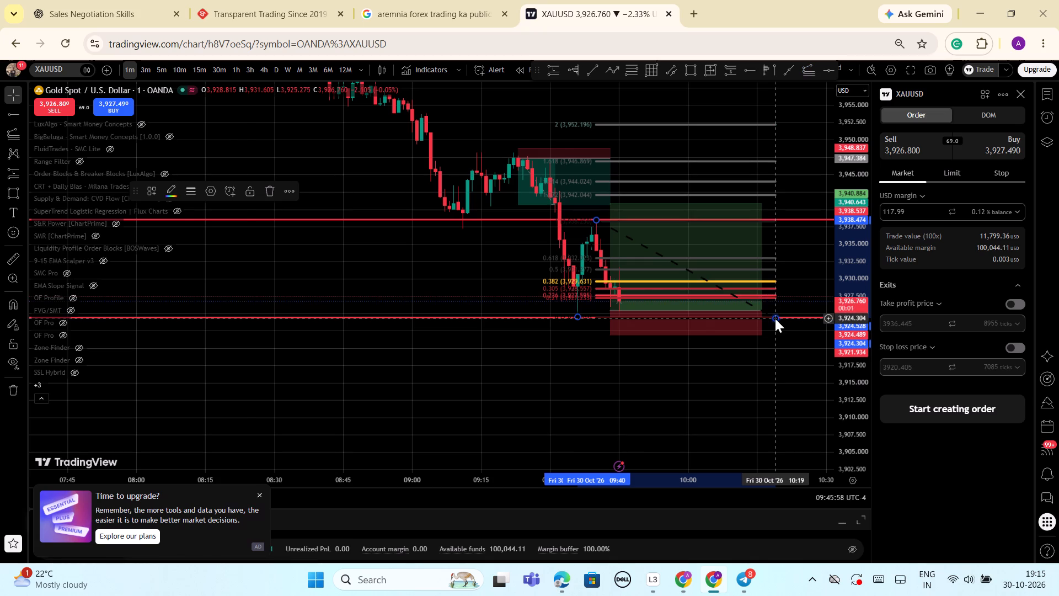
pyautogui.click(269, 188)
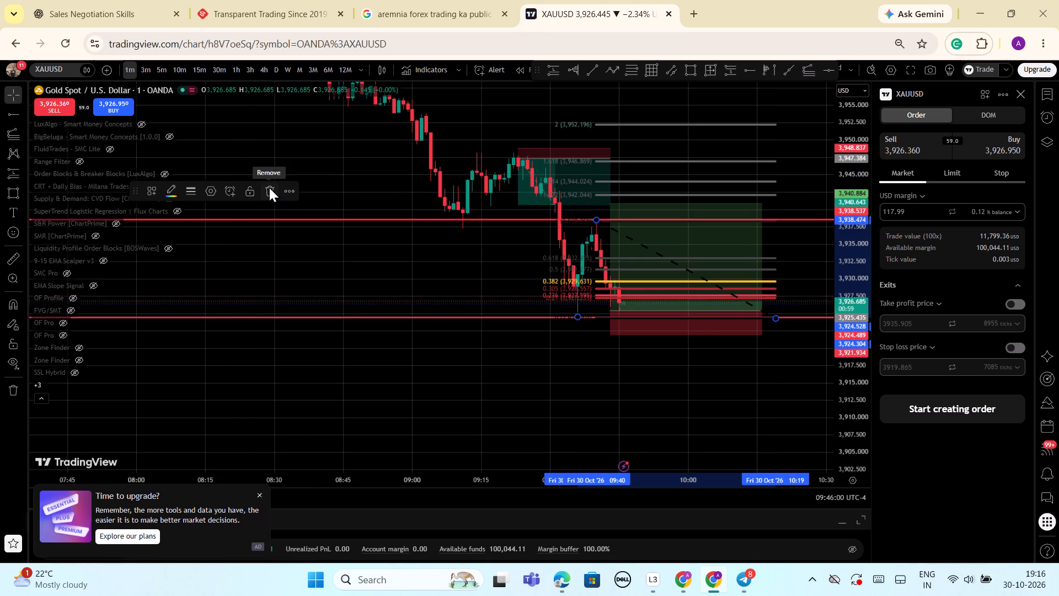
# Draw a trend-based fib extension from about 3,946.7 at 09:30 to 3,924.5 at 09:36, with its third point near 3,938.3 at 10:15.
pyautogui.scroll(1, 801, 315)
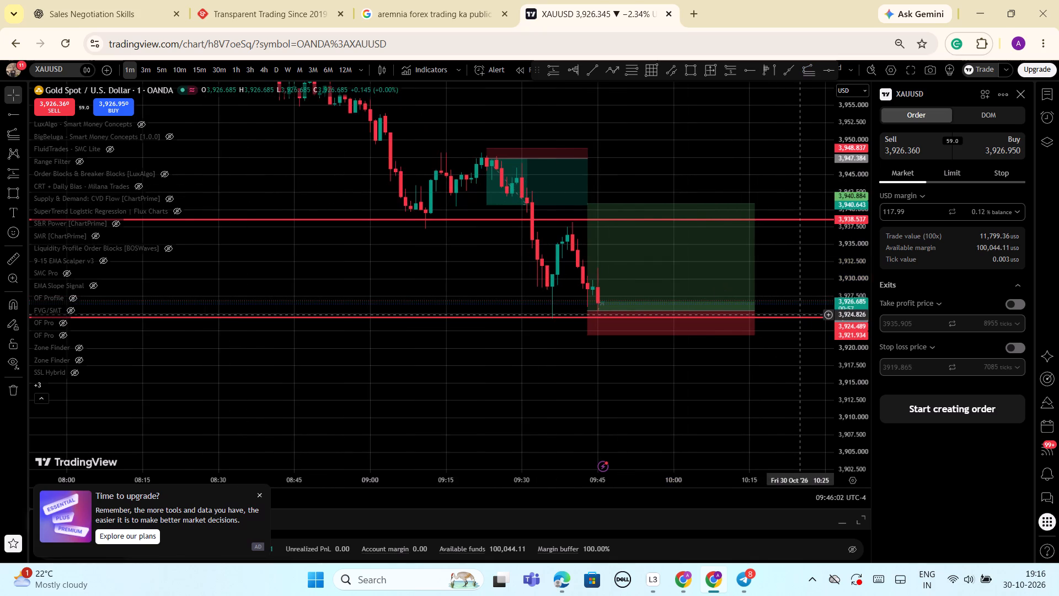
pyautogui.scroll(1, 801, 315)
pyautogui.scroll(-1, 801, 315)
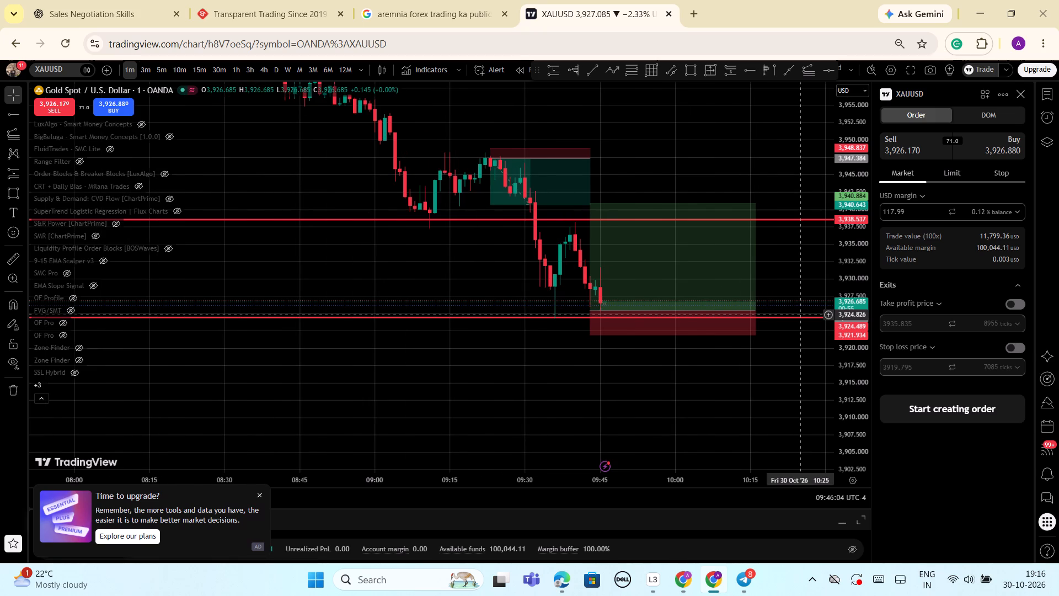
pyautogui.moveTo(852, 253); pyautogui.dragTo(852, 266)
pyautogui.scroll(2, 750, 398)
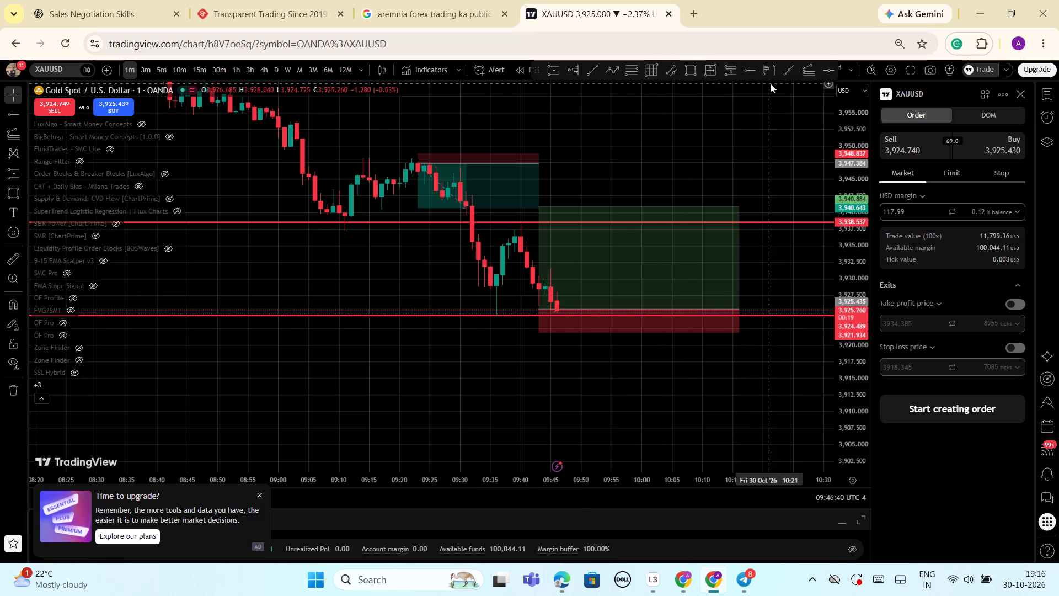
pyautogui.click(801, 72)
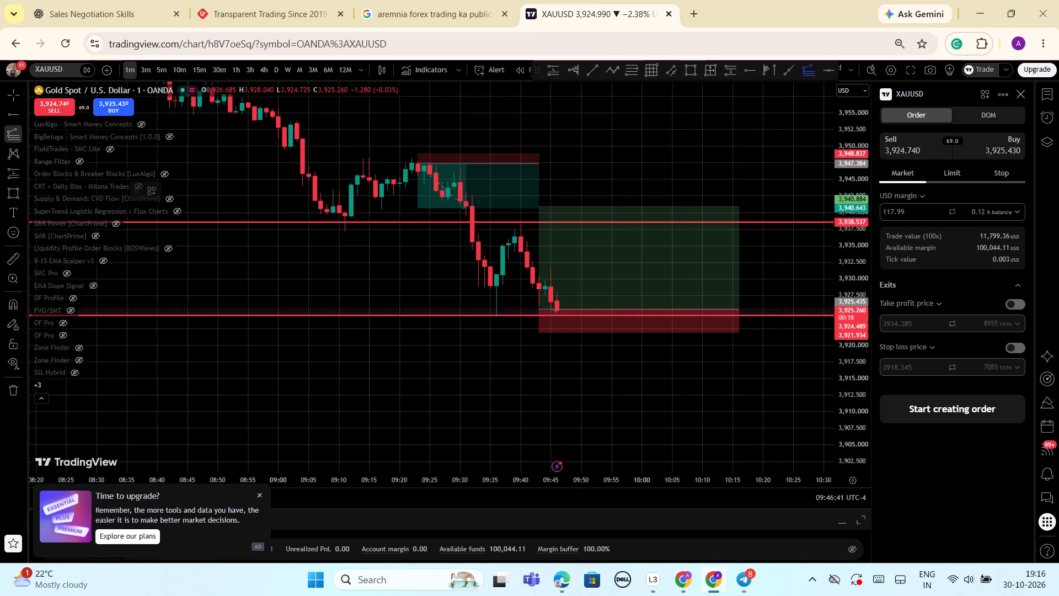
pyautogui.click(459, 168)
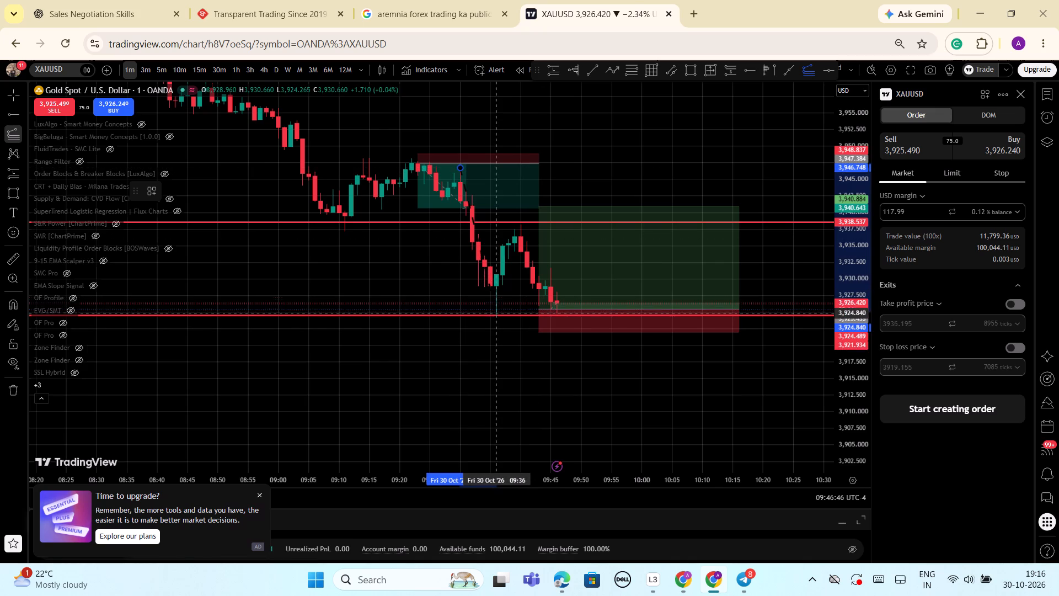
pyautogui.click(496, 316)
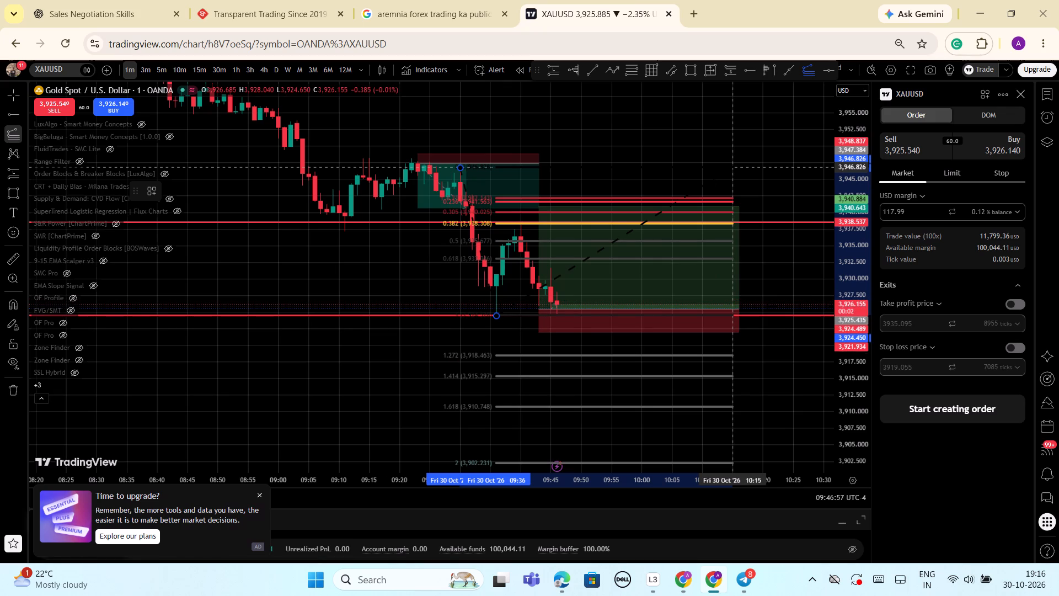
pyautogui.click(730, 224)
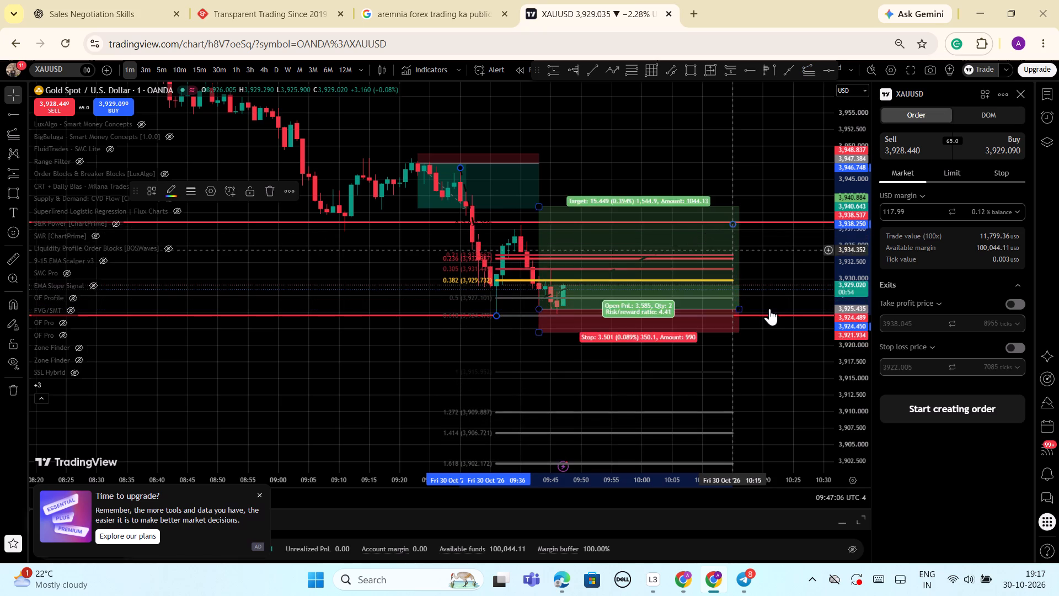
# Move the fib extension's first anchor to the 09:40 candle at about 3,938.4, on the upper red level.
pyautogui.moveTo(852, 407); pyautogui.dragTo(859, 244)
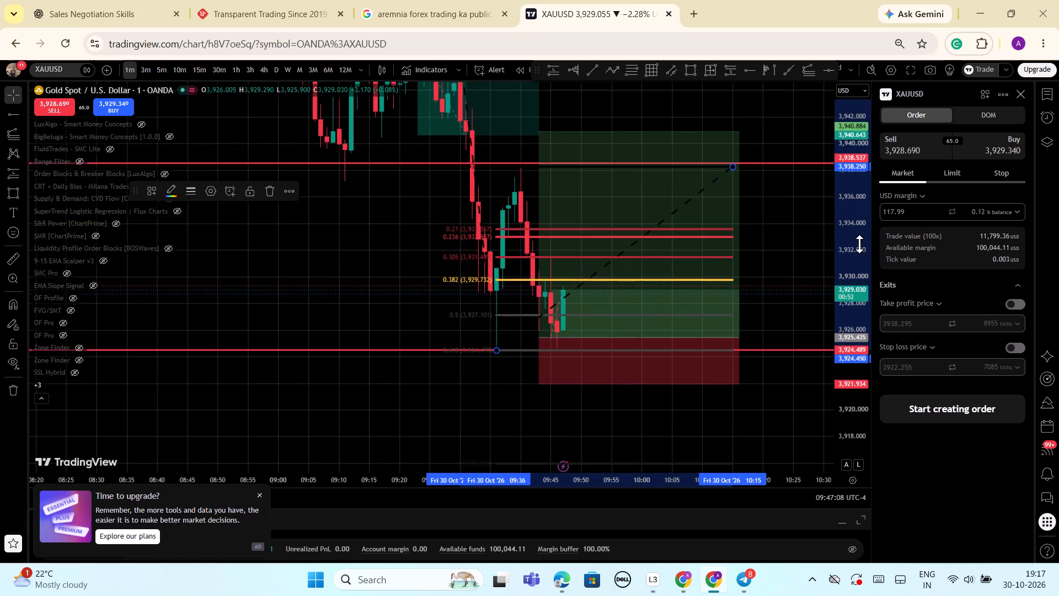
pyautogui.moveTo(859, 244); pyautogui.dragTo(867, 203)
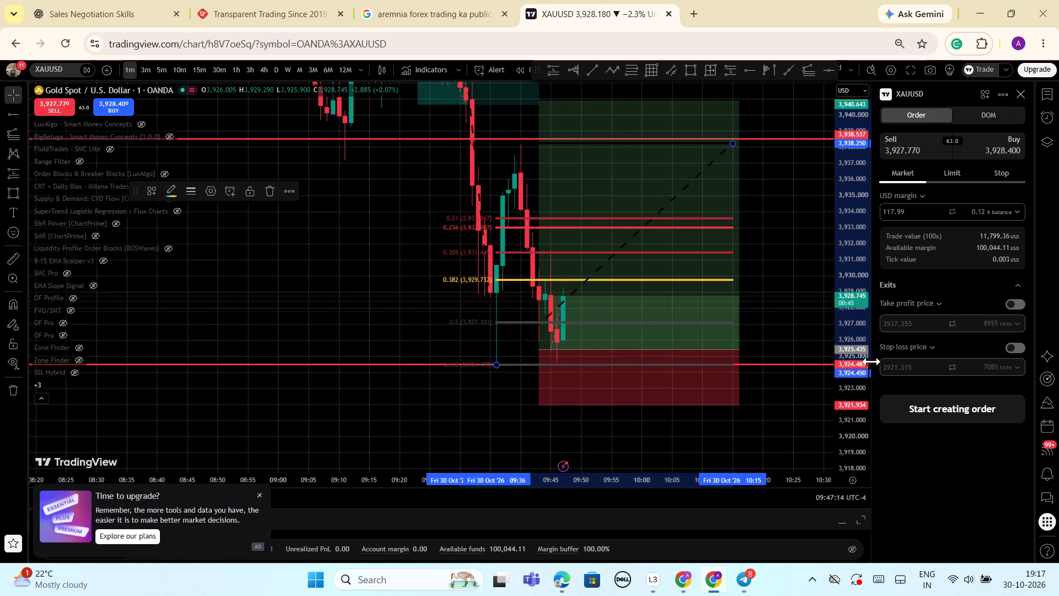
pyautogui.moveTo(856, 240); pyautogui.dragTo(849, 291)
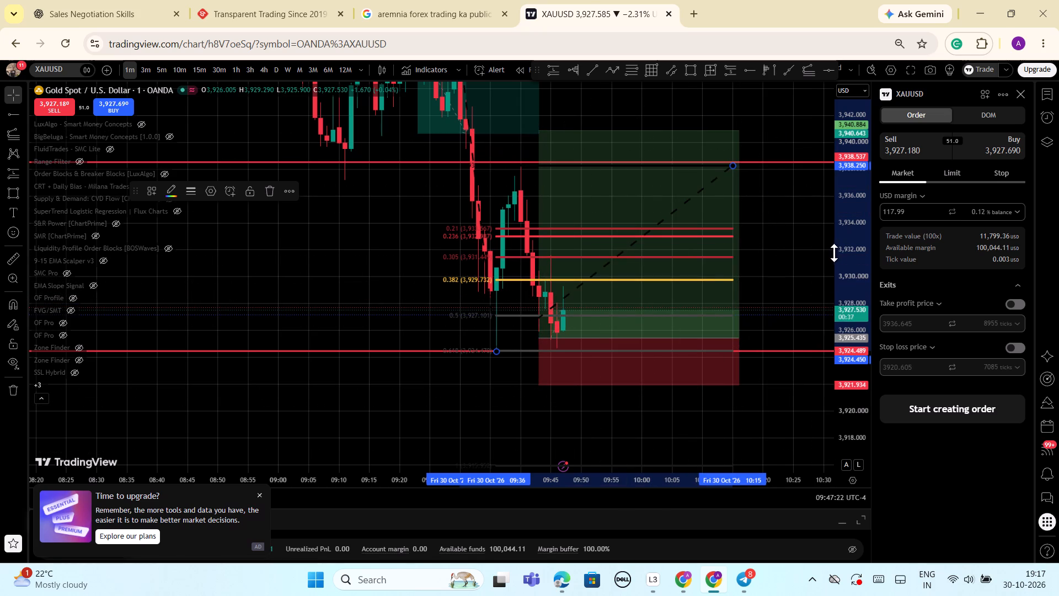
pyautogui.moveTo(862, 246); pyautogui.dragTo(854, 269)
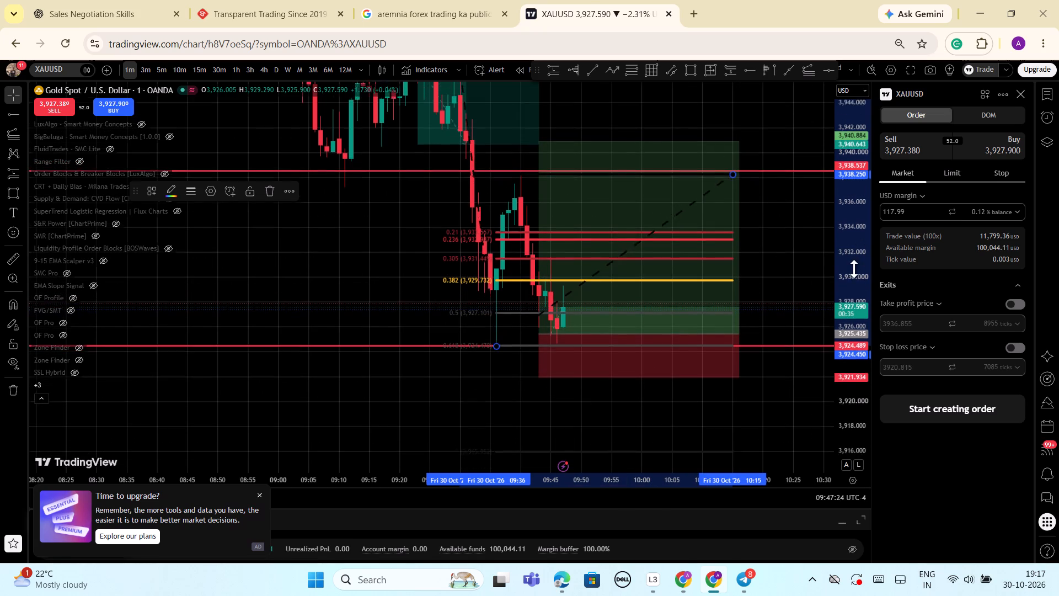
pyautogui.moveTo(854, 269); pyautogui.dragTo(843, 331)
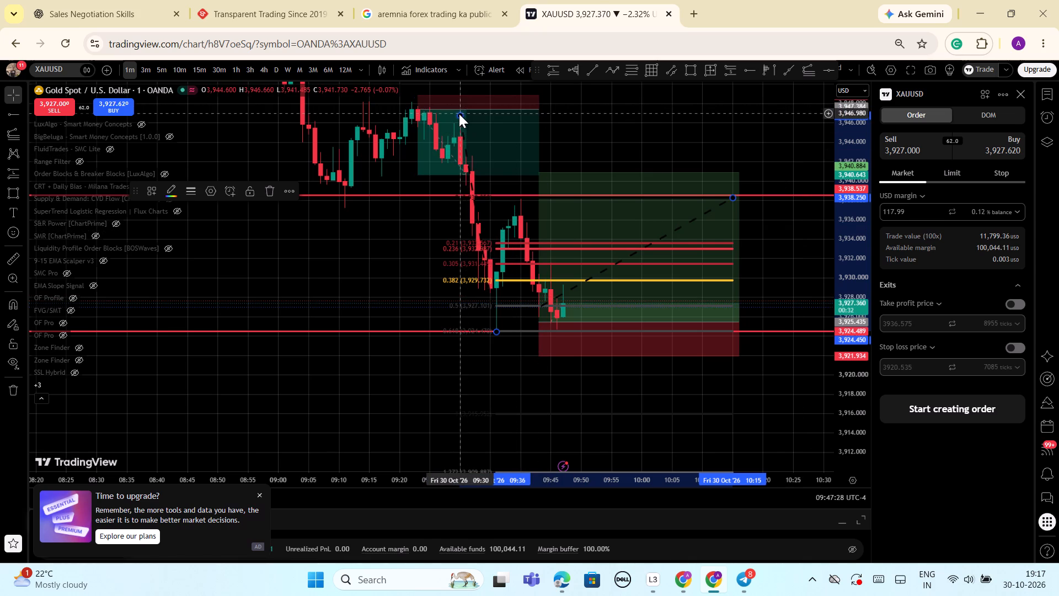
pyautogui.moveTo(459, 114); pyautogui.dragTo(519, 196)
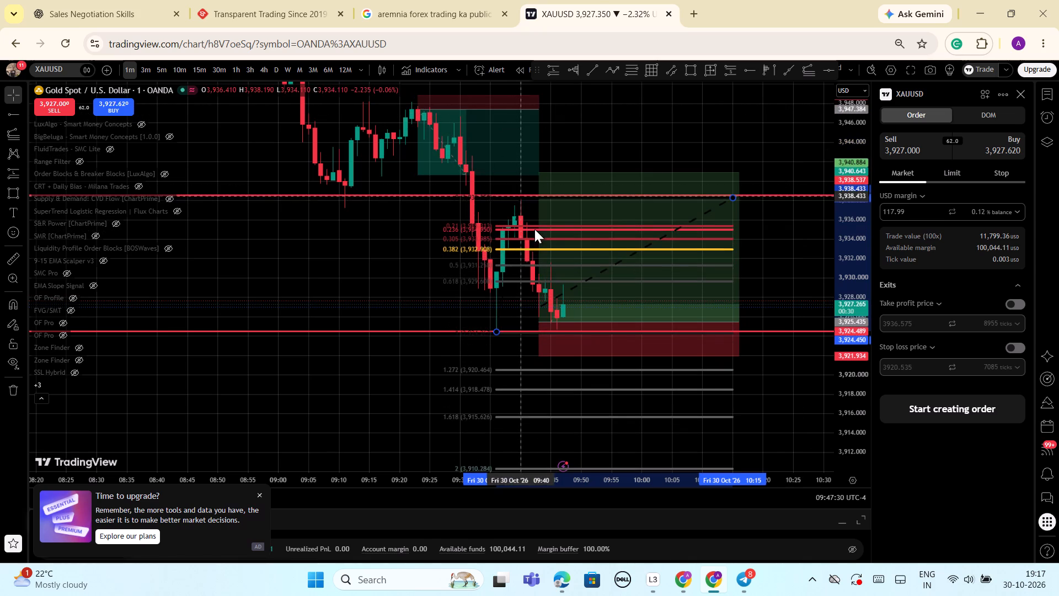
# Move the fib extension's second anchor to 09:46 at about 3,924.4 and its third anchor to 10:18 at about 3,938.2.
pyautogui.moveTo(497, 334); pyautogui.dragTo(520, 338)
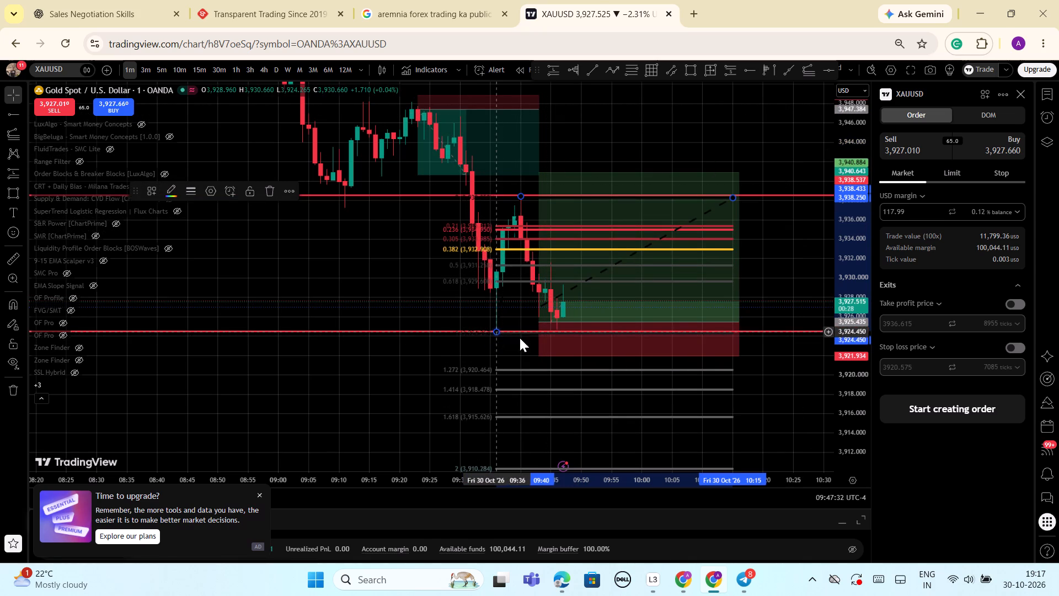
pyautogui.moveTo(520, 338); pyautogui.dragTo(552, 334)
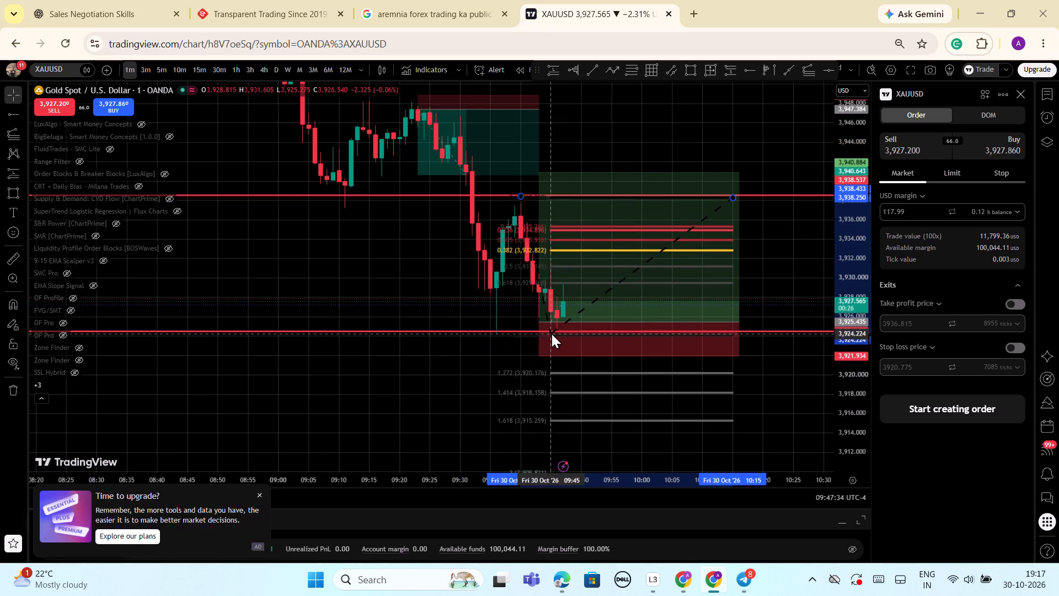
pyautogui.moveTo(552, 334); pyautogui.dragTo(557, 332)
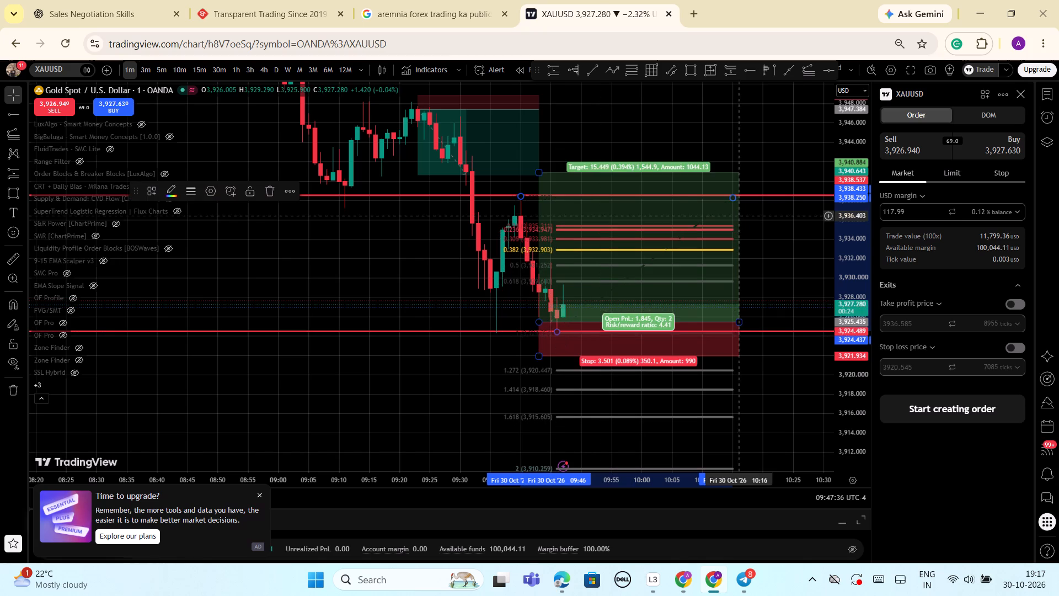
pyautogui.moveTo(735, 196); pyautogui.dragTo(736, 196)
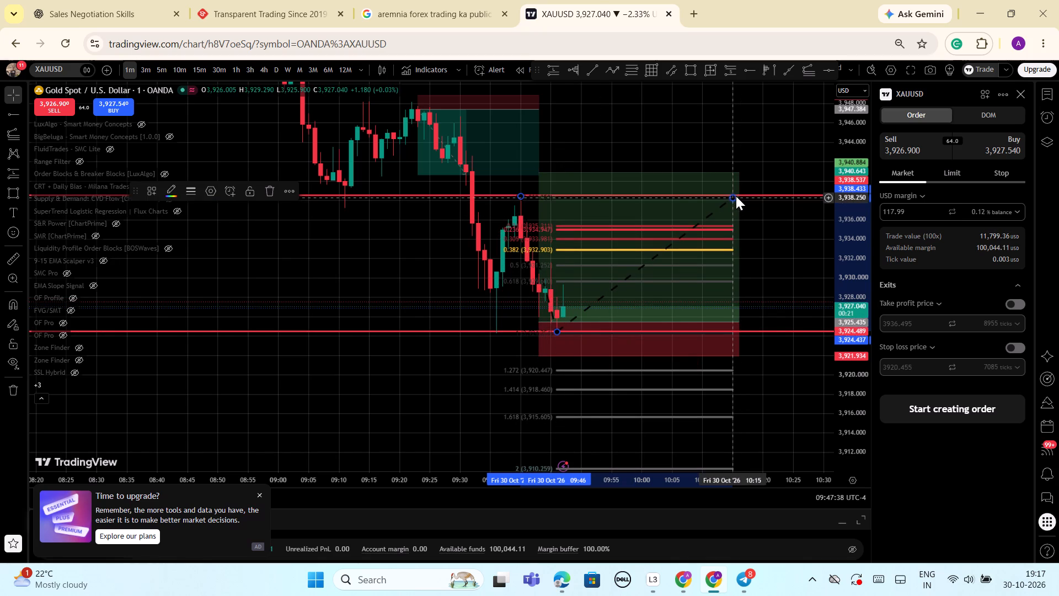
pyautogui.moveTo(736, 196); pyautogui.dragTo(749, 199)
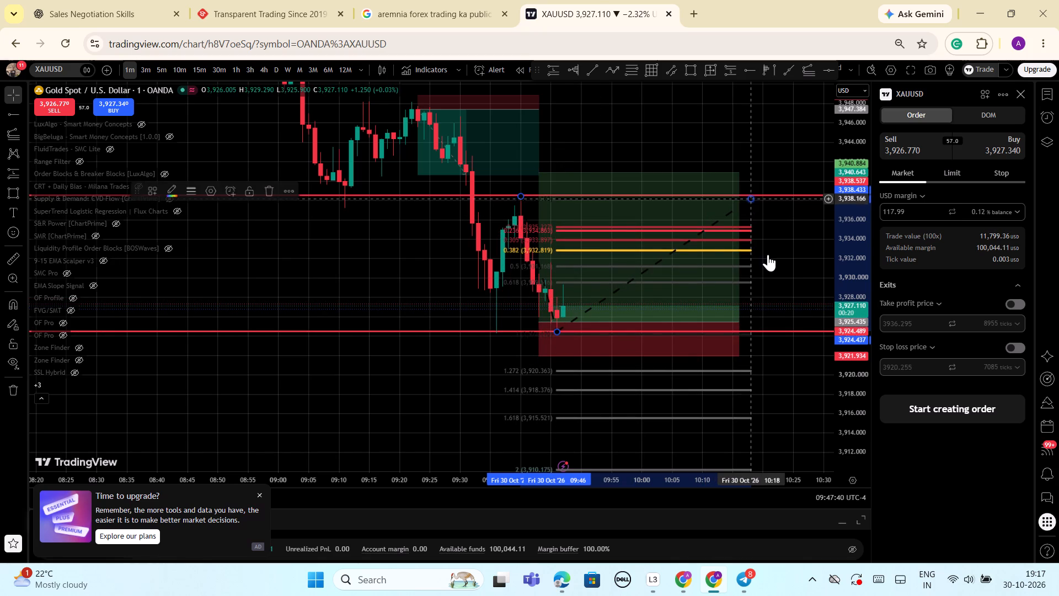
# Move the fib extension's first anchor to the 09:30 candle at about 3,947.2 and deselect the drawing.
pyautogui.scroll(6, 772, 256)
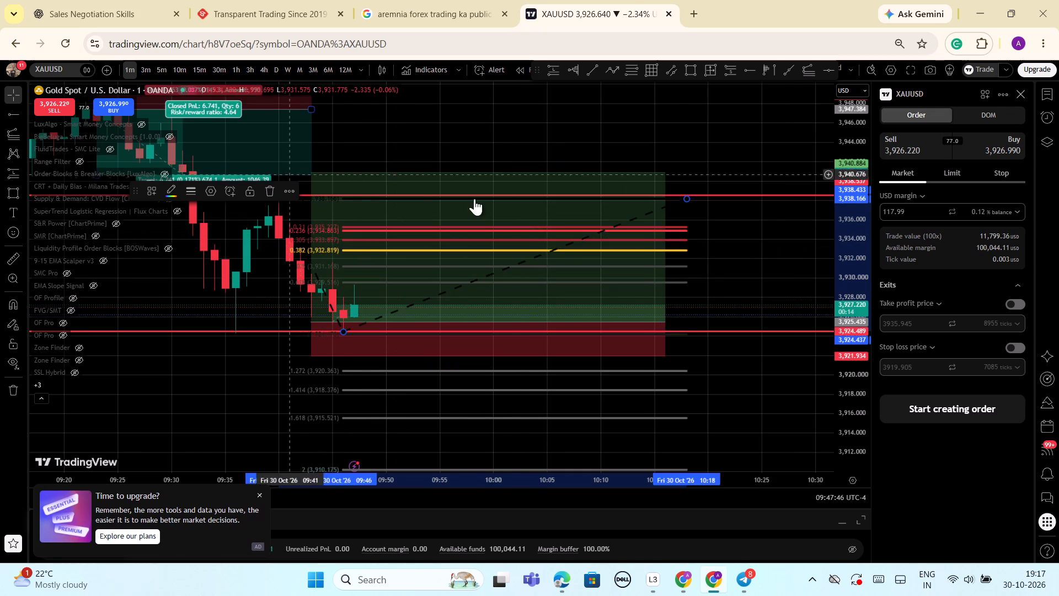
pyautogui.scroll(-2, 714, 186)
pyautogui.scroll(-2, 781, 246)
pyautogui.moveTo(848, 299); pyautogui.dragTo(840, 369)
pyautogui.moveTo(470, 217); pyautogui.dragTo(398, 159)
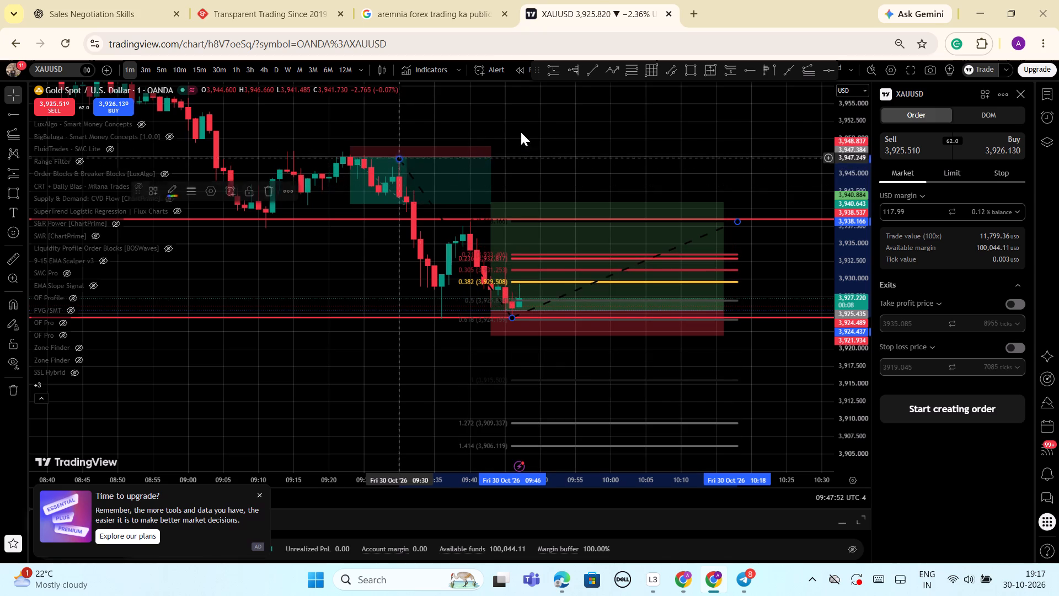
pyautogui.click(571, 124)
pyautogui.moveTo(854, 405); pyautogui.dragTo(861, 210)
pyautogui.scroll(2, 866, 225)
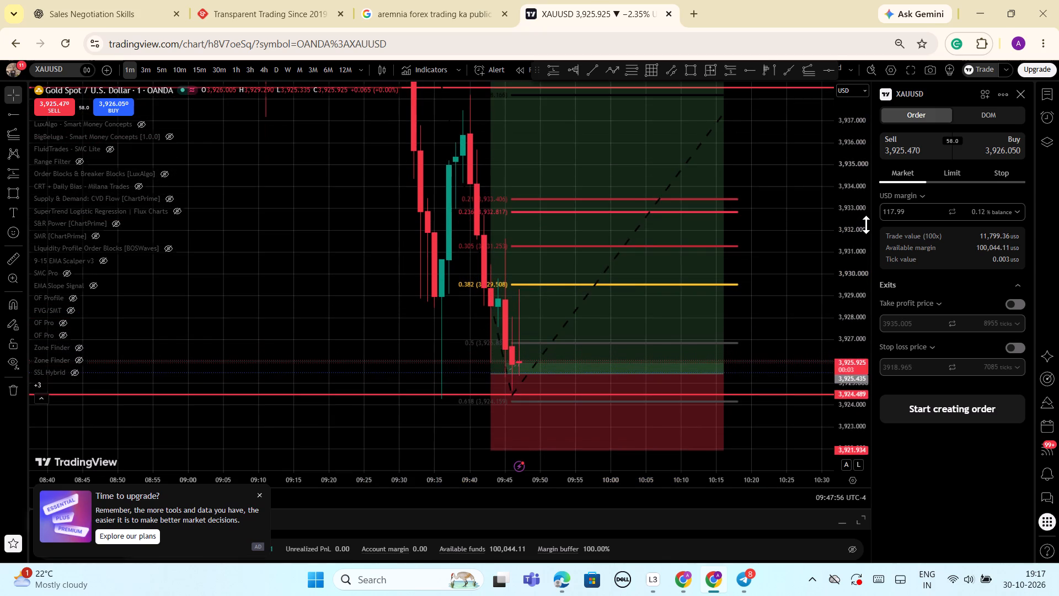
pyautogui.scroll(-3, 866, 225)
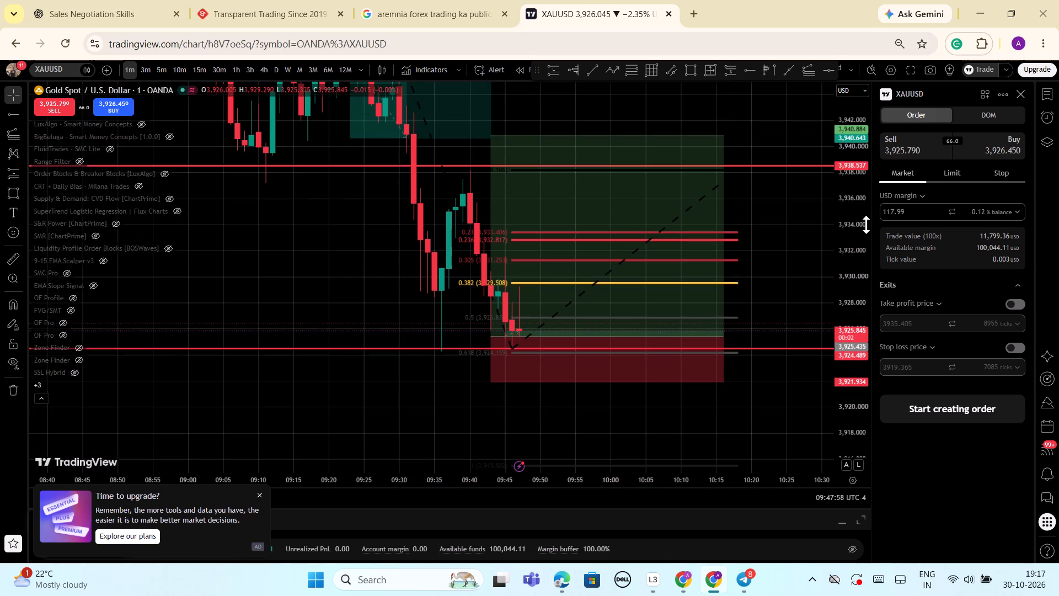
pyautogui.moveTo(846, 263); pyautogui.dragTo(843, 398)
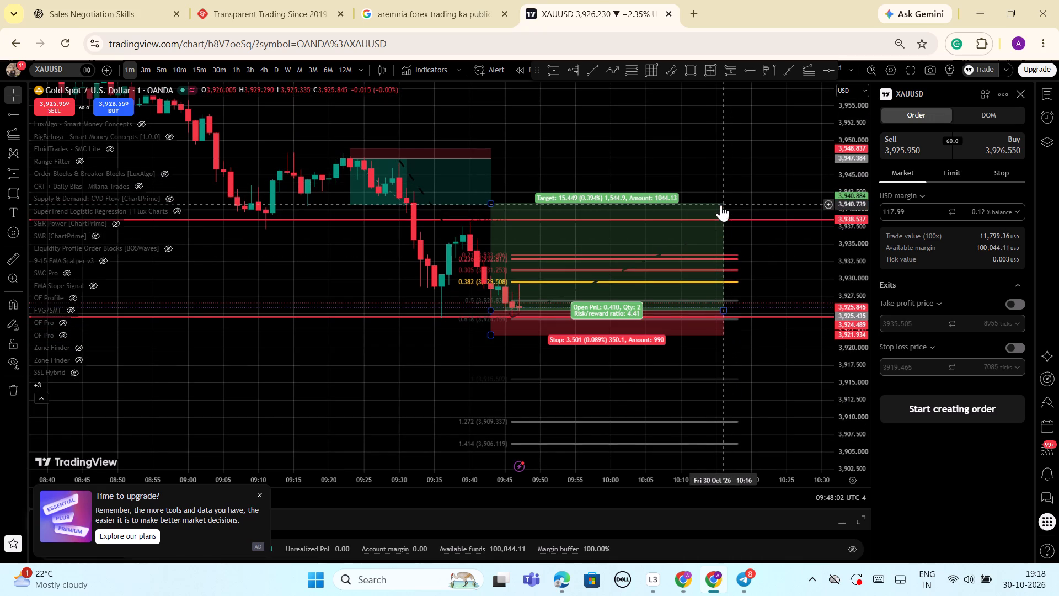
# Delete the green long position that spans 09:43 to 10:16 between the two red levels.
pyautogui.click(721, 205)
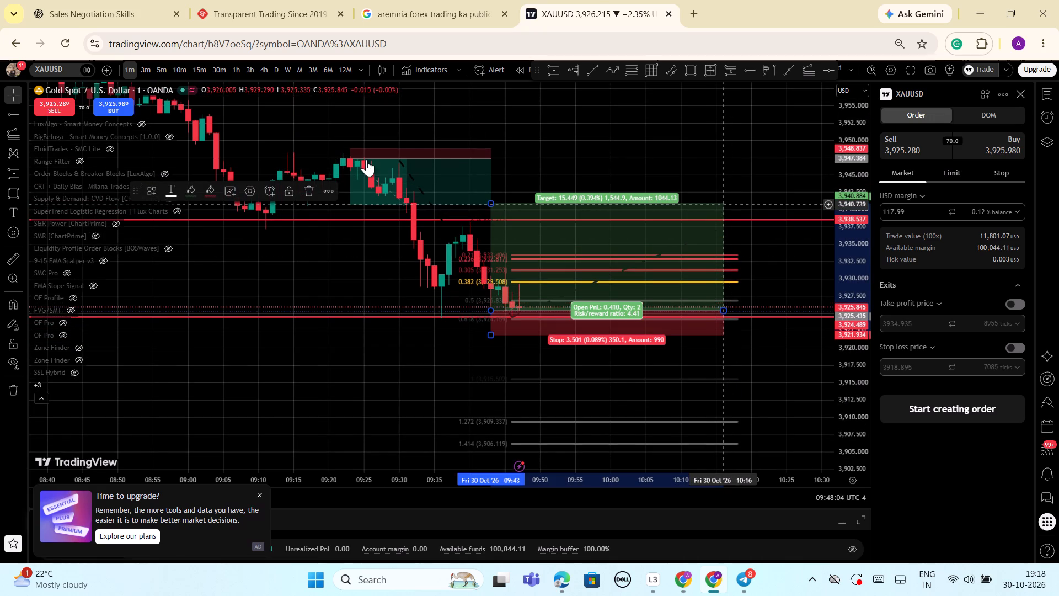
pyautogui.click(732, 153)
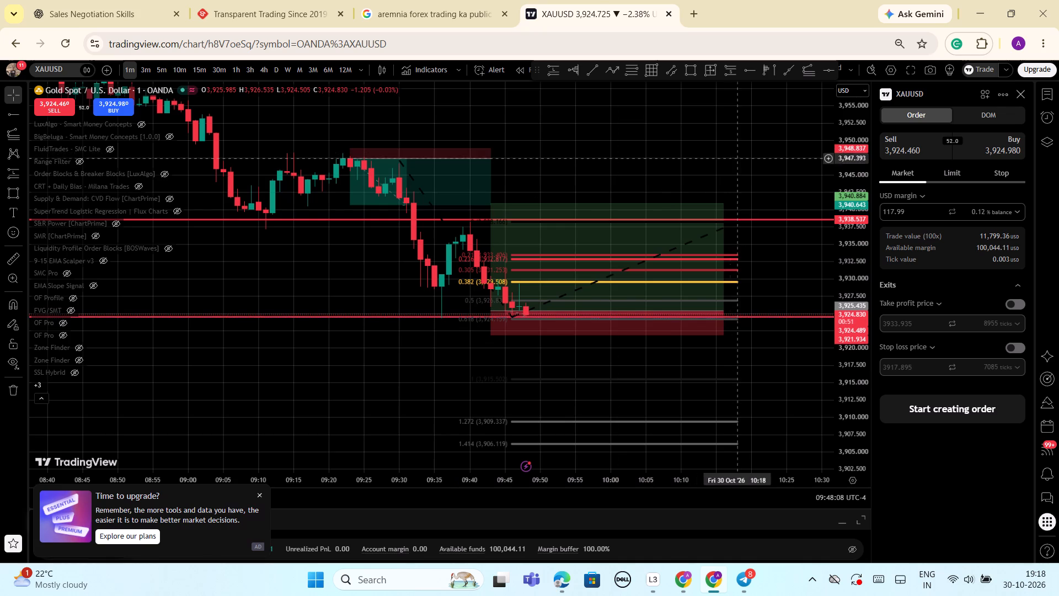
pyautogui.click(716, 208)
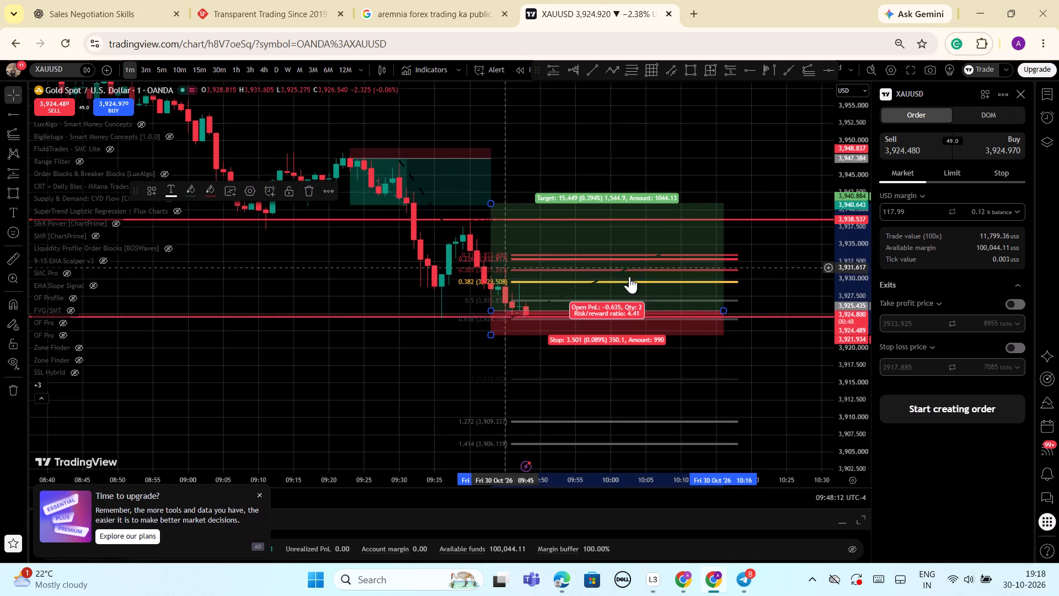
pyautogui.click(707, 331)
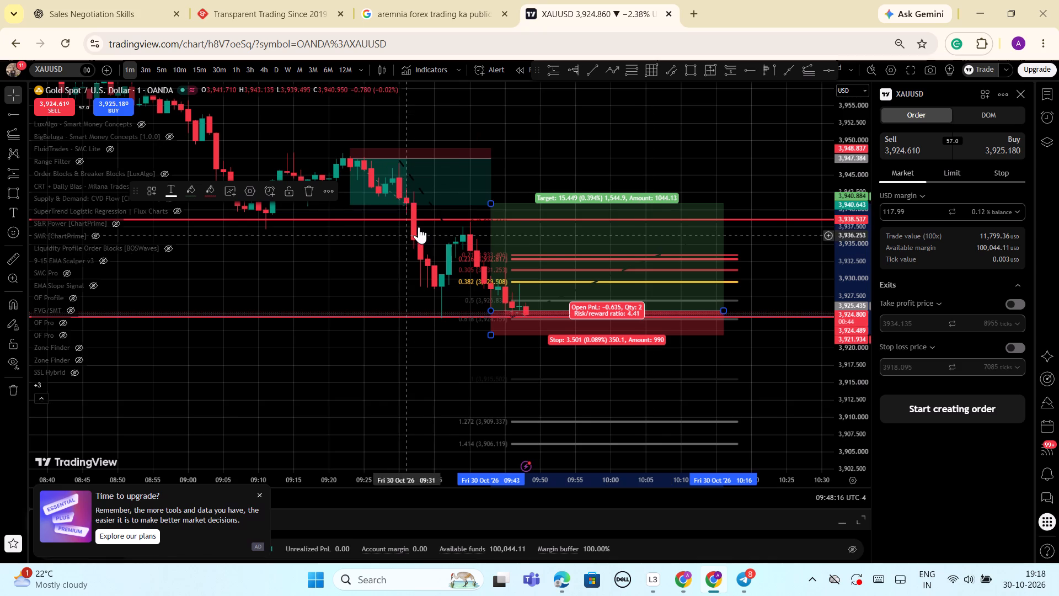
pyautogui.click(303, 190)
# Place a new long position at the 09:48 candle with its entry at about 3,924.4 on the lower red level.
pyautogui.scroll(-2, 746, 321)
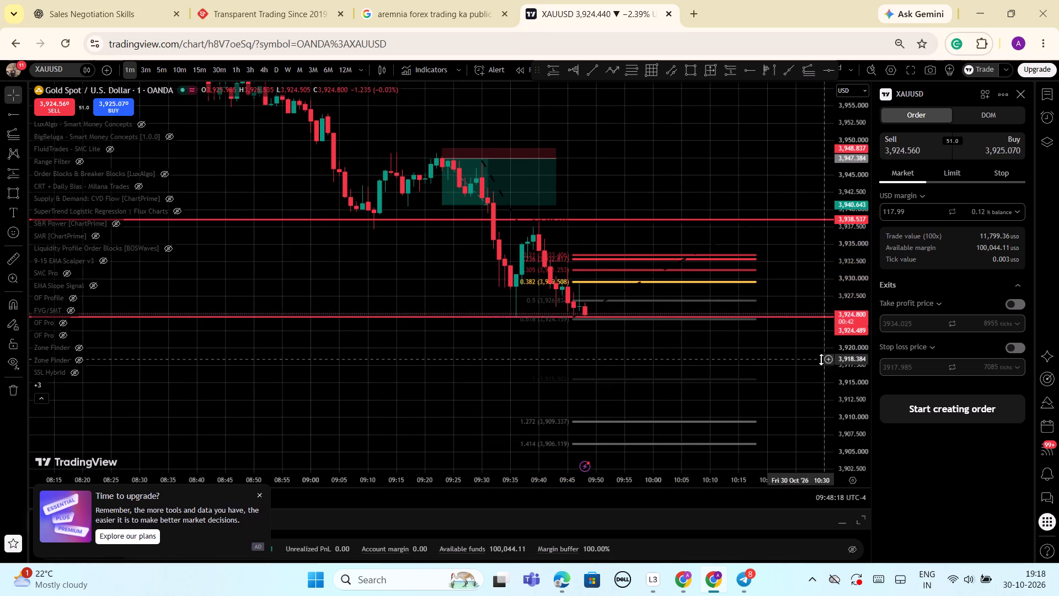
pyautogui.moveTo(847, 401); pyautogui.dragTo(891, 211)
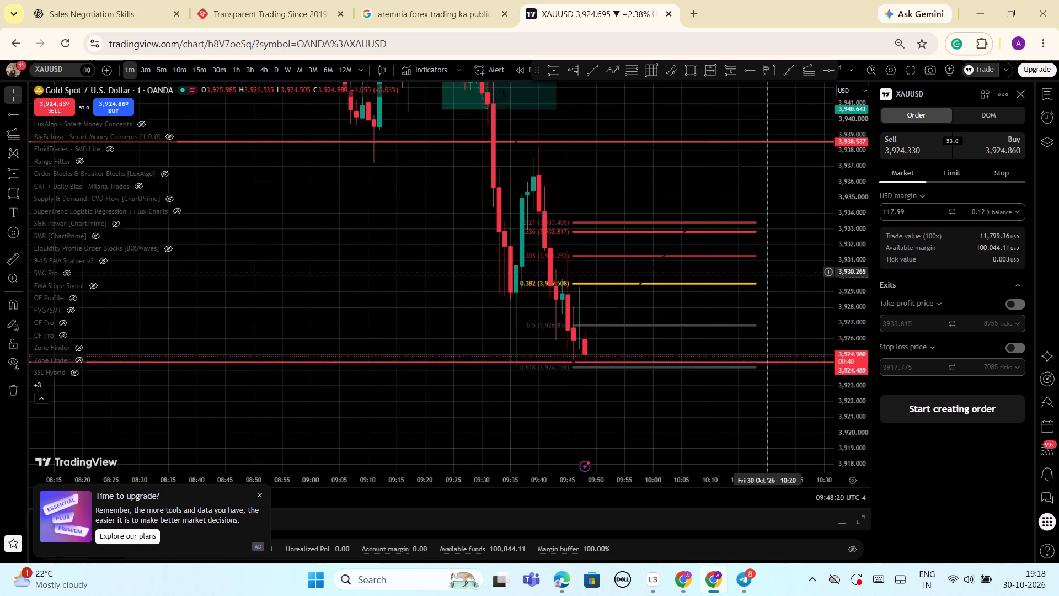
pyautogui.scroll(3, 768, 274)
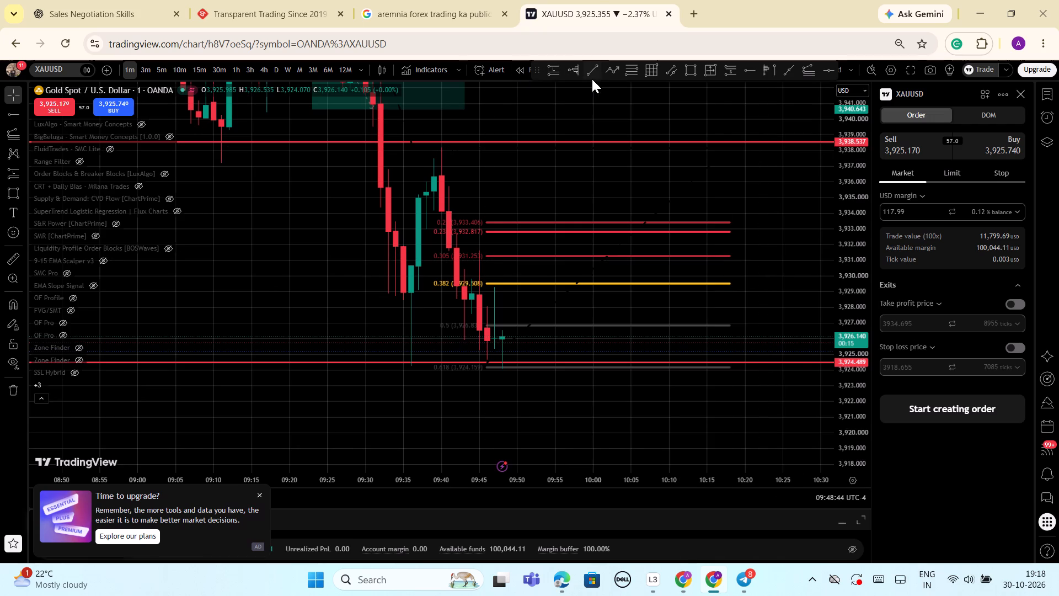
pyautogui.click(557, 74)
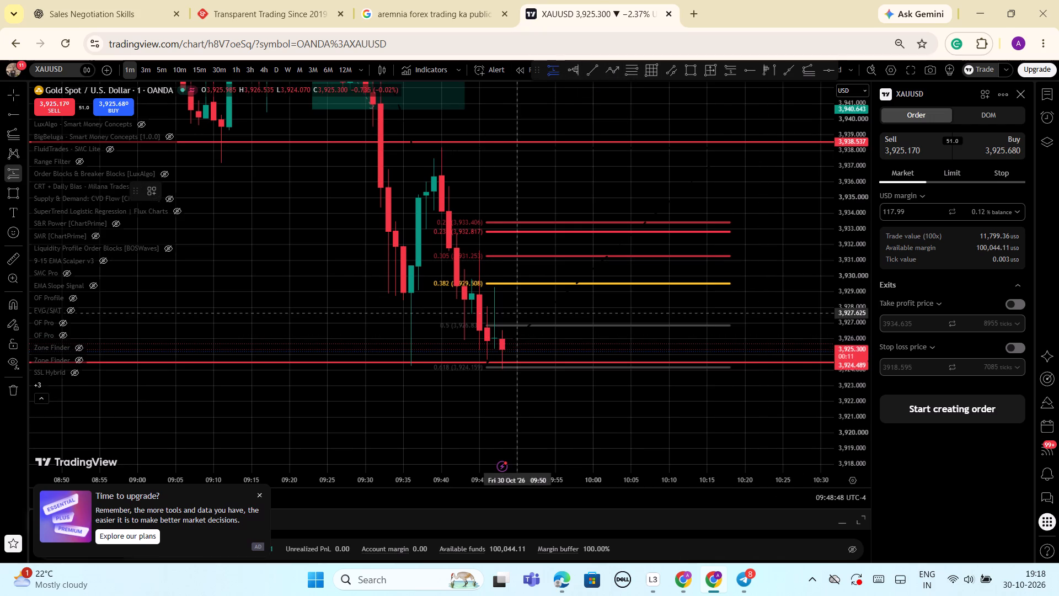
pyautogui.click(505, 364)
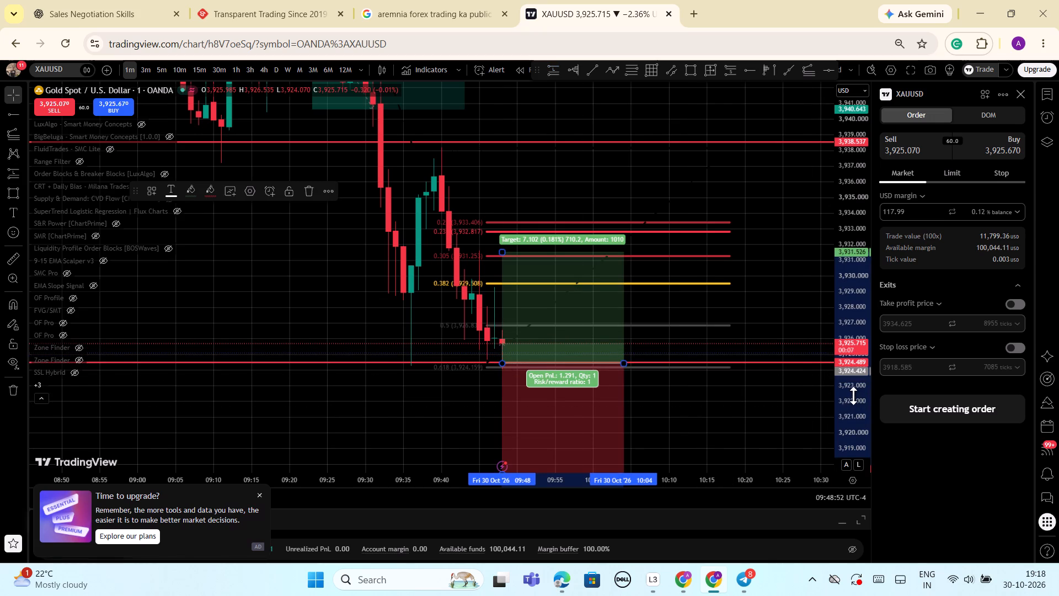
# Tighten the new long position's stop to about 3,923.4, just below the lower red level, and deselect it.
pyautogui.moveTo(854, 395); pyautogui.dragTo(842, 451)
pyautogui.moveTo(500, 406); pyautogui.dragTo(508, 344)
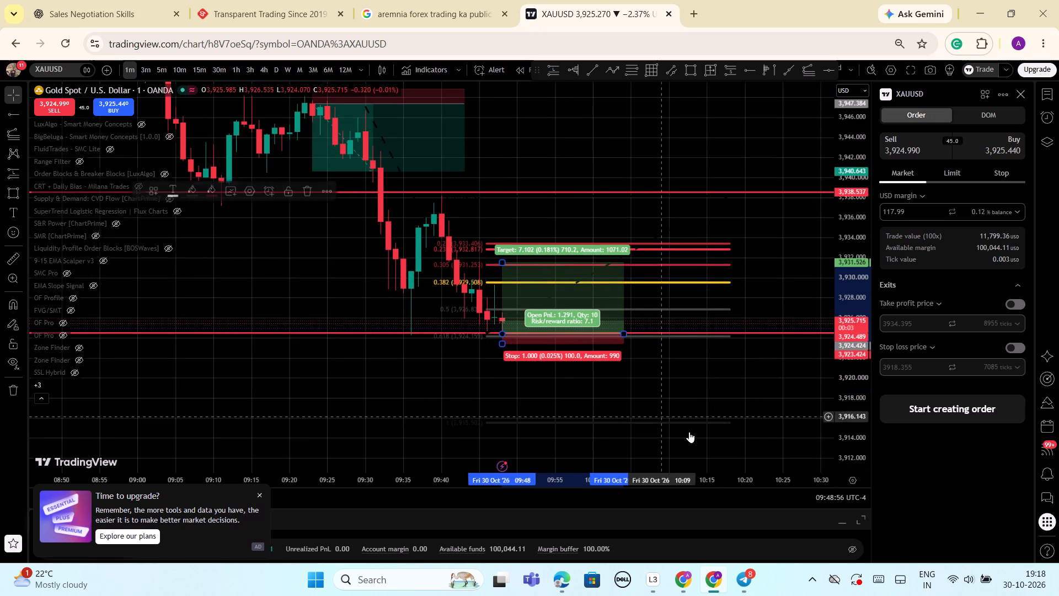
pyautogui.click(695, 434)
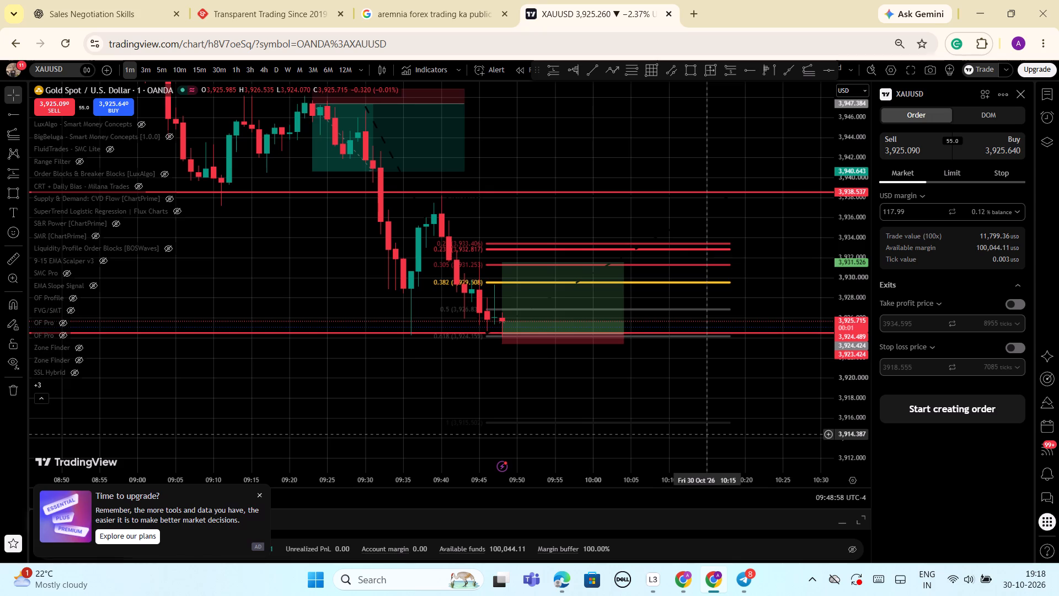
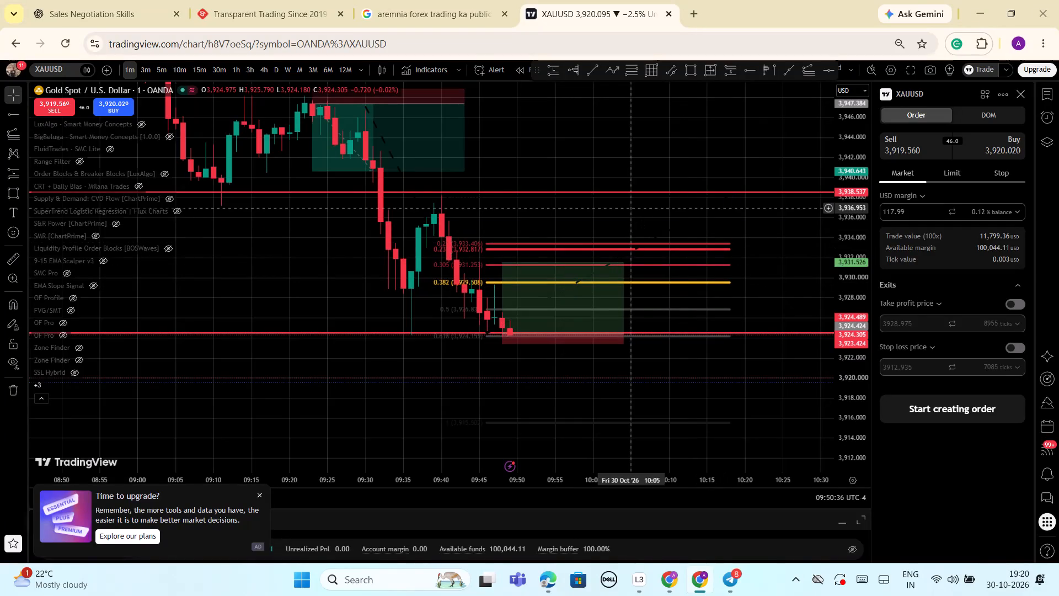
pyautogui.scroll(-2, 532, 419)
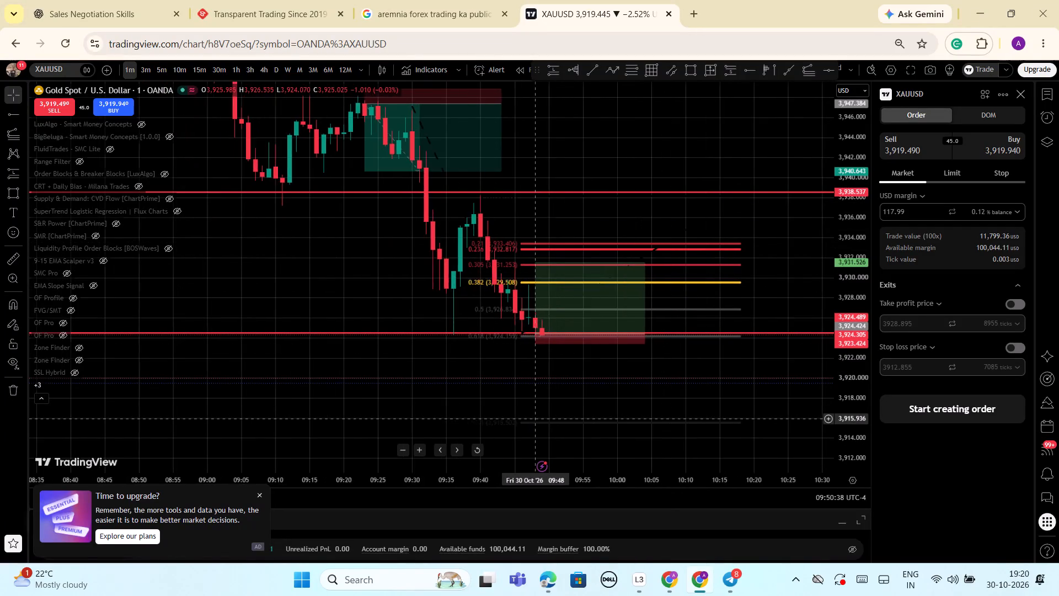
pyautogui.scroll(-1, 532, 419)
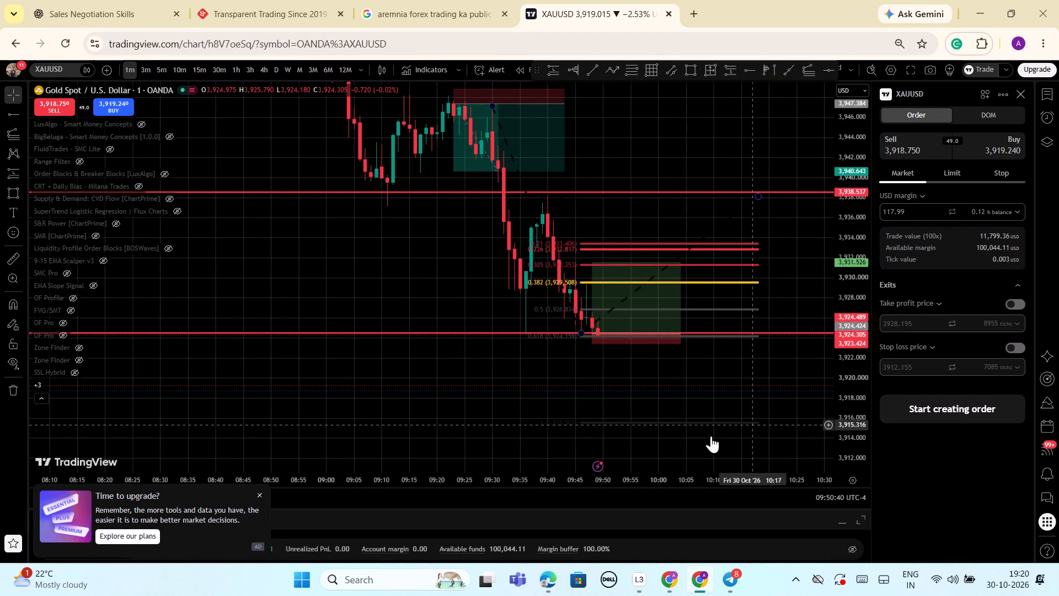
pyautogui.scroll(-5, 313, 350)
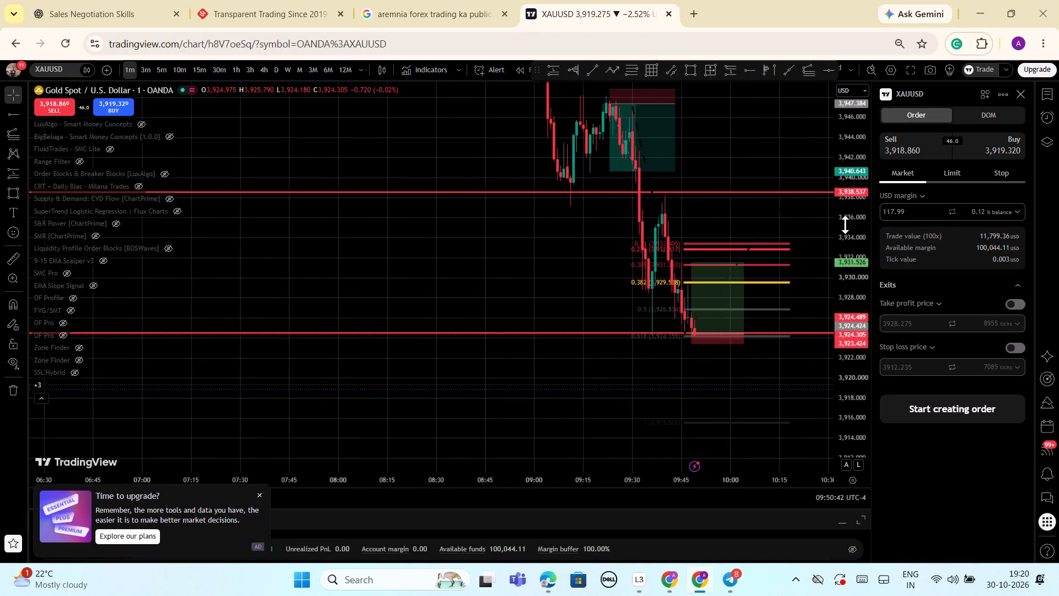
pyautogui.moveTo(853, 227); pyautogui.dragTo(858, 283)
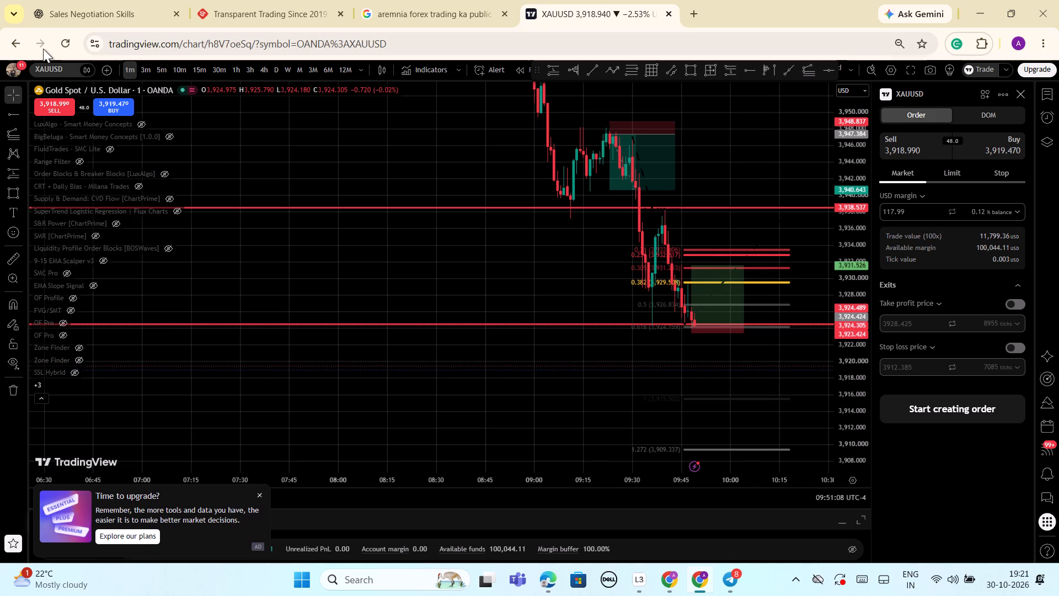
# Reload the XAUUSD chart page and accept leaving any unsaved changes.
pyautogui.click(68, 47)
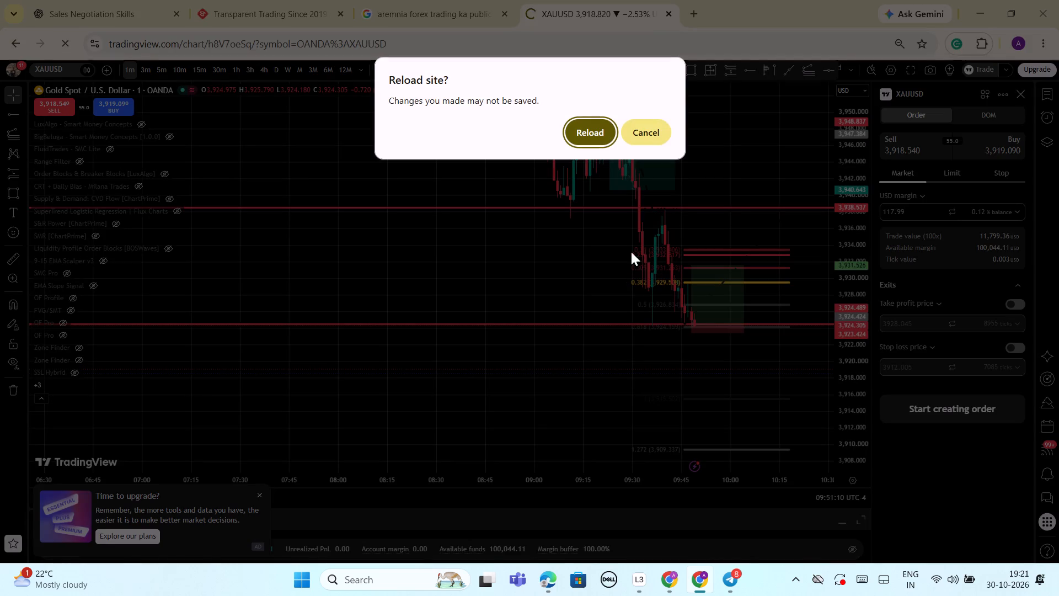
pyautogui.click(593, 128)
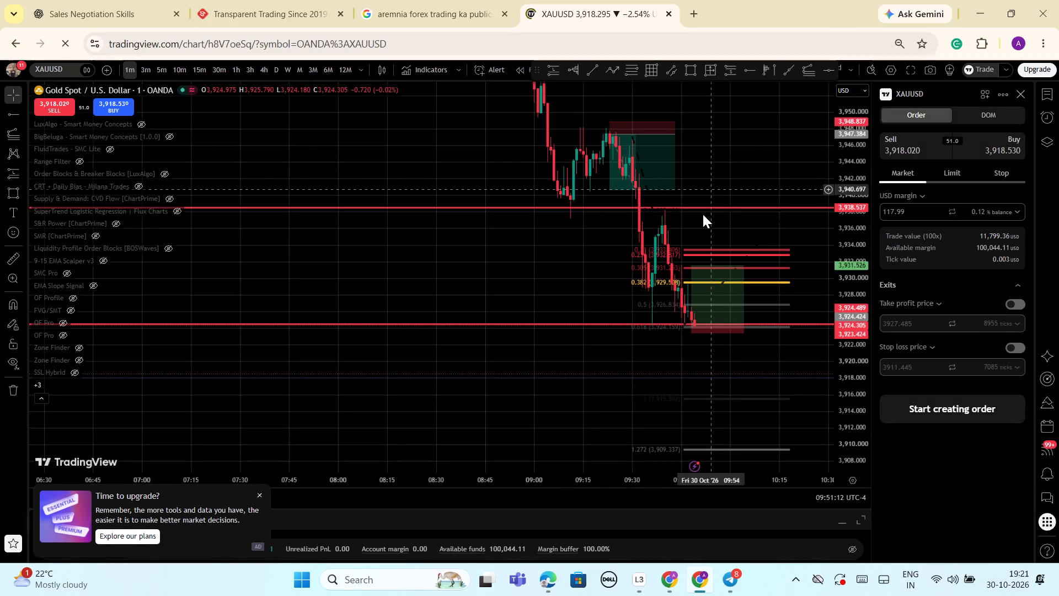
# Examine the one-minute XAUUSD decline across the session and the drawings around the latest candles.
pyautogui.scroll(-1, 790, 206)
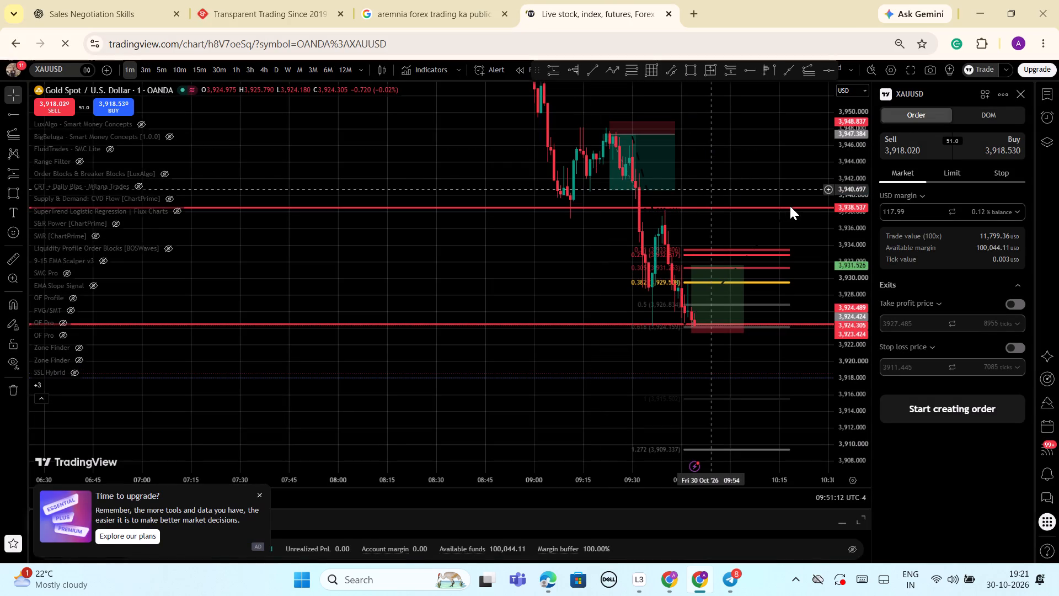
pyautogui.scroll(-1, 790, 206)
pyautogui.moveTo(851, 216); pyautogui.dragTo(842, 256)
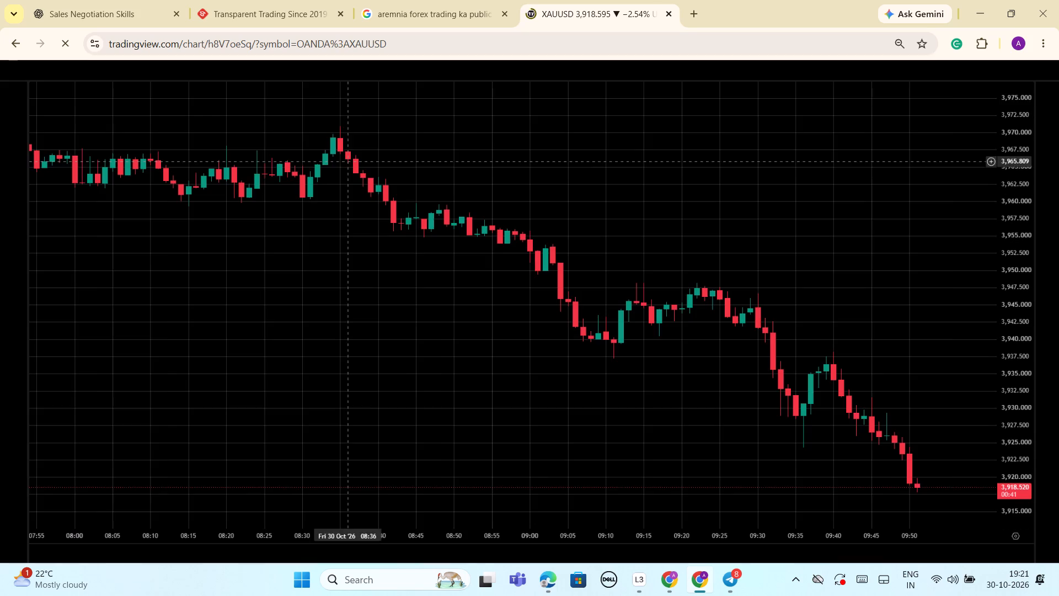
pyautogui.scroll(-19, 672, 201)
pyautogui.scroll(-12, 724, 235)
pyautogui.moveTo(697, 248); pyautogui.dragTo(452, 195)
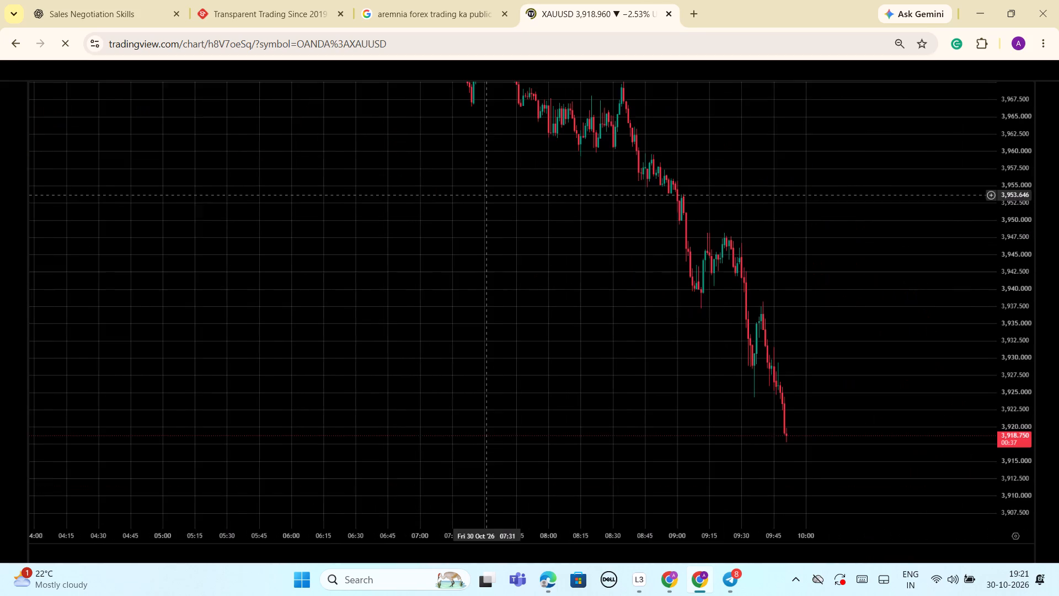
pyautogui.moveTo(452, 195); pyautogui.dragTo(450, 195)
pyautogui.moveTo(1018, 169); pyautogui.dragTo(951, 384)
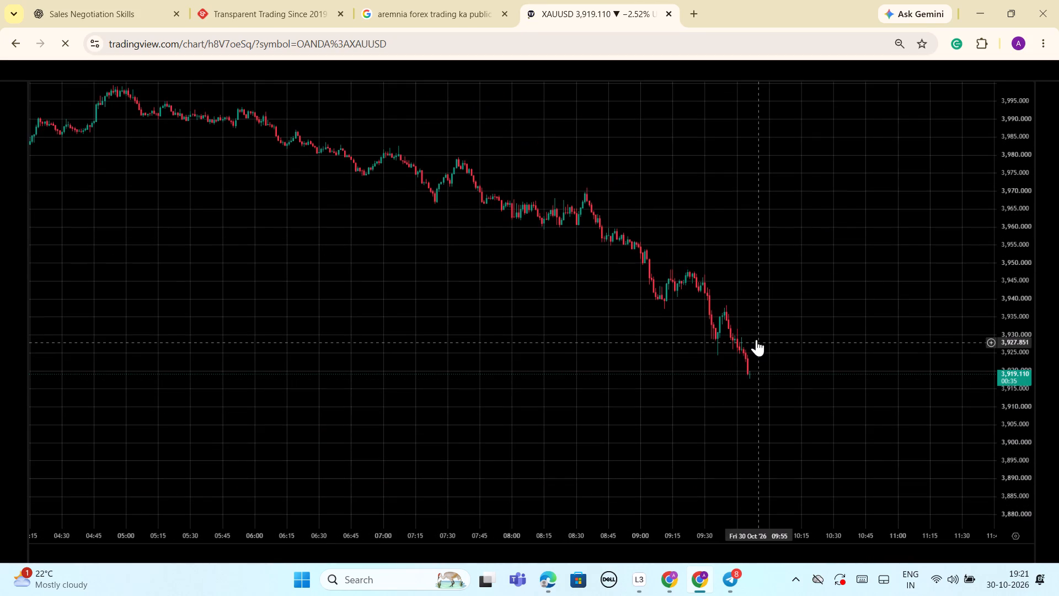
pyautogui.scroll(-8, 756, 339)
pyautogui.moveTo(1015, 205); pyautogui.dragTo(993, 300)
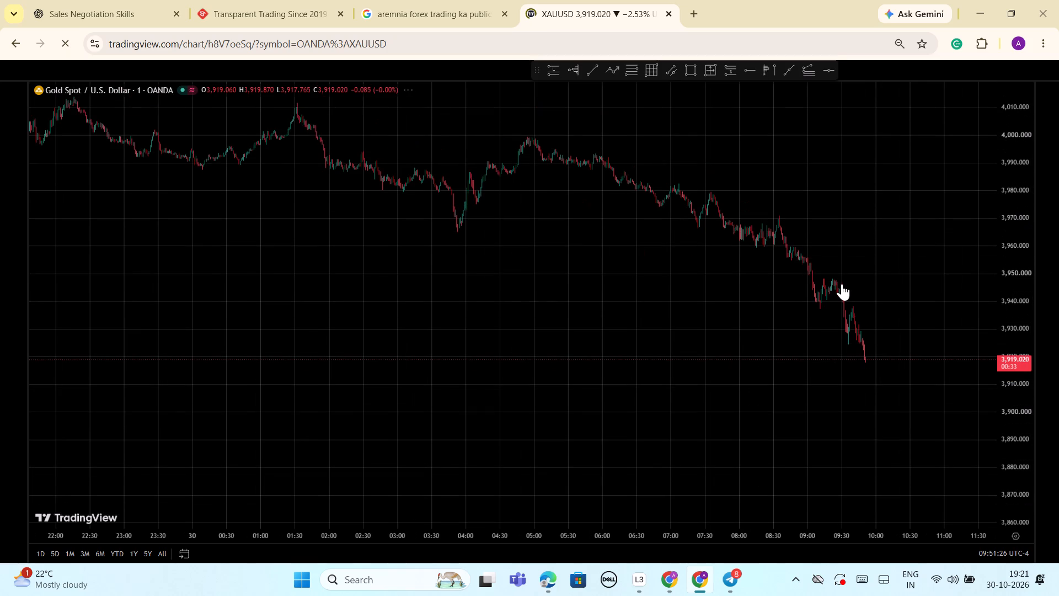
pyautogui.scroll(-10, 842, 284)
pyautogui.scroll(7, 842, 290)
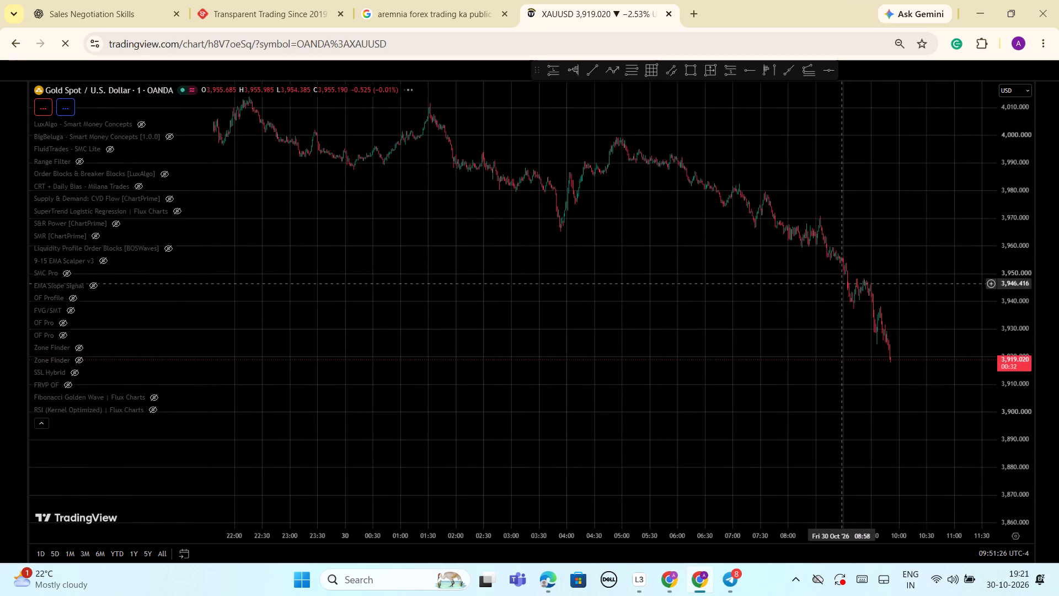
pyautogui.scroll(9, 842, 290)
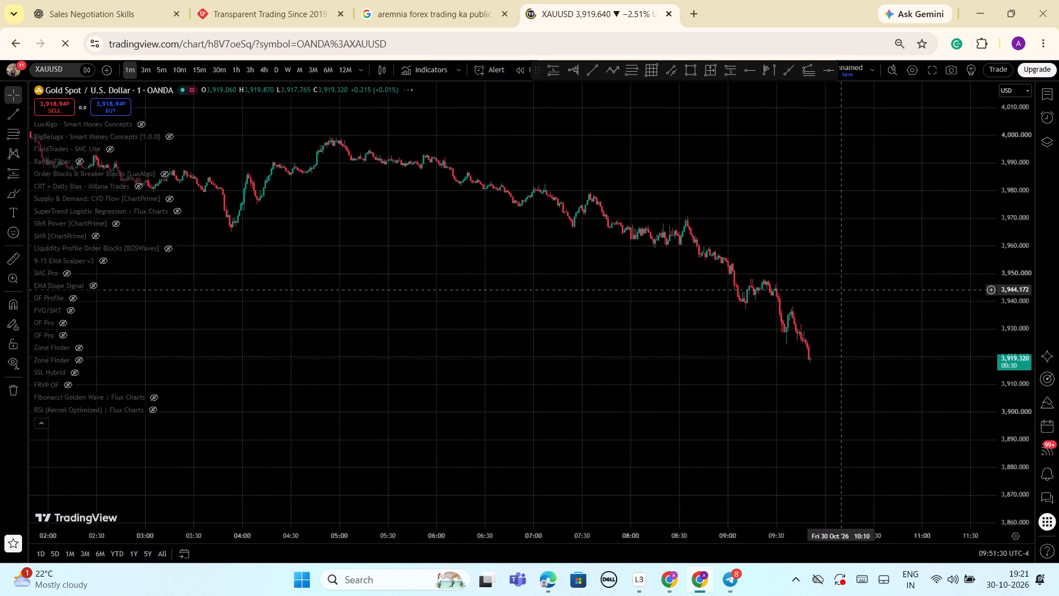
pyautogui.scroll(3, 779, 310)
pyautogui.moveTo(1026, 438); pyautogui.dragTo(1021, 406)
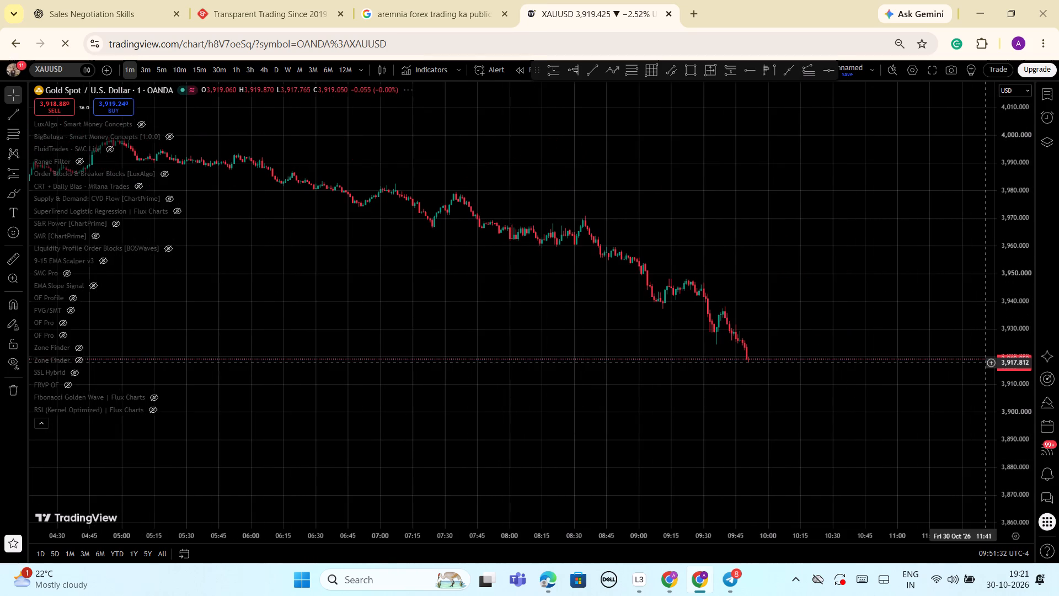
pyautogui.moveTo(1021, 406); pyautogui.dragTo(1014, 344)
pyautogui.moveTo(1016, 360); pyautogui.dragTo(997, 265)
pyautogui.scroll(-3, 890, 321)
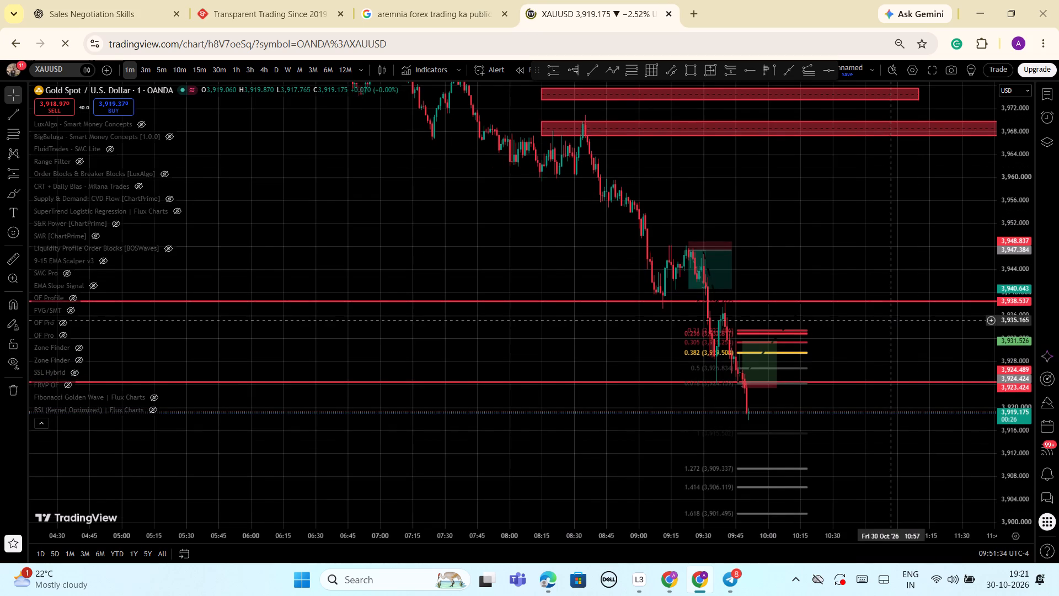
pyautogui.scroll(-1, 890, 321)
pyautogui.scroll(-3, 885, 382)
# Move the trend-based fib extension off the latest candles into empty chart space, ending at about 06:59.
pyautogui.moveTo(896, 391); pyautogui.dragTo(850, 384)
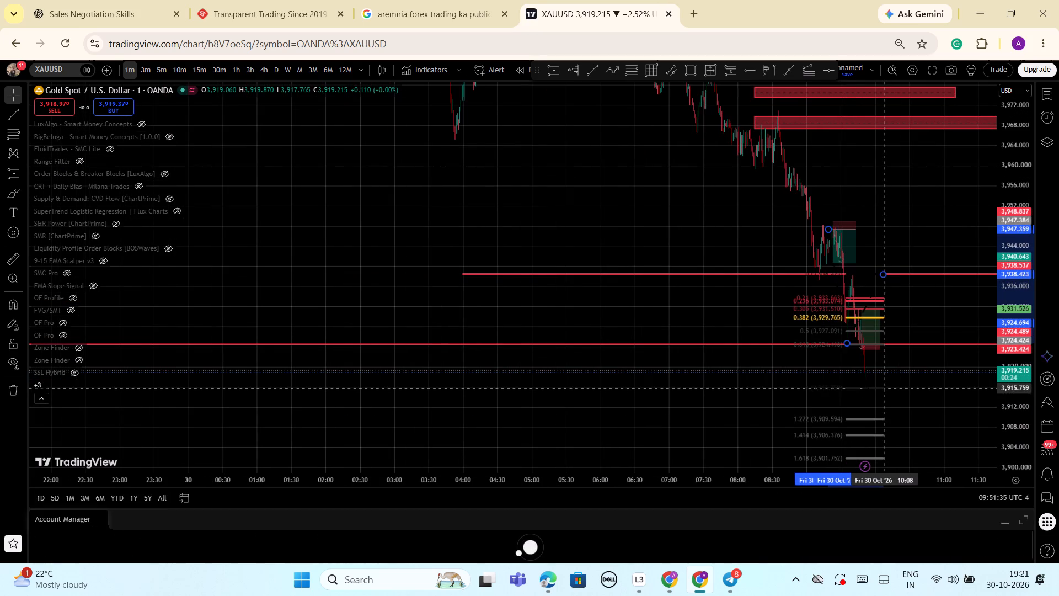
pyautogui.moveTo(850, 384); pyautogui.dragTo(670, 360)
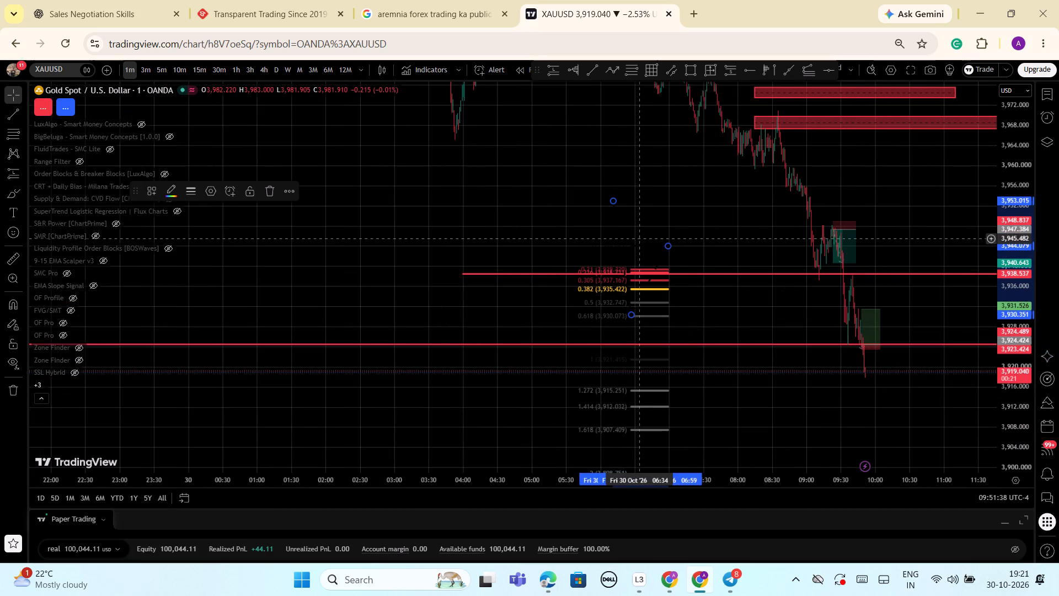
pyautogui.click(611, 200)
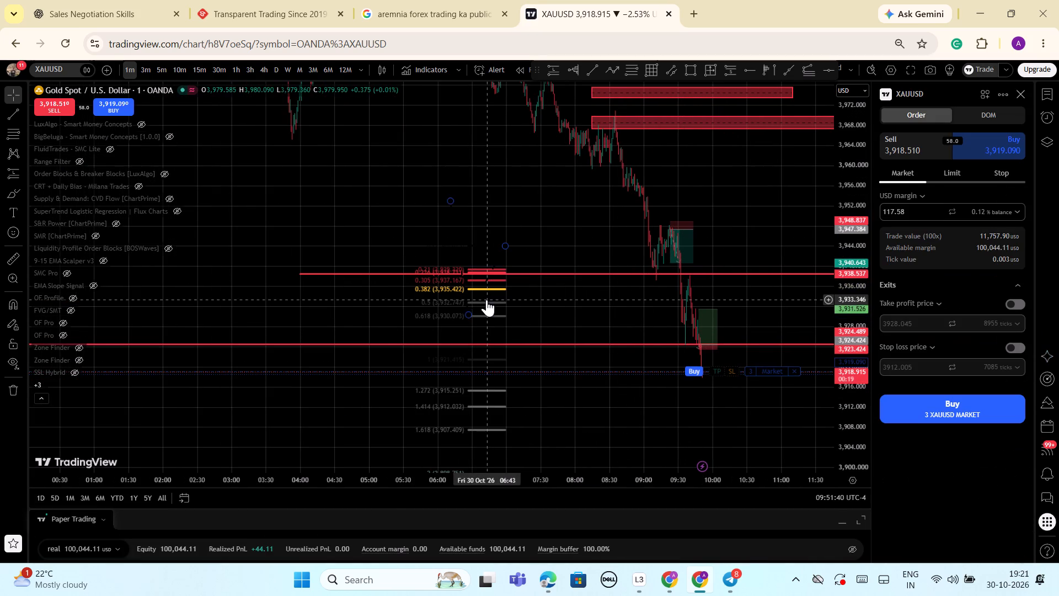
# In the trend-based fib extension's style settings, set the colour of levels 0 and 1 to white.
pyautogui.click(486, 300)
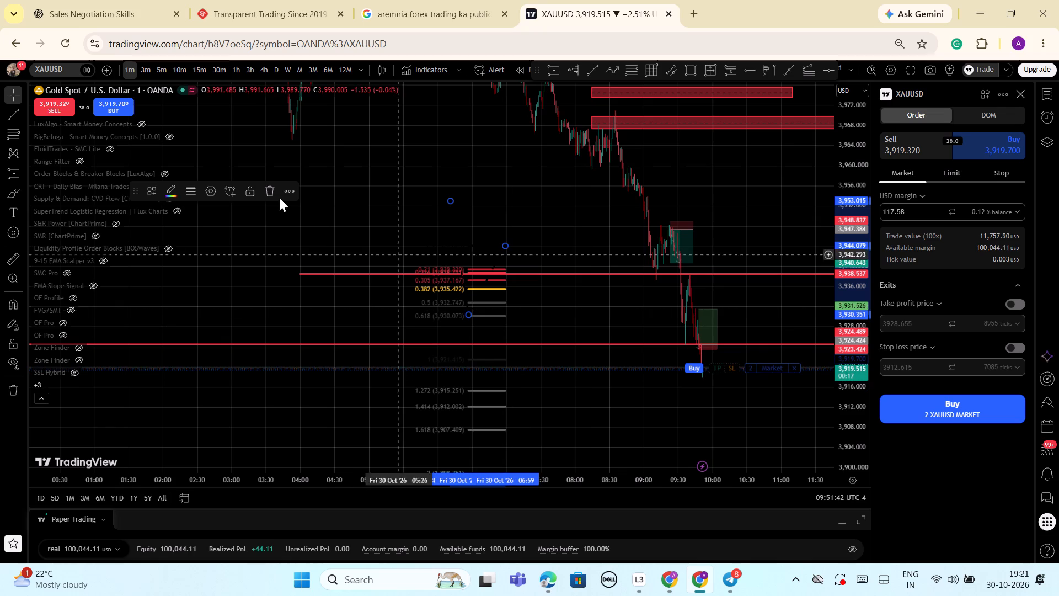
pyautogui.click(210, 190)
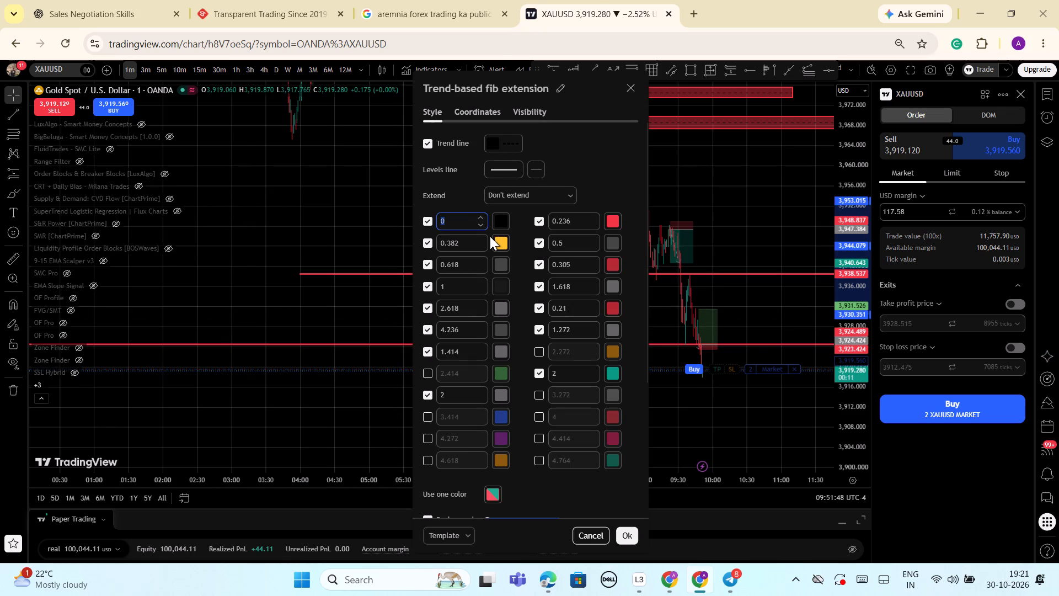
pyautogui.click(500, 222)
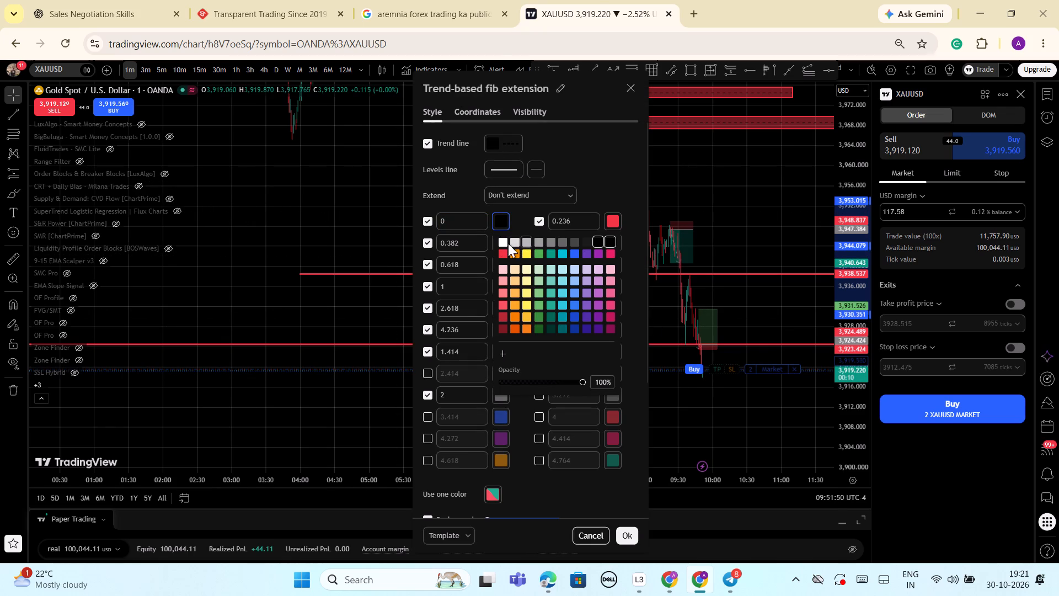
pyautogui.click(502, 242)
pyautogui.click(596, 182)
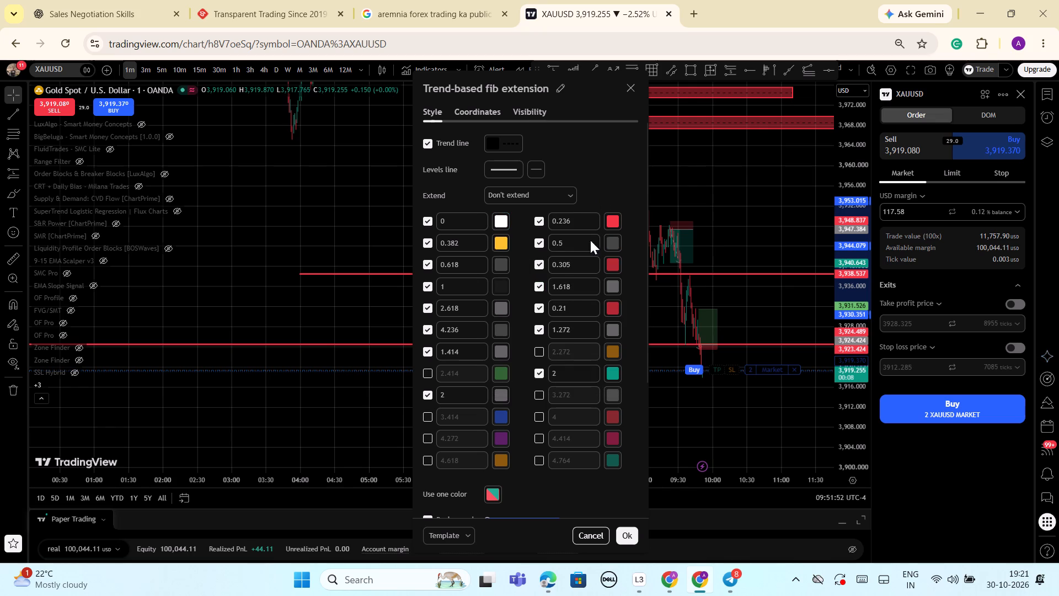
pyautogui.click(502, 289)
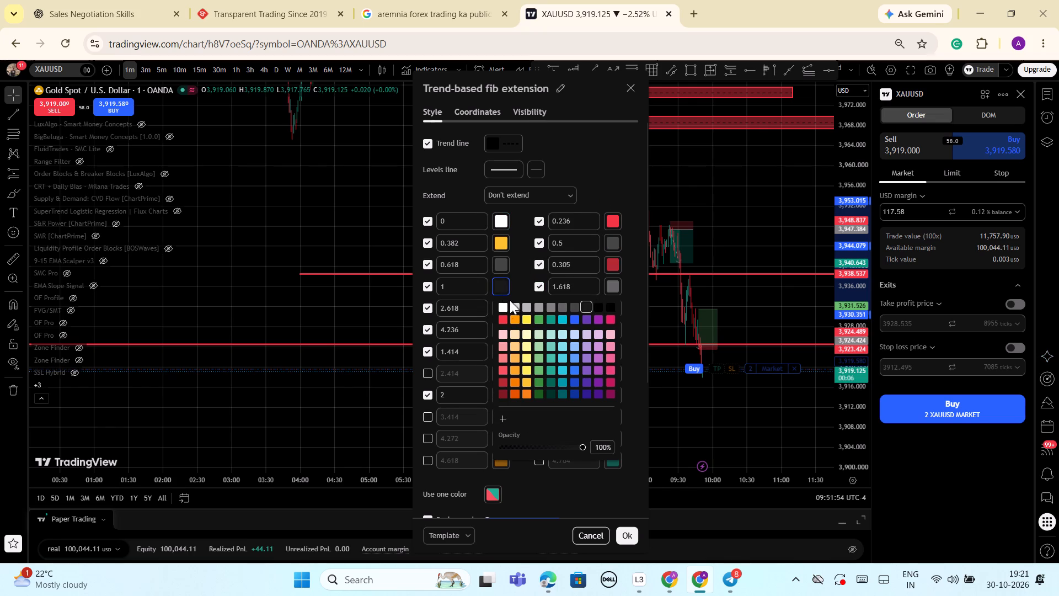
pyautogui.click(502, 306)
pyautogui.click(580, 169)
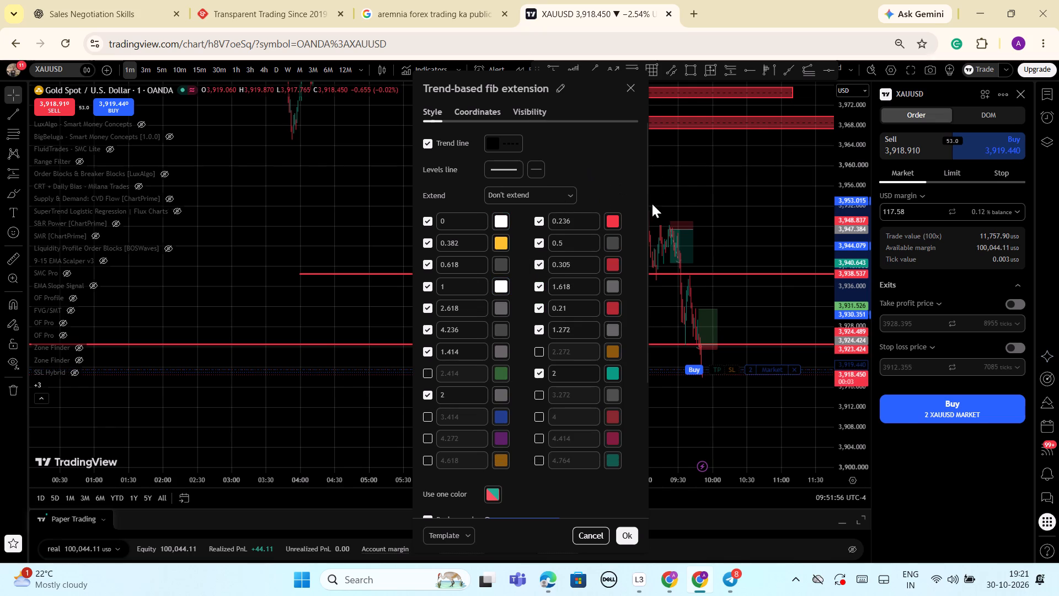
# Set the fib extension's 2.618 level colour to light grey.
pyautogui.click(495, 308)
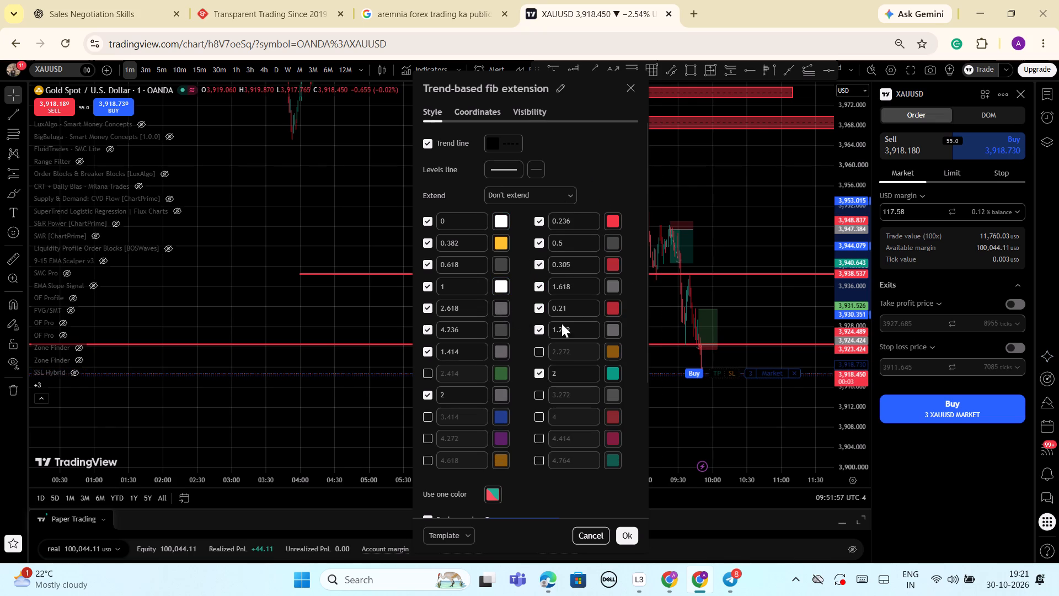
pyautogui.click(501, 310)
pyautogui.click(501, 310)
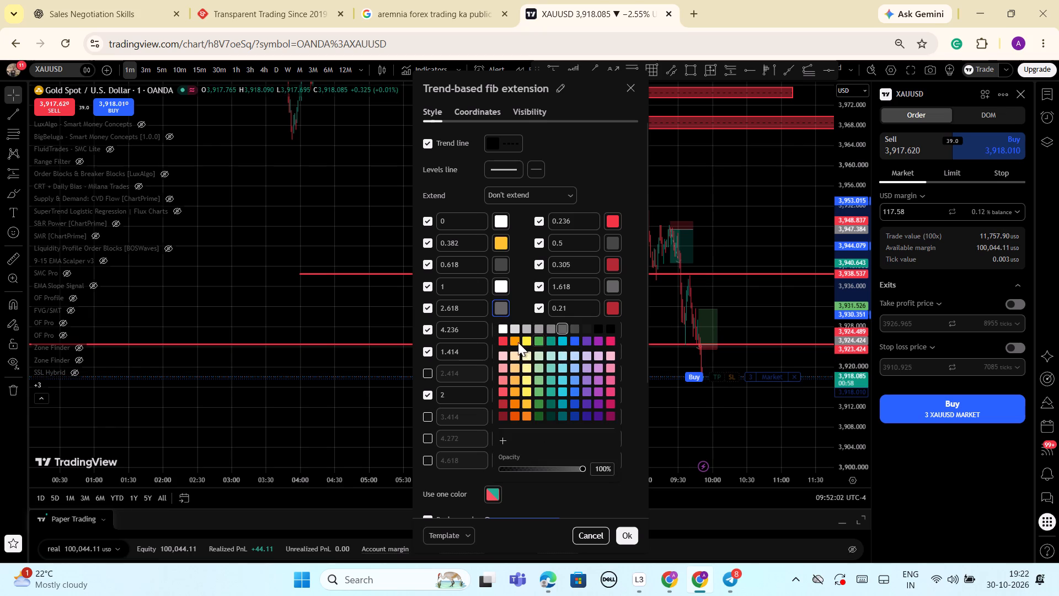
pyautogui.click(525, 331)
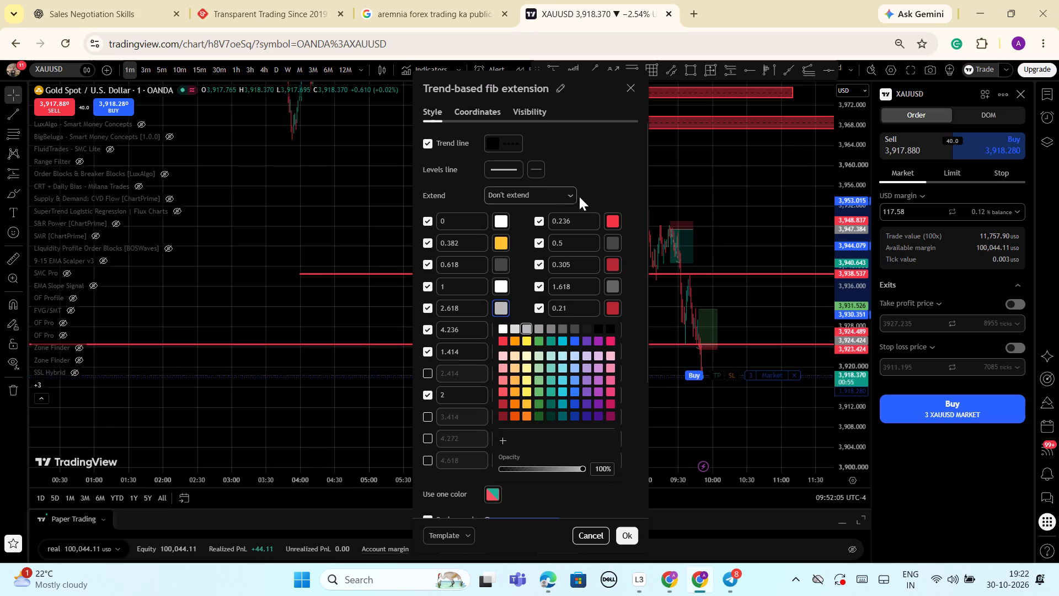
pyautogui.click(609, 172)
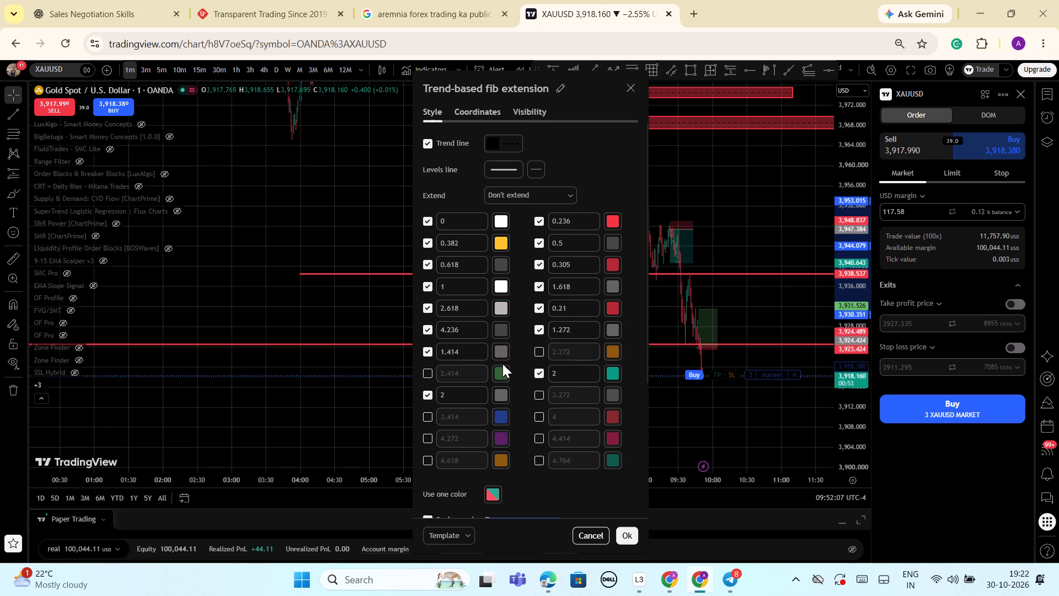
# Set the colour of the fib extension's 1.414 and 4.236 levels to very light grey.
pyautogui.click(504, 352)
pyautogui.click(513, 372)
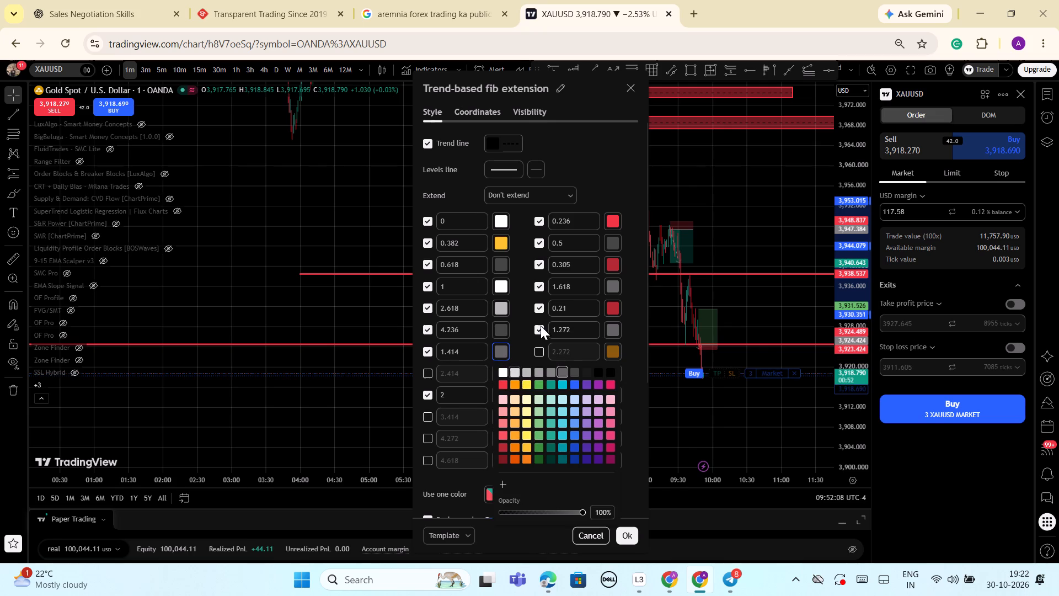
pyautogui.click(608, 156)
pyautogui.click(501, 329)
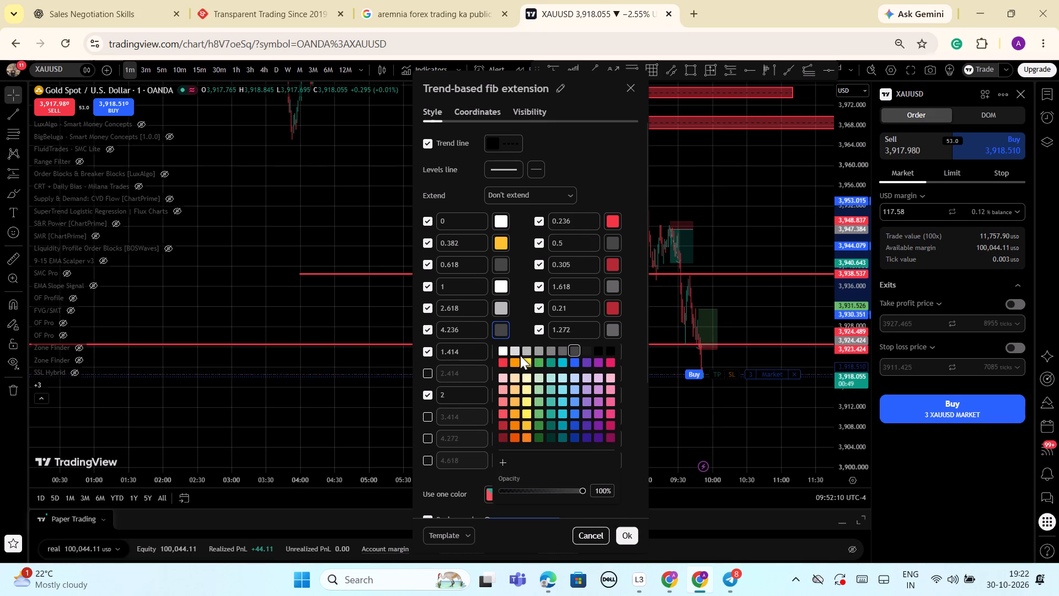
pyautogui.click(517, 353)
pyautogui.click(589, 158)
# Set the fib extension's 0.618 level to very light grey and its 0.5 level to light grey.
pyautogui.click(495, 264)
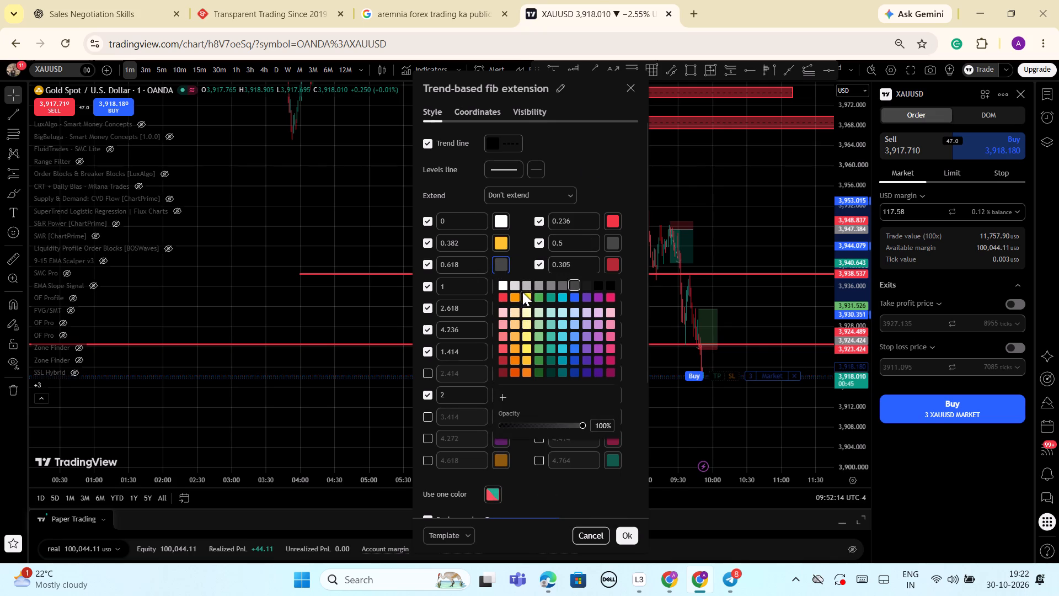
pyautogui.click(516, 285)
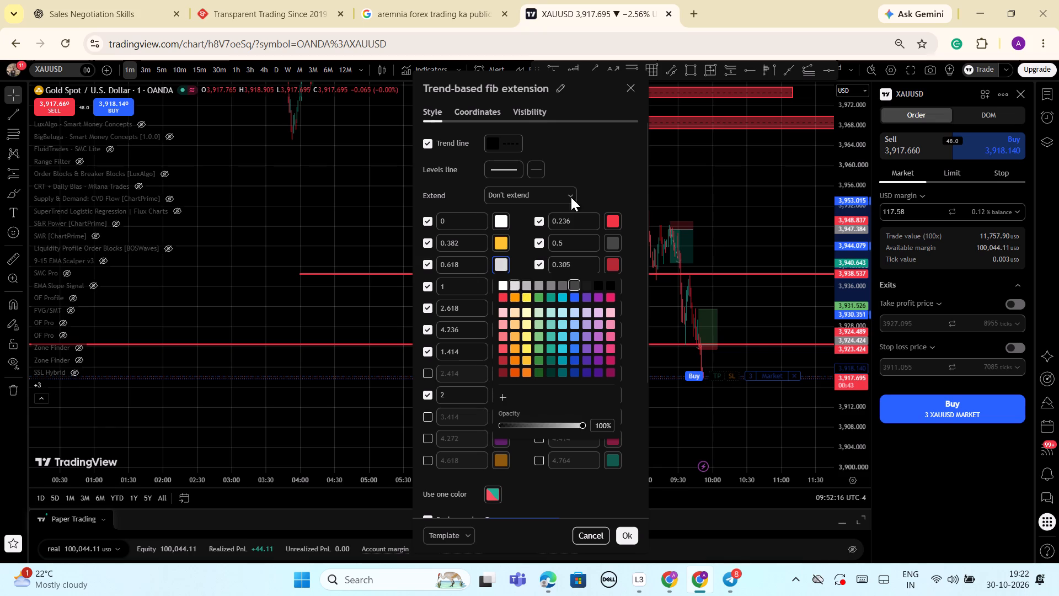
pyautogui.click(585, 182)
pyautogui.click(609, 242)
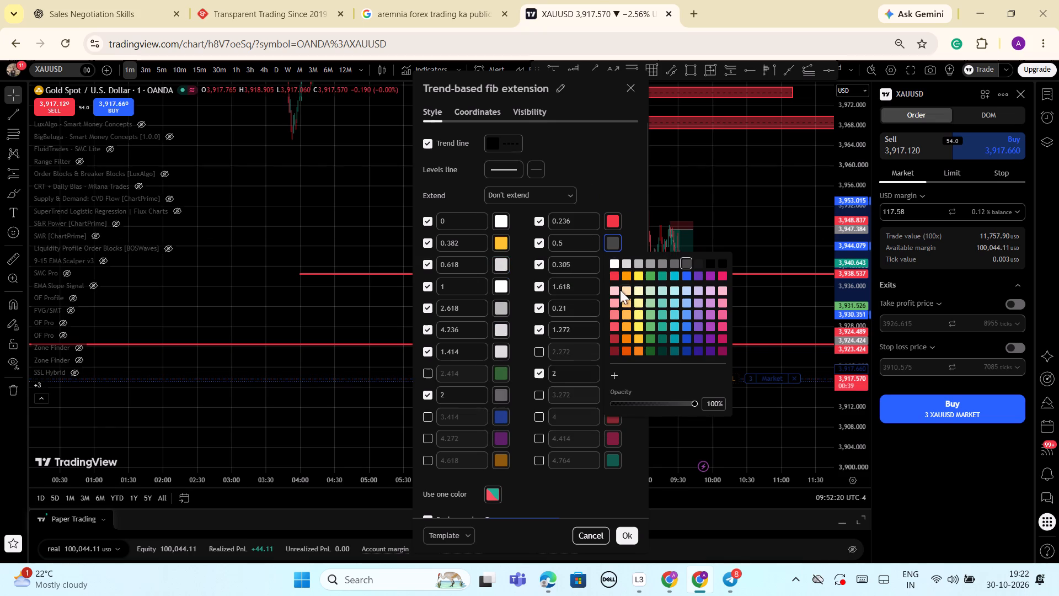
pyautogui.click(638, 262)
pyautogui.click(602, 177)
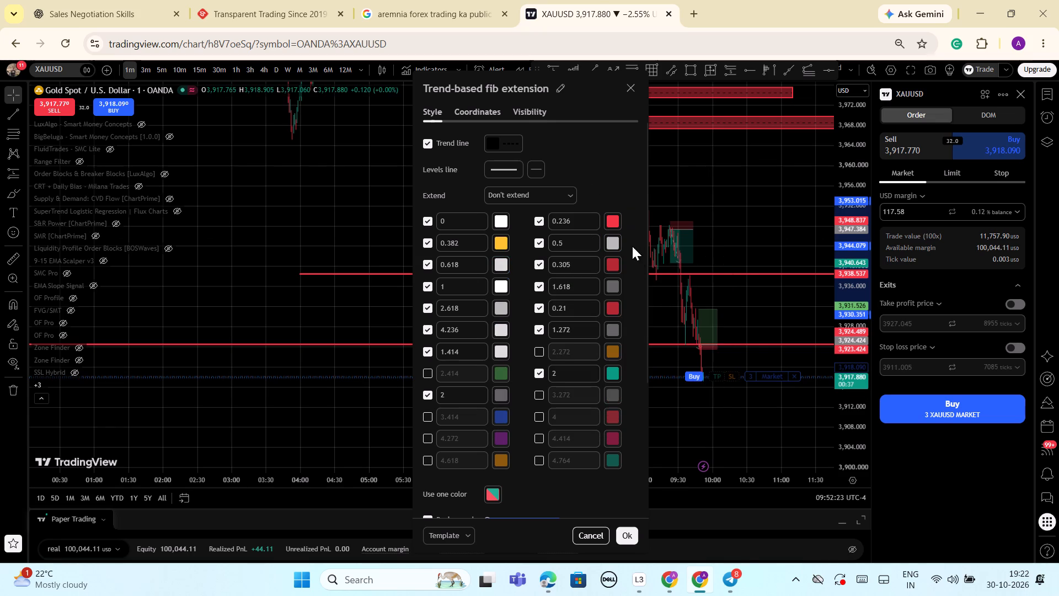
# Set the fib extension's 1.618 and 1.272 levels to very light grey and apply the style settings.
pyautogui.click(614, 284)
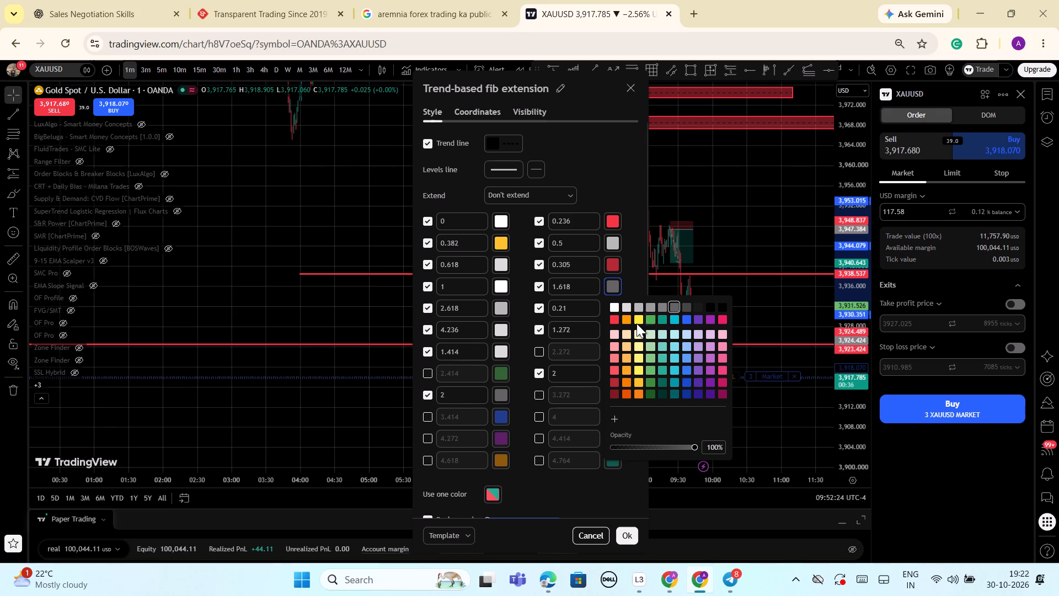
pyautogui.click(636, 306)
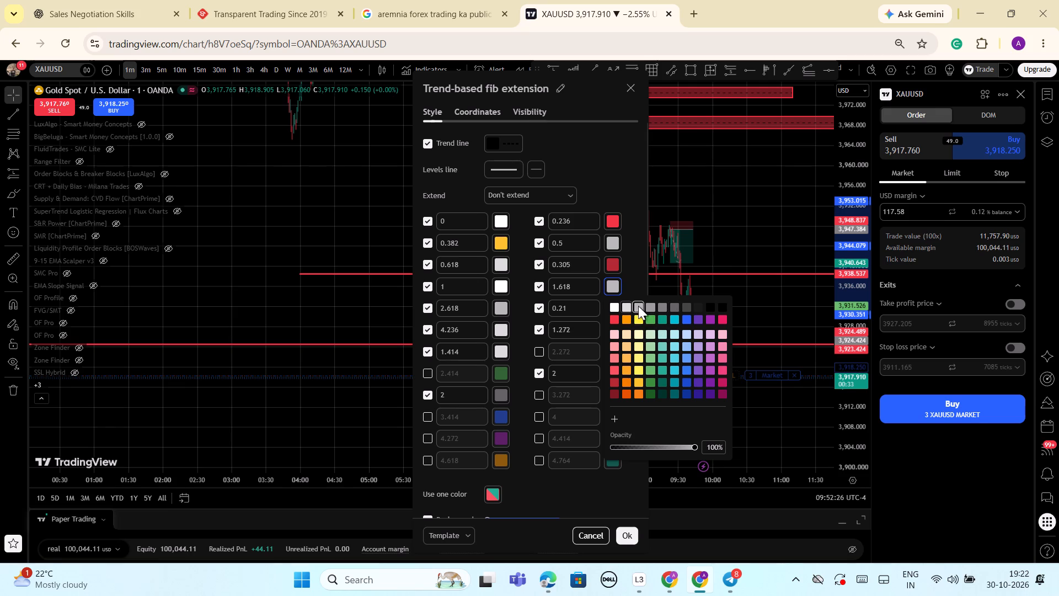
pyautogui.click(628, 305)
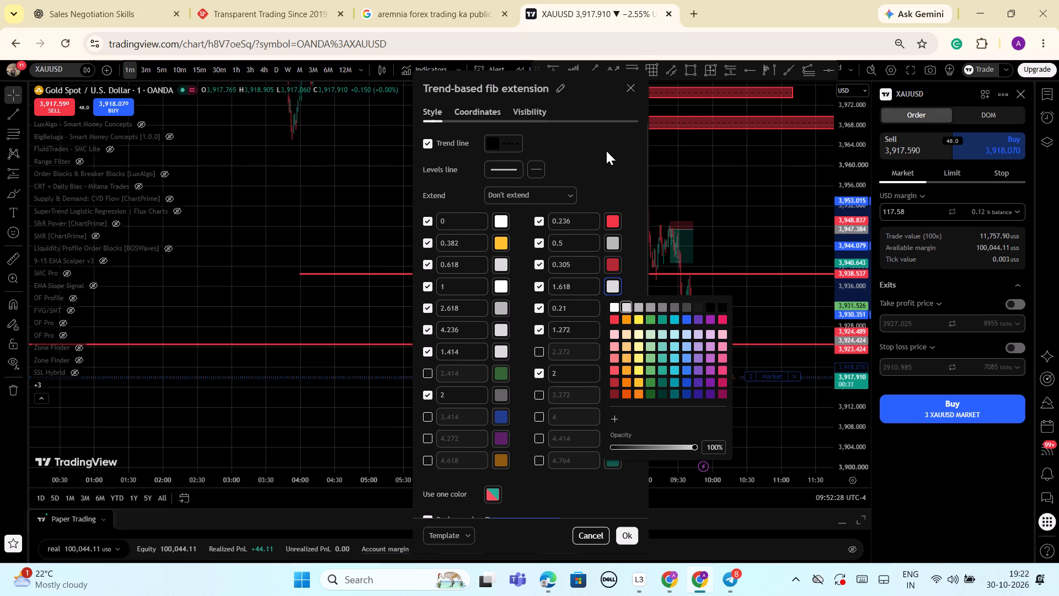
pyautogui.click(618, 154)
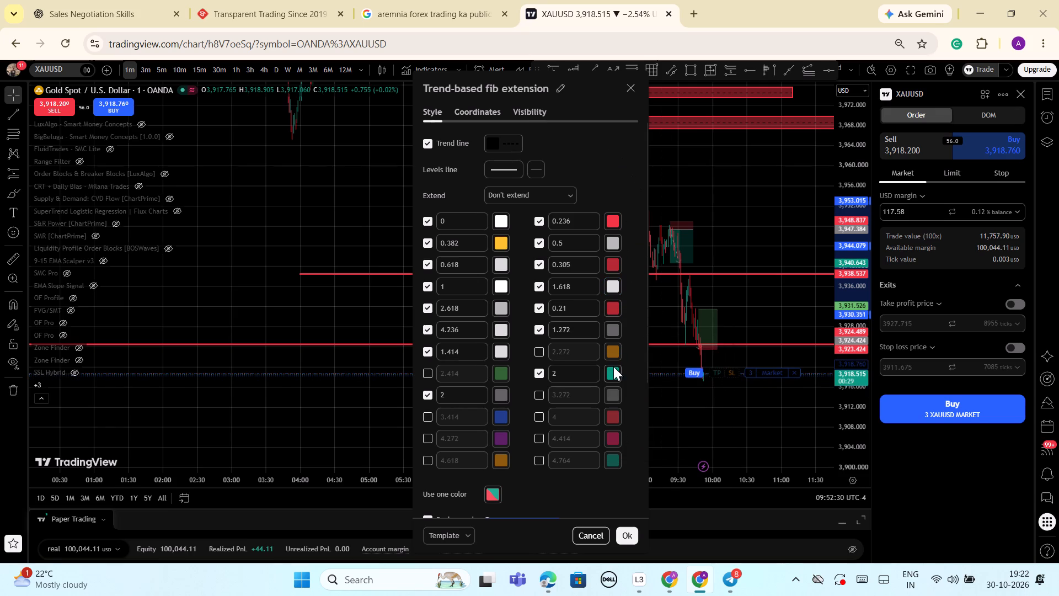
pyautogui.click(619, 332)
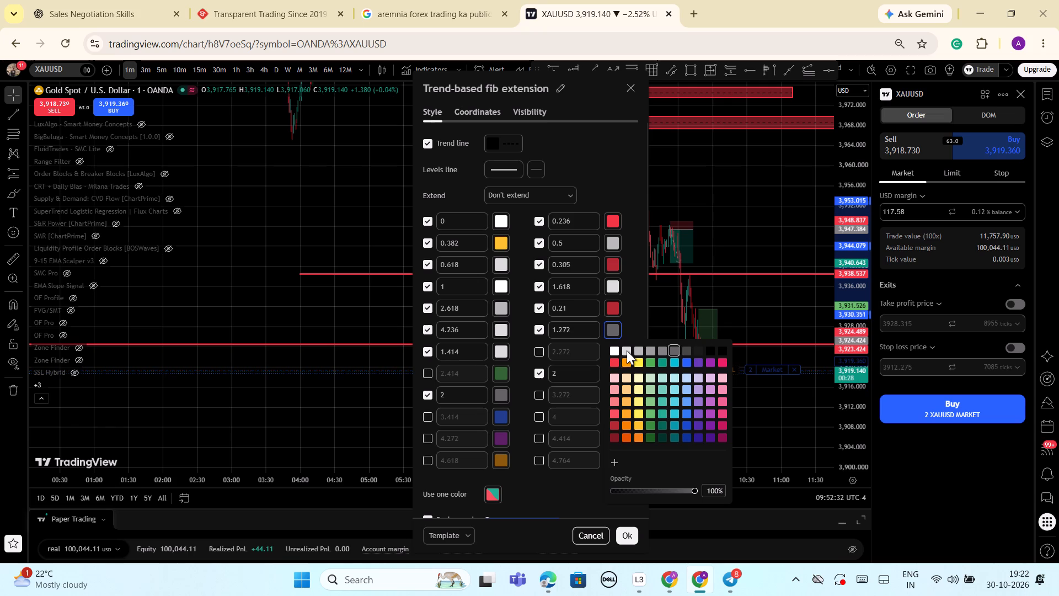
pyautogui.click(626, 349)
pyautogui.click(627, 177)
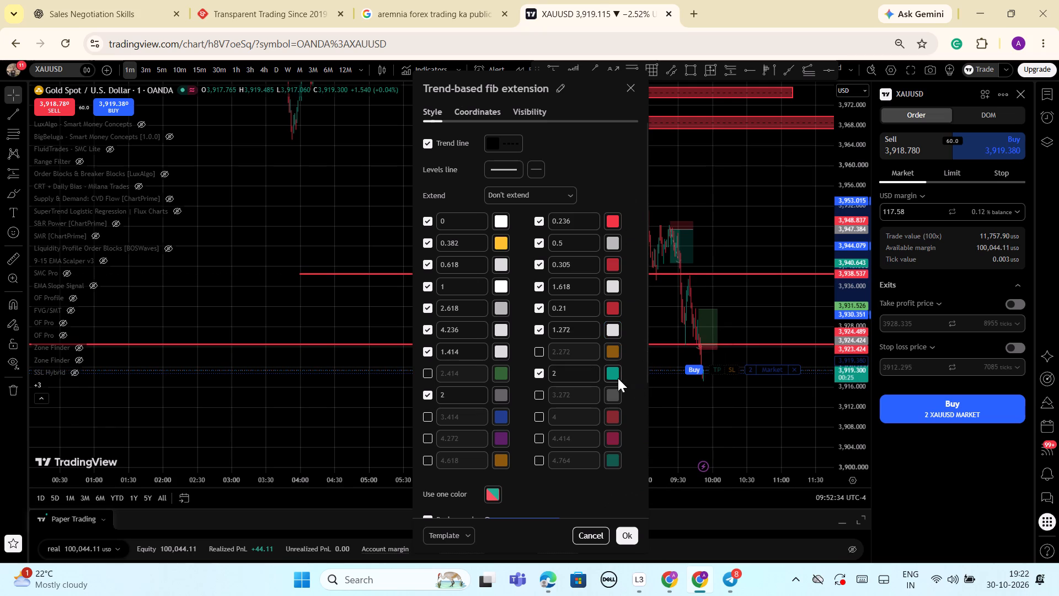
pyautogui.click(628, 537)
pyautogui.click(578, 401)
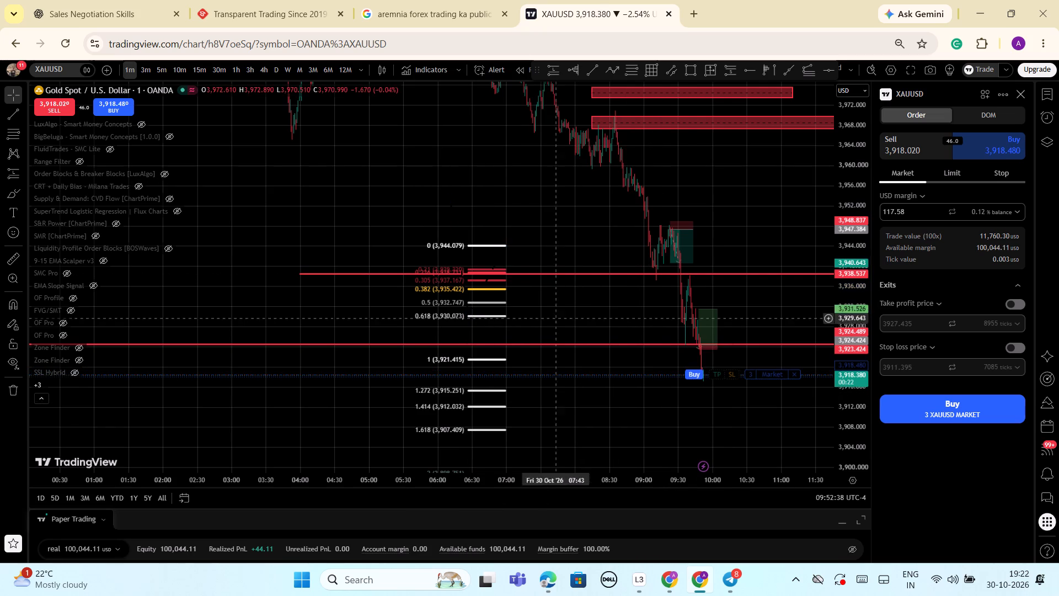
# Move the fib extension's second anchor point down to about 3,928.5.
pyautogui.moveTo(469, 311); pyautogui.dragTo(463, 321)
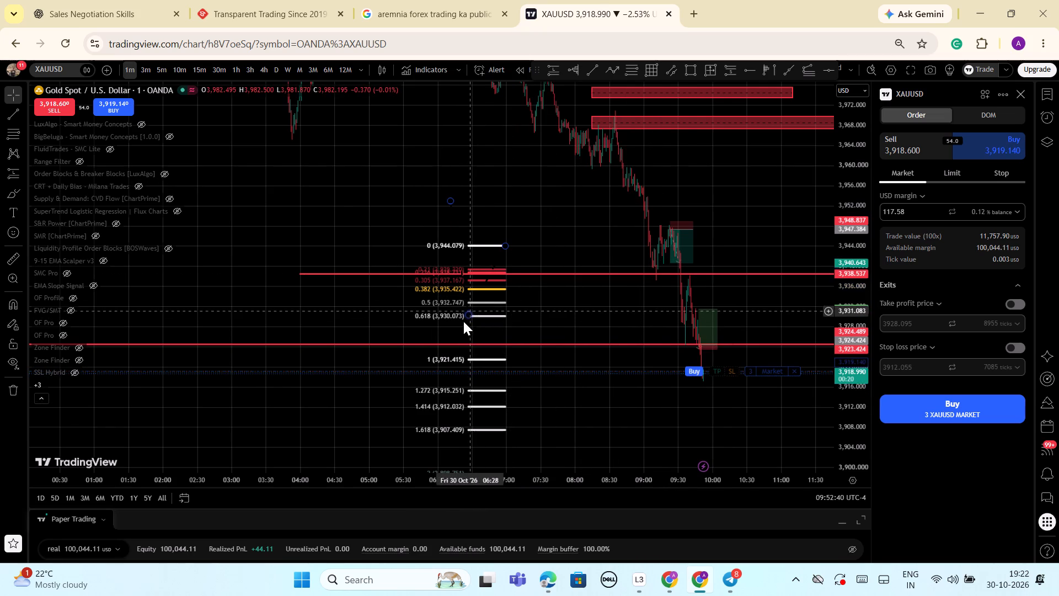
pyautogui.moveTo(463, 321); pyautogui.dragTo(455, 323)
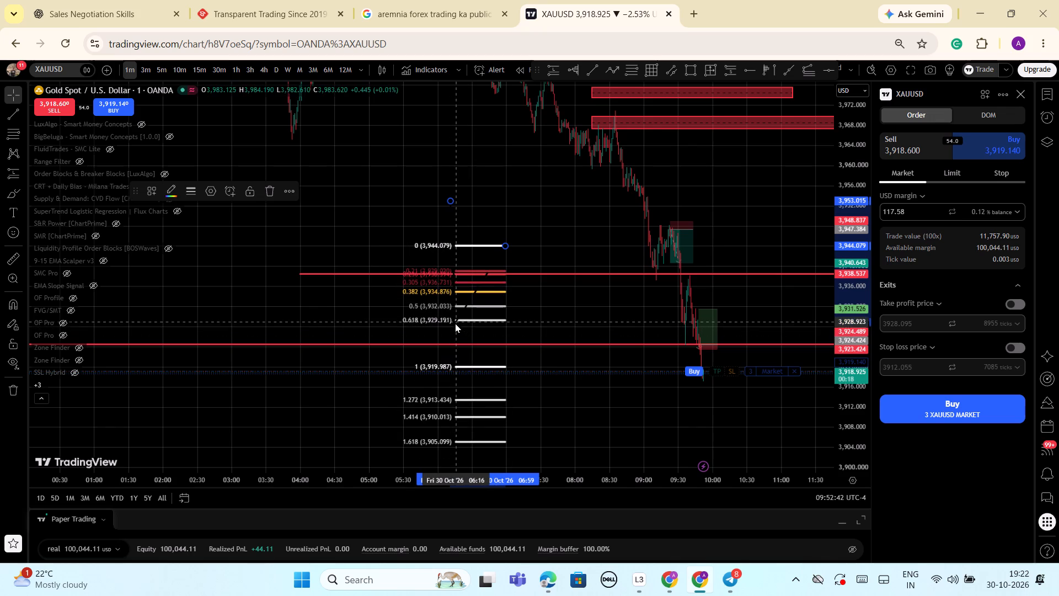
pyautogui.moveTo(455, 323); pyautogui.dragTo(461, 324)
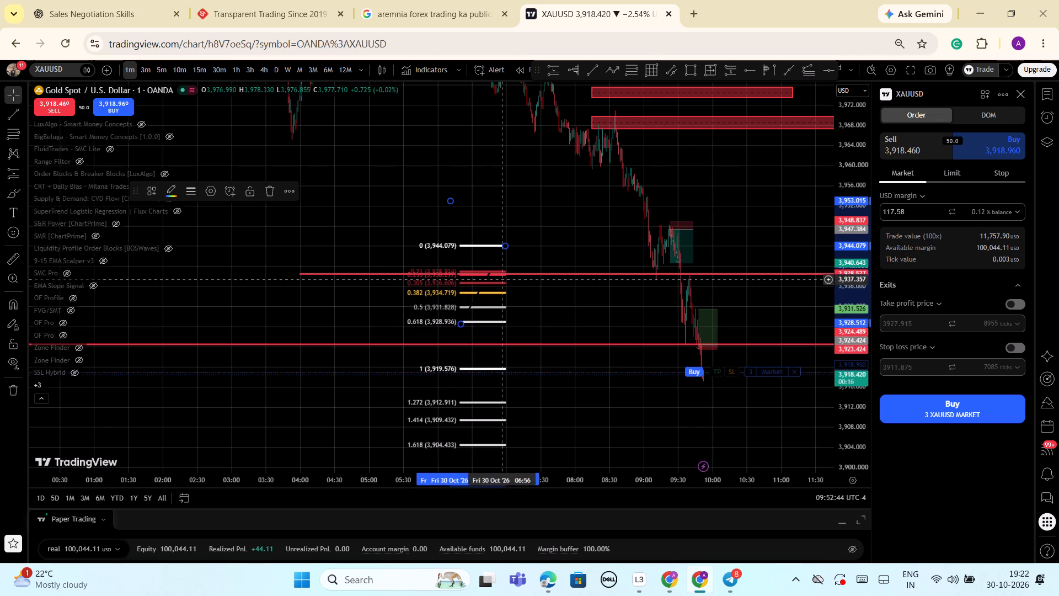
pyautogui.click(502, 247)
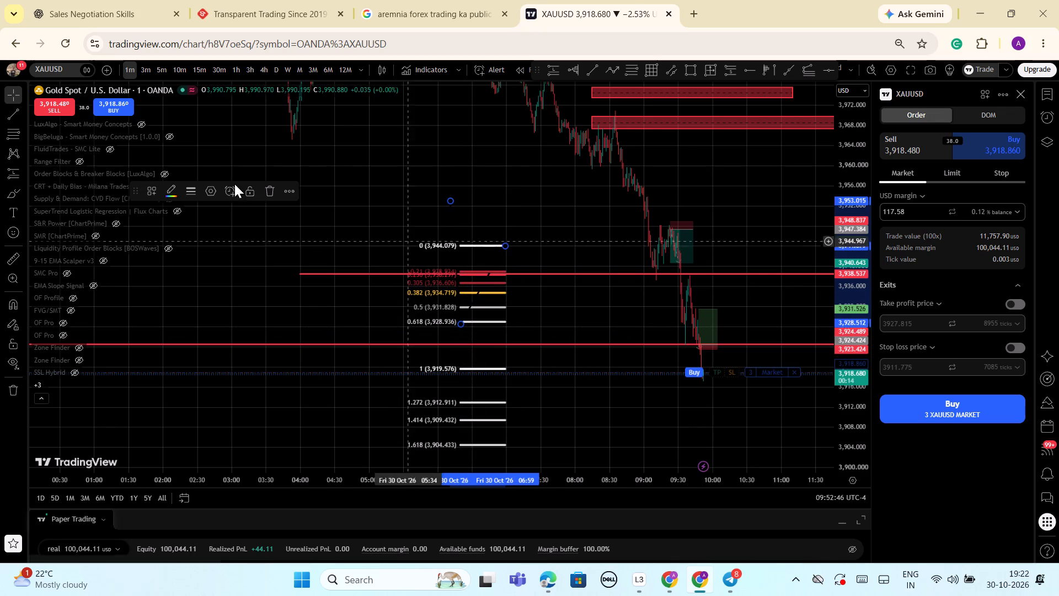
# Set the fib extension's trend line colour to white and apply it.
pyautogui.click(210, 194)
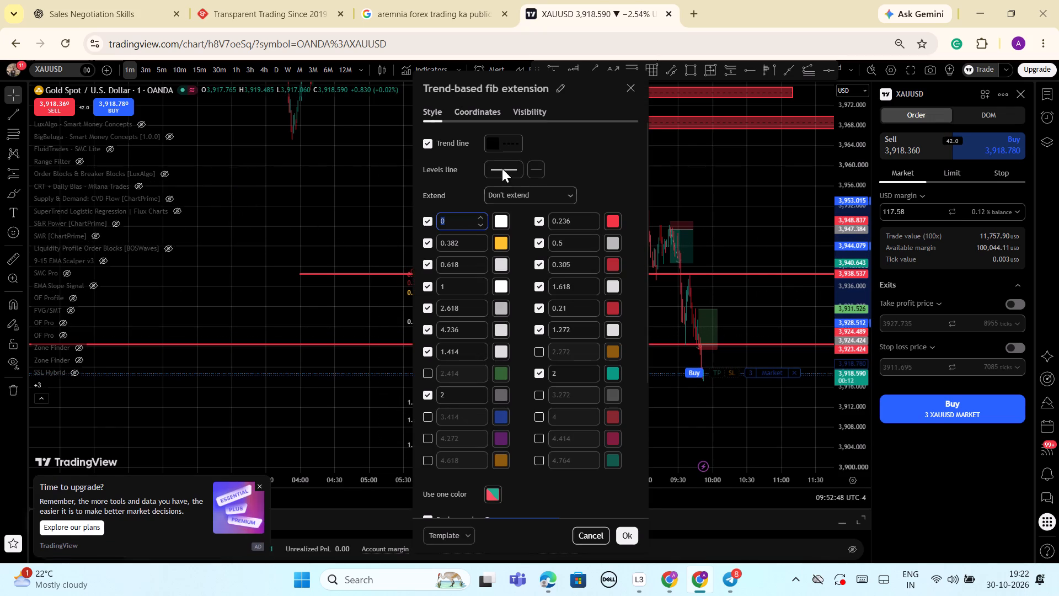
pyautogui.click(490, 146)
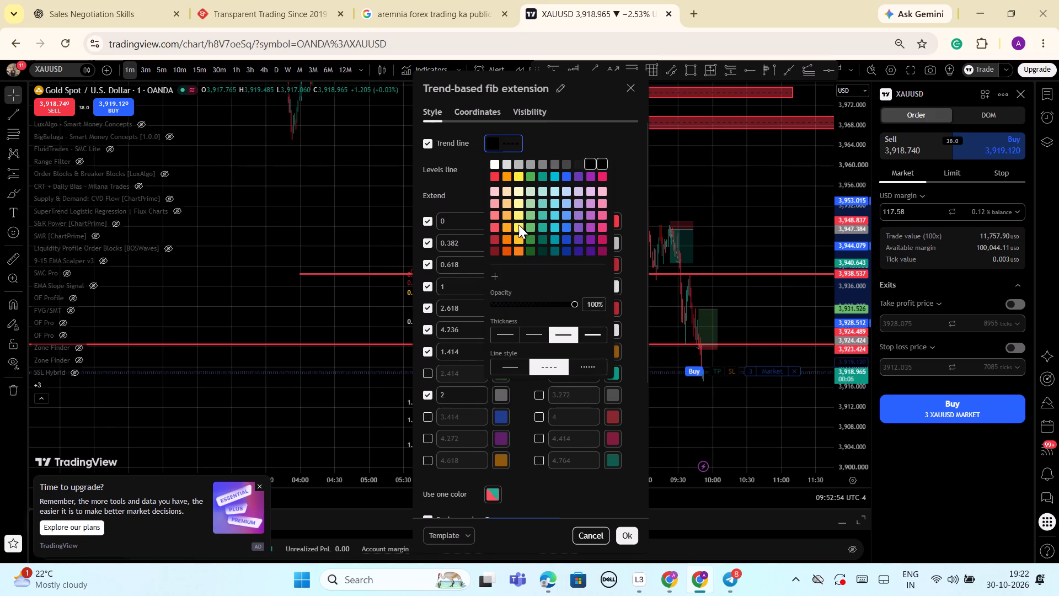
pyautogui.click(494, 164)
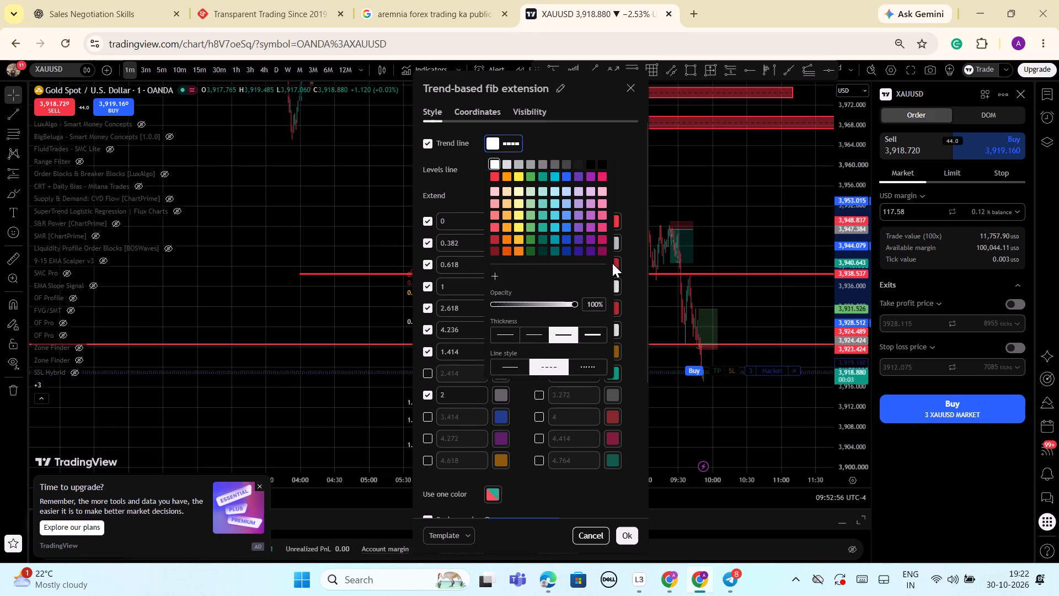
pyautogui.click(630, 533)
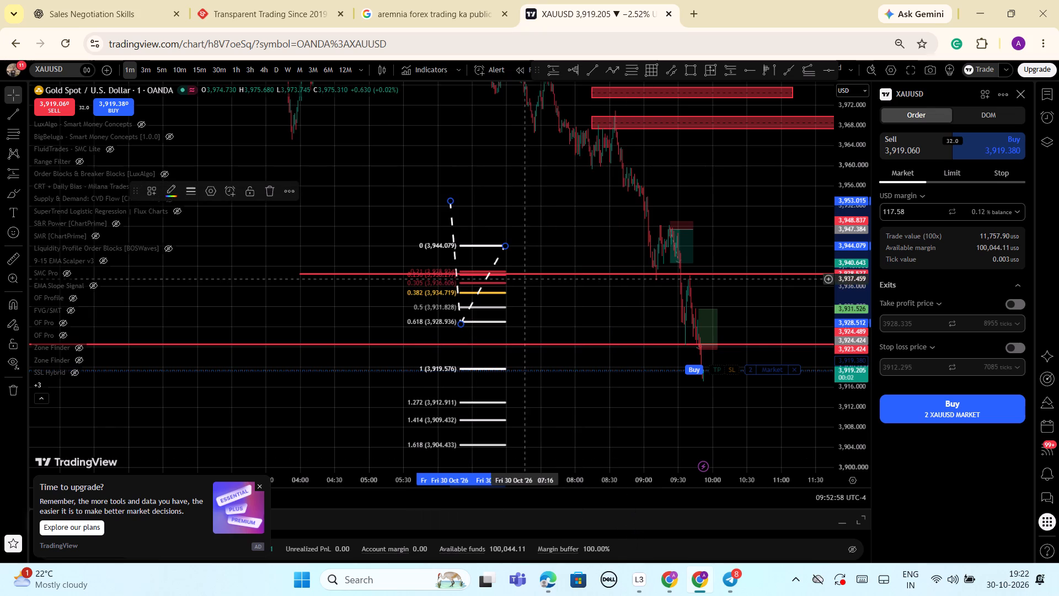
# Move the fib extension's third anchor level with its first, and shift the whole drawing so level 0 sits at about 3,959.6.
pyautogui.moveTo(504, 247); pyautogui.dragTo(568, 225)
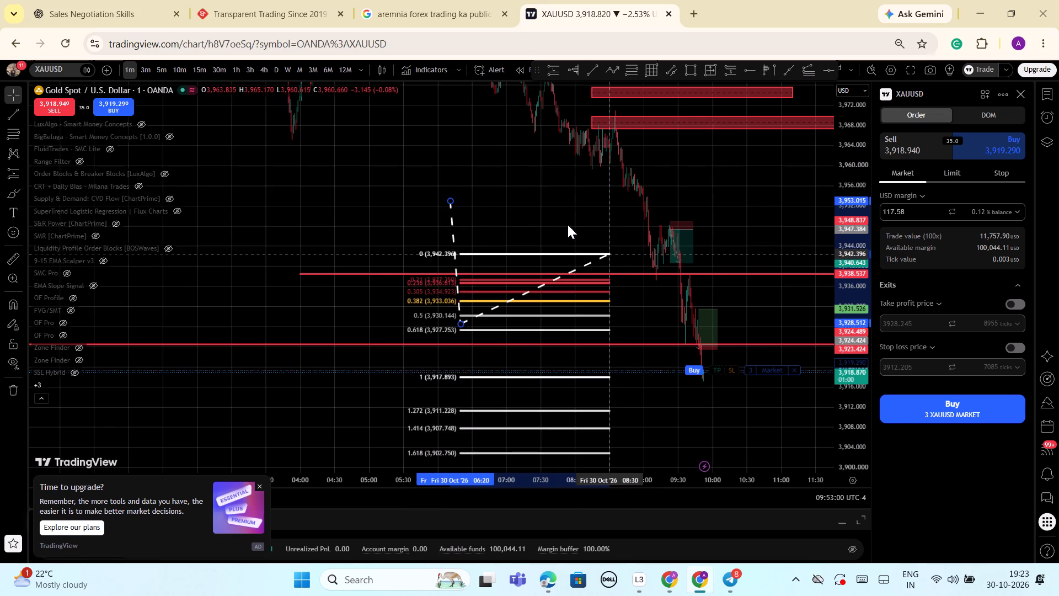
pyautogui.moveTo(568, 225); pyautogui.dragTo(556, 201)
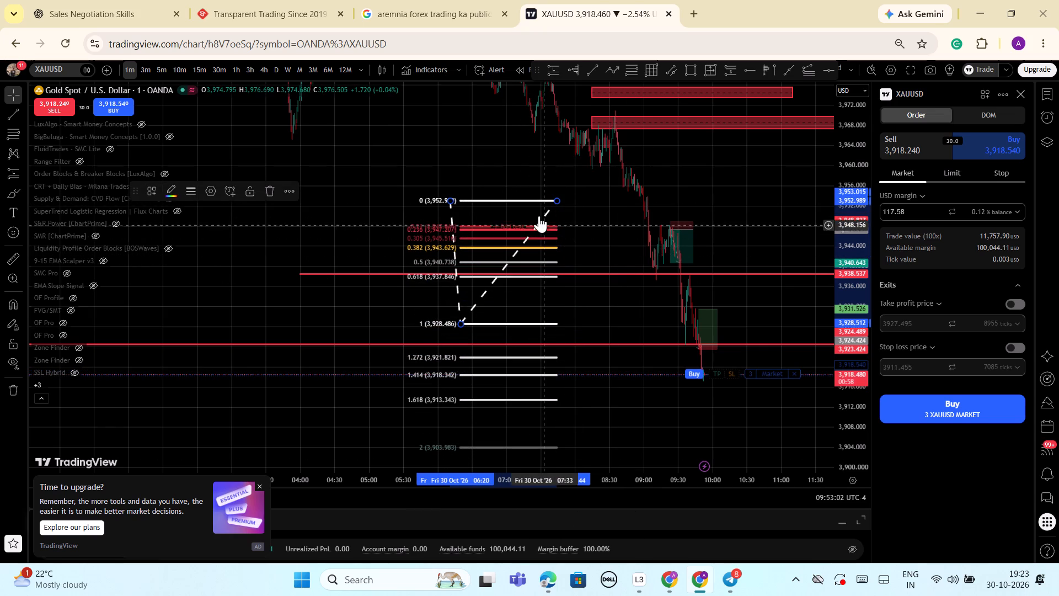
pyautogui.moveTo(539, 221); pyautogui.dragTo(751, 228)
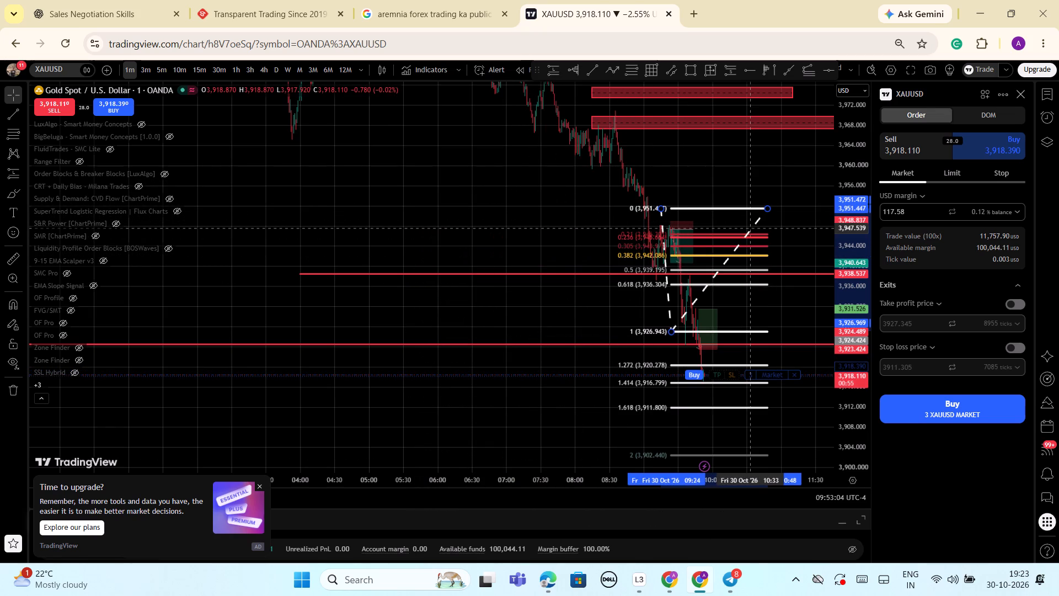
pyautogui.moveTo(751, 228); pyautogui.dragTo(533, 188)
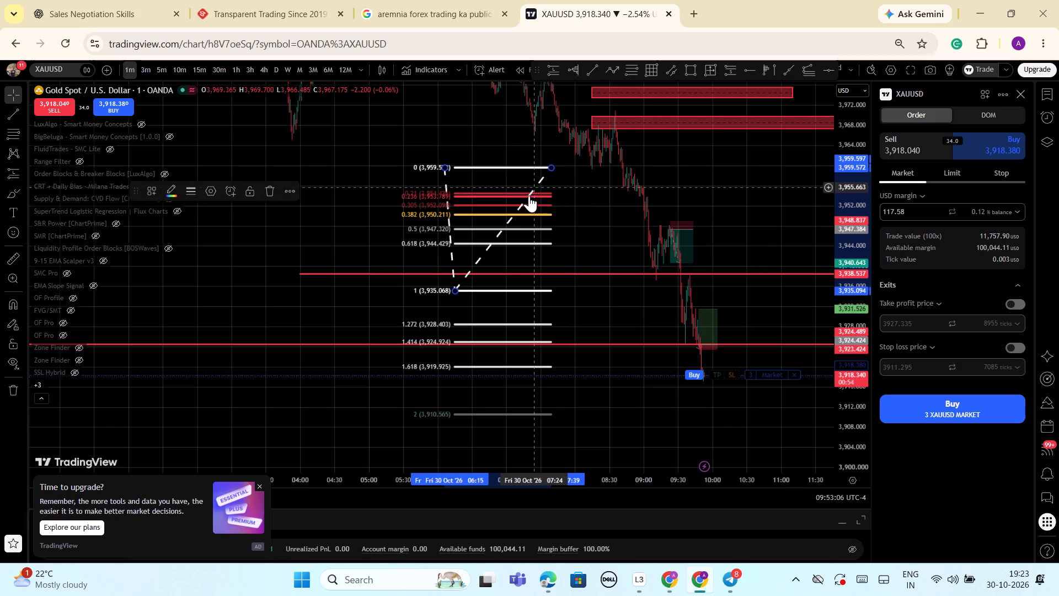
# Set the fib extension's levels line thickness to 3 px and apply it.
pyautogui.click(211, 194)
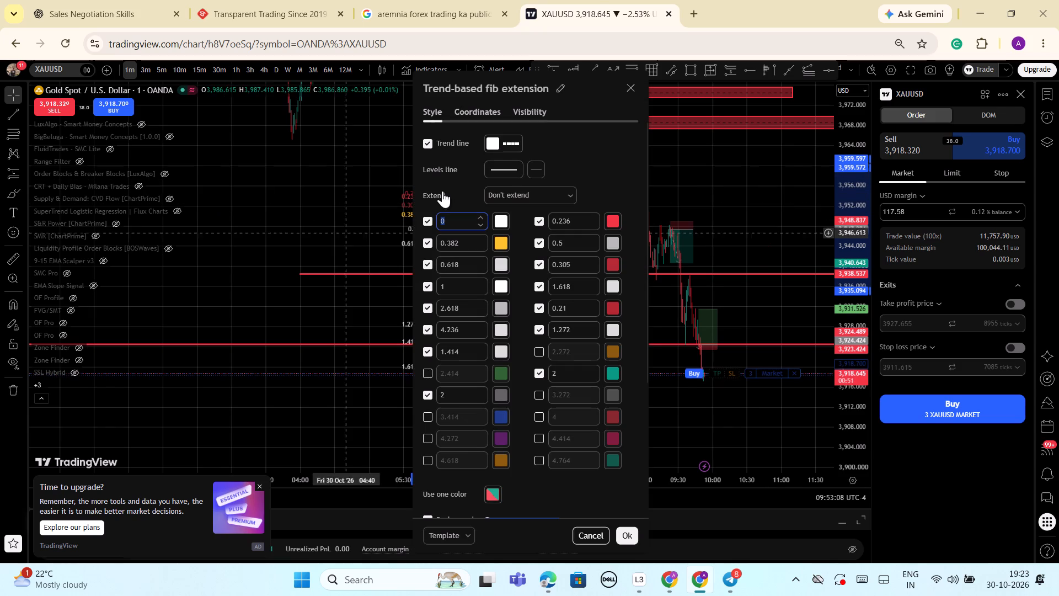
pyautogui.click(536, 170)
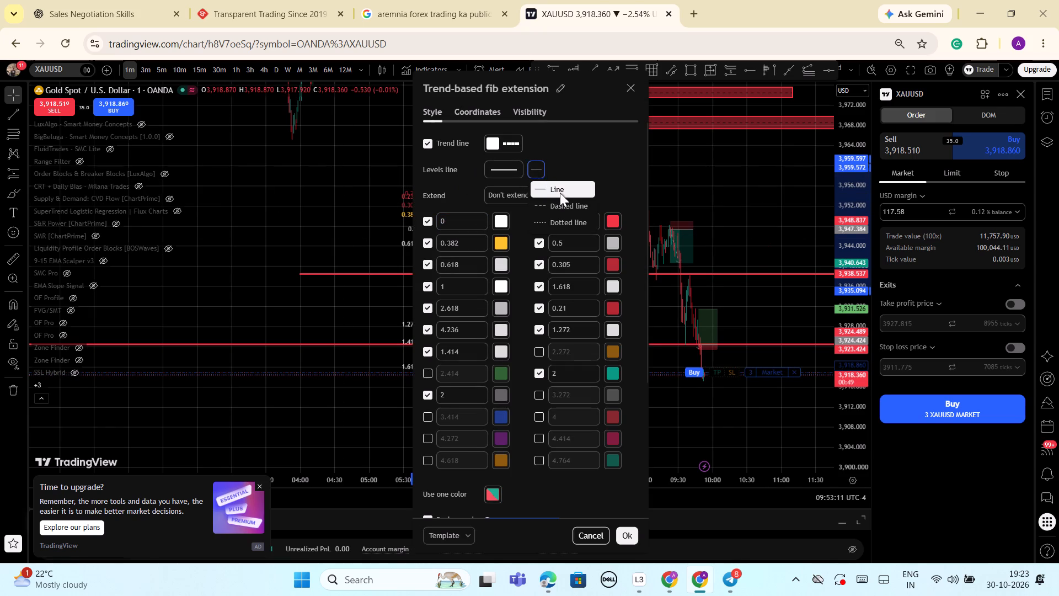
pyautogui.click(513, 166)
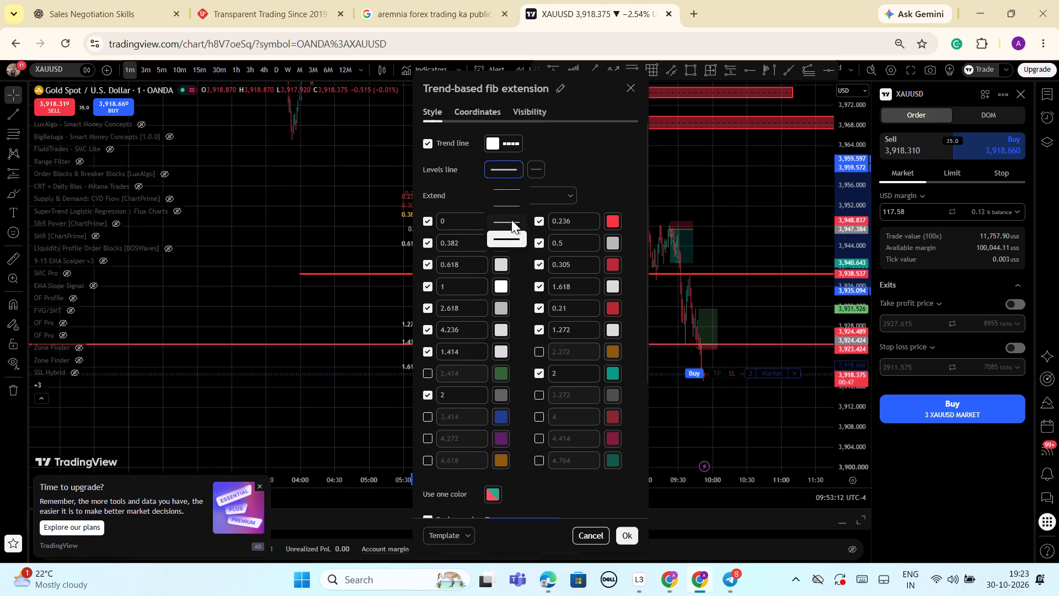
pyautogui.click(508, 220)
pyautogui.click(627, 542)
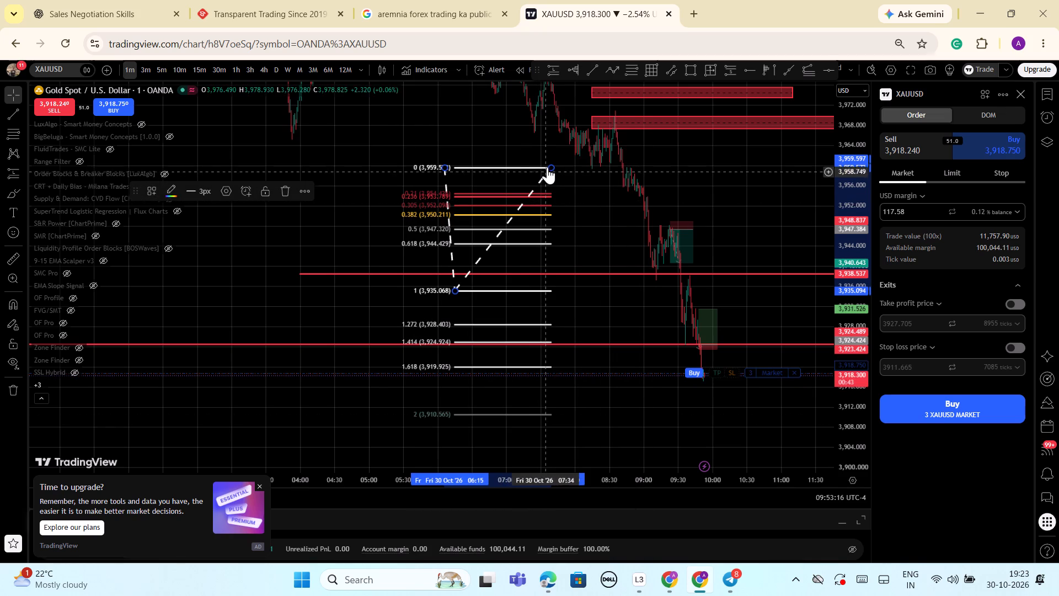
# Set the fib extension's levels line to the second-thinnest solid line and apply it.
pyautogui.click(549, 166)
pyautogui.click(537, 188)
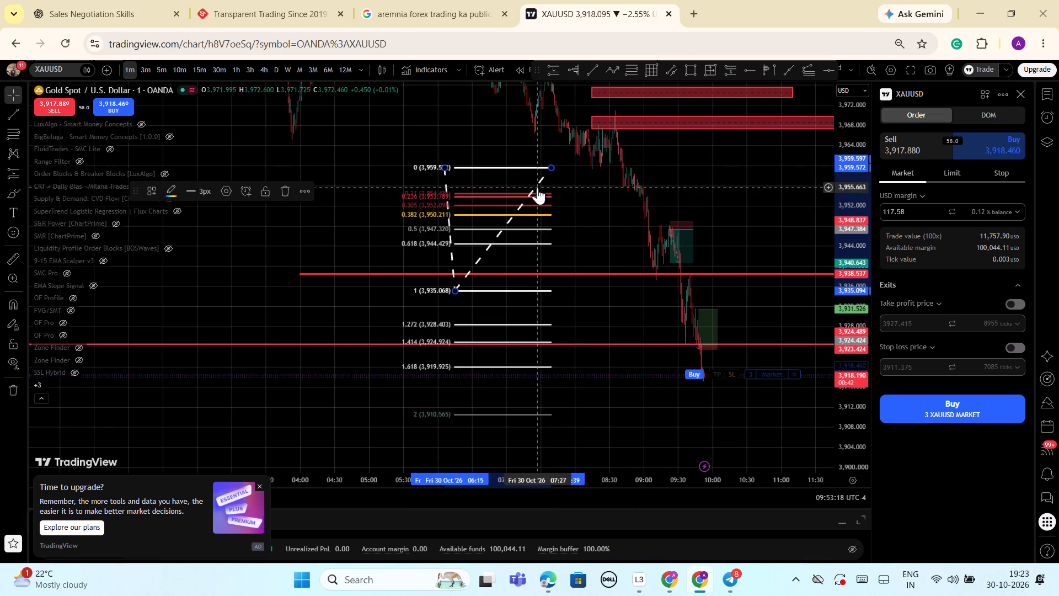
pyautogui.click(528, 198)
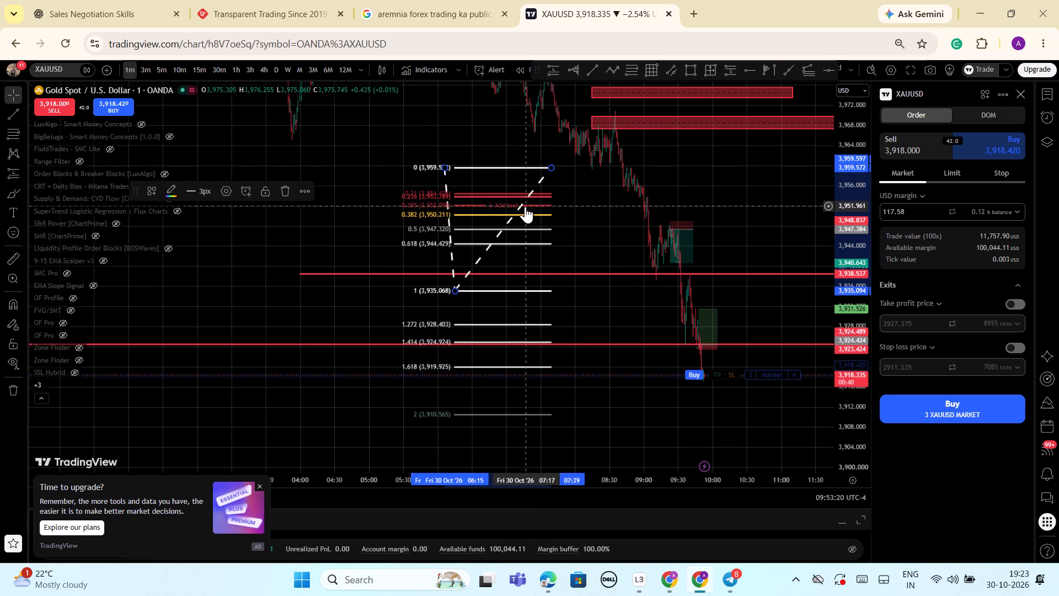
pyautogui.click(224, 188)
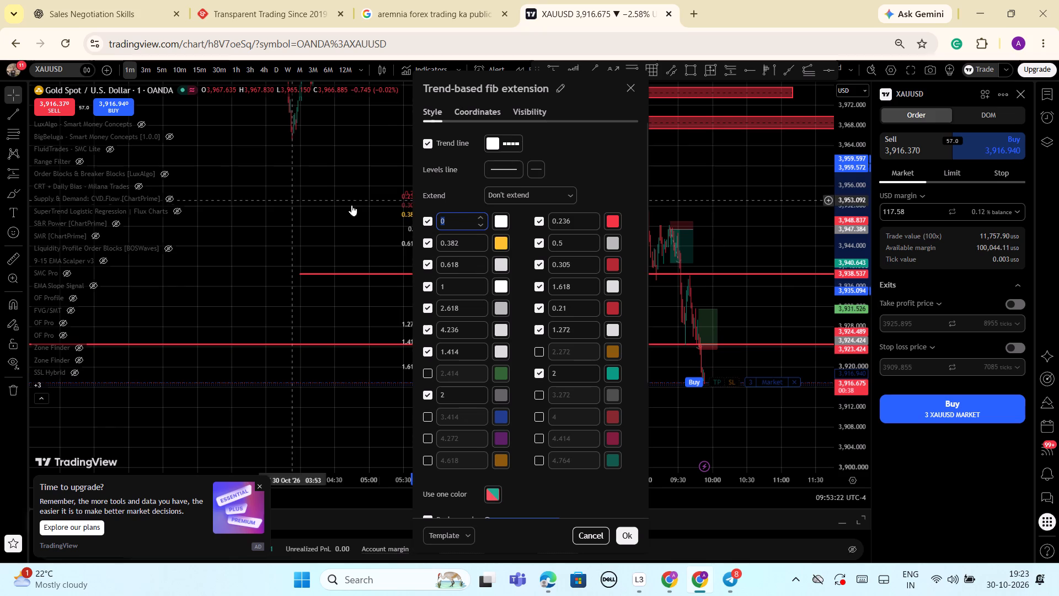
pyautogui.click(508, 168)
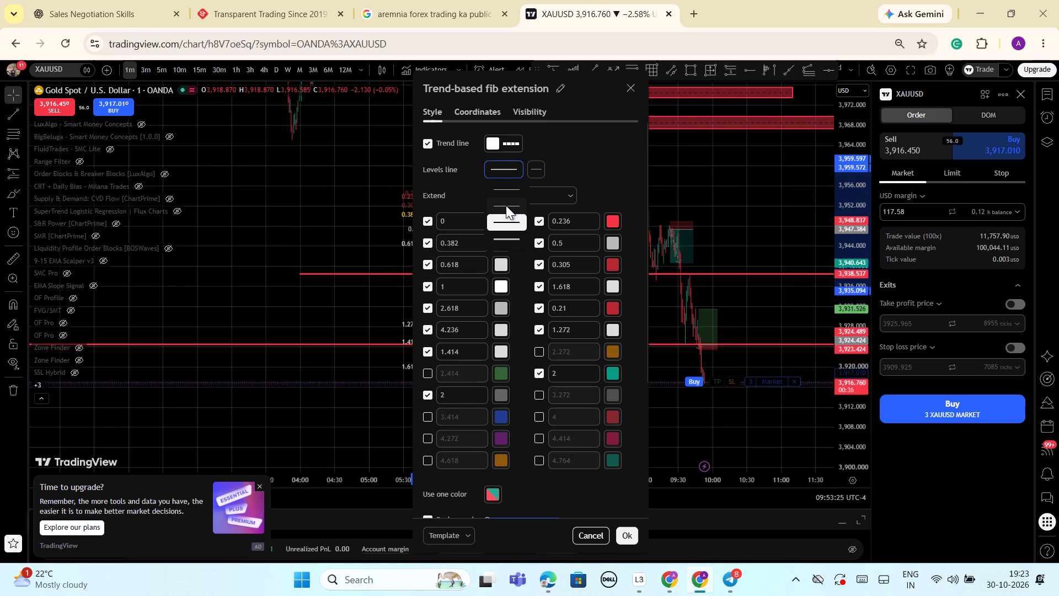
pyautogui.click(506, 205)
pyautogui.click(611, 539)
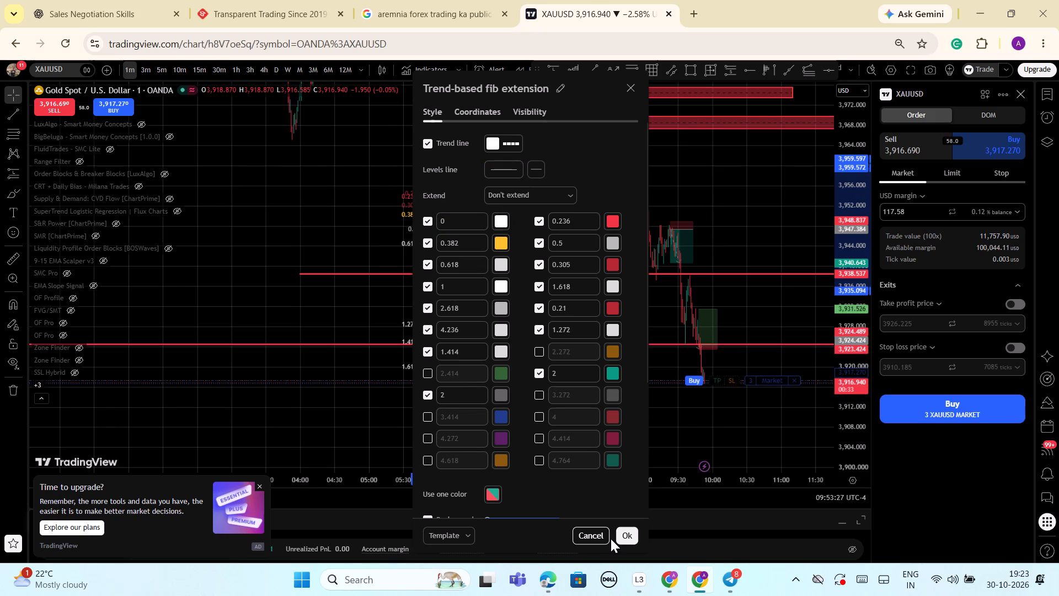
pyautogui.click(624, 539)
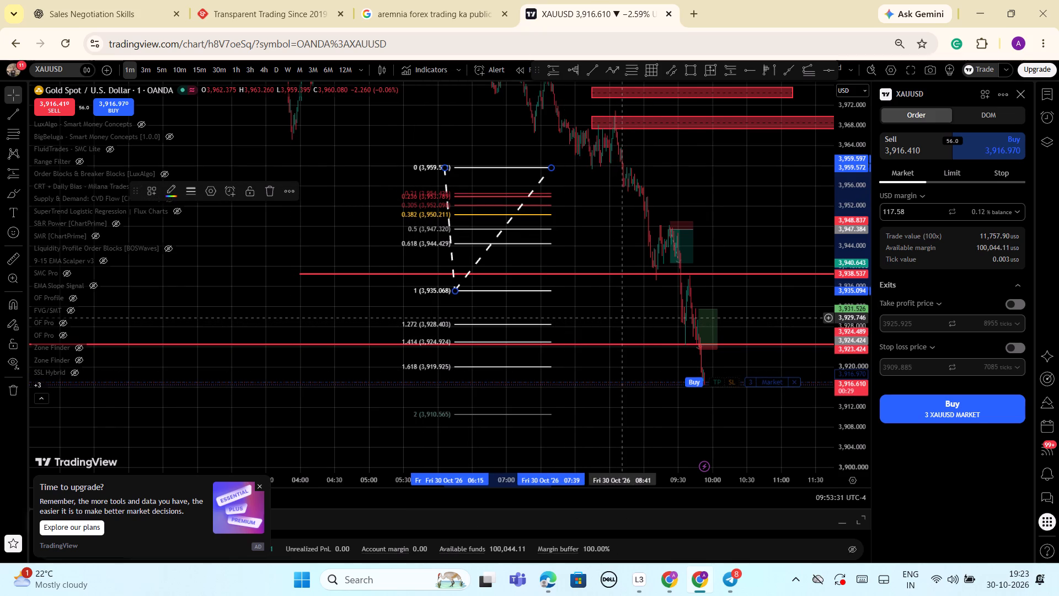
# Delete the long position drawing with its entry at 3,924.424 near the latest candles.
pyautogui.scroll(5, 648, 327)
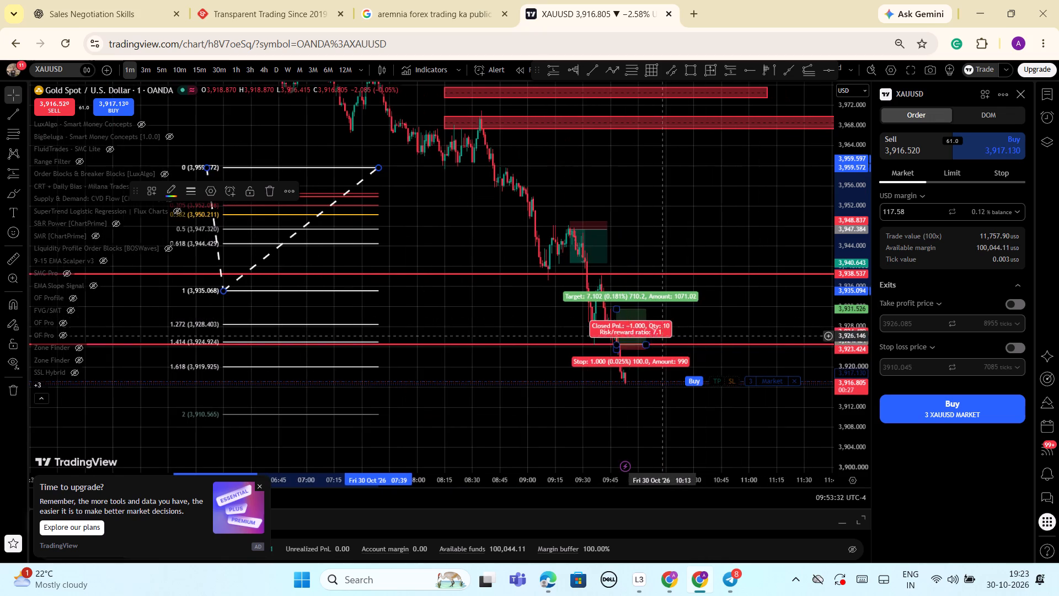
pyautogui.scroll(2, 704, 355)
pyautogui.moveTo(855, 433); pyautogui.dragTo(861, 353)
pyautogui.moveTo(750, 334); pyautogui.dragTo(764, 292)
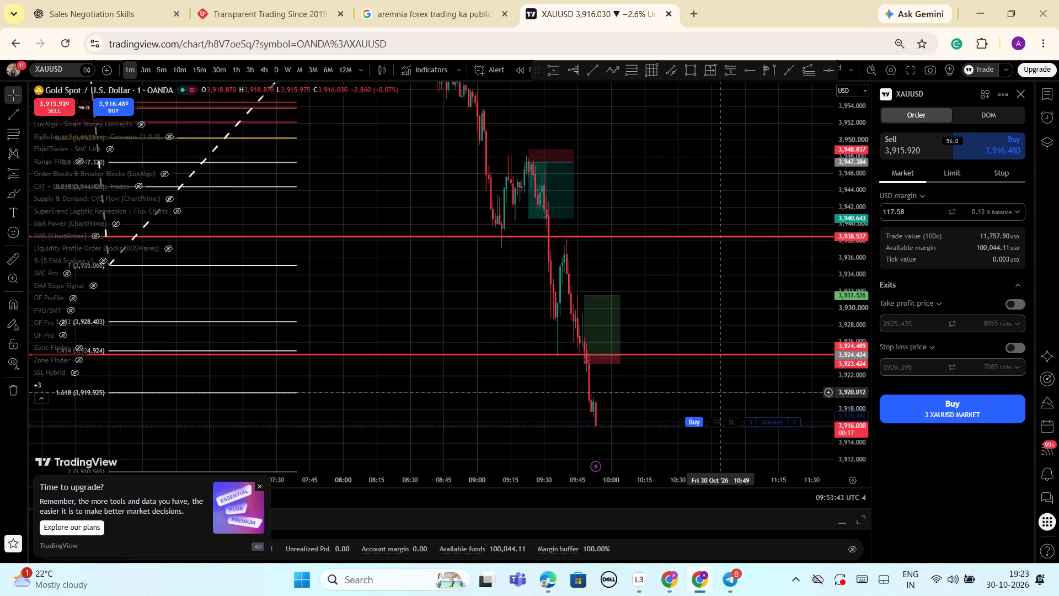
pyautogui.click(610, 302)
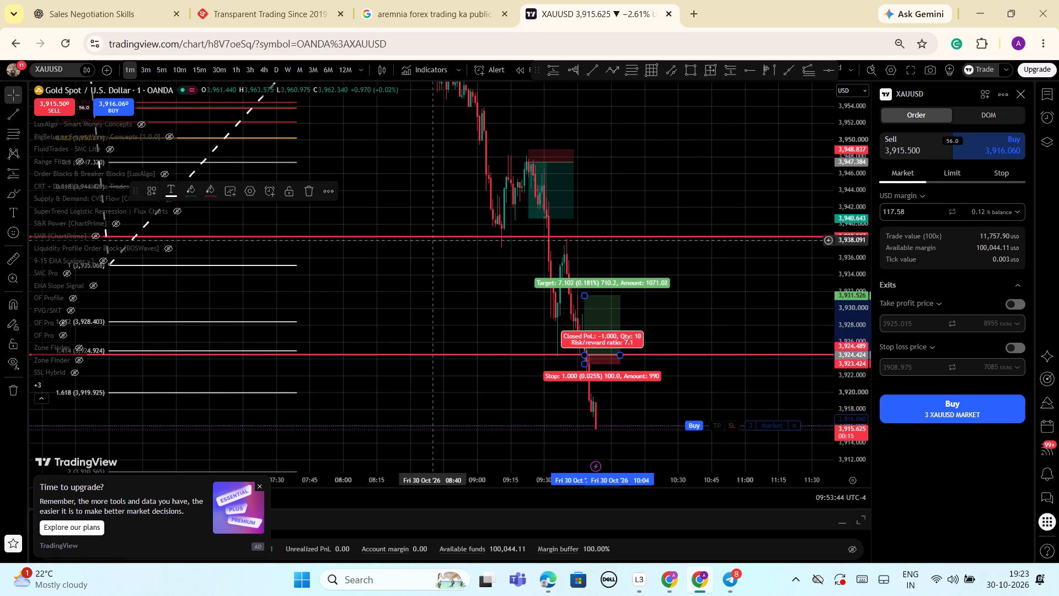
pyautogui.click(308, 190)
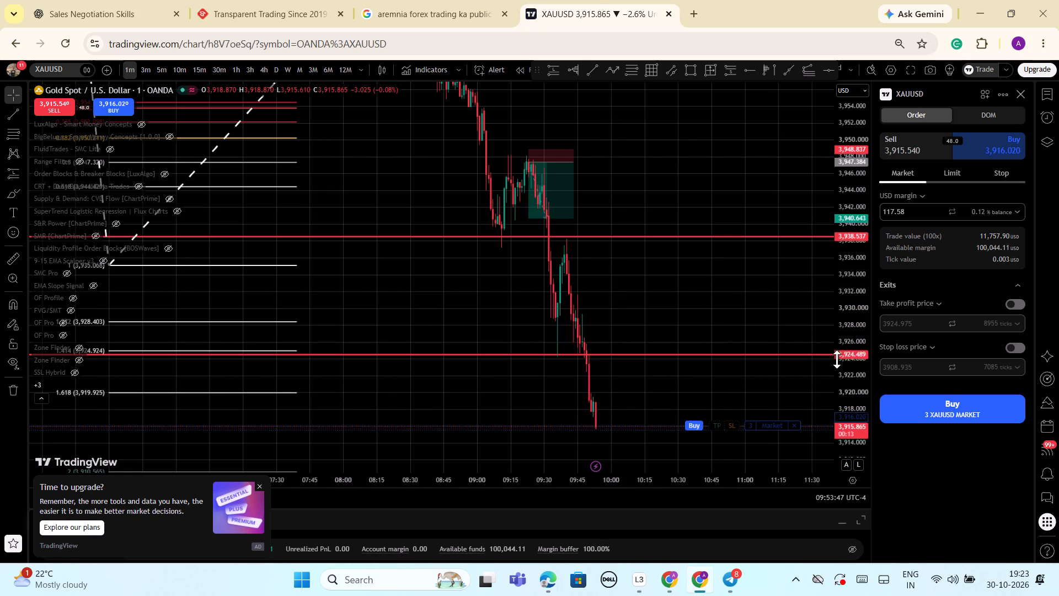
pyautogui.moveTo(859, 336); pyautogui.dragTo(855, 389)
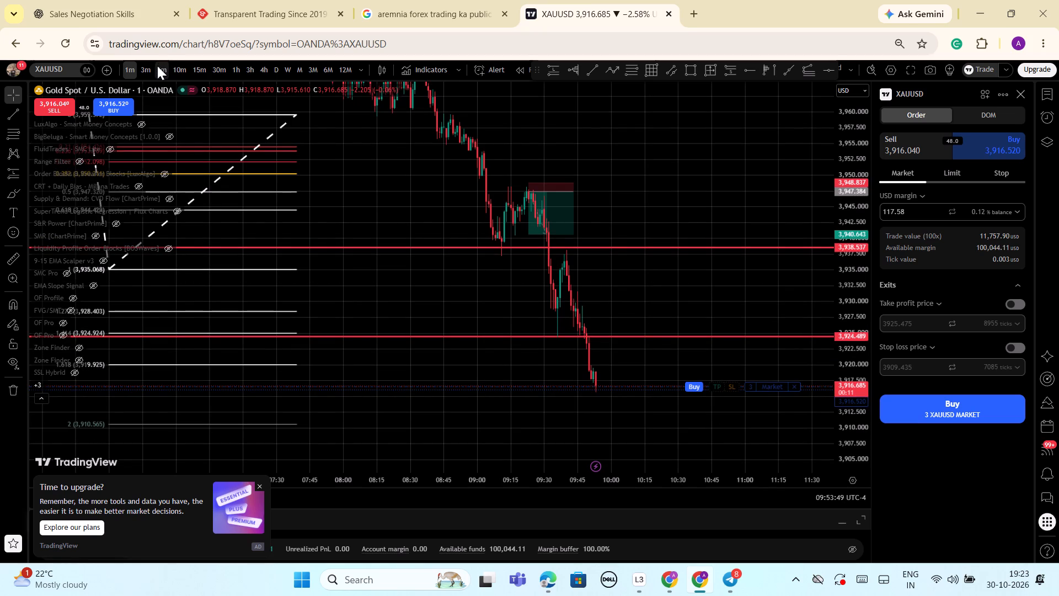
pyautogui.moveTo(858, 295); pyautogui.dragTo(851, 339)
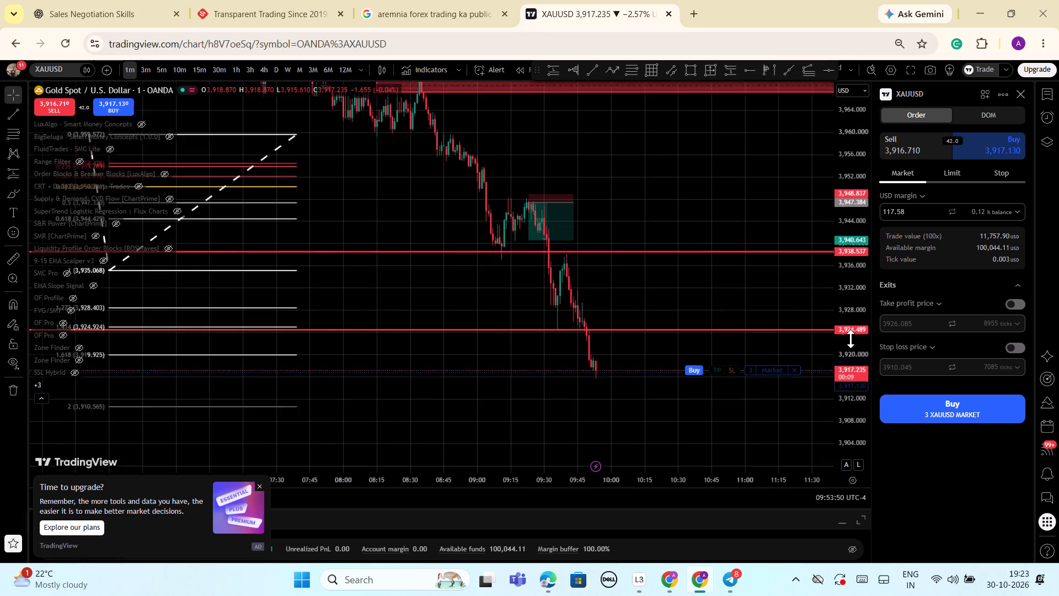
# Extend the target of the short position drawing with the 3,947.384 entry down to about 3,931.55.
pyautogui.moveTo(851, 339); pyautogui.dragTo(838, 402)
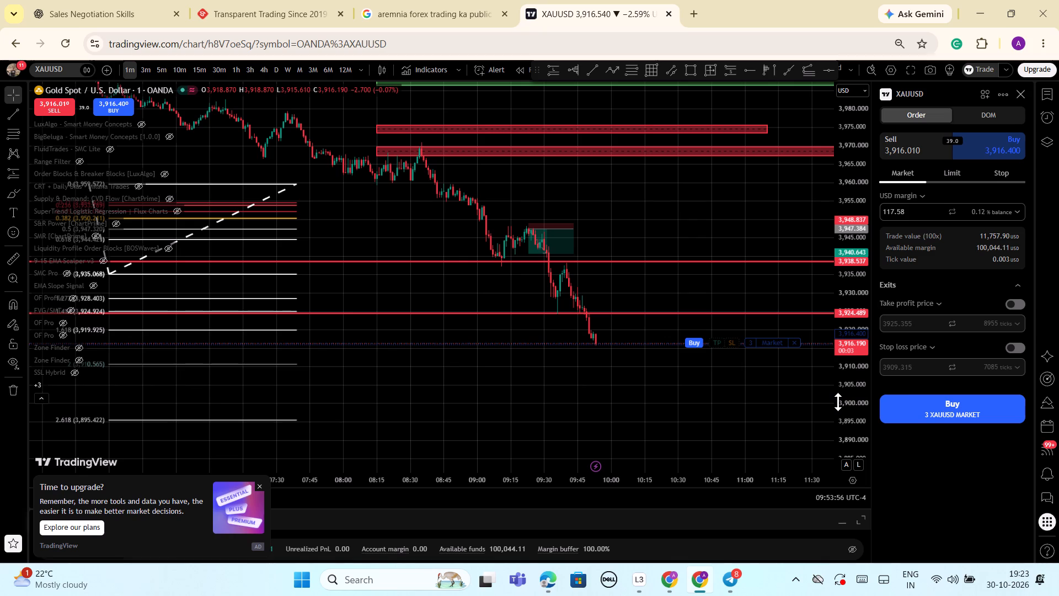
pyautogui.scroll(-2, 581, 297)
pyautogui.scroll(-3, 744, 313)
pyautogui.scroll(-2, 794, 341)
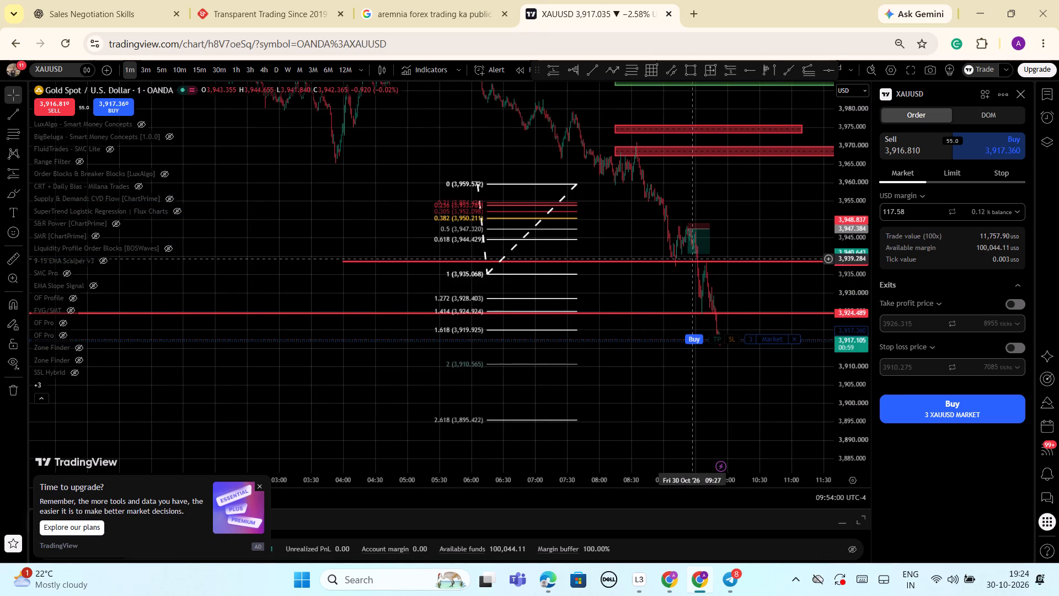
pyautogui.moveTo(686, 255); pyautogui.dragTo(685, 317)
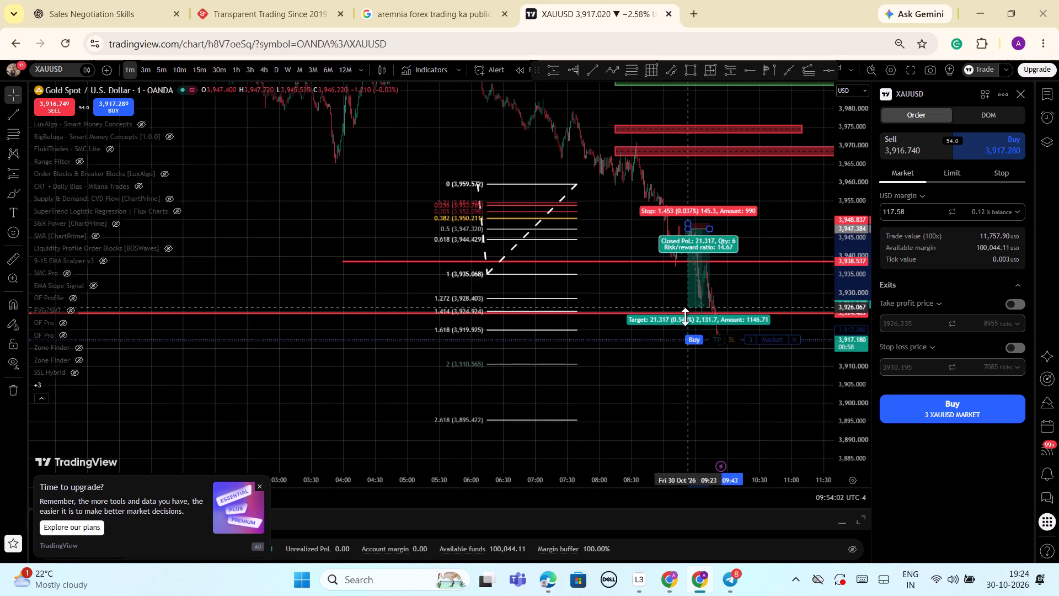
pyautogui.moveTo(685, 317); pyautogui.dragTo(760, 288)
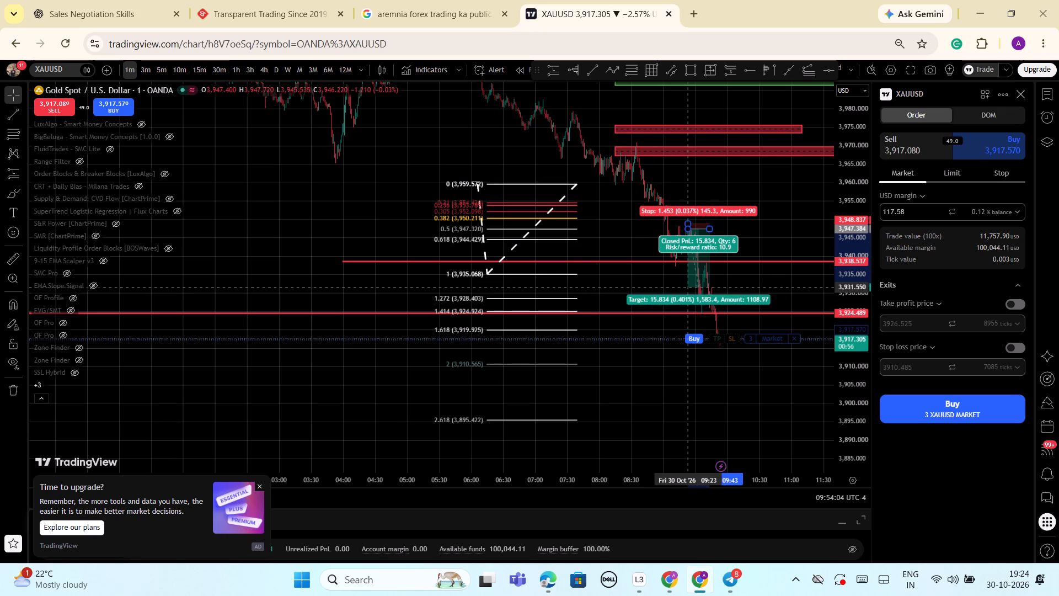
pyautogui.click(751, 278)
pyautogui.click(778, 233)
# Move the whole fib extension back to earlier candles around 03:22 to 04:46, with level 0 at about 3,957.6.
pyautogui.scroll(6, 778, 233)
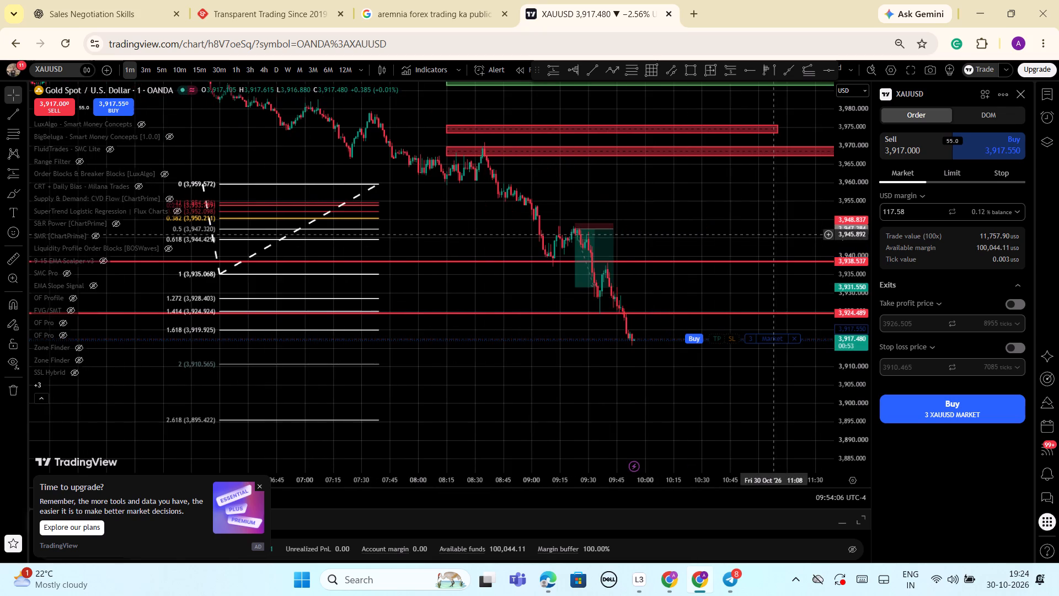
pyautogui.scroll(3, 789, 265)
pyautogui.scroll(-6, 684, 269)
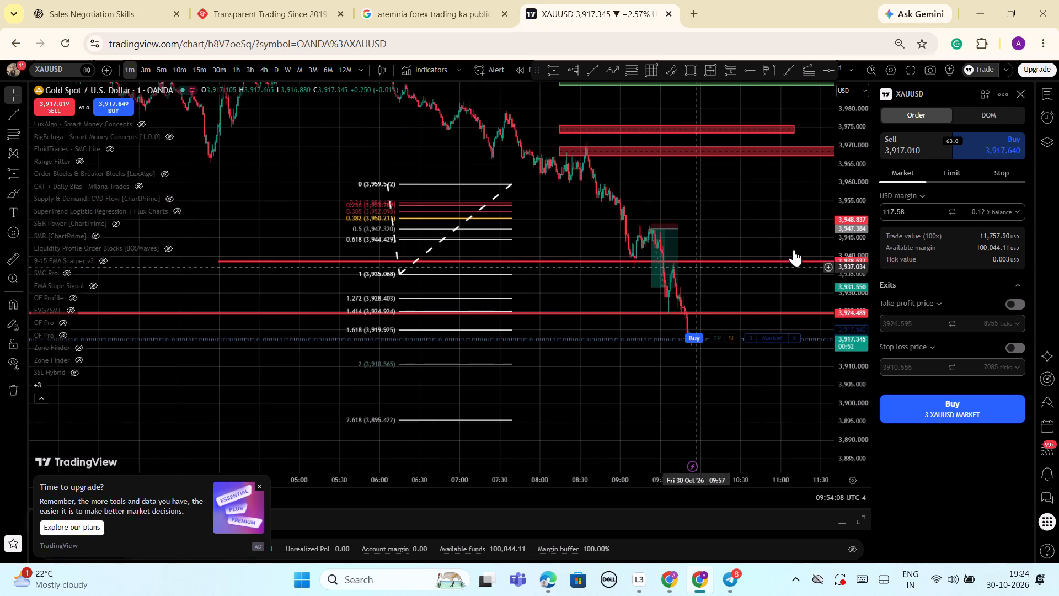
pyautogui.moveTo(843, 151); pyautogui.dragTo(855, 262)
pyautogui.scroll(-3, 513, 292)
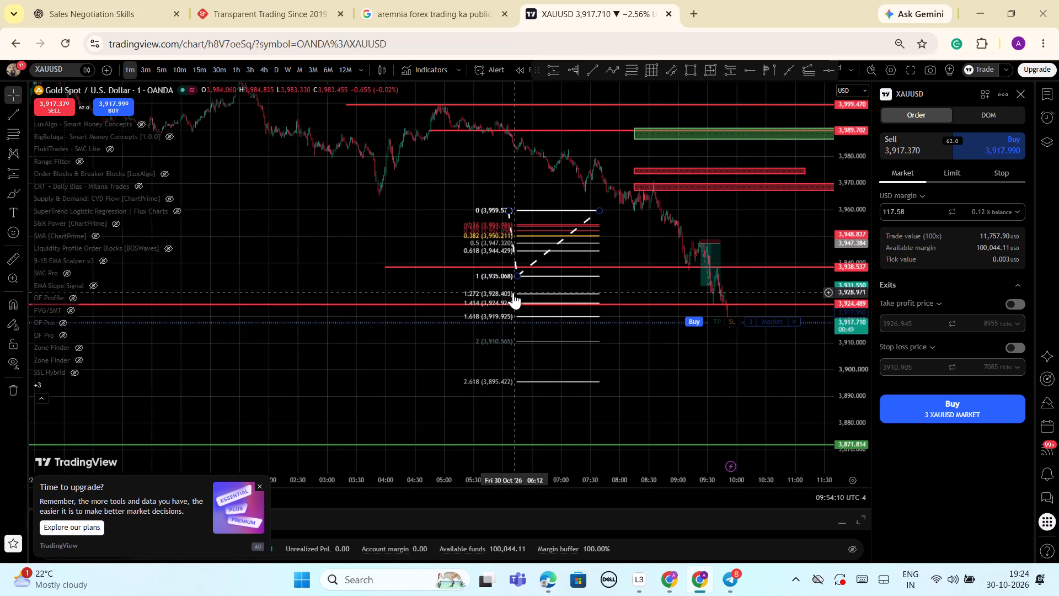
pyautogui.scroll(-2, 513, 292)
pyautogui.click(615, 240)
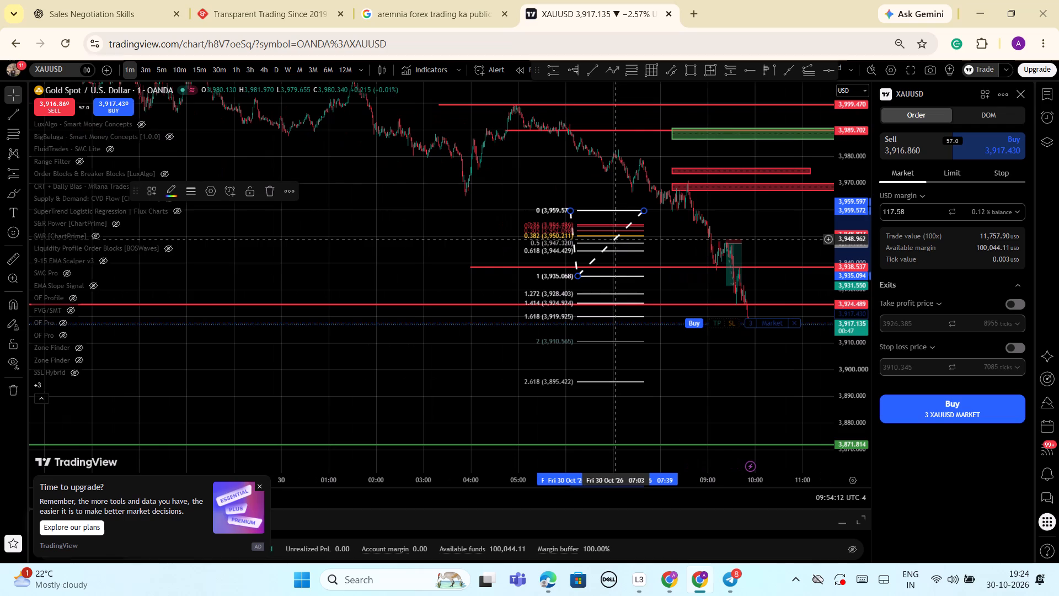
pyautogui.click(358, 216)
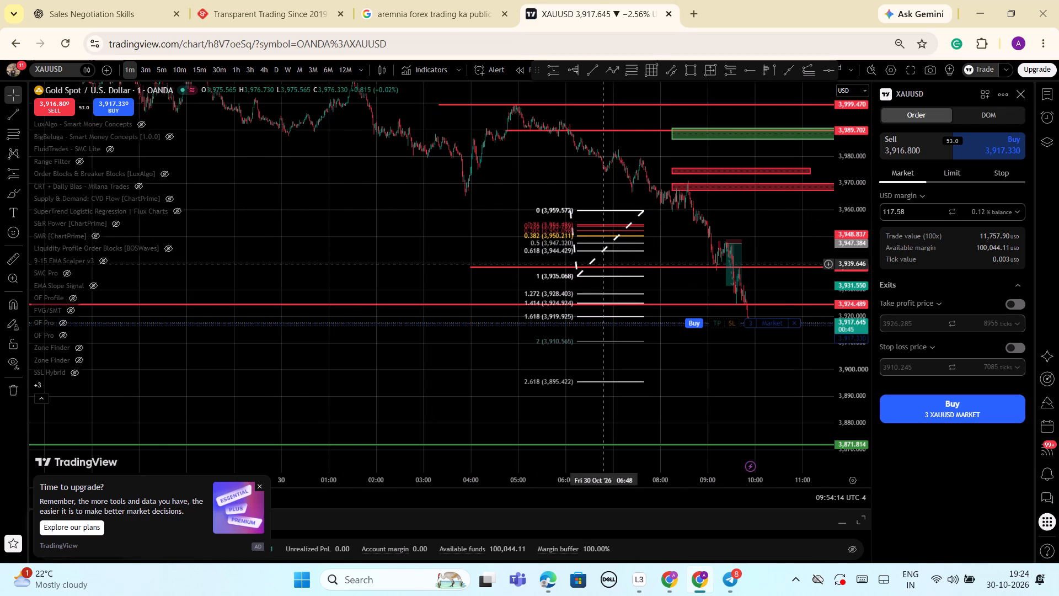
pyautogui.moveTo(606, 249); pyautogui.dragTo(430, 237)
pyautogui.scroll(3, 430, 237)
pyautogui.scroll(-2, 340, 225)
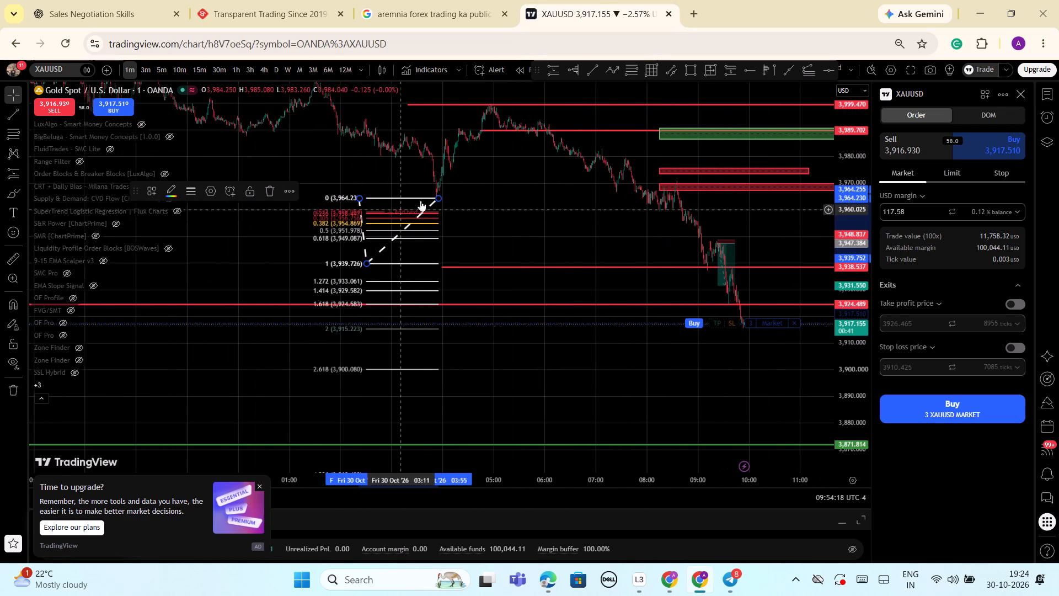
pyautogui.moveTo(419, 215); pyautogui.dragTo(462, 232)
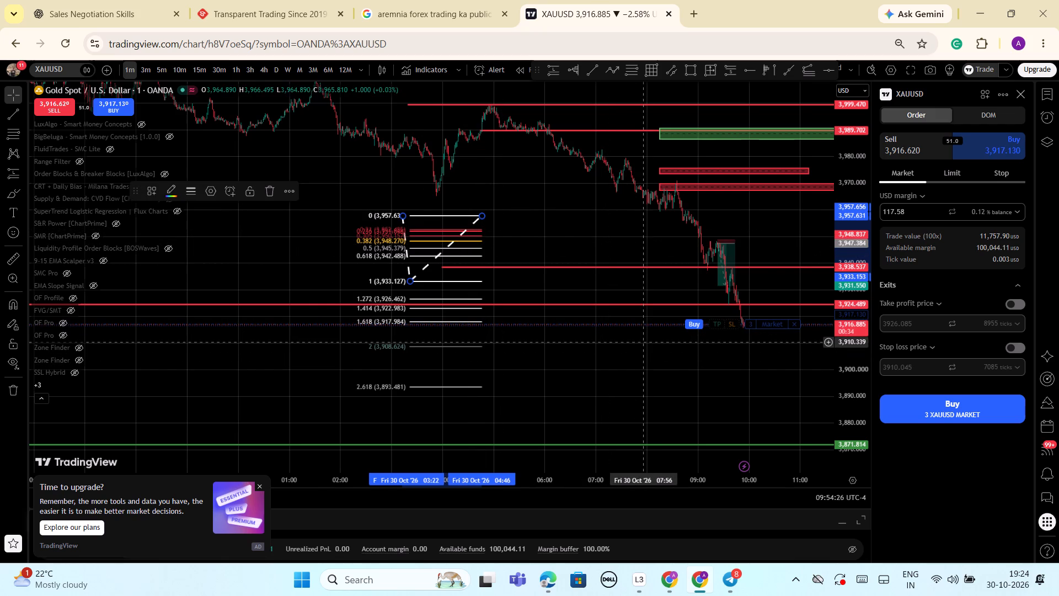
# Examine the recent XAUUSD price decline and the latest candles against the marked levels and zones.
pyautogui.scroll(4, 804, 364)
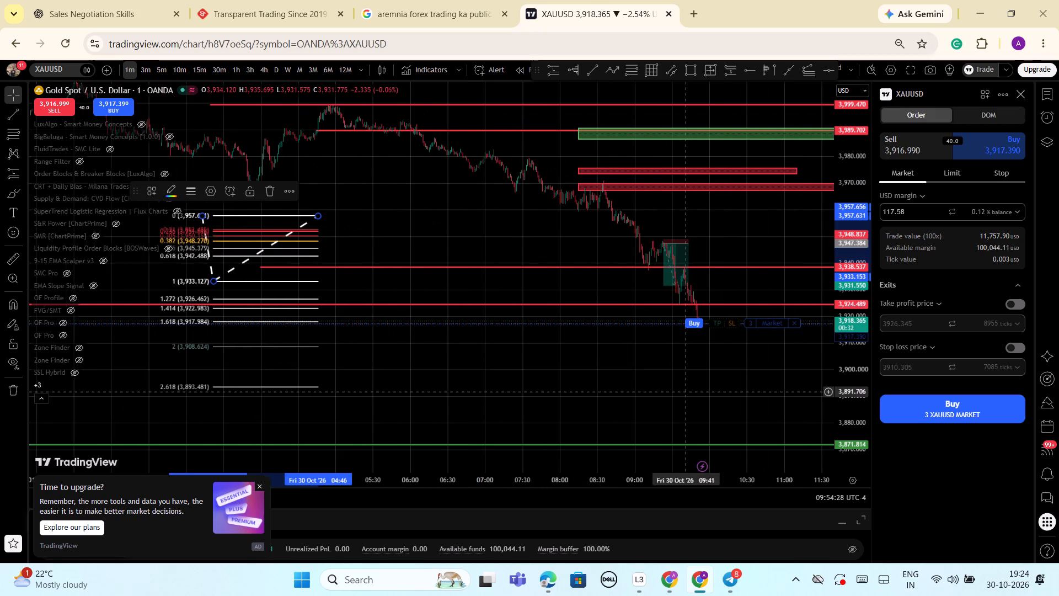
pyautogui.scroll(5, 637, 393)
pyautogui.scroll(-2, 636, 393)
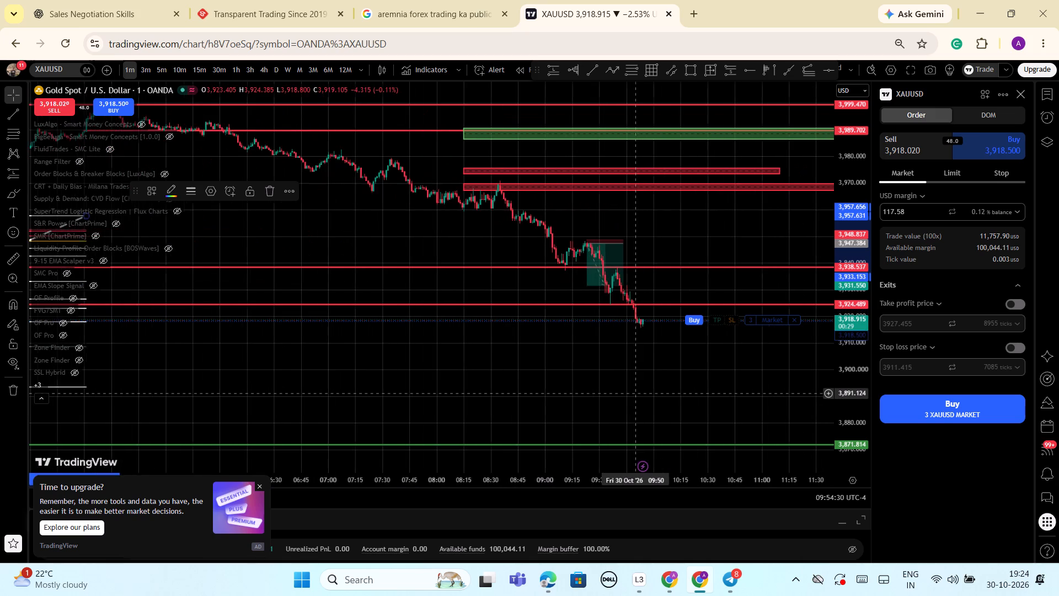
pyautogui.scroll(-5, 636, 393)
pyautogui.scroll(4, 649, 392)
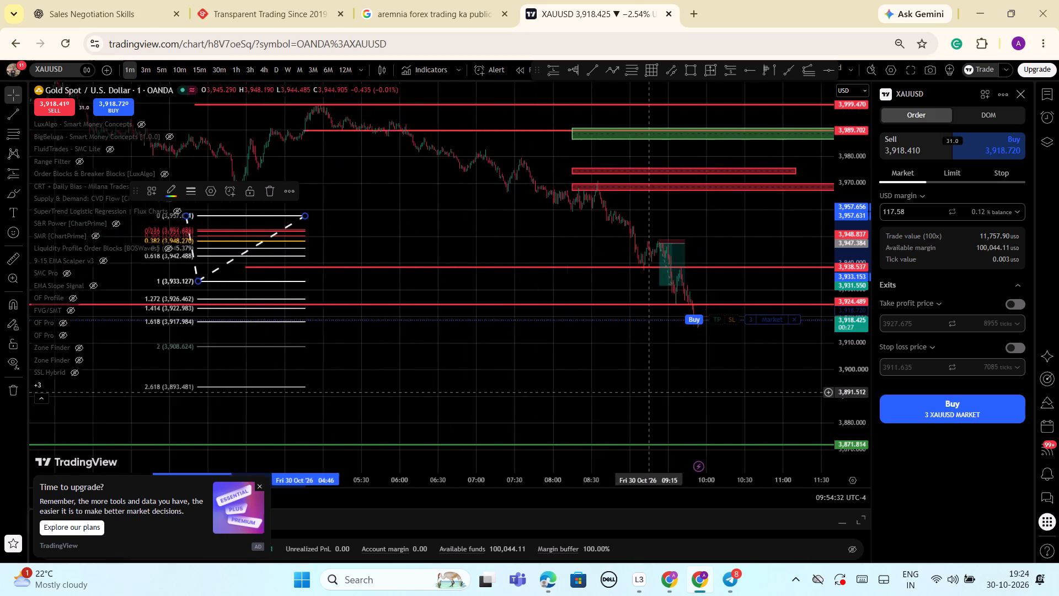
pyautogui.scroll(1, 649, 392)
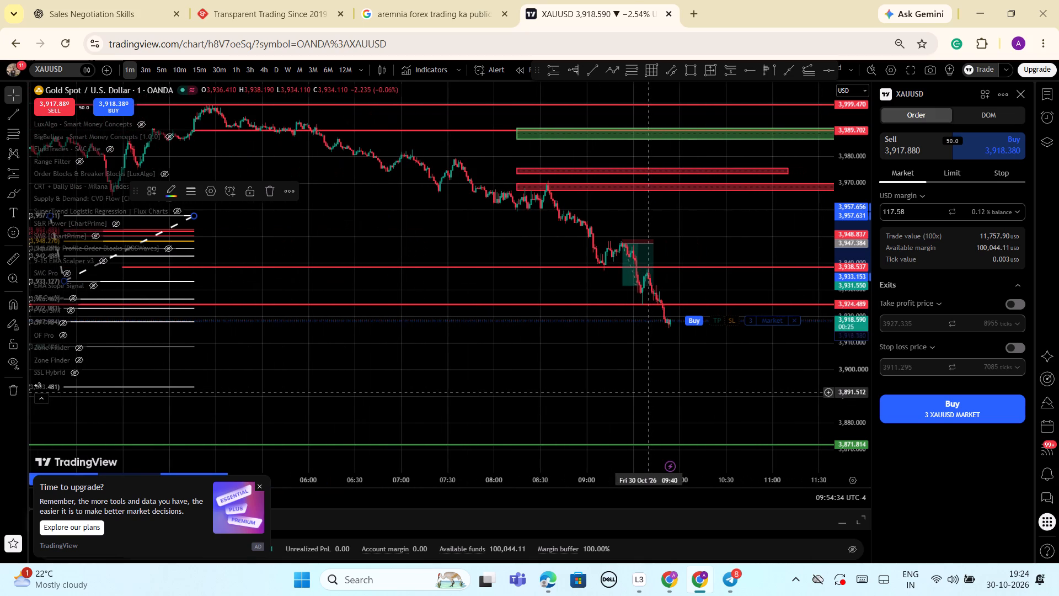
pyautogui.scroll(1, 649, 392)
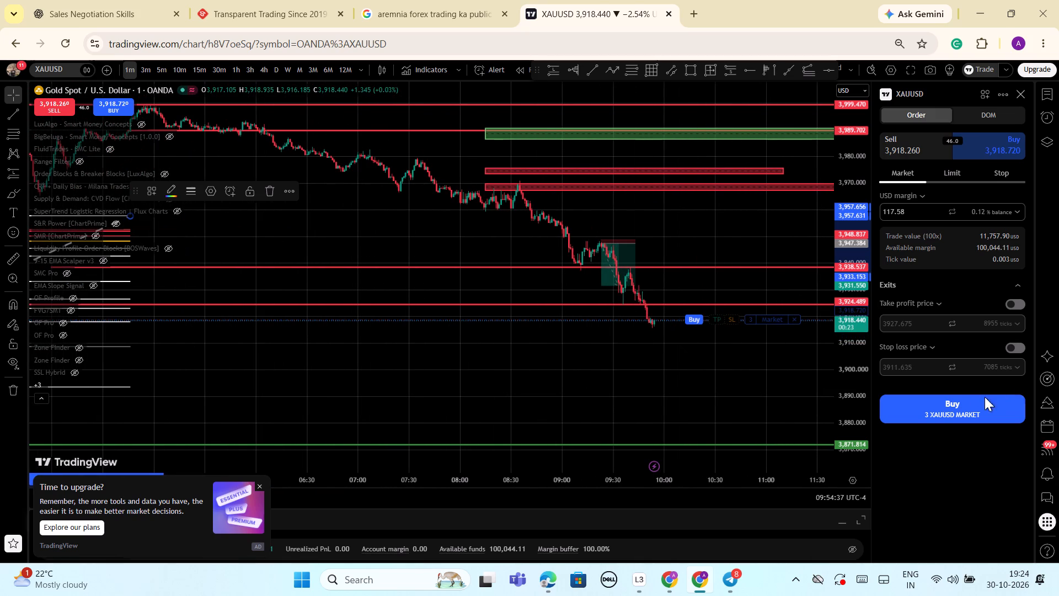
# Show both hidden Zone Finder indicators on the chart.
pyautogui.moveTo(847, 424); pyautogui.dragTo(836, 345)
pyautogui.scroll(2, 799, 429)
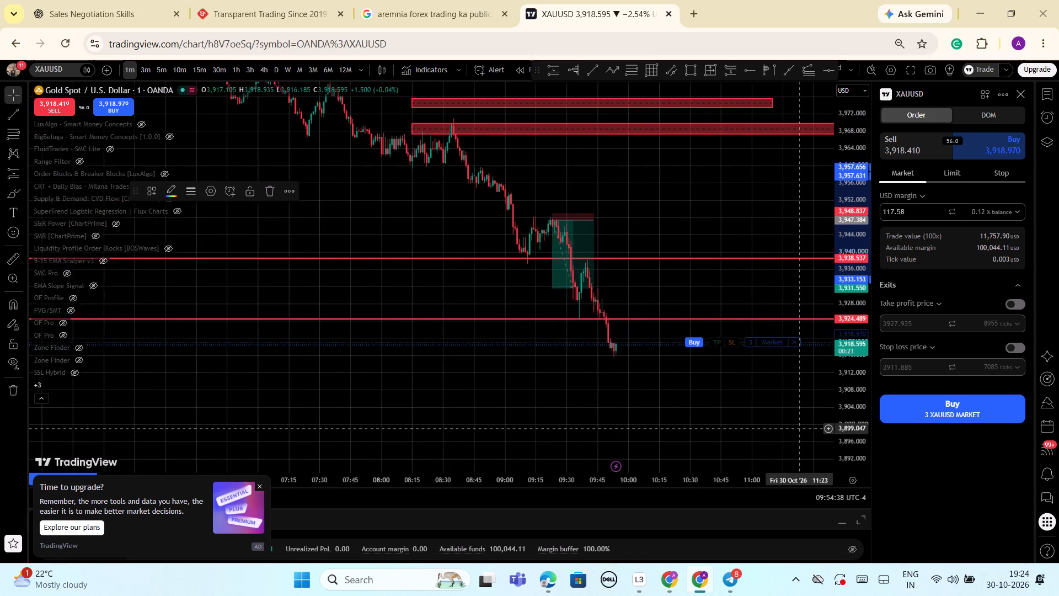
pyautogui.click(77, 356)
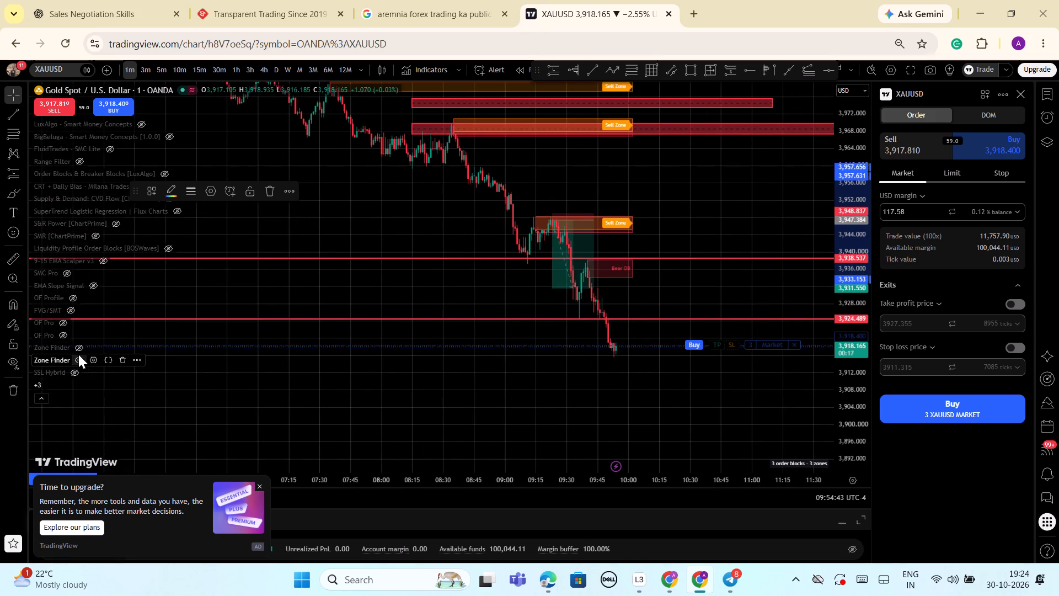
pyautogui.click(79, 349)
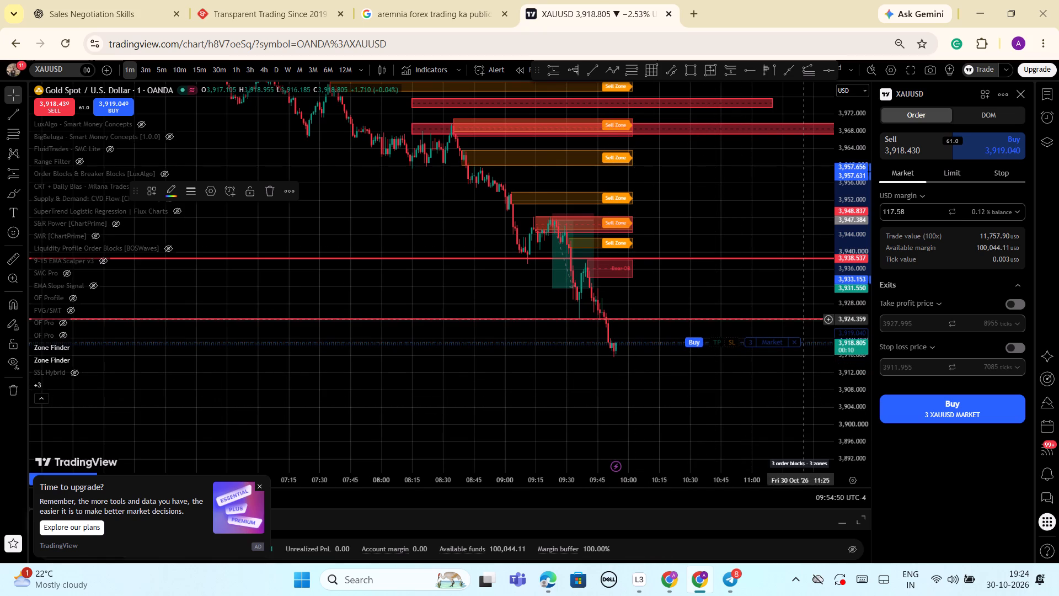
# Place a market buy order for 2 XAUUSD from the chart.
pyautogui.moveTo(849, 224); pyautogui.dragTo(865, 260)
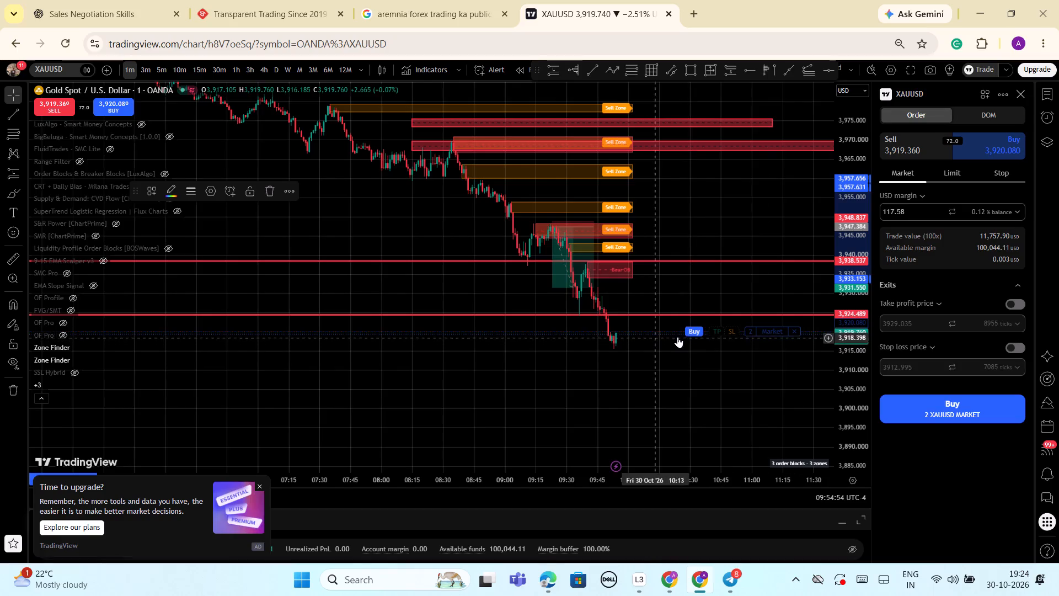
pyautogui.click(698, 331)
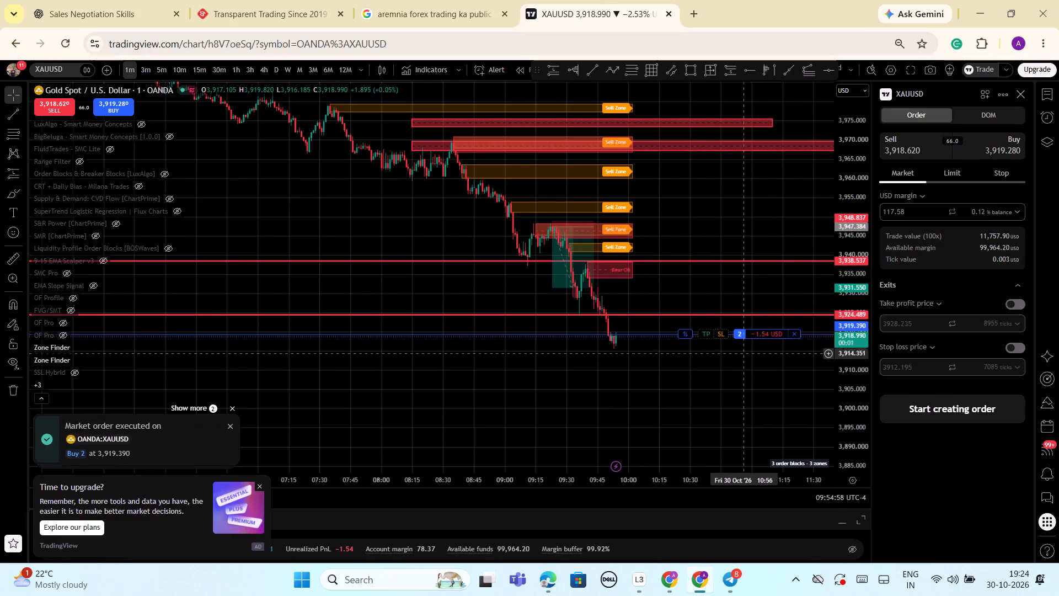
# Protect the open long position with a stop loss at 3,913.406 and a take profit at 3,934.991, and confirm.
pyautogui.moveTo(718, 336); pyautogui.dragTo(719, 353)
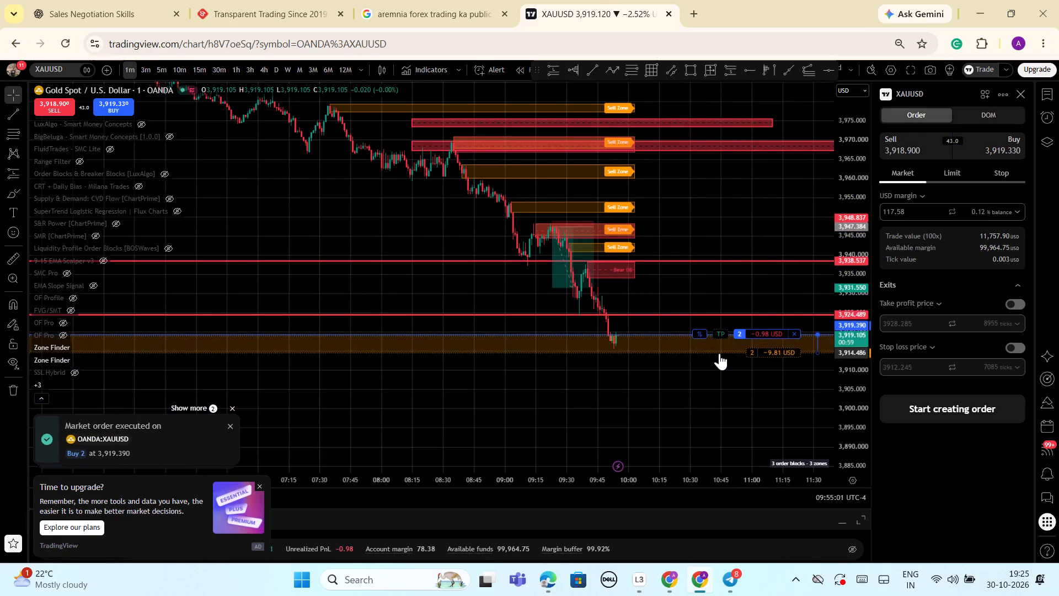
pyautogui.moveTo(719, 353); pyautogui.dragTo(720, 357)
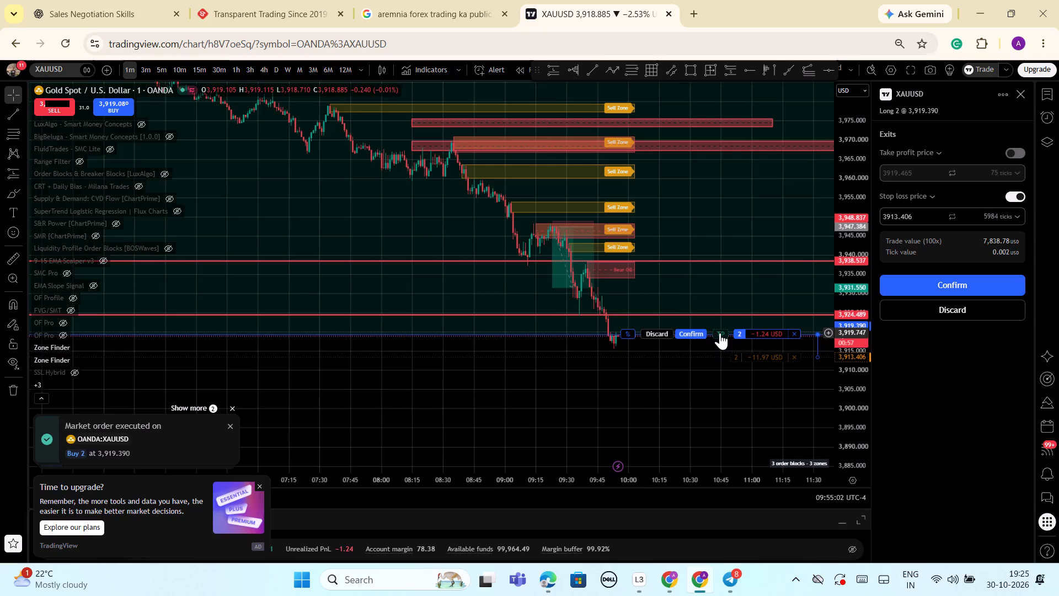
pyautogui.moveTo(720, 333); pyautogui.dragTo(721, 274)
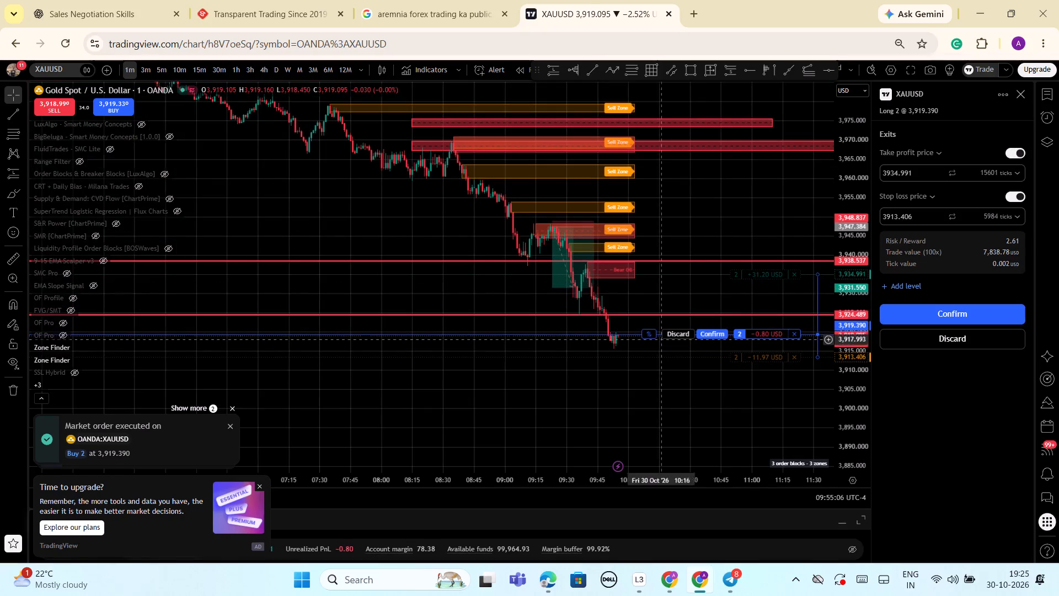
pyautogui.click(725, 333)
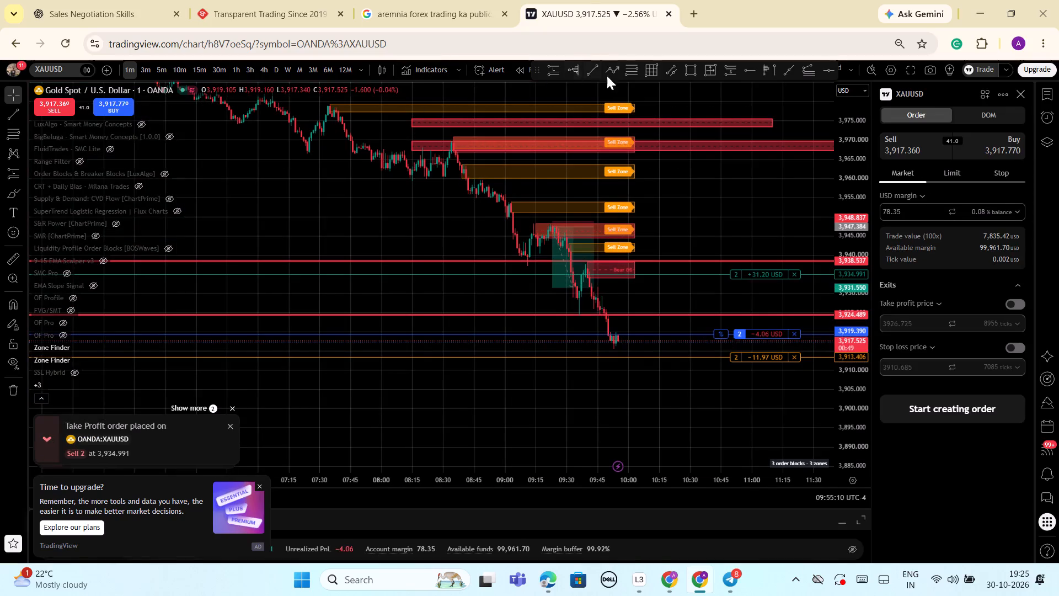
# Draw a long position at the latest candle with entry about 3,919.34, target about 3,935.21 and stop about 3,913.27.
pyautogui.click(550, 71)
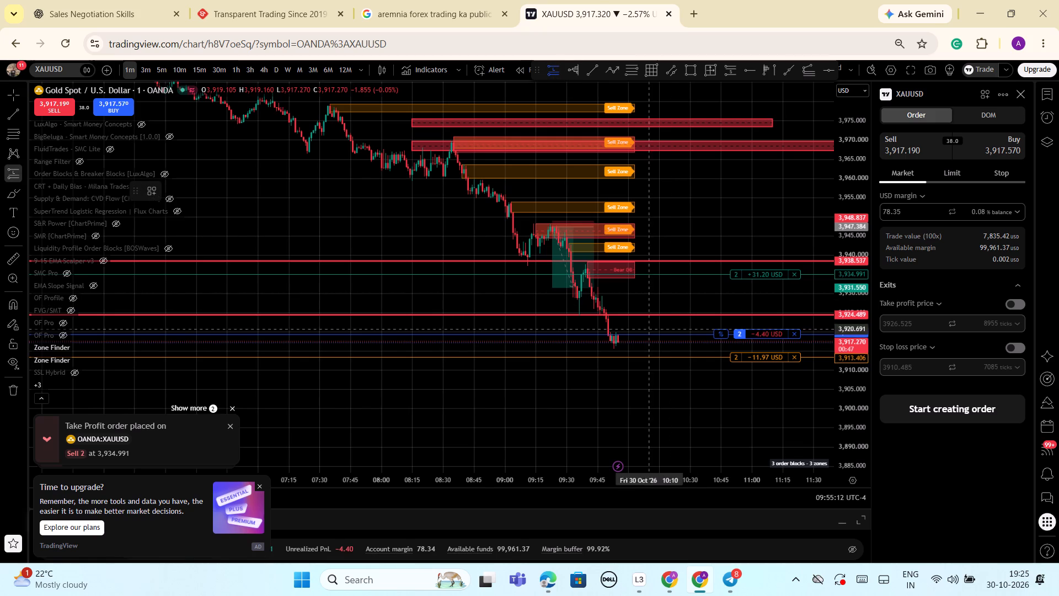
pyautogui.click(621, 334)
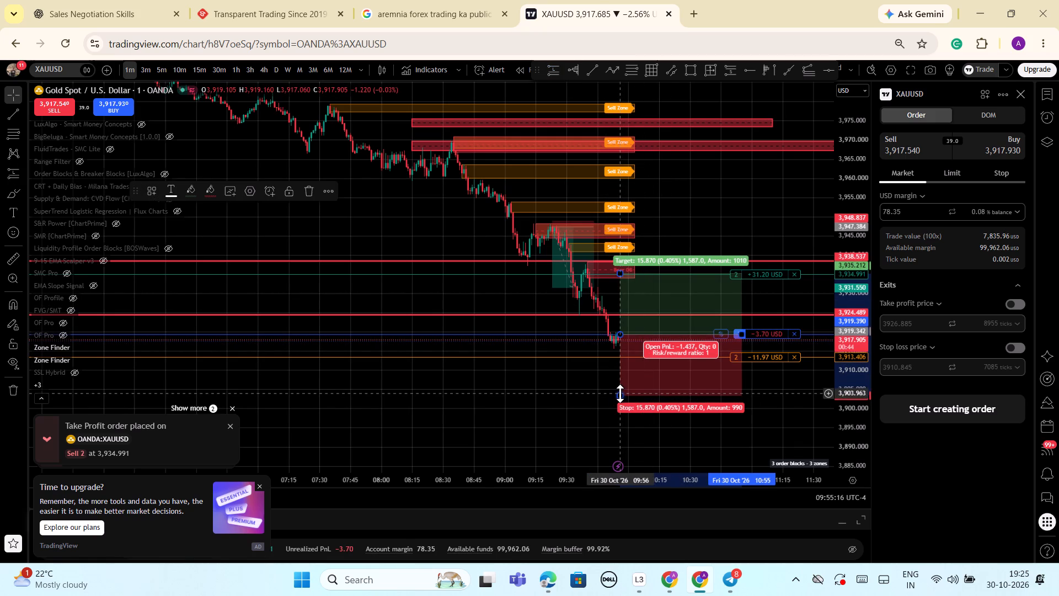
pyautogui.moveTo(620, 393); pyautogui.dragTo(621, 358)
pyautogui.scroll(-1, 666, 423)
pyautogui.moveTo(666, 423); pyautogui.dragTo(538, 435)
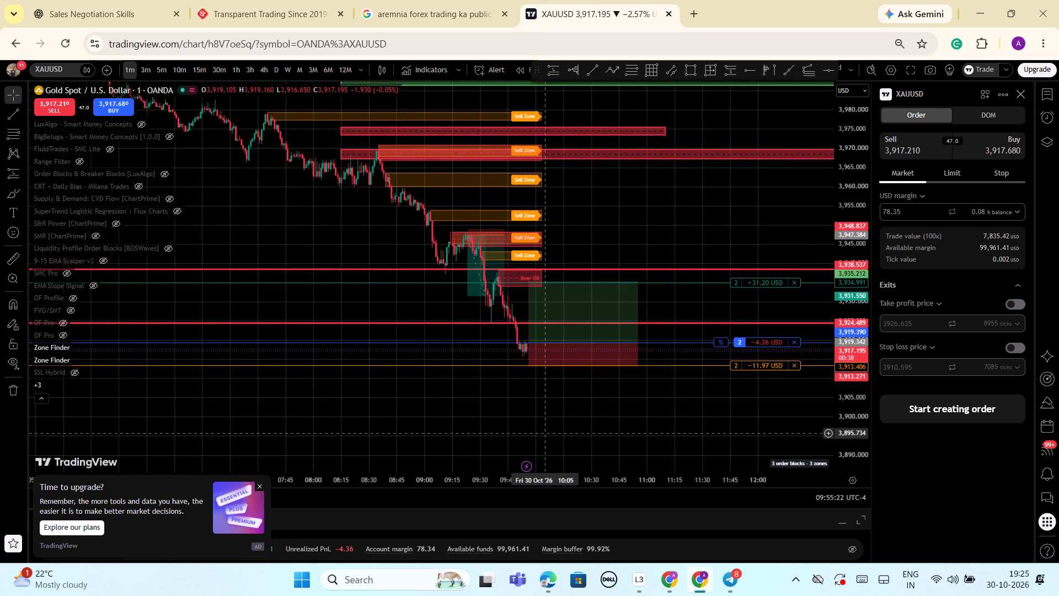
pyautogui.click(551, 359)
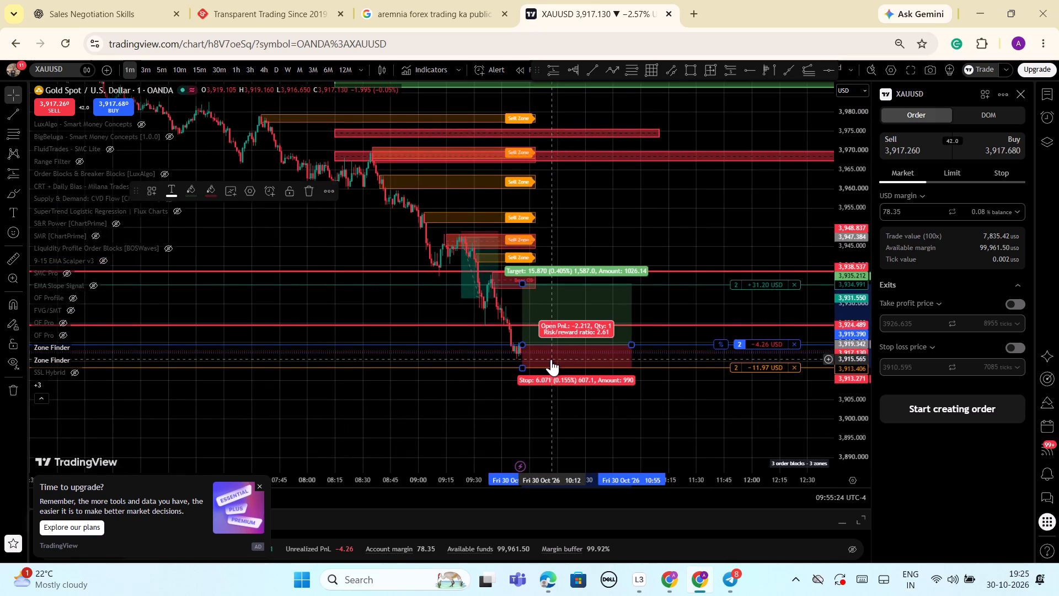
pyautogui.click(572, 400)
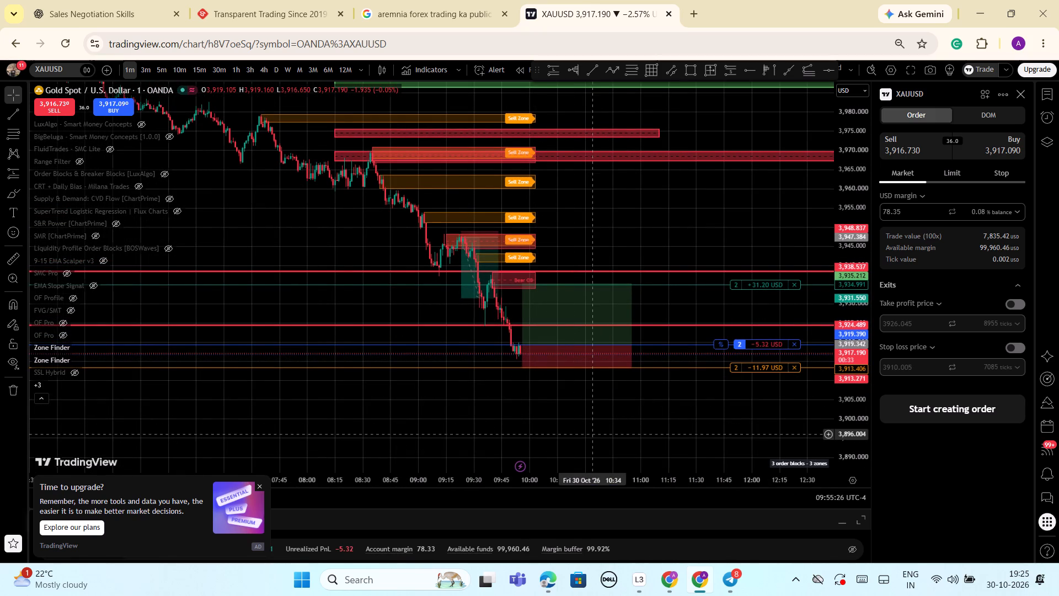
pyautogui.scroll(-1, 593, 434)
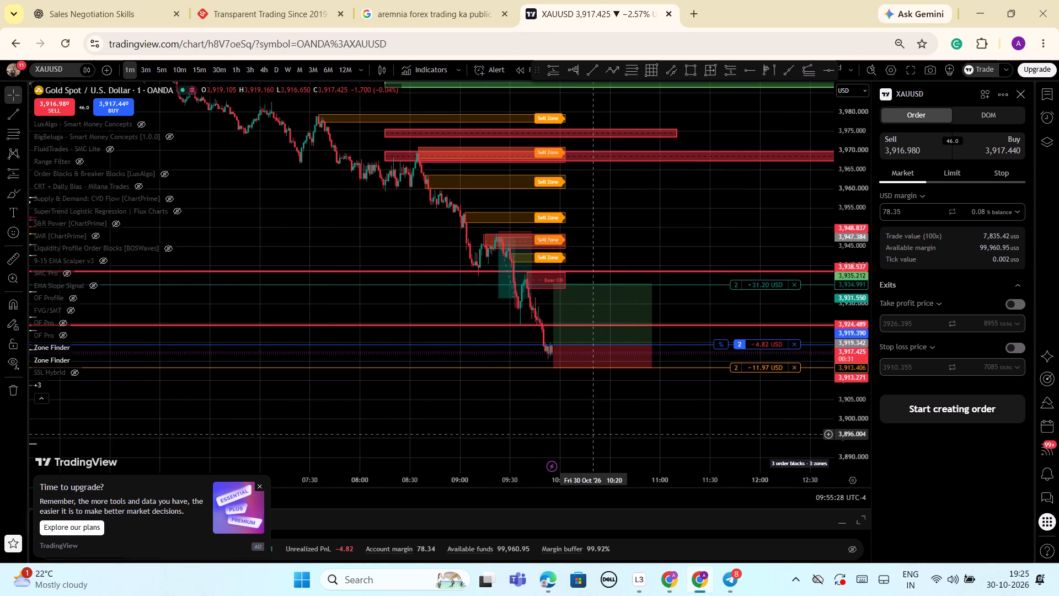
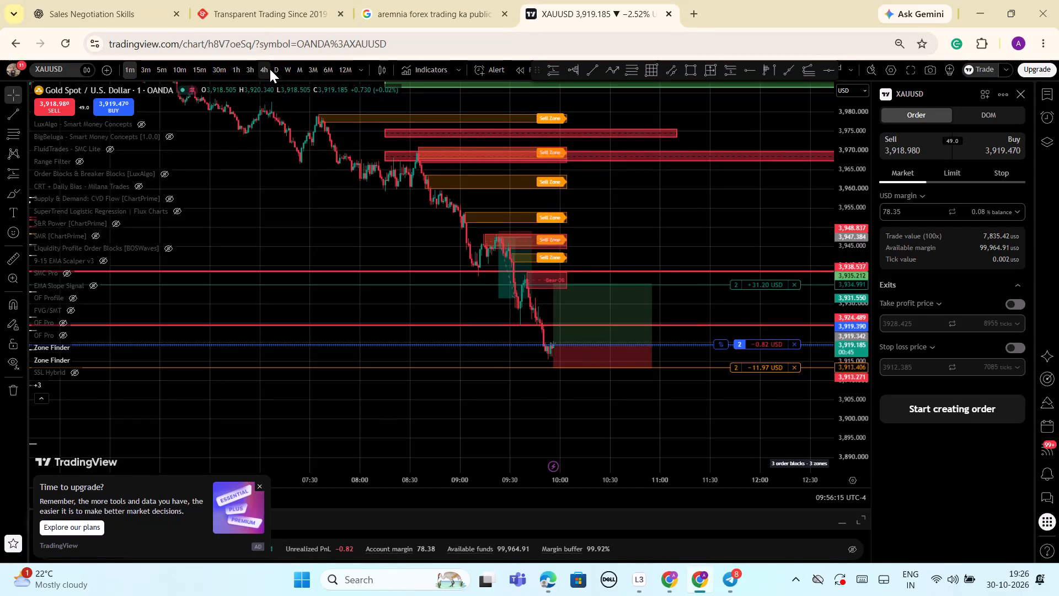
# Switch the XAUUSD chart to the four-hour timeframe and examine October's decline with its sell zones.
pyautogui.click(270, 69)
pyautogui.scroll(-1, 673, 276)
pyautogui.moveTo(841, 151); pyautogui.dragTo(863, 460)
pyautogui.scroll(6, 670, 354)
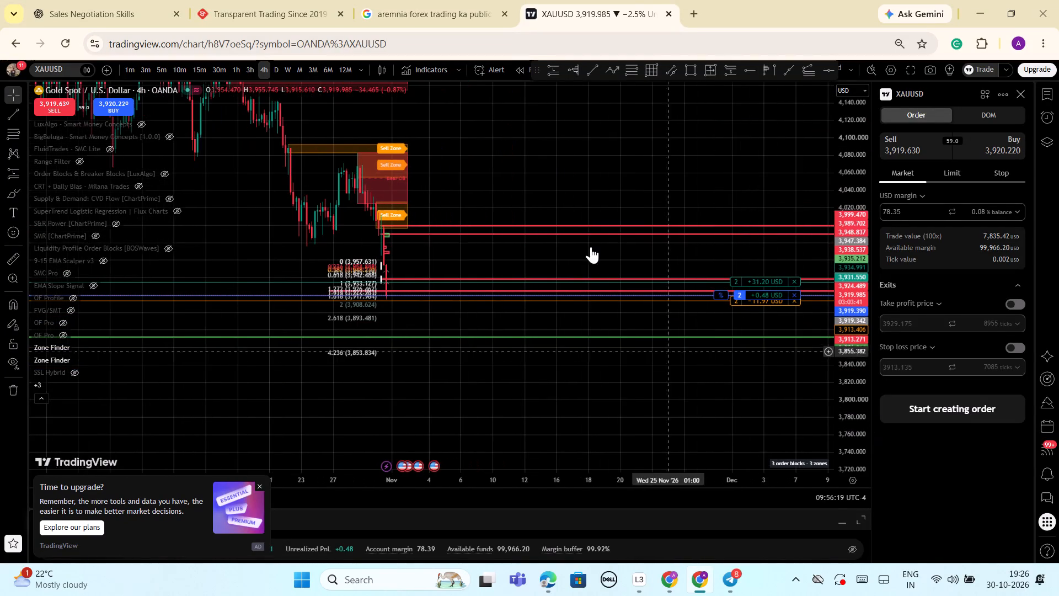
pyautogui.moveTo(455, 161); pyautogui.dragTo(770, 273)
pyautogui.scroll(-1, 770, 273)
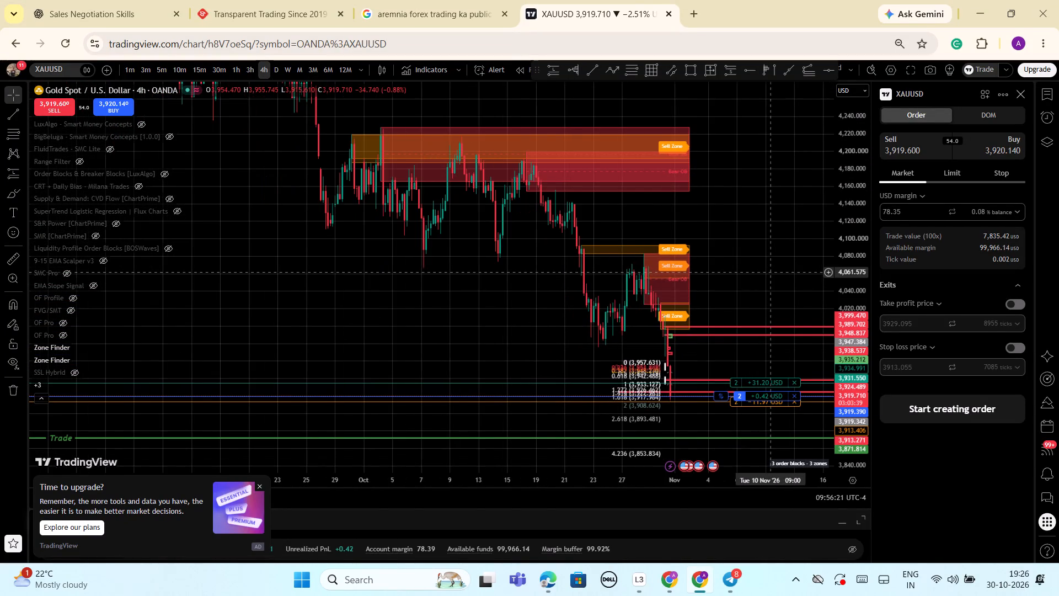
pyautogui.scroll(-1, 809, 246)
pyautogui.moveTo(785, 256); pyautogui.dragTo(781, 207)
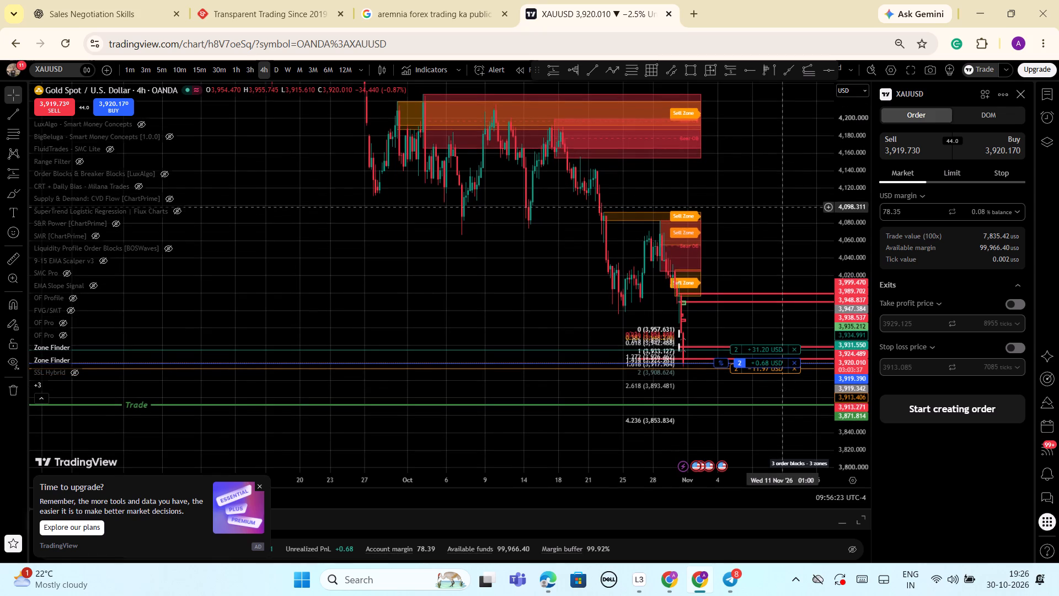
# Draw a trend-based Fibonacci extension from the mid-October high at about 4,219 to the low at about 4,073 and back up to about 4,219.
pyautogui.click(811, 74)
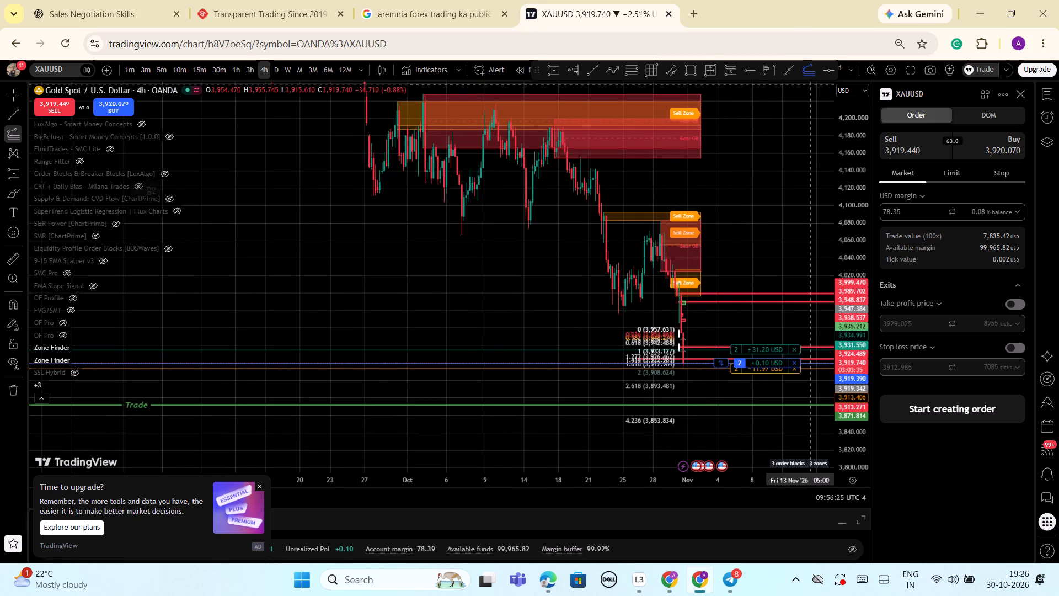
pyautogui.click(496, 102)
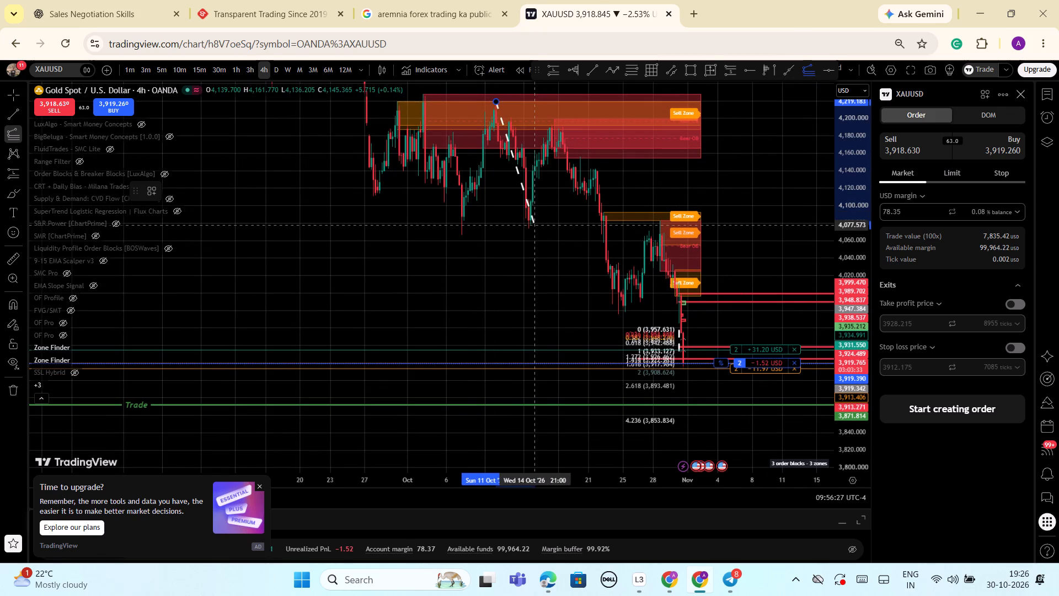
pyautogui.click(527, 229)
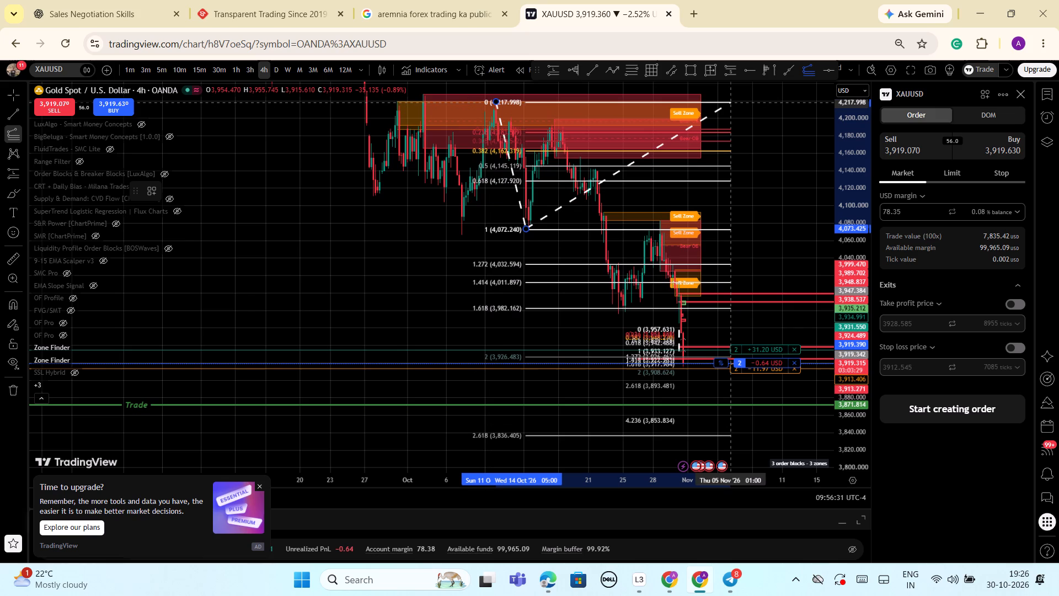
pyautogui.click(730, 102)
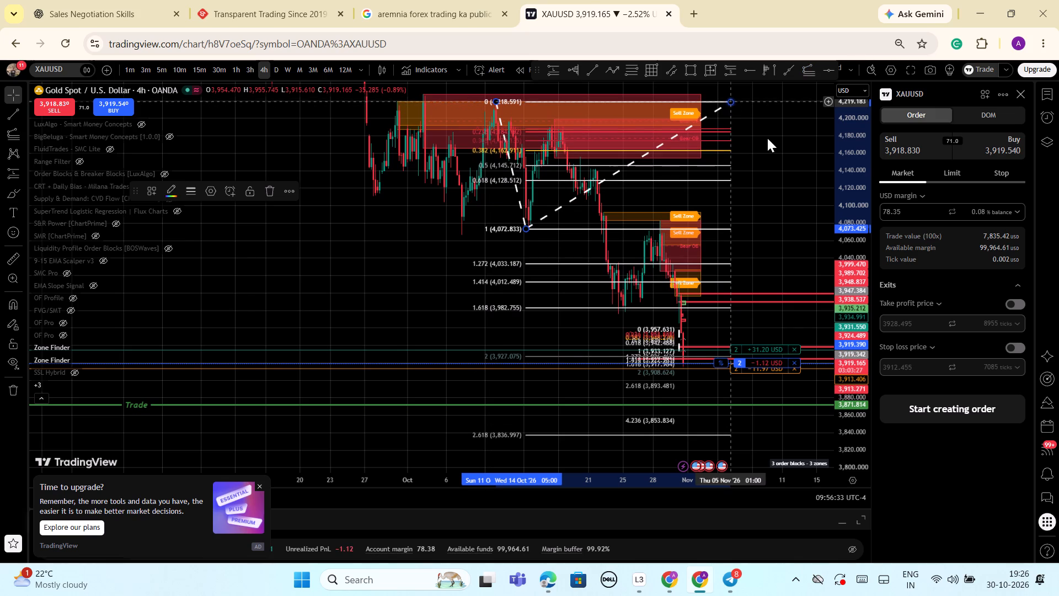
# Examine how the four-hour decline lines up with the new Fibonacci extension's levels.
pyautogui.scroll(-2, 822, 383)
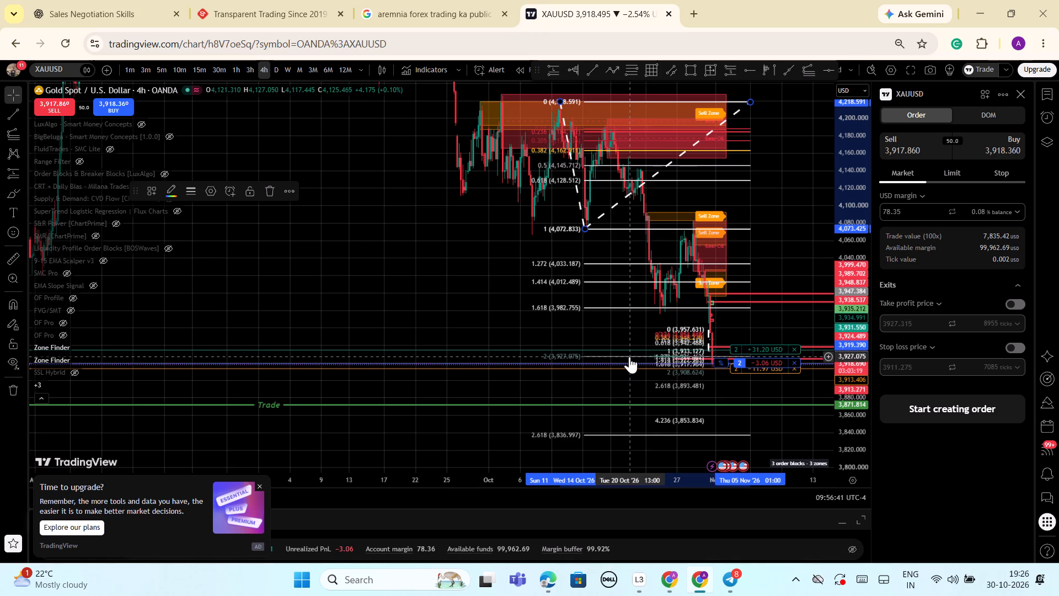
pyautogui.scroll(7, 375, 304)
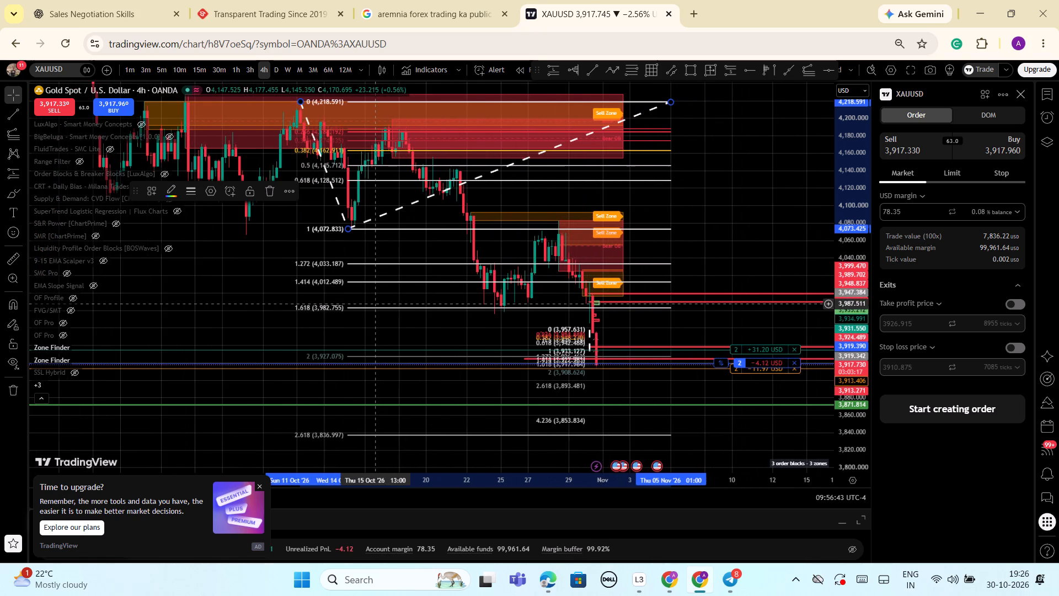
pyautogui.scroll(-1, 375, 304)
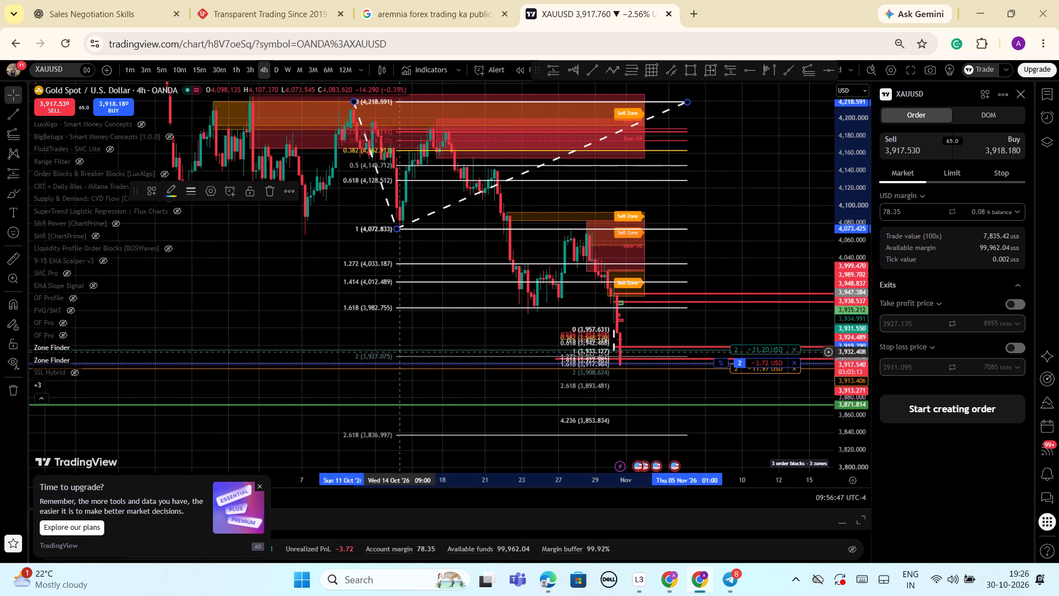
pyautogui.scroll(-1, 449, 319)
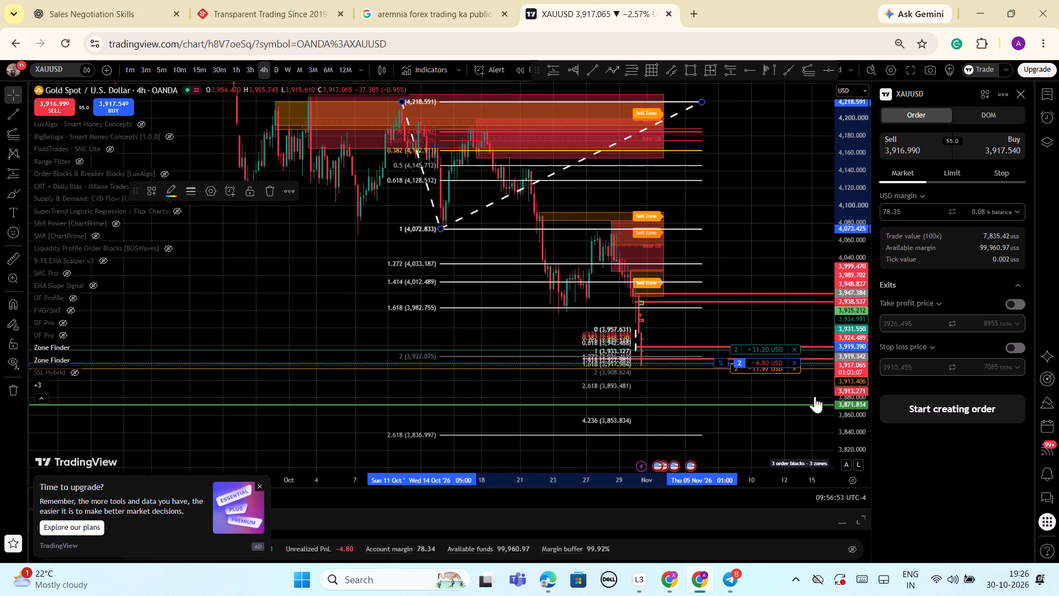
pyautogui.scroll(-2, 595, 440)
pyautogui.moveTo(855, 419); pyautogui.dragTo(855, 438)
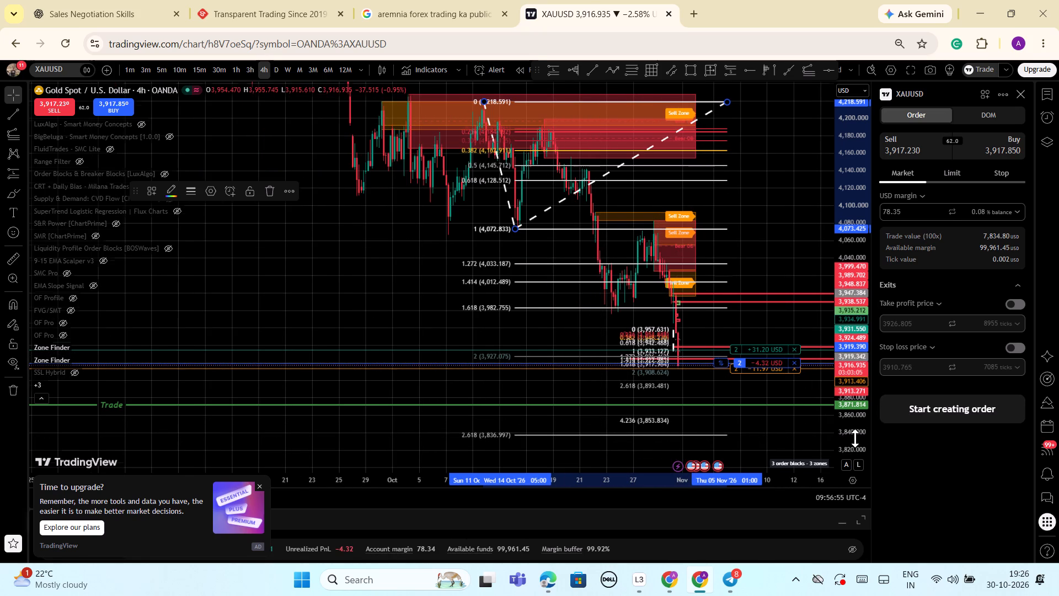
pyautogui.moveTo(855, 438); pyautogui.dragTo(854, 449)
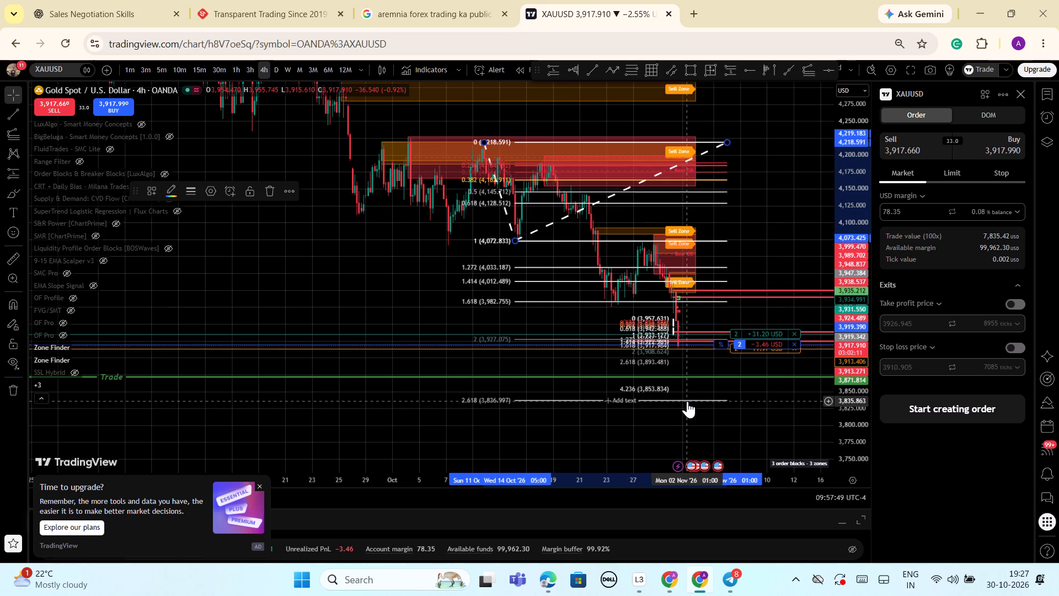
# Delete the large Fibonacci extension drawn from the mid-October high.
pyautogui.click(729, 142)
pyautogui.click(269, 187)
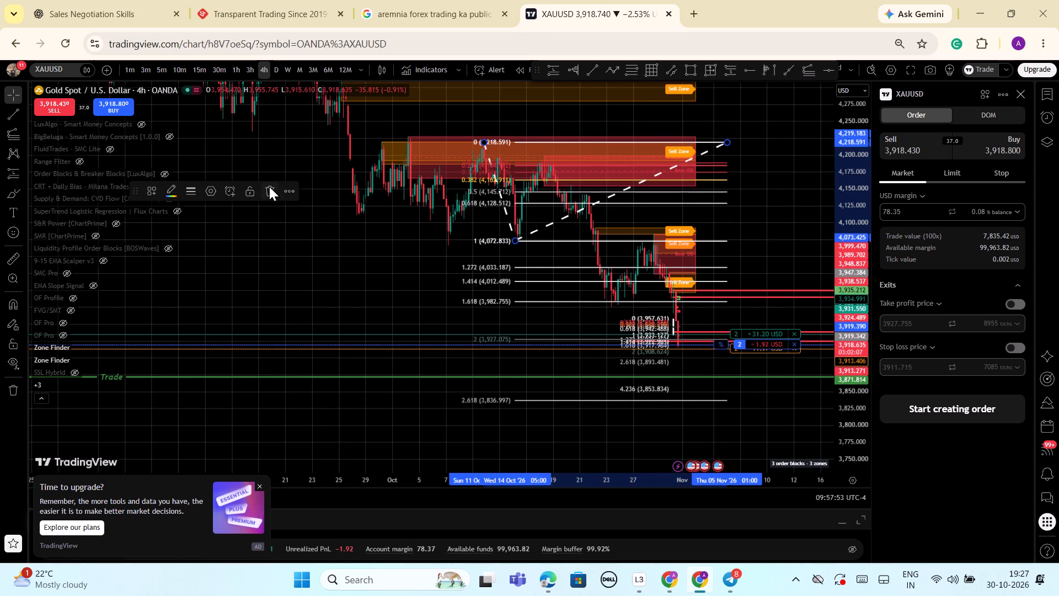
# Delete the small older Fibonacci extension beside the latest four-hour candles.
pyautogui.click(656, 328)
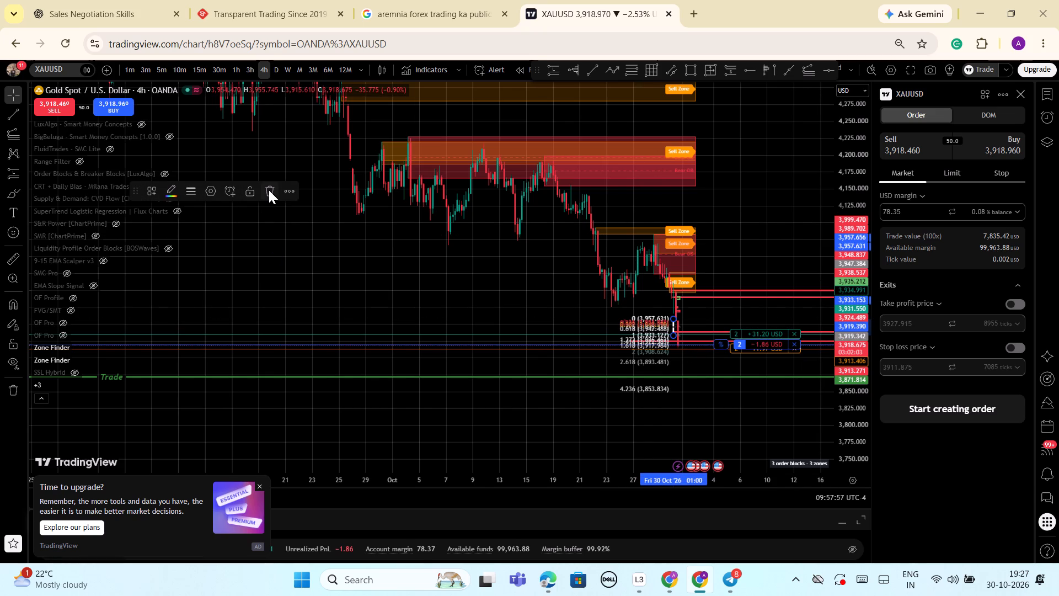
pyautogui.click(269, 190)
# Return the XAUUSD chart to the one-minute timeframe.
pyautogui.scroll(2, 677, 348)
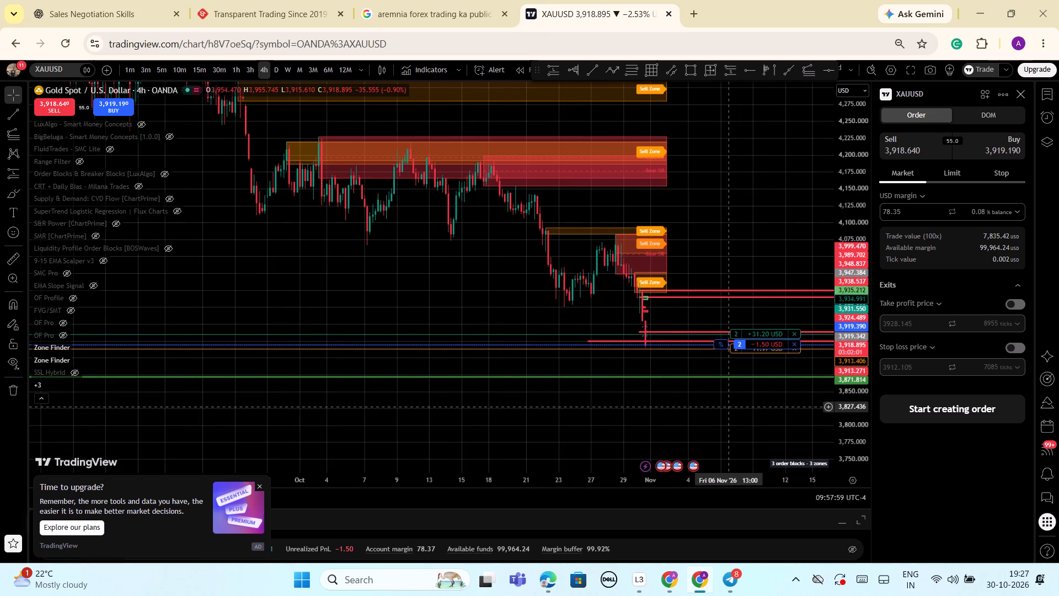
pyautogui.scroll(-1, 675, 425)
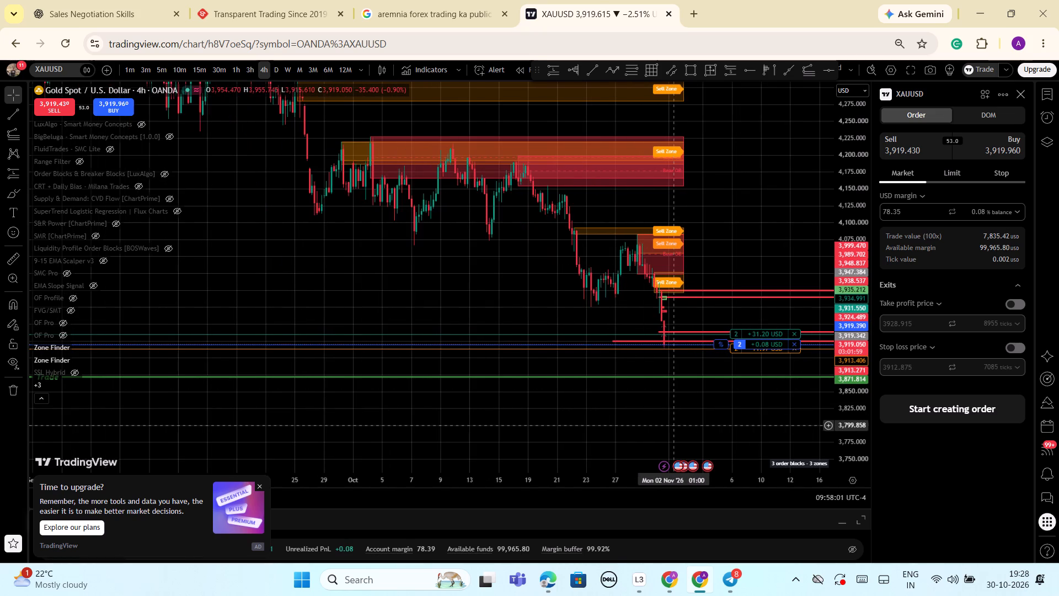
pyautogui.scroll(-1, 675, 425)
pyautogui.click(124, 67)
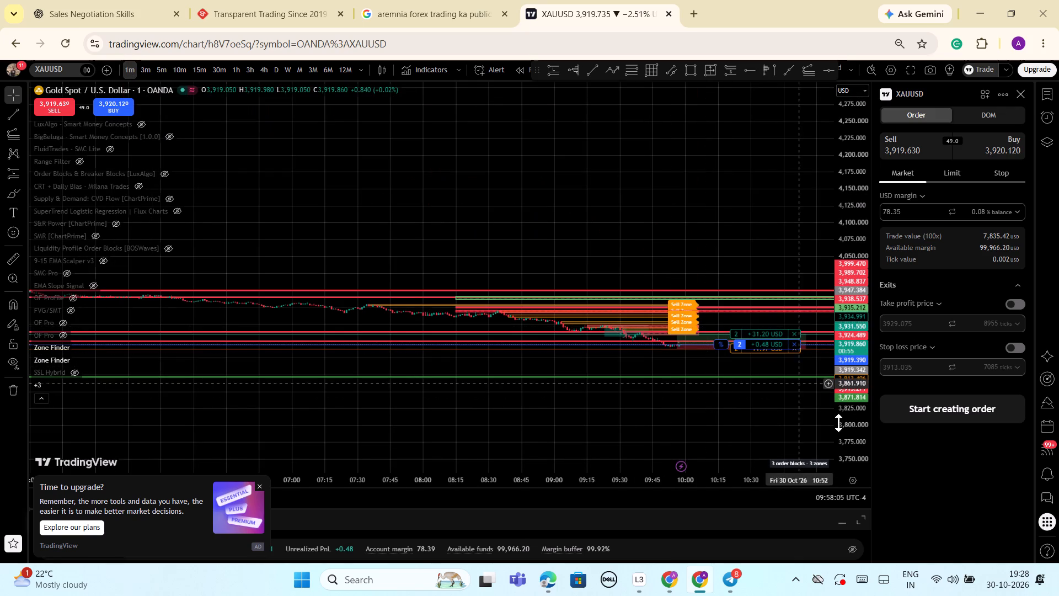
# Examine the open long position against its stop loss, take profit and the nearby sell zones on the one-minute chart.
pyautogui.moveTo(859, 443); pyautogui.dragTo(838, 182)
pyautogui.scroll(-6, 730, 217)
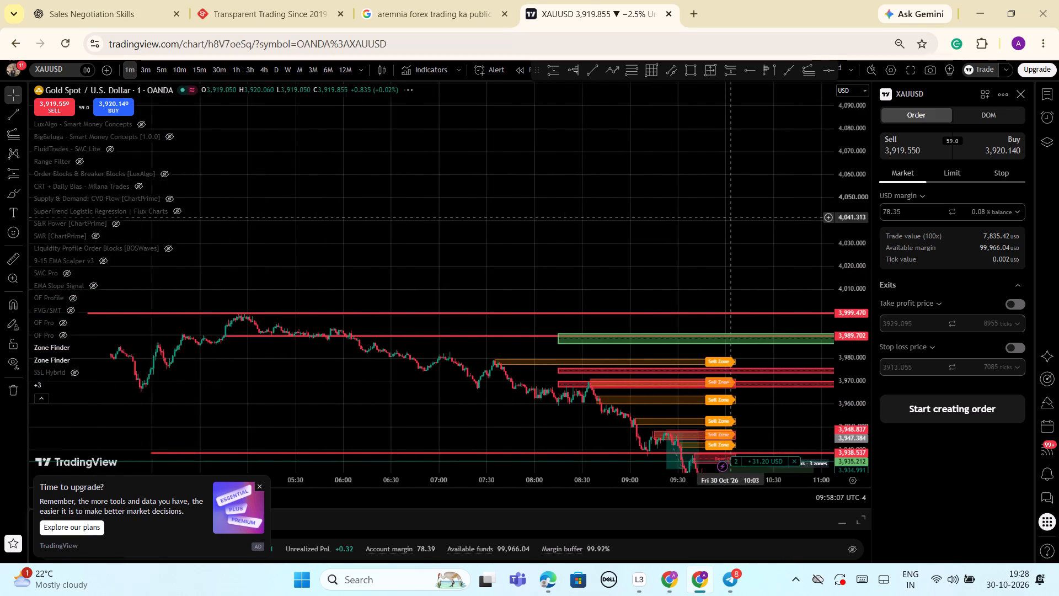
pyautogui.moveTo(726, 230); pyautogui.dragTo(638, 70)
pyautogui.scroll(3, 731, 325)
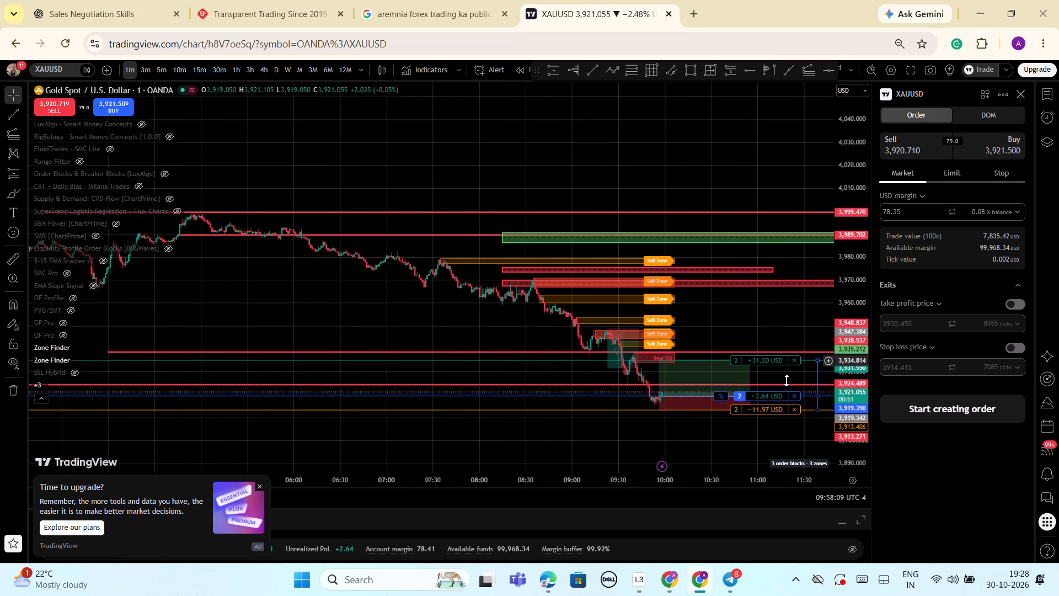
pyautogui.moveTo(858, 437); pyautogui.dragTo(825, 294)
pyautogui.moveTo(725, 357); pyautogui.dragTo(726, 288)
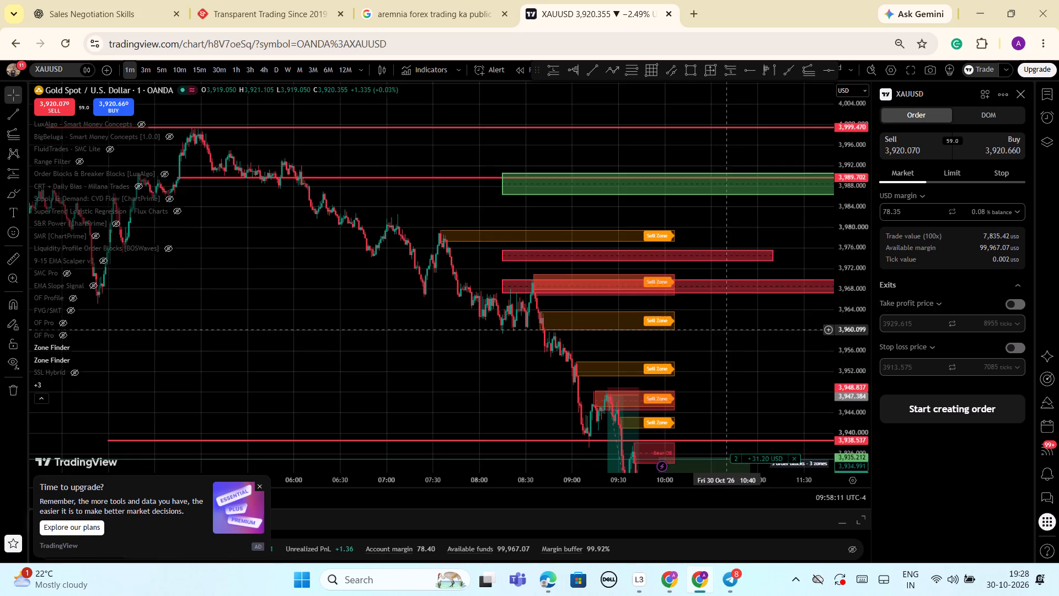
pyautogui.moveTo(726, 288); pyautogui.dragTo(719, 163)
pyautogui.scroll(2, 720, 177)
pyautogui.moveTo(855, 413); pyautogui.dragTo(858, 392)
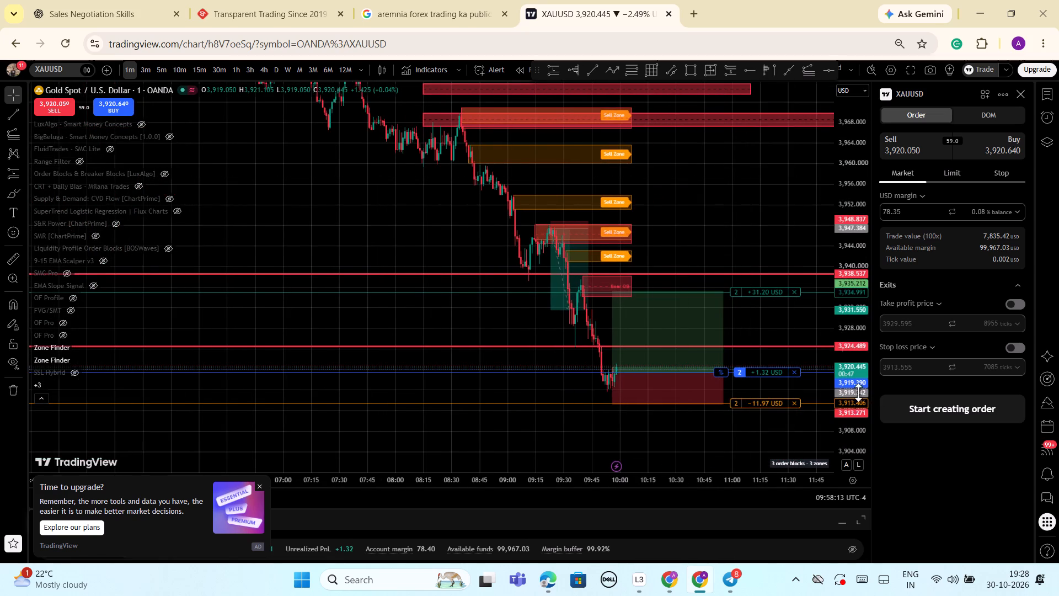
pyautogui.moveTo(858, 392); pyautogui.dragTo(858, 329)
pyautogui.scroll(2, 858, 329)
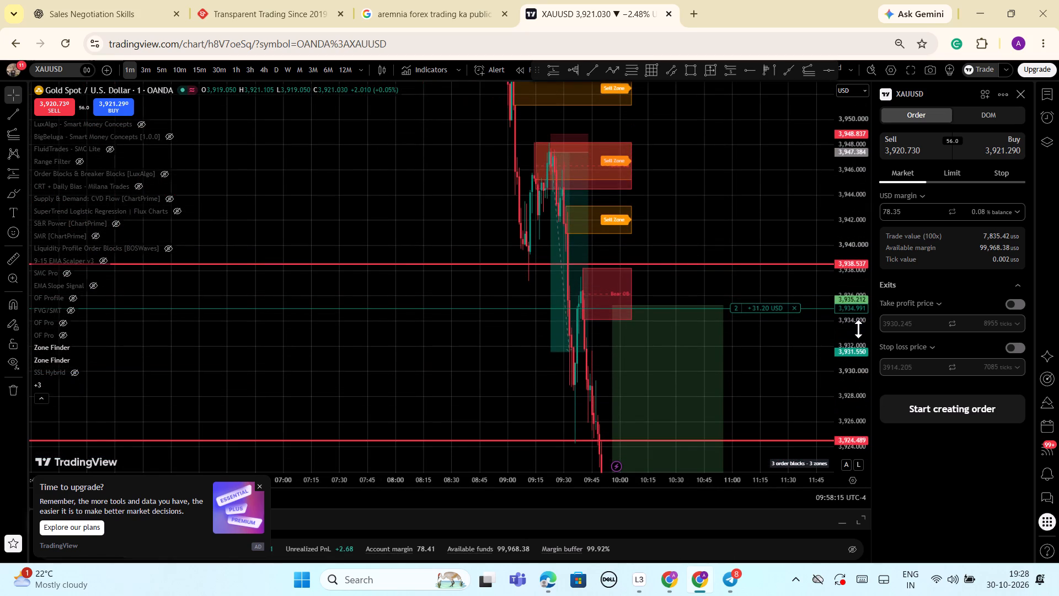
pyautogui.scroll(-3, 858, 329)
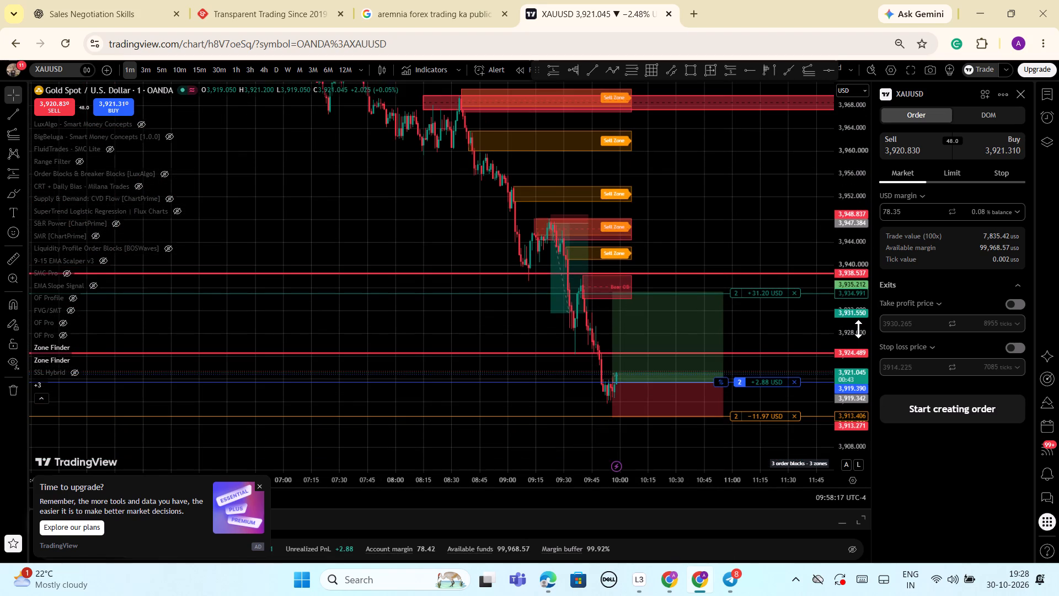
pyautogui.moveTo(761, 248); pyautogui.dragTo(713, 205)
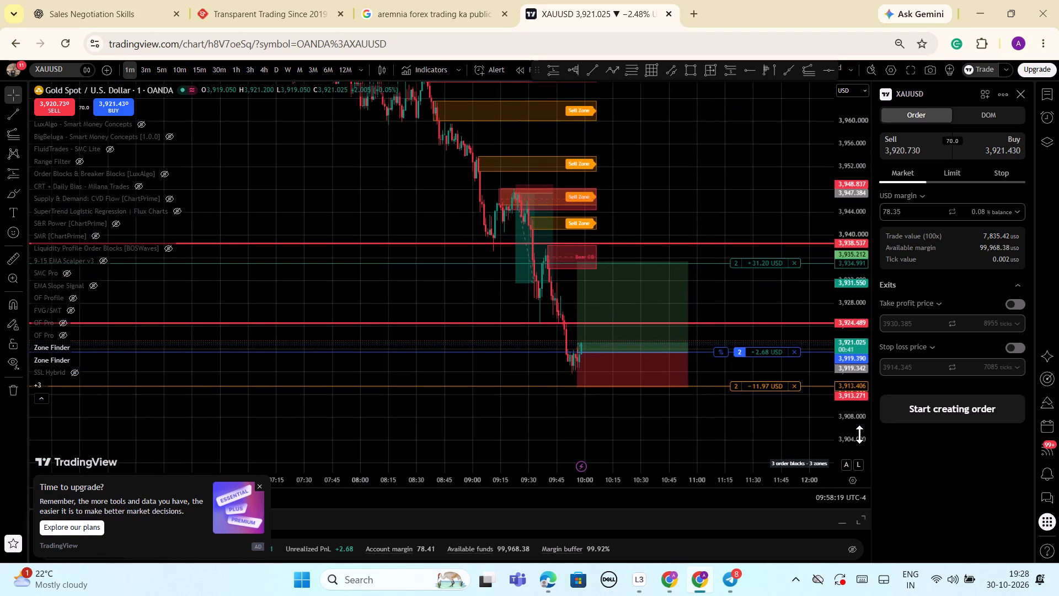
pyautogui.moveTo(858, 432); pyautogui.dragTo(859, 406)
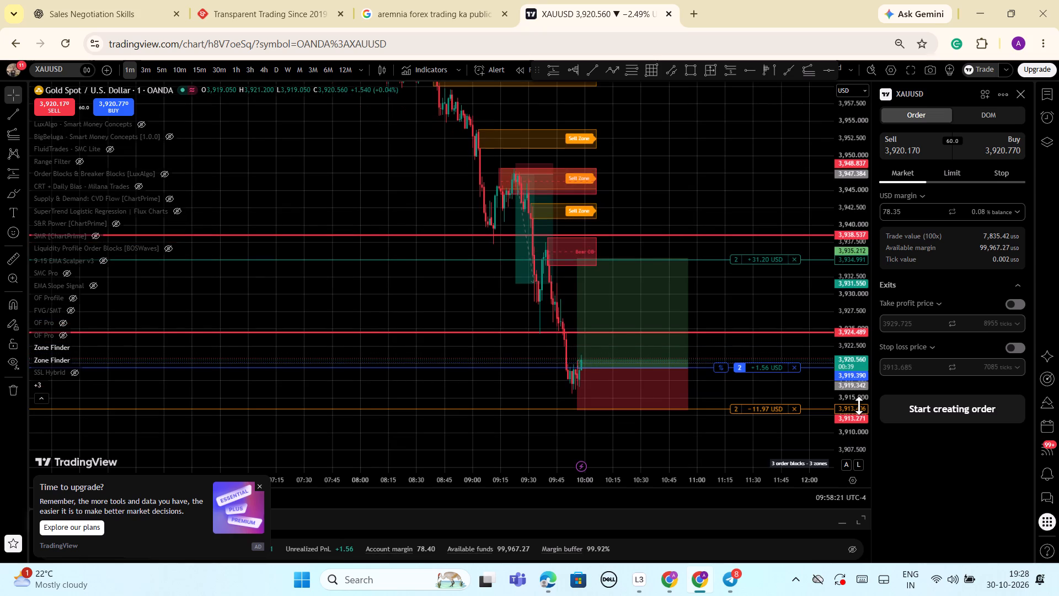
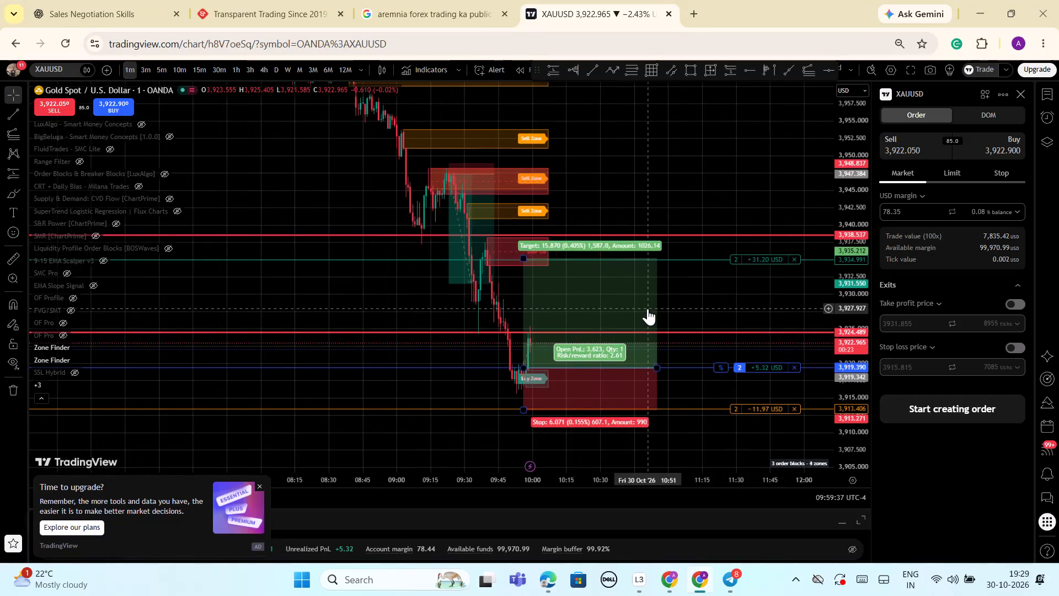
# Hide and show the second Zone Finder indicator repeatedly to see which zones it draws, leaving it visible.
pyautogui.scroll(3, 648, 308)
pyautogui.moveTo(507, 178); pyautogui.dragTo(621, 174)
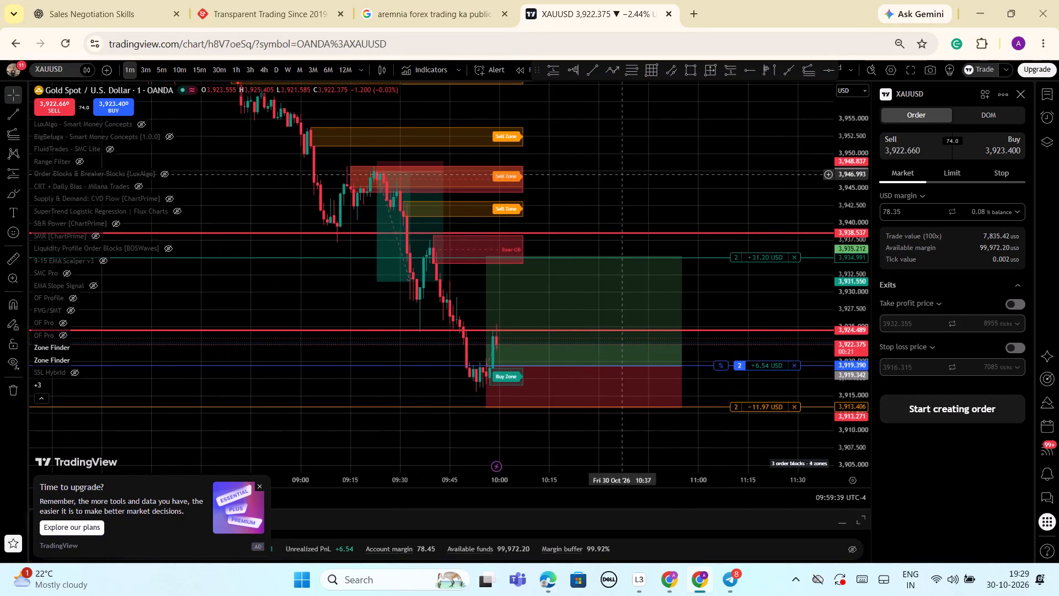
pyautogui.moveTo(621, 174); pyautogui.dragTo(637, 173)
pyautogui.scroll(2, 592, 224)
pyautogui.moveTo(528, 212); pyautogui.dragTo(532, 212)
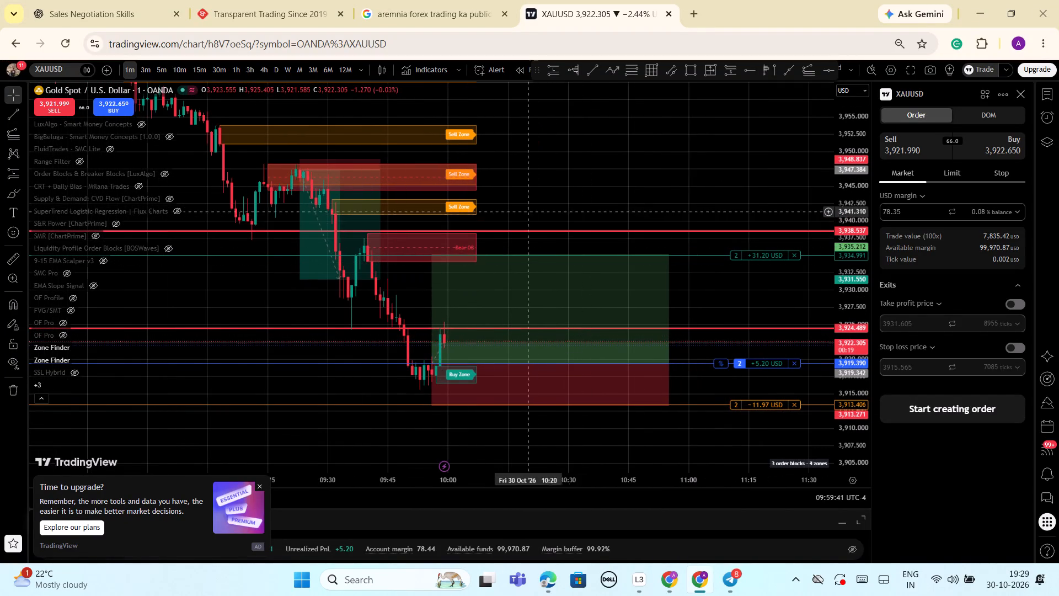
pyautogui.moveTo(532, 212); pyautogui.dragTo(675, 213)
pyautogui.click(81, 359)
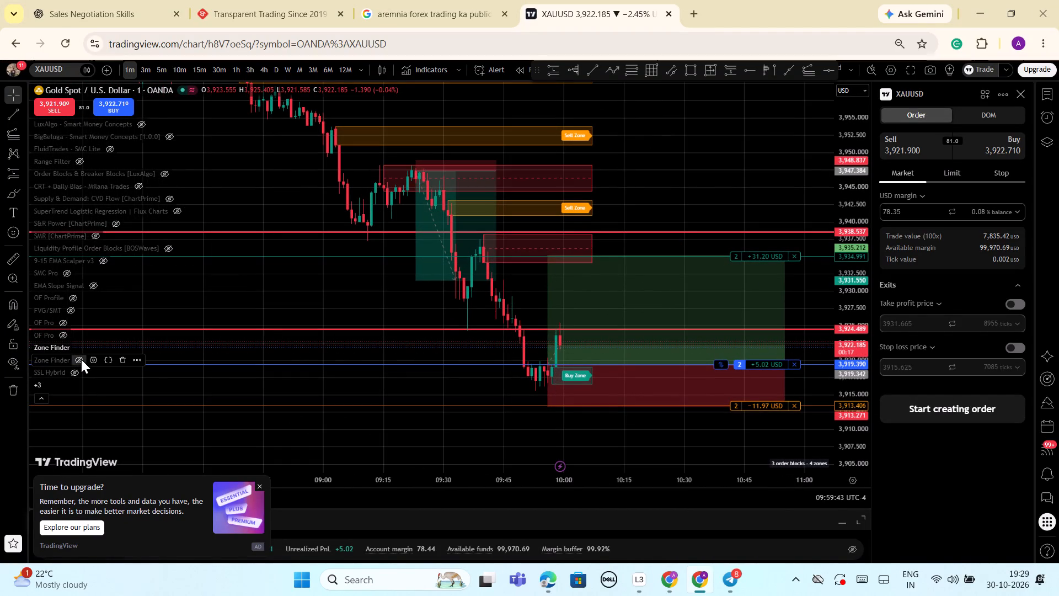
pyautogui.click(81, 359)
pyautogui.click(81, 359)
pyautogui.click(81, 359)
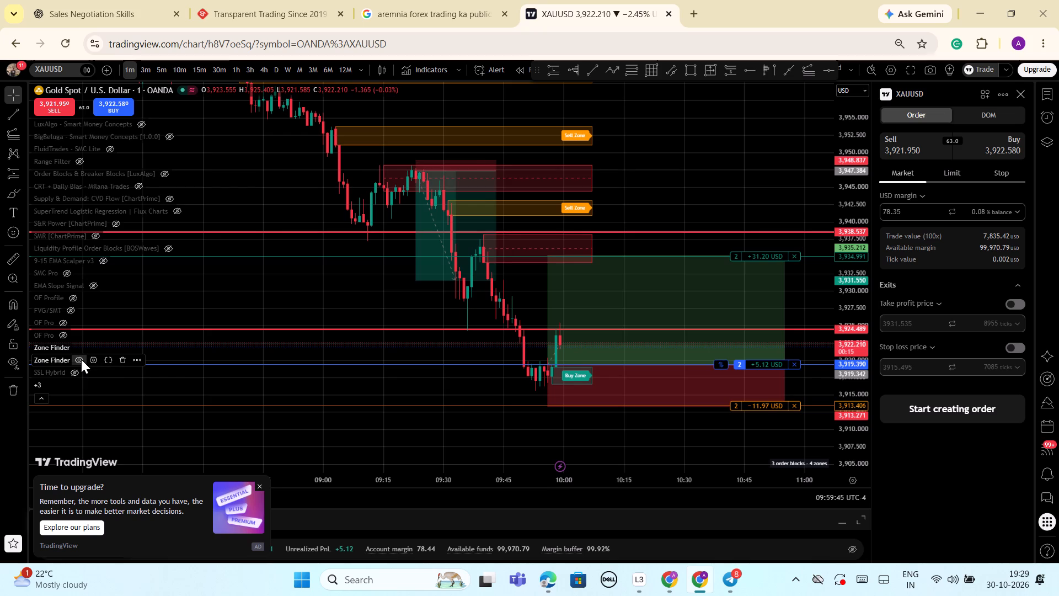
pyautogui.click(81, 359)
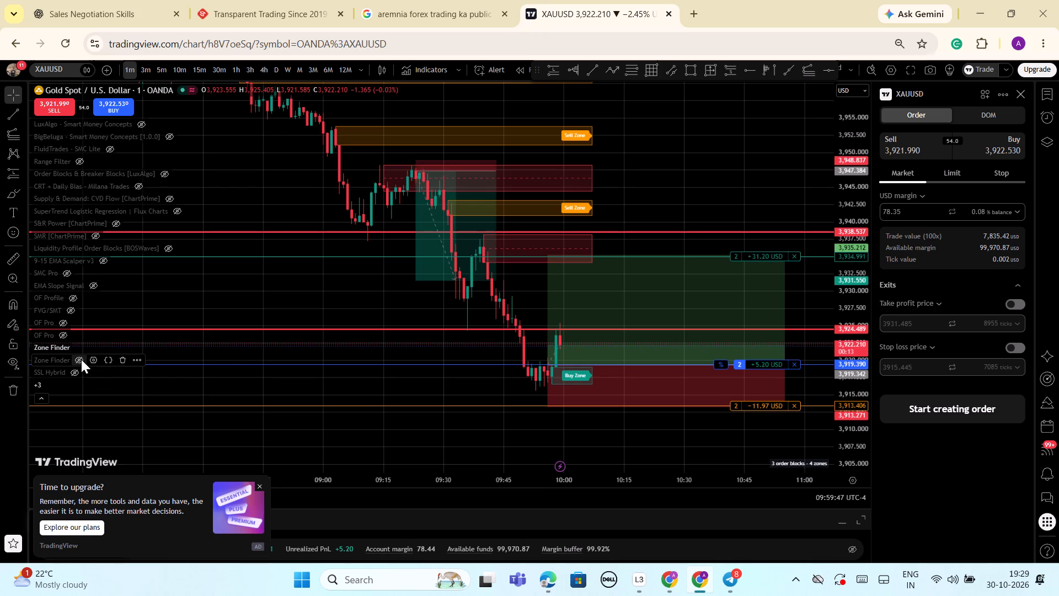
pyautogui.click(81, 359)
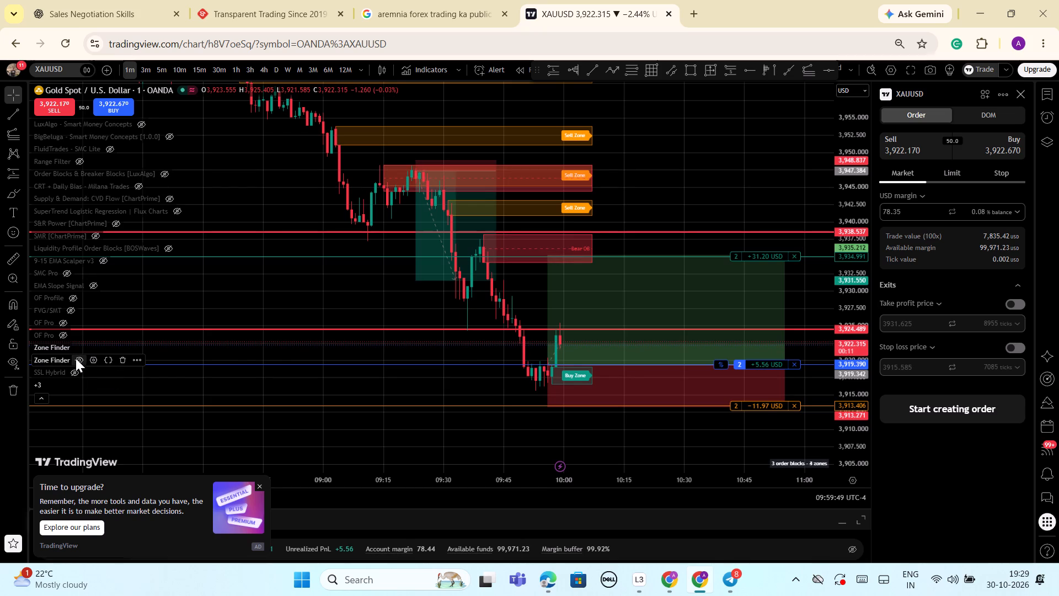
pyautogui.click(76, 358)
pyautogui.click(76, 358)
# Hide and show the first Zone Finder indicator to see which zones it draws, leaving it visible.
pyautogui.click(73, 348)
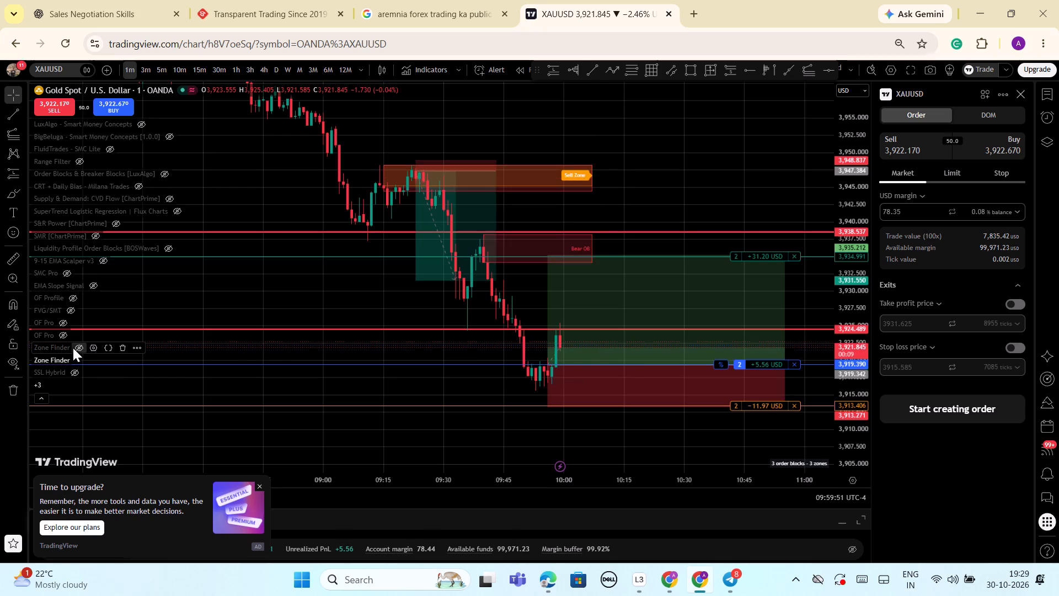
pyautogui.click(73, 348)
pyautogui.doubleClick(73, 348)
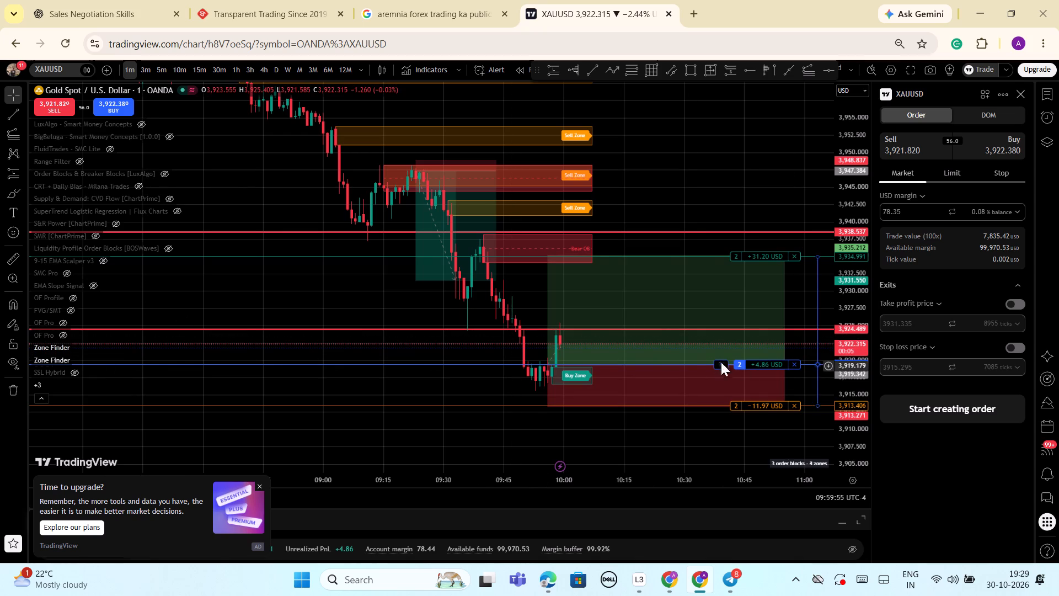
# Examine the open long position against the surrounding buy and sell zones on the one-minute chart.
pyautogui.moveTo(851, 297); pyautogui.dragTo(855, 315)
pyautogui.scroll(-2, 855, 315)
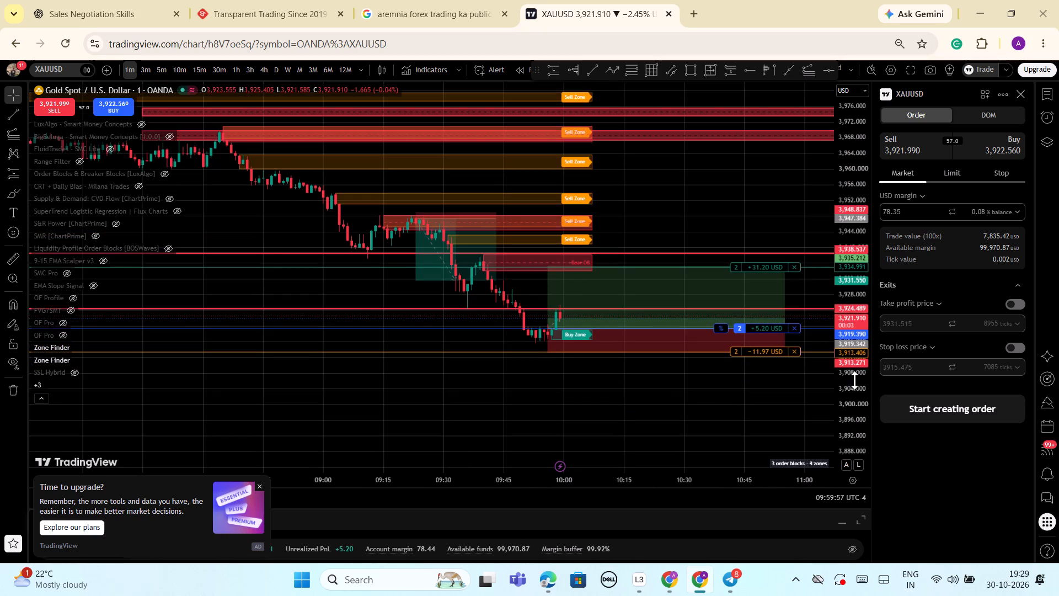
pyautogui.moveTo(854, 404); pyautogui.dragTo(822, 225)
pyautogui.scroll(-2, 795, 263)
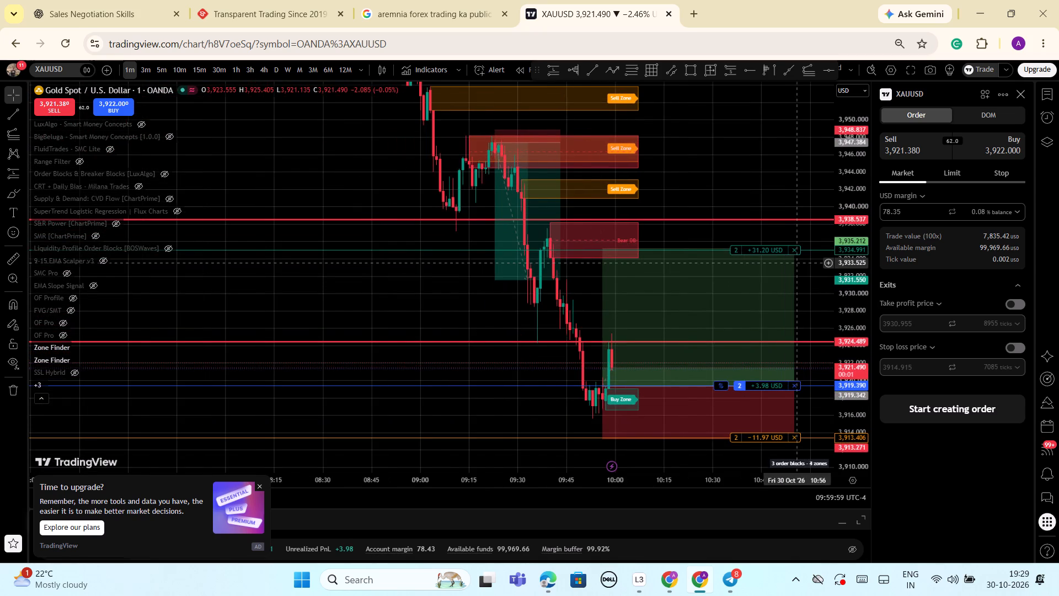
pyautogui.scroll(-2, 795, 263)
pyautogui.moveTo(756, 163); pyautogui.dragTo(721, 163)
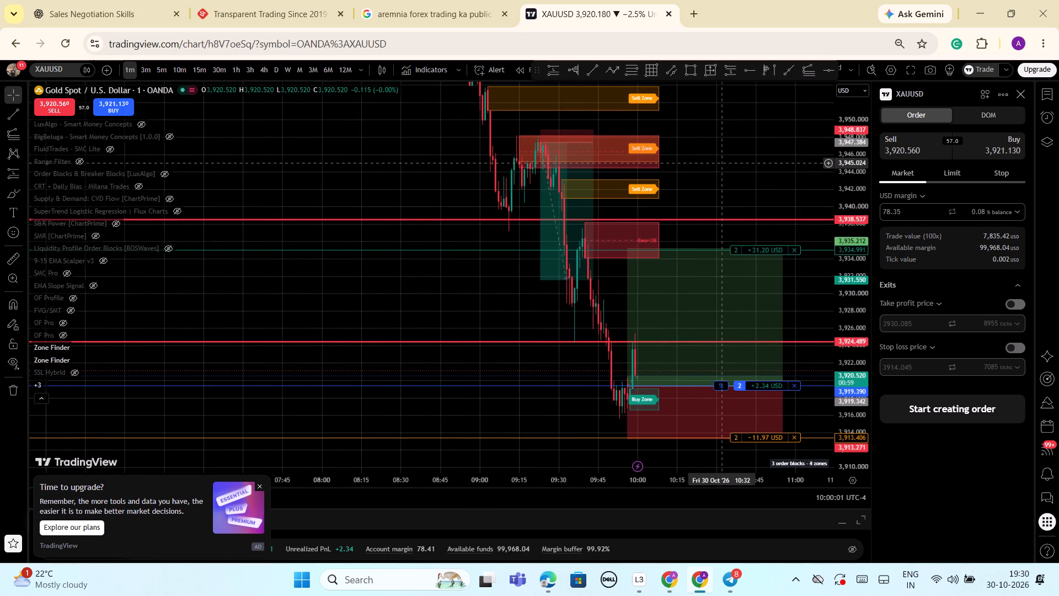
pyautogui.moveTo(852, 174); pyautogui.dragTo(852, 217)
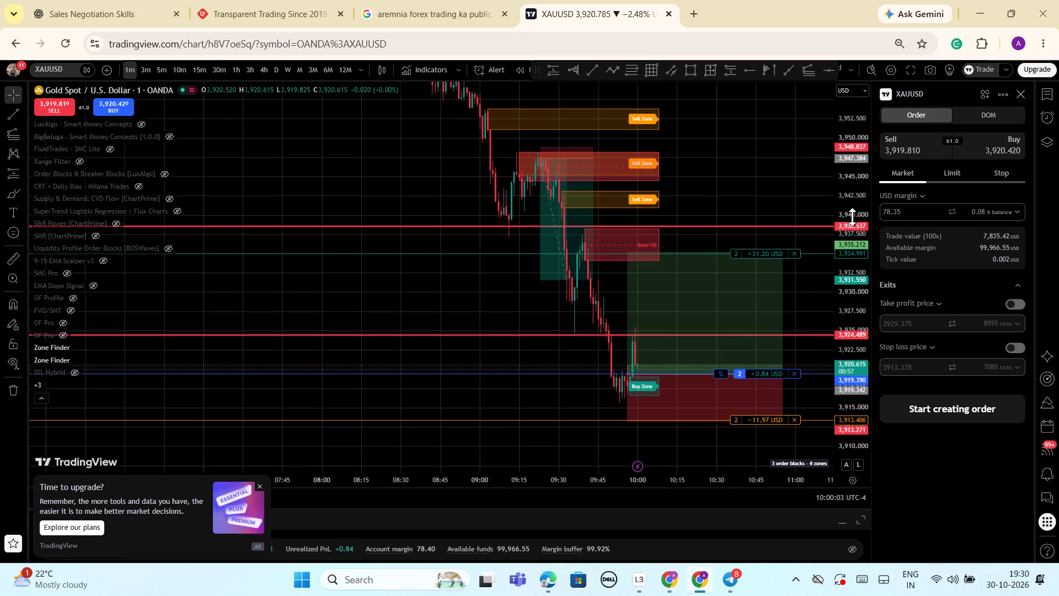
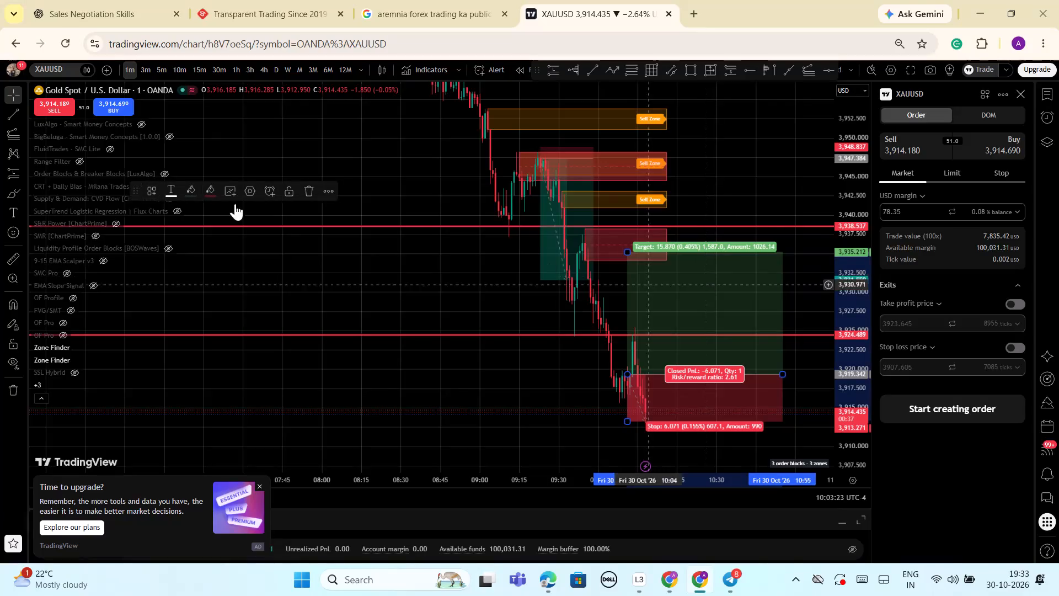
# Delete the selected long position drawing from the chart.
pyautogui.click(309, 192)
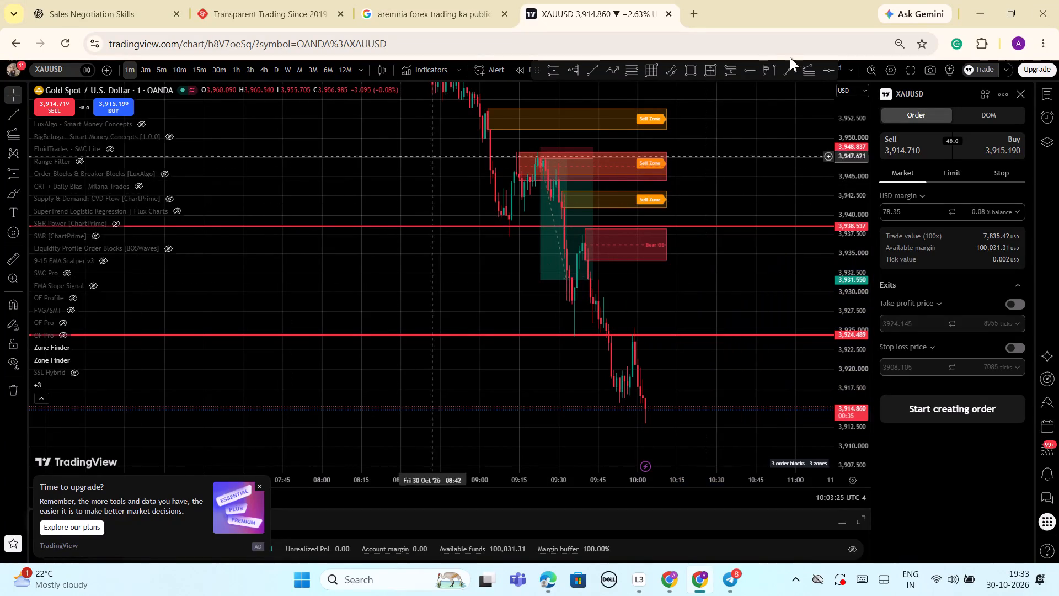
# Mark a short position at the latest candle with entry about 3,915.1, stop about 3,921.0 and target about 3,900.0.
pyautogui.click(732, 69)
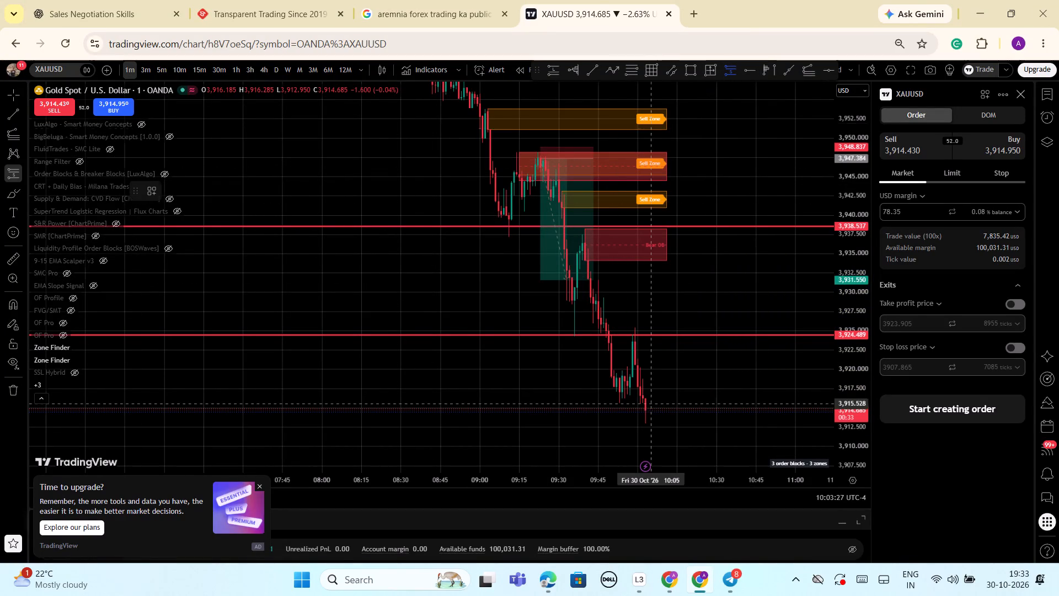
pyautogui.click(651, 404)
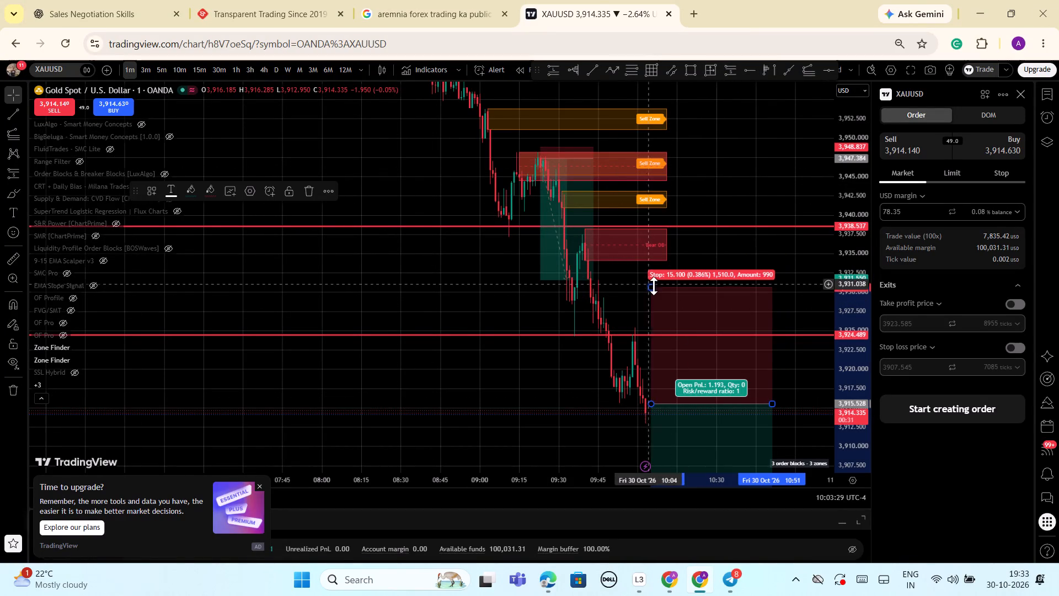
pyautogui.moveTo(651, 286); pyautogui.dragTo(651, 359)
pyautogui.click(690, 285)
pyautogui.moveTo(707, 381); pyautogui.dragTo(663, 384)
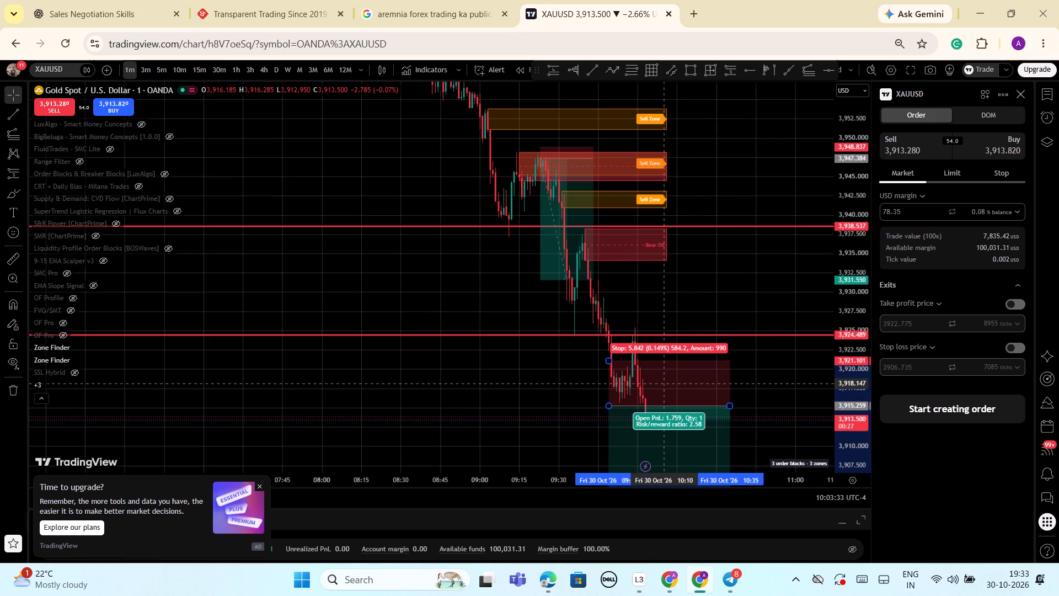
pyautogui.moveTo(663, 384); pyautogui.dragTo(692, 385)
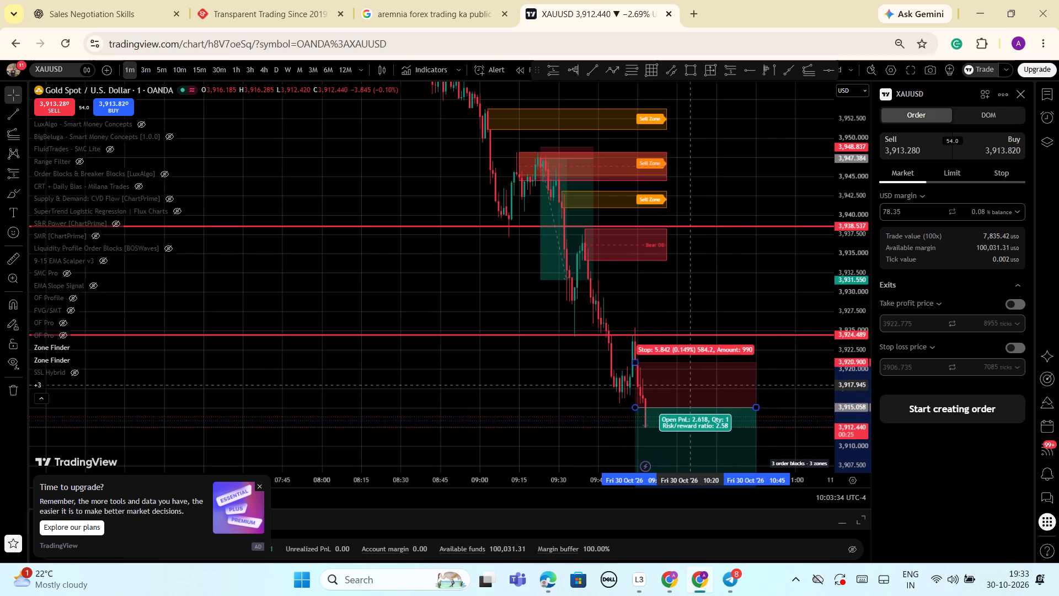
pyautogui.moveTo(692, 385); pyautogui.dragTo(698, 385)
pyautogui.click(734, 276)
# Examine the short position against the surrounding sell zones and horizontal price levels on the one-minute chart.
pyautogui.moveTo(847, 307); pyautogui.dragTo(846, 385)
pyautogui.scroll(-2, 818, 398)
pyautogui.moveTo(617, 422); pyautogui.dragTo(617, 379)
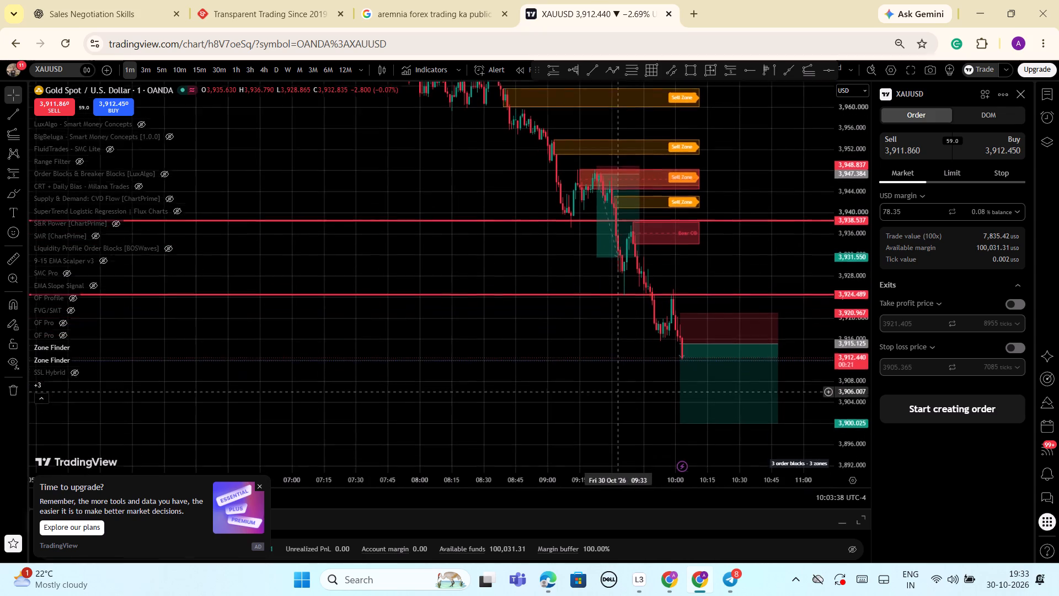
pyautogui.moveTo(617, 379); pyautogui.dragTo(612, 269)
pyautogui.moveTo(855, 422); pyautogui.dragTo(838, 297)
pyautogui.scroll(6, 817, 338)
pyautogui.moveTo(863, 268); pyautogui.dragTo(866, 336)
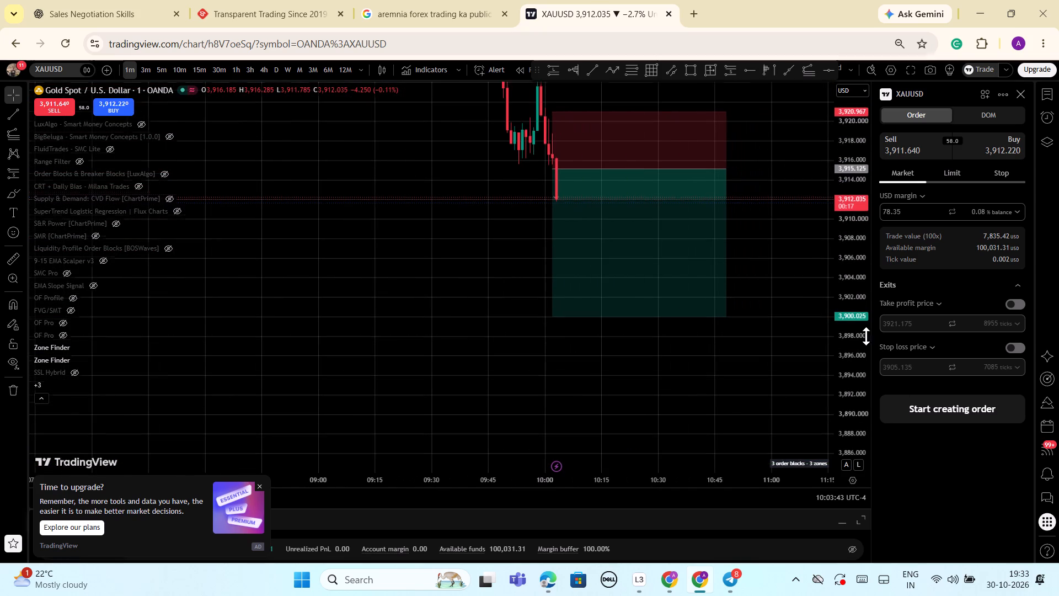
pyautogui.moveTo(866, 336); pyautogui.dragTo(866, 338)
pyautogui.scroll(-2, 703, 439)
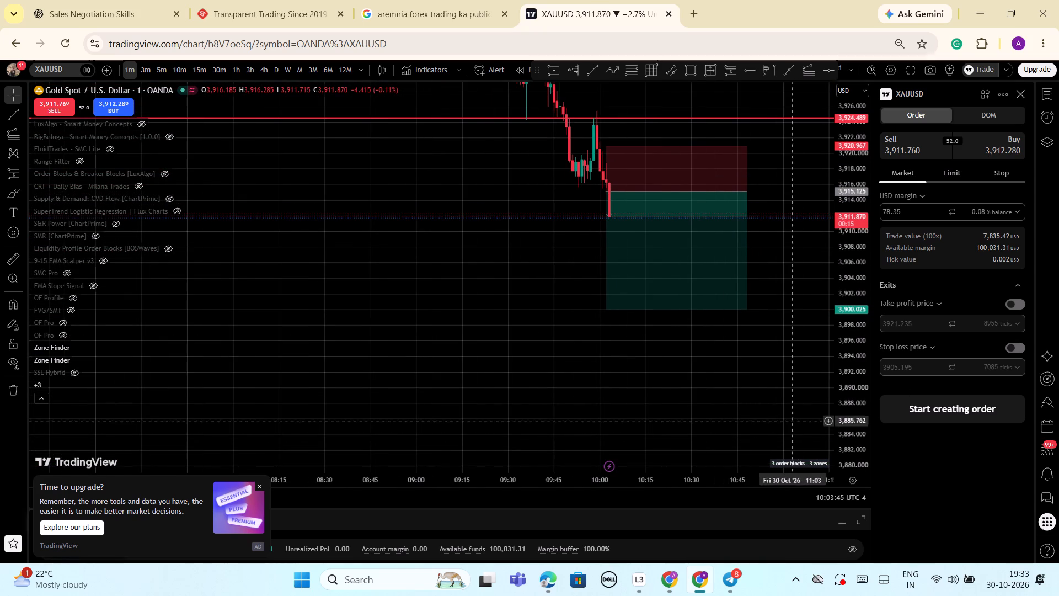
pyautogui.moveTo(854, 373); pyautogui.dragTo(863, 404)
pyautogui.scroll(-5, 815, 405)
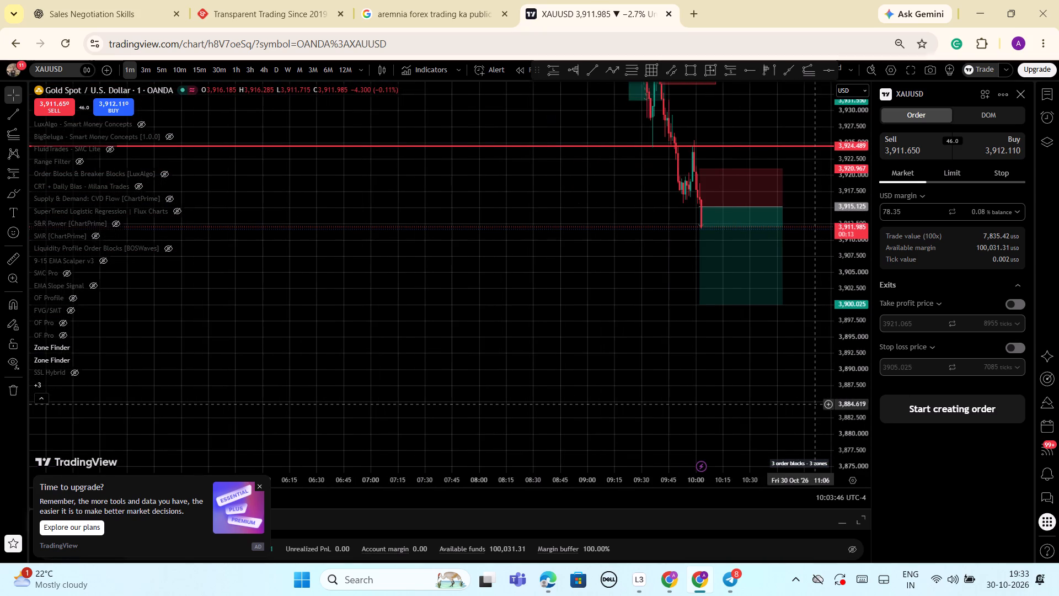
pyautogui.moveTo(737, 407); pyautogui.dragTo(652, 375)
pyautogui.moveTo(846, 444); pyautogui.dragTo(843, 385)
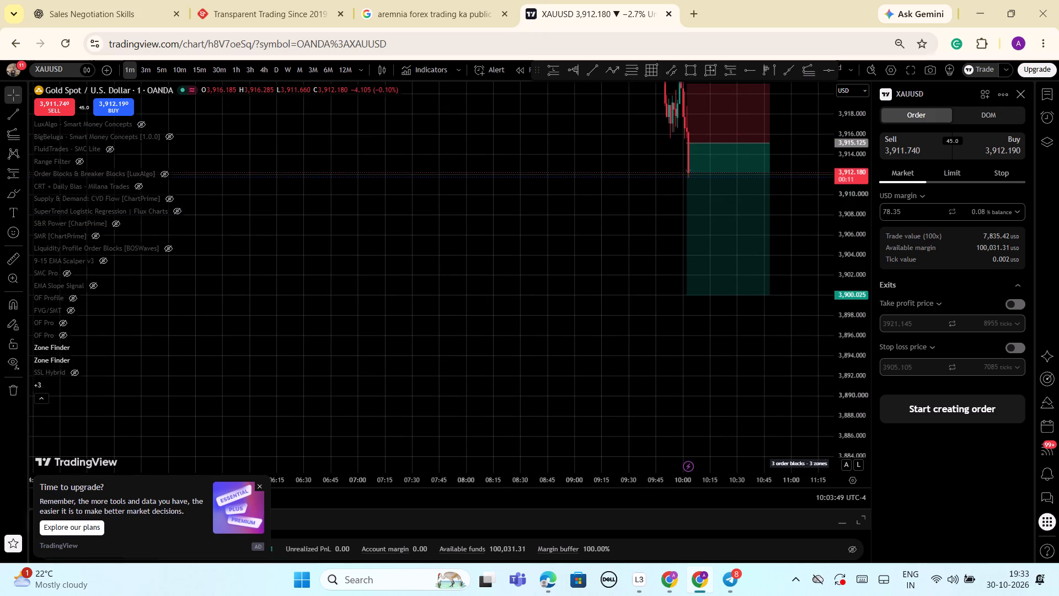
pyautogui.scroll(3, 785, 404)
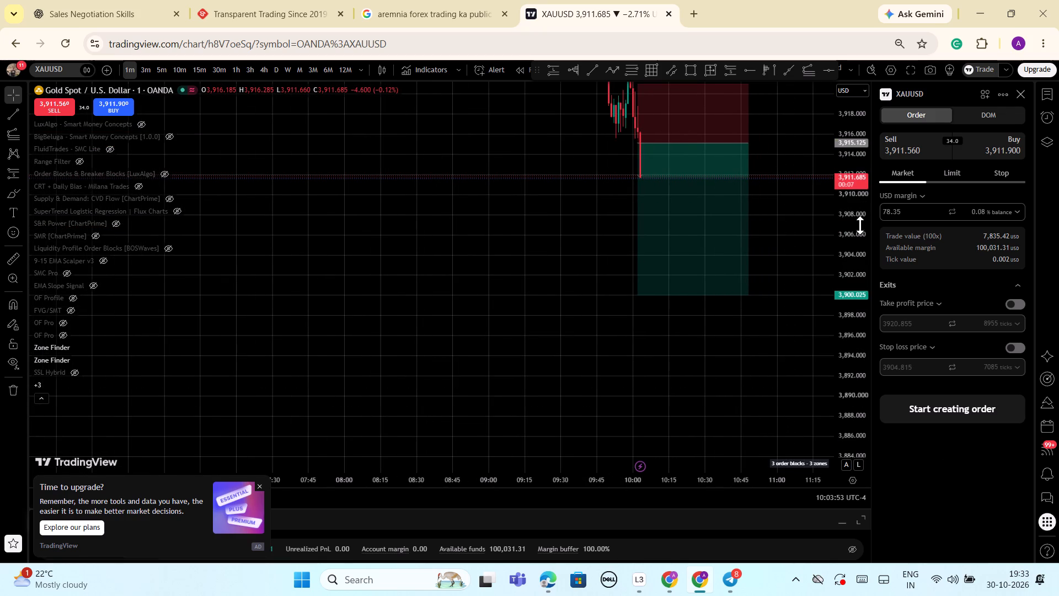
pyautogui.moveTo(859, 229); pyautogui.dragTo(847, 367)
pyautogui.scroll(-4, 712, 391)
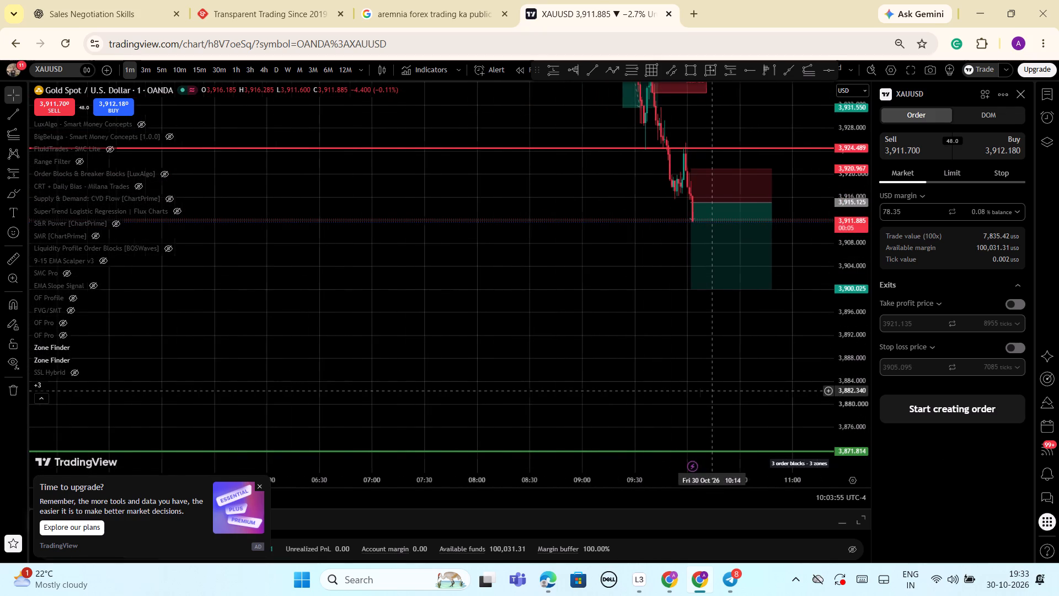
pyautogui.scroll(-2, 712, 391)
pyautogui.scroll(1, 712, 391)
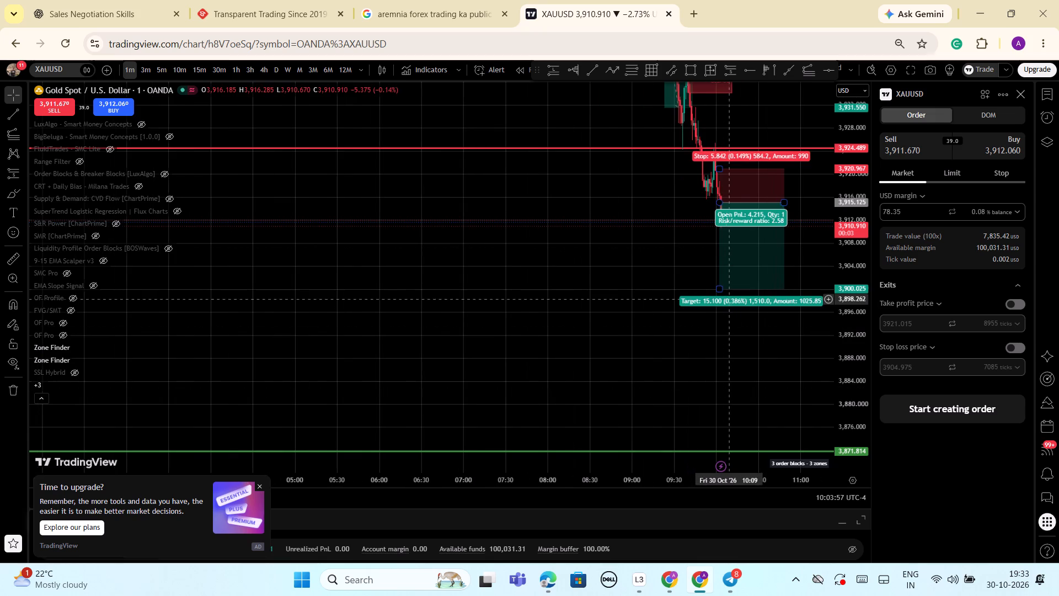
pyautogui.scroll(-2, 760, 361)
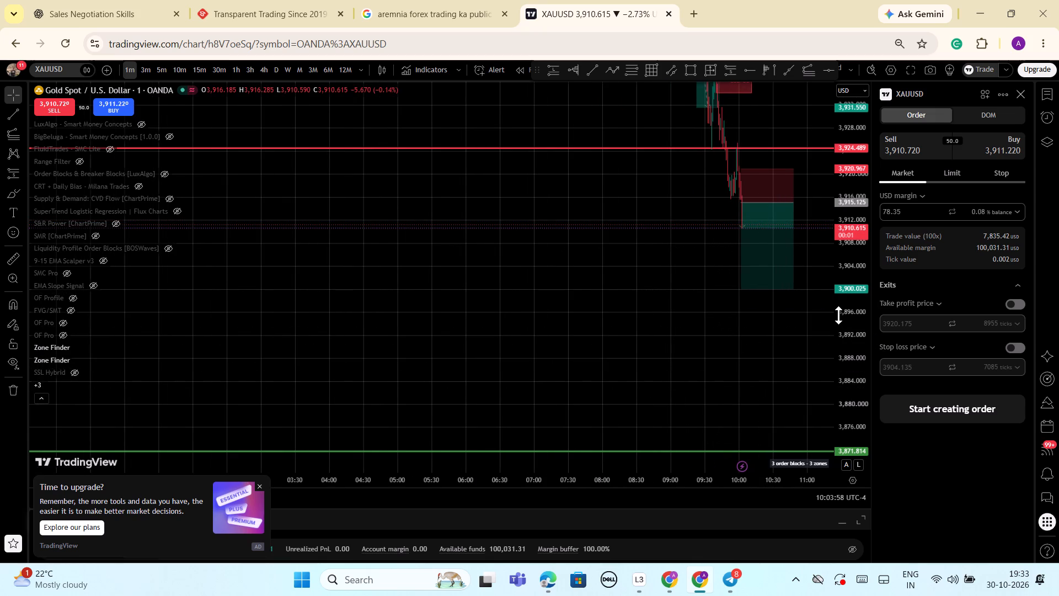
pyautogui.moveTo(865, 310); pyautogui.dragTo(848, 456)
pyautogui.moveTo(852, 435); pyautogui.dragTo(846, 359)
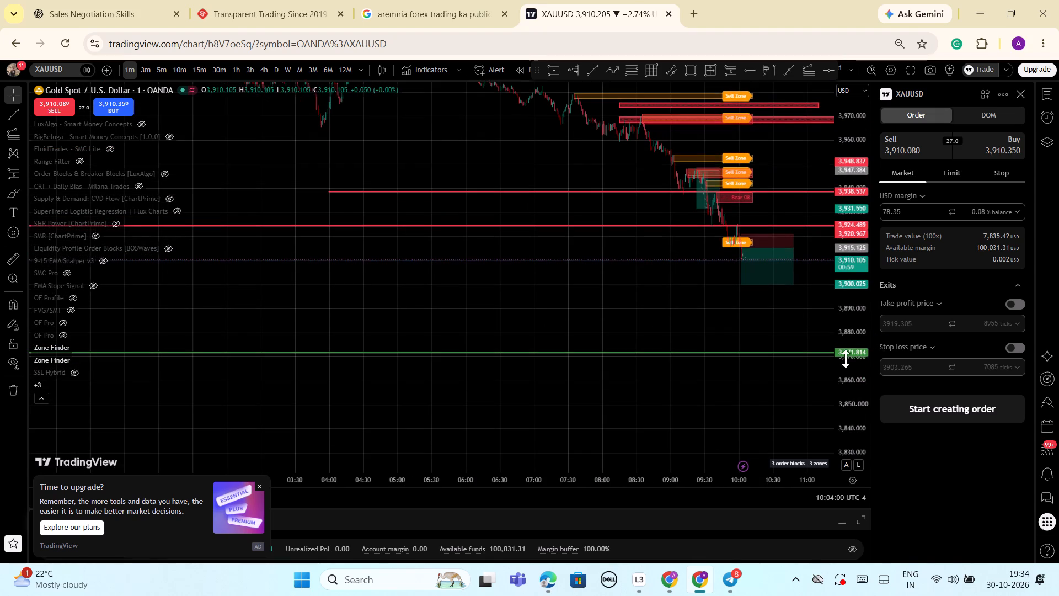
pyautogui.moveTo(846, 359); pyautogui.dragTo(841, 332)
pyautogui.scroll(5, 668, 373)
pyautogui.click(539, 308)
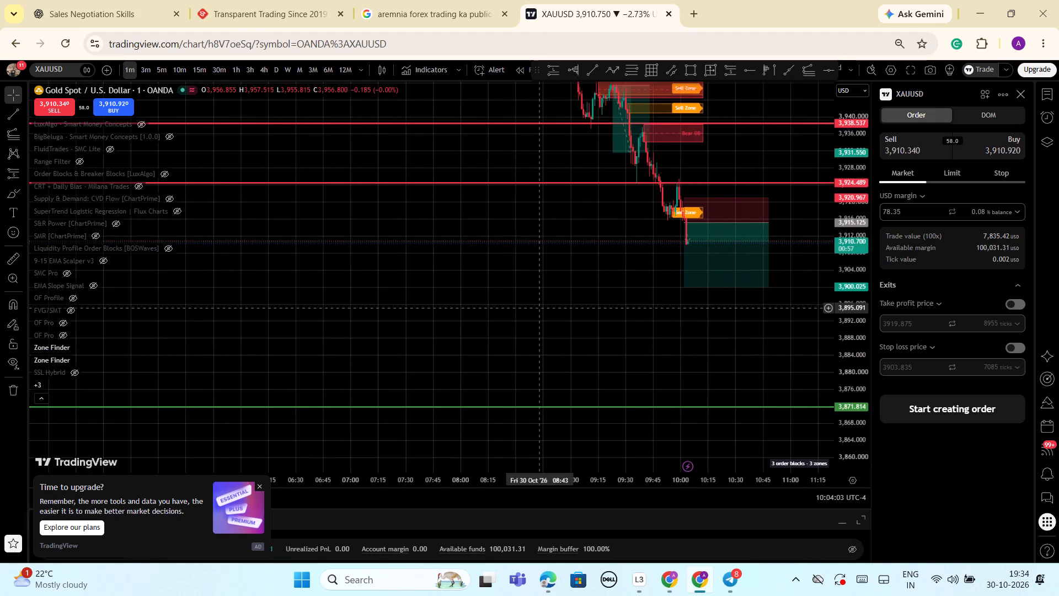
# Switch the chart to the monthly timeframe and examine the long-term buy and sell zones around the current price.
pyautogui.click(298, 74)
pyautogui.scroll(1, 646, 308)
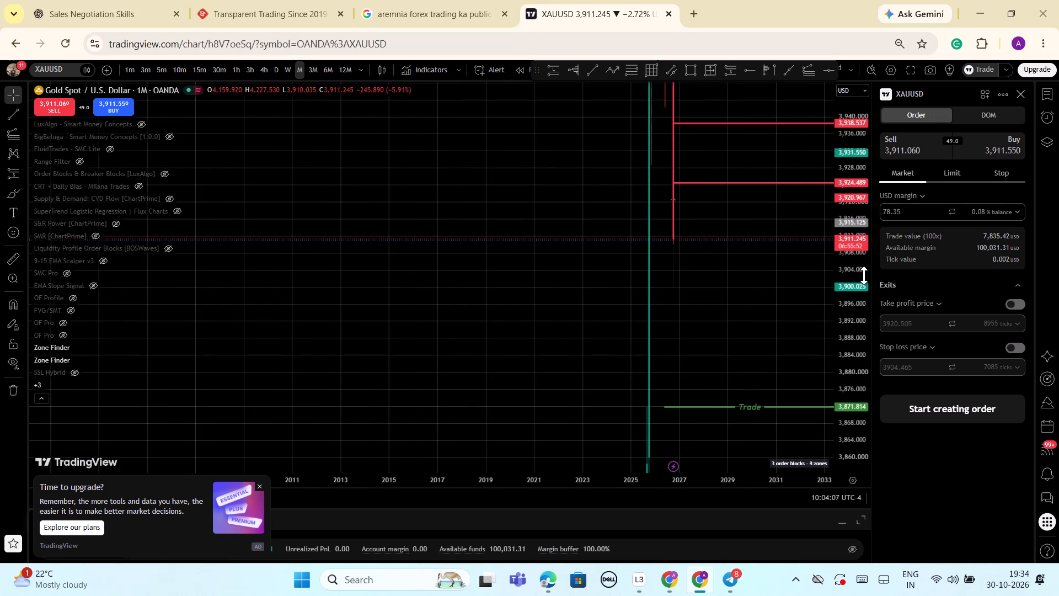
pyautogui.moveTo(861, 274); pyautogui.dragTo(827, 567)
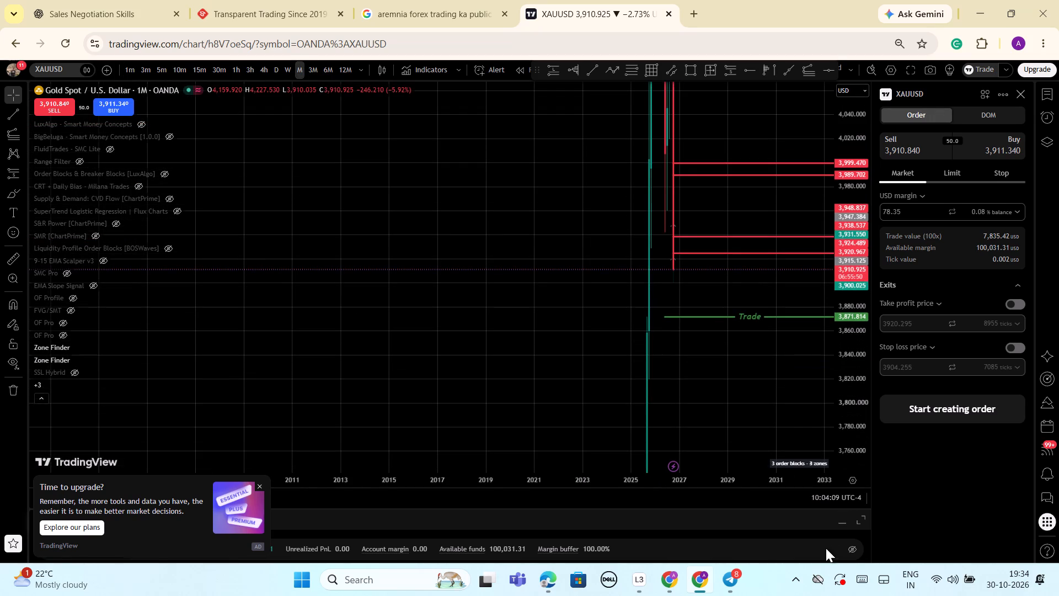
pyautogui.moveTo(858, 217); pyautogui.dragTo(888, 416)
pyautogui.scroll(6, 536, 353)
pyautogui.moveTo(864, 129); pyautogui.dragTo(905, 438)
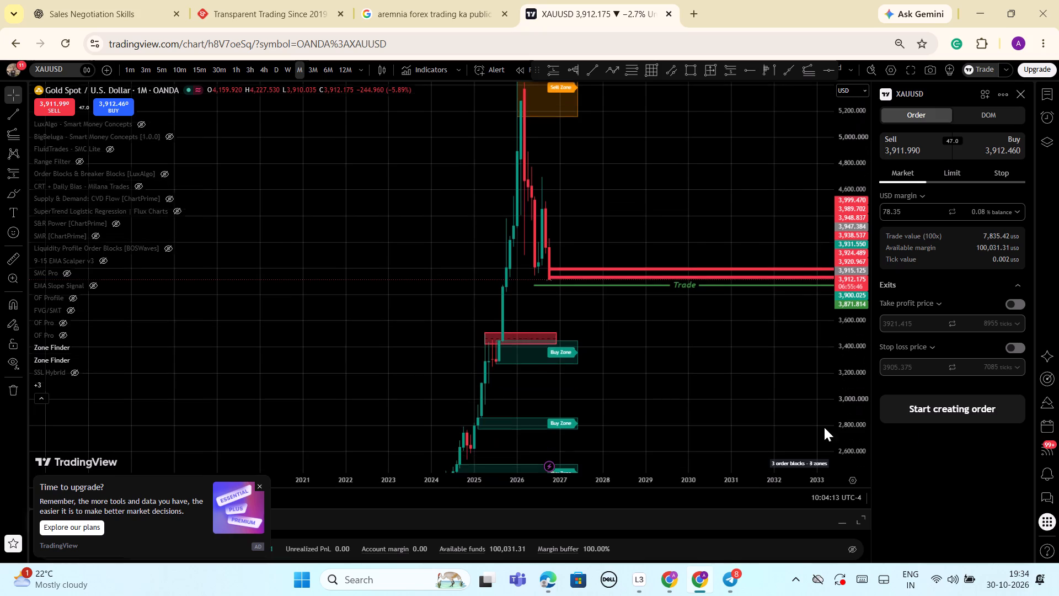
pyautogui.scroll(3, 600, 382)
pyautogui.moveTo(560, 370); pyautogui.dragTo(795, 338)
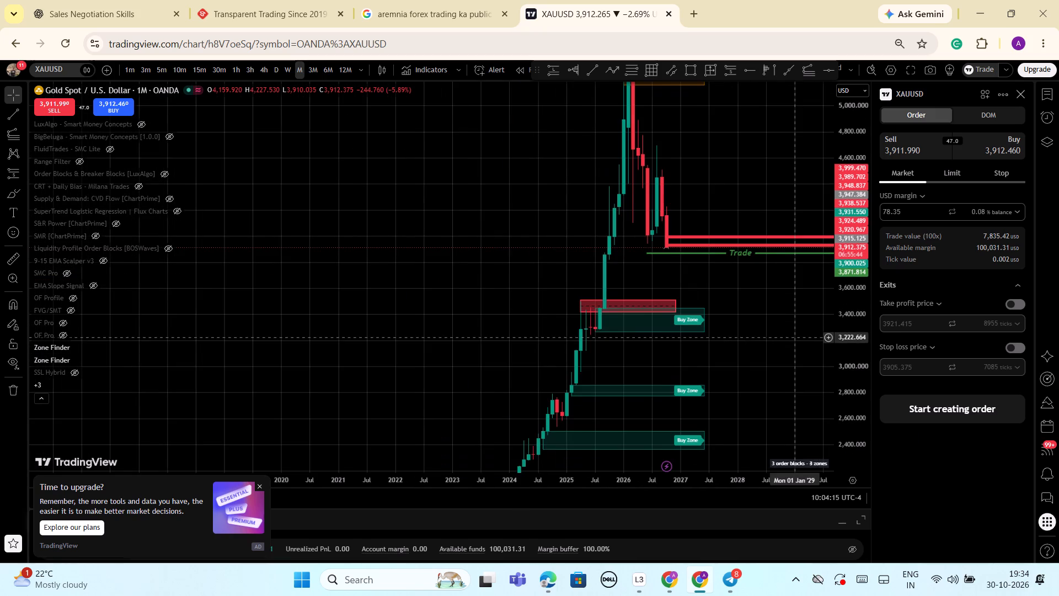
pyautogui.scroll(3, 795, 338)
pyautogui.moveTo(859, 311); pyautogui.dragTo(884, 437)
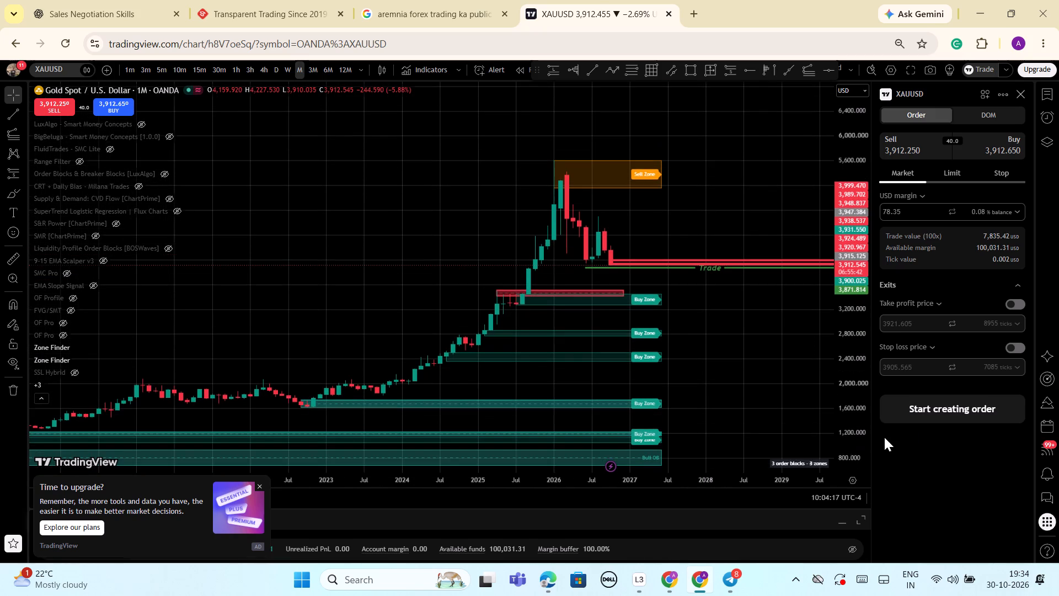
pyautogui.moveTo(851, 379); pyautogui.dragTo(851, 324)
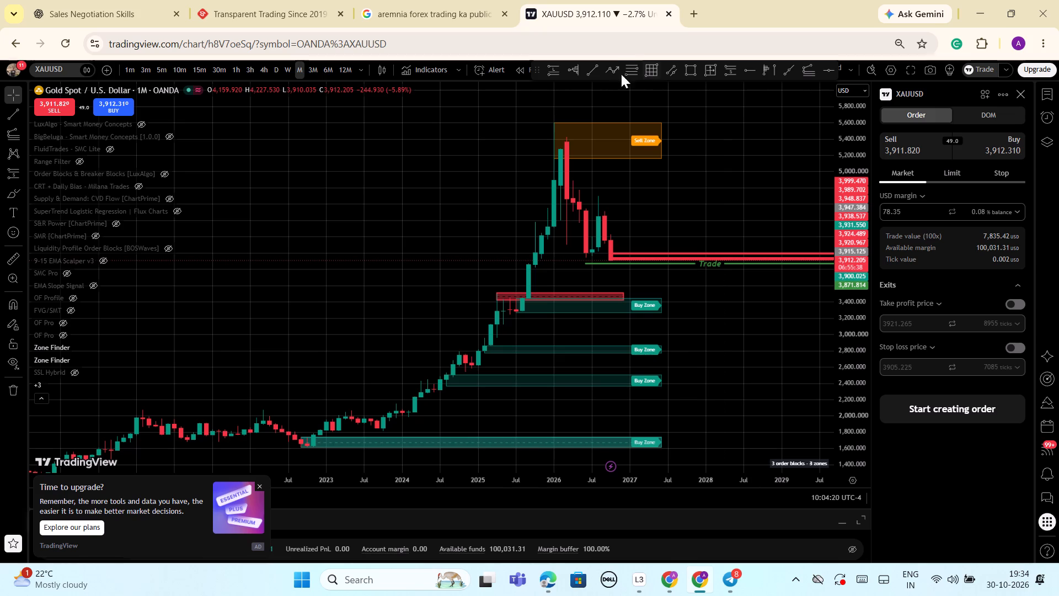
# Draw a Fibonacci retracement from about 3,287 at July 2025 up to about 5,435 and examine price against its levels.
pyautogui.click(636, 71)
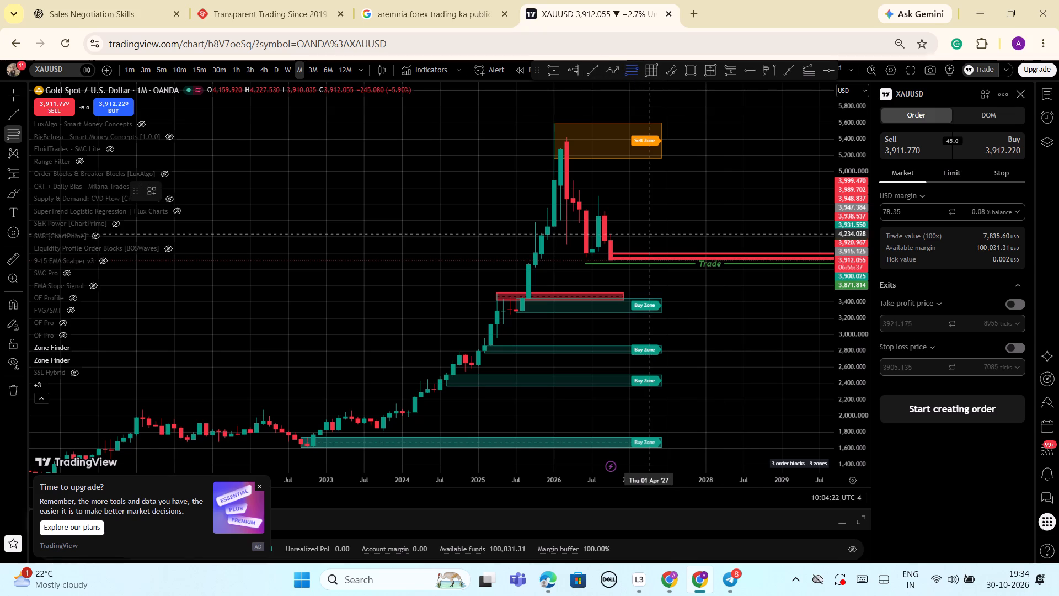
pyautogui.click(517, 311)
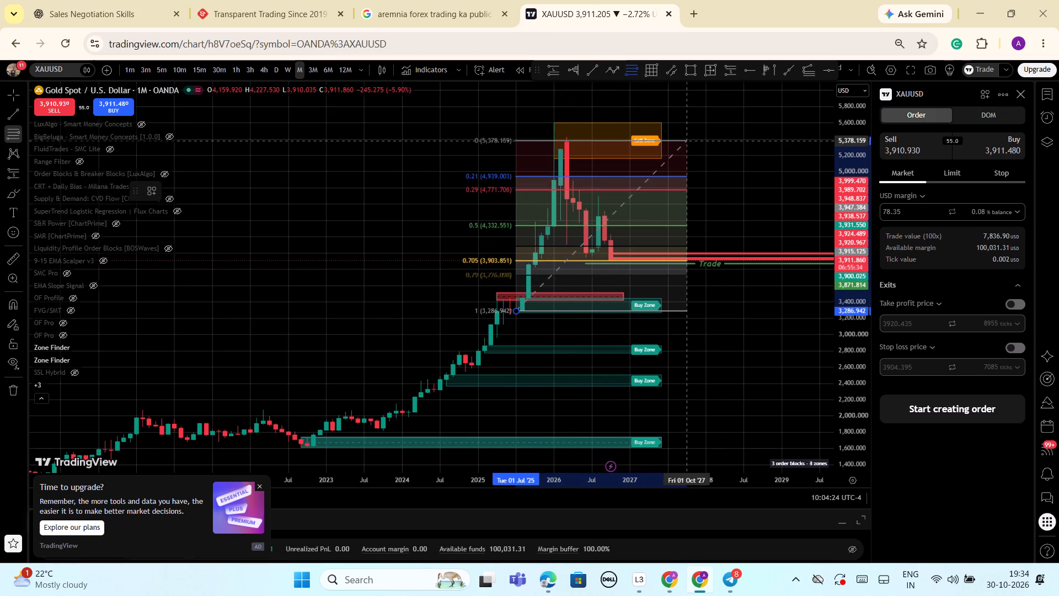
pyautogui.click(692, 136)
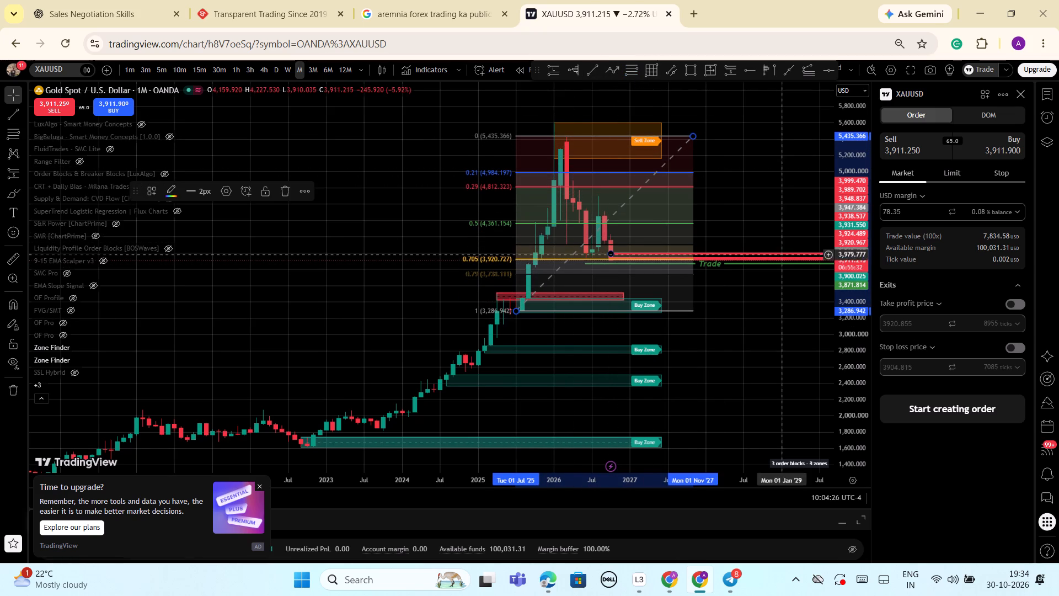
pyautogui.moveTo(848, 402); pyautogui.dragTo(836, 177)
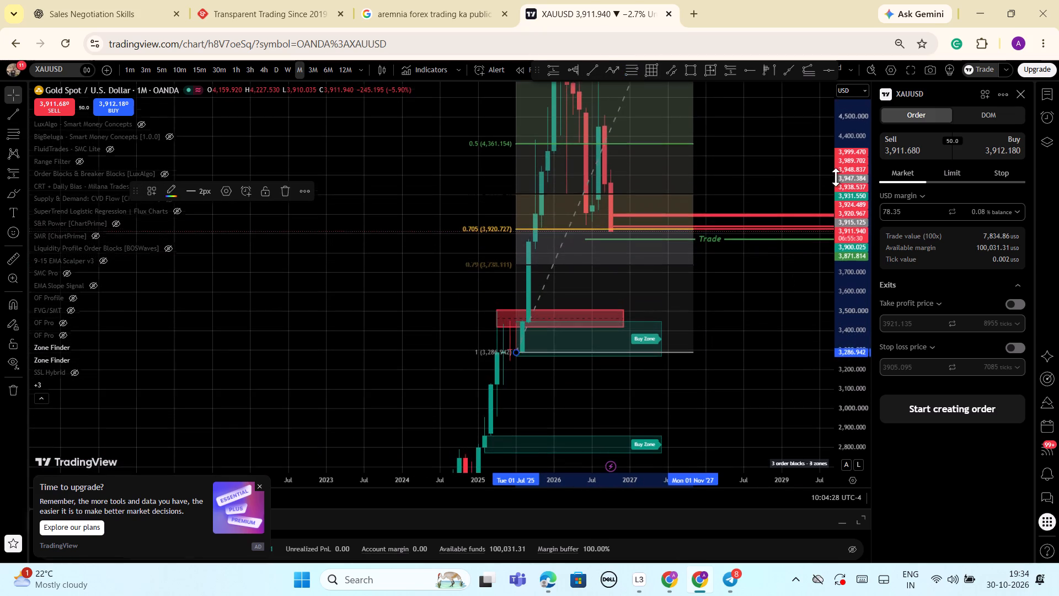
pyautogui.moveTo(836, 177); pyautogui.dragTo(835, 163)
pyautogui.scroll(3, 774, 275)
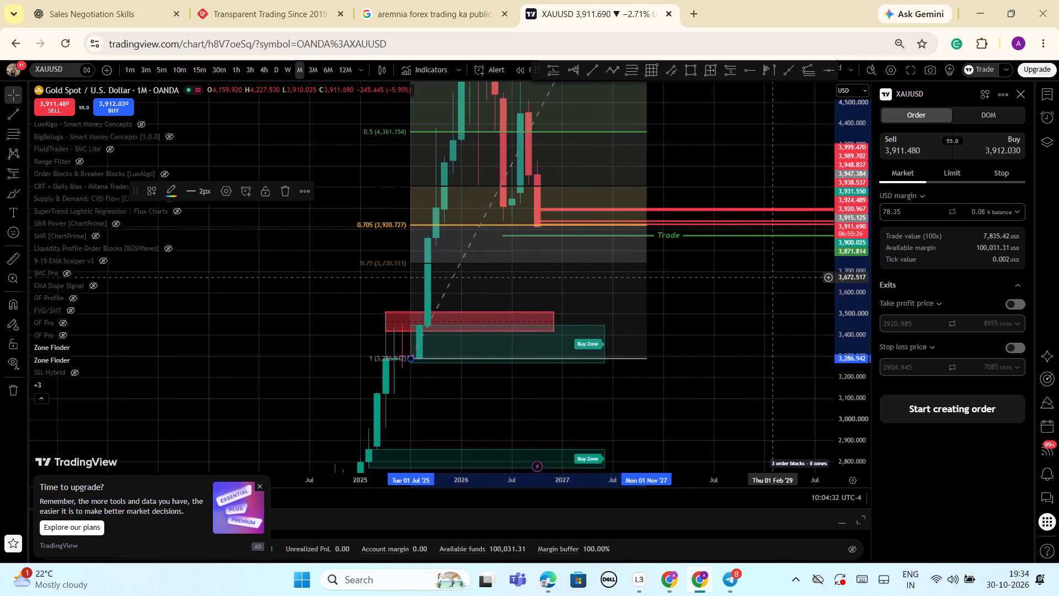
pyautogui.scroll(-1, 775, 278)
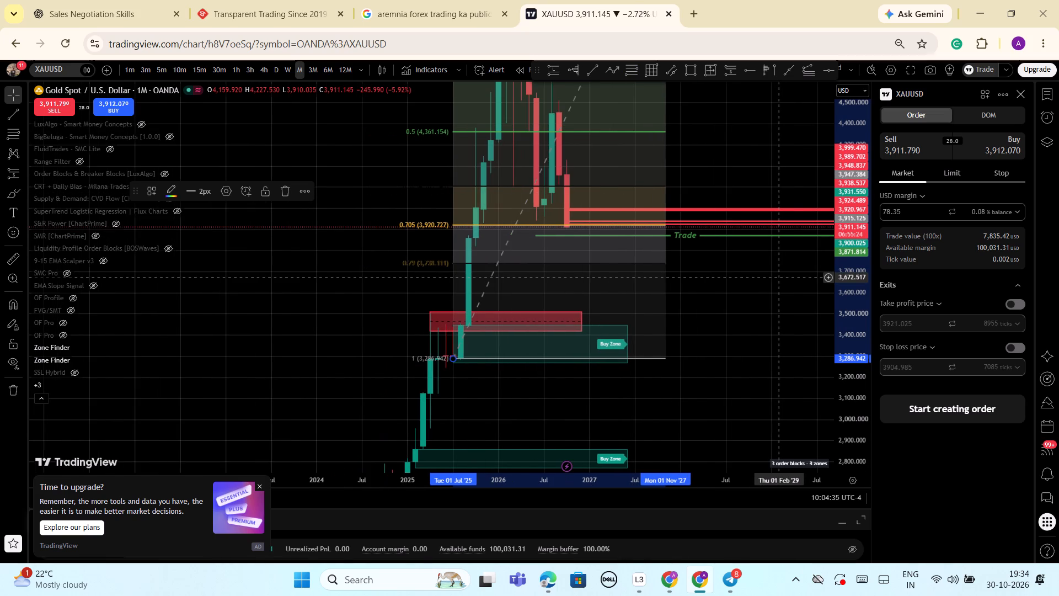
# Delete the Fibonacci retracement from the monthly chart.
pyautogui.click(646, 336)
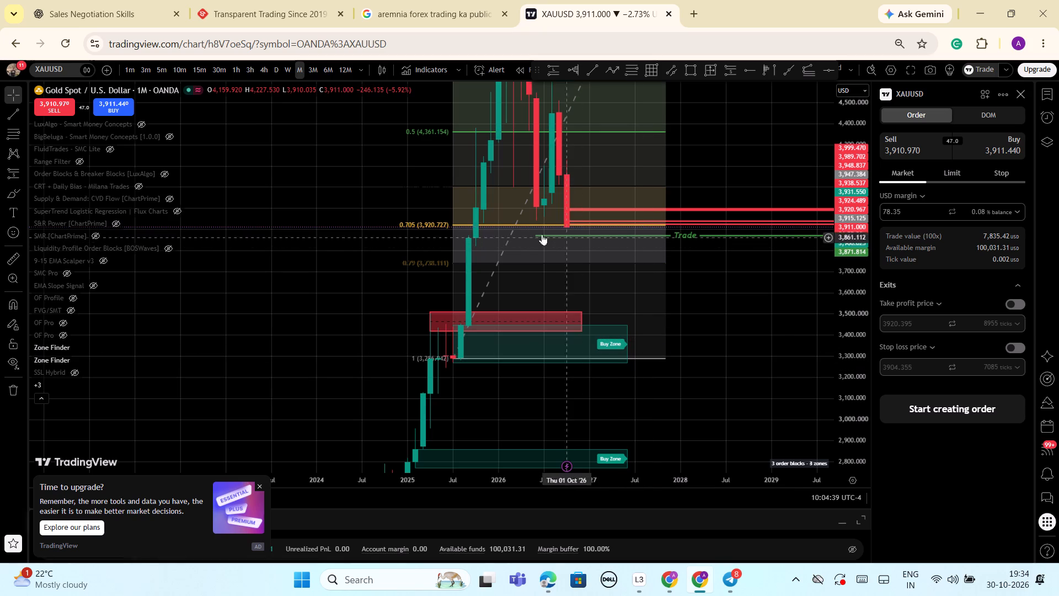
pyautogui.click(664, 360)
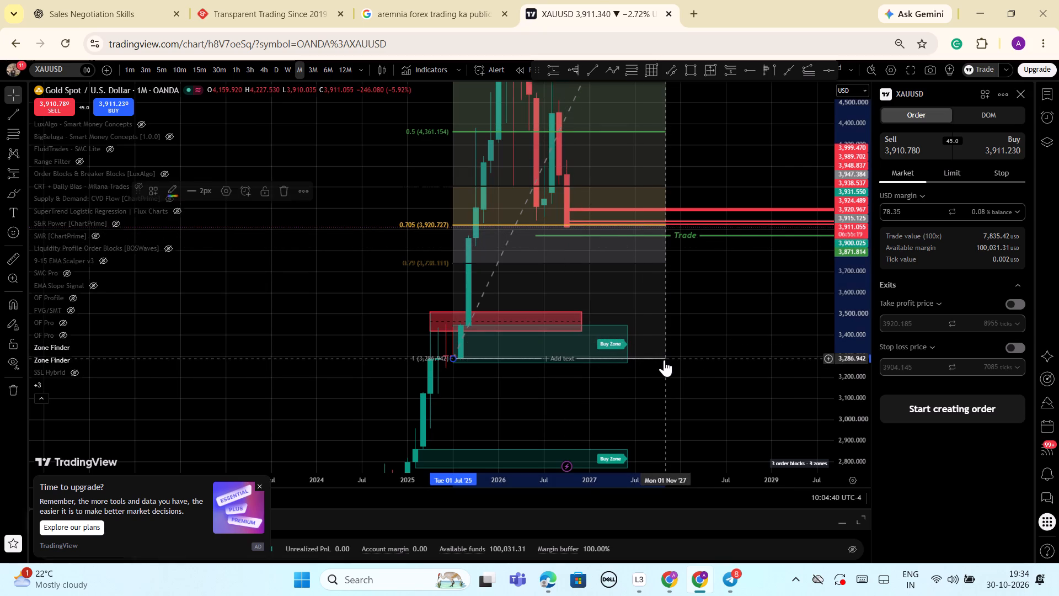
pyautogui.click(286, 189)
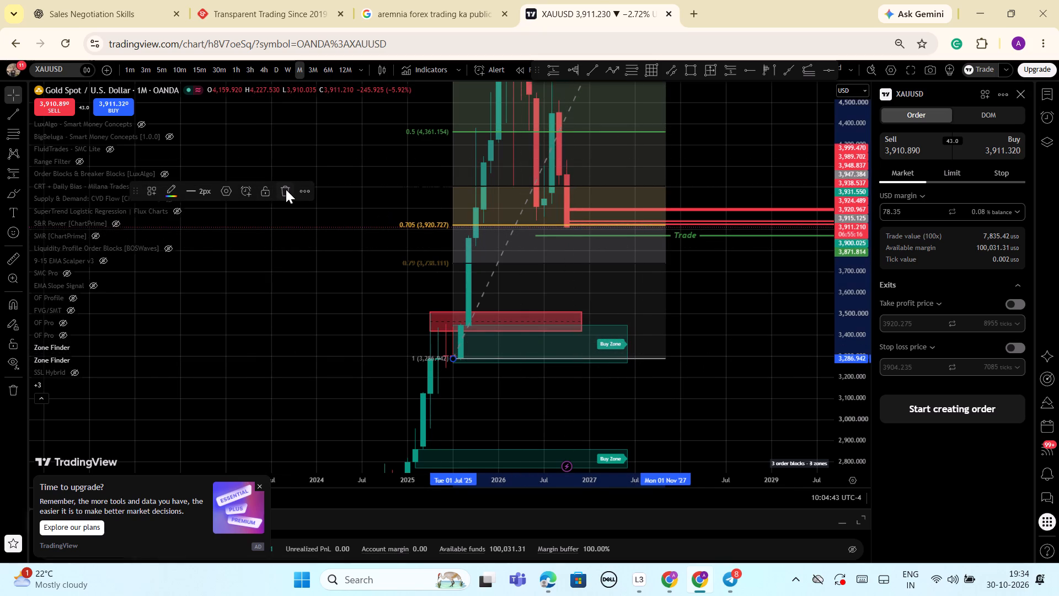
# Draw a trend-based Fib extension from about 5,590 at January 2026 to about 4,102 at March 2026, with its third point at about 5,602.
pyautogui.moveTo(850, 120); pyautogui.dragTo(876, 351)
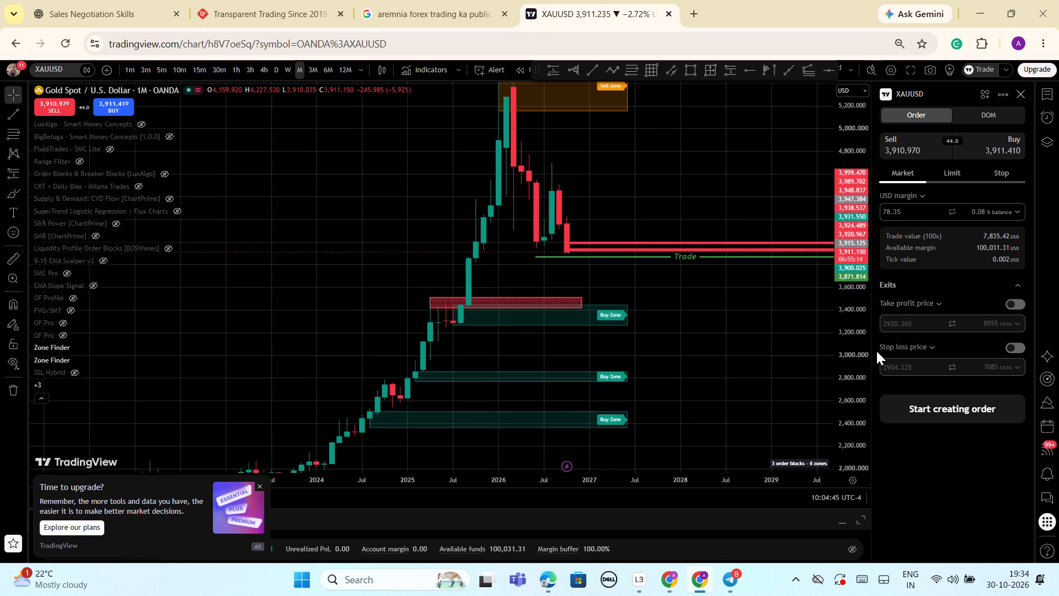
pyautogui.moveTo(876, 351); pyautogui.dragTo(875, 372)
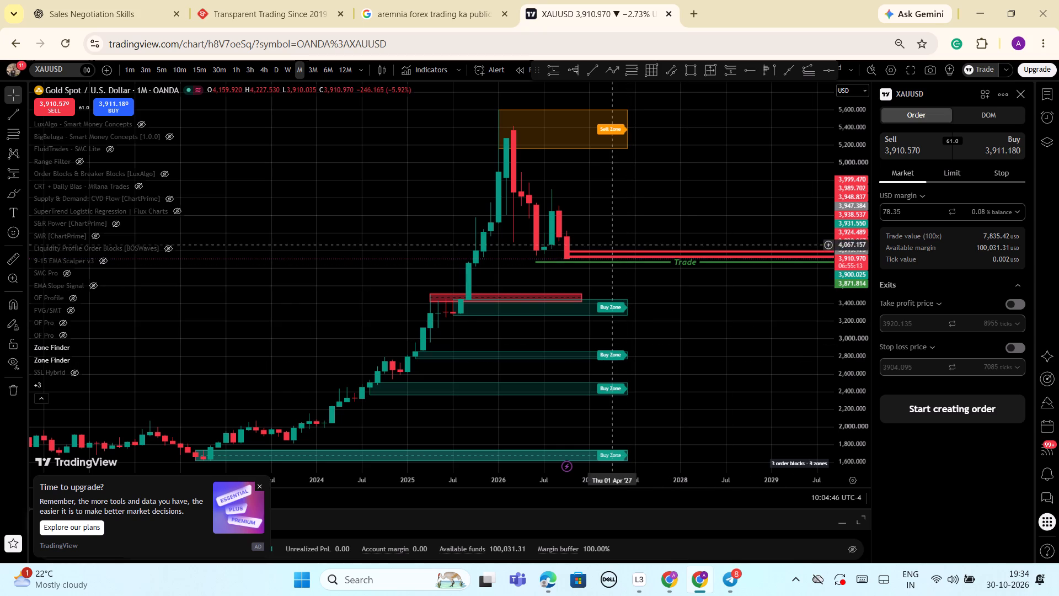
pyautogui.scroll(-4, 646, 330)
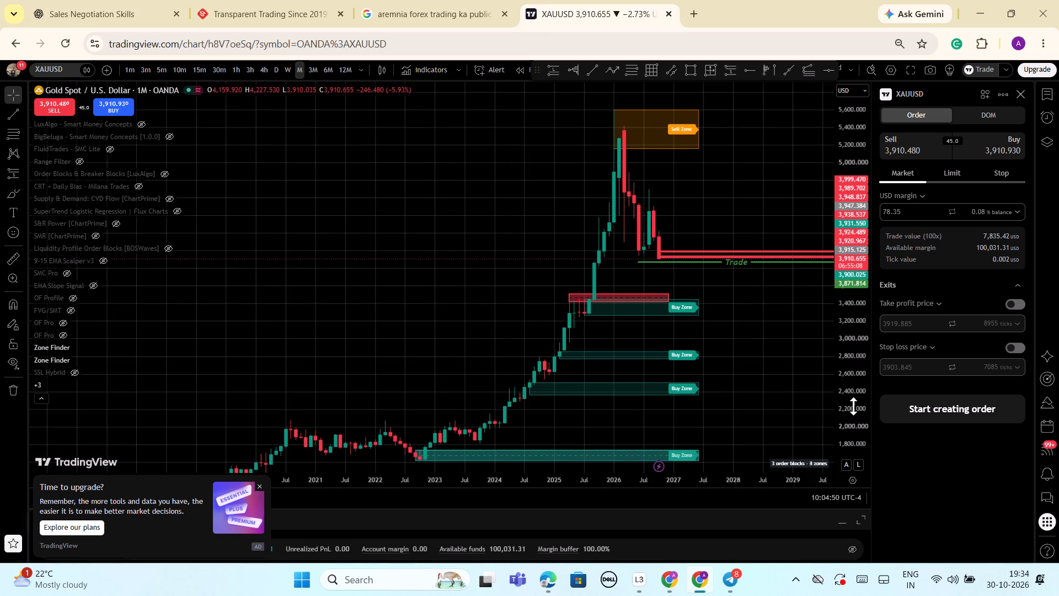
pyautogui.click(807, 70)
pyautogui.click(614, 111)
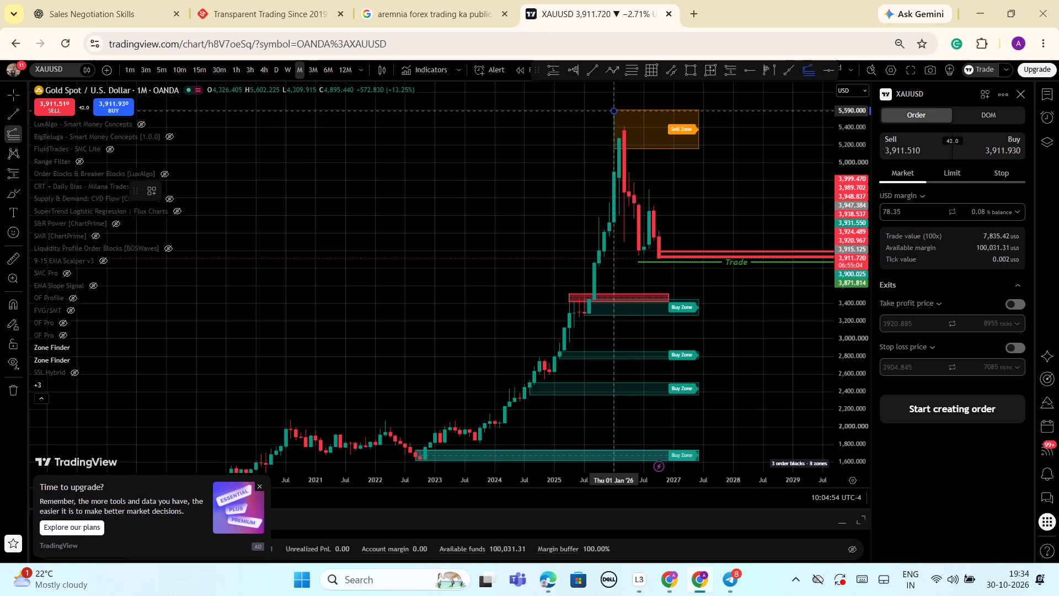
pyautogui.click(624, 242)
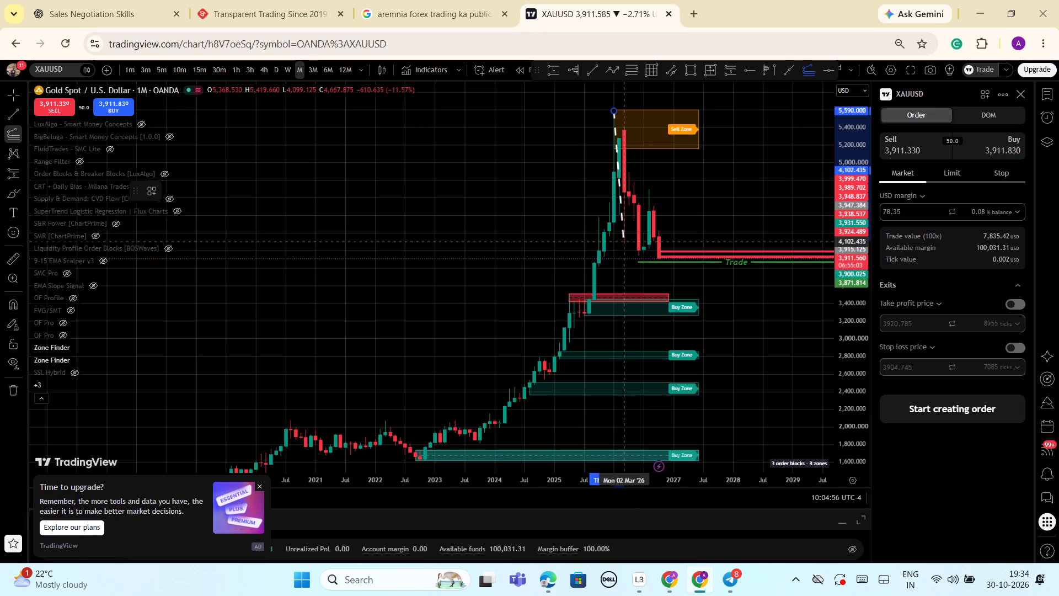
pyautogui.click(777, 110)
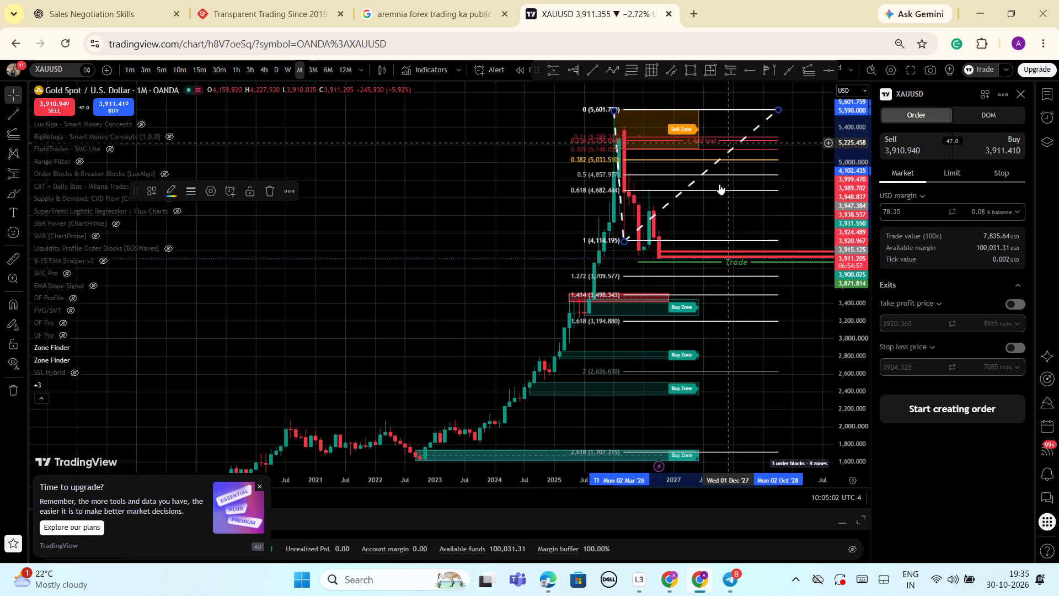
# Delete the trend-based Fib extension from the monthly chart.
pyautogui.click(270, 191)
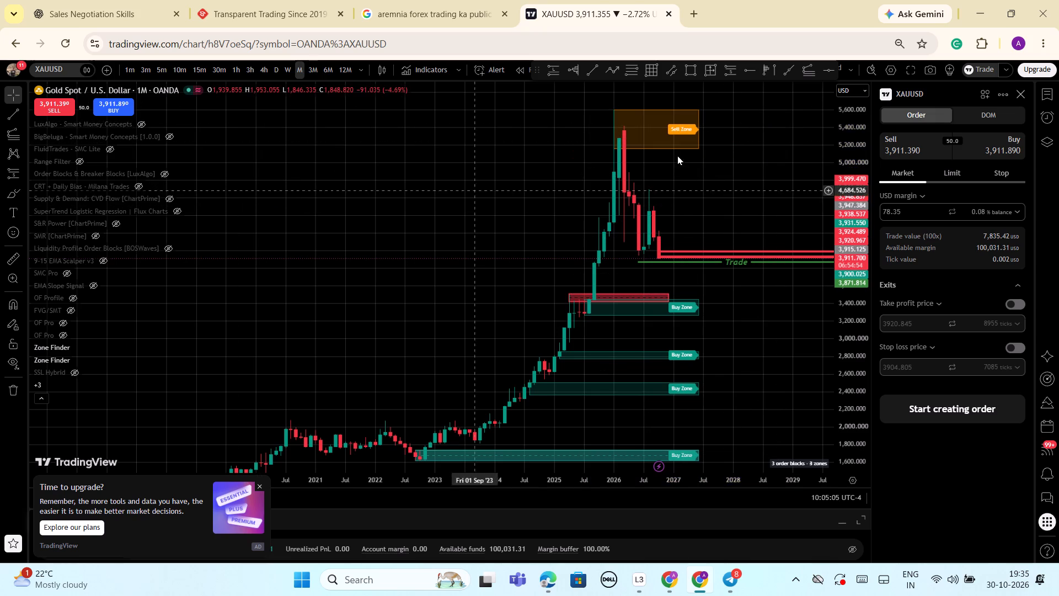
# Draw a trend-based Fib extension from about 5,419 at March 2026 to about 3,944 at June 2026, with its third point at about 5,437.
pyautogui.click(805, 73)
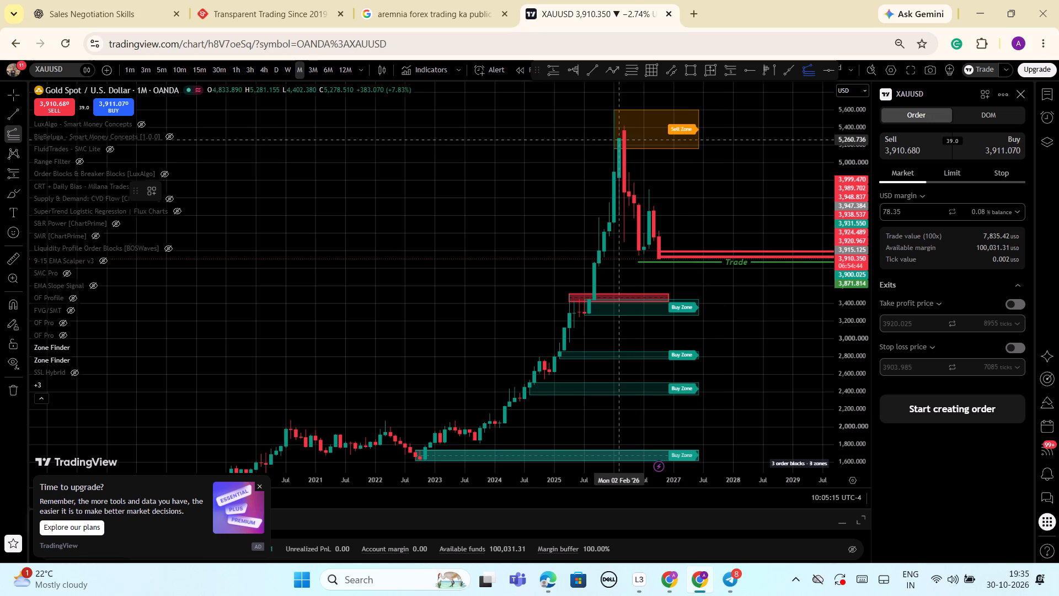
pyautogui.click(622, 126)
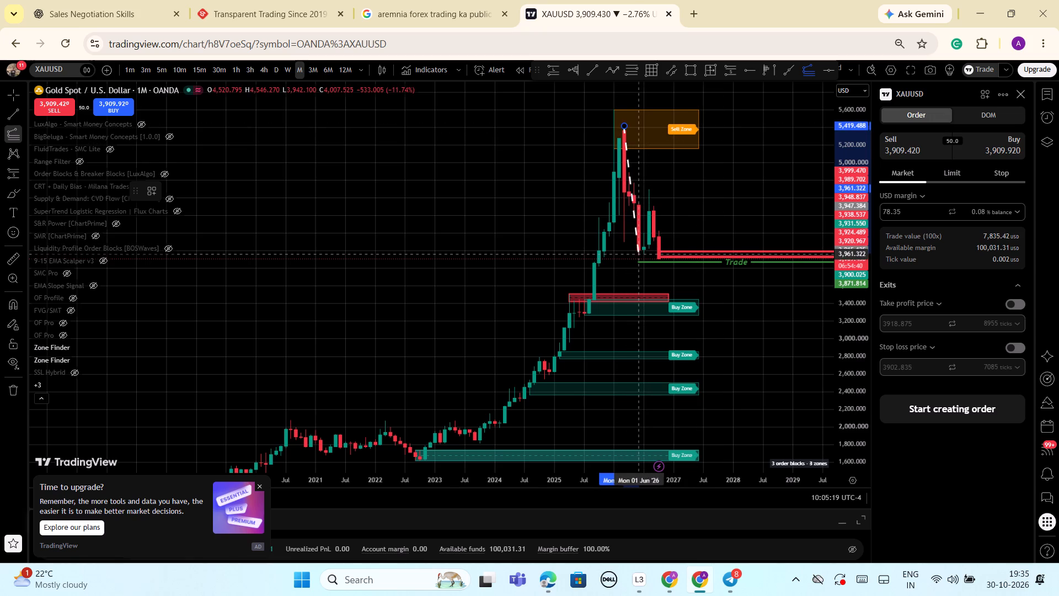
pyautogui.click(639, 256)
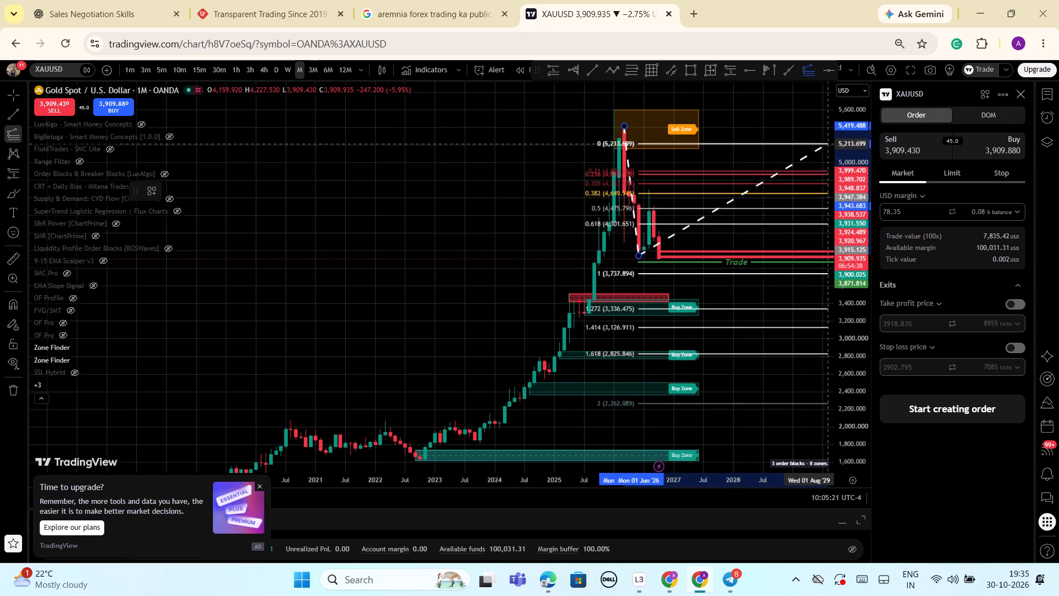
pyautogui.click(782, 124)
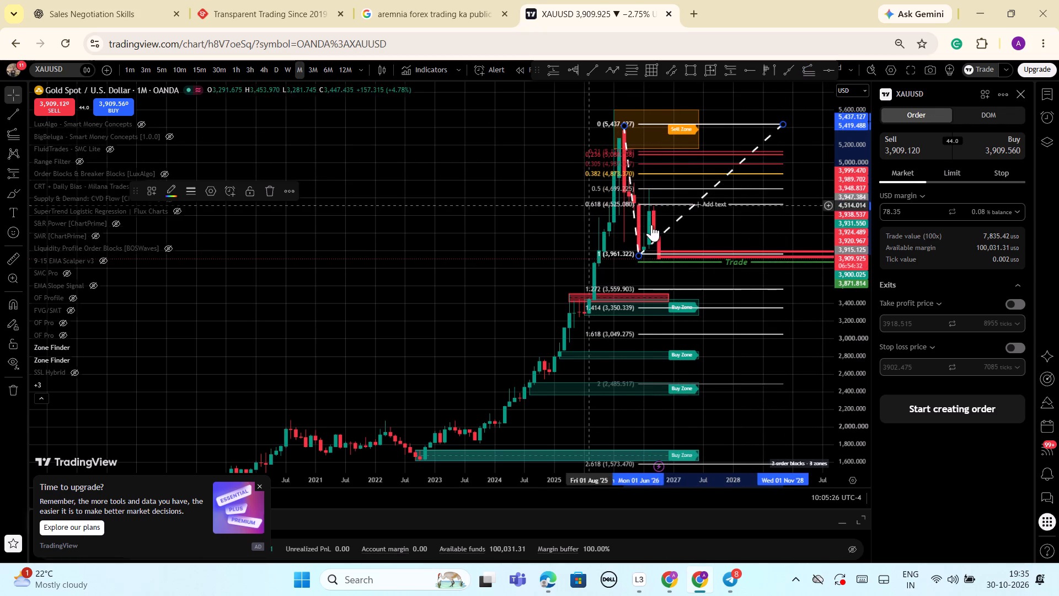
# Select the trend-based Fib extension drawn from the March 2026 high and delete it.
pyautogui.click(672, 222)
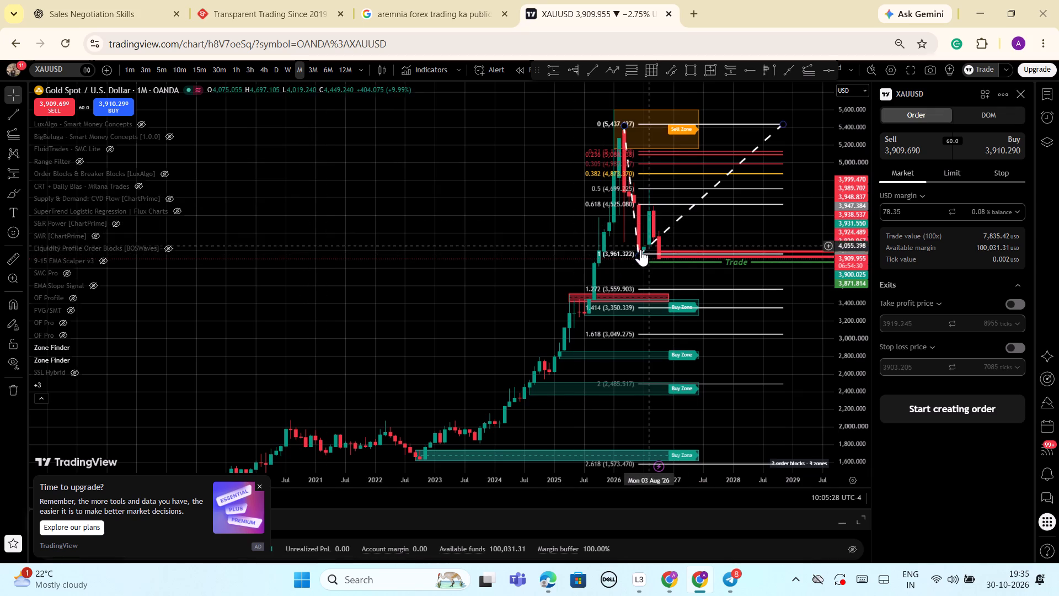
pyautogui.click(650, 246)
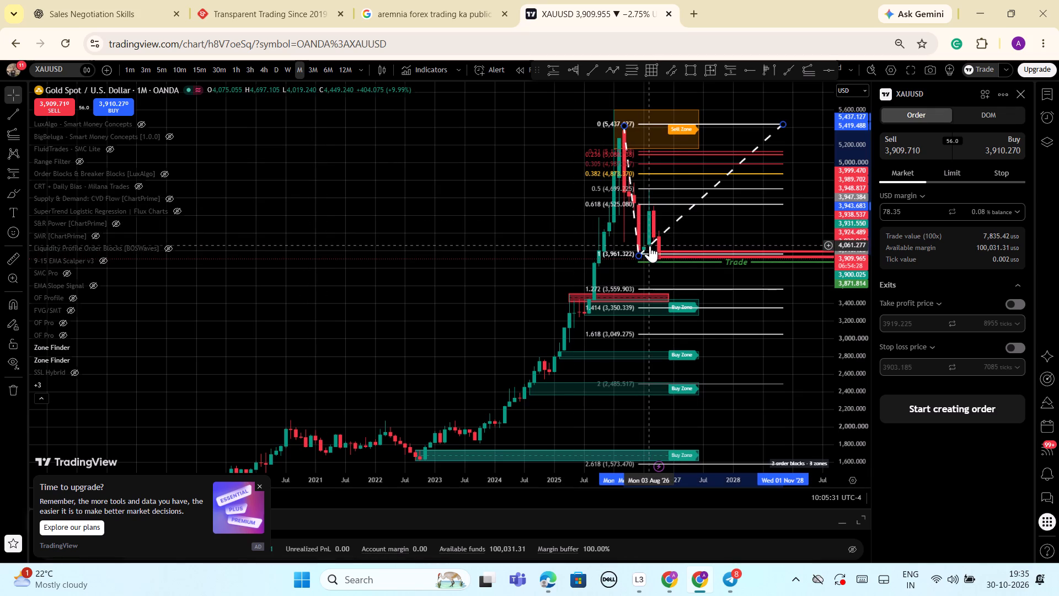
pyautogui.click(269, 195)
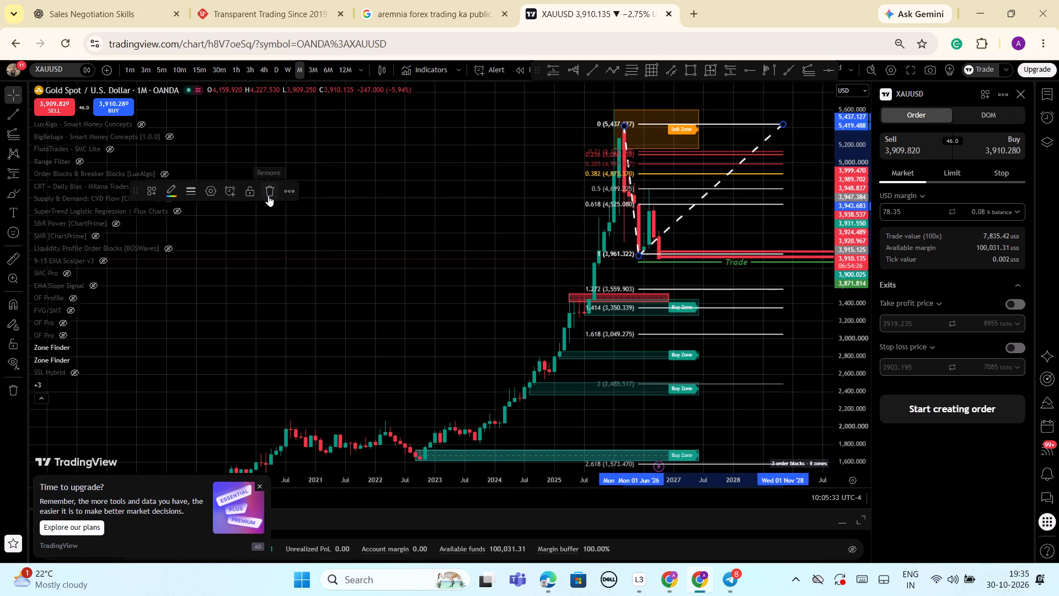
# Switch the chart to the one-minute timeframe and reset the view so the recent candles fit the price scale.
pyautogui.moveTo(848, 385); pyautogui.dragTo(855, 336)
pyautogui.scroll(1, 829, 342)
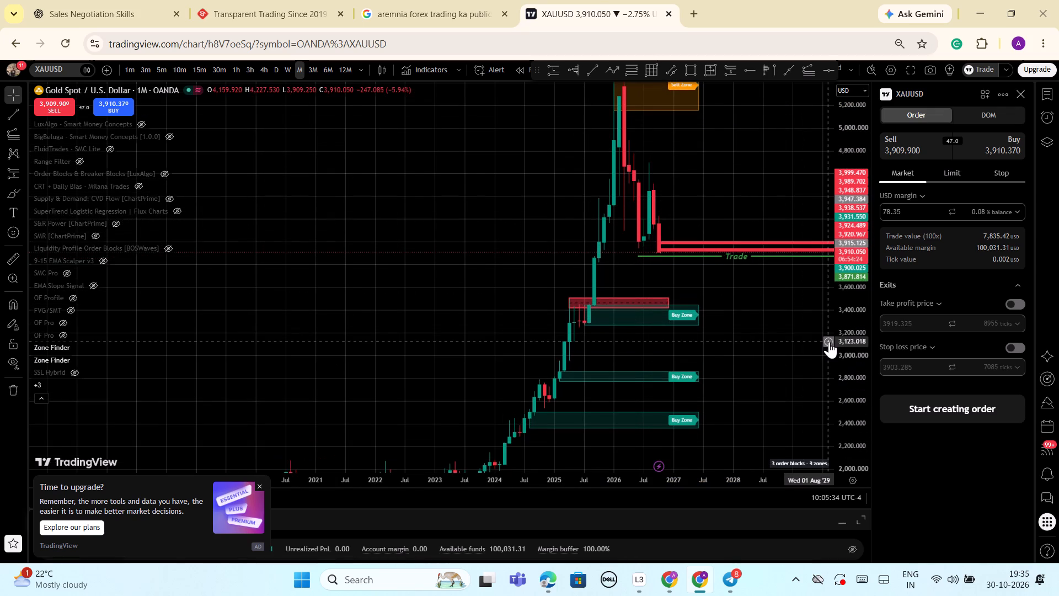
pyautogui.scroll(1, 829, 342)
pyautogui.click(129, 73)
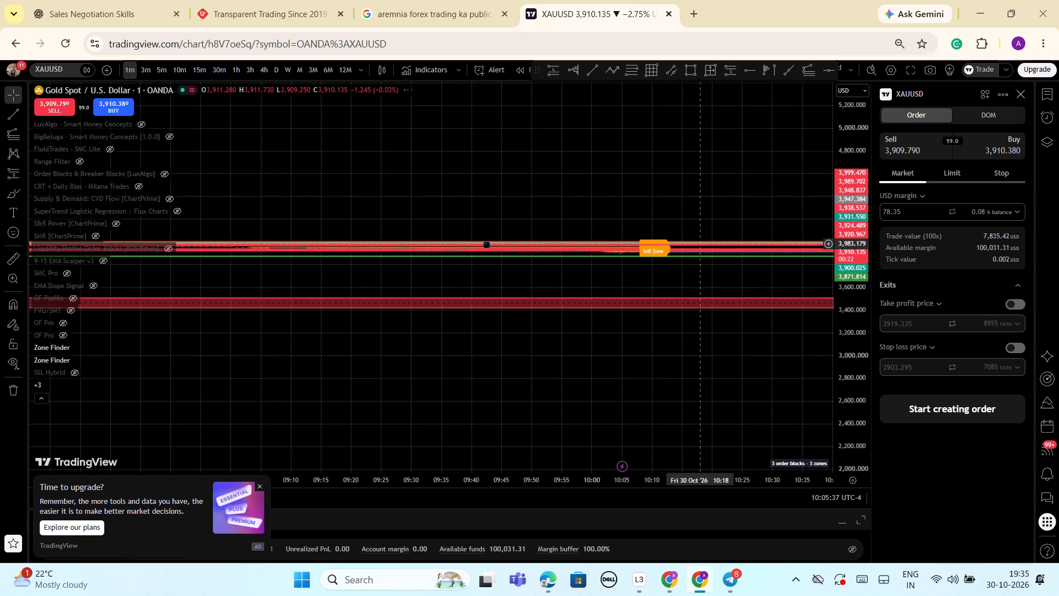
pyautogui.click(475, 454)
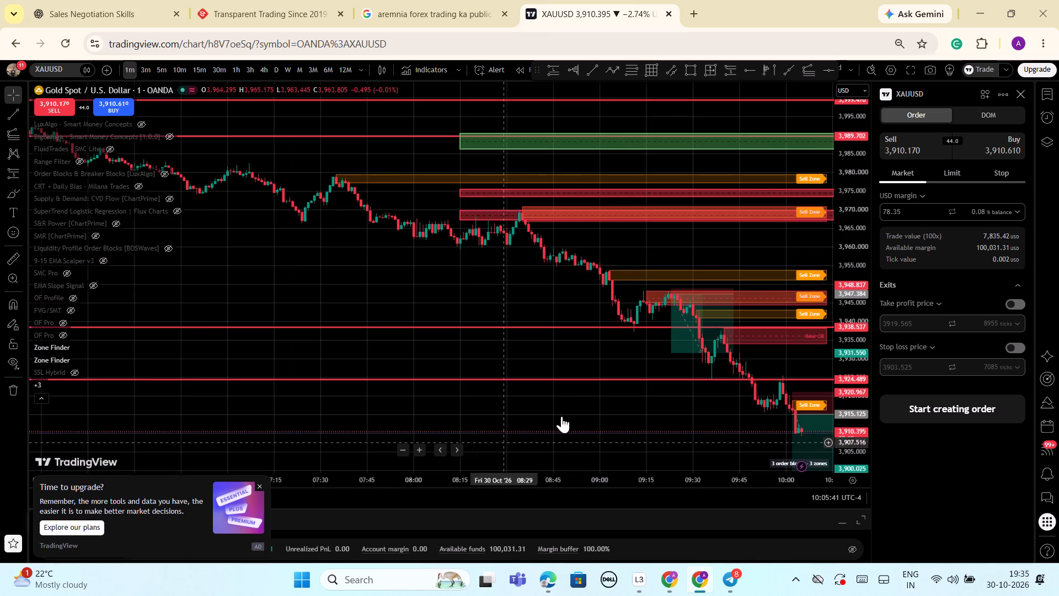
# Lower the short position's target to about 3,874, just above the green Trade line.
pyautogui.scroll(-2, 597, 412)
pyautogui.moveTo(646, 371); pyautogui.dragTo(567, 296)
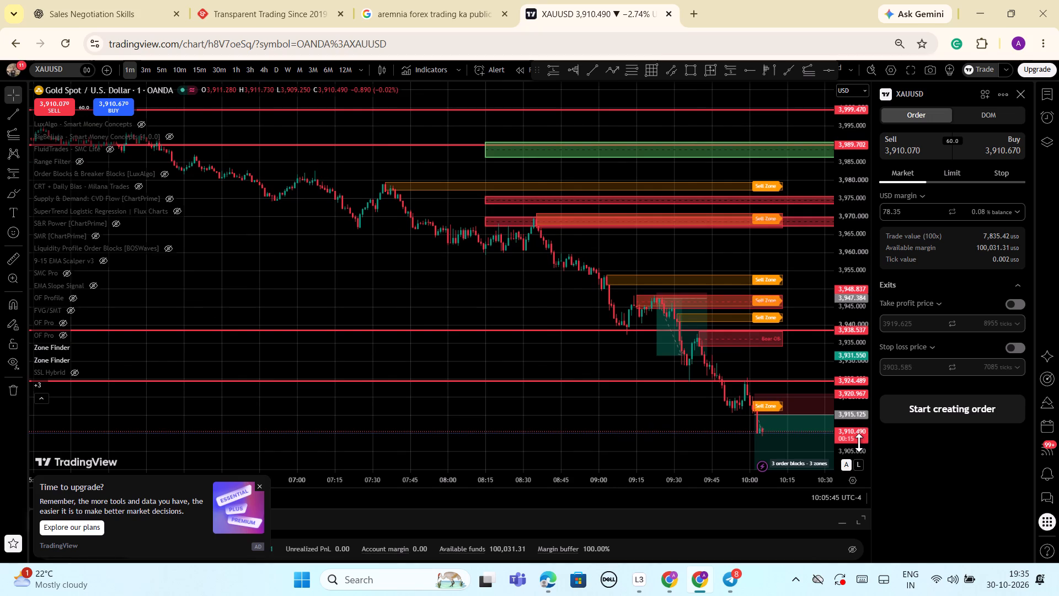
pyautogui.moveTo(859, 443); pyautogui.dragTo(851, 318)
pyautogui.moveTo(811, 326); pyautogui.dragTo(724, 103)
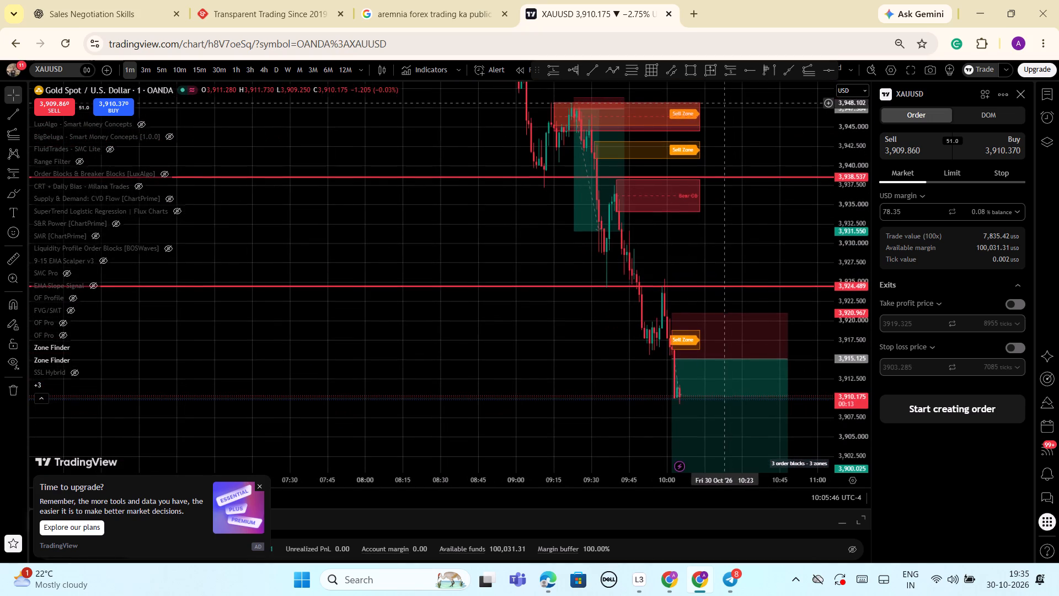
pyautogui.scroll(3, 778, 247)
pyautogui.moveTo(867, 423); pyautogui.dragTo(867, 435)
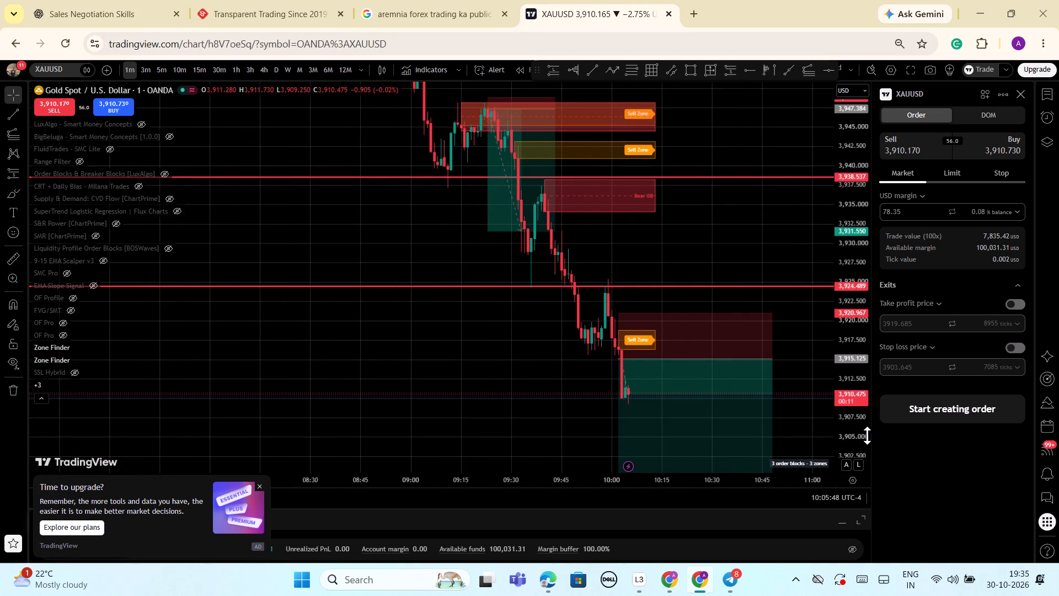
pyautogui.moveTo(867, 435); pyautogui.dragTo(866, 449)
pyautogui.scroll(-4, 513, 382)
pyautogui.moveTo(567, 415); pyautogui.dragTo(568, 371)
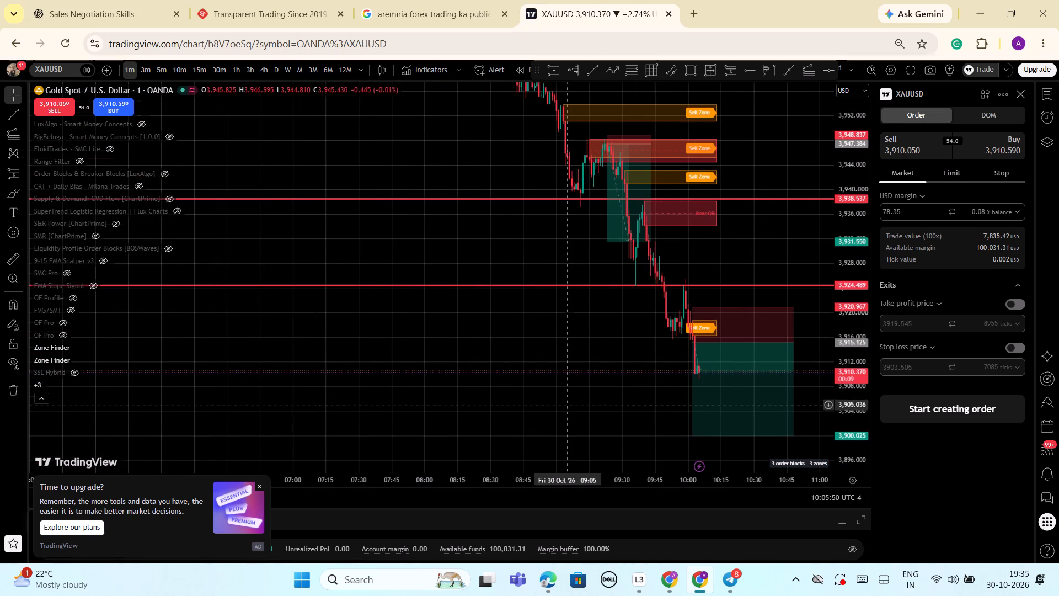
pyautogui.moveTo(568, 371); pyautogui.dragTo(574, 249)
pyautogui.scroll(1, 781, 313)
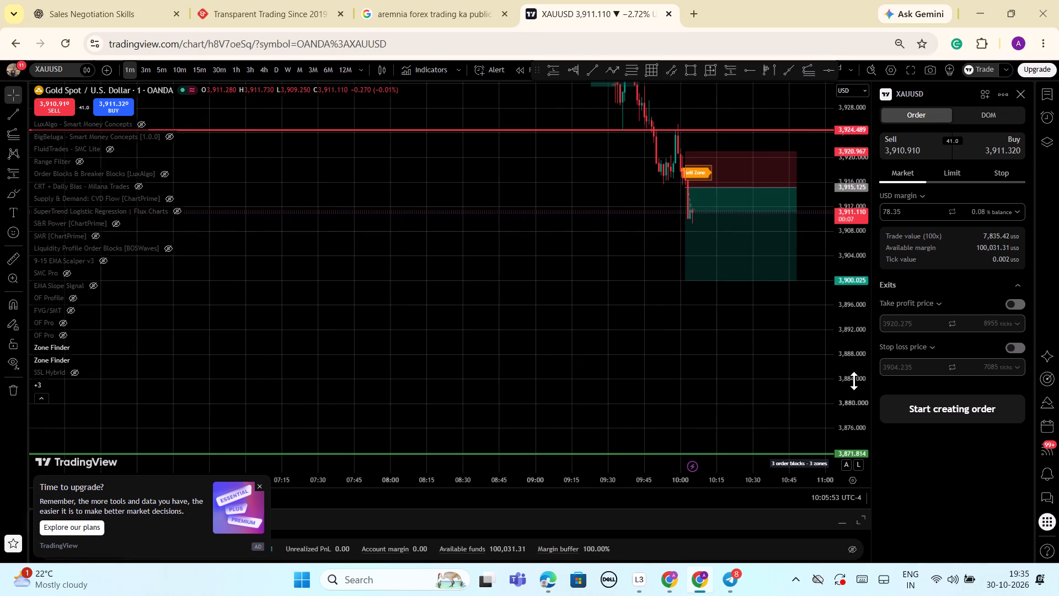
pyautogui.moveTo(854, 384); pyautogui.dragTo(854, 426)
pyautogui.moveTo(686, 283); pyautogui.dragTo(698, 374)
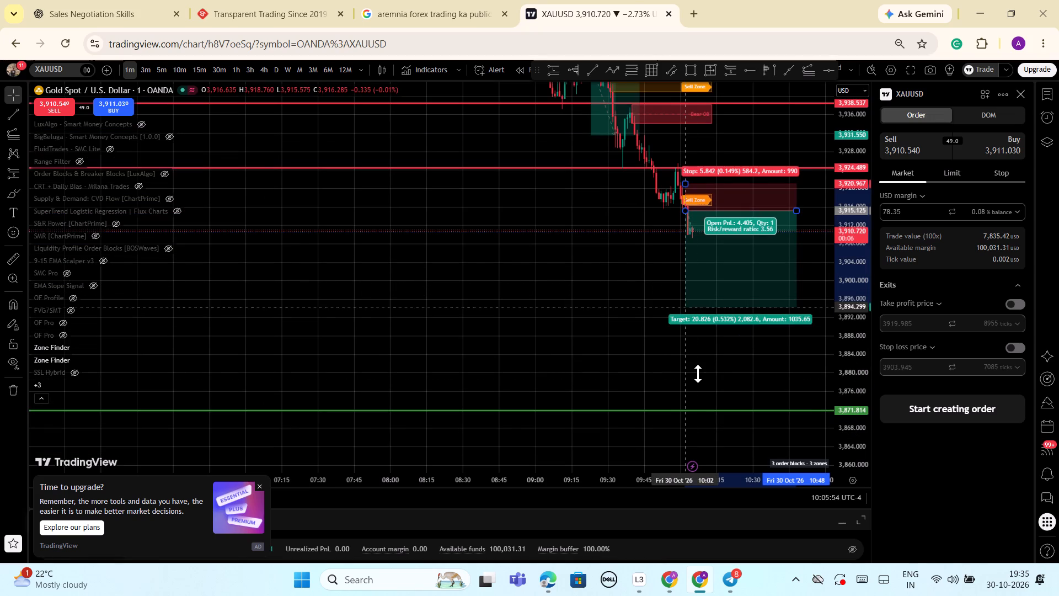
pyautogui.moveTo(698, 374); pyautogui.dragTo(698, 401)
pyautogui.click(557, 331)
# Examine the extended short position against the sell zones, the red price levels and the green Trade line on the one-minute chart.
pyautogui.scroll(-2, 606, 336)
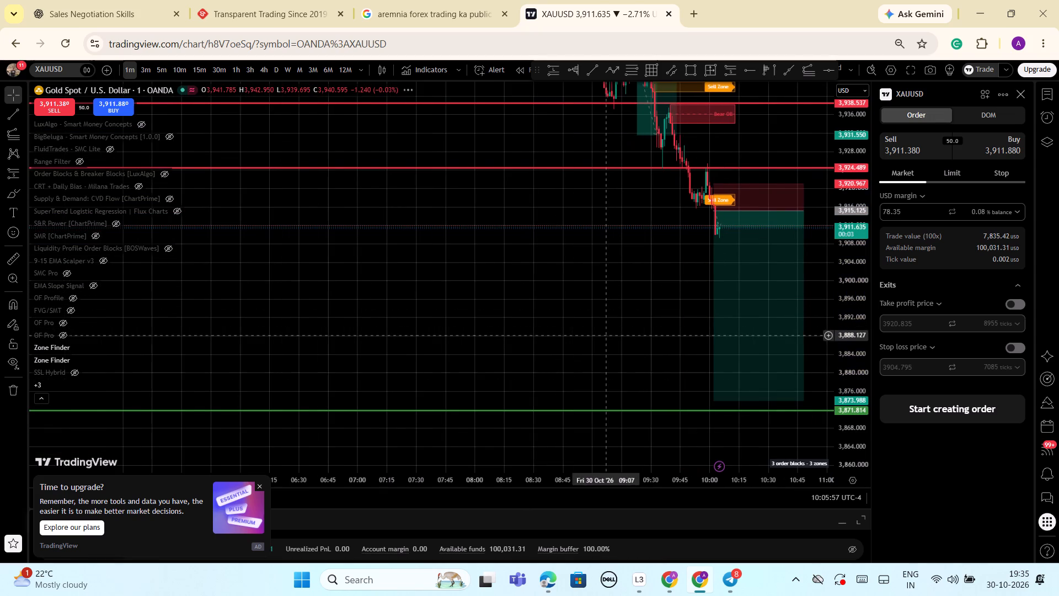
pyautogui.moveTo(850, 434); pyautogui.dragTo(841, 280)
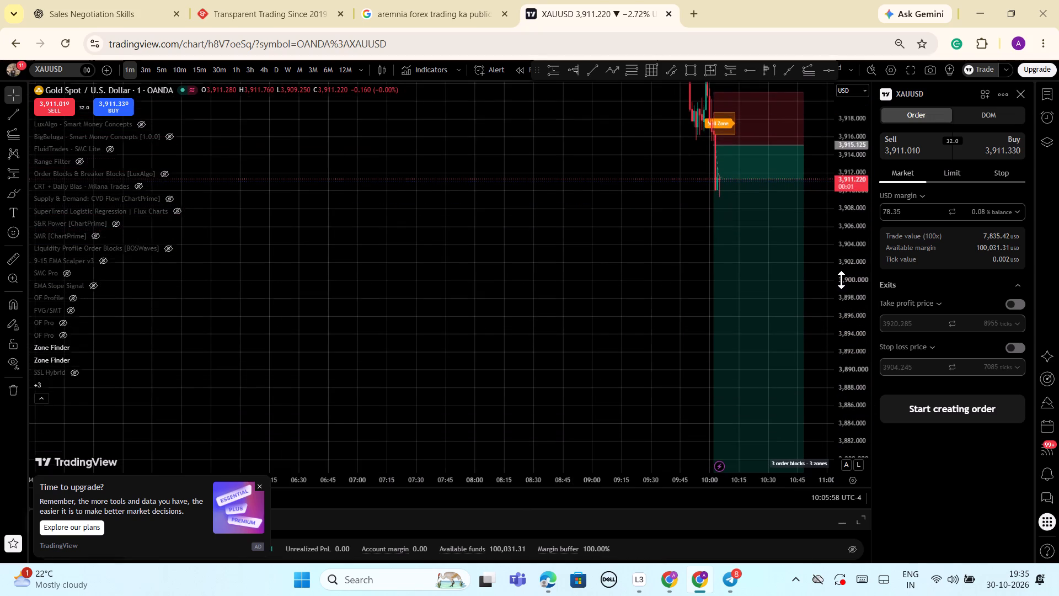
pyautogui.moveTo(841, 280); pyautogui.dragTo(884, 463)
pyautogui.scroll(-1, 619, 352)
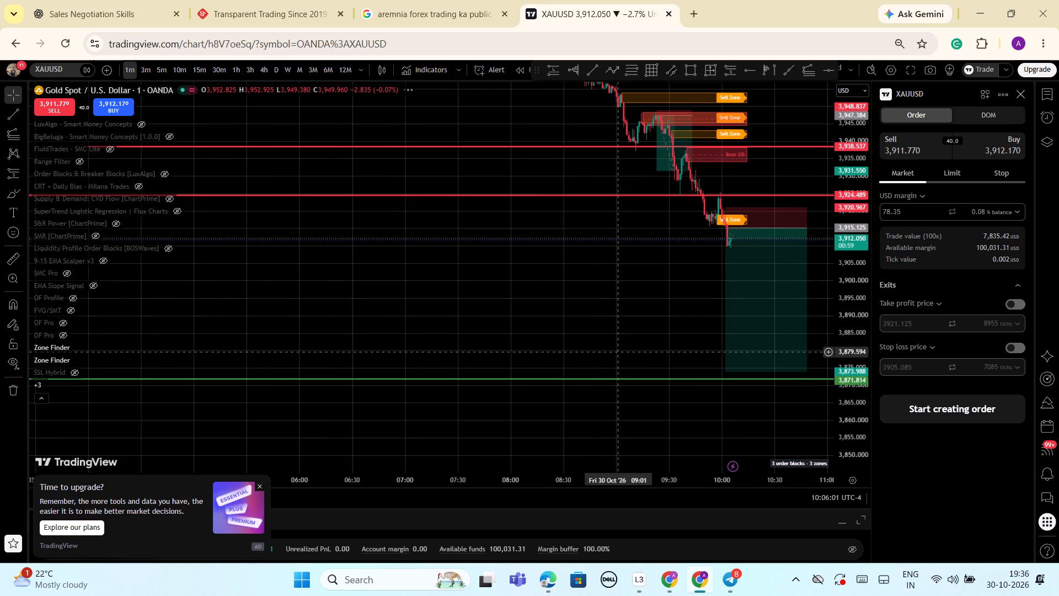
pyautogui.scroll(-2, 619, 352)
pyautogui.moveTo(628, 337); pyautogui.dragTo(561, 270)
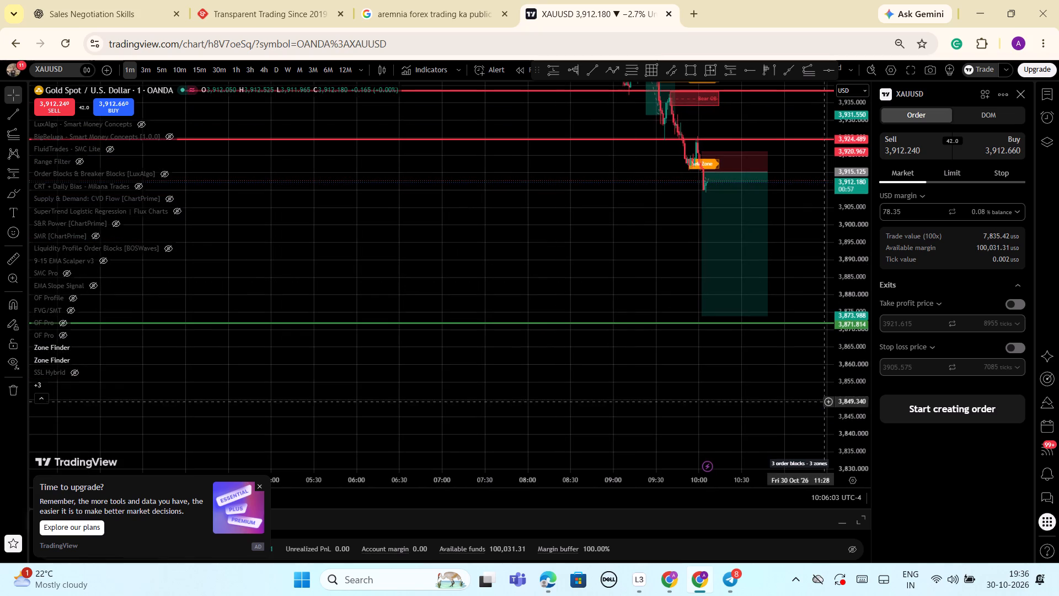
pyautogui.moveTo(861, 408); pyautogui.dragTo(865, 441)
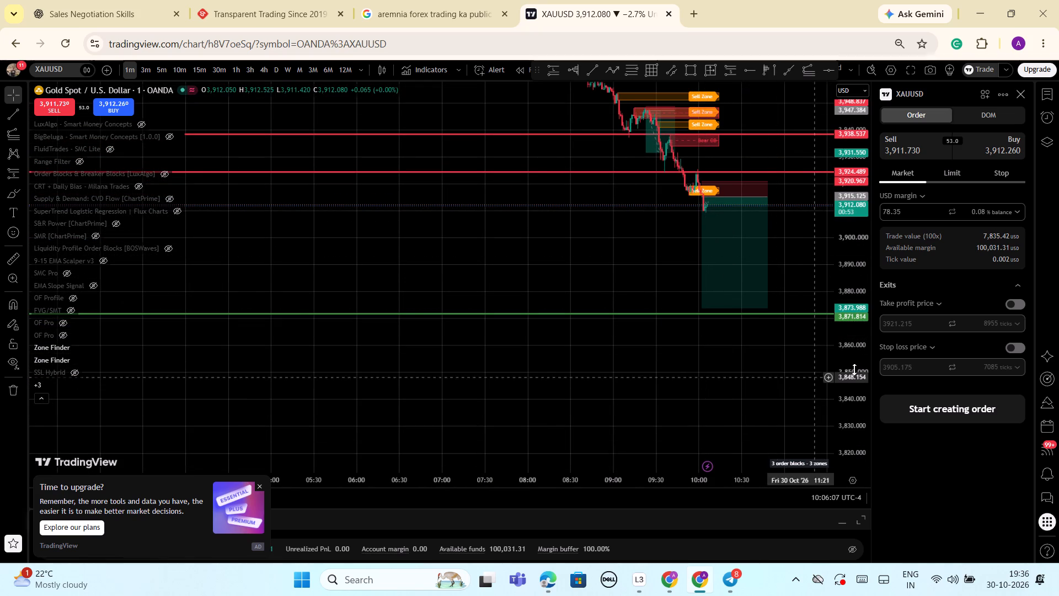
pyautogui.moveTo(846, 406); pyautogui.dragTo(853, 333)
pyautogui.scroll(3, 822, 340)
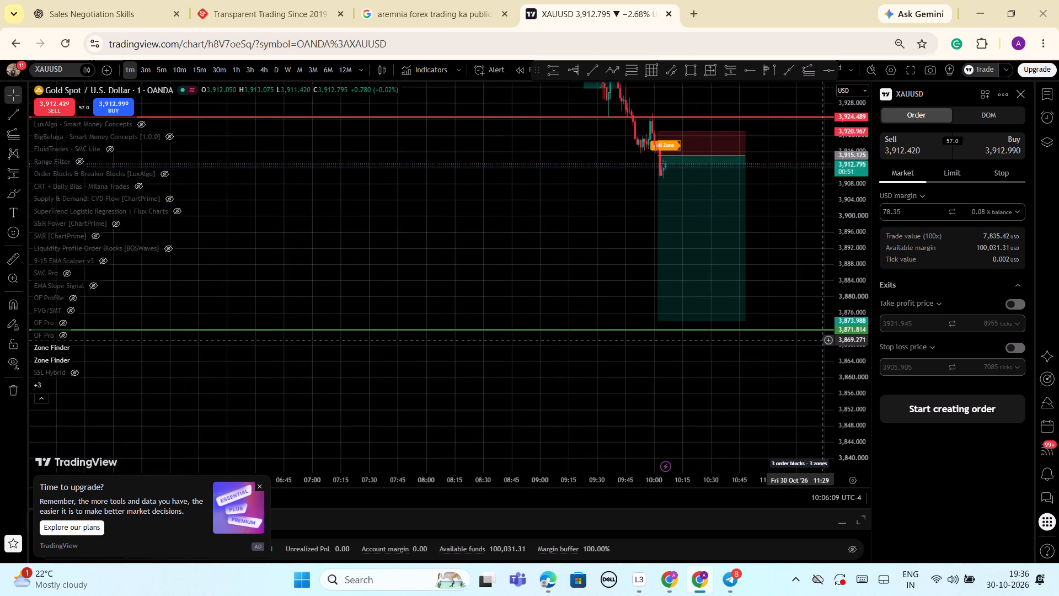
pyautogui.scroll(2, 822, 340)
pyautogui.moveTo(852, 226); pyautogui.dragTo(872, 302)
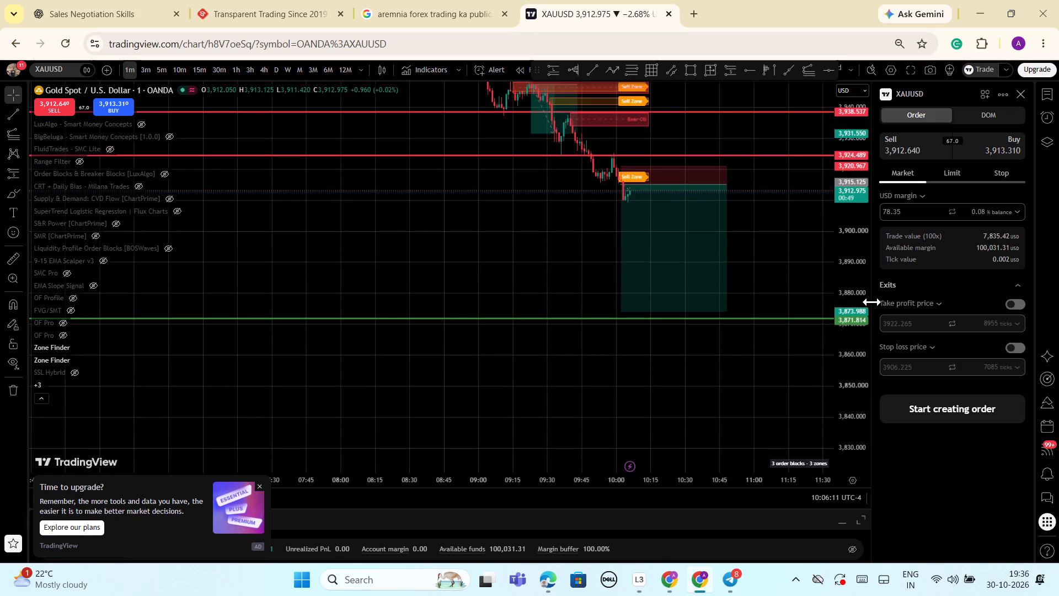
pyautogui.scroll(-2, 689, 214)
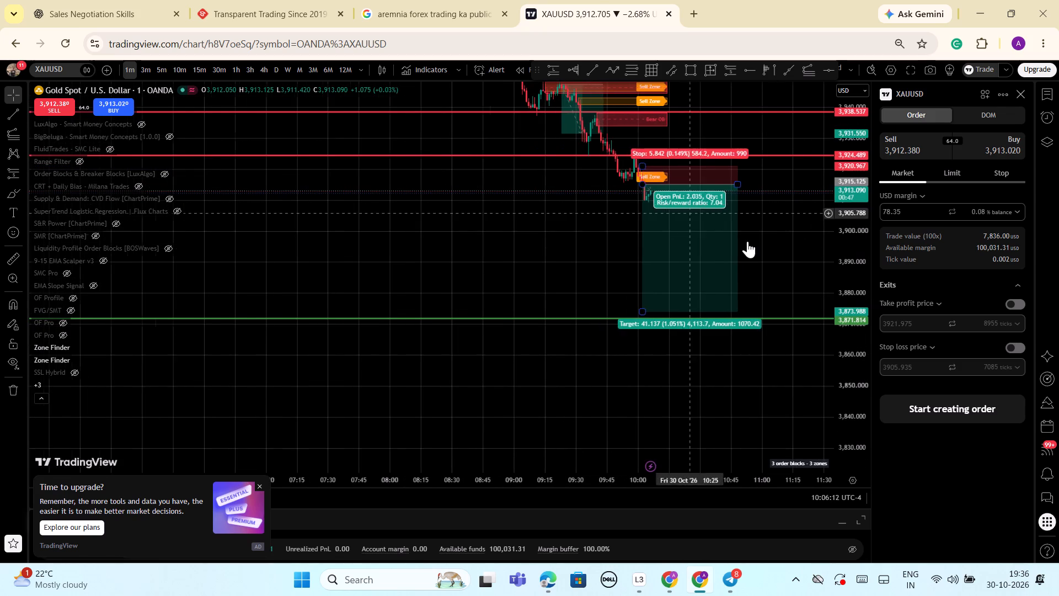
pyautogui.moveTo(850, 253); pyautogui.dragTo(859, 326)
pyautogui.scroll(-2, 764, 371)
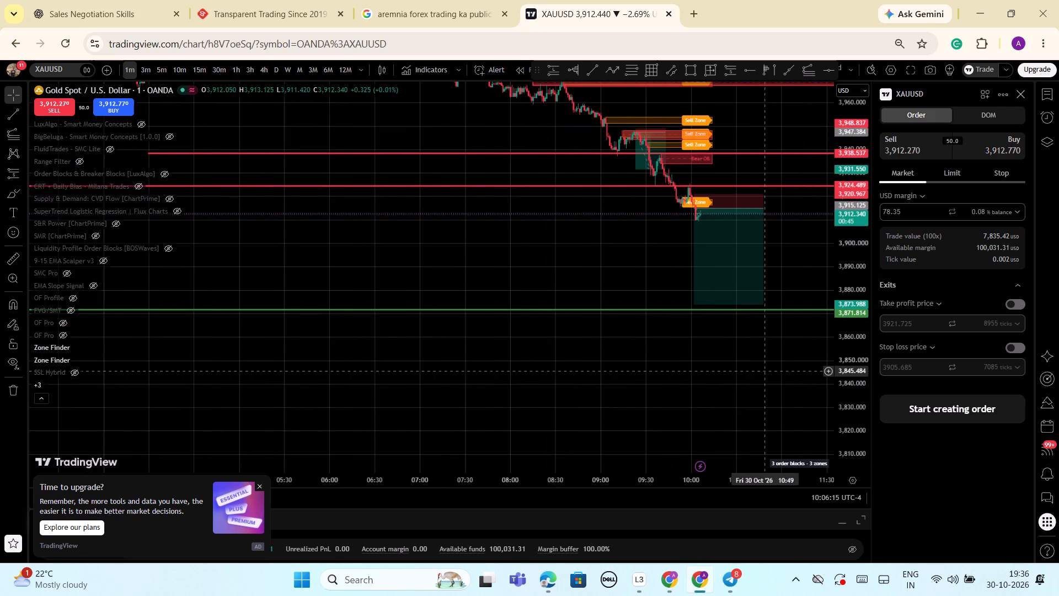
pyautogui.moveTo(568, 395); pyautogui.dragTo(568, 444)
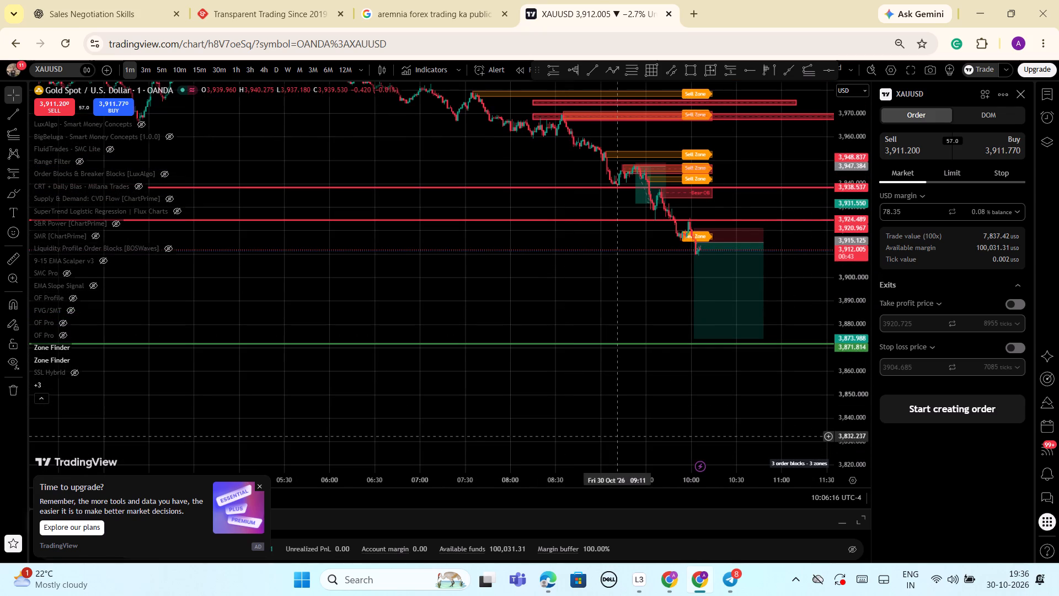
pyautogui.moveTo(853, 439); pyautogui.dragTo(821, 248)
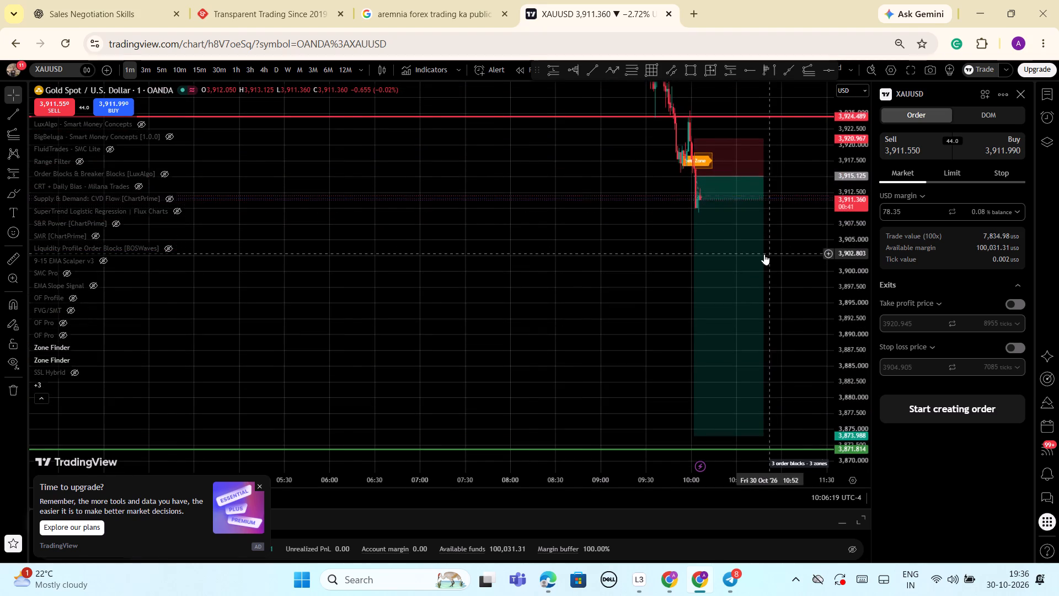
pyautogui.scroll(9, 764, 254)
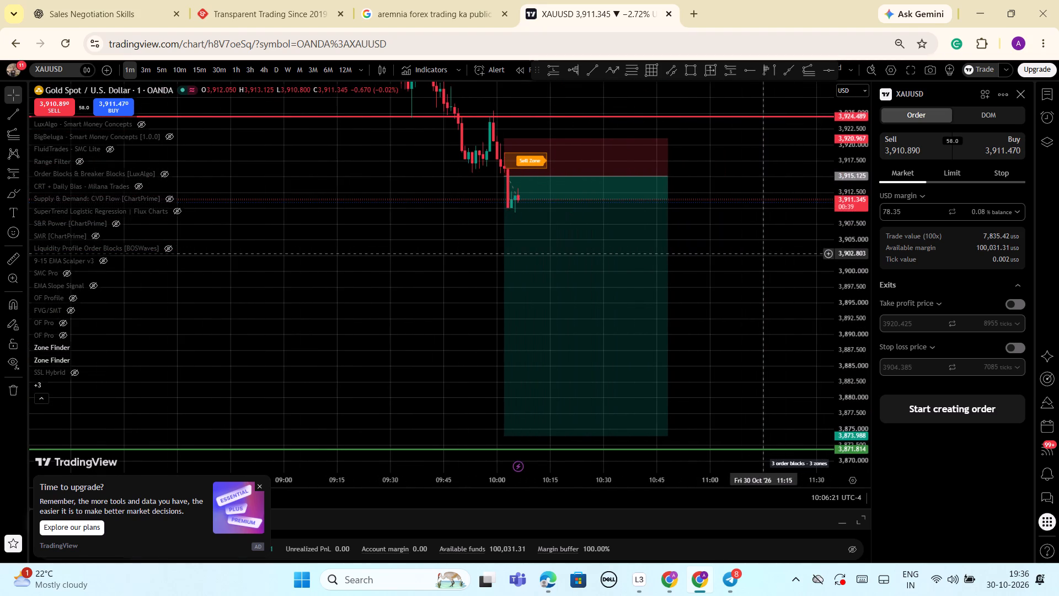
# Move the short position up to an entry of about 3,917.5 and raise its stop to about 3,924.9, just above the red line.
pyautogui.scroll(2, 764, 254)
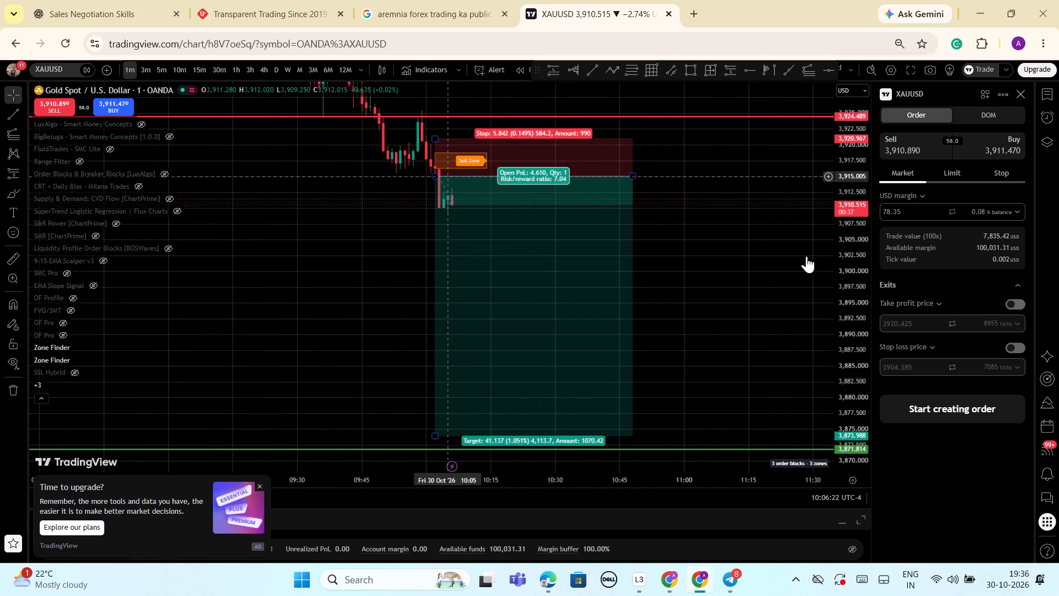
pyautogui.scroll(-3, 827, 262)
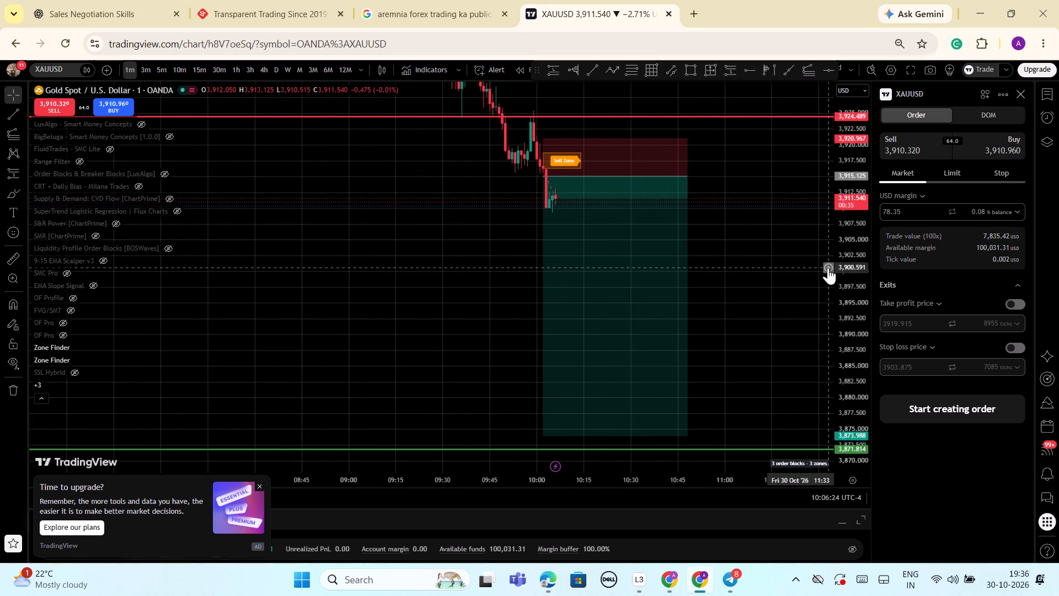
pyautogui.scroll(-1, 828, 268)
pyautogui.moveTo(680, 273); pyautogui.dragTo(686, 260)
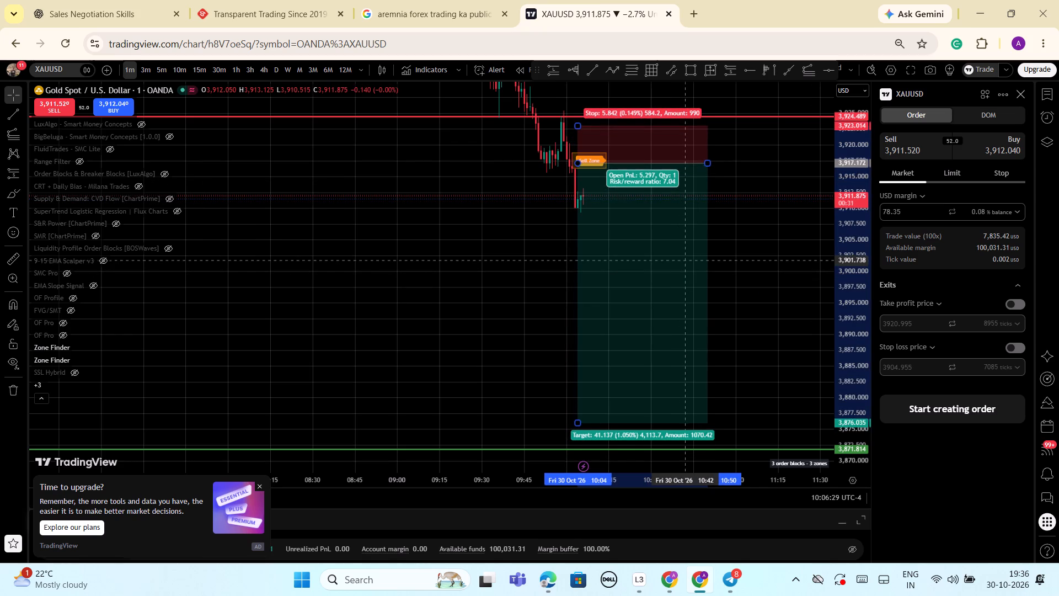
pyautogui.moveTo(686, 260); pyautogui.dragTo(681, 259)
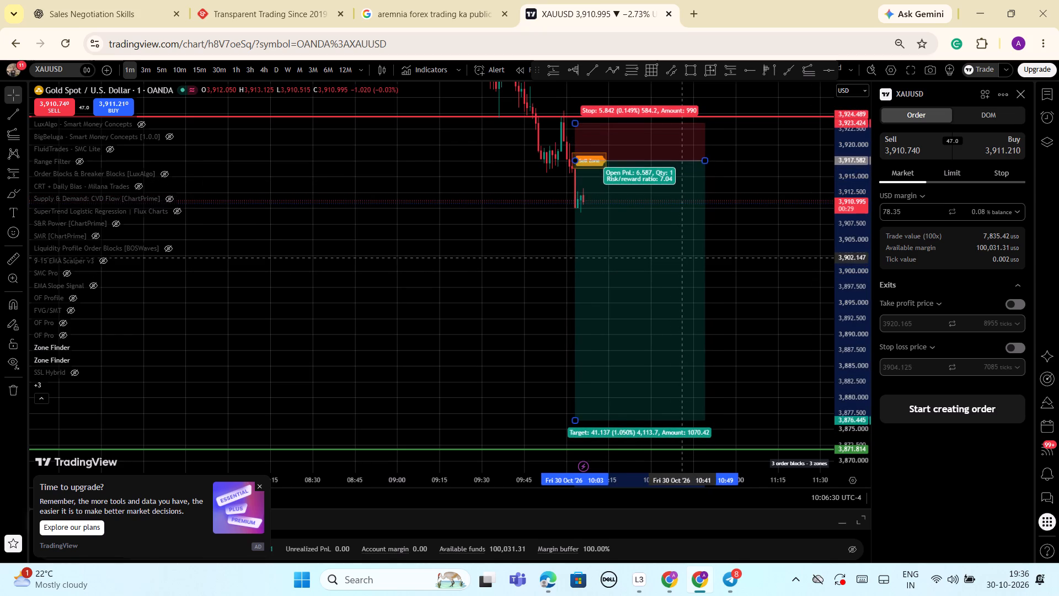
pyautogui.moveTo(681, 259); pyautogui.dragTo(681, 258)
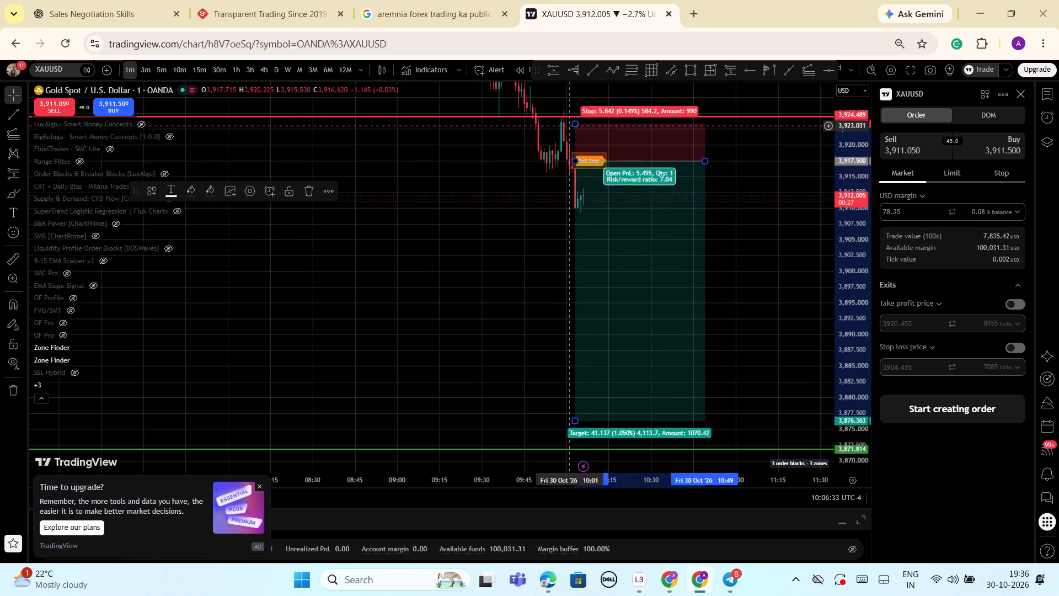
pyautogui.moveTo(573, 126); pyautogui.dragTo(573, 114)
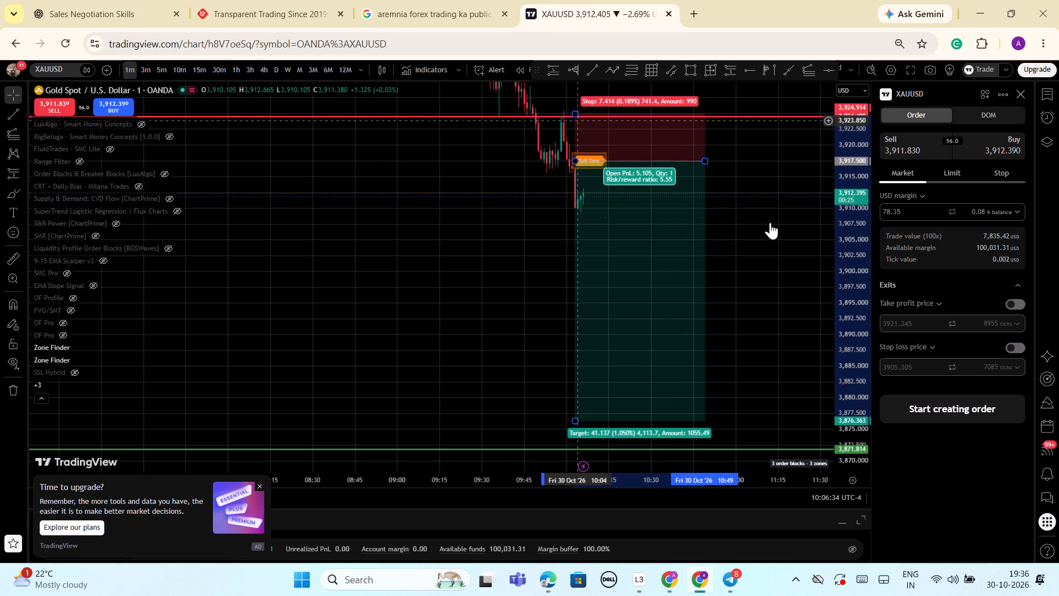
pyautogui.click(771, 222)
# Examine the short position against the sell zones and red levels on the three-minute, five-minute and one-minute timeframes.
pyautogui.moveTo(849, 265); pyautogui.dragTo(867, 317)
pyautogui.click(440, 265)
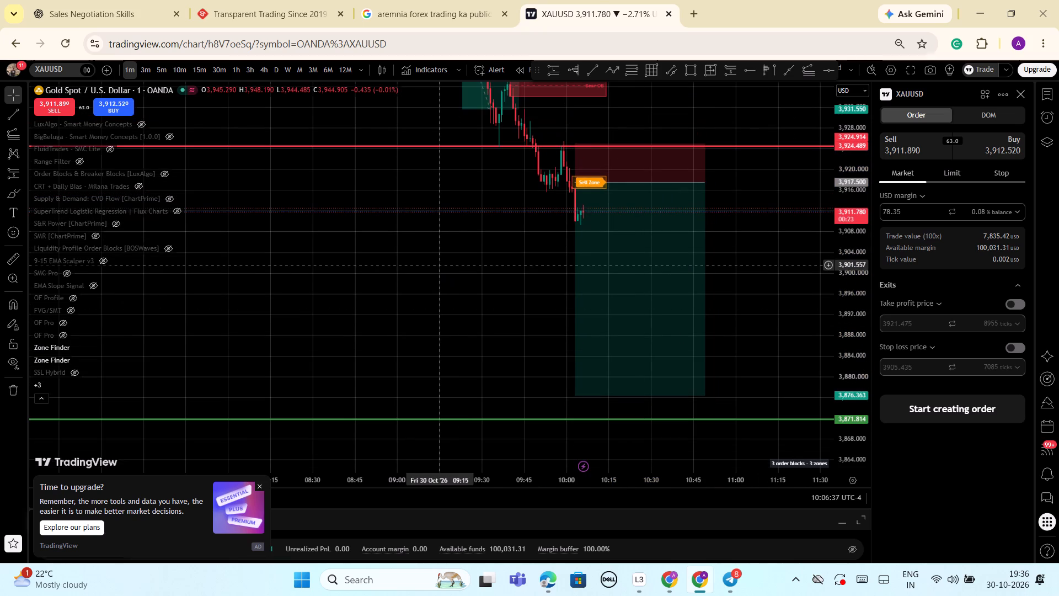
pyautogui.click(142, 65)
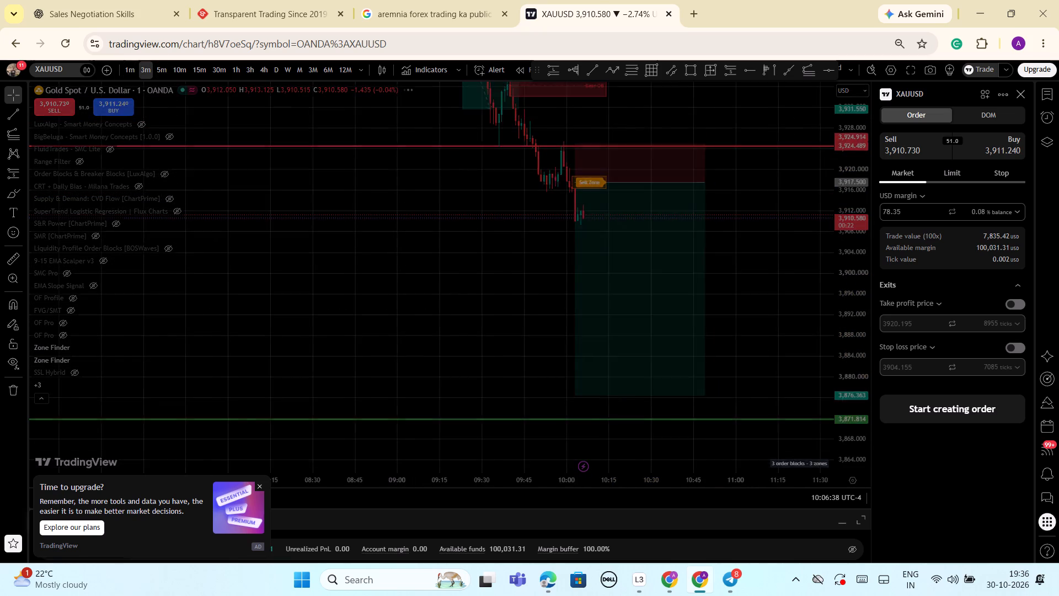
pyautogui.scroll(2, 643, 302)
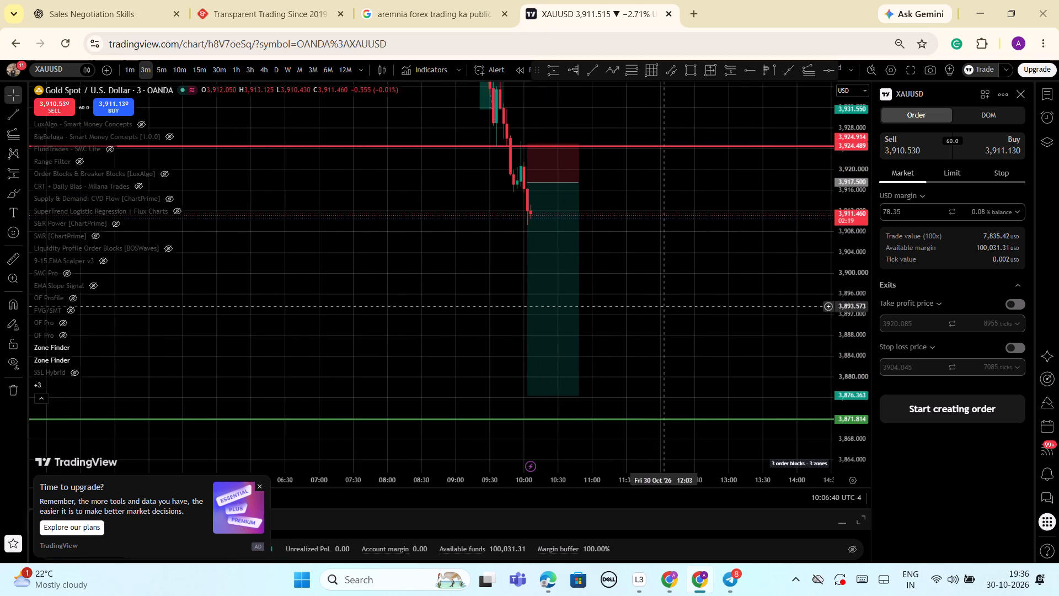
pyautogui.scroll(2, 665, 306)
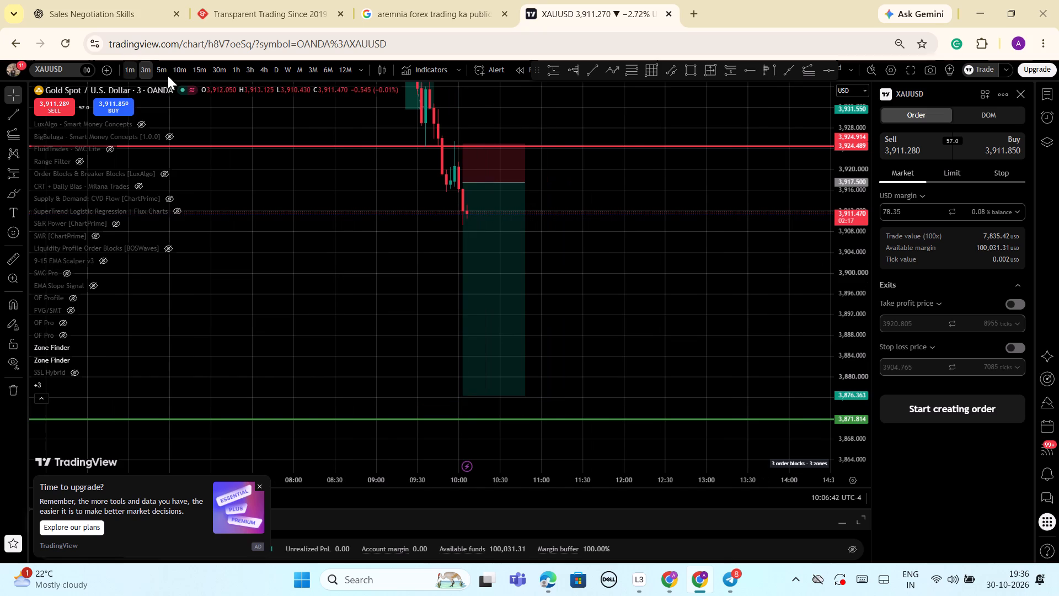
pyautogui.click(163, 70)
pyautogui.scroll(-2, 604, 222)
pyautogui.scroll(1, 604, 222)
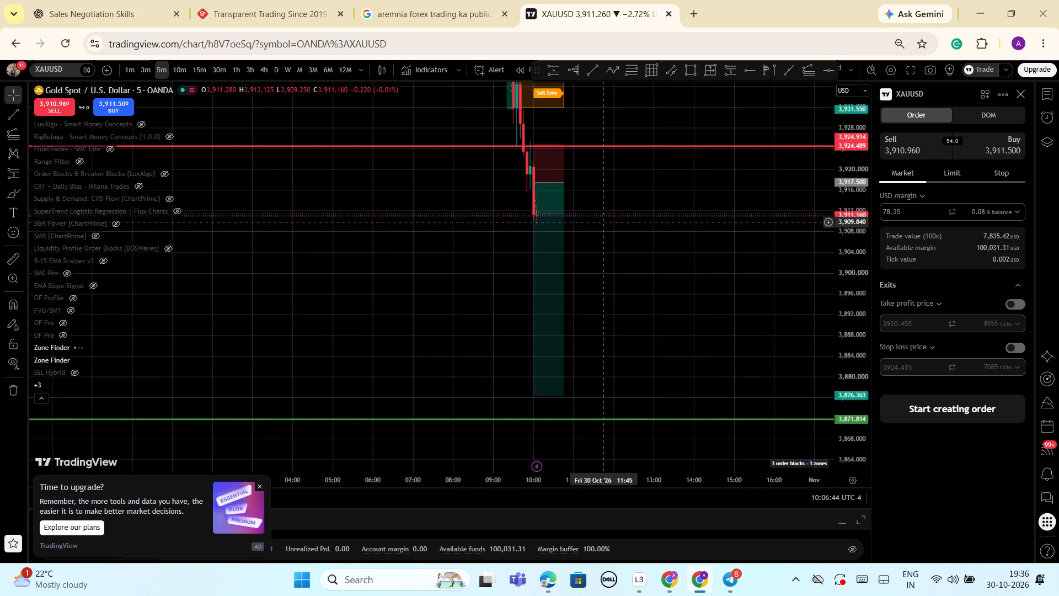
pyautogui.scroll(1, 604, 222)
pyautogui.moveTo(857, 262); pyautogui.dragTo(829, 413)
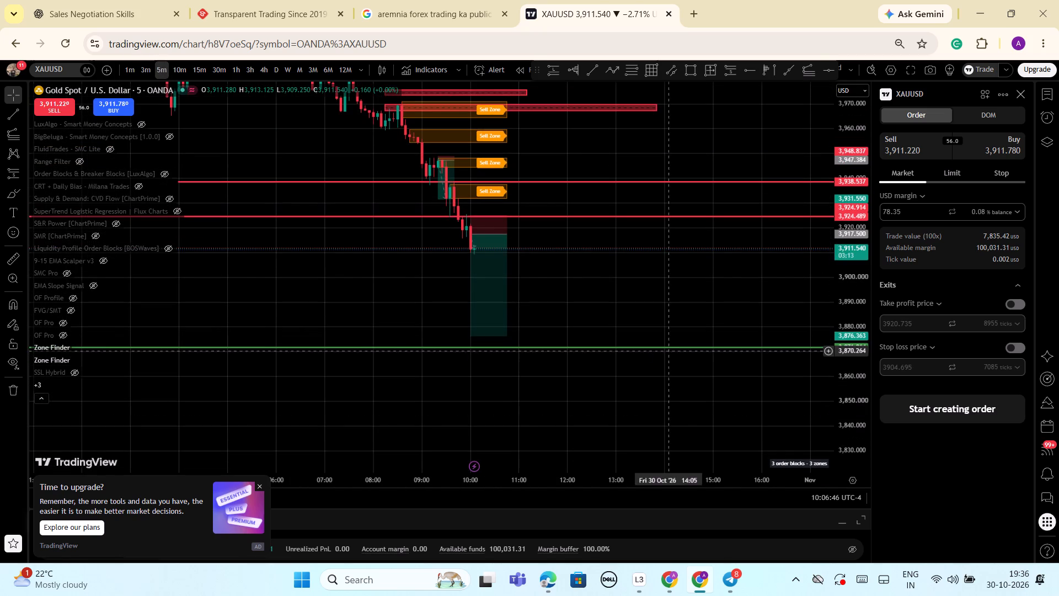
pyautogui.click(130, 71)
pyautogui.scroll(-2, 627, 279)
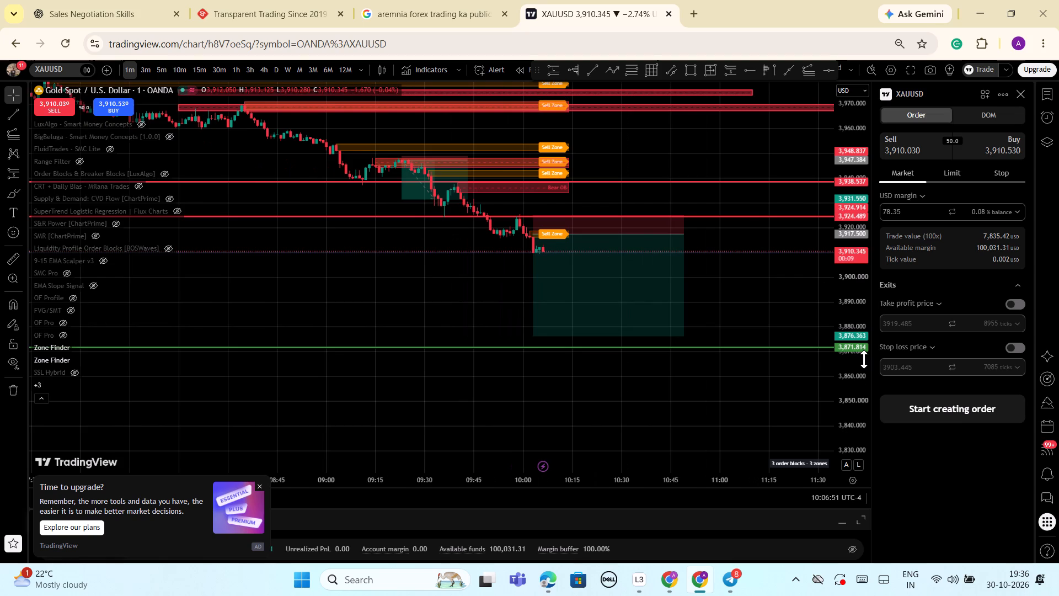
pyautogui.moveTo(848, 402); pyautogui.dragTo(842, 269)
pyautogui.scroll(1, 778, 291)
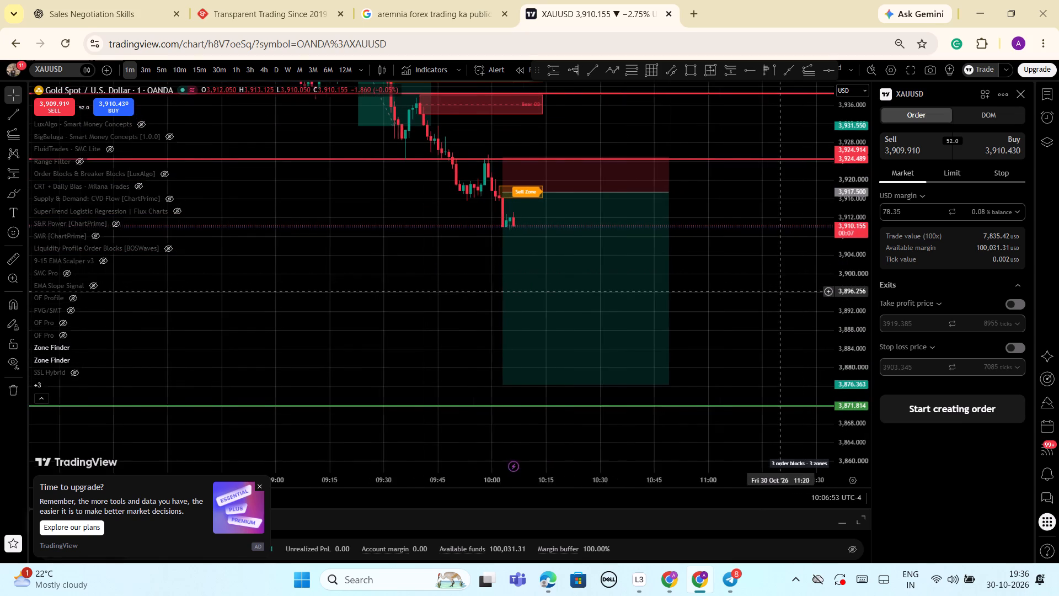
pyautogui.scroll(1, 778, 291)
# Move the whole short position down to an entry of about 3,914.5, with its target at about 3,873.3 near the green line.
pyautogui.click(599, 293)
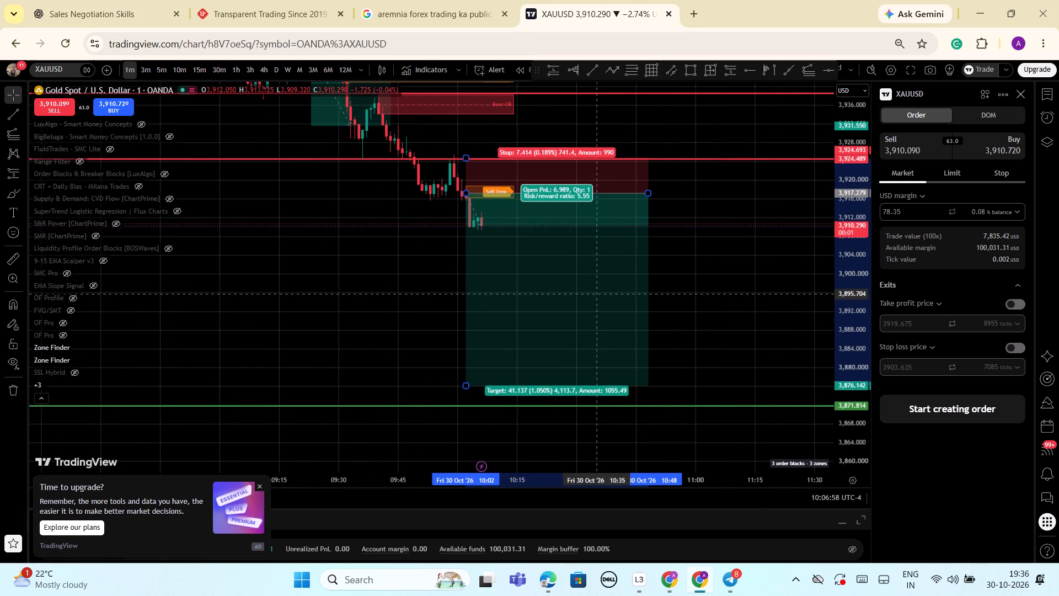
pyautogui.click(783, 299)
pyautogui.scroll(-4, 770, 300)
pyautogui.moveTo(849, 380); pyautogui.dragTo(832, 262)
pyautogui.scroll(3, 813, 268)
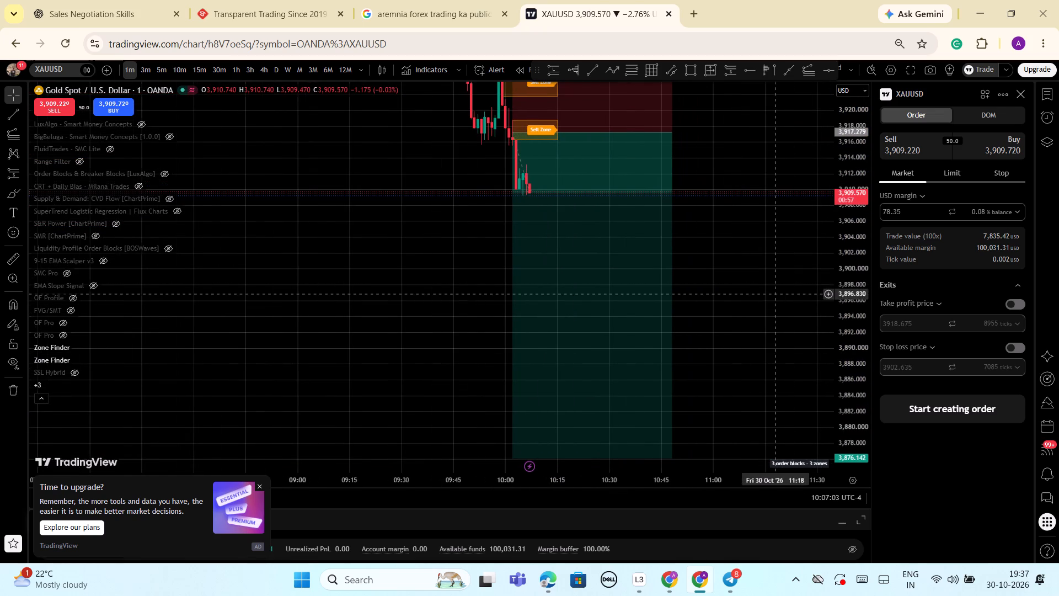
pyautogui.moveTo(630, 333); pyautogui.dragTo(630, 355)
pyautogui.click(748, 381)
# Examine the repositioned short position against the recent candles, the sell zones and the green line on the one-minute chart.
pyautogui.moveTo(854, 342); pyautogui.dragTo(836, 432)
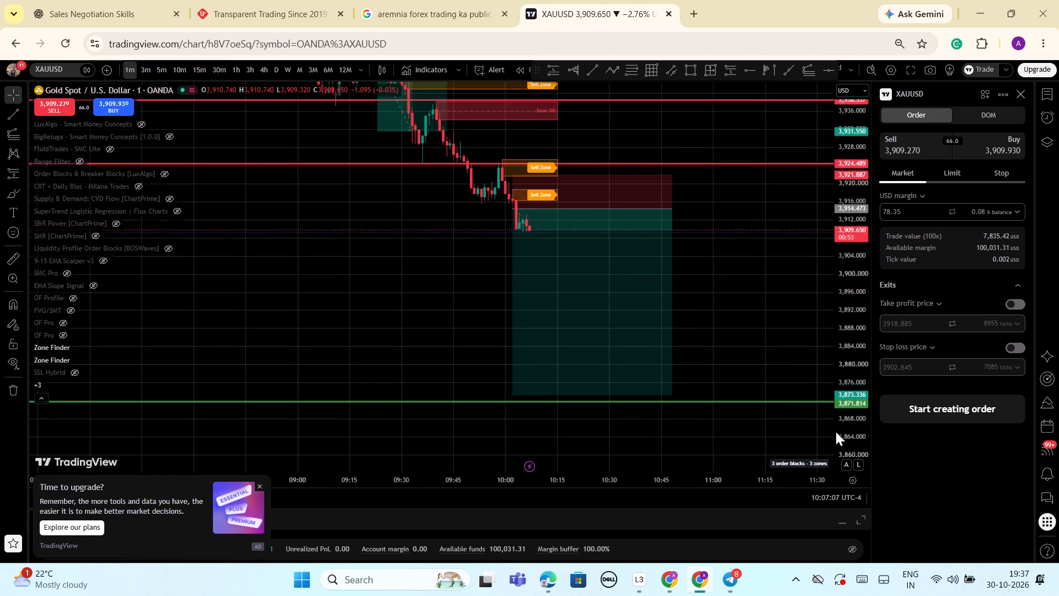
pyautogui.moveTo(836, 432); pyautogui.dragTo(841, 432)
pyautogui.moveTo(853, 366); pyautogui.dragTo(830, 268)
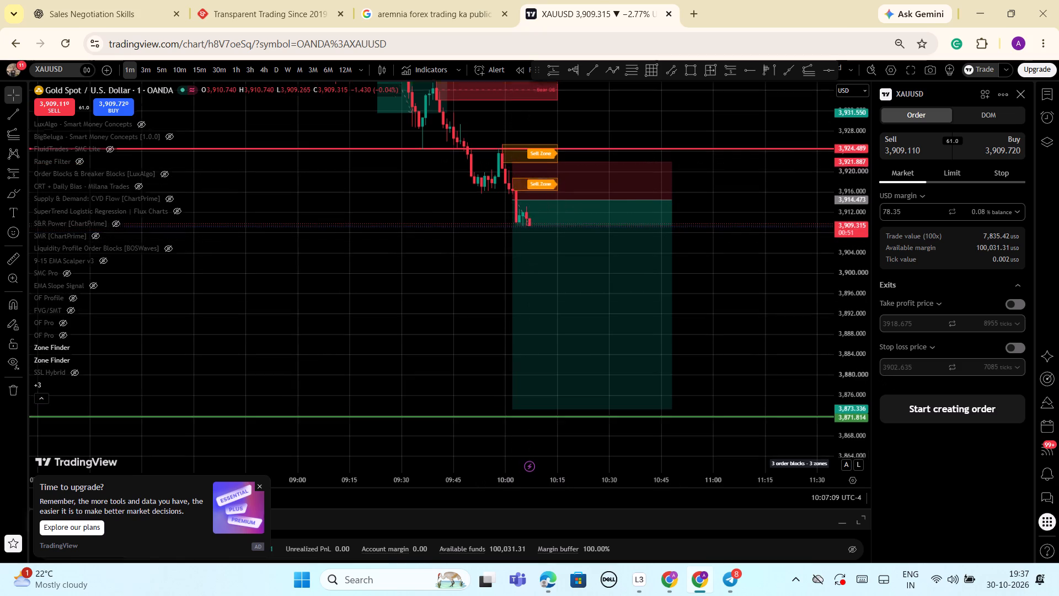
pyautogui.moveTo(830, 268); pyautogui.dragTo(823, 197)
pyautogui.scroll(3, 765, 271)
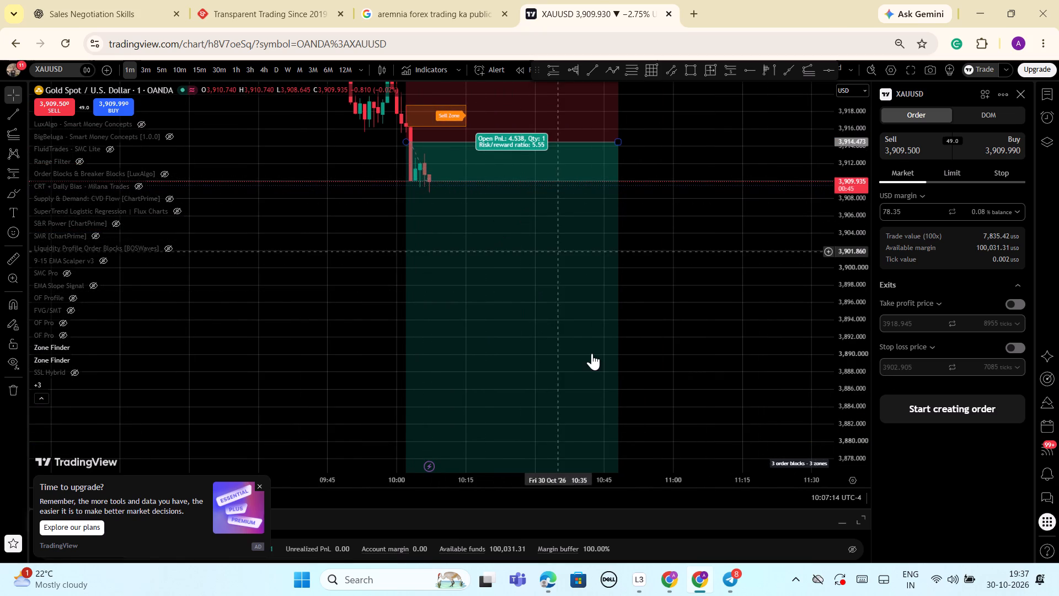
pyautogui.moveTo(864, 293); pyautogui.dragTo(853, 403)
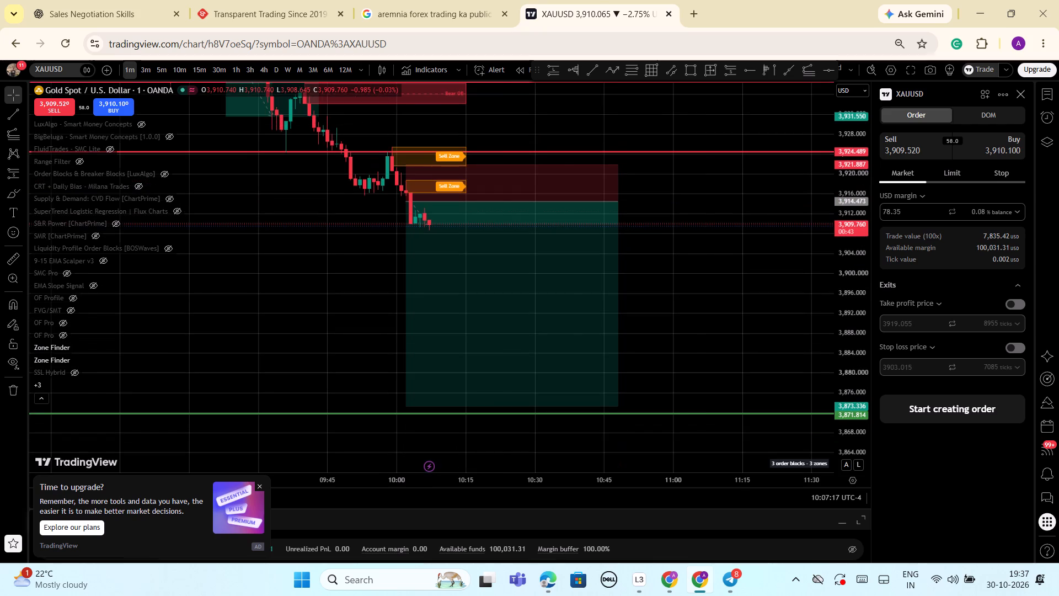
pyautogui.scroll(-6, 694, 347)
pyautogui.moveTo(842, 372); pyautogui.dragTo(854, 269)
pyautogui.scroll(6, 806, 288)
pyautogui.moveTo(844, 327); pyautogui.dragTo(849, 366)
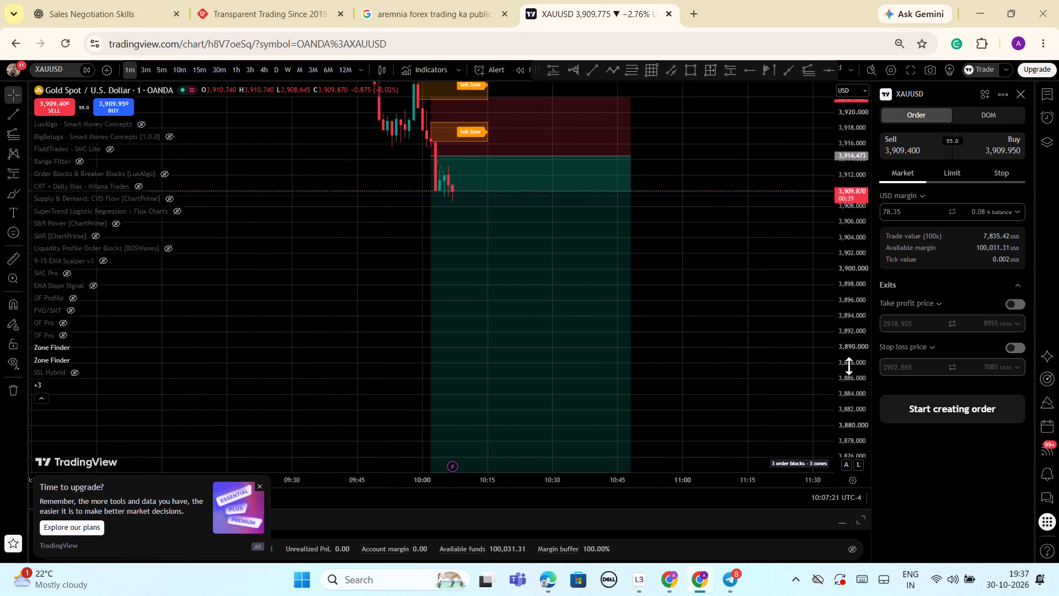
pyautogui.moveTo(849, 366); pyautogui.dragTo(849, 369)
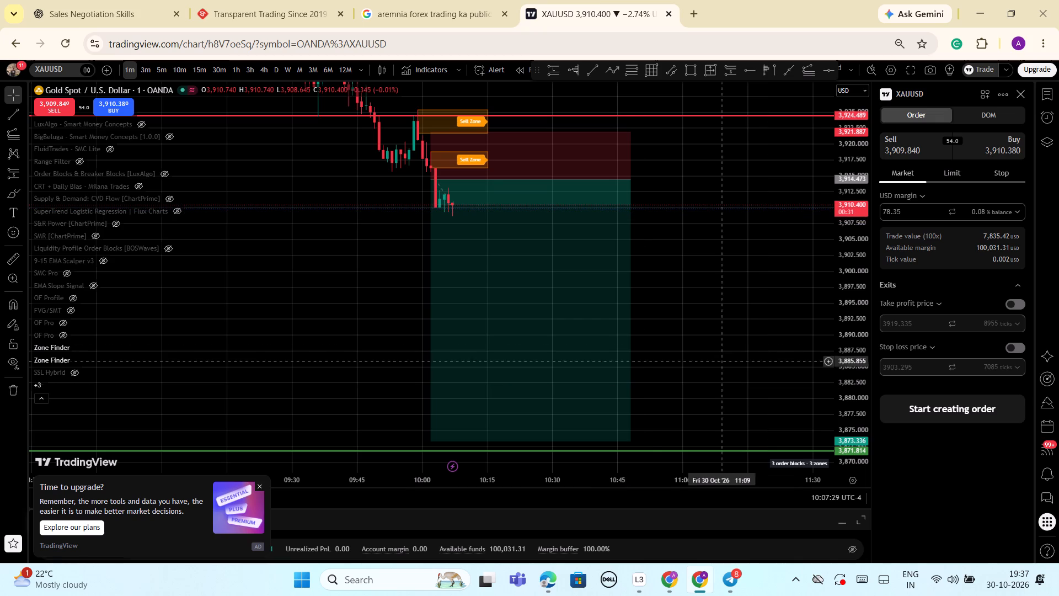
# Hide both Zone Finder indicators and show the SSL Hybrid indicator on the chart.
pyautogui.click(76, 344)
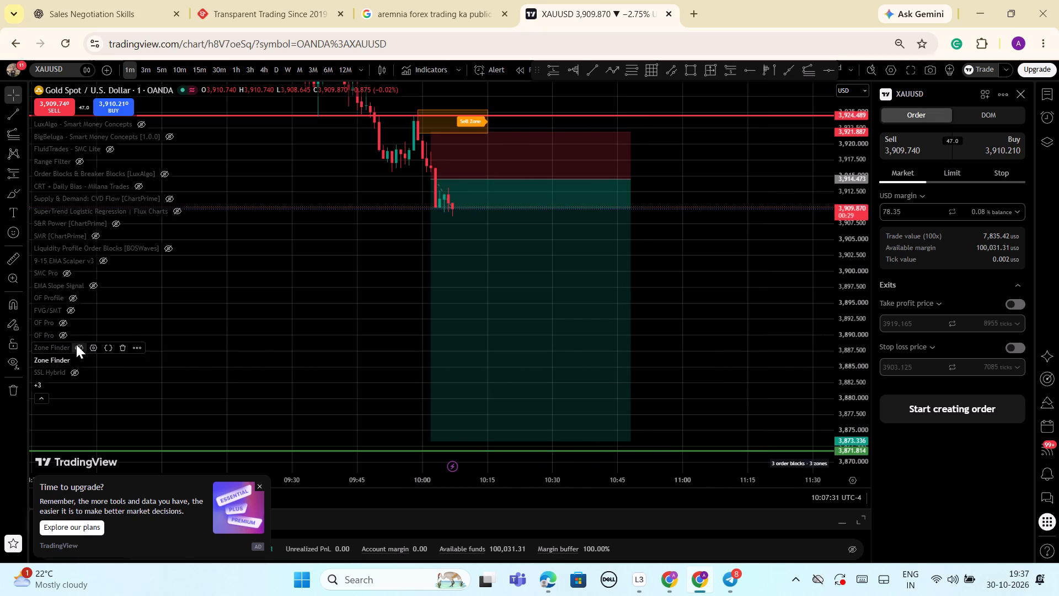
pyautogui.click(76, 359)
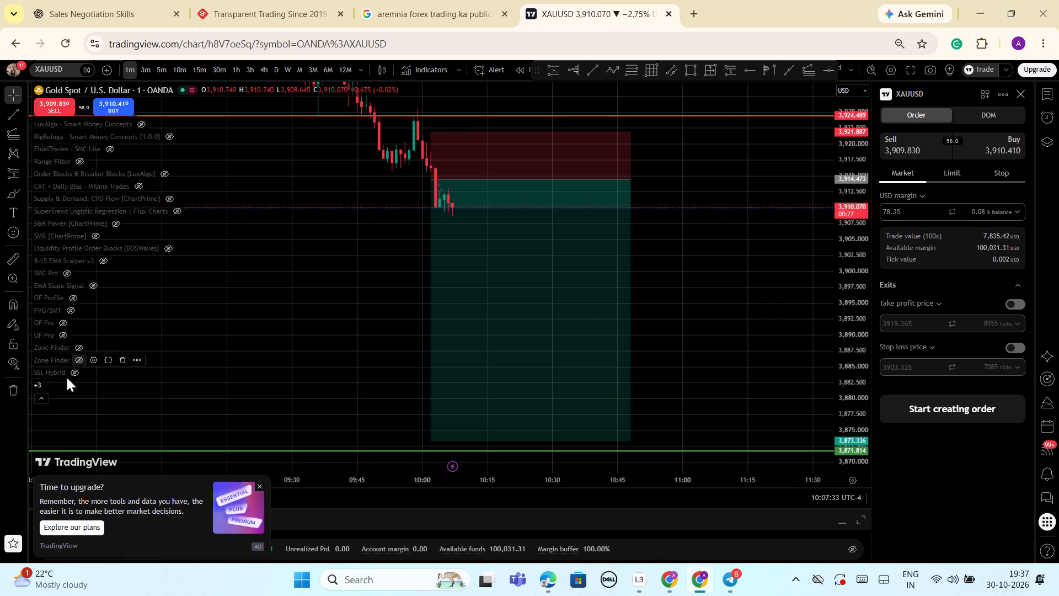
pyautogui.click(75, 372)
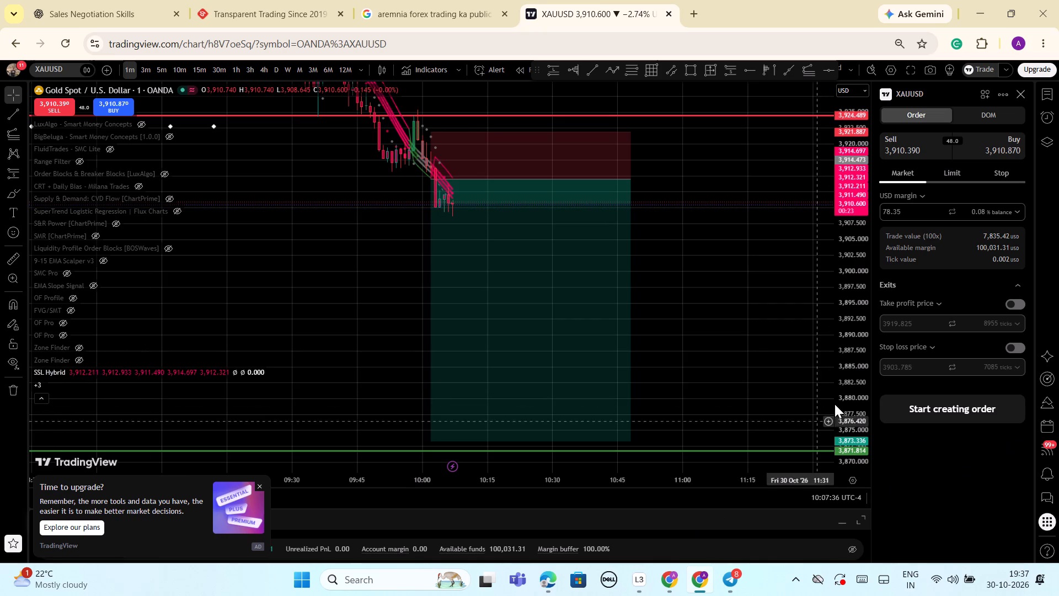
# Examine the recent candles and the short position against the SSL Hybrid bands on the one-minute chart.
pyautogui.moveTo(842, 405); pyautogui.dragTo(841, 353)
pyautogui.scroll(-1, 822, 359)
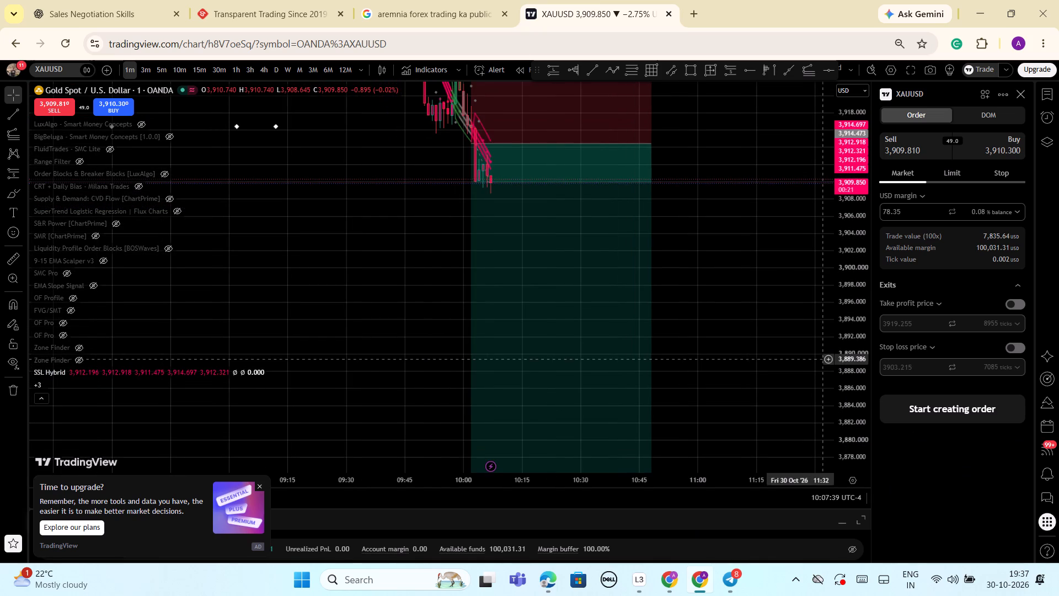
pyautogui.moveTo(852, 306); pyautogui.dragTo(847, 352)
pyautogui.scroll(-2, 834, 356)
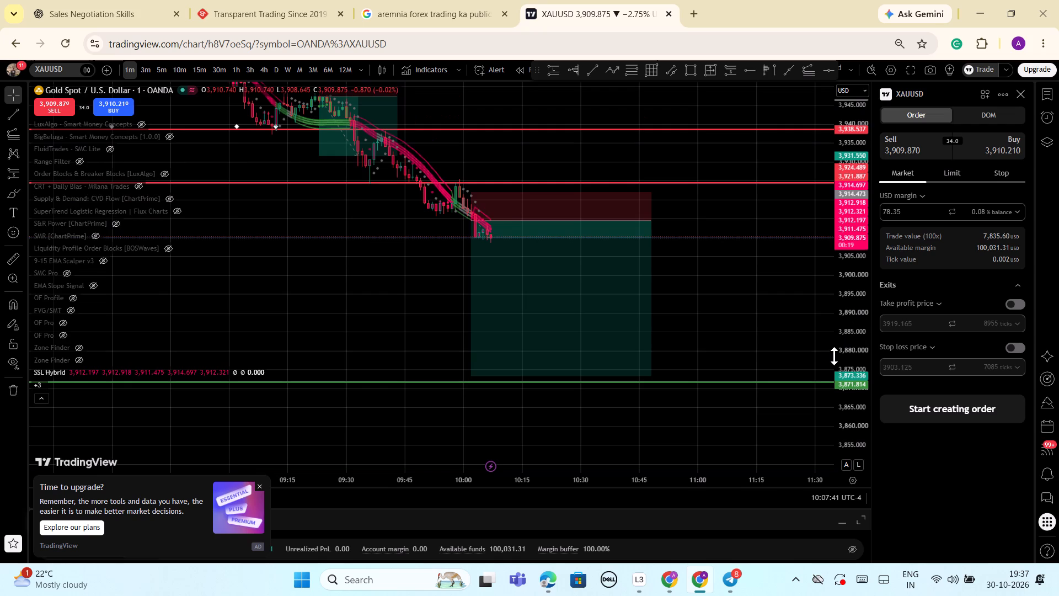
pyautogui.scroll(-6, 737, 280)
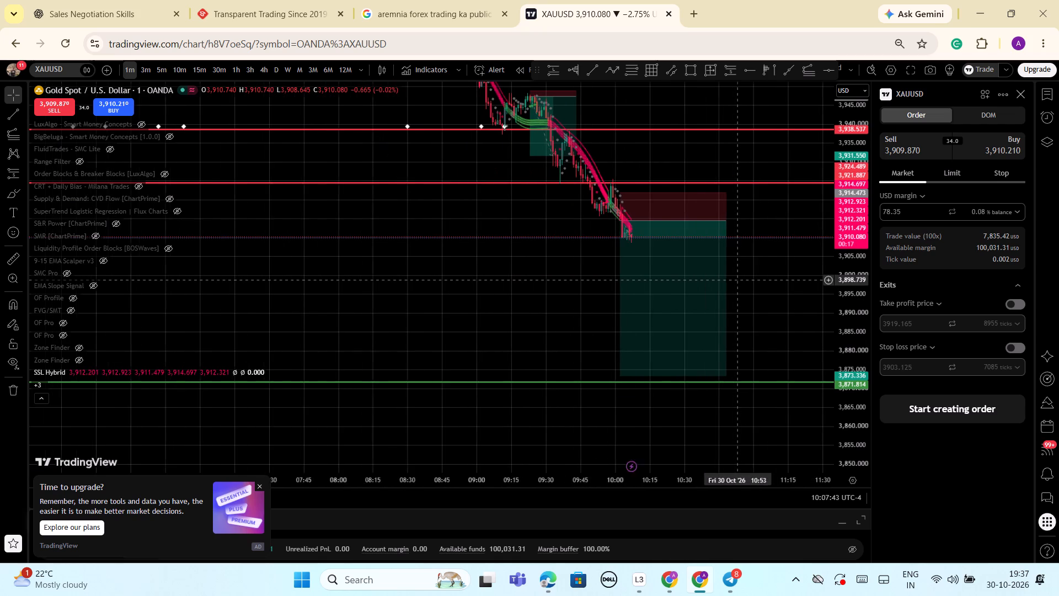
pyautogui.scroll(-2, 755, 274)
pyautogui.moveTo(858, 343); pyautogui.dragTo(839, 235)
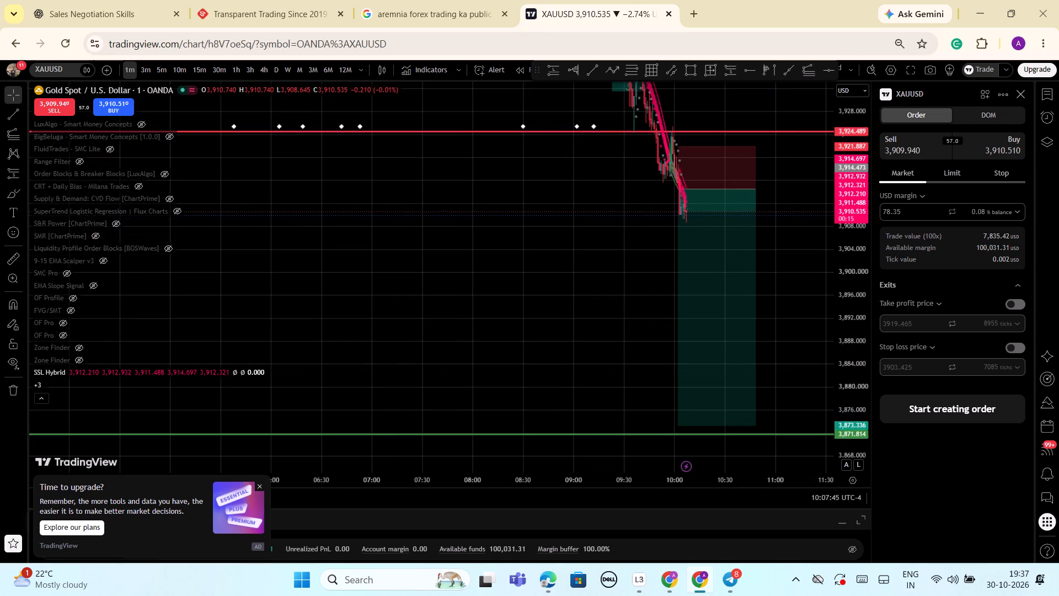
pyautogui.scroll(5, 803, 257)
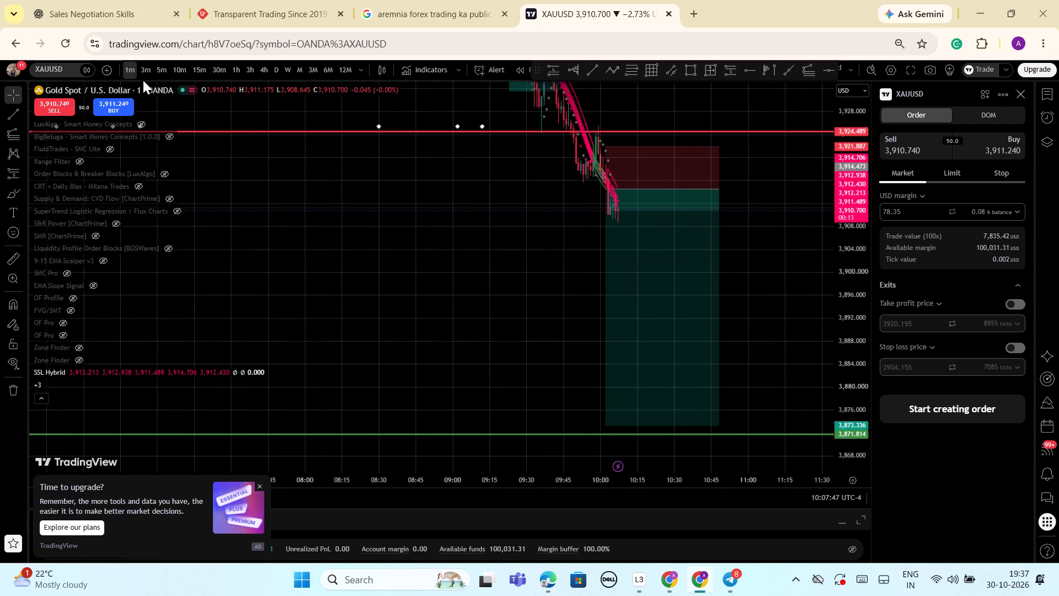
# Check the SSL Hybrid bands around the short position on the five-minute timeframe, and return to the one-minute chart.
pyautogui.click(161, 70)
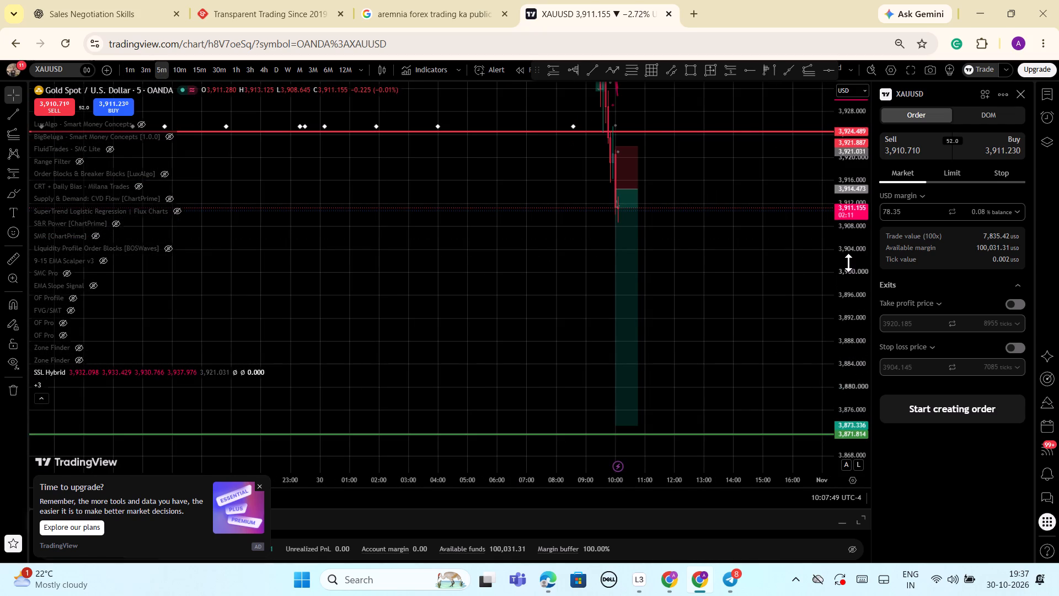
pyautogui.moveTo(848, 263); pyautogui.dragTo(854, 447)
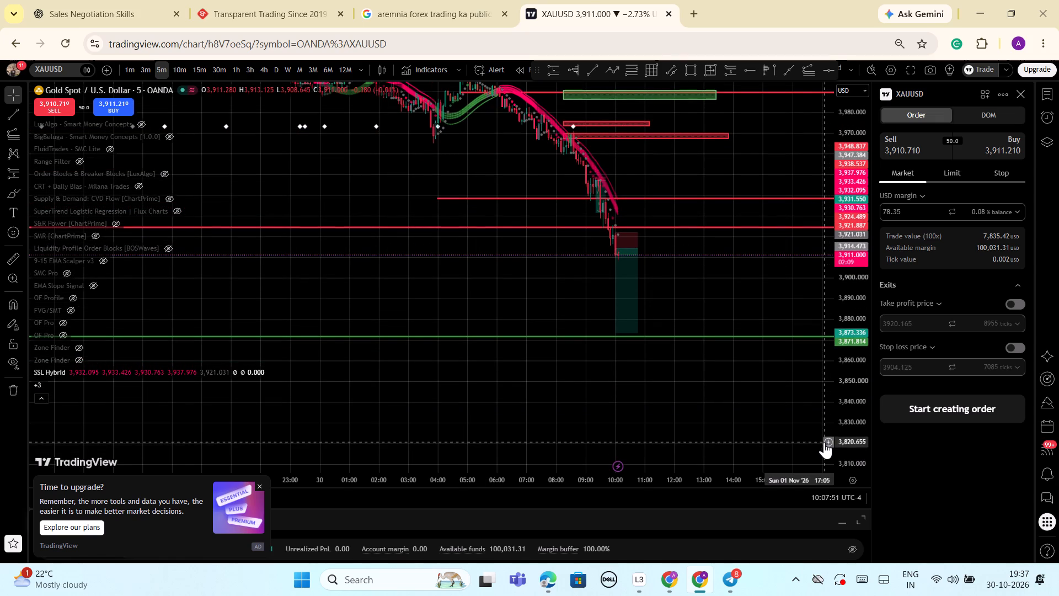
pyautogui.moveTo(852, 440); pyautogui.dragTo(859, 346)
pyautogui.scroll(4, 783, 326)
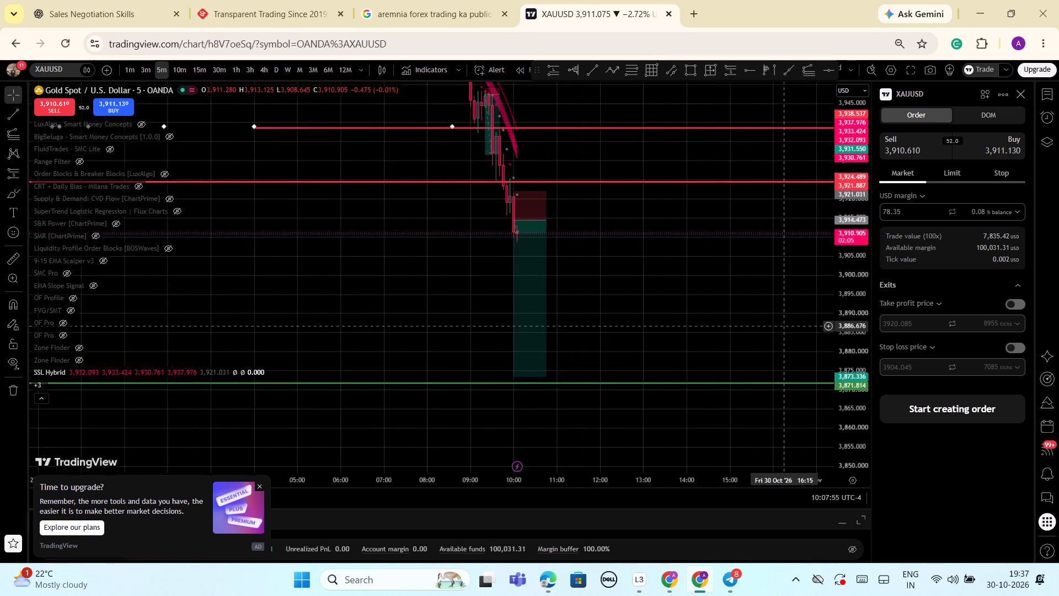
pyautogui.scroll(1, 783, 326)
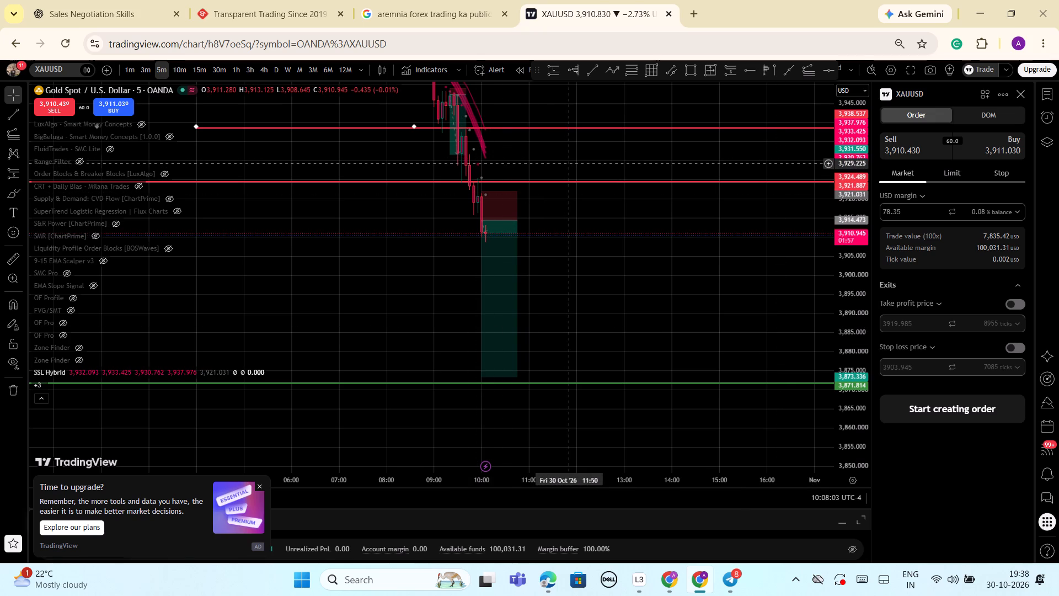
pyautogui.click(130, 68)
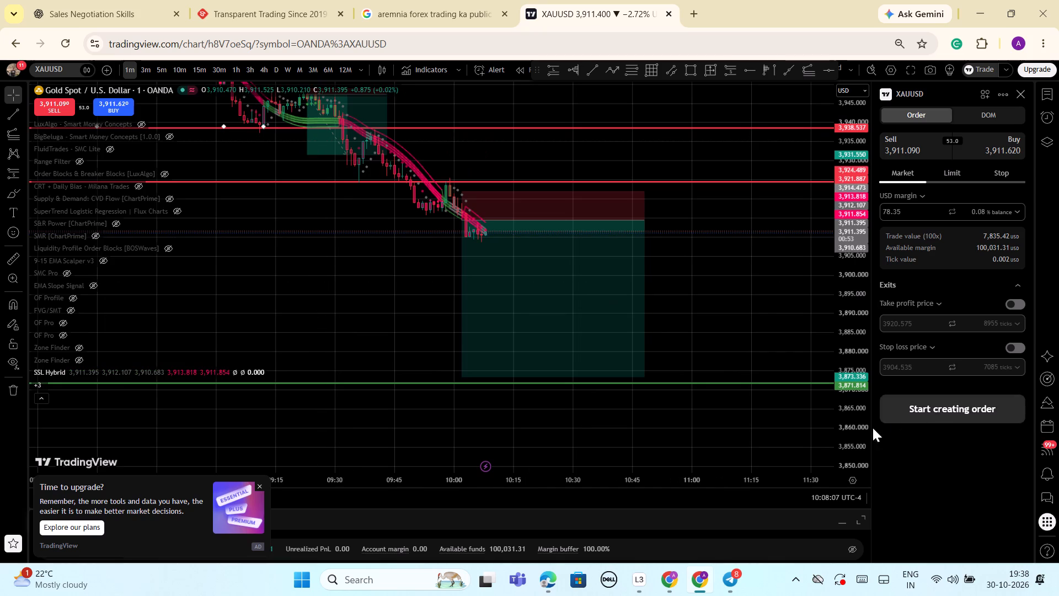
# Briefly show the lower-listed Zone Finder indicator, hide it again, and show the upper-listed Zone Finder alongside SSL Hybrid.
pyautogui.moveTo(855, 432); pyautogui.dragTo(848, 333)
pyautogui.moveTo(706, 328); pyautogui.dragTo(767, 446)
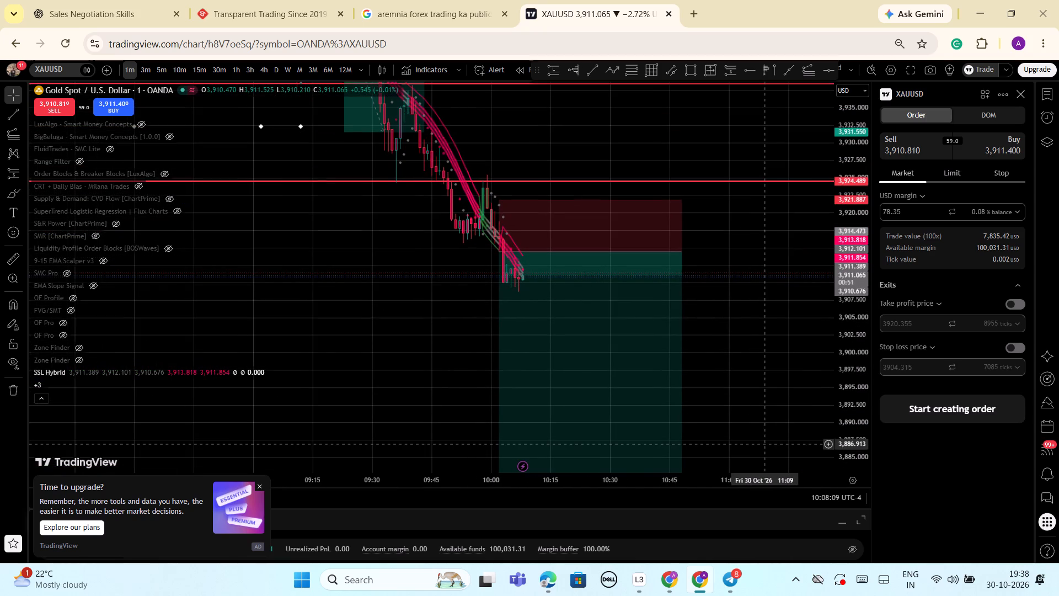
pyautogui.moveTo(767, 446); pyautogui.dragTo(767, 450)
pyautogui.scroll(1, 760, 433)
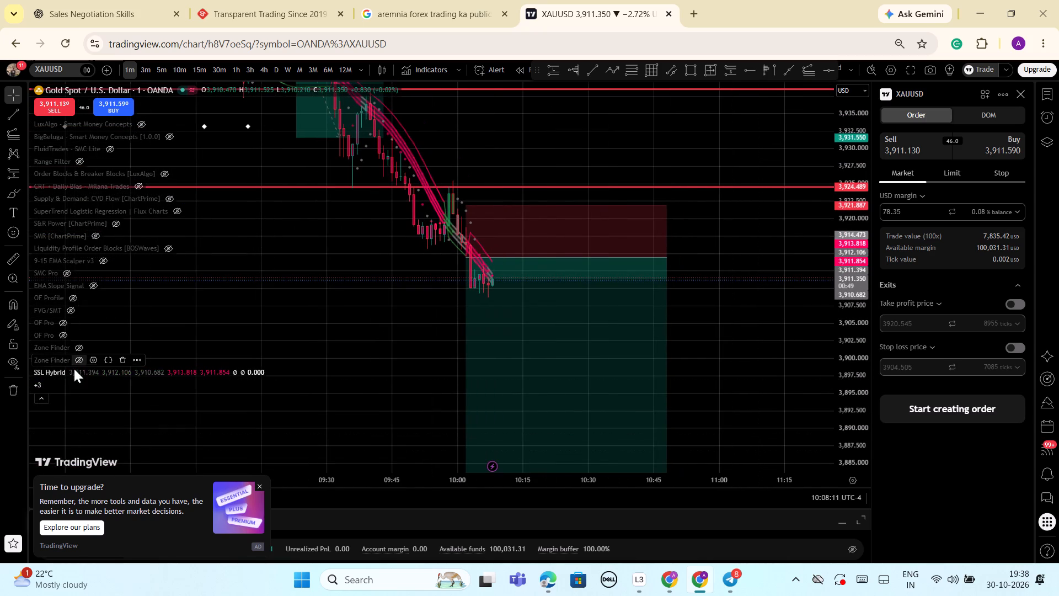
pyautogui.click(78, 360)
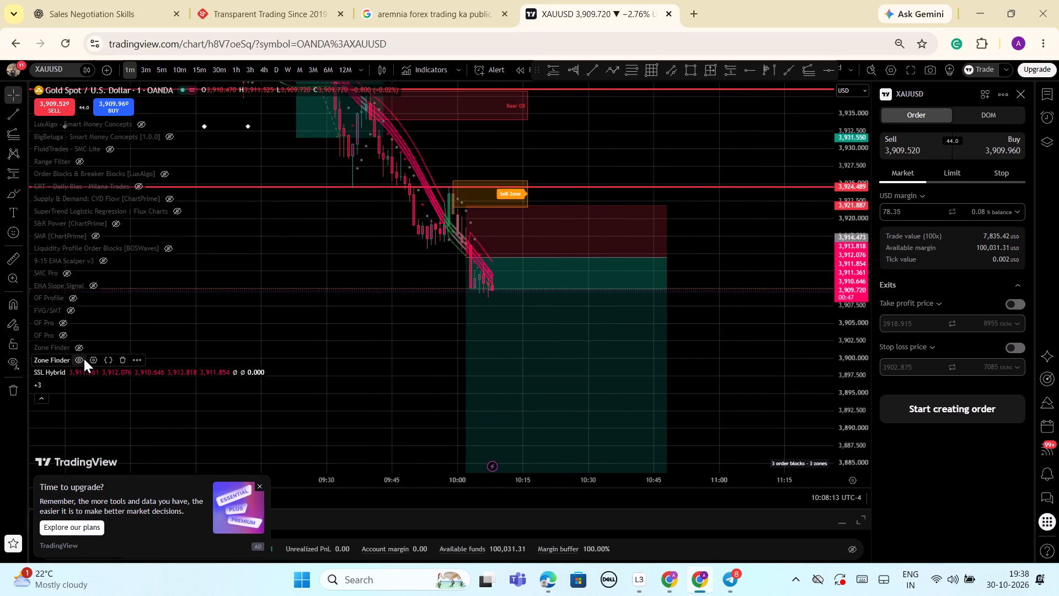
pyautogui.click(76, 360)
pyautogui.click(79, 350)
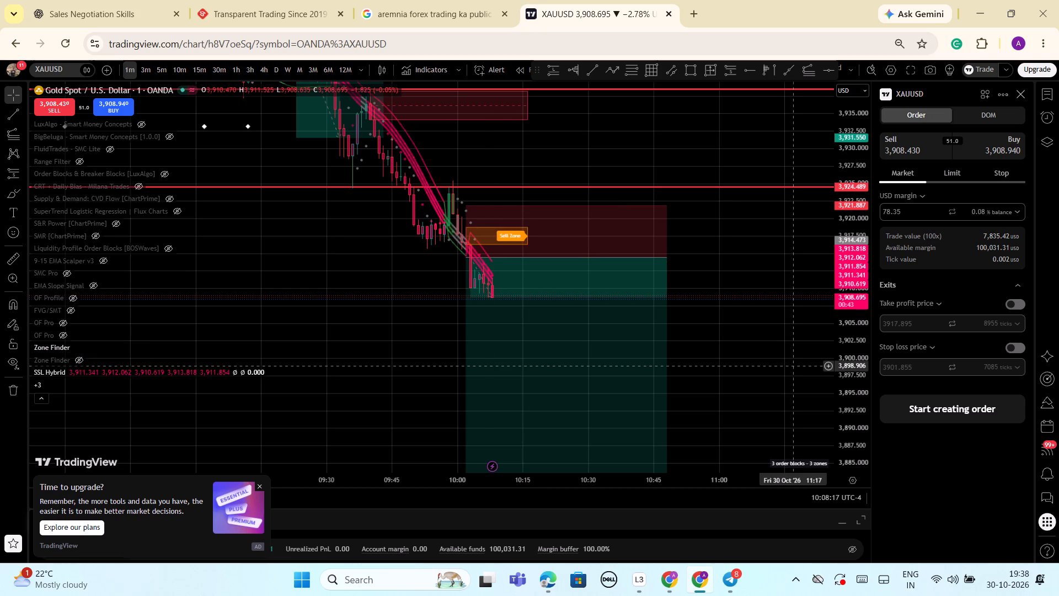
# Examine the short position's entry, stop and target against the sell zones, SSL Hybrid bands and green line on the one-minute chart.
pyautogui.moveTo(852, 420); pyautogui.dragTo(853, 354)
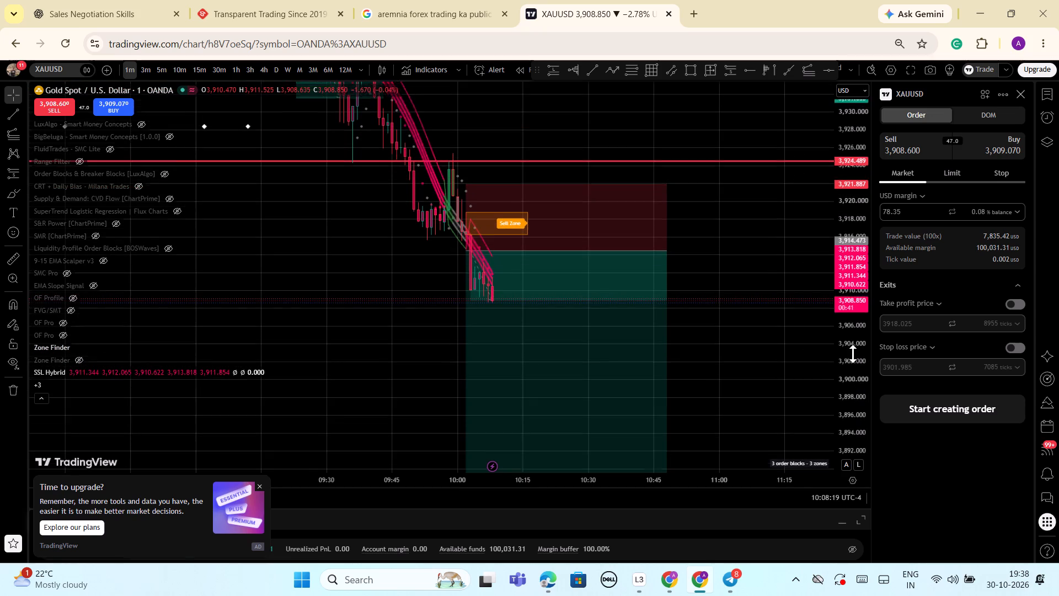
pyautogui.moveTo(853, 354); pyautogui.dragTo(846, 369)
pyautogui.scroll(-2, 778, 377)
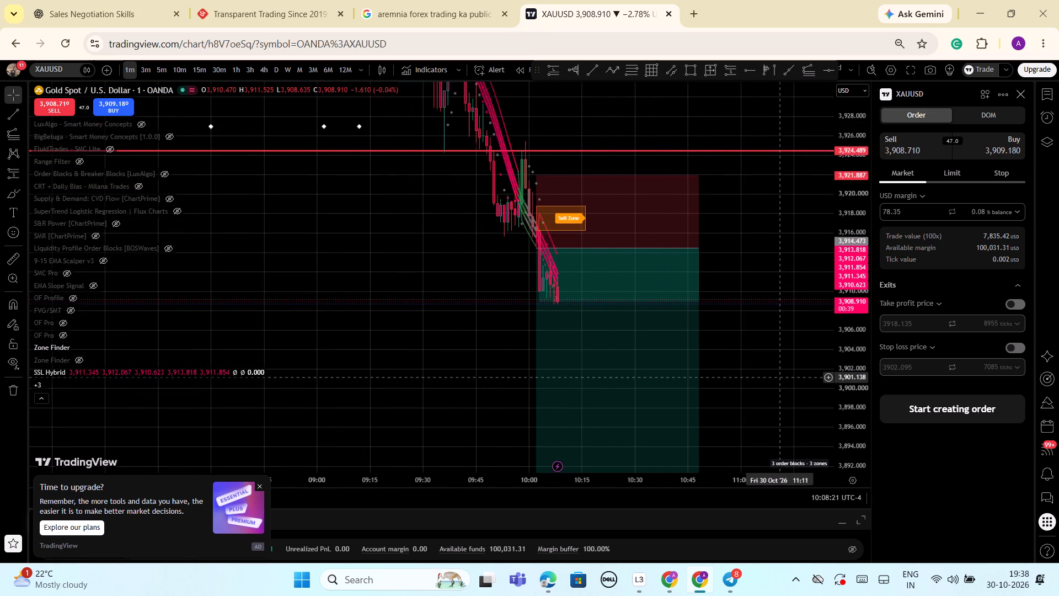
pyautogui.scroll(-4, 785, 370)
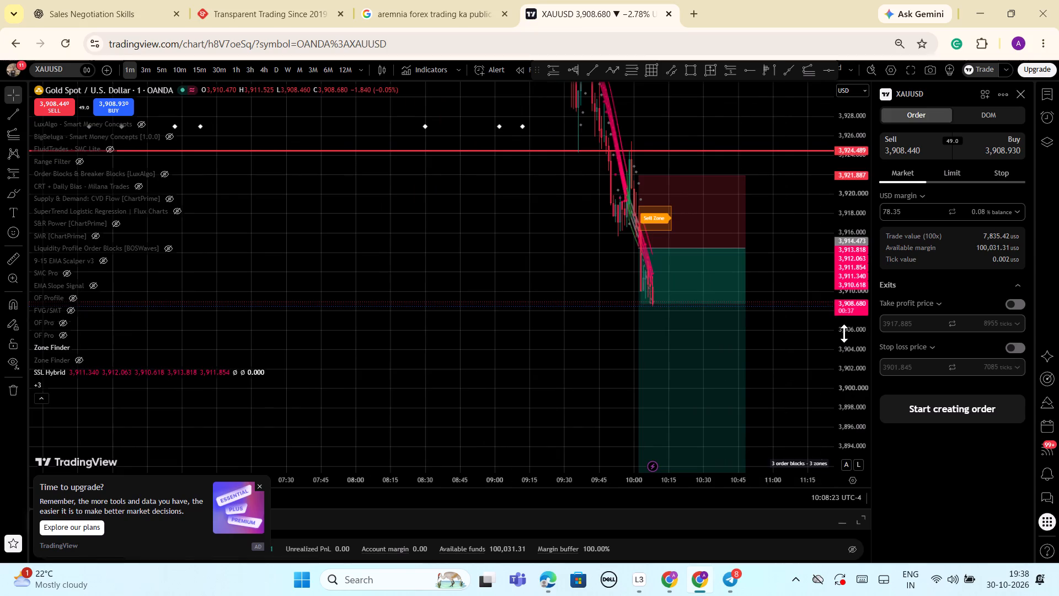
pyautogui.moveTo(844, 335); pyautogui.dragTo(864, 405)
pyautogui.scroll(-1, 798, 370)
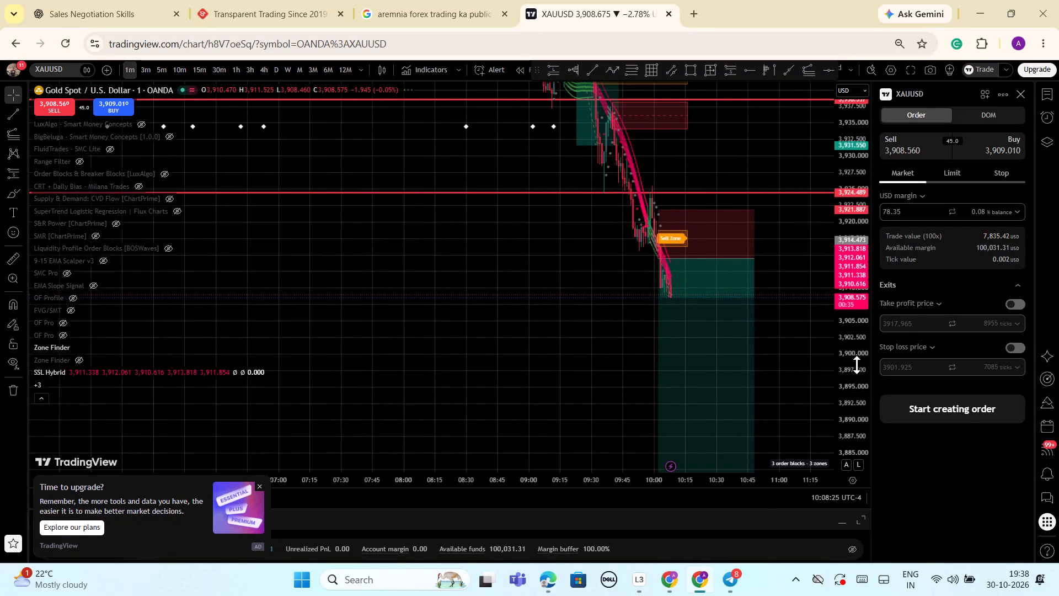
pyautogui.moveTo(859, 363); pyautogui.dragTo(864, 443)
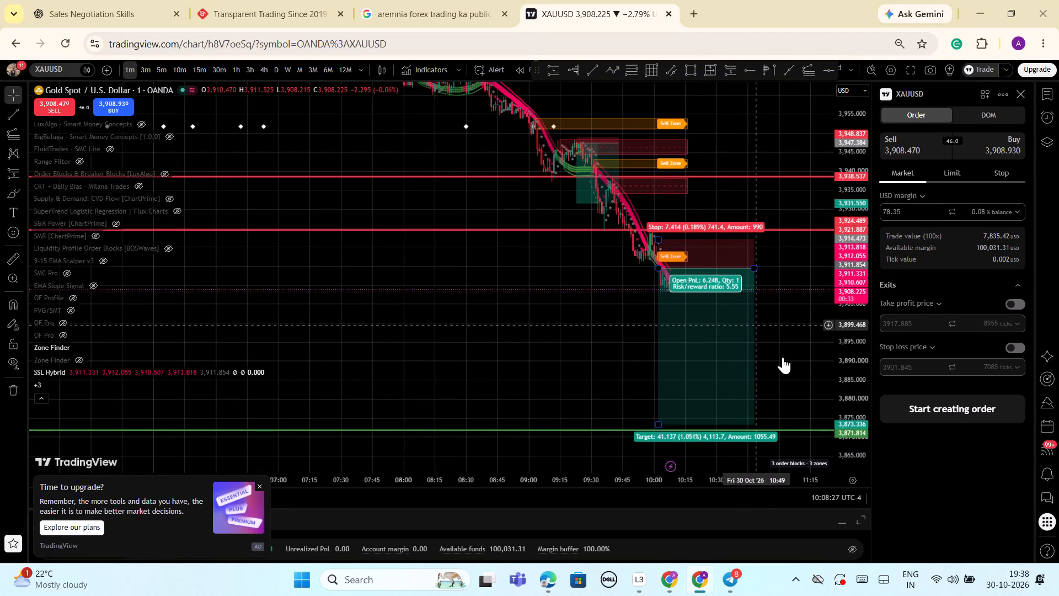
pyautogui.moveTo(852, 382); pyautogui.dragTo(845, 409)
pyautogui.scroll(-1, 752, 417)
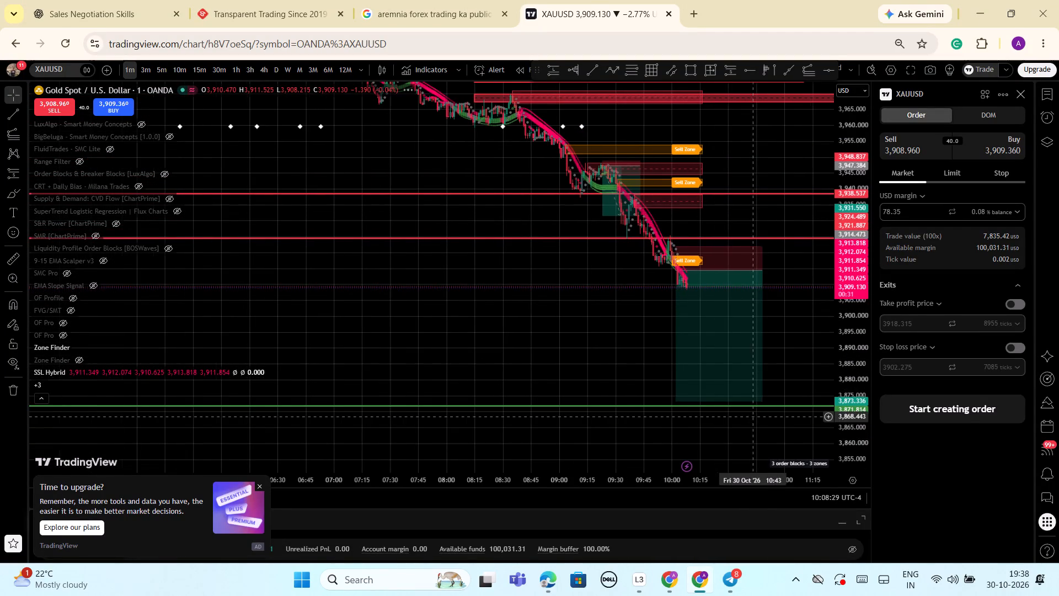
pyautogui.moveTo(857, 430); pyautogui.dragTo(828, 301)
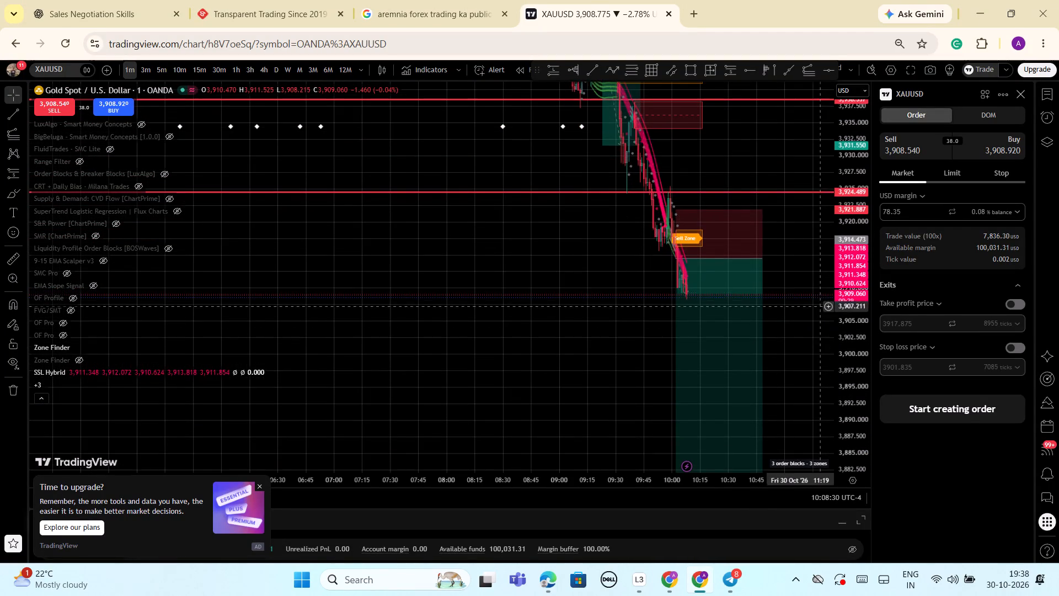
pyautogui.scroll(7, 796, 355)
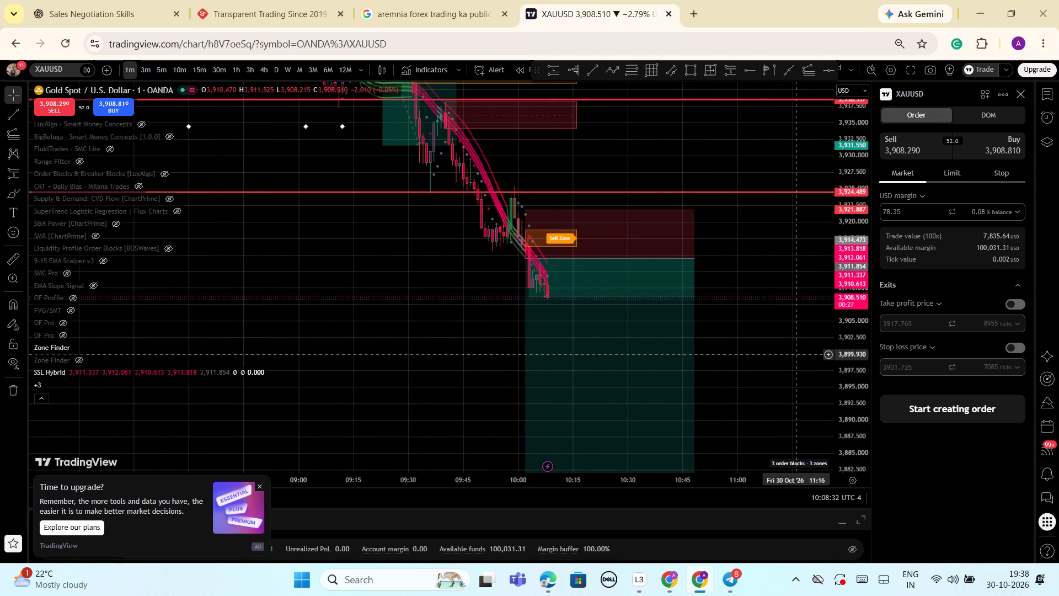
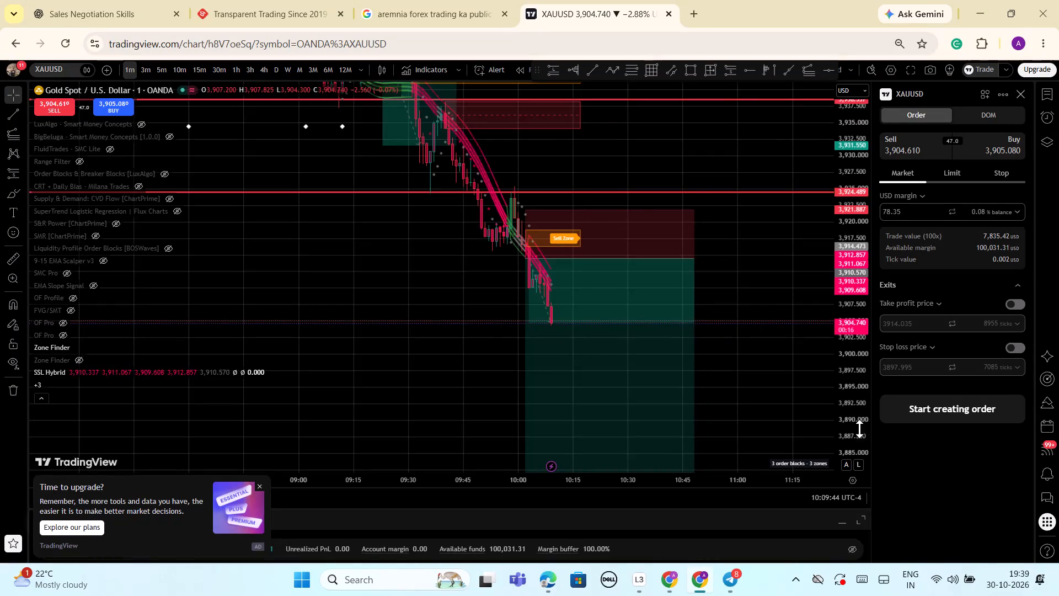
# Examine the latest one-minute candles against the short position's entry, the nearest sell zone and the SSL Hybrid bands.
pyautogui.scroll(2, 771, 353)
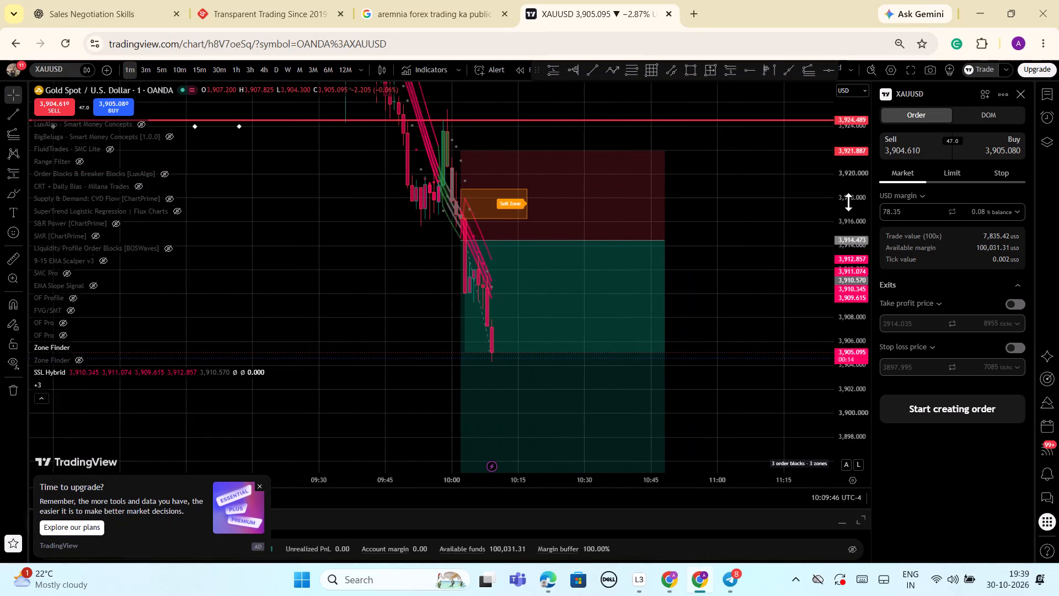
pyautogui.moveTo(853, 198); pyautogui.dragTo(860, 240)
pyautogui.scroll(-7, 794, 281)
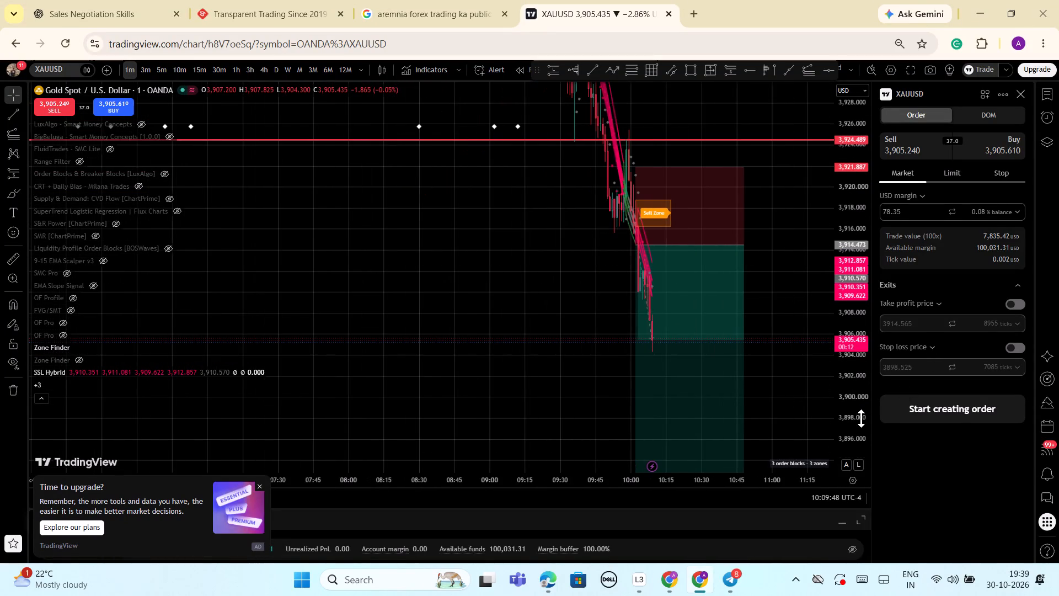
pyautogui.moveTo(855, 421); pyautogui.dragTo(851, 330)
pyautogui.scroll(7, 809, 343)
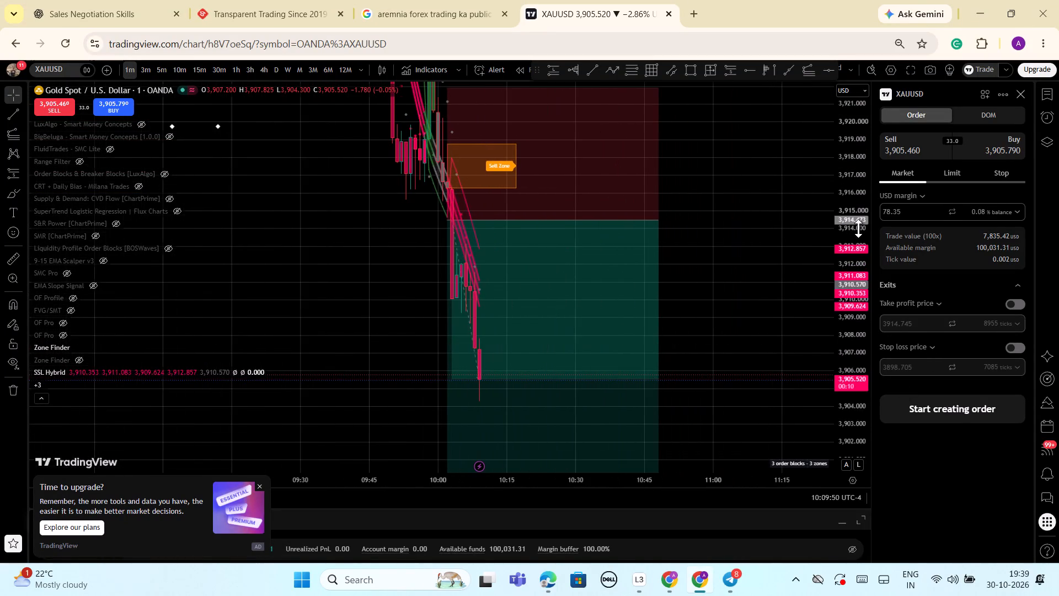
pyautogui.moveTo(861, 241); pyautogui.dragTo(877, 321)
pyautogui.scroll(2, 829, 331)
pyautogui.moveTo(760, 340); pyautogui.dragTo(817, 210)
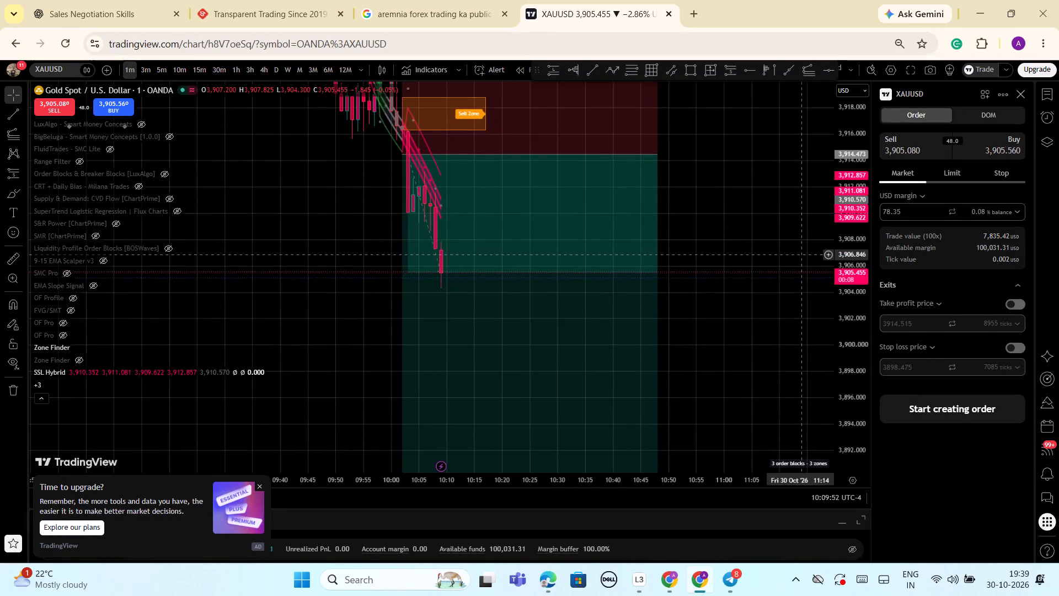
pyautogui.moveTo(817, 210); pyautogui.dragTo(819, 204)
pyautogui.moveTo(853, 297); pyautogui.dragTo(855, 389)
pyautogui.scroll(-2, 835, 390)
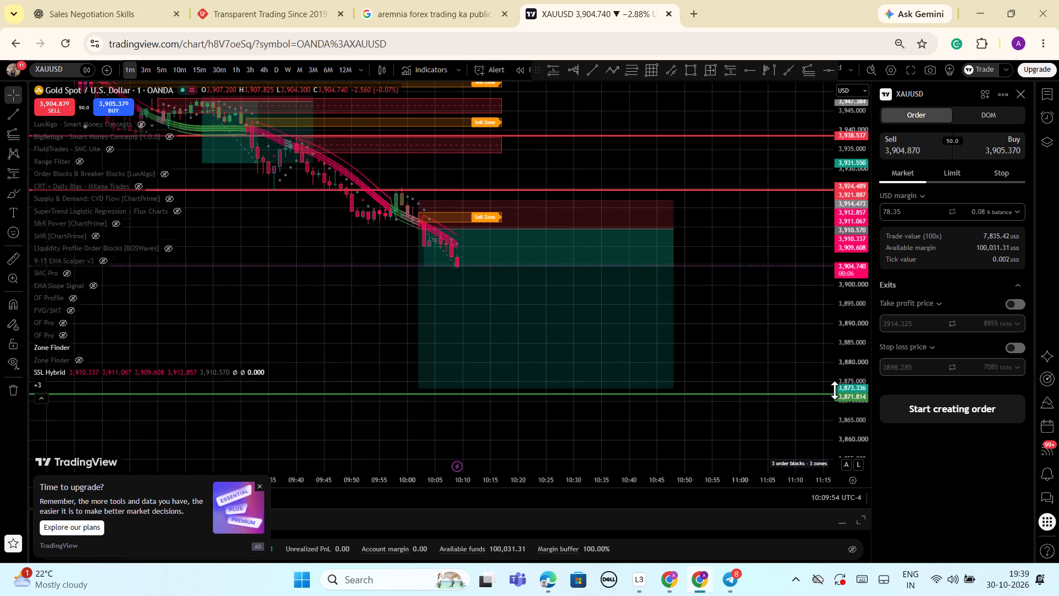
pyautogui.moveTo(859, 370); pyautogui.dragTo(809, 195)
pyautogui.scroll(-3, 772, 262)
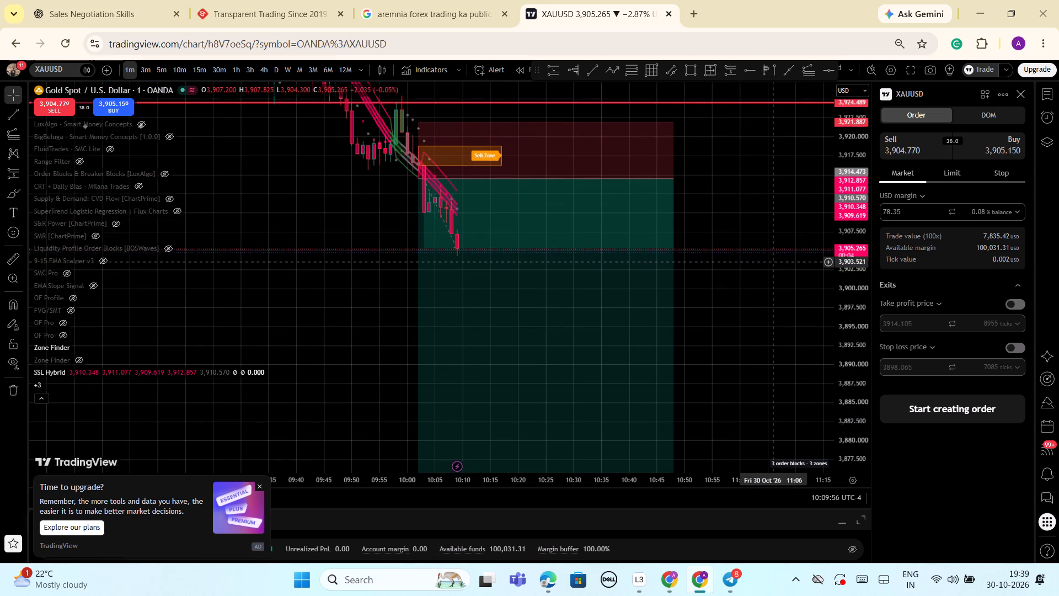
# Examine the short position from its stop to its target near the green line, together with the earlier sell zones.
pyautogui.scroll(-3, 772, 262)
pyautogui.moveTo(852, 303); pyautogui.dragTo(847, 336)
pyautogui.scroll(-1, 821, 346)
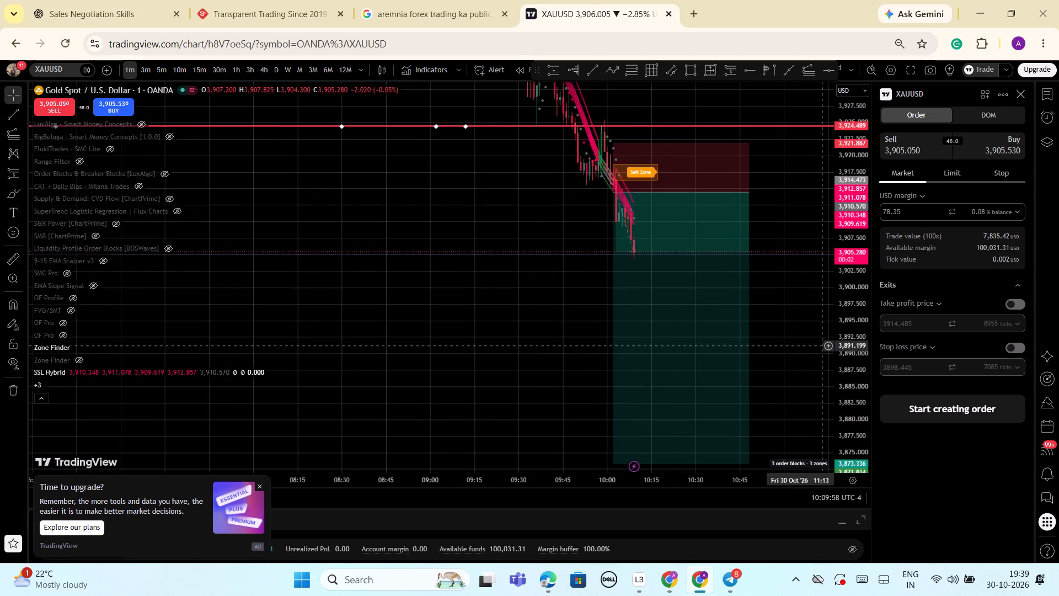
pyautogui.scroll(-1, 821, 346)
pyautogui.moveTo(570, 395); pyautogui.dragTo(547, 307)
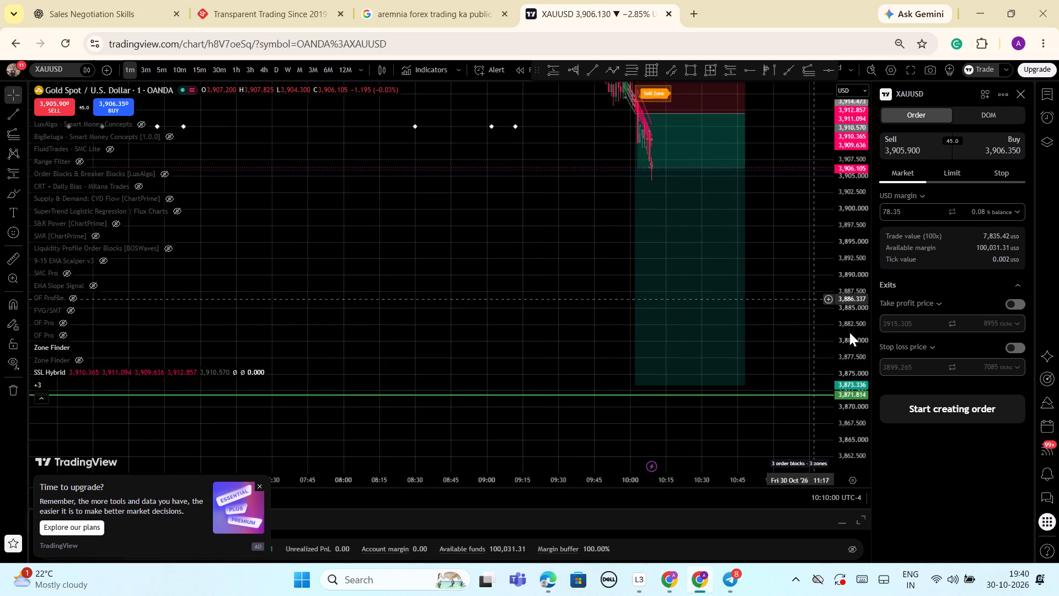
pyautogui.moveTo(857, 340); pyautogui.dragTo(857, 320)
pyautogui.scroll(3, 842, 320)
pyautogui.moveTo(856, 291); pyautogui.dragTo(858, 358)
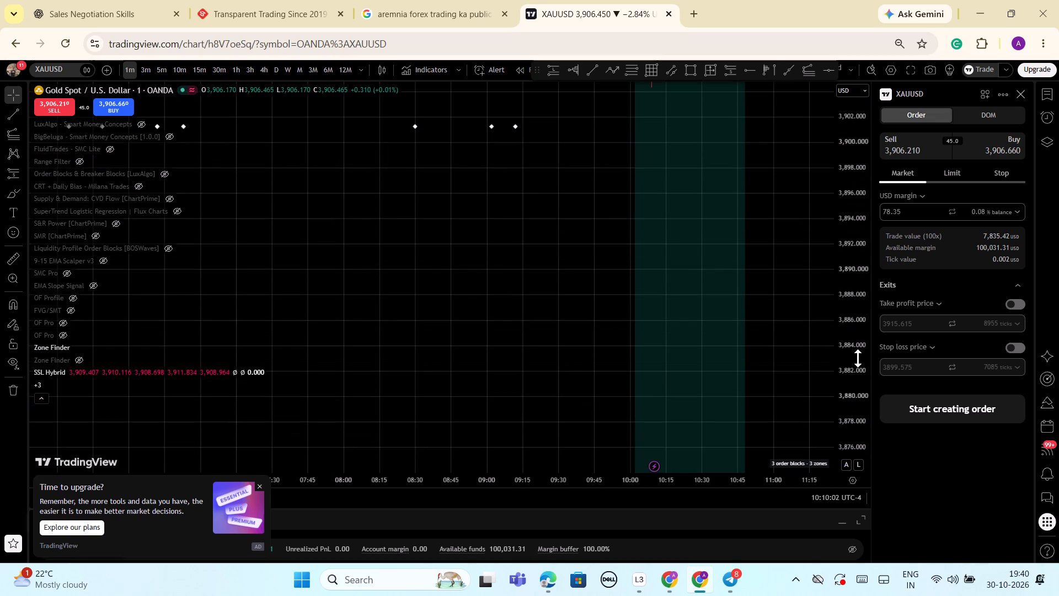
pyautogui.moveTo(858, 358); pyautogui.dragTo(847, 430)
pyautogui.moveTo(842, 268); pyautogui.dragTo(834, 375)
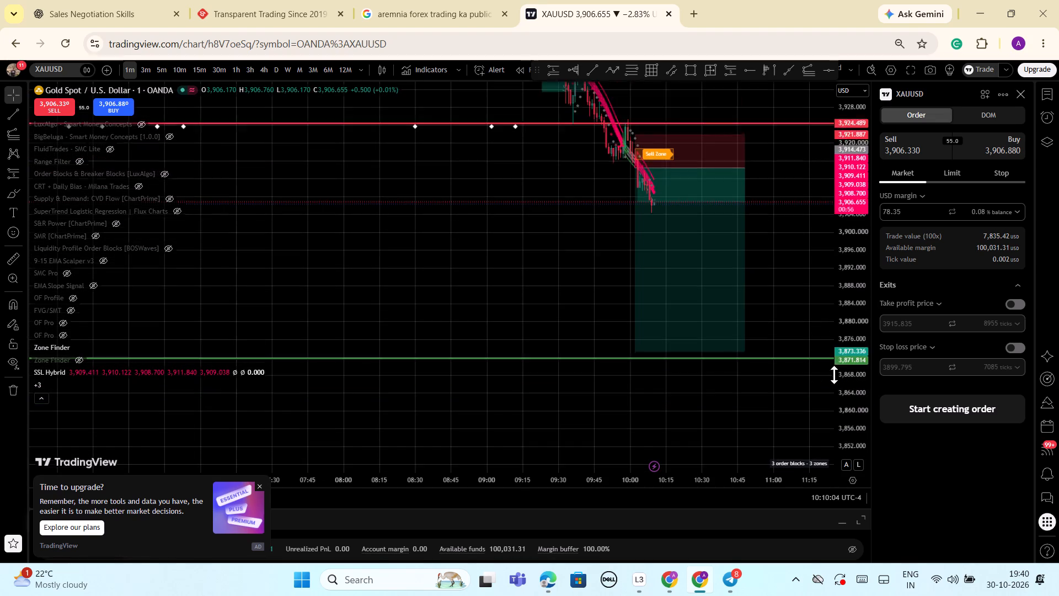
pyautogui.moveTo(834, 375); pyautogui.dragTo(830, 393)
pyautogui.scroll(-3, 704, 389)
pyautogui.moveTo(636, 256); pyautogui.dragTo(623, 377)
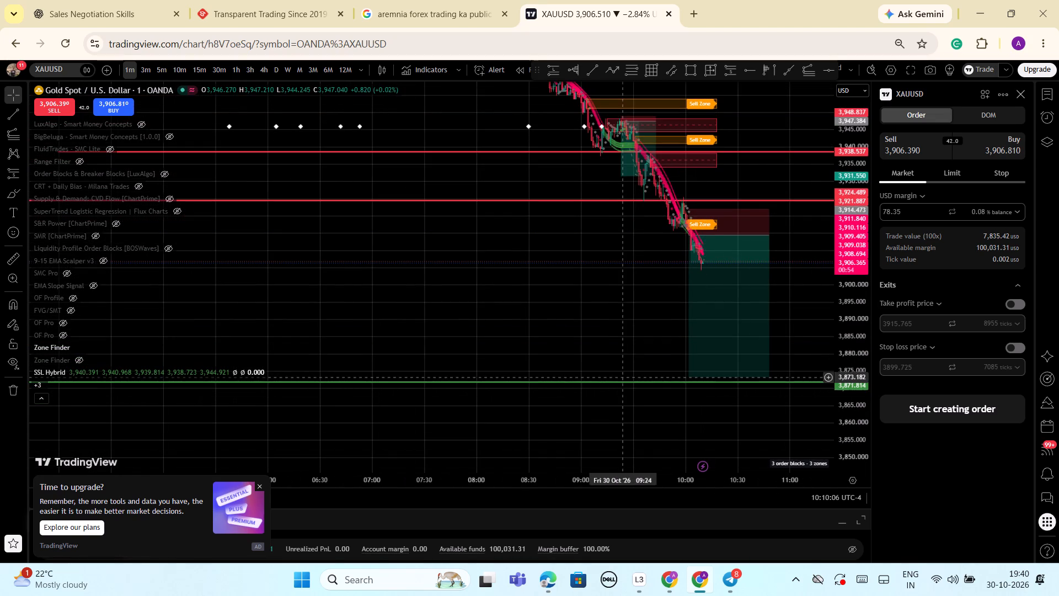
pyautogui.moveTo(617, 333); pyautogui.dragTo(600, 397)
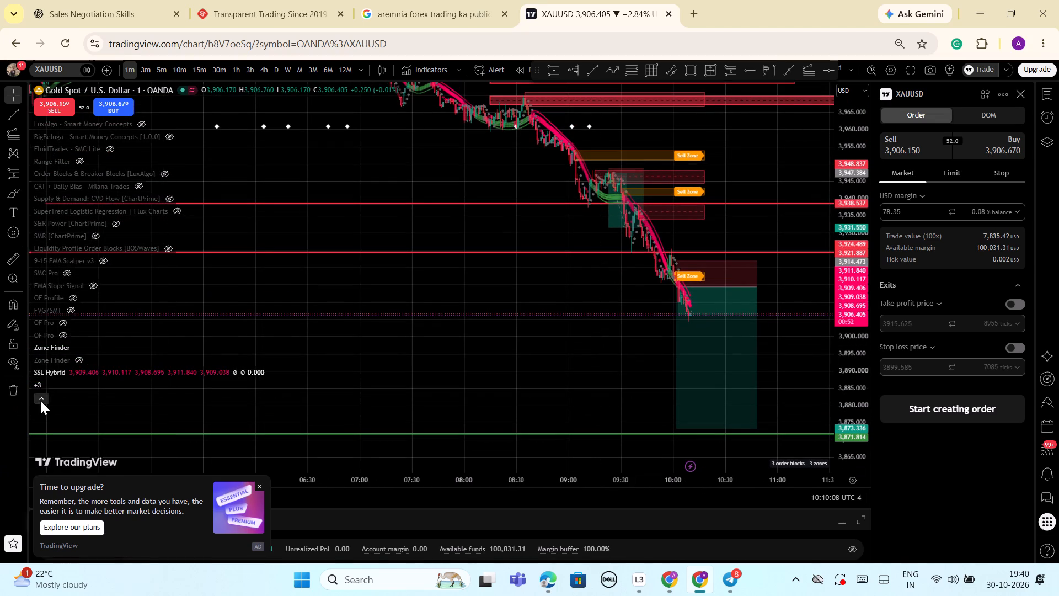
# Collapse the indicator legend on the XAUUSD chart.
pyautogui.click(40, 397)
# Examine the price decline through the sell zones and red lines into the short position on the one-minute chart.
pyautogui.moveTo(857, 344); pyautogui.dragTo(847, 290)
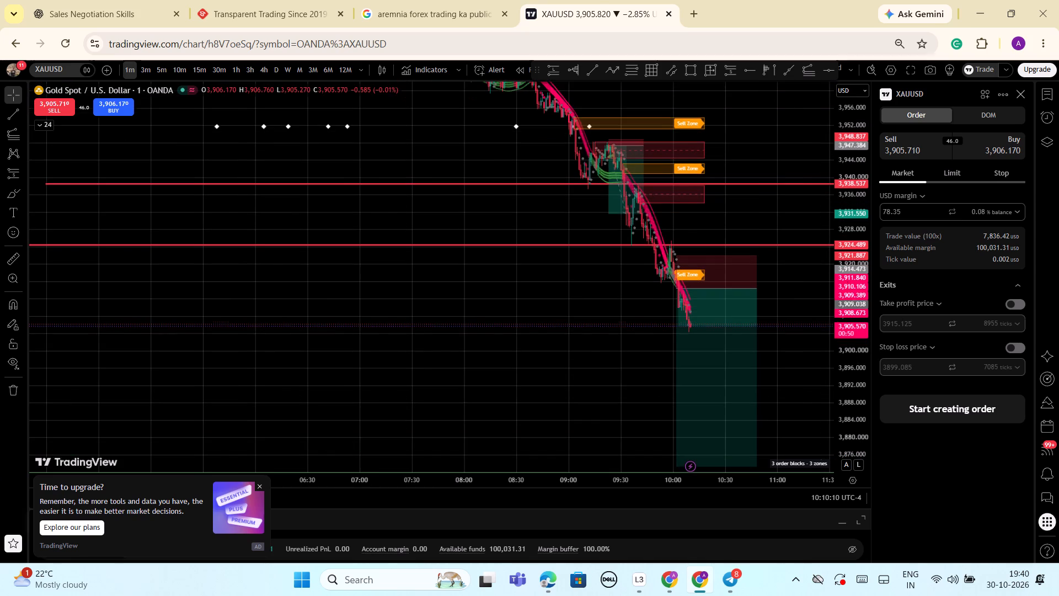
pyautogui.scroll(6, 799, 306)
pyautogui.moveTo(756, 375); pyautogui.dragTo(785, 340)
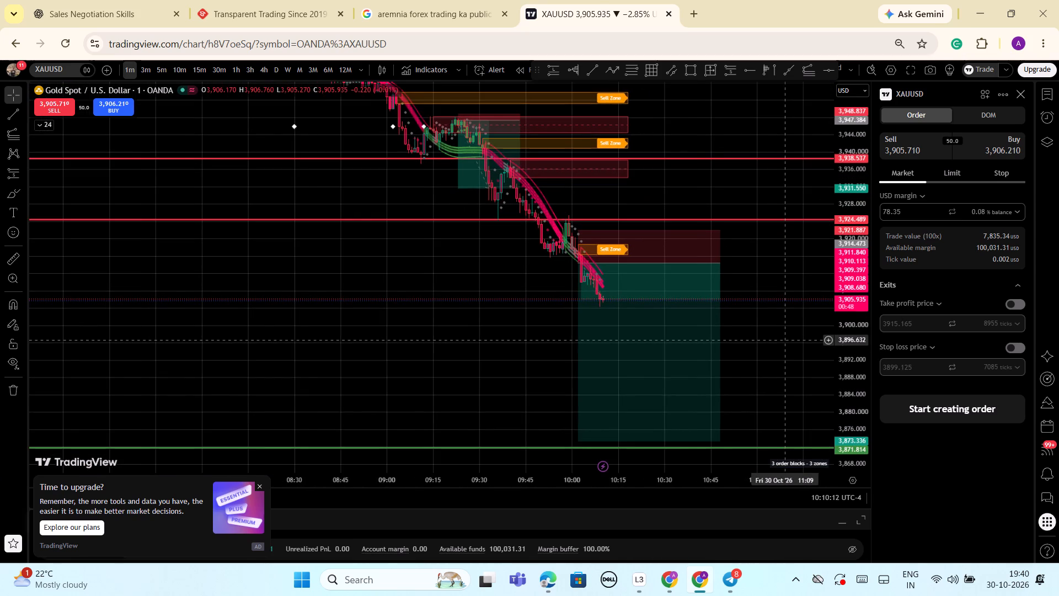
pyautogui.scroll(-1, 785, 340)
pyautogui.moveTo(799, 281); pyautogui.dragTo(779, 364)
pyautogui.moveTo(775, 322); pyautogui.dragTo(779, 360)
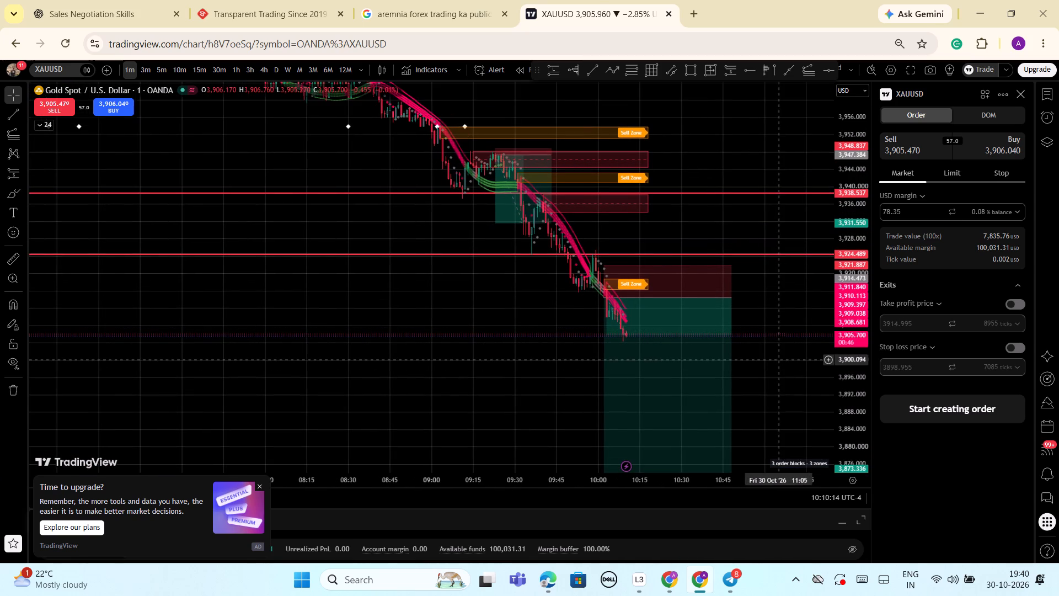
pyautogui.moveTo(857, 422); pyautogui.dragTo(852, 384)
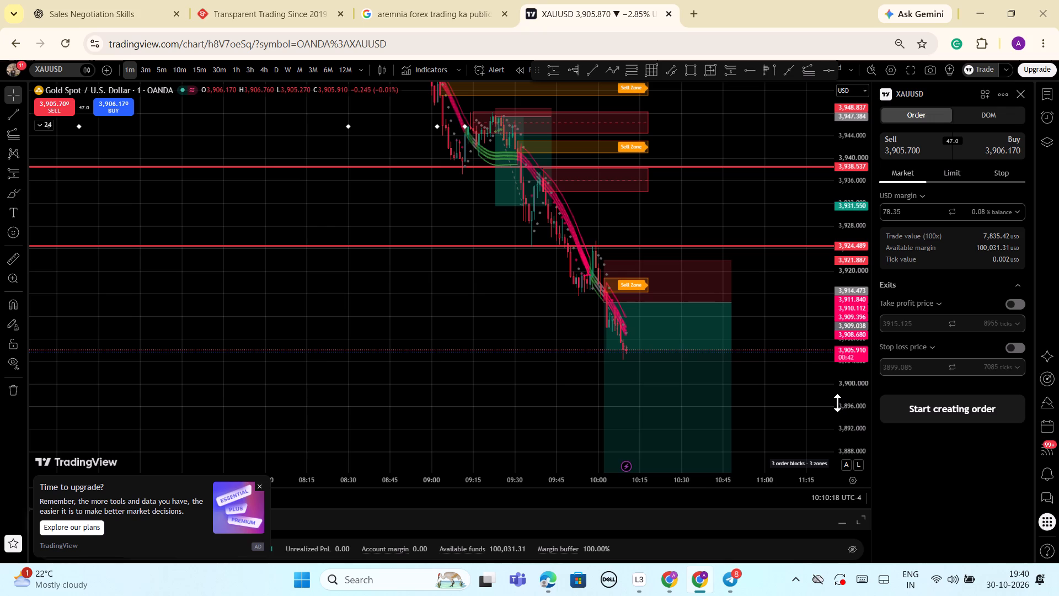
pyautogui.scroll(2, 837, 403)
pyautogui.scroll(-2, 837, 403)
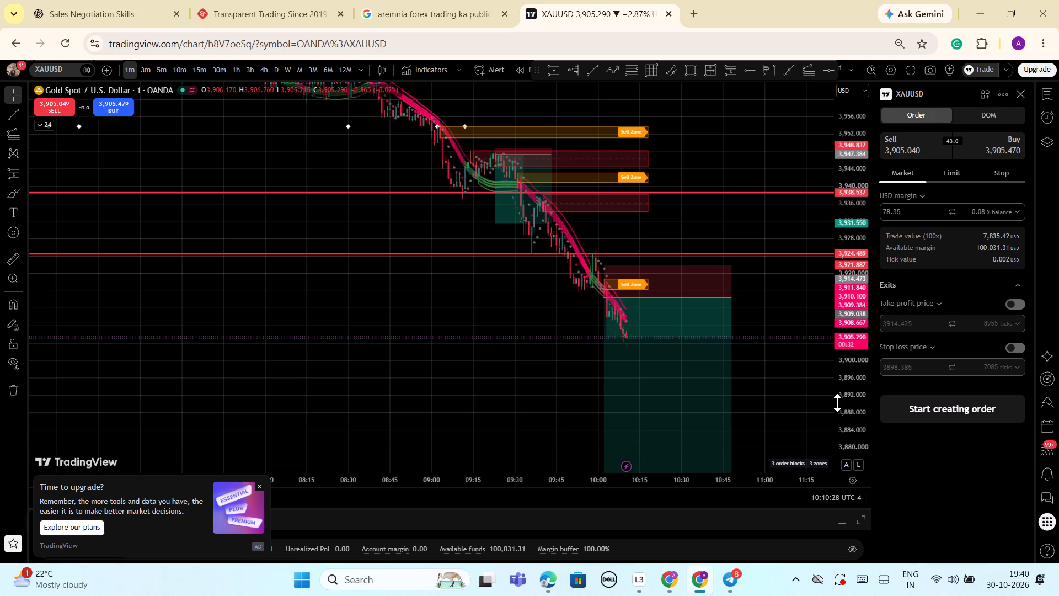
pyautogui.scroll(-1, 837, 403)
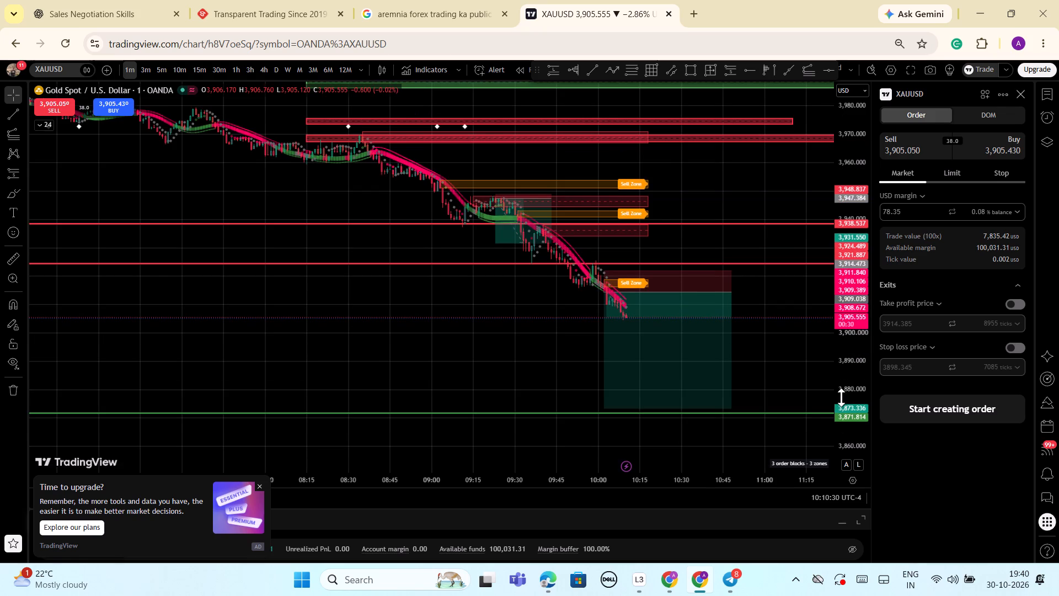
pyautogui.moveTo(841, 397); pyautogui.dragTo(844, 376)
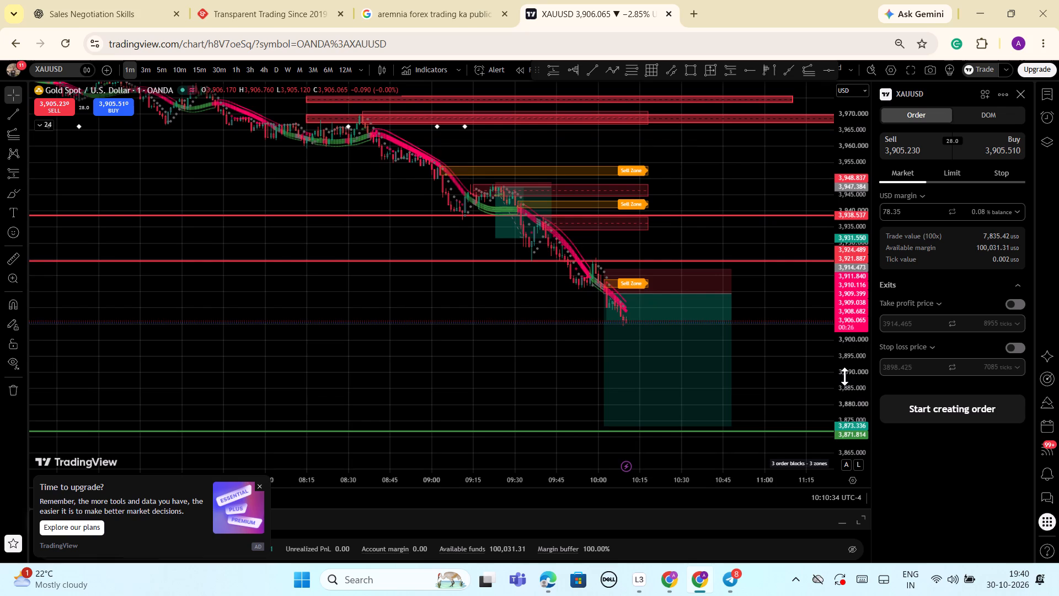
pyautogui.moveTo(844, 376); pyautogui.dragTo(846, 342)
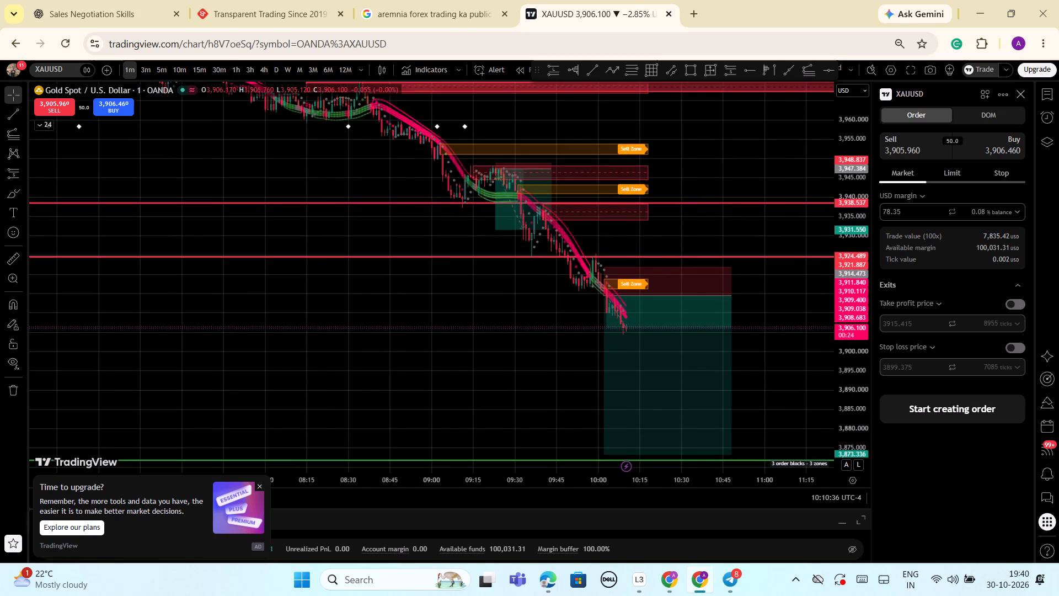
# Compare the current candles with the short position's entry and its target near the green line, in wide and close views.
pyautogui.scroll(-3, 814, 356)
pyautogui.moveTo(613, 404); pyautogui.dragTo(563, 324)
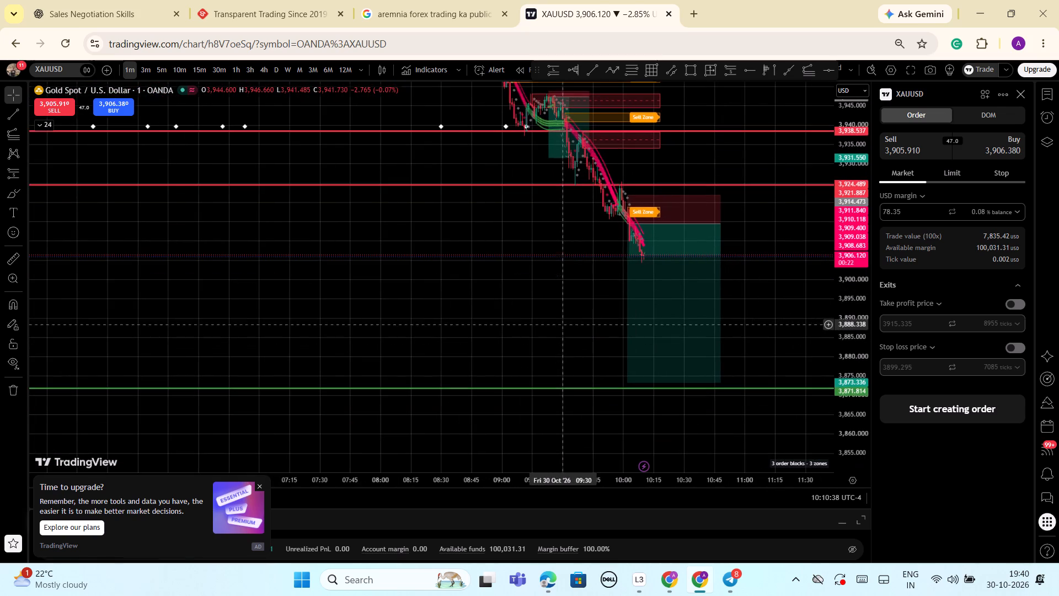
pyautogui.moveTo(852, 332); pyautogui.dragTo(851, 370)
pyautogui.scroll(-2, 798, 397)
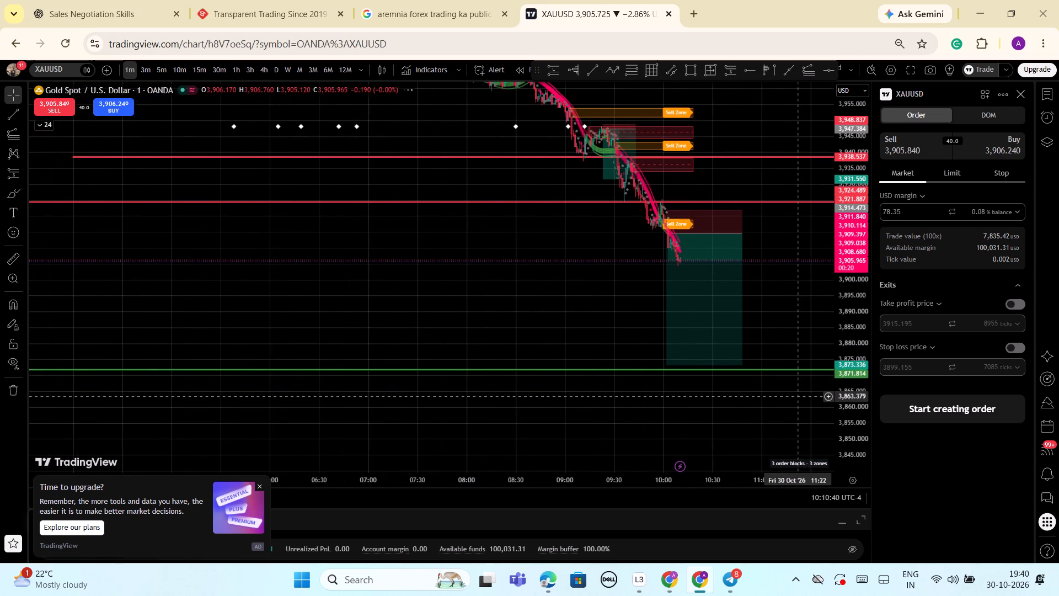
pyautogui.moveTo(745, 418); pyautogui.dragTo(740, 439)
pyautogui.scroll(-2, 577, 364)
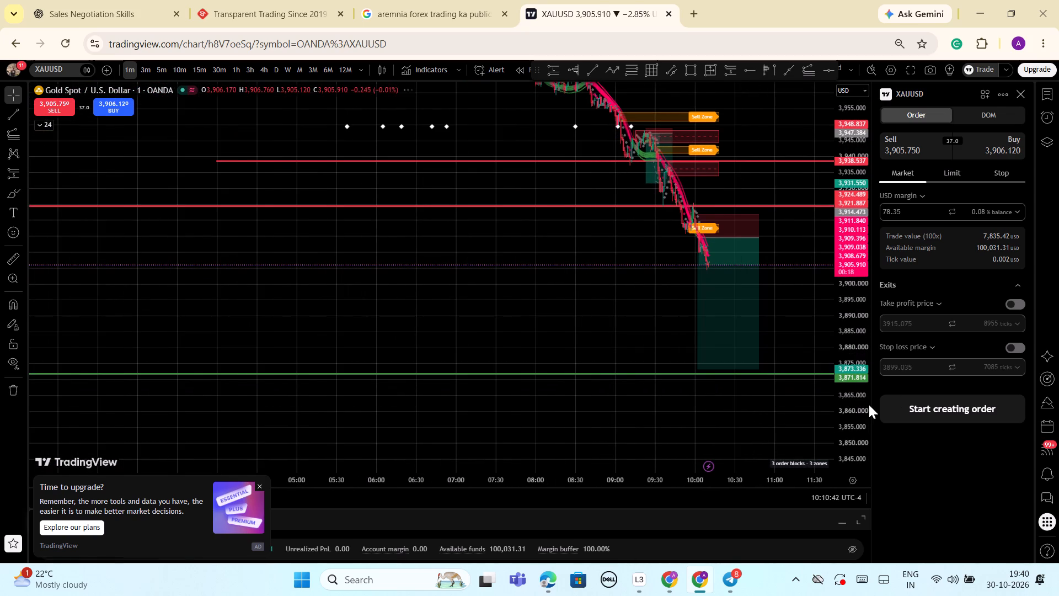
pyautogui.moveTo(852, 408); pyautogui.dragTo(863, 370)
pyautogui.scroll(3, 792, 360)
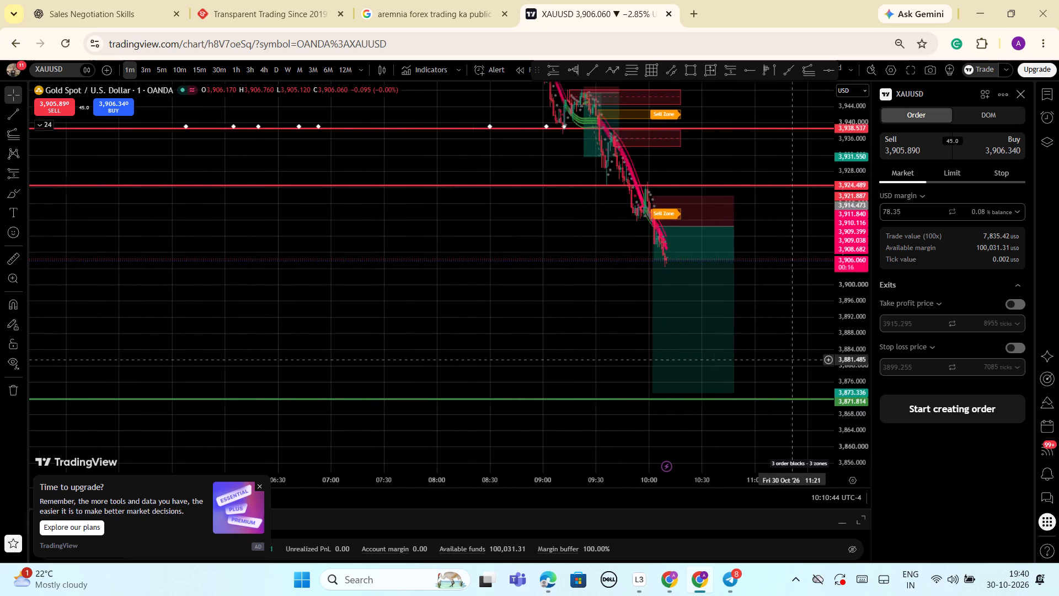
pyautogui.scroll(6, 792, 360)
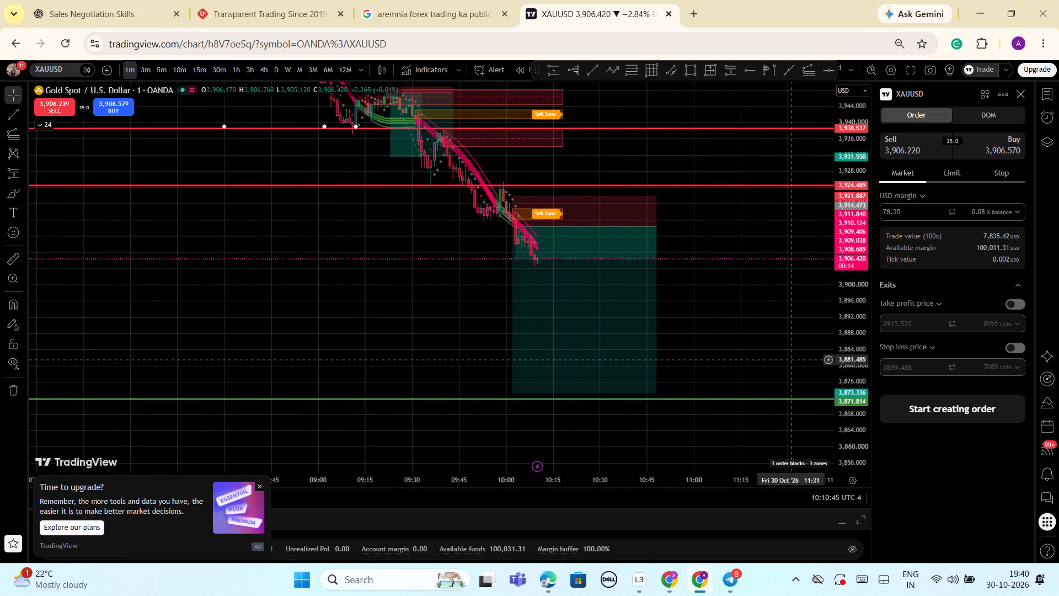
pyautogui.moveTo(853, 358); pyautogui.dragTo(843, 251)
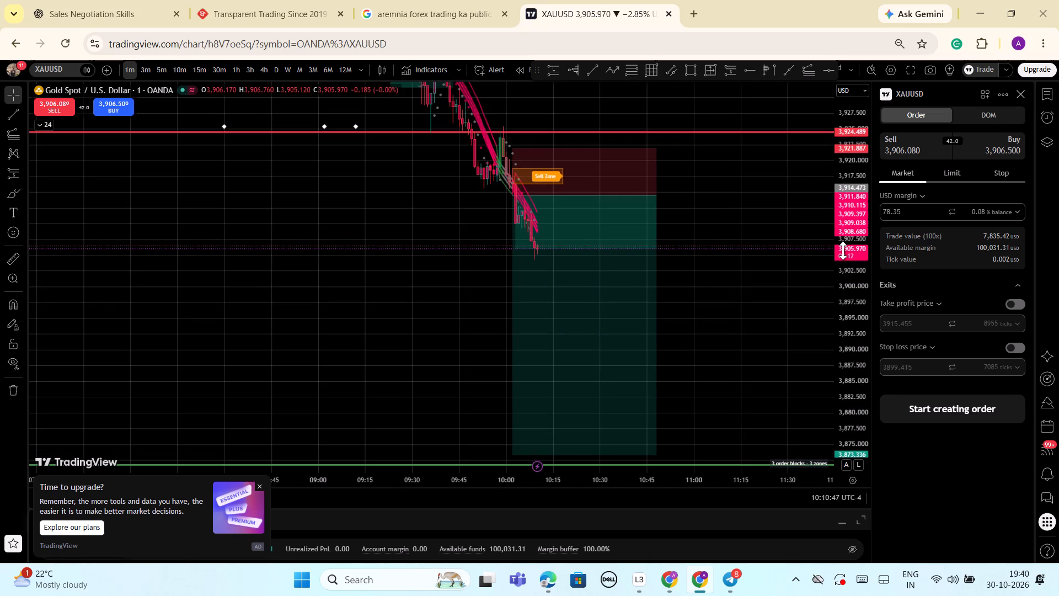
pyautogui.moveTo(843, 251); pyautogui.dragTo(844, 278)
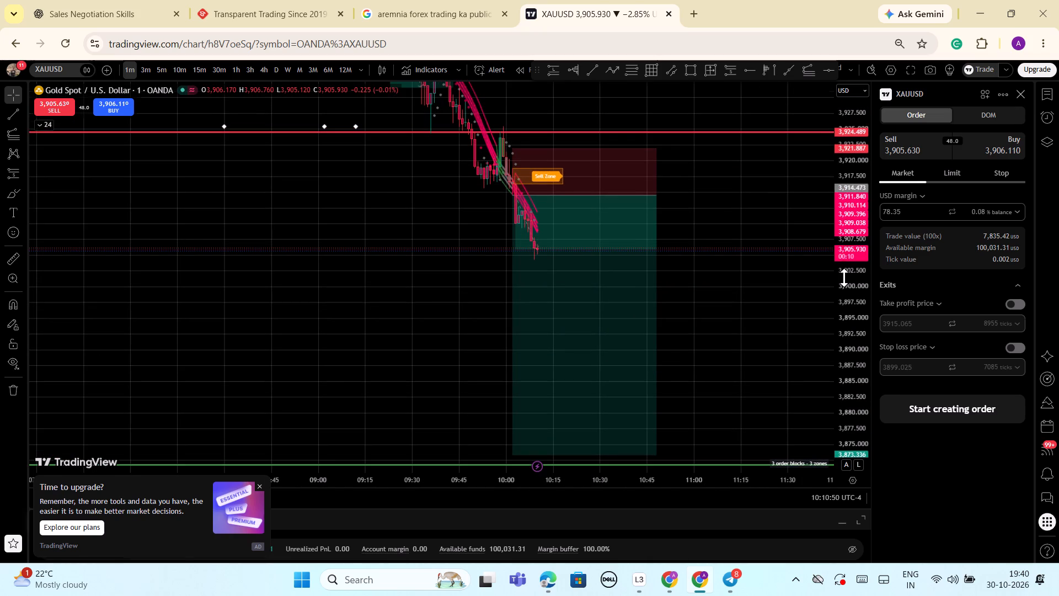
pyautogui.moveTo(844, 278); pyautogui.dragTo(845, 298)
pyautogui.scroll(-4, 764, 326)
pyautogui.moveTo(854, 386); pyautogui.dragTo(837, 299)
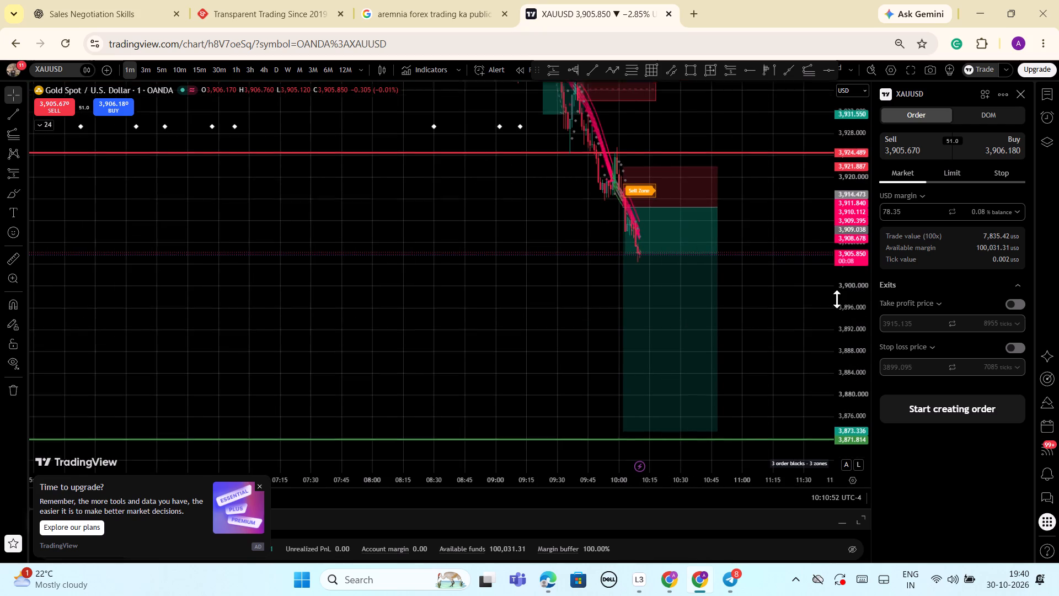
pyautogui.moveTo(837, 299); pyautogui.dragTo(835, 240)
pyautogui.scroll(10, 811, 274)
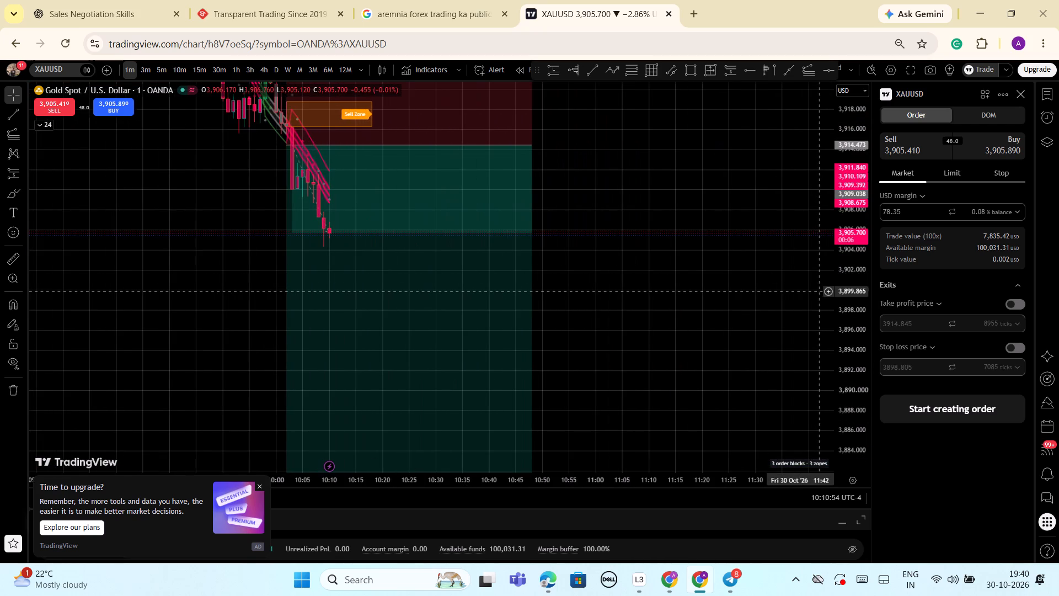
pyautogui.moveTo(680, 380); pyautogui.dragTo(820, 369)
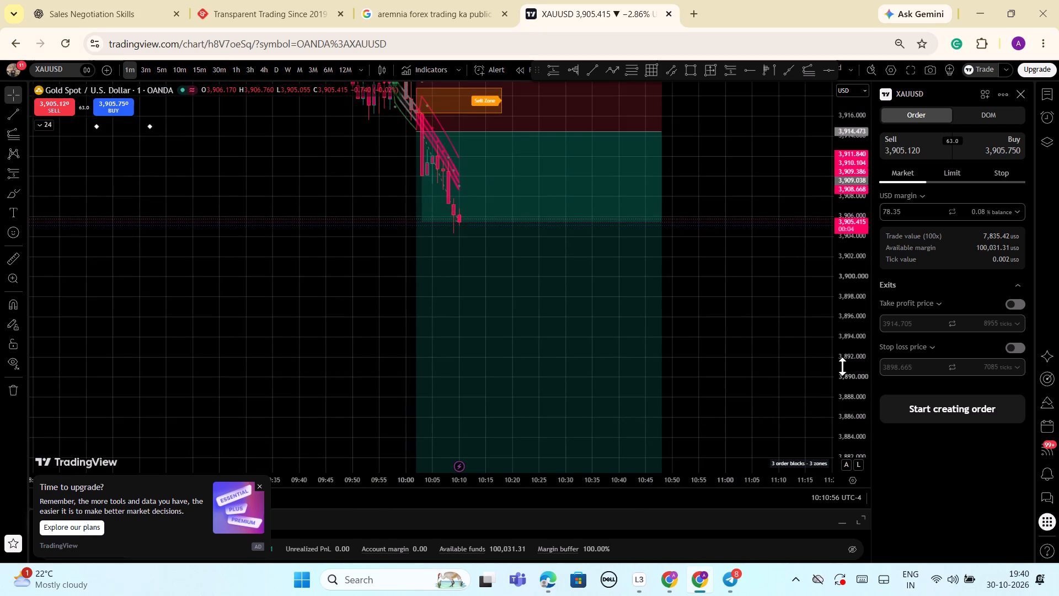
pyautogui.moveTo(852, 354); pyautogui.dragTo(868, 440)
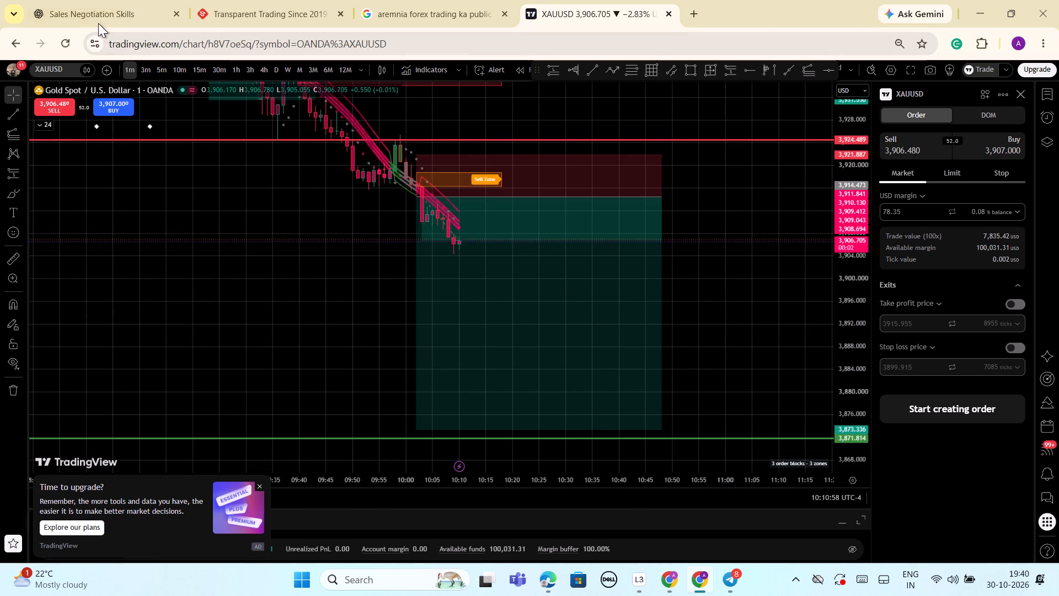
# Open YouTube in a new browser tab.
pyautogui.click(693, 14)
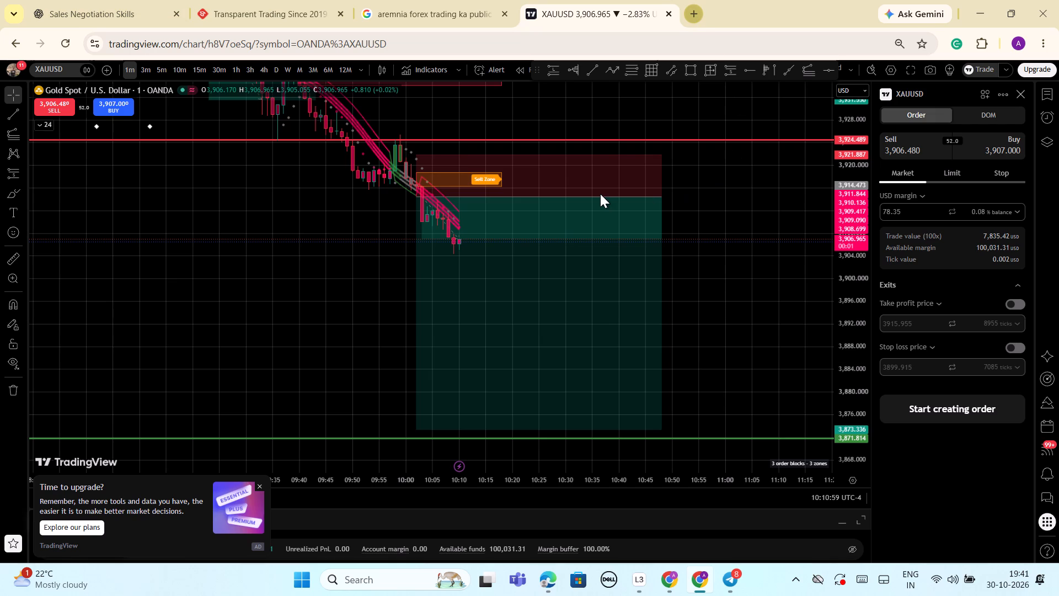
pyautogui.click(251, 387)
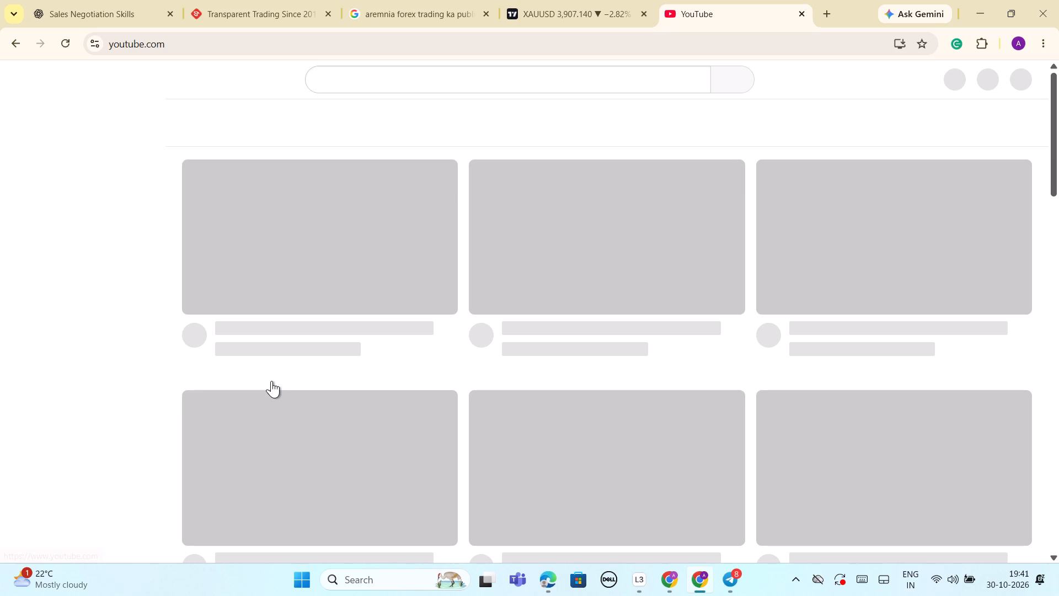
# Return to the XAUUSD chart and examine the latest one-minute candles against the short position, red lines and green line.
pyautogui.click(579, 11)
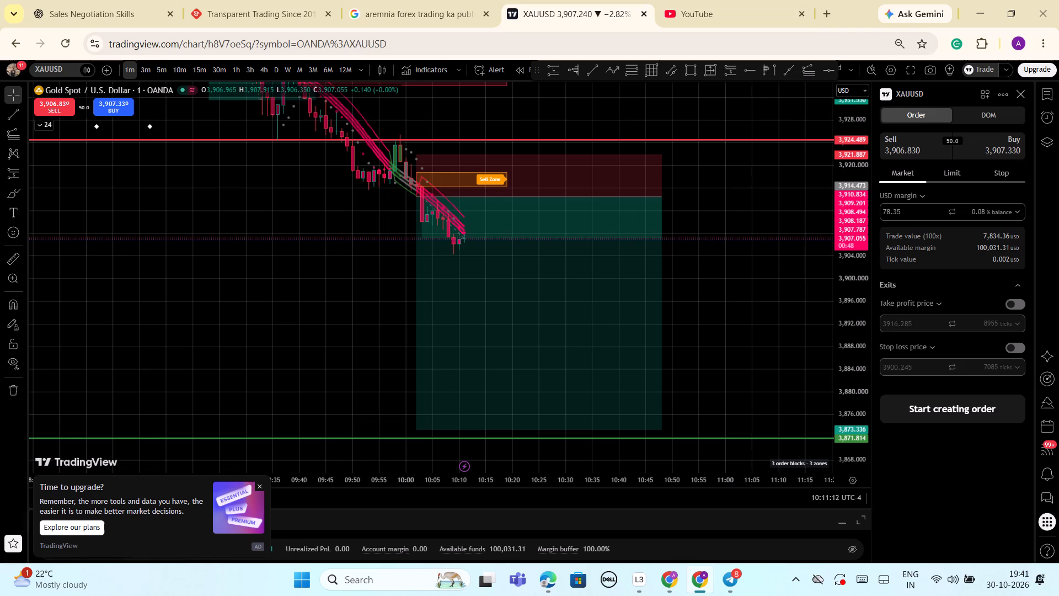
pyautogui.scroll(-3, 760, 315)
pyautogui.scroll(-3, 801, 342)
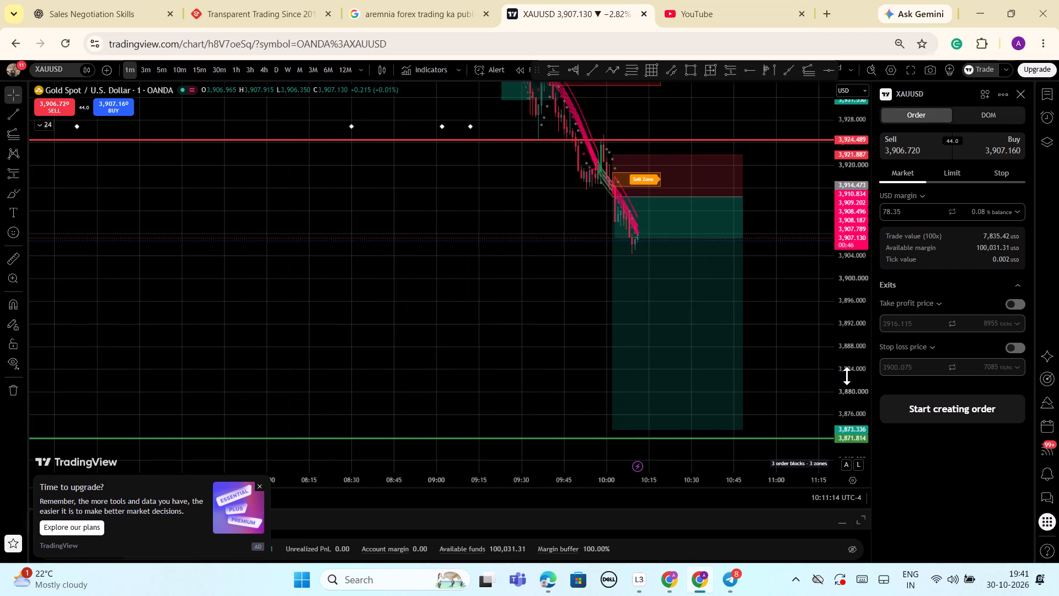
pyautogui.moveTo(847, 376); pyautogui.dragTo(854, 363)
pyautogui.moveTo(798, 323); pyautogui.dragTo(792, 357)
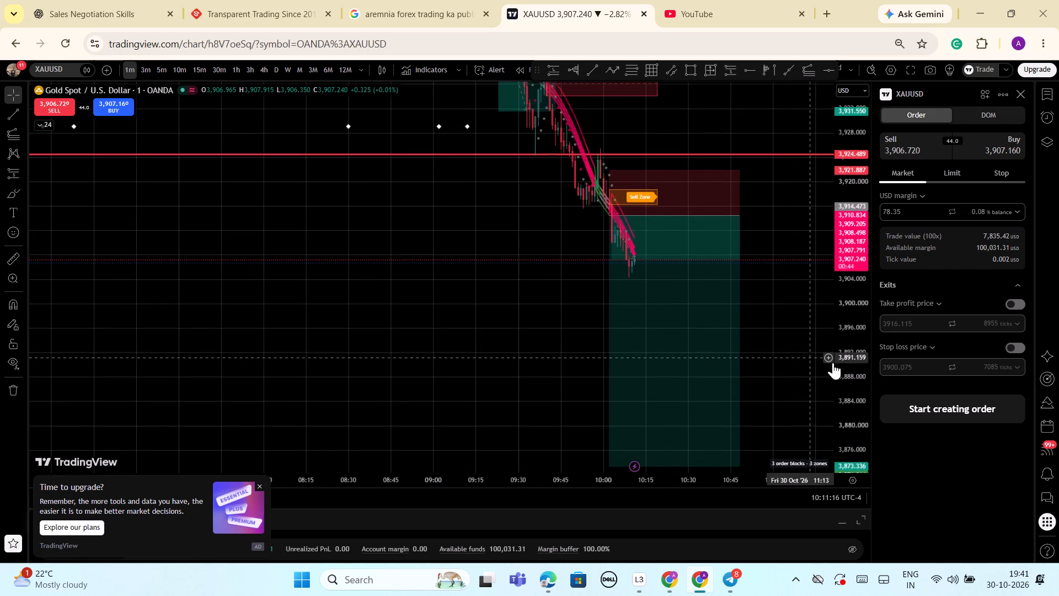
pyautogui.scroll(-2, 832, 364)
pyautogui.moveTo(811, 331); pyautogui.dragTo(805, 416)
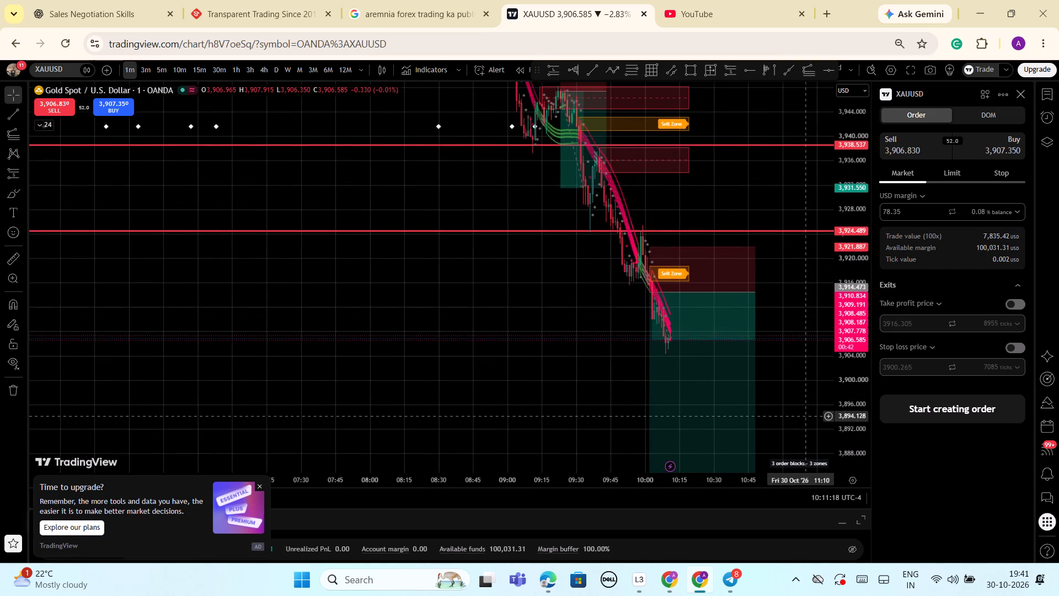
pyautogui.moveTo(805, 416); pyautogui.dragTo(807, 417)
pyautogui.scroll(6, 801, 410)
pyautogui.moveTo(787, 391); pyautogui.dragTo(814, 354)
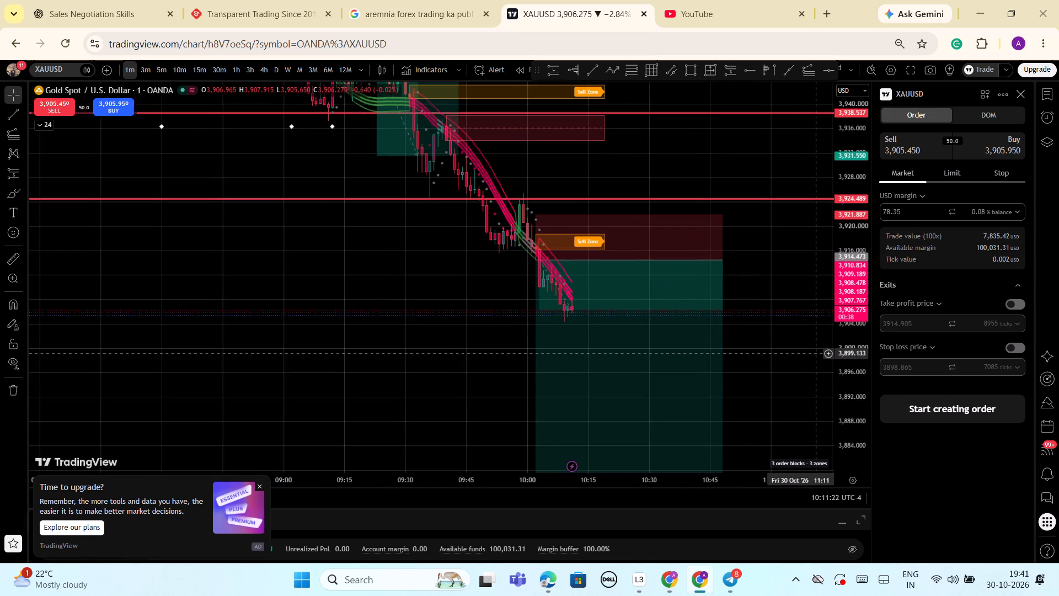
pyautogui.moveTo(814, 354); pyautogui.dragTo(817, 375)
pyautogui.scroll(-2, 830, 368)
pyautogui.moveTo(856, 248); pyautogui.dragTo(853, 370)
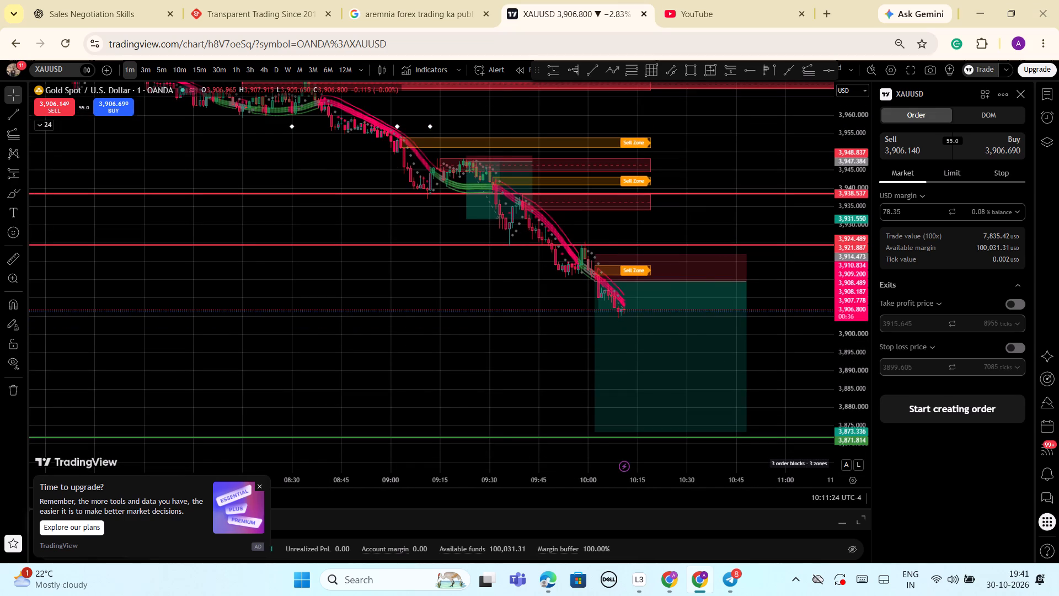
pyautogui.scroll(-1, 504, 304)
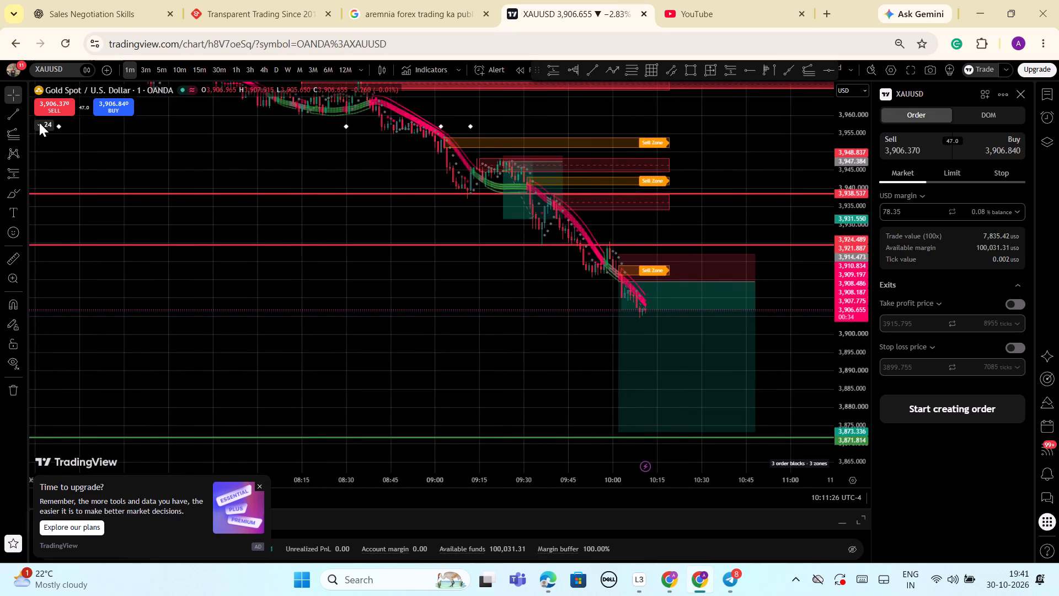
# Expand the indicator legend, hide SSL Hybrid and show the second Zone Finder in its place.
pyautogui.click(39, 123)
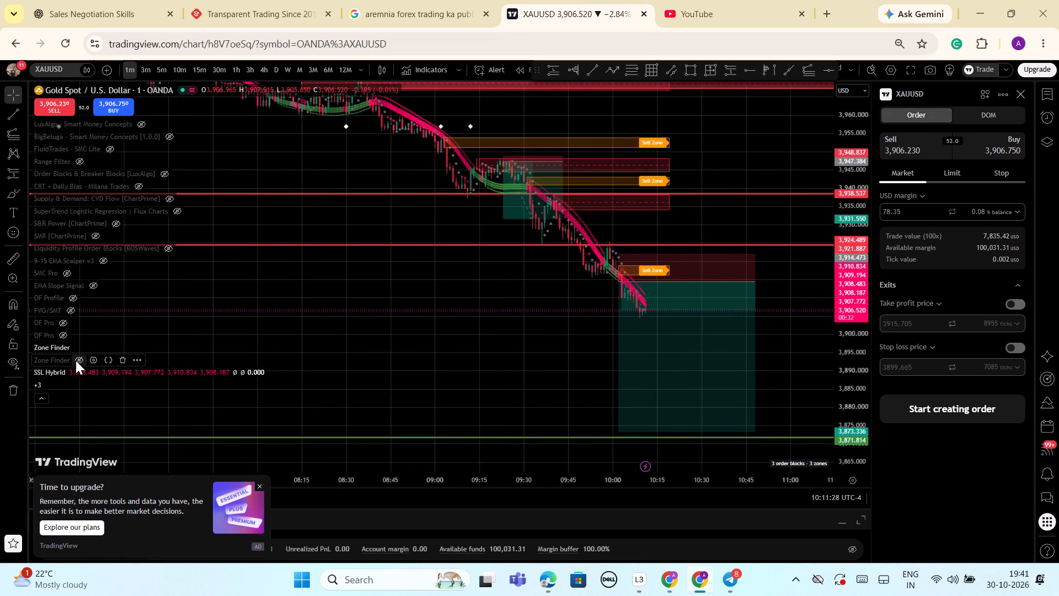
pyautogui.click(76, 360)
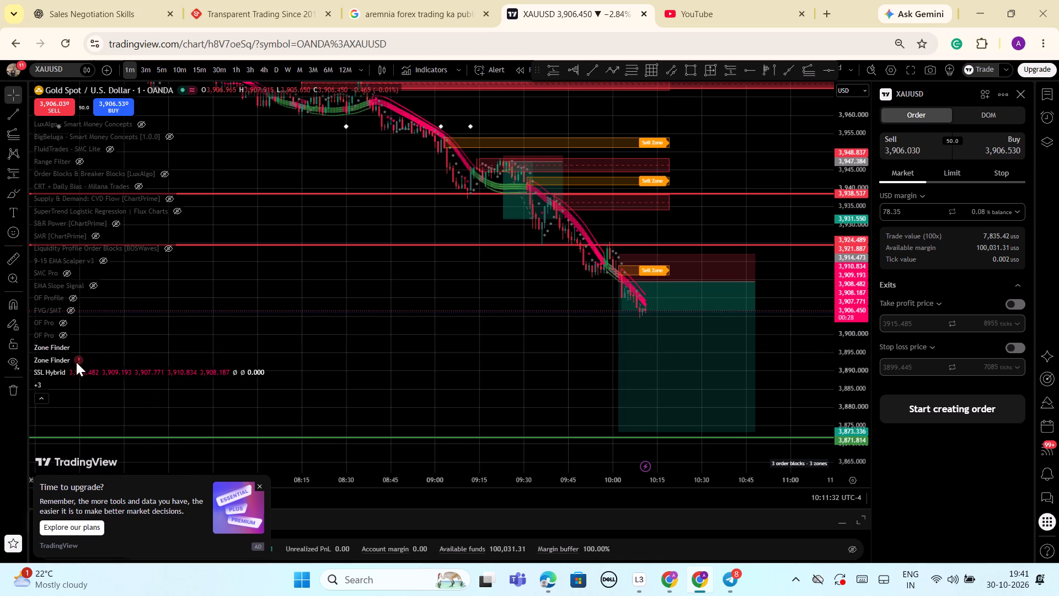
pyautogui.click(76, 359)
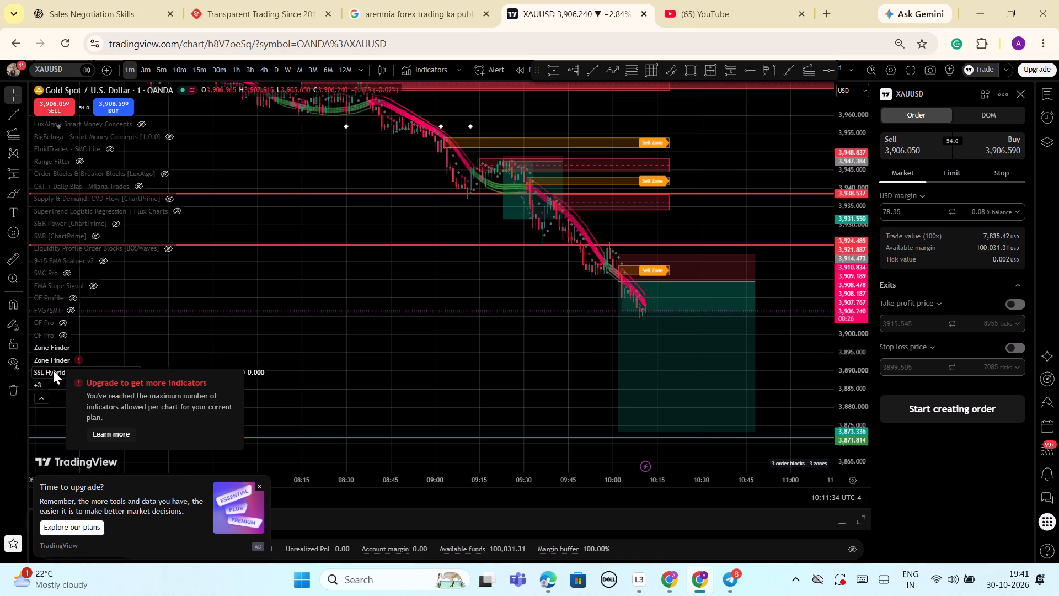
pyautogui.click(53, 370)
pyautogui.click(73, 372)
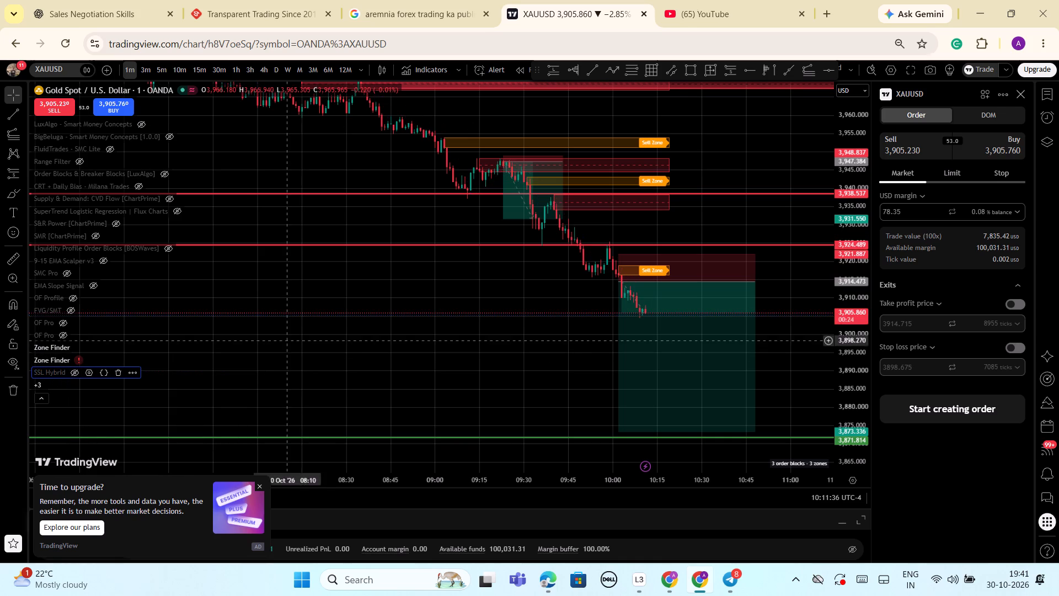
pyautogui.click(78, 363)
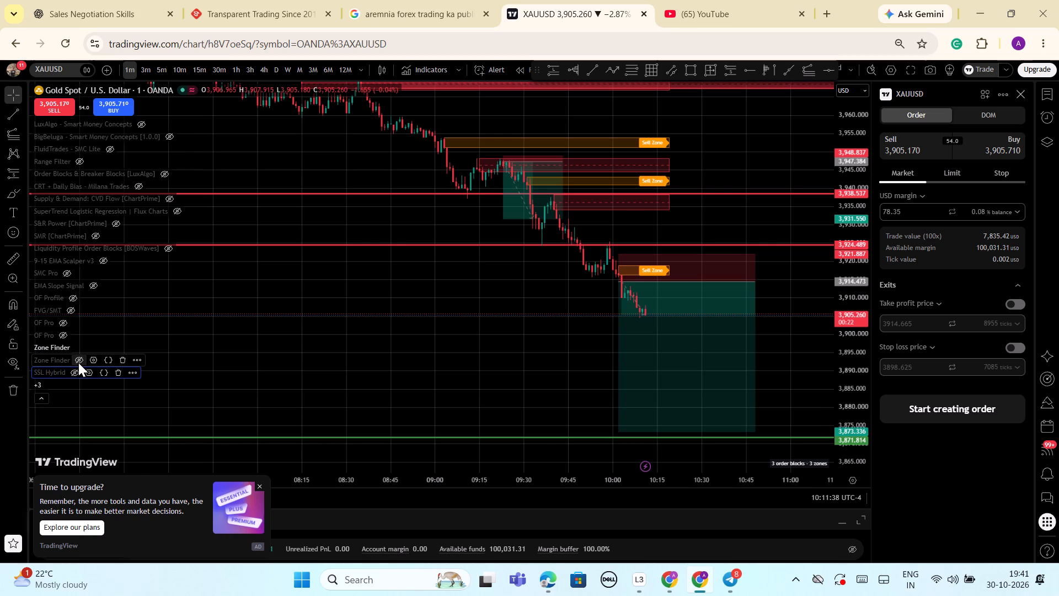
pyautogui.click(79, 363)
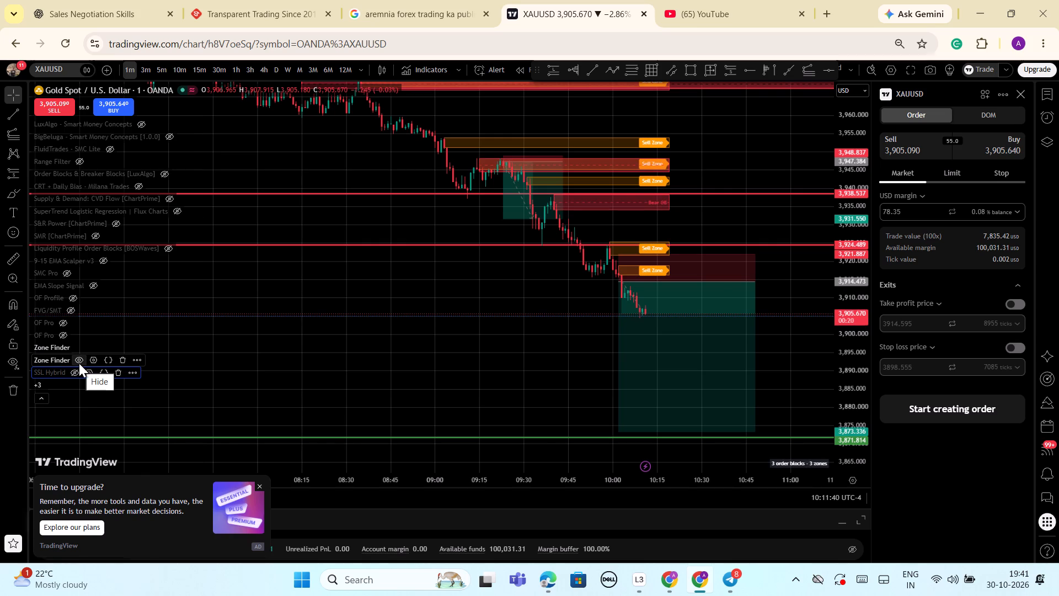
# Examine the sell zones and bearish order block along the price decline into the short position's entry and stop.
pyautogui.moveTo(844, 381); pyautogui.dragTo(858, 363)
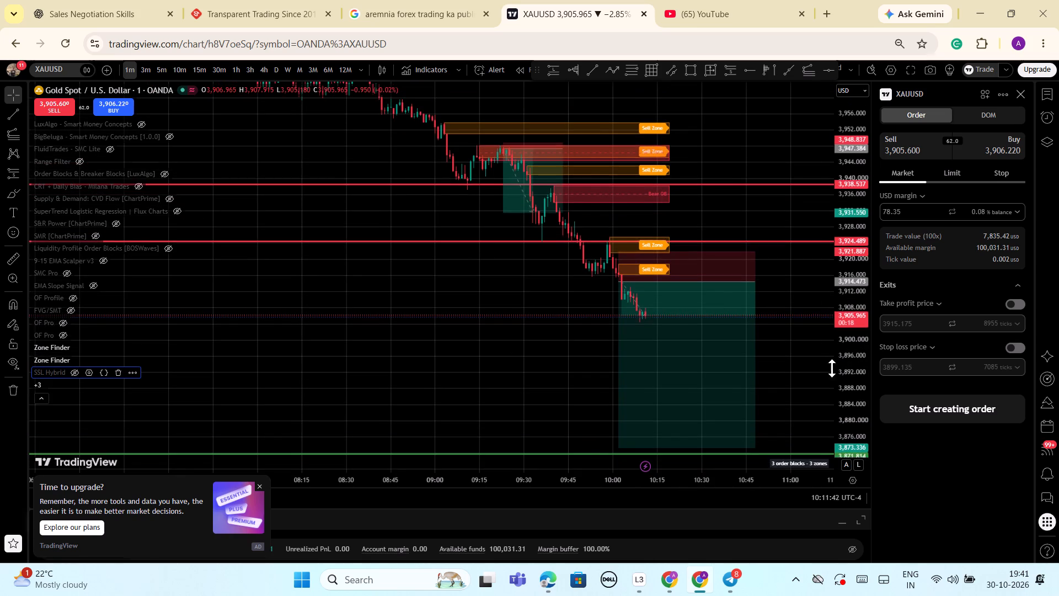
pyautogui.scroll(1, 501, 354)
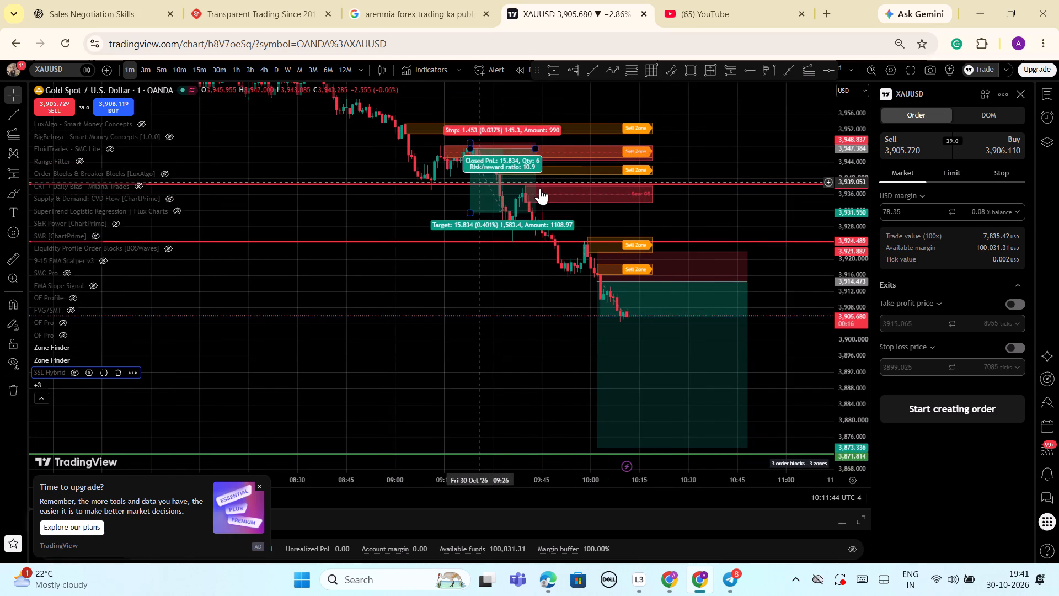
pyautogui.moveTo(854, 355); pyautogui.dragTo(864, 300)
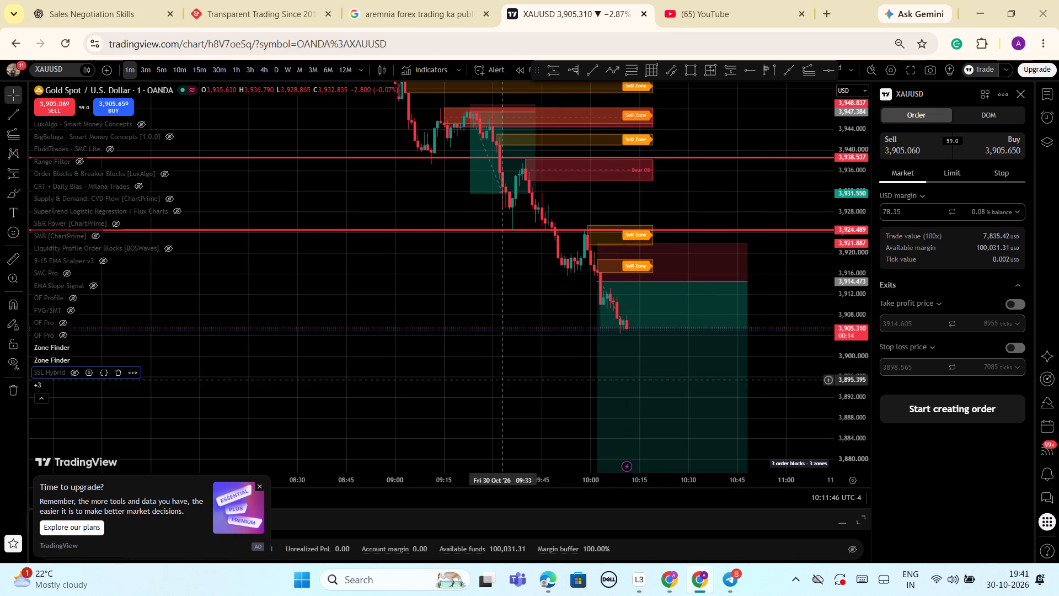
pyautogui.moveTo(490, 363); pyautogui.dragTo(509, 443)
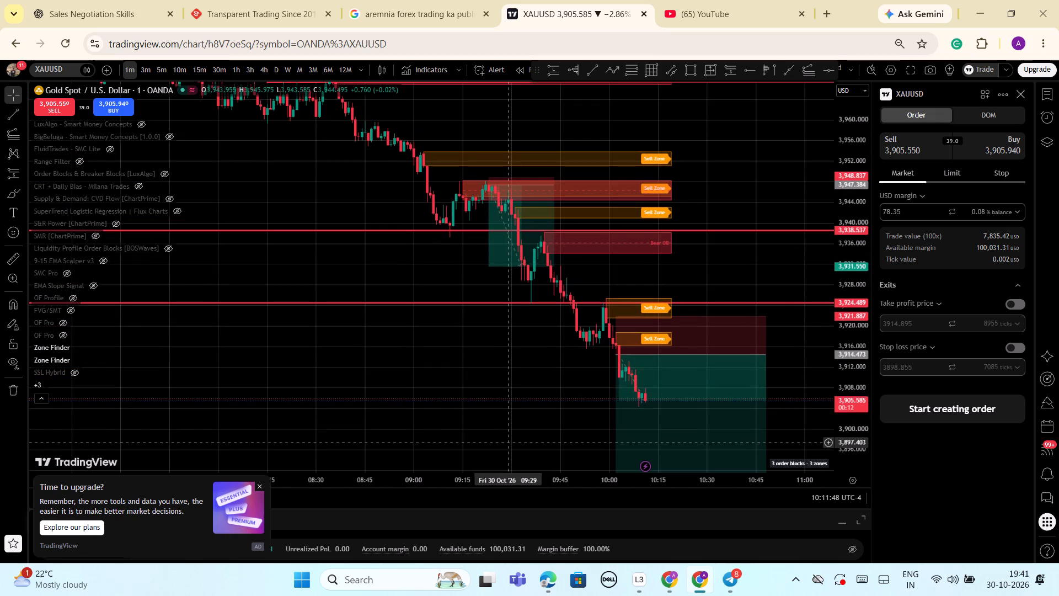
pyautogui.moveTo(509, 443); pyautogui.dragTo(510, 445)
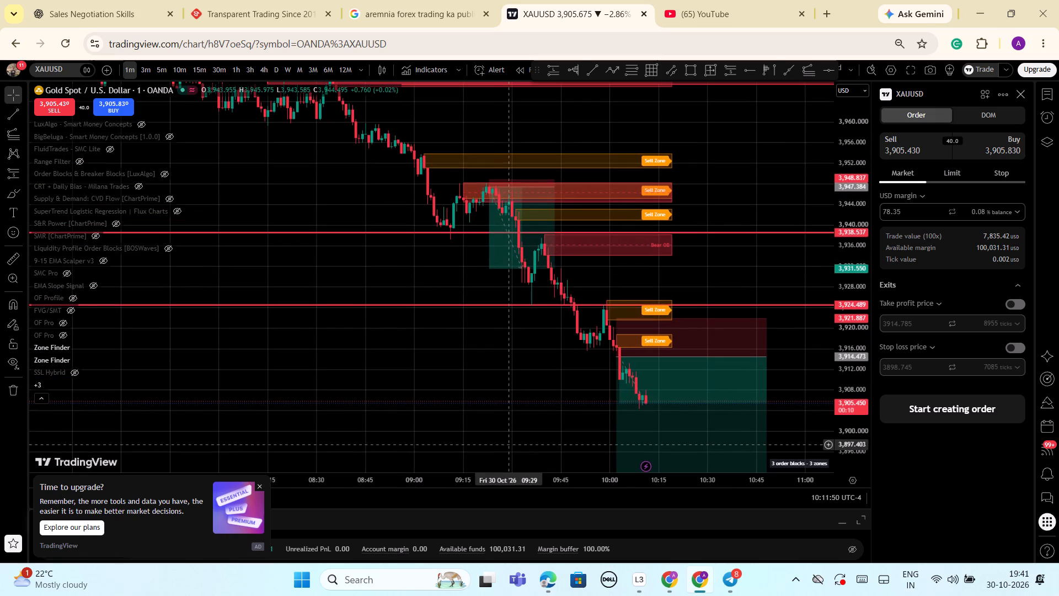
pyautogui.moveTo(510, 445); pyautogui.dragTo(501, 489)
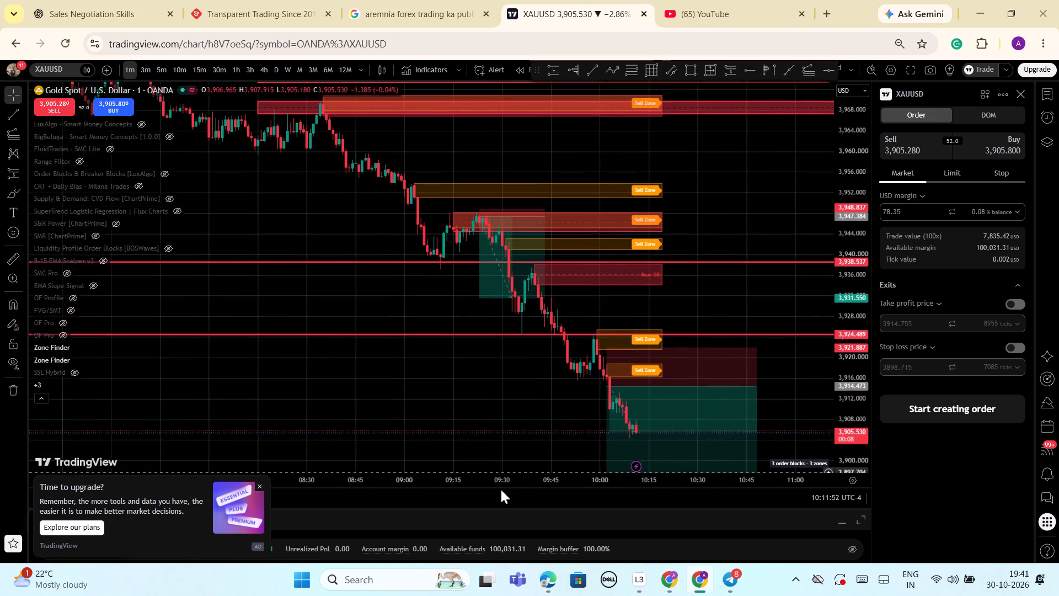
pyautogui.moveTo(501, 489); pyautogui.dragTo(470, 441)
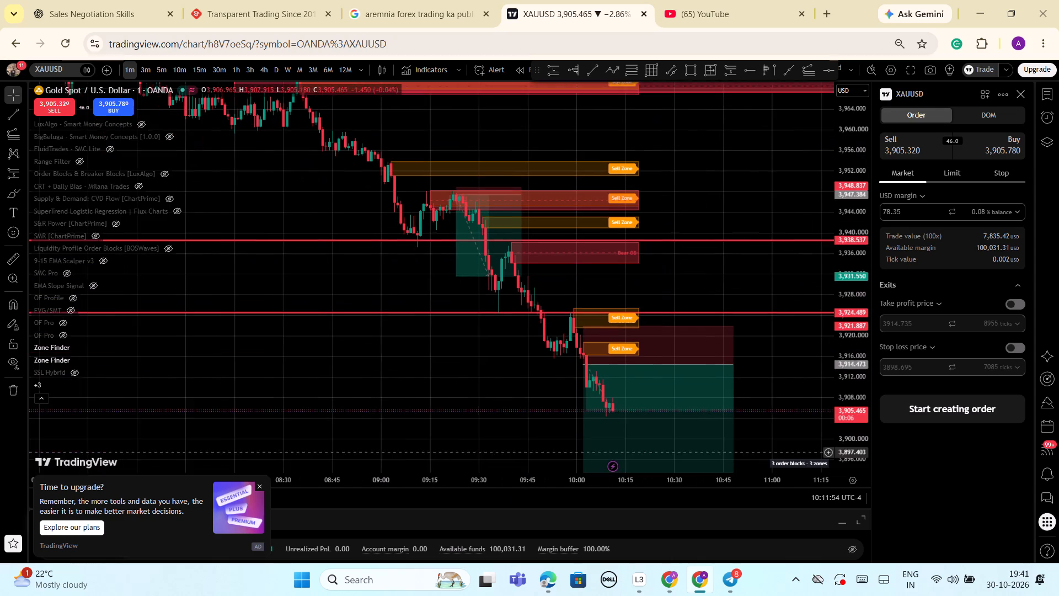
pyautogui.moveTo(848, 444); pyautogui.dragTo(846, 395)
pyautogui.moveTo(735, 272); pyautogui.dragTo(735, 254)
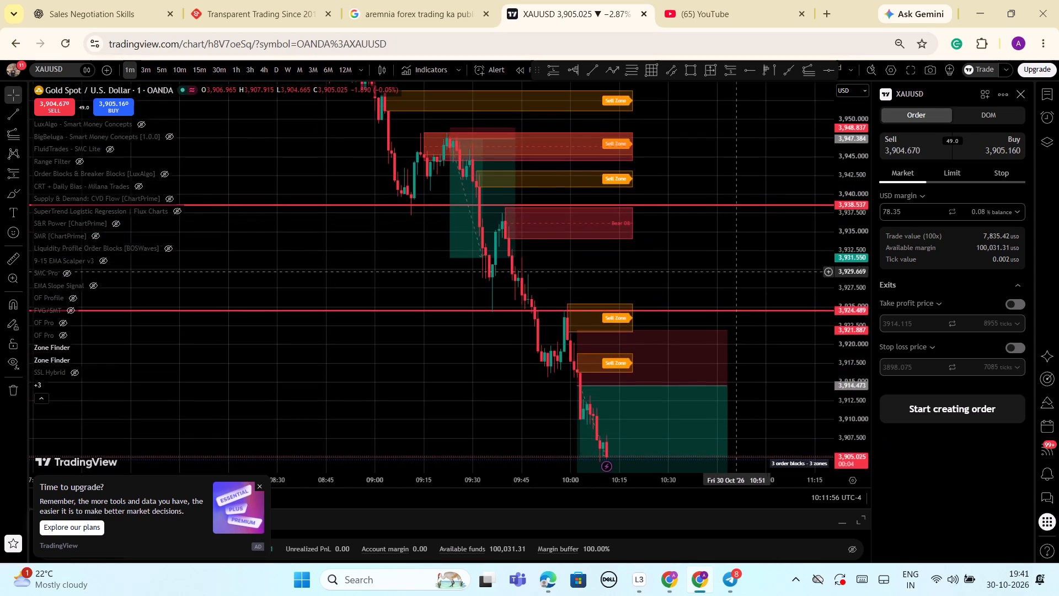
pyautogui.moveTo(735, 254); pyautogui.dragTo(756, 143)
# Compare the current candles with the short position's full range down to its target near the green line.
pyautogui.scroll(-2, 854, 307)
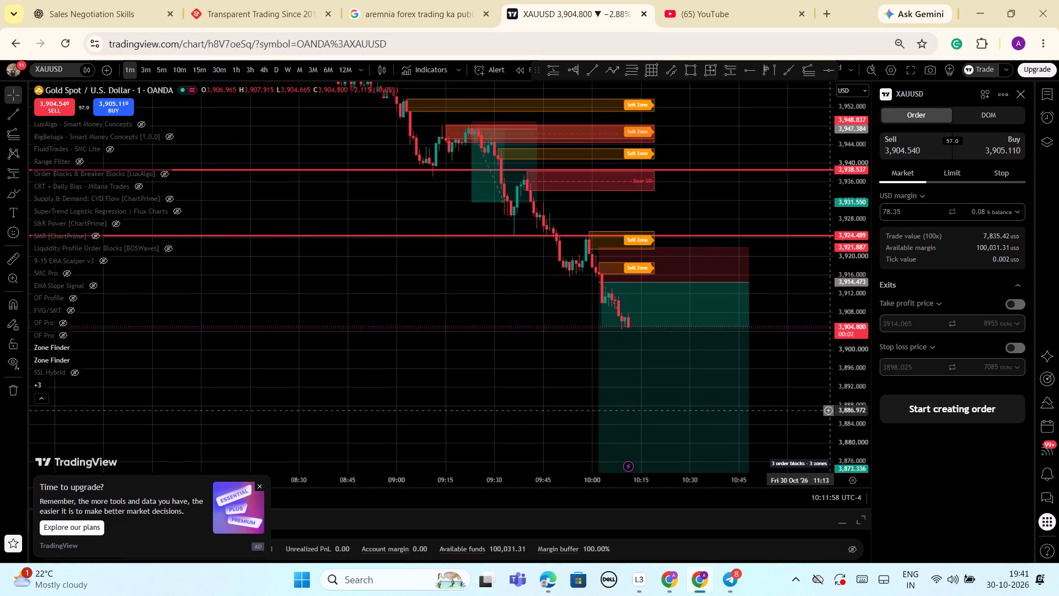
pyautogui.moveTo(788, 428); pyautogui.dragTo(790, 351)
pyautogui.moveTo(851, 411); pyautogui.dragTo(851, 376)
pyautogui.scroll(-3, 836, 379)
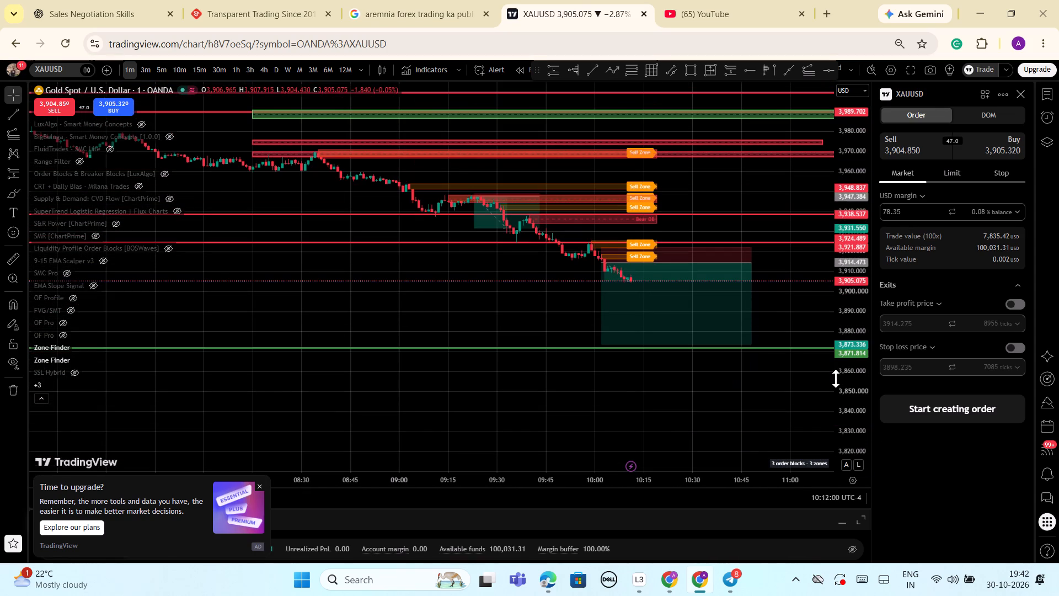
pyautogui.moveTo(844, 450); pyautogui.dragTo(830, 268)
pyautogui.scroll(-4, 787, 338)
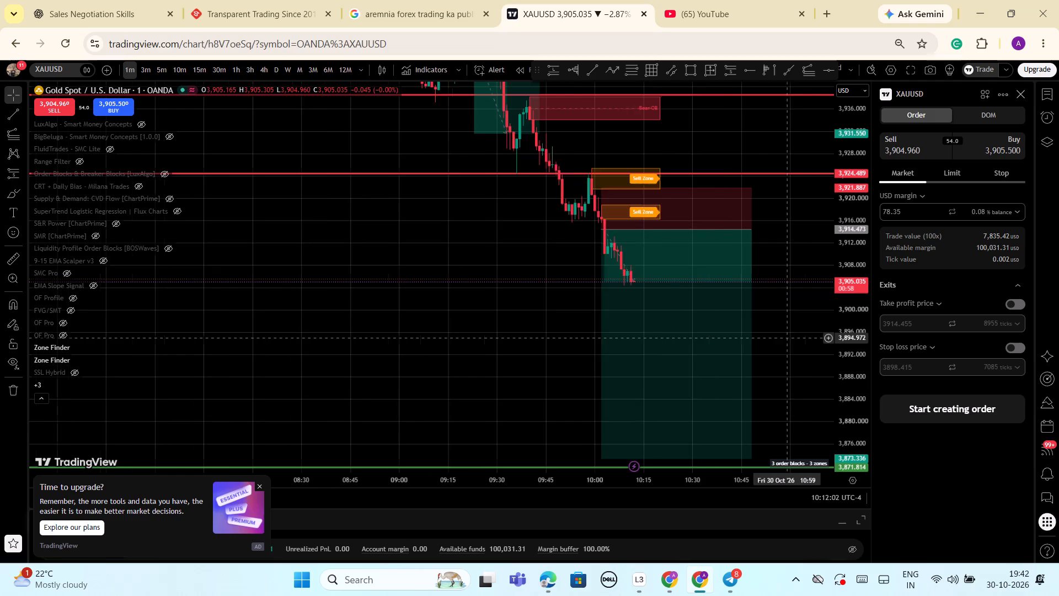
pyautogui.scroll(-4, 785, 346)
pyautogui.moveTo(615, 384); pyautogui.dragTo(516, 313)
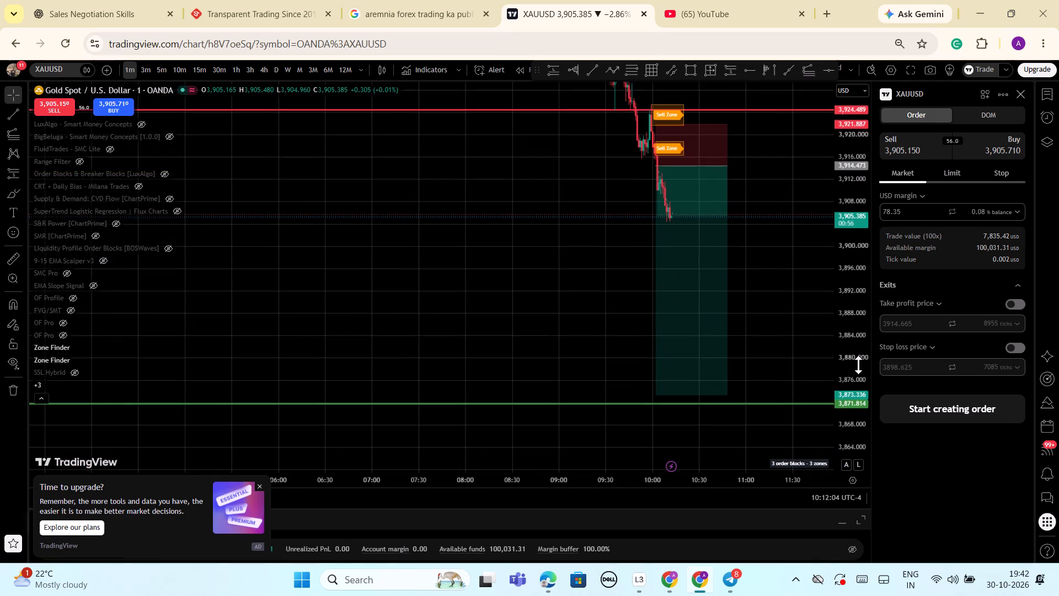
pyautogui.moveTo(858, 364); pyautogui.dragTo(855, 339)
pyautogui.scroll(7, 826, 341)
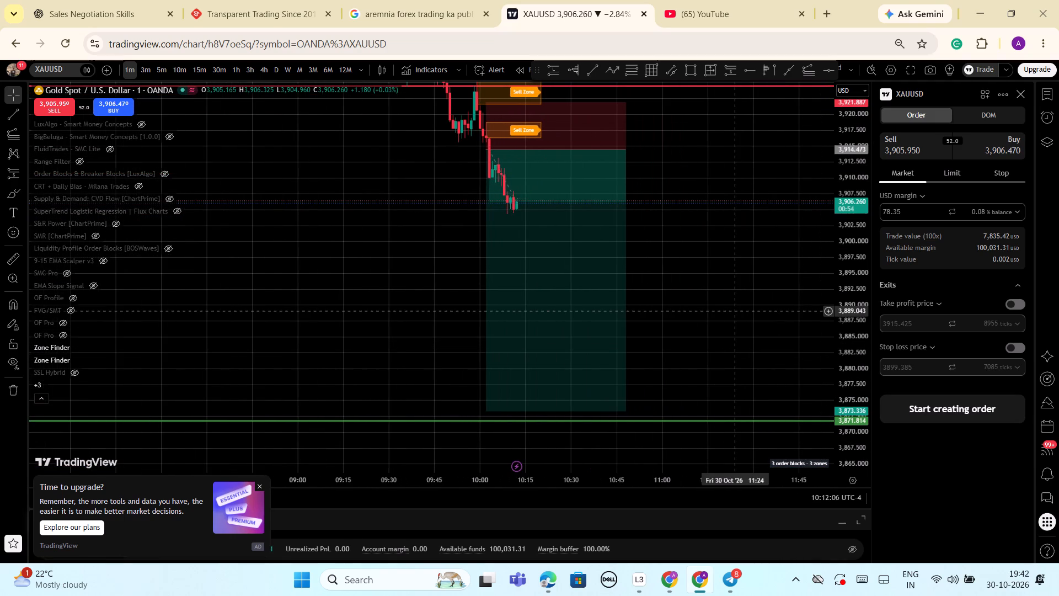
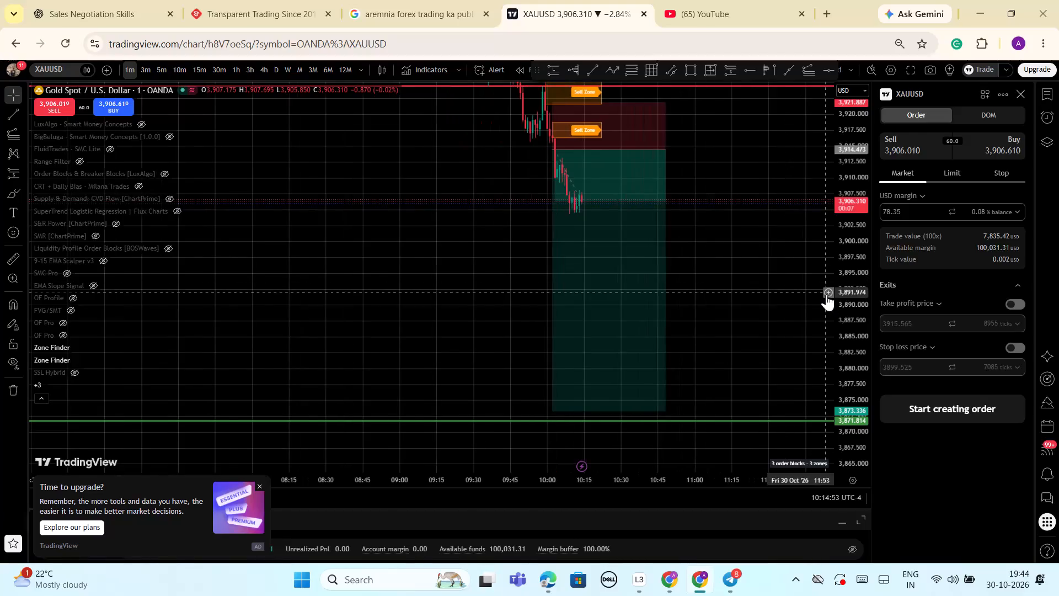
# Monitor the closing one-minute candle against the short position's entry, stop and target near the green line.
pyautogui.scroll(2, 820, 350)
pyautogui.moveTo(856, 319); pyautogui.dragTo(848, 375)
pyautogui.scroll(-6, 738, 377)
pyautogui.scroll(2, 775, 347)
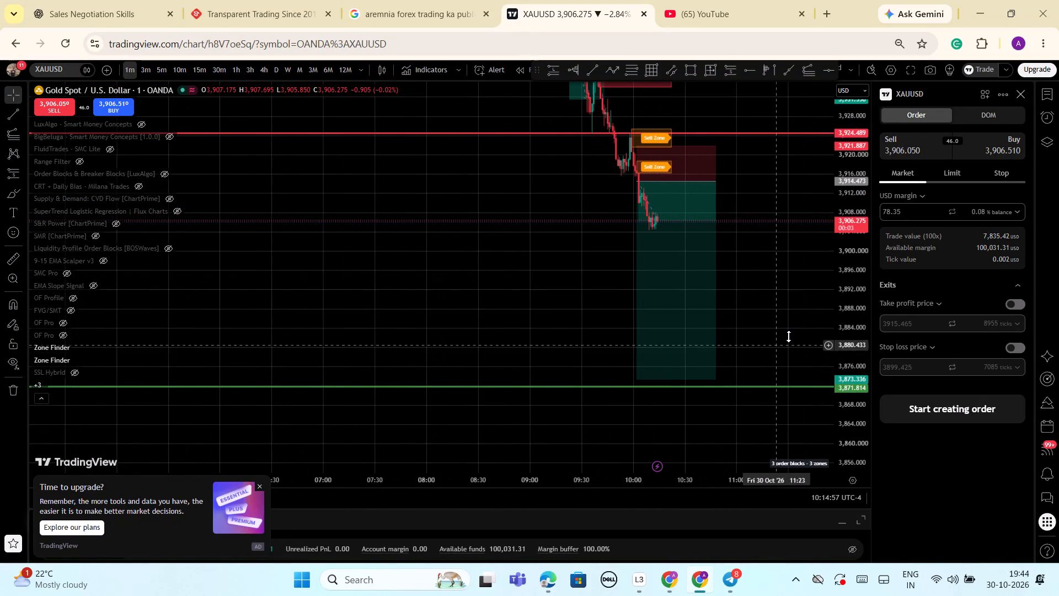
pyautogui.moveTo(846, 304); pyautogui.dragTo(862, 337)
pyautogui.scroll(7, 796, 331)
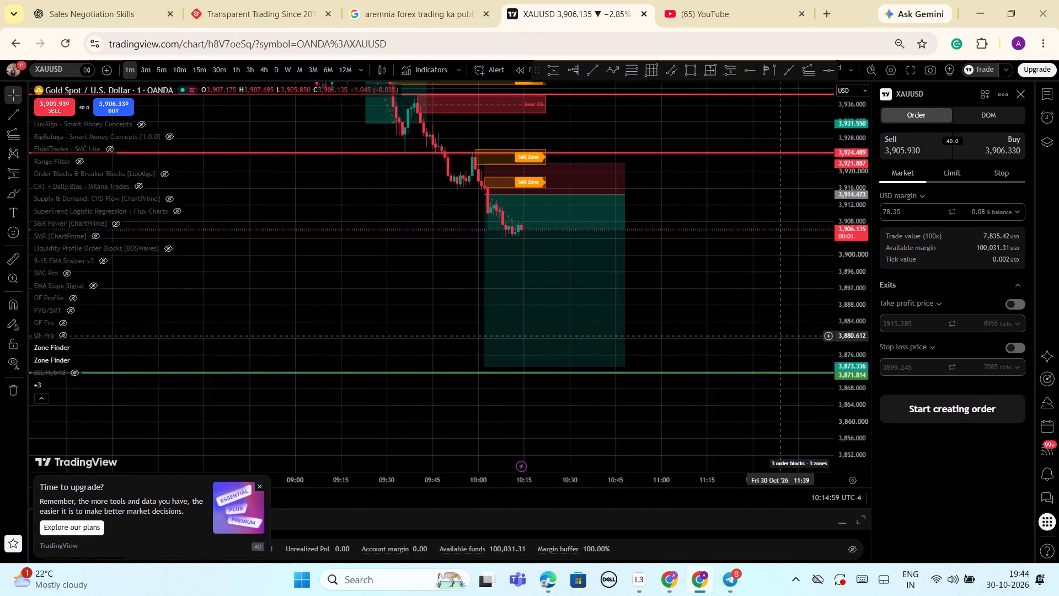
pyautogui.scroll(-5, 713, 347)
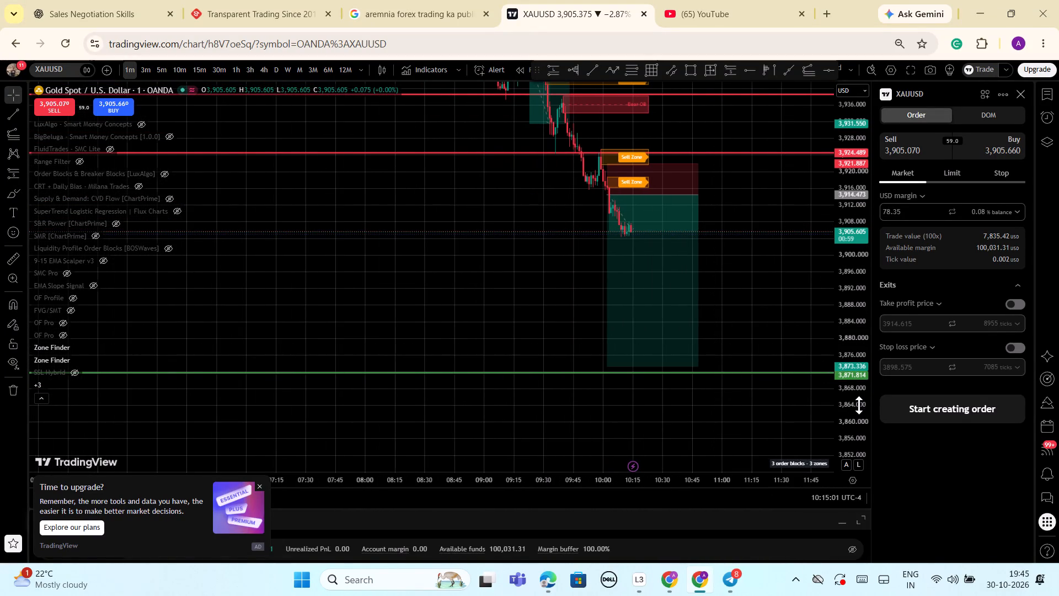
# Examine the new 10:15 candle against the two sell zones at the short position's stop and the green line below.
pyautogui.moveTo(858, 406); pyautogui.dragTo(860, 338)
pyautogui.scroll(3, 738, 335)
pyautogui.moveTo(741, 333); pyautogui.dragTo(764, 395)
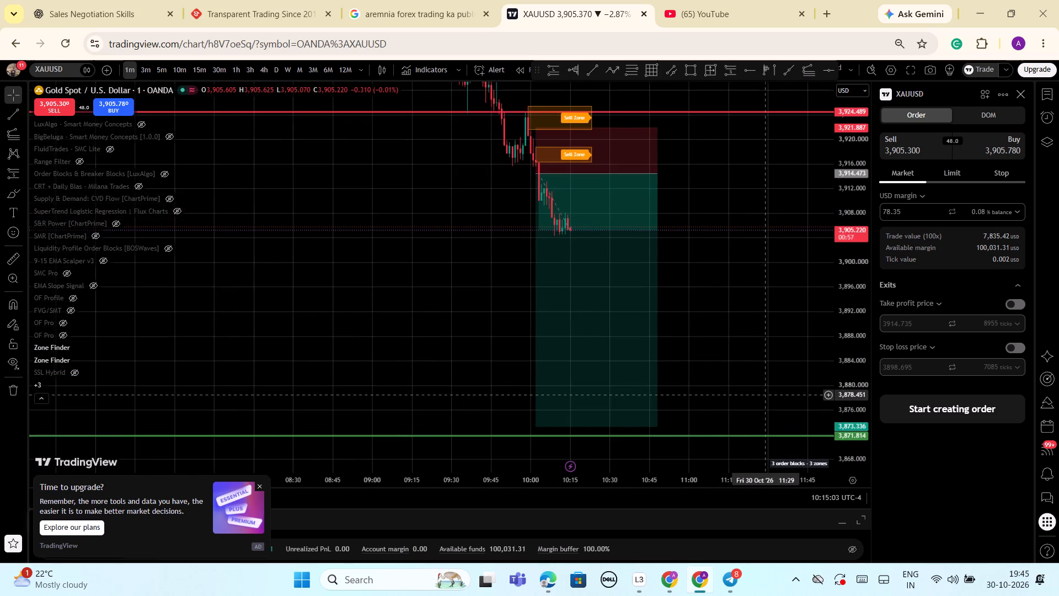
pyautogui.scroll(-3, 744, 351)
pyautogui.moveTo(842, 270); pyautogui.dragTo(865, 371)
pyautogui.scroll(-3, 791, 342)
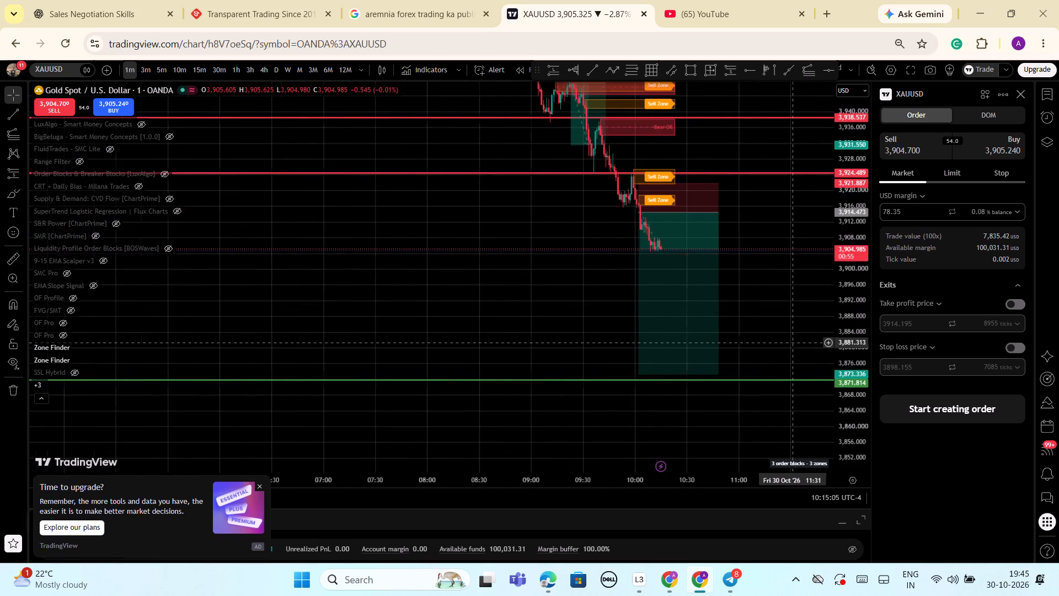
pyautogui.scroll(-4, 791, 342)
pyautogui.moveTo(854, 387); pyautogui.dragTo(854, 324)
pyautogui.scroll(4, 815, 329)
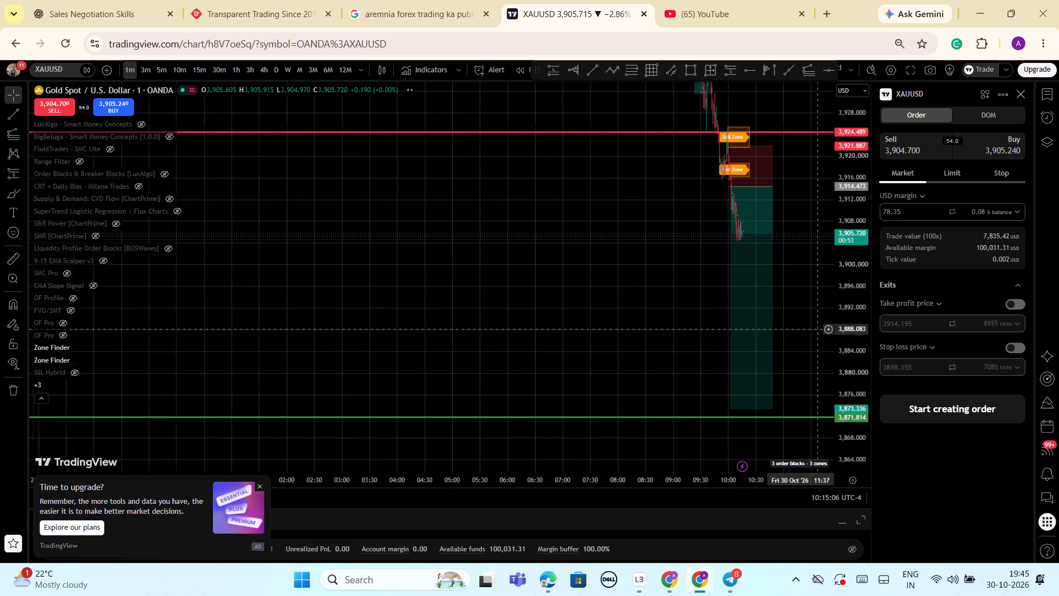
pyautogui.scroll(11, 815, 329)
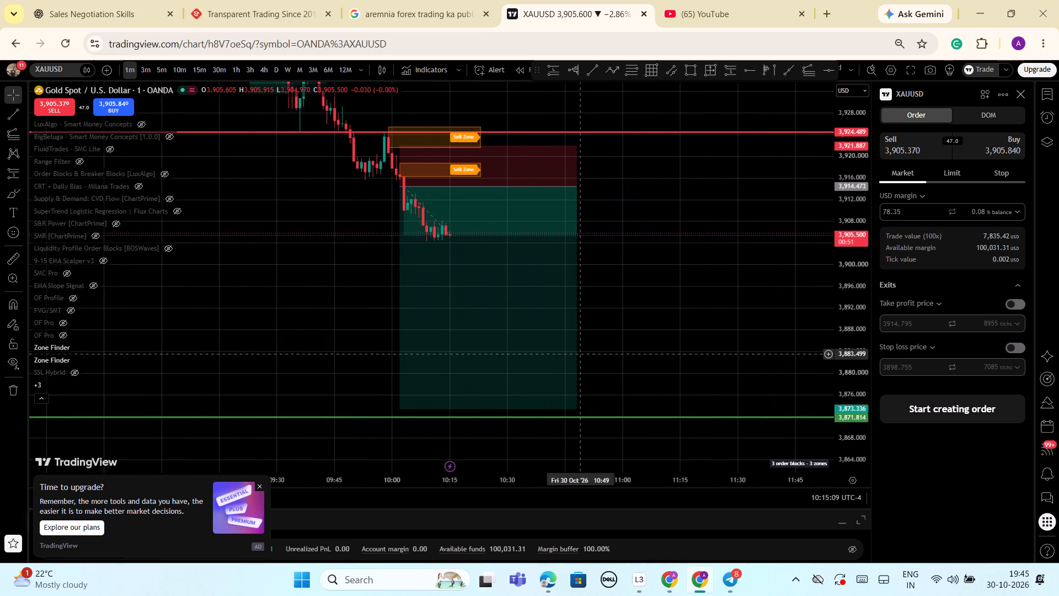
pyautogui.moveTo(603, 353); pyautogui.dragTo(660, 358)
pyautogui.moveTo(852, 306); pyautogui.dragTo(868, 351)
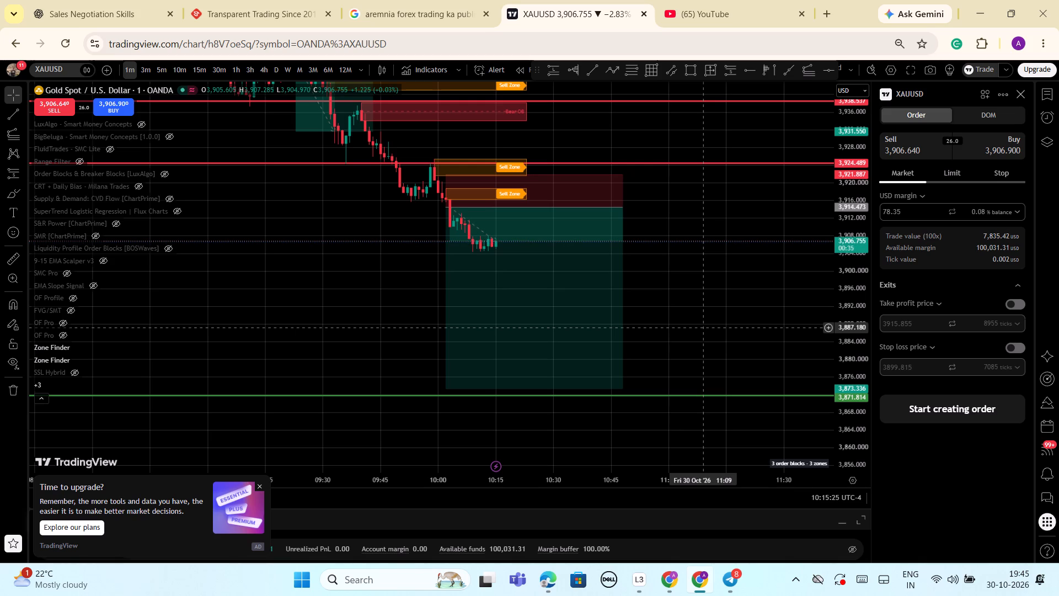
# Examine the wider decline with its stacked sell zones, bearish order block and red lines above the short position.
pyautogui.scroll(-4, 720, 328)
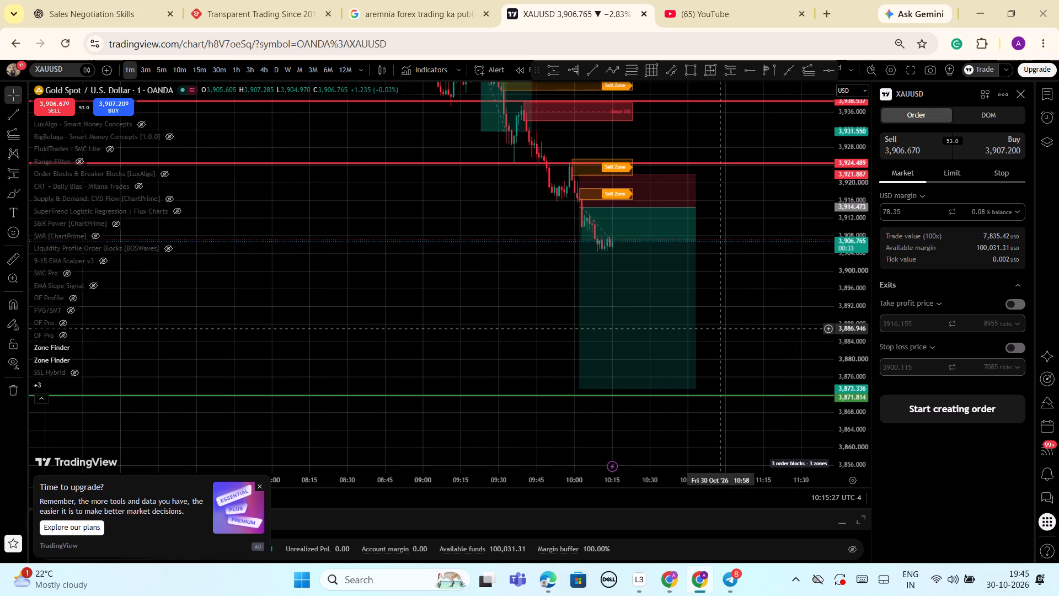
pyautogui.scroll(-2, 725, 326)
pyautogui.moveTo(860, 352); pyautogui.dragTo(865, 380)
pyautogui.scroll(-2, 795, 372)
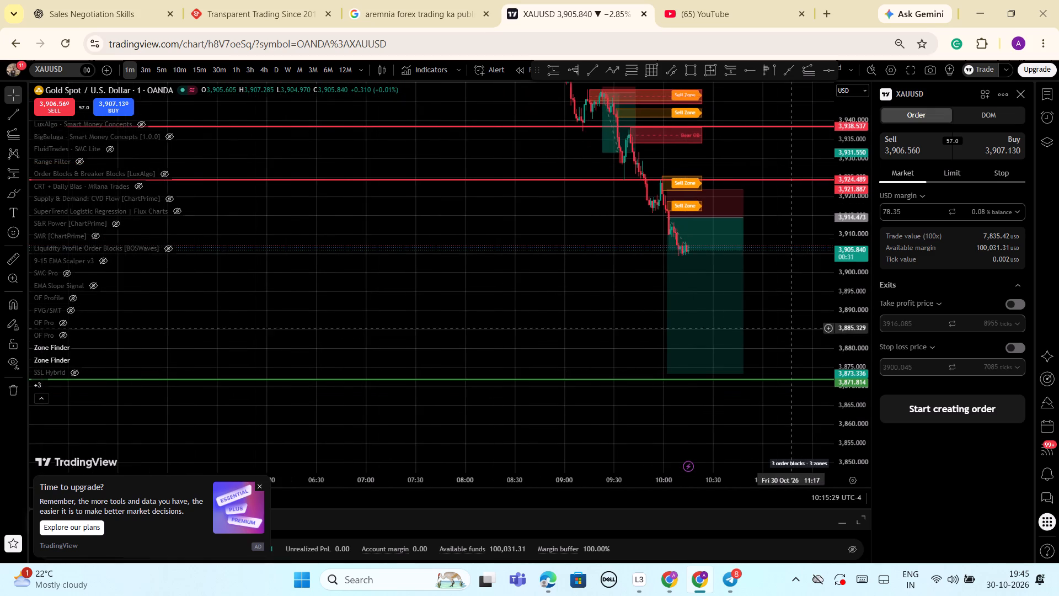
pyautogui.moveTo(790, 295); pyautogui.dragTo(772, 401)
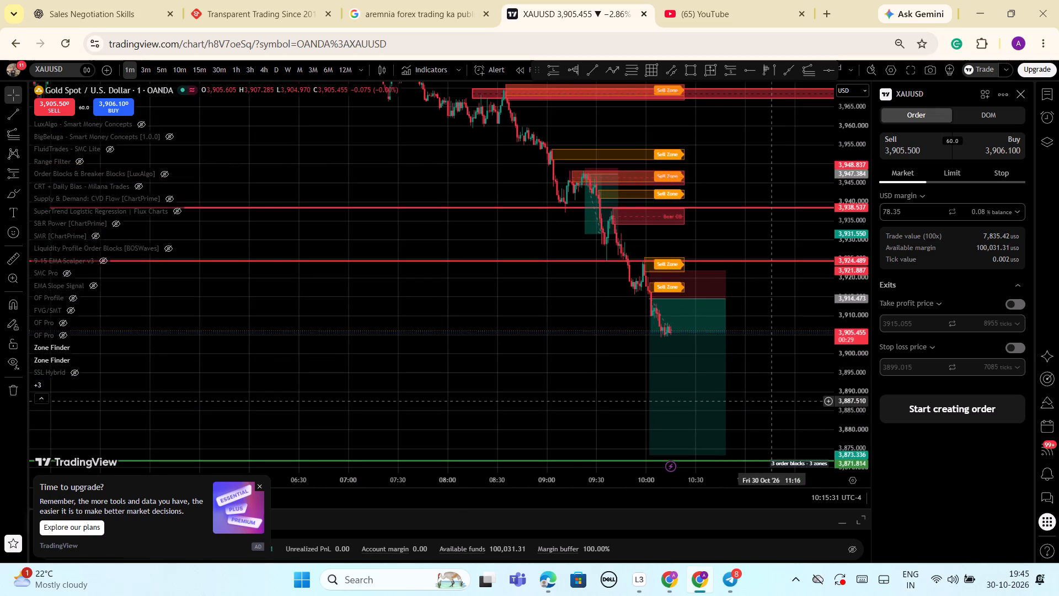
pyautogui.scroll(2, 772, 401)
pyautogui.moveTo(859, 392); pyautogui.dragTo(878, 329)
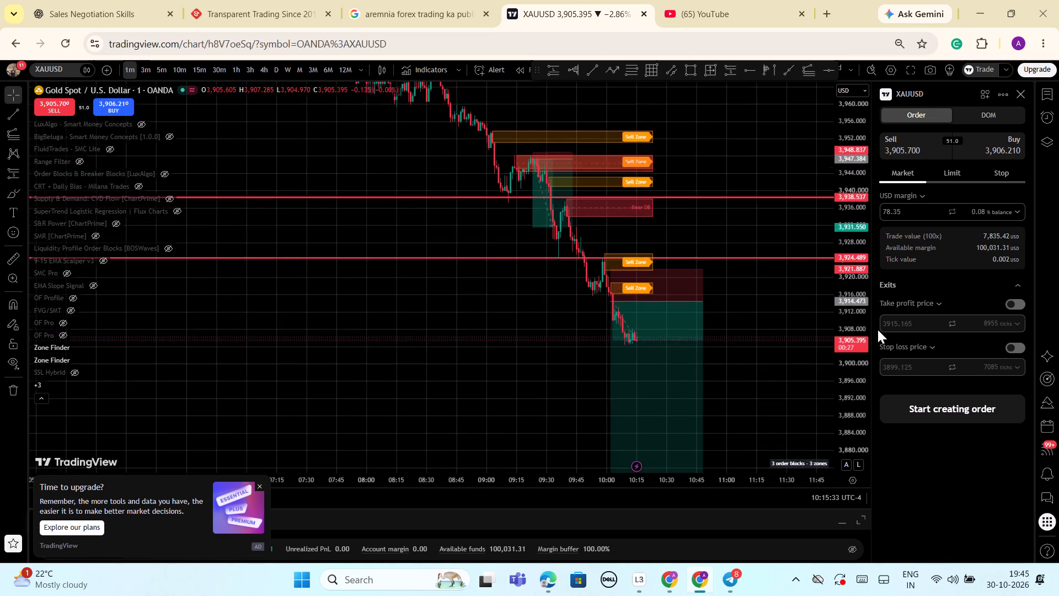
pyautogui.moveTo(878, 329); pyautogui.dragTo(880, 319)
pyautogui.scroll(3, 789, 345)
pyautogui.moveTo(741, 394); pyautogui.dragTo(755, 371)
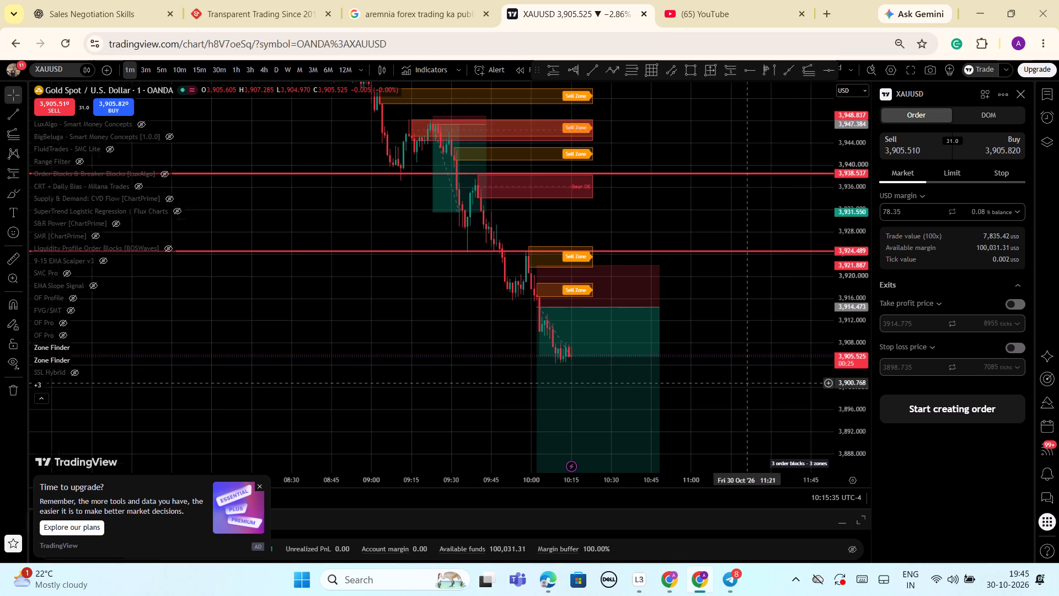
pyautogui.moveTo(755, 371); pyautogui.dragTo(812, 305)
pyautogui.moveTo(858, 368); pyautogui.dragTo(858, 383)
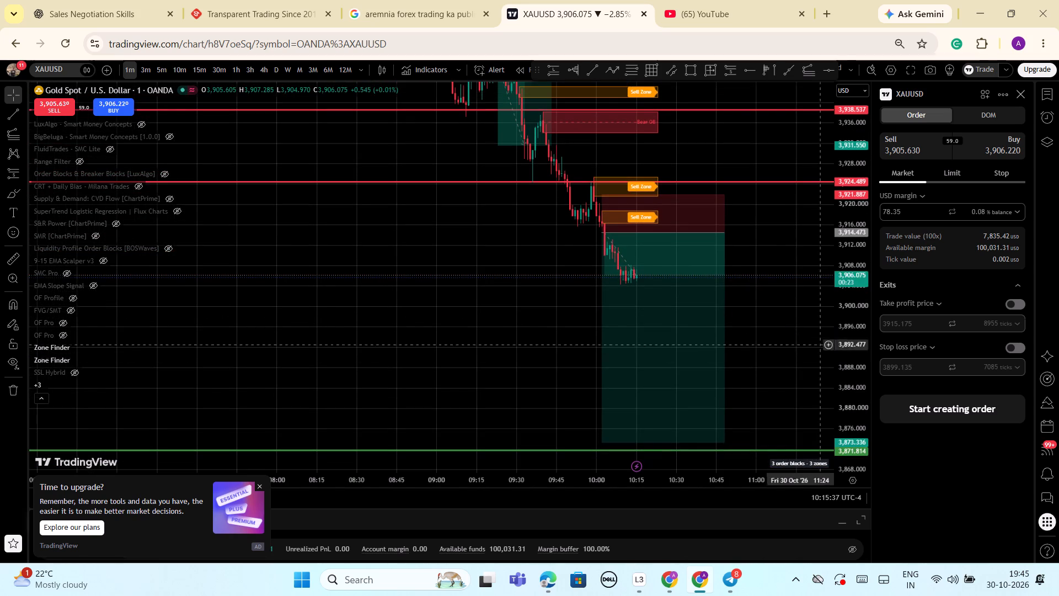
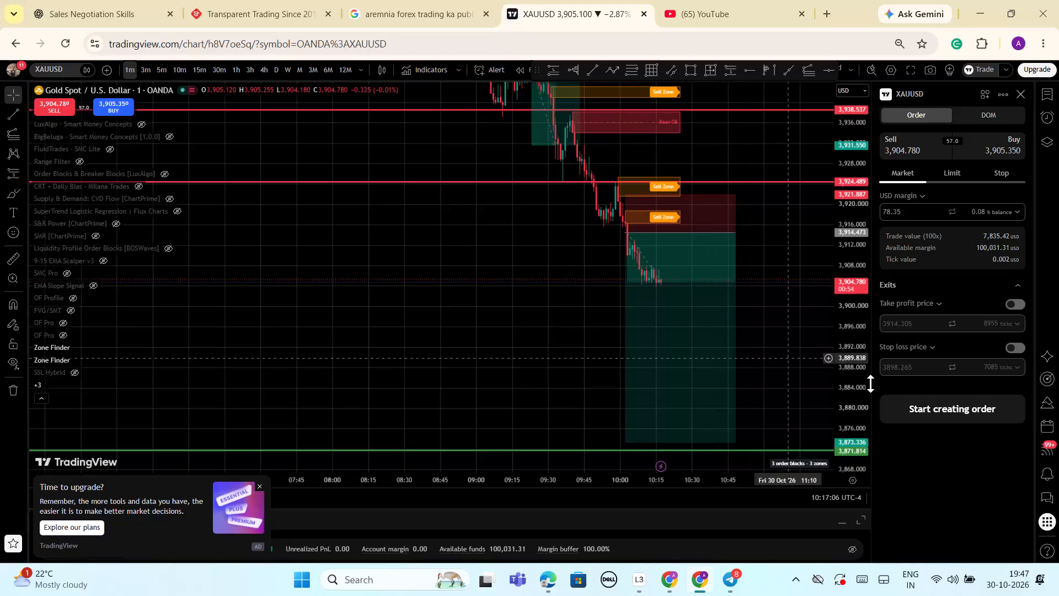
# Examine the forming one-minute candle against the short position's entry and the two nearest sell zones.
pyautogui.moveTo(854, 390); pyautogui.dragTo(858, 365)
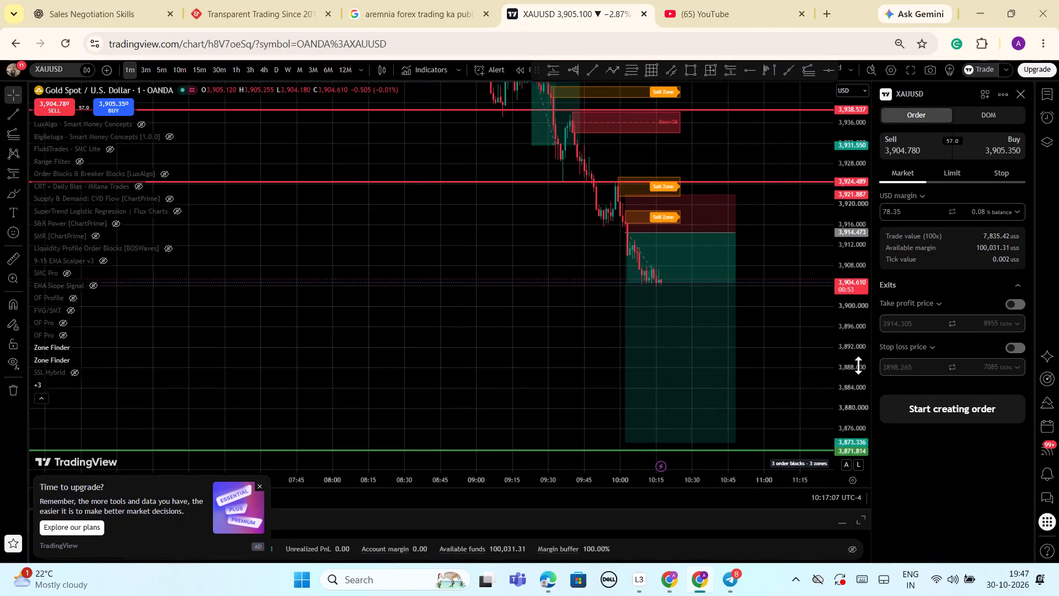
pyautogui.moveTo(858, 365); pyautogui.dragTo(862, 304)
pyautogui.scroll(6, 813, 326)
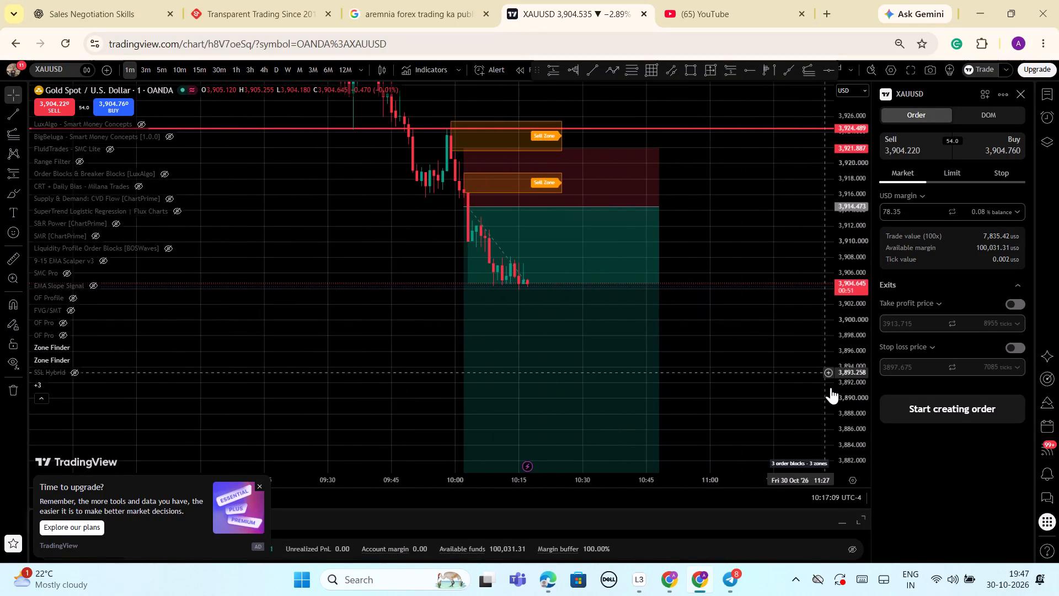
pyautogui.moveTo(843, 416); pyautogui.dragTo(852, 338)
pyautogui.scroll(-5, 718, 371)
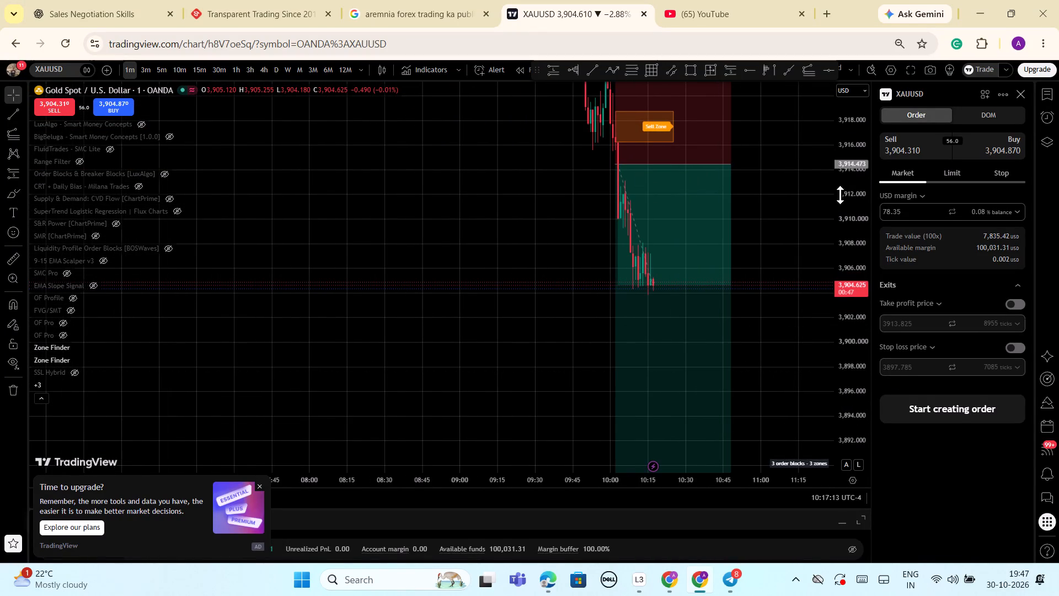
# Examine the wider decline from the stacked sell zones and bearish order block down to the target near the green line.
pyautogui.moveTo(852, 191); pyautogui.dragTo(854, 260)
pyautogui.scroll(-2, 791, 350)
pyautogui.moveTo(856, 338); pyautogui.dragTo(856, 382)
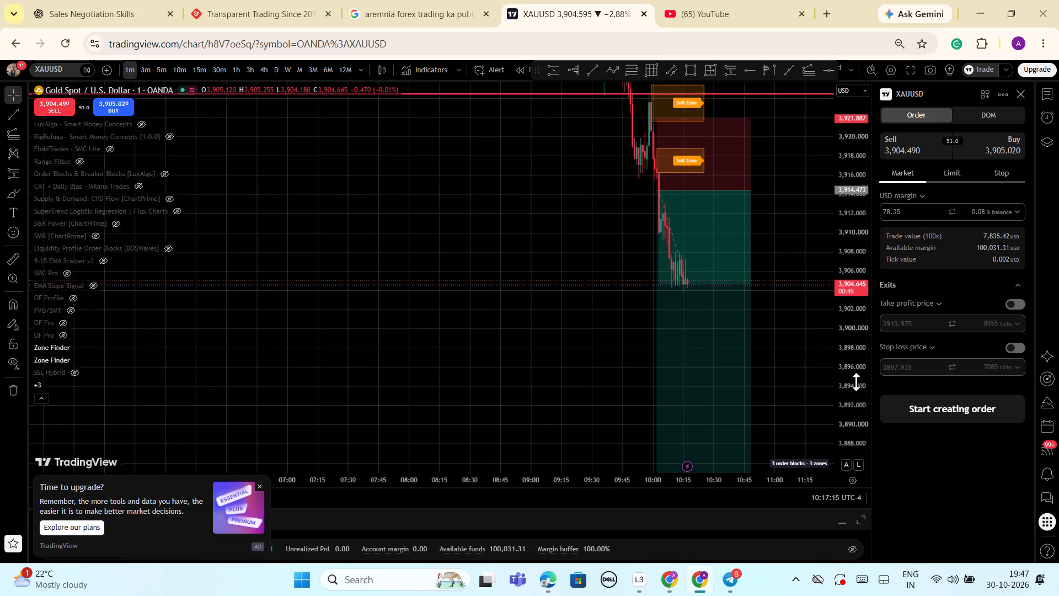
pyautogui.moveTo(856, 382); pyautogui.dragTo(852, 406)
pyautogui.scroll(-2, 837, 391)
pyautogui.moveTo(849, 328); pyautogui.dragTo(864, 293)
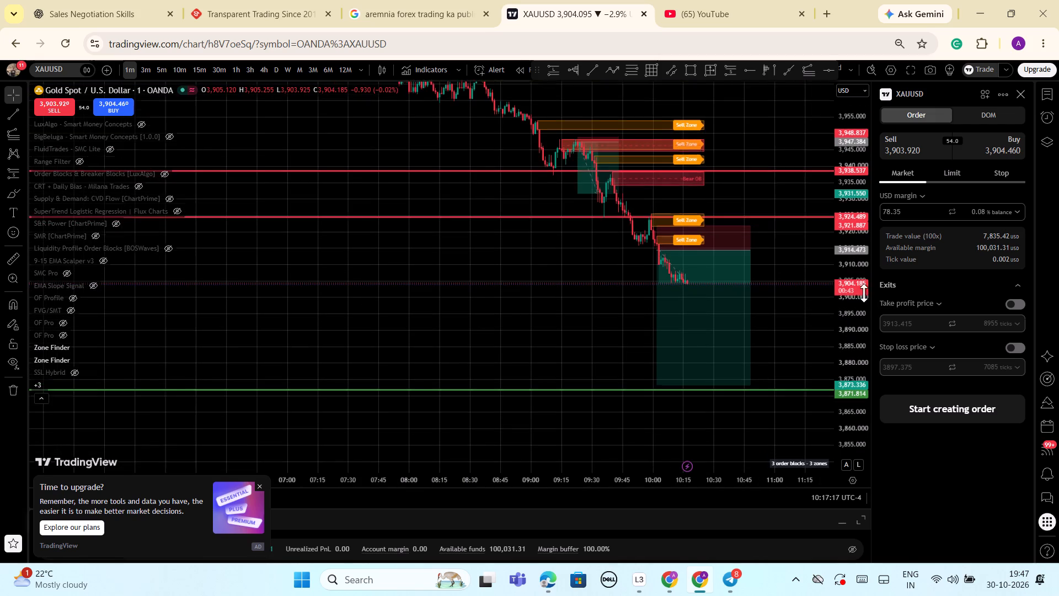
pyautogui.moveTo(864, 293); pyautogui.dragTo(865, 282)
pyautogui.scroll(-2, 780, 320)
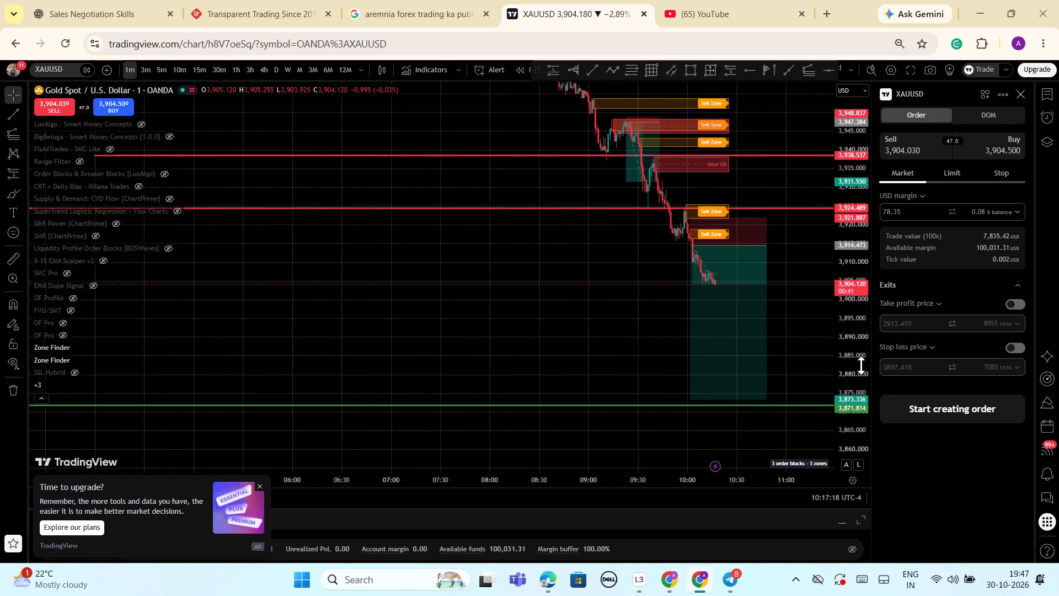
# Monitor the current candle between the short position's entry and its target near the green line.
pyautogui.moveTo(861, 365); pyautogui.dragTo(855, 290)
pyautogui.scroll(2, 807, 338)
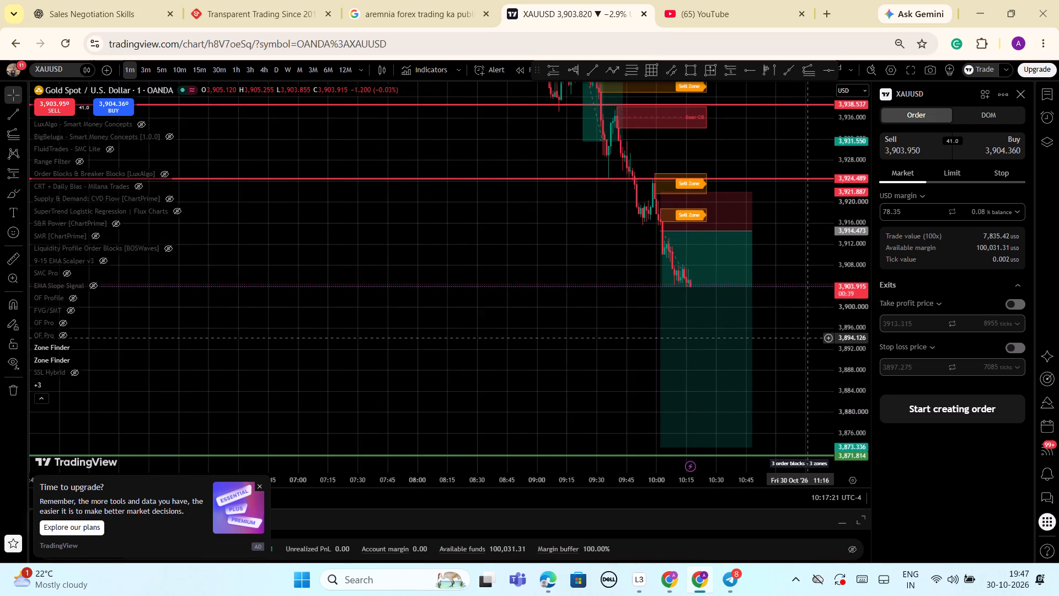
pyautogui.scroll(4, 807, 338)
pyautogui.moveTo(847, 391); pyautogui.dragTo(863, 321)
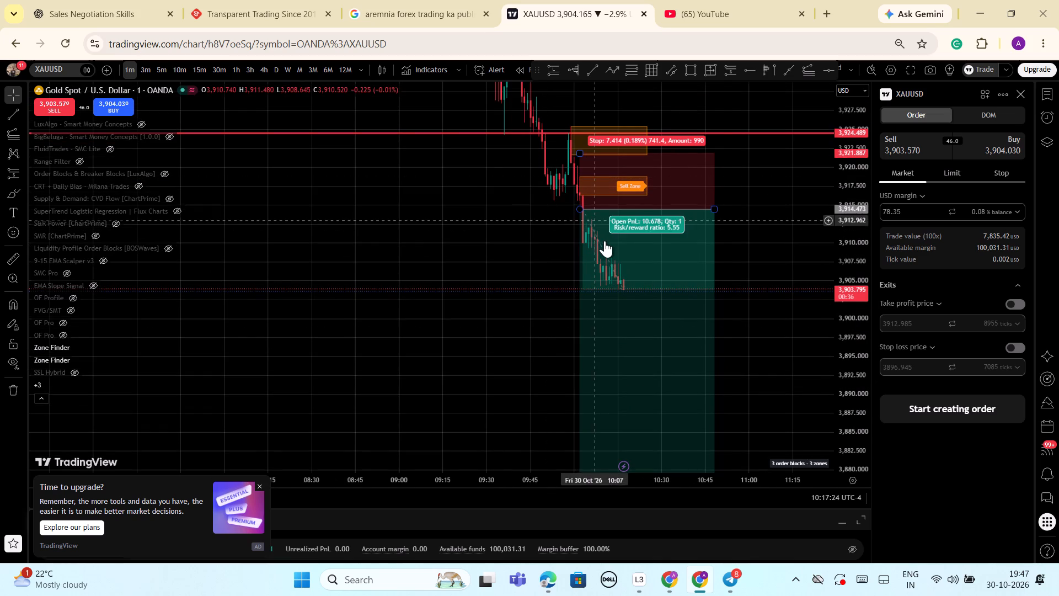
pyautogui.moveTo(861, 358); pyautogui.dragTo(852, 396)
pyautogui.scroll(-1, 780, 382)
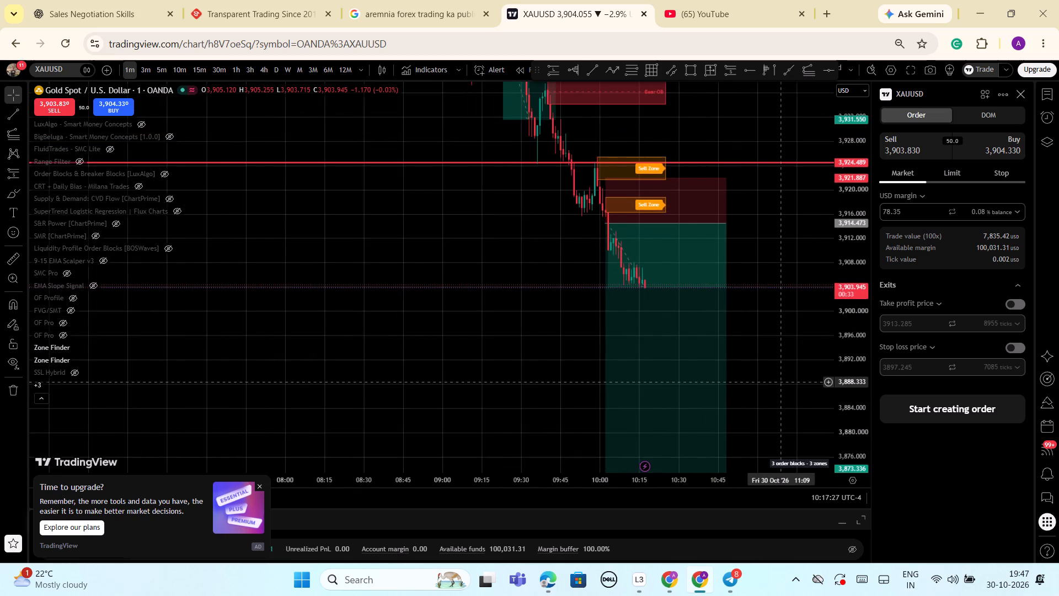
pyautogui.scroll(-2, 780, 382)
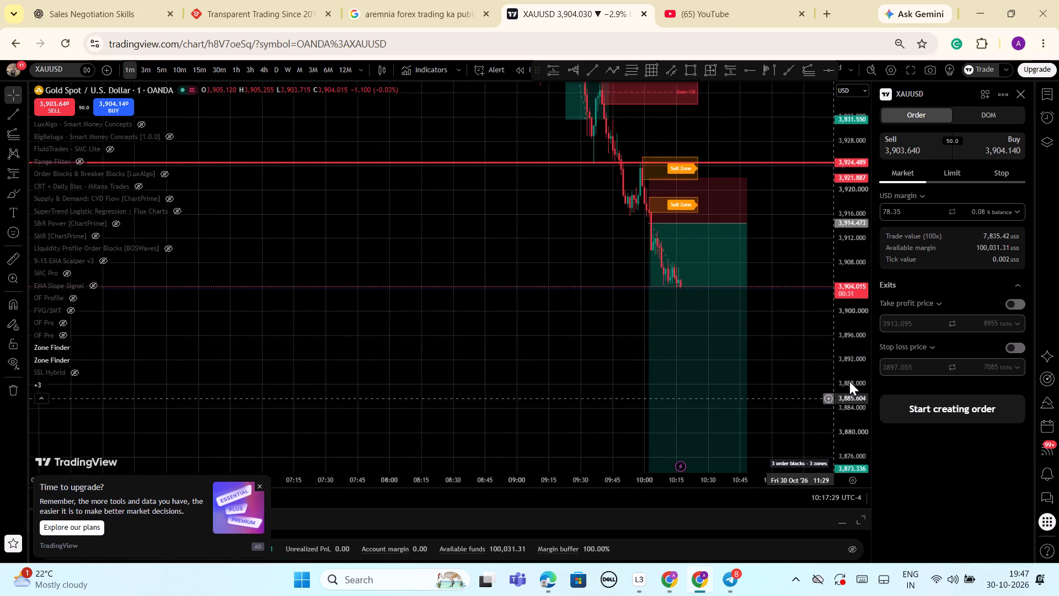
pyautogui.moveTo(853, 372); pyautogui.dragTo(852, 396)
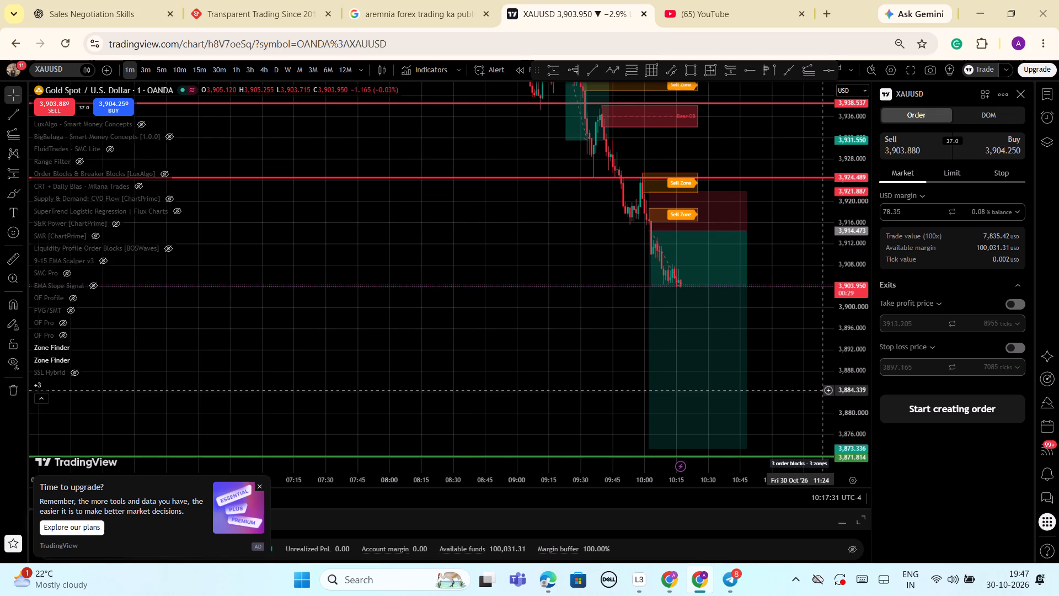
pyautogui.moveTo(855, 378); pyautogui.dragTo(851, 396)
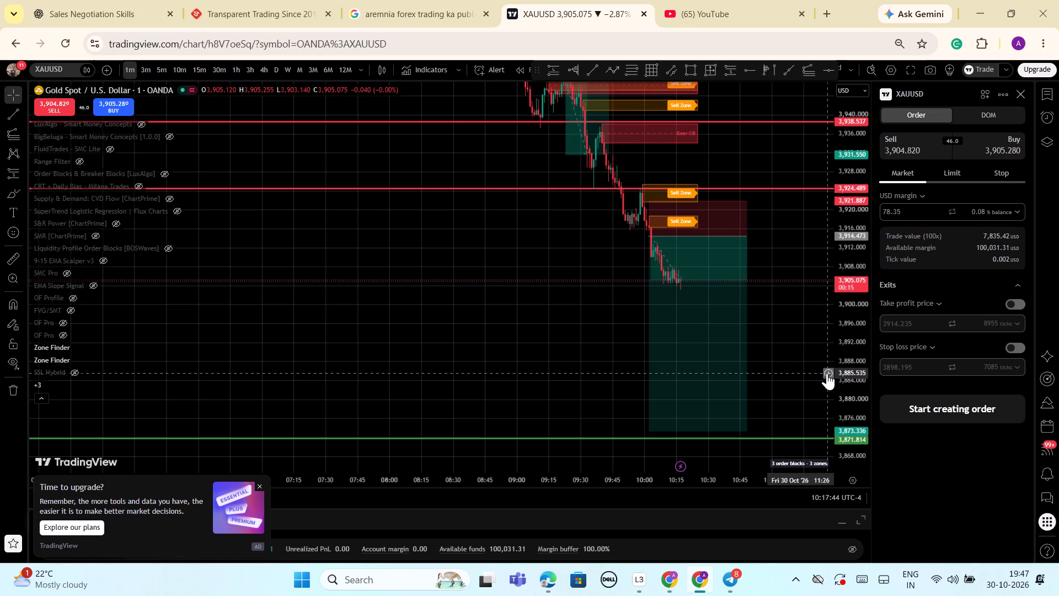
# Check the closing one-minute candle against the short position's stop, entry and target, with the red lines above it.
pyautogui.moveTo(847, 404); pyautogui.dragTo(841, 314)
pyautogui.scroll(3, 821, 386)
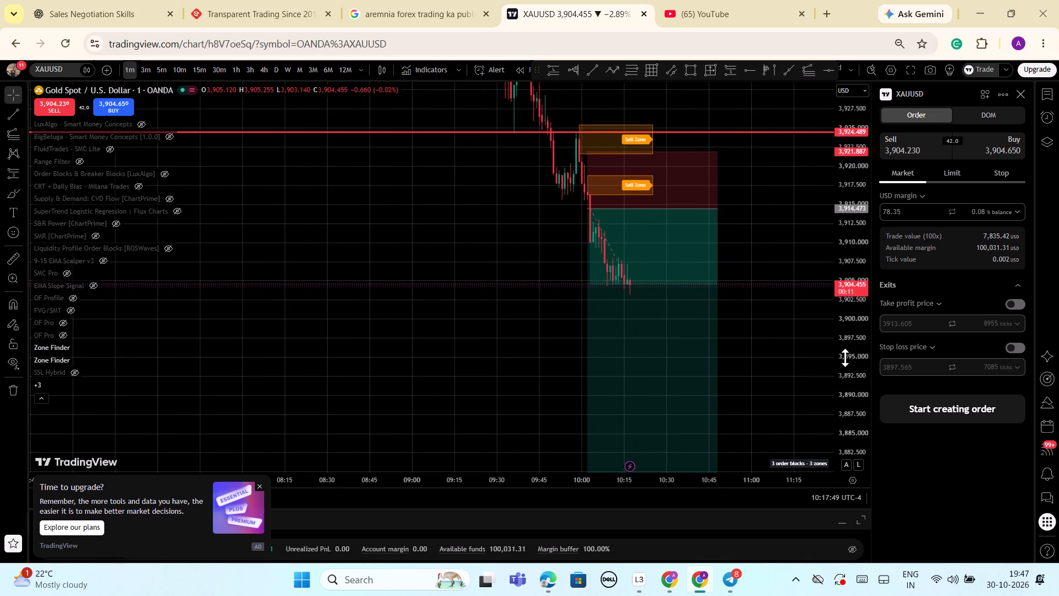
pyautogui.moveTo(845, 358); pyautogui.dragTo(845, 435)
pyautogui.scroll(-2, 819, 406)
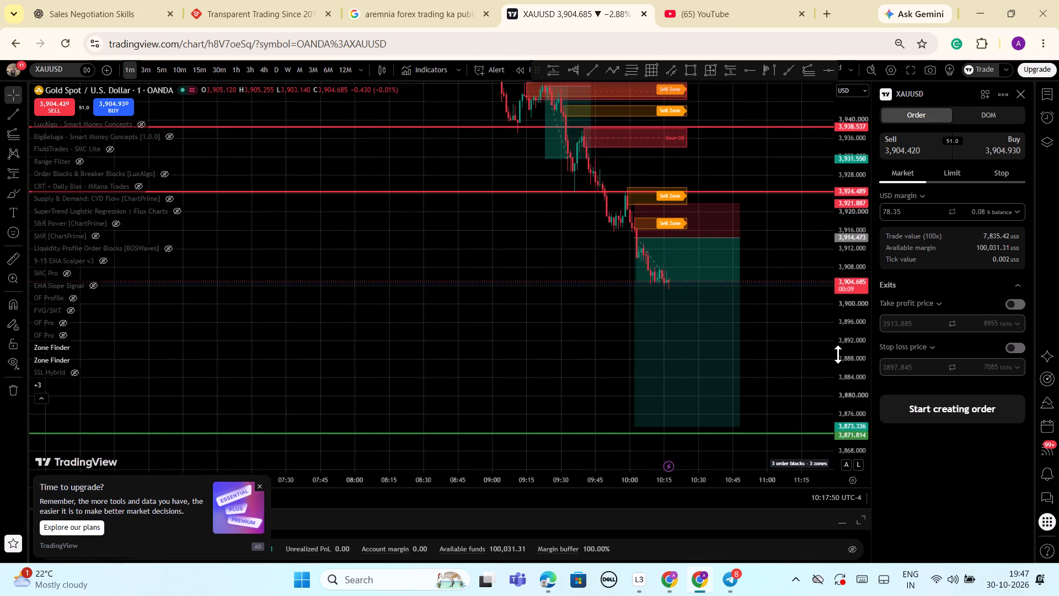
pyautogui.scroll(-2, 831, 356)
# Delete the two red horizontal lines at 3,924.489 and 3,938.537 above the short position.
pyautogui.click(779, 191)
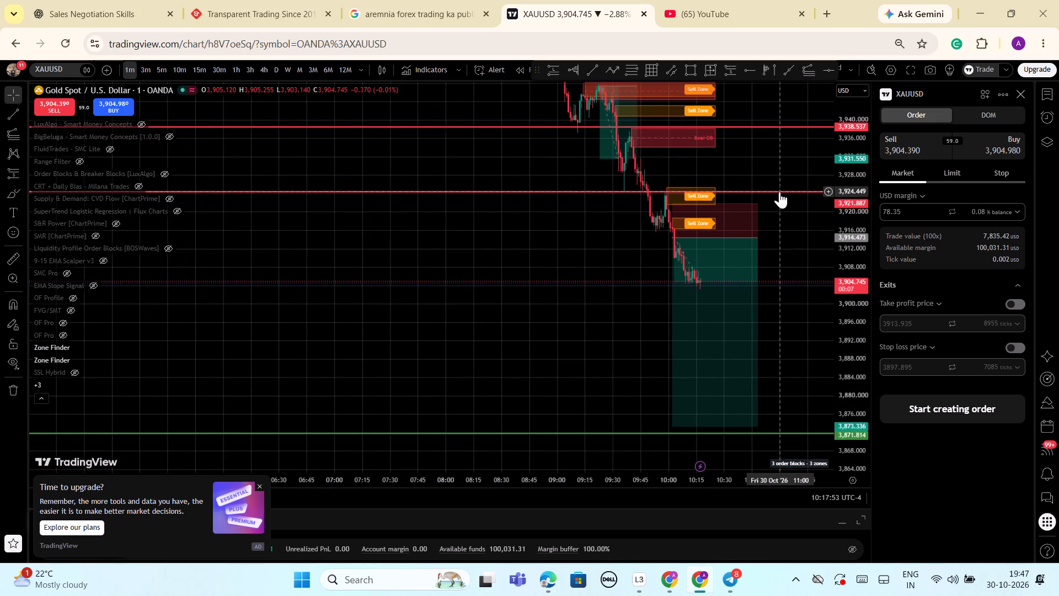
pyautogui.click(323, 192)
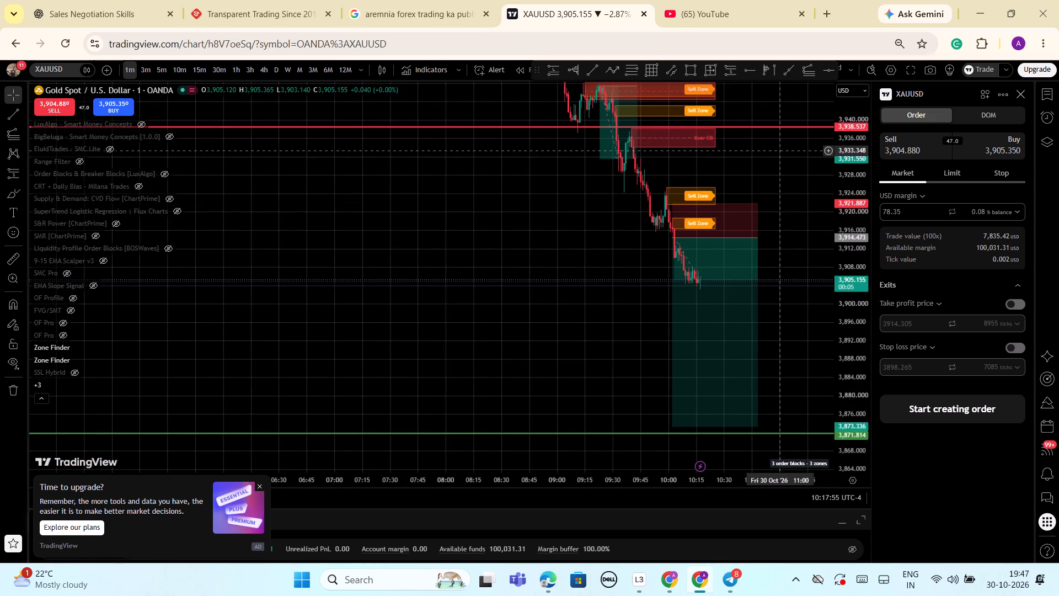
pyautogui.click(786, 129)
pyautogui.click(787, 126)
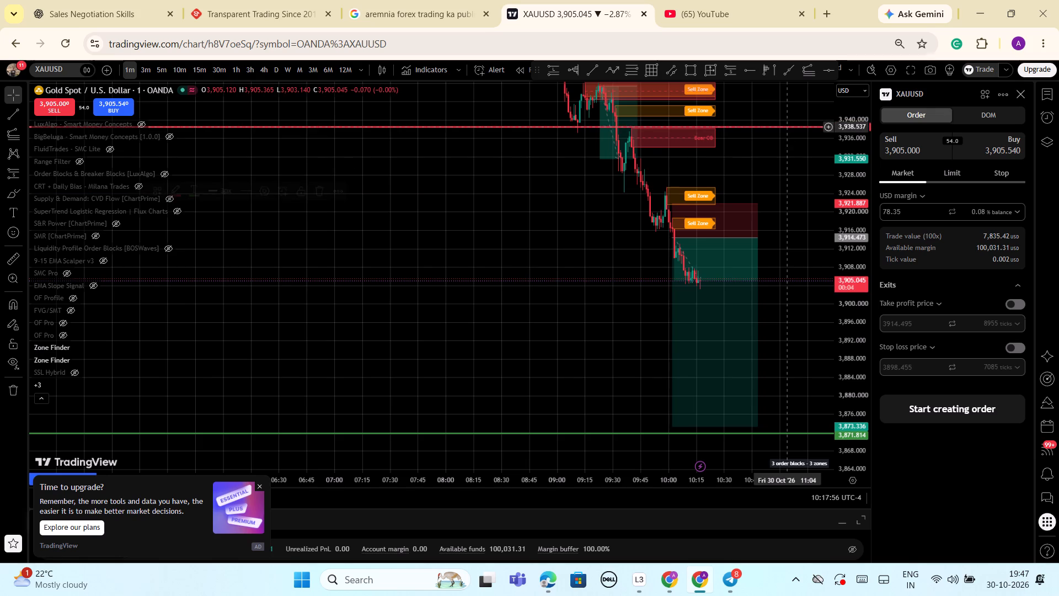
pyautogui.click(322, 190)
# Examine the full one-minute decline from the red lines at 3,999.470 and 3,989.702 down to the green line.
pyautogui.scroll(-1, 444, 308)
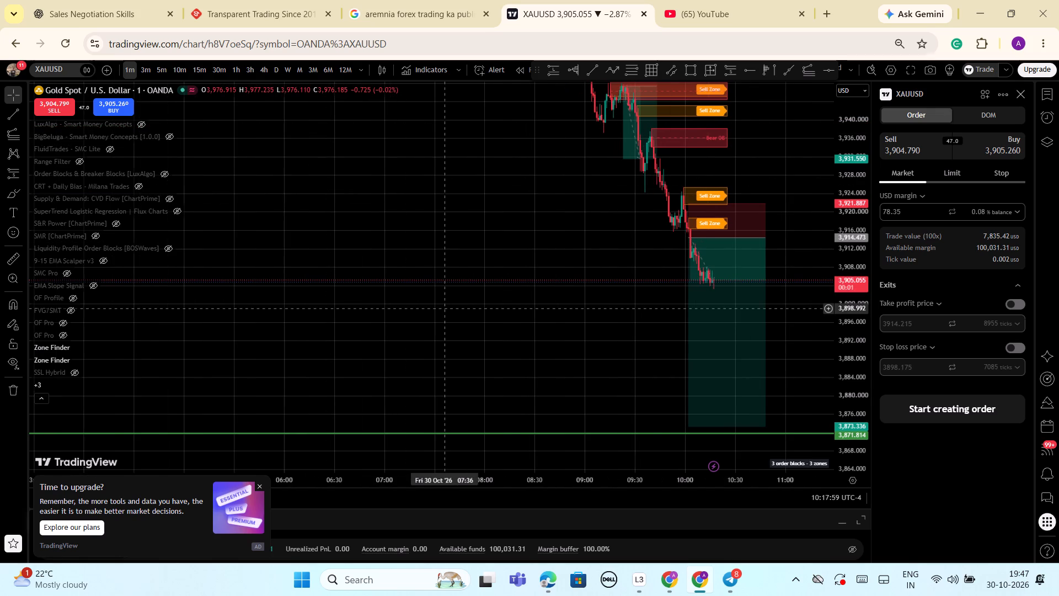
pyautogui.scroll(-1, 444, 308)
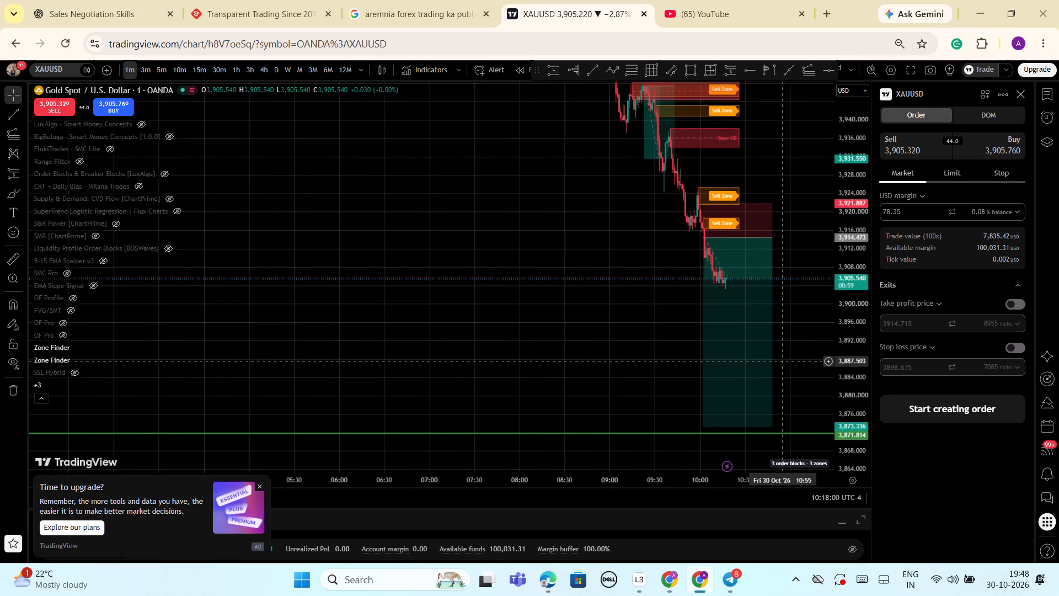
pyautogui.scroll(-1, 784, 361)
pyautogui.moveTo(860, 314); pyautogui.dragTo(860, 352)
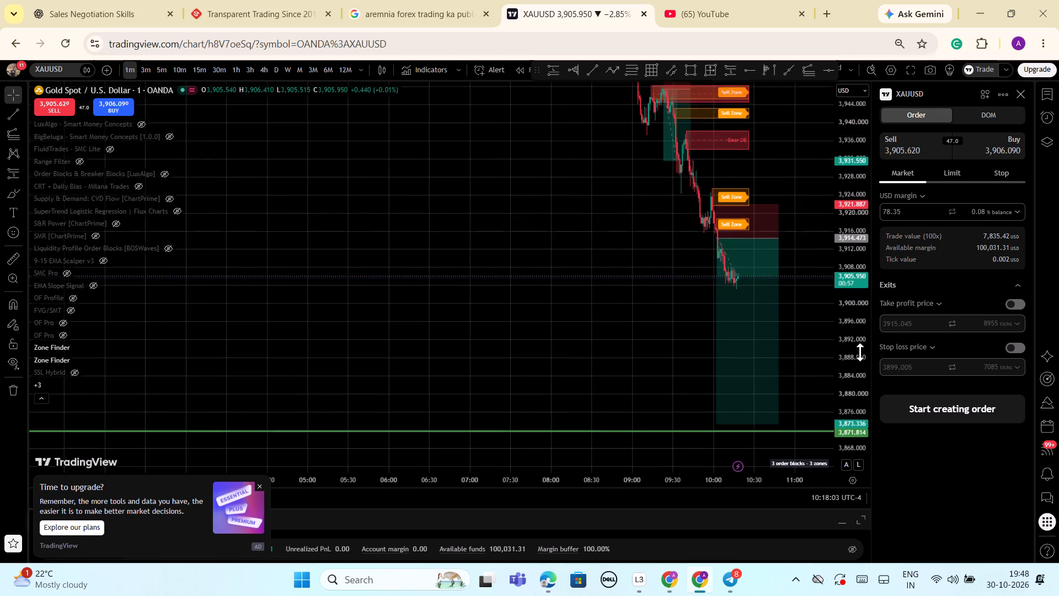
pyautogui.moveTo(860, 352); pyautogui.dragTo(852, 393)
pyautogui.moveTo(854, 317); pyautogui.dragTo(848, 382)
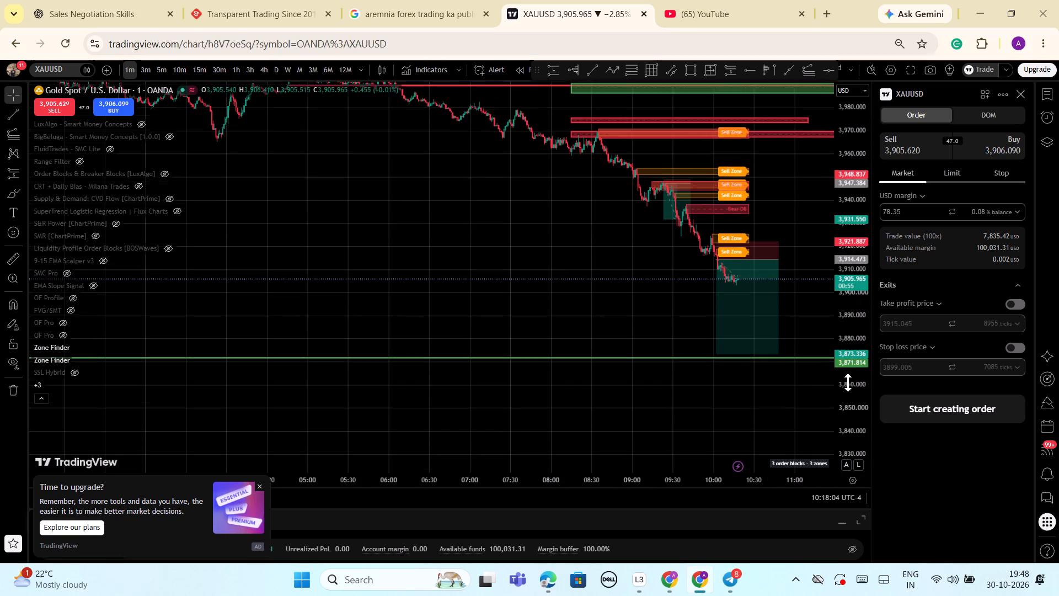
pyautogui.moveTo(848, 382); pyautogui.dragTo(843, 393)
pyautogui.scroll(-1, 634, 333)
pyautogui.moveTo(617, 264); pyautogui.dragTo(475, 324)
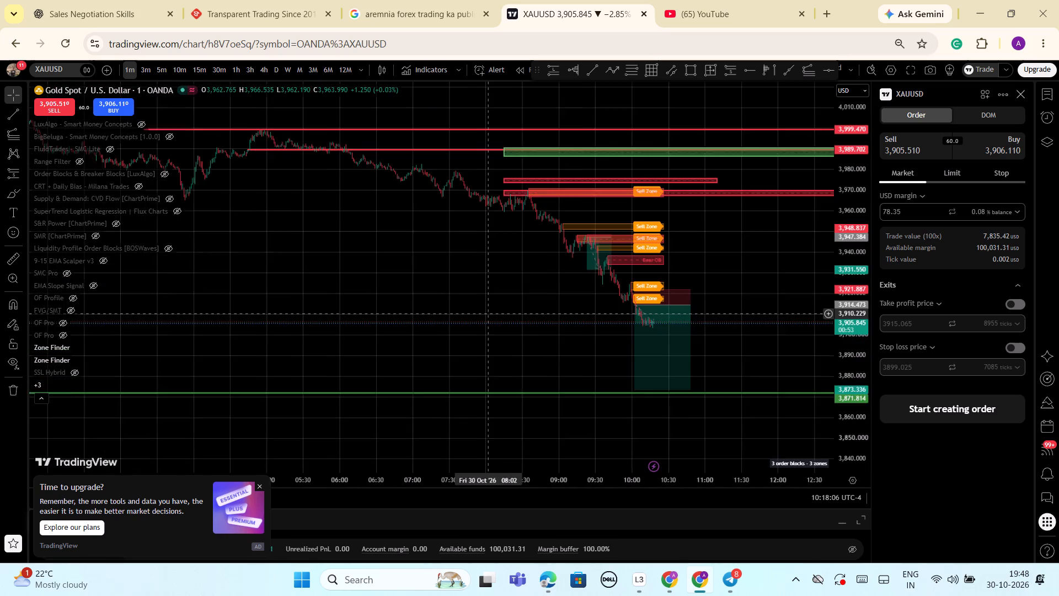
pyautogui.moveTo(475, 324); pyautogui.dragTo(474, 325)
pyautogui.scroll(-2, 474, 322)
# Examine the stacked sell zones and bearish order block between the red supply boxes and the short position.
pyautogui.moveTo(847, 366); pyautogui.dragTo(853, 222)
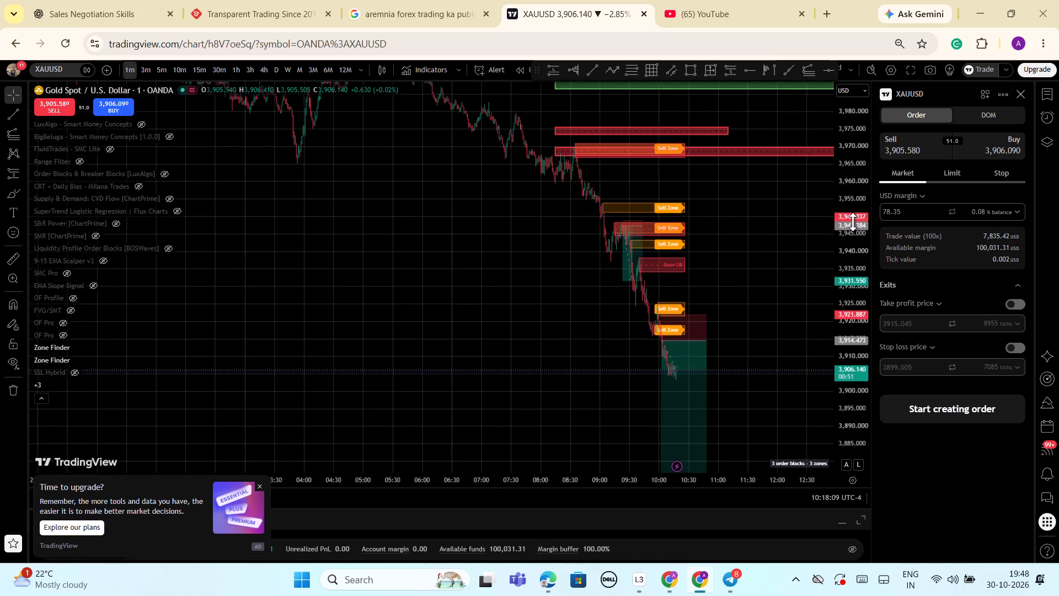
pyautogui.moveTo(853, 222); pyautogui.dragTo(857, 222)
pyautogui.scroll(2, 806, 227)
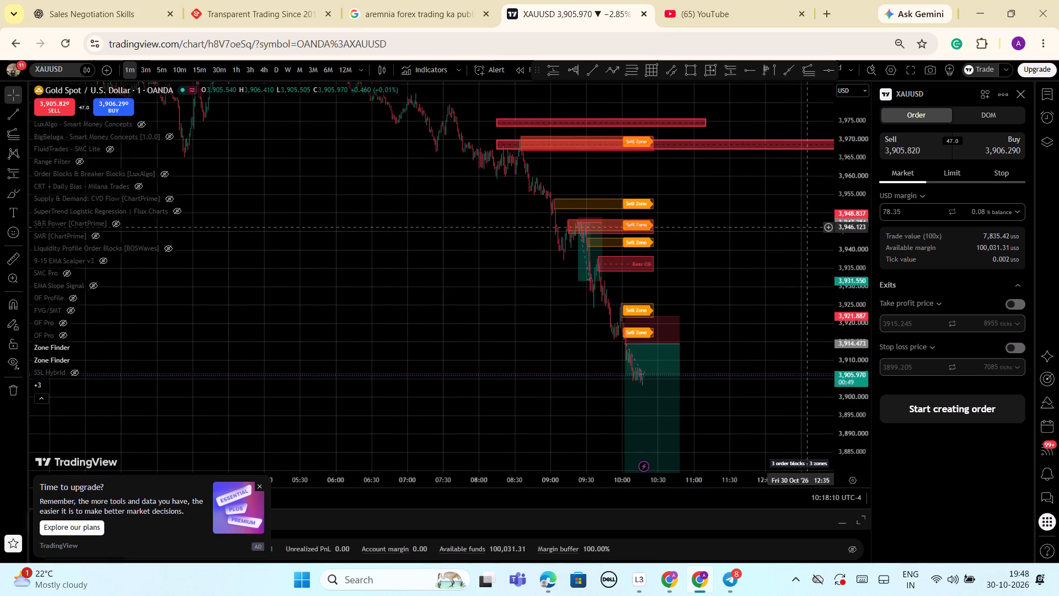
pyautogui.scroll(3, 806, 227)
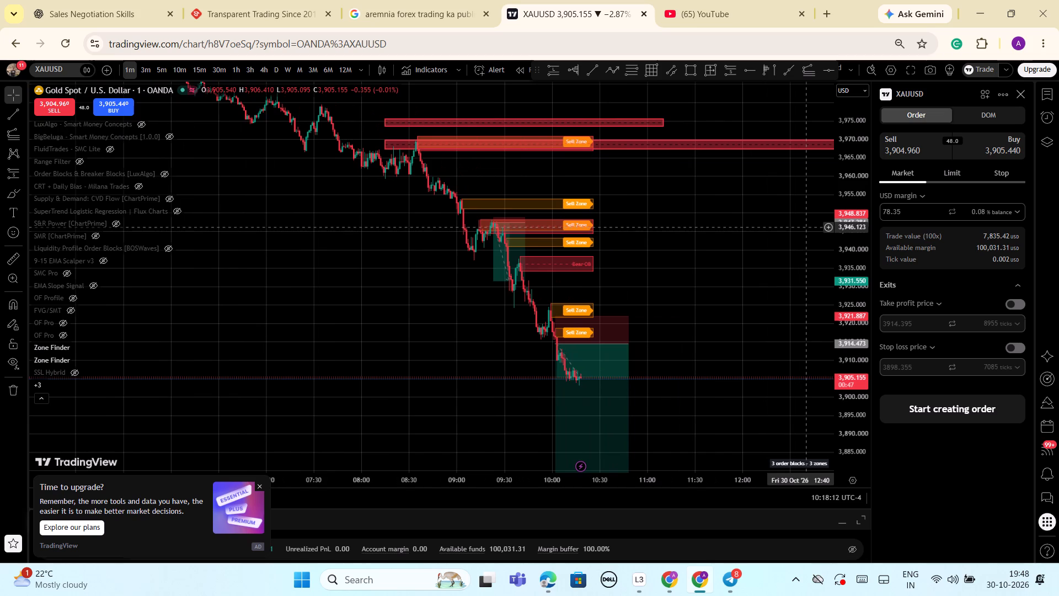
pyautogui.scroll(-1, 806, 227)
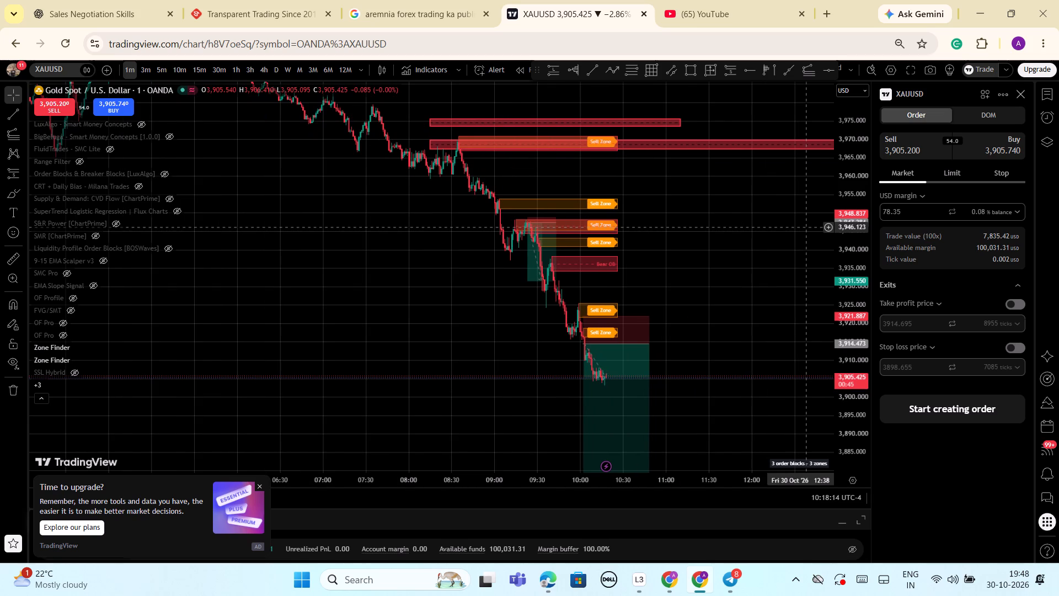
# Switch the chart to the 15-minute timeframe and examine the decline, its sell zones and the green line below.
pyautogui.click(200, 73)
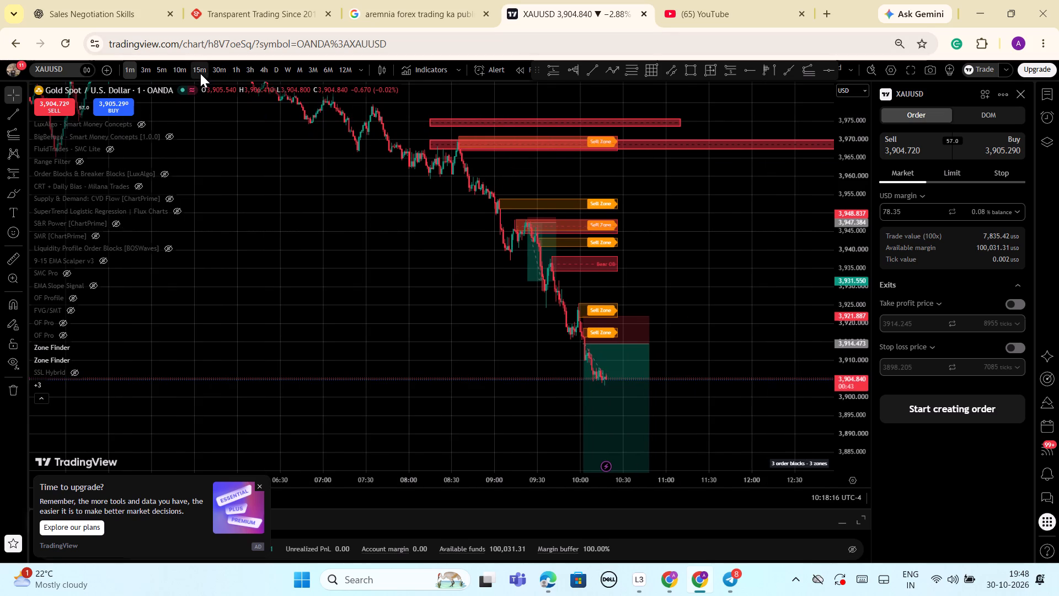
pyautogui.moveTo(859, 155); pyautogui.dragTo(851, 354)
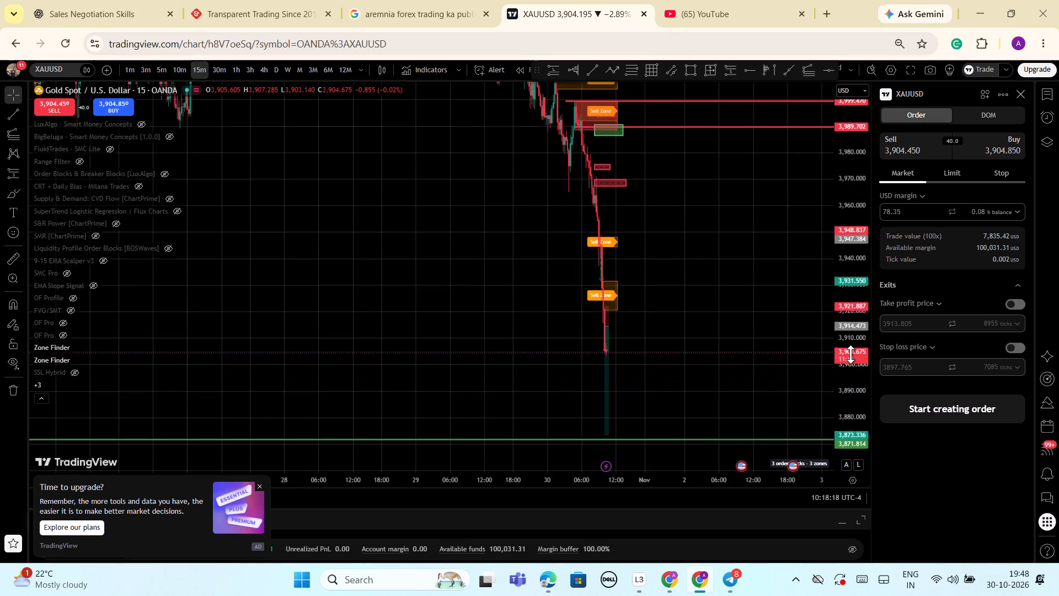
pyautogui.moveTo(851, 354); pyautogui.dragTo(835, 362)
pyautogui.scroll(4, 667, 276)
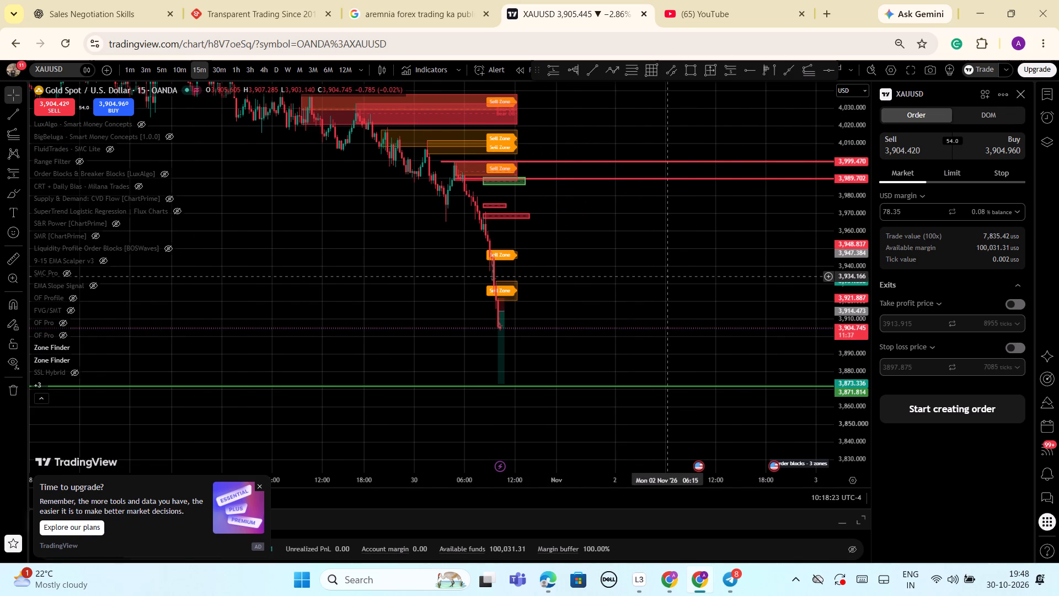
pyautogui.scroll(-1, 667, 276)
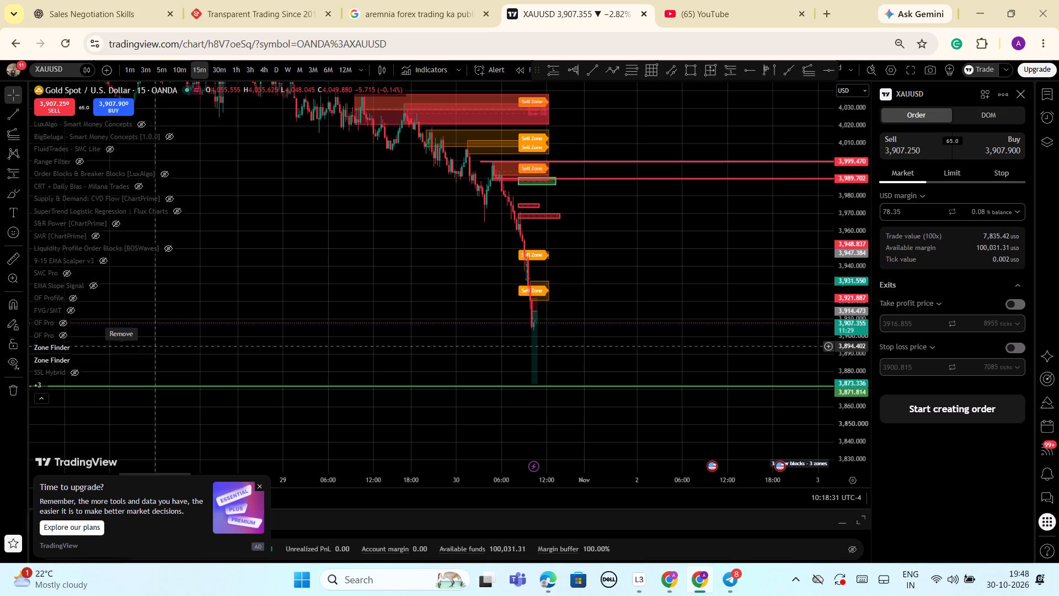
# Return the chart to the one-minute timeframe and examine the current candle against the short position's entry and nearby sell zones.
pyautogui.click(131, 70)
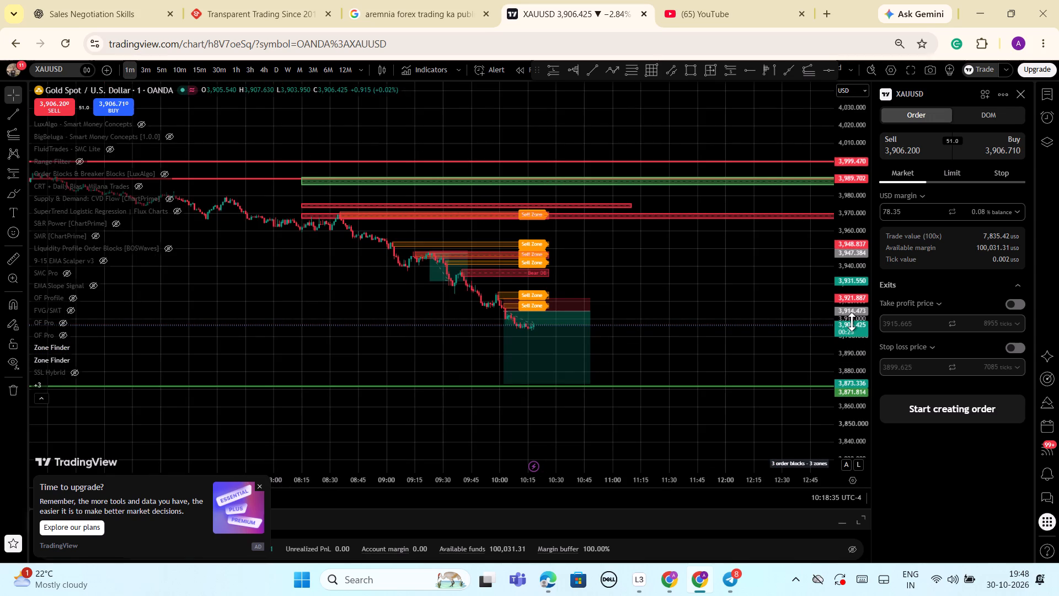
pyautogui.moveTo(854, 429); pyautogui.dragTo(855, 329)
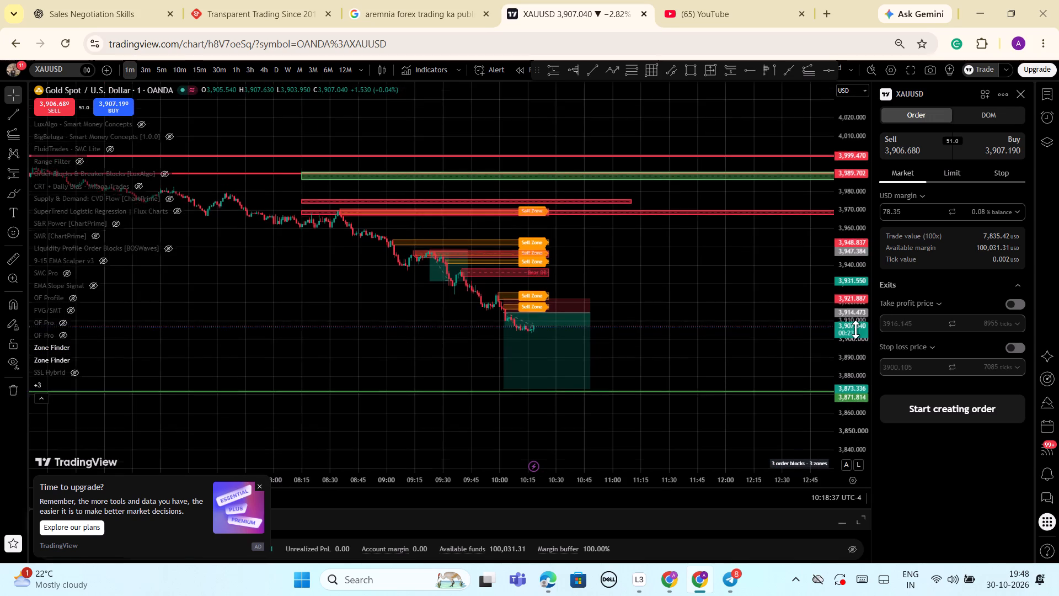
pyautogui.moveTo(855, 329); pyautogui.dragTo(823, 216)
pyautogui.scroll(-2, 662, 327)
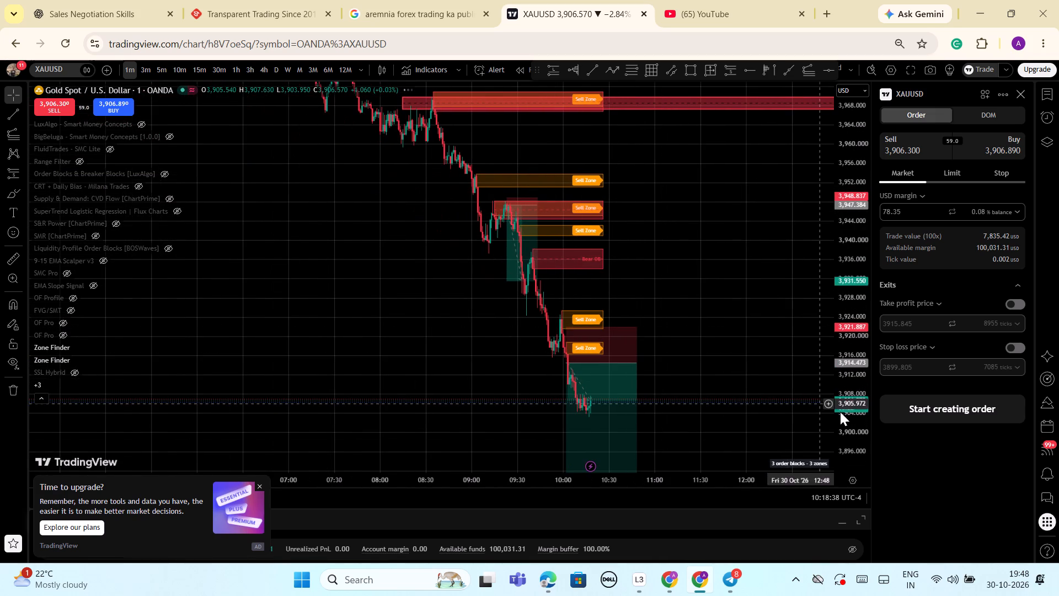
pyautogui.moveTo(846, 423); pyautogui.dragTo(864, 326)
pyautogui.moveTo(755, 347); pyautogui.dragTo(748, 202)
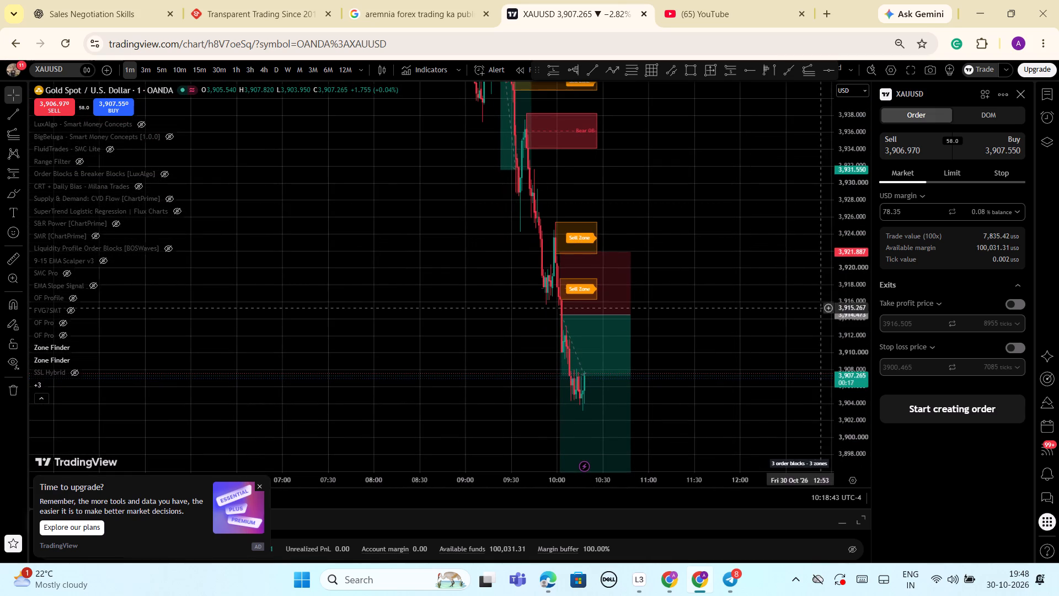
pyautogui.moveTo(839, 297); pyautogui.dragTo(844, 336)
pyautogui.scroll(2, 727, 346)
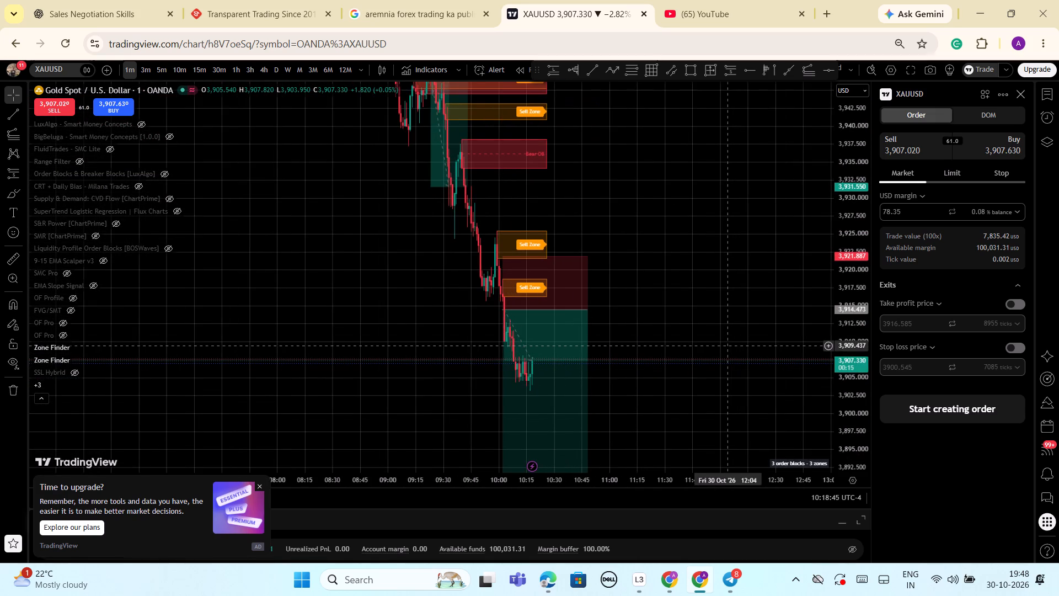
pyautogui.scroll(2, 727, 346)
pyautogui.moveTo(661, 309); pyautogui.dragTo(766, 294)
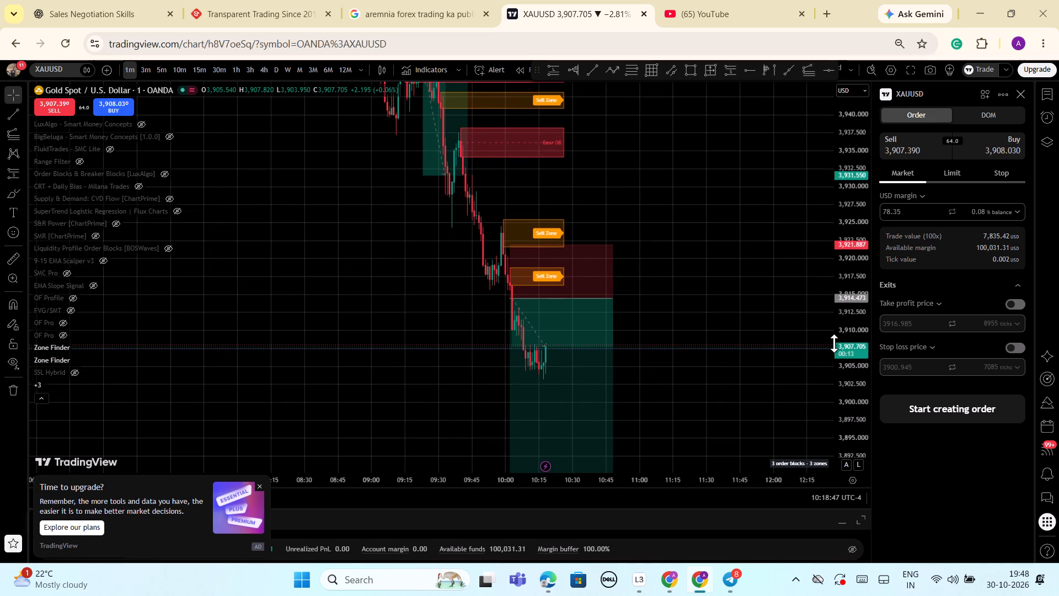
pyautogui.moveTo(854, 331); pyautogui.dragTo(866, 386)
pyautogui.scroll(-1, 757, 393)
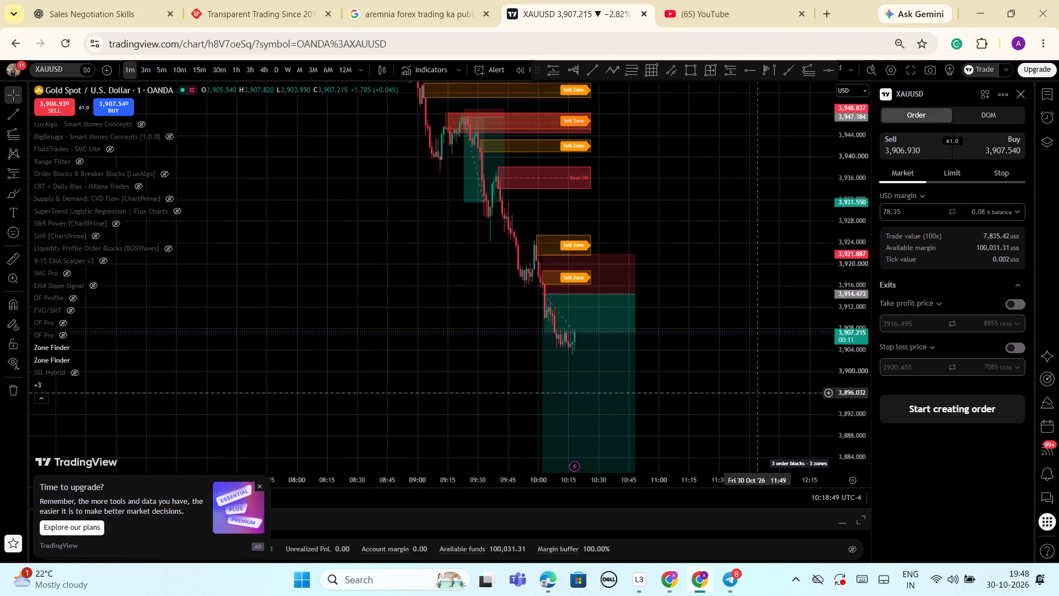
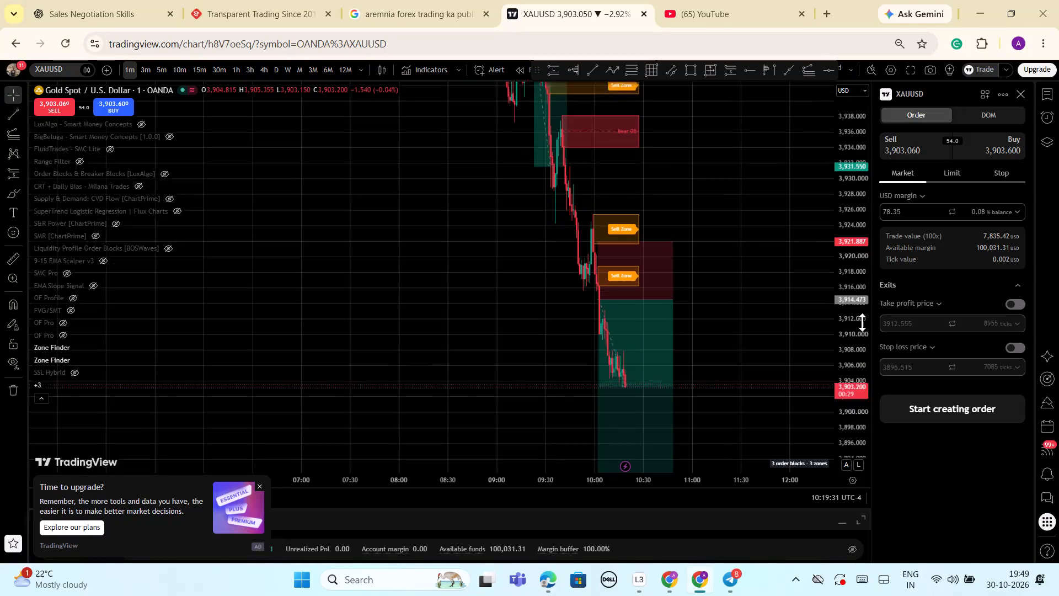
# Examine the short position's current price action from its entry down to its target near the green line.
pyautogui.scroll(5, 755, 348)
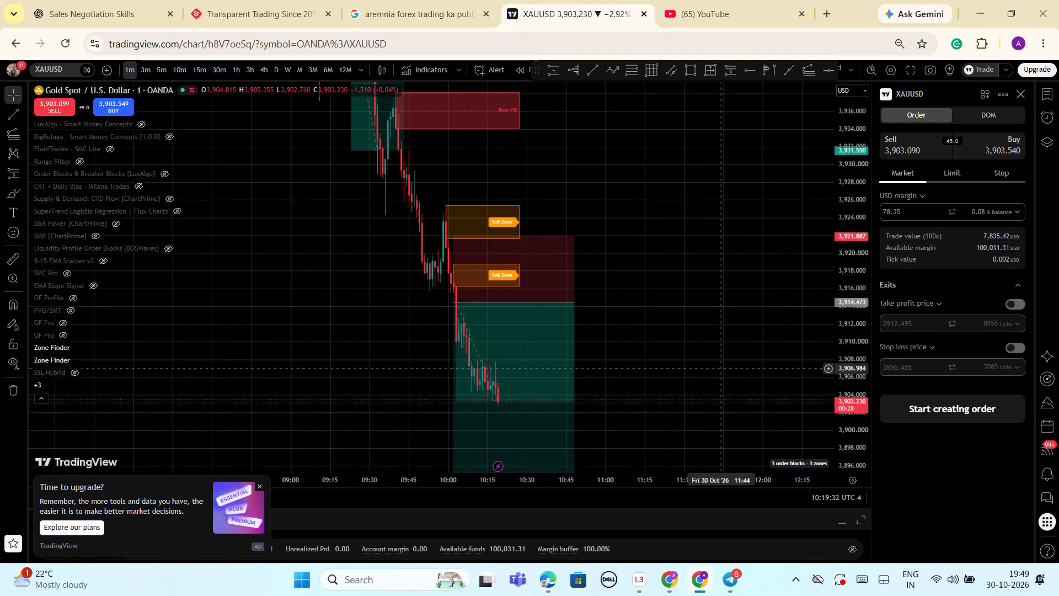
pyautogui.moveTo(647, 376); pyautogui.dragTo(769, 228)
pyautogui.scroll(1, 790, 338)
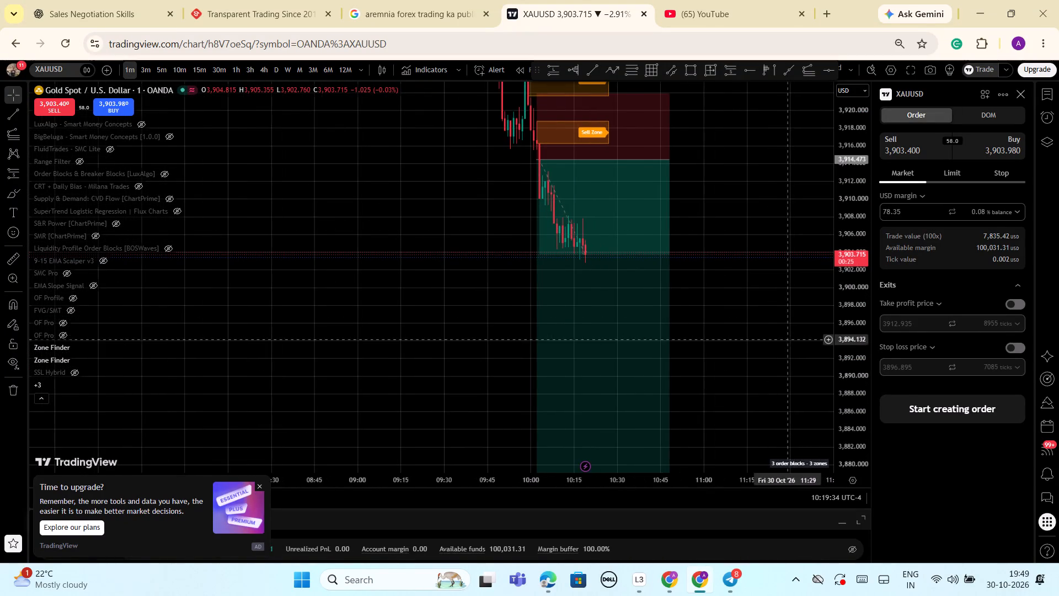
pyautogui.scroll(3, 788, 343)
pyautogui.moveTo(846, 340); pyautogui.dragTo(843, 406)
pyautogui.scroll(-2, 705, 386)
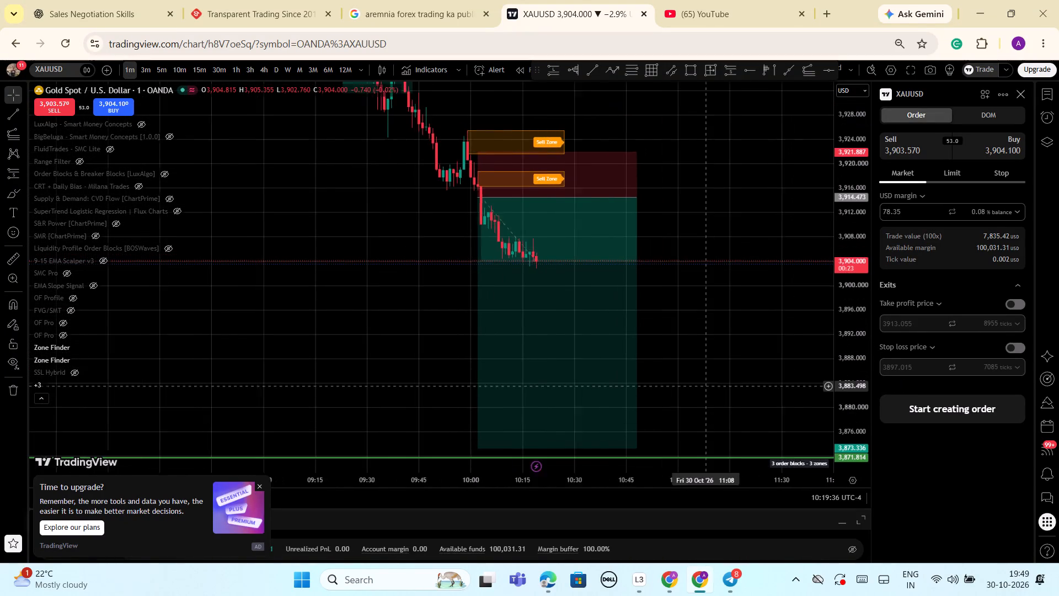
pyautogui.scroll(-4, 707, 383)
pyautogui.moveTo(855, 356); pyautogui.dragTo(845, 393)
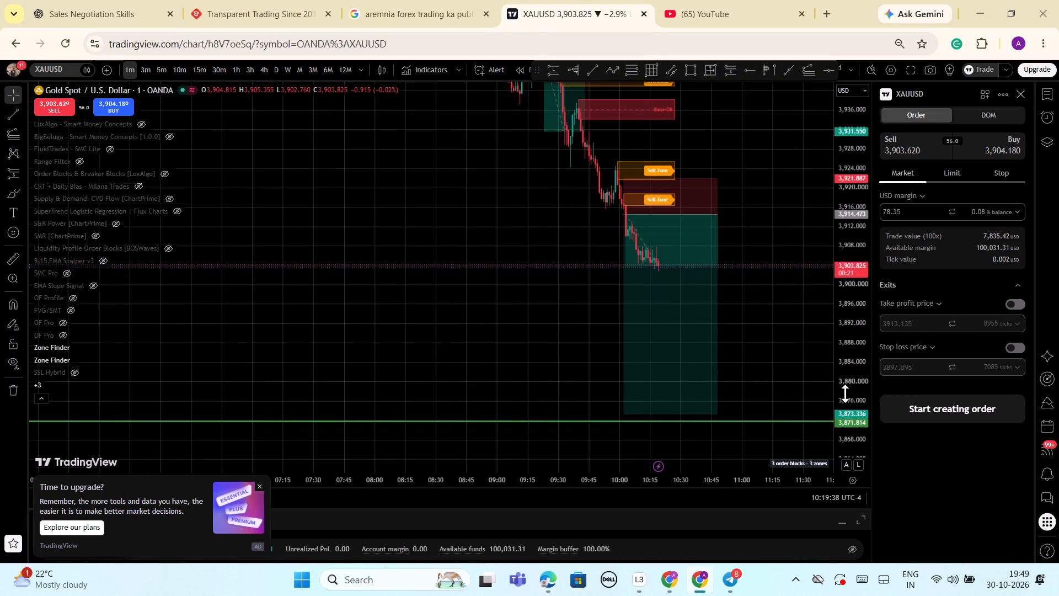
pyautogui.moveTo(845, 393); pyautogui.dragTo(858, 397)
# Examine the wider decline with its stacked sell zones, bearish order block and red supply boxes above the short position.
pyautogui.scroll(-2, 821, 387)
pyautogui.moveTo(798, 139); pyautogui.dragTo(816, 227)
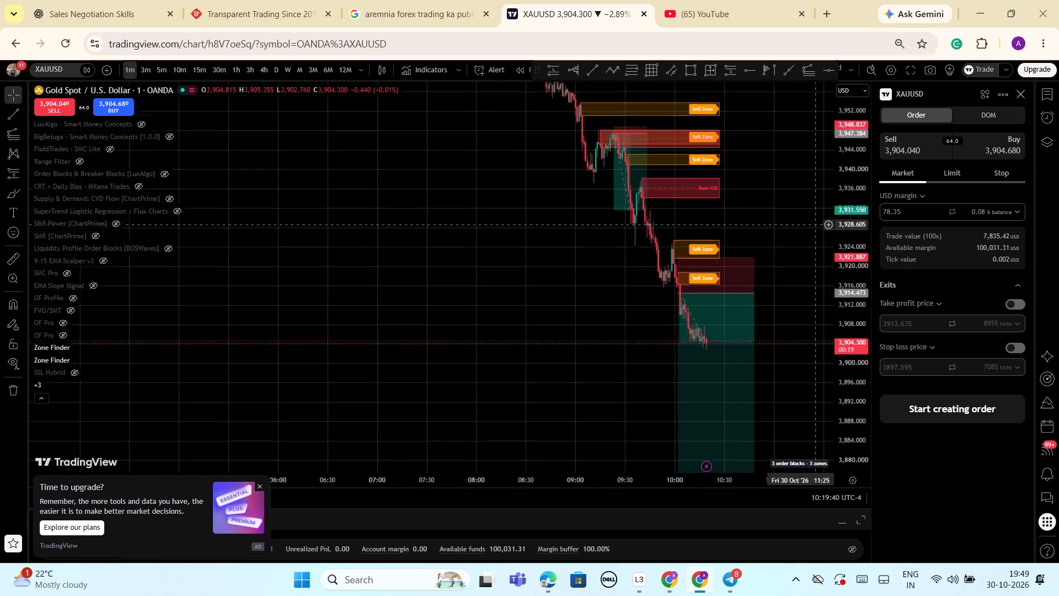
pyautogui.moveTo(816, 227); pyautogui.dragTo(828, 398)
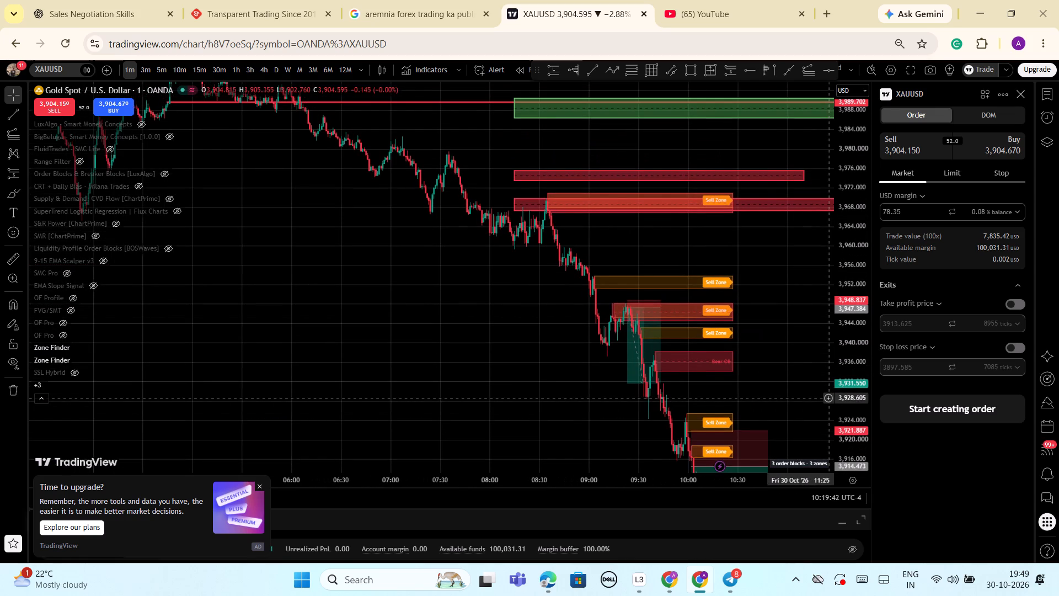
pyautogui.moveTo(828, 398); pyautogui.dragTo(680, 260)
pyautogui.scroll(-1, 680, 278)
pyautogui.moveTo(867, 427); pyautogui.dragTo(857, 318)
pyautogui.moveTo(705, 361); pyautogui.dragTo(718, 292)
# Draw a near-horizontal trend line under the recent consolidation at about 3,904.5, from 10:09 to about 10:46.
pyautogui.scroll(4, 696, 325)
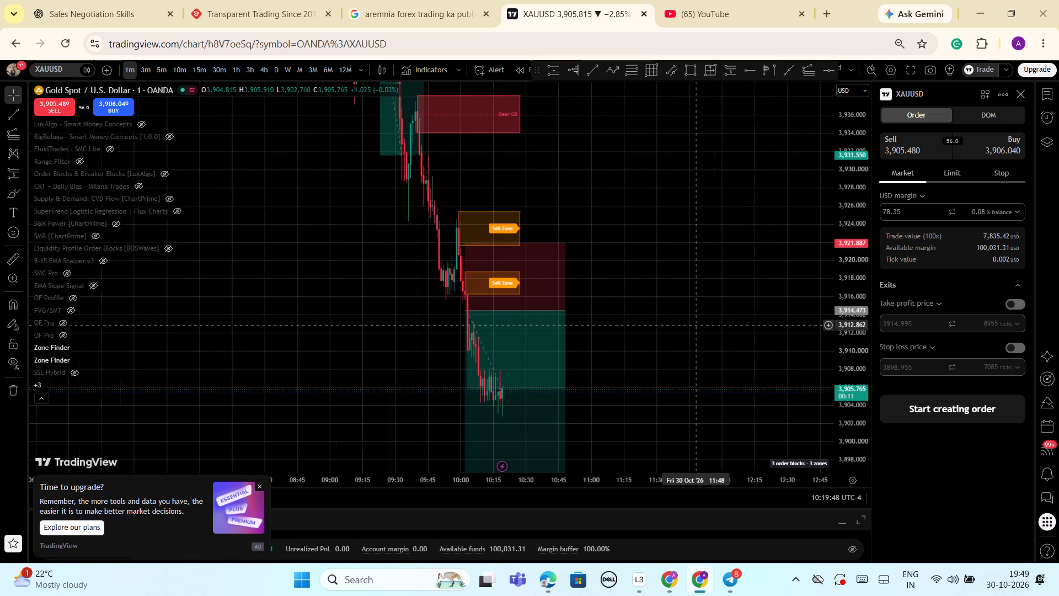
pyautogui.scroll(2, 696, 325)
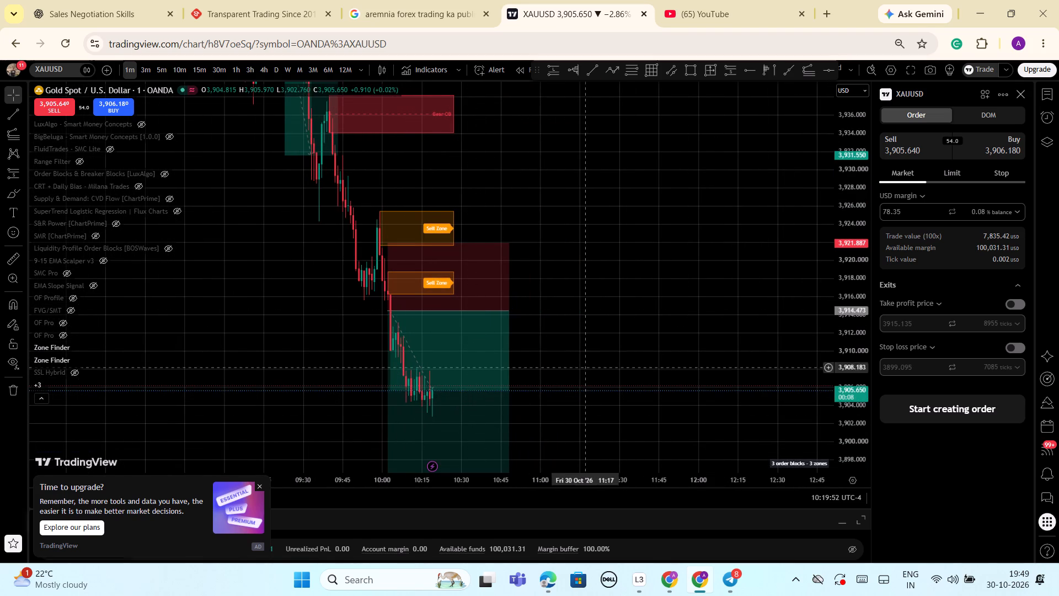
pyautogui.click(586, 75)
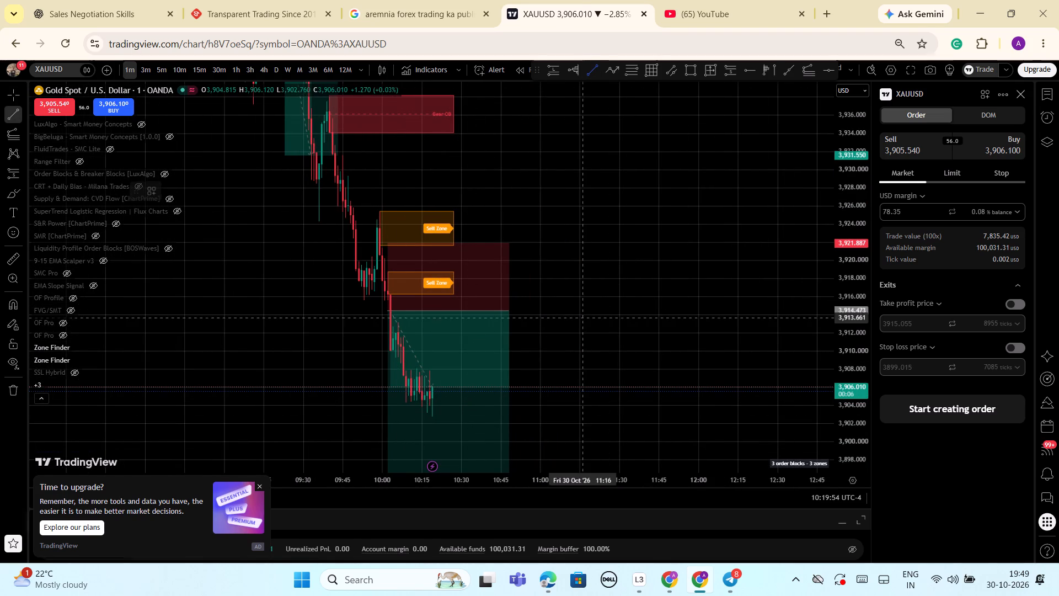
pyautogui.click(406, 401)
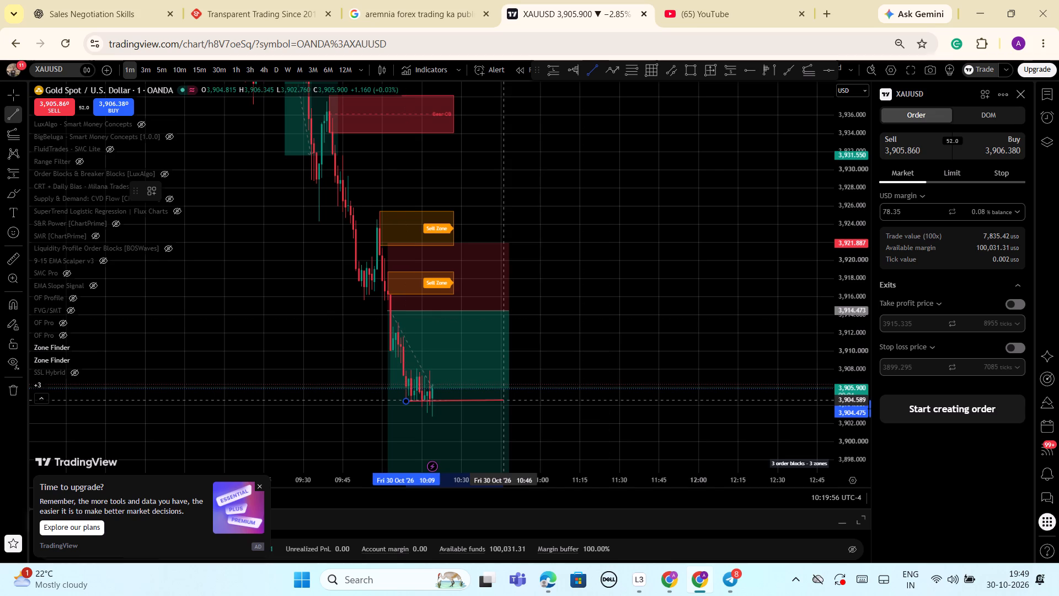
pyautogui.click(503, 400)
pyautogui.click(662, 365)
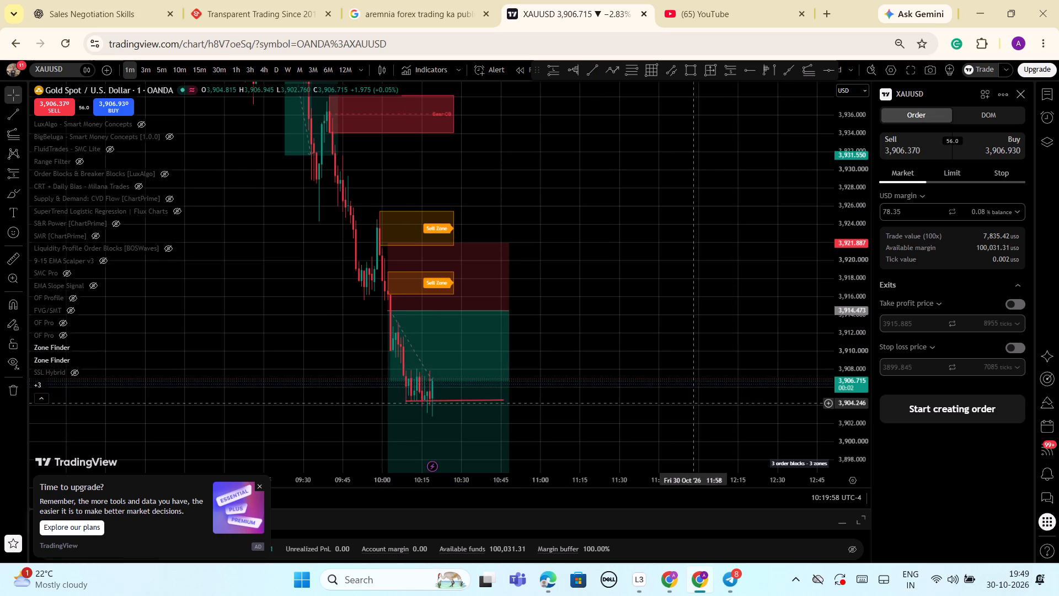
# Draw a near-horizontal trend line along the top of the recent consolidation at about 3,908.3, from 10:10 to about 10:34.
pyautogui.click(591, 73)
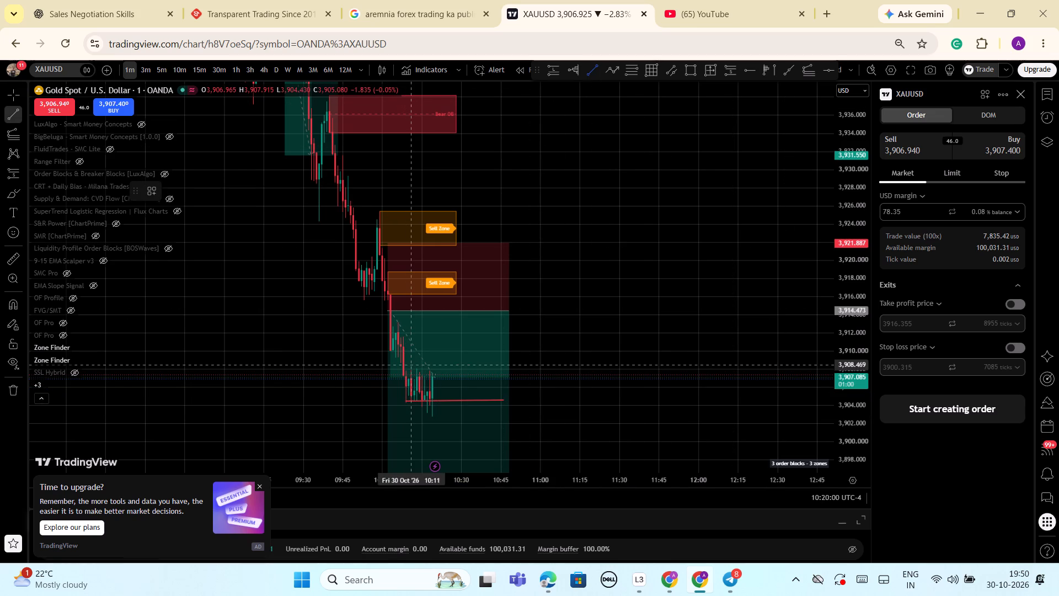
pyautogui.moveTo(409, 366); pyautogui.dragTo(446, 366)
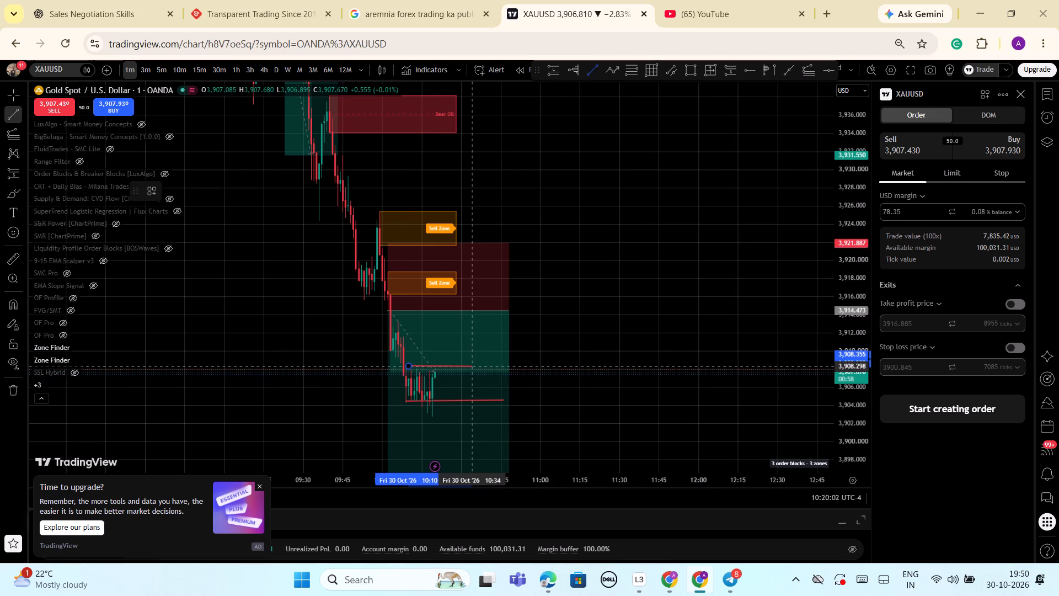
pyautogui.click(473, 366)
pyautogui.click(726, 359)
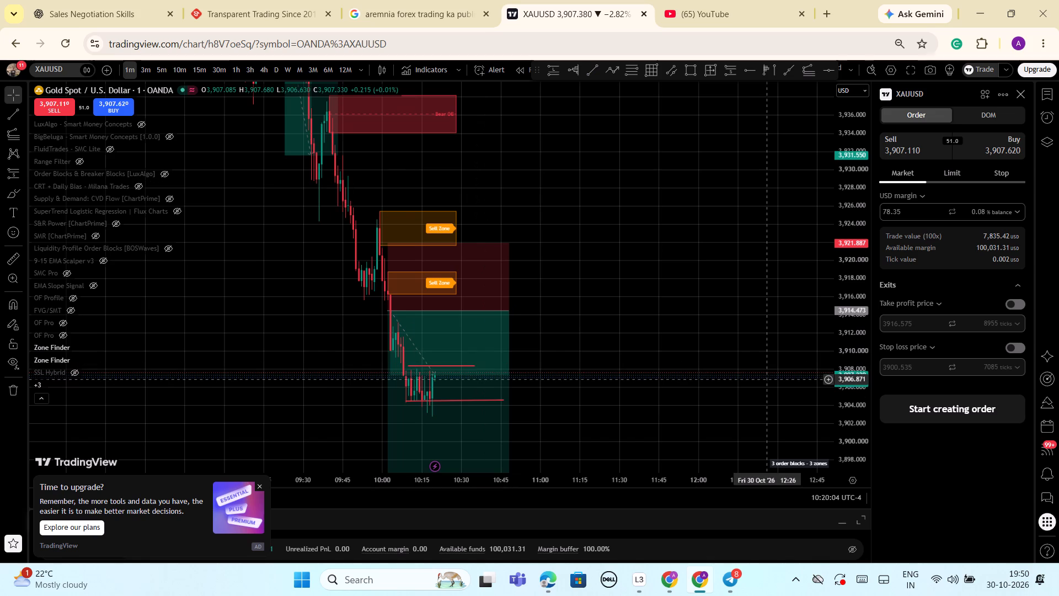
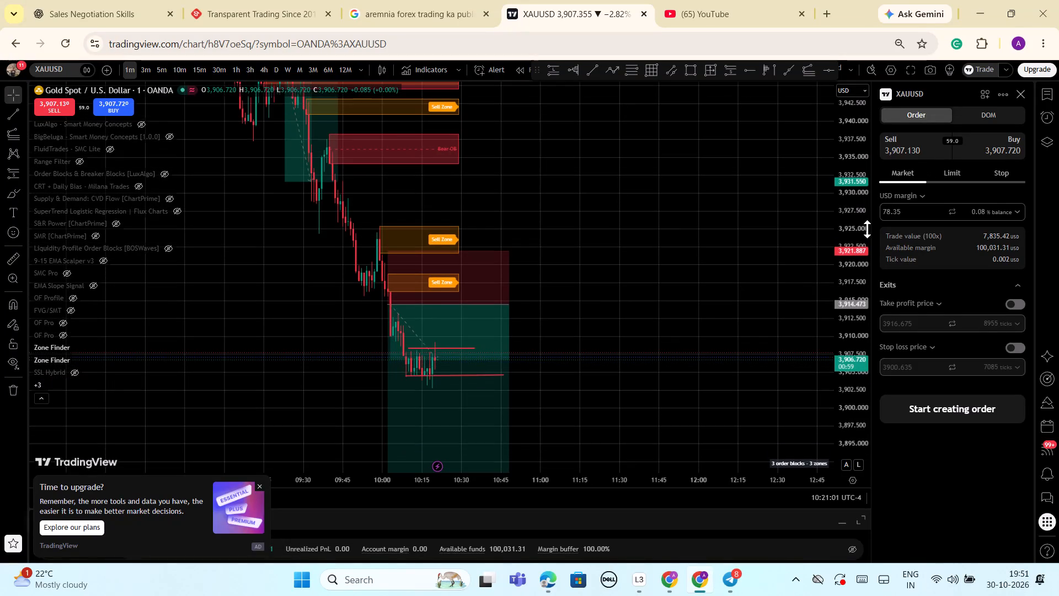
# Collapse the indicator list on the chart.
pyautogui.click(36, 397)
# Examine the recent consolidation inside the short position together with the sell zones and the decline above it.
pyautogui.scroll(-3, 474, 289)
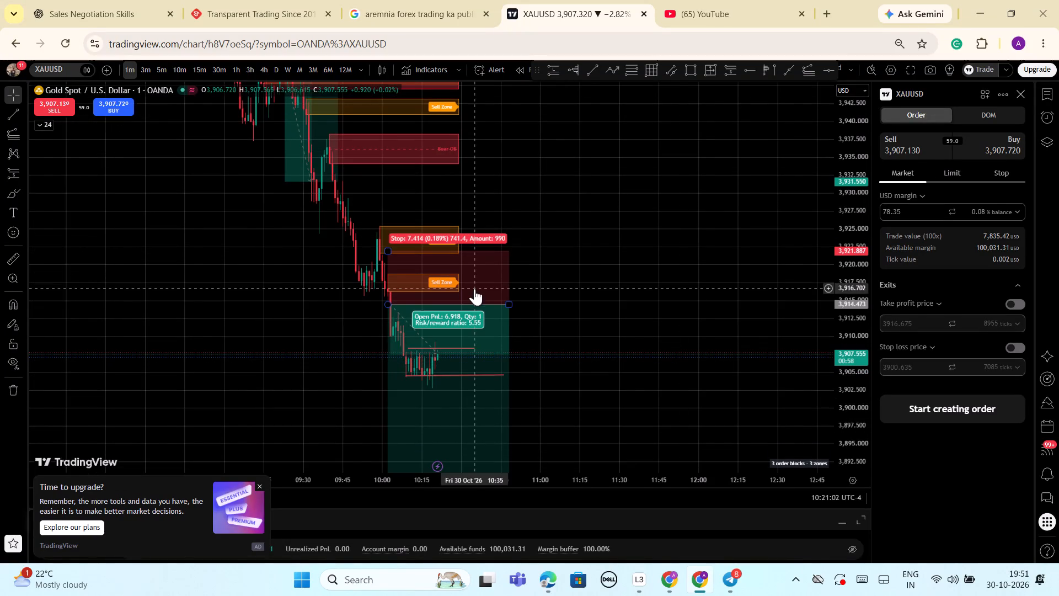
pyautogui.moveTo(859, 130); pyautogui.dragTo(835, 256)
pyautogui.scroll(3, 732, 265)
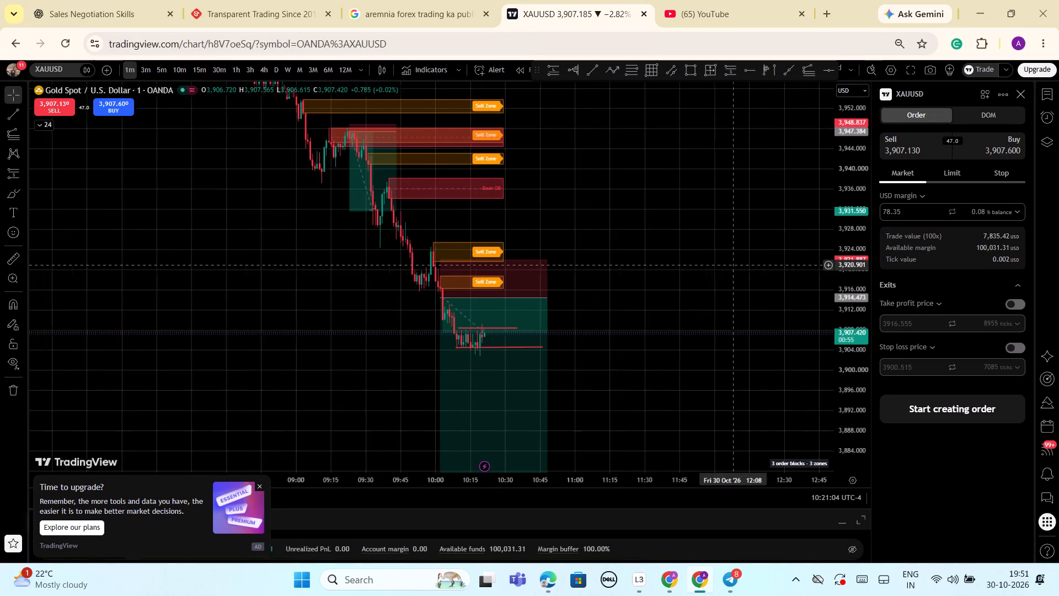
pyautogui.scroll(3, 735, 281)
pyautogui.moveTo(842, 366); pyautogui.dragTo(868, 175)
pyautogui.scroll(1, 756, 270)
pyautogui.moveTo(607, 292); pyautogui.dragTo(801, 260)
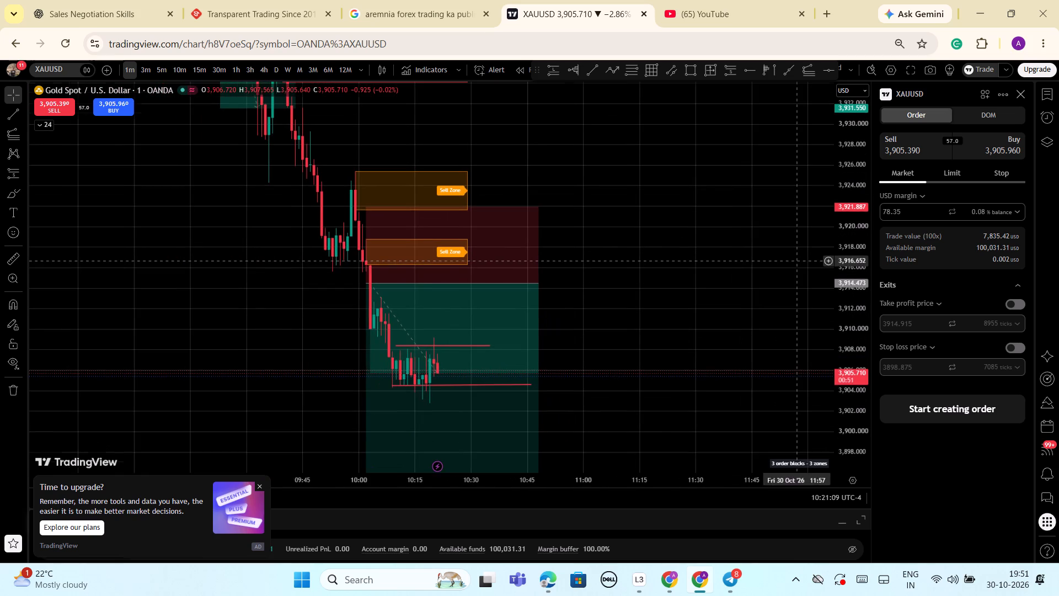
pyautogui.moveTo(801, 260); pyautogui.dragTo(802, 260)
pyautogui.moveTo(732, 275); pyautogui.dragTo(760, 150)
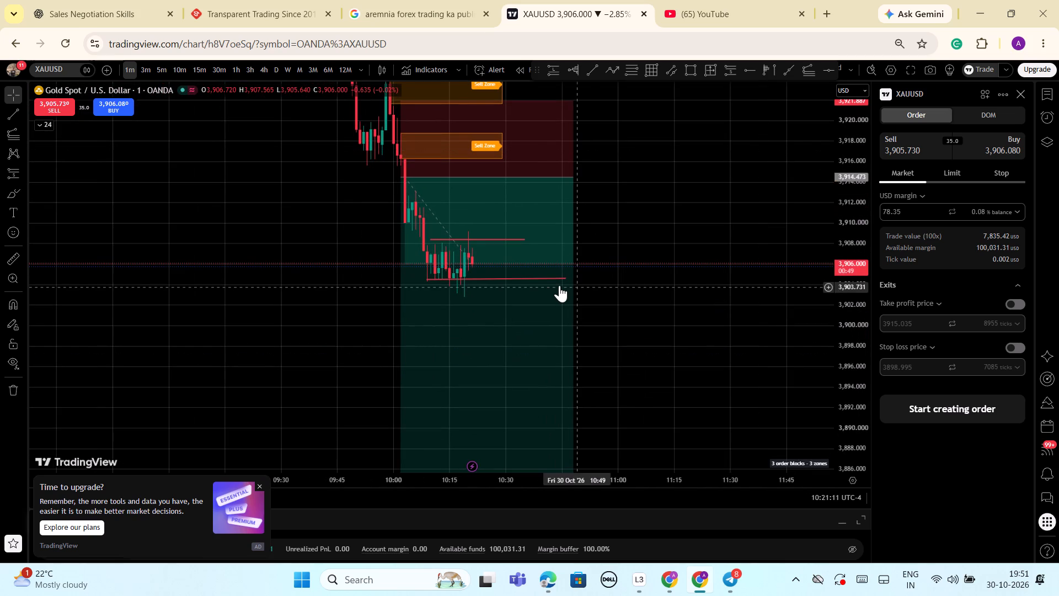
# Draw a near-horizontal trend line under the consolidation's lowest wick at about 3,902.8, from 10:19 to about 10:43.
pyautogui.click(587, 72)
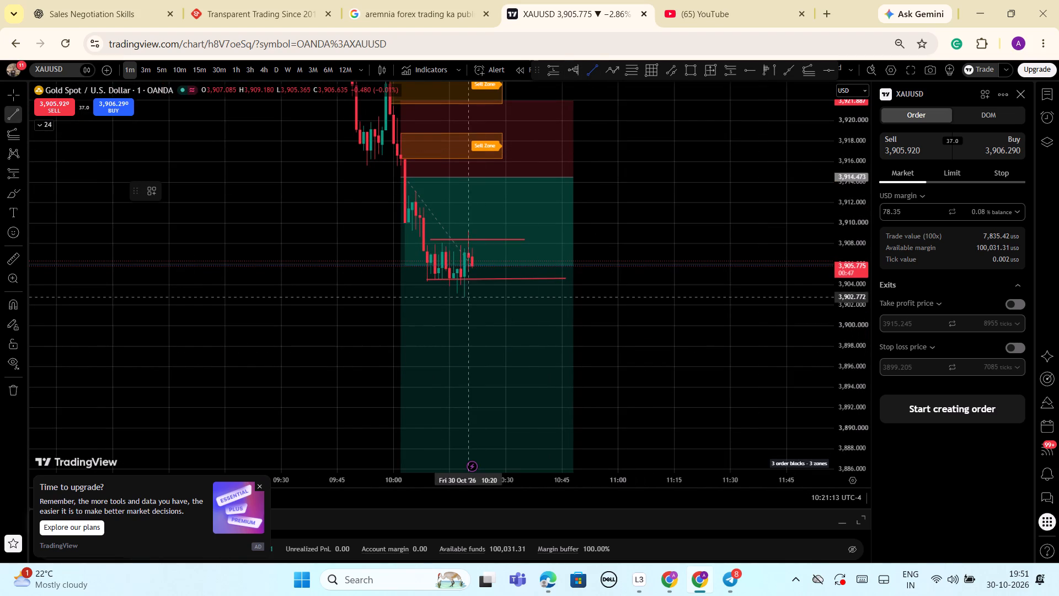
pyautogui.click(464, 296)
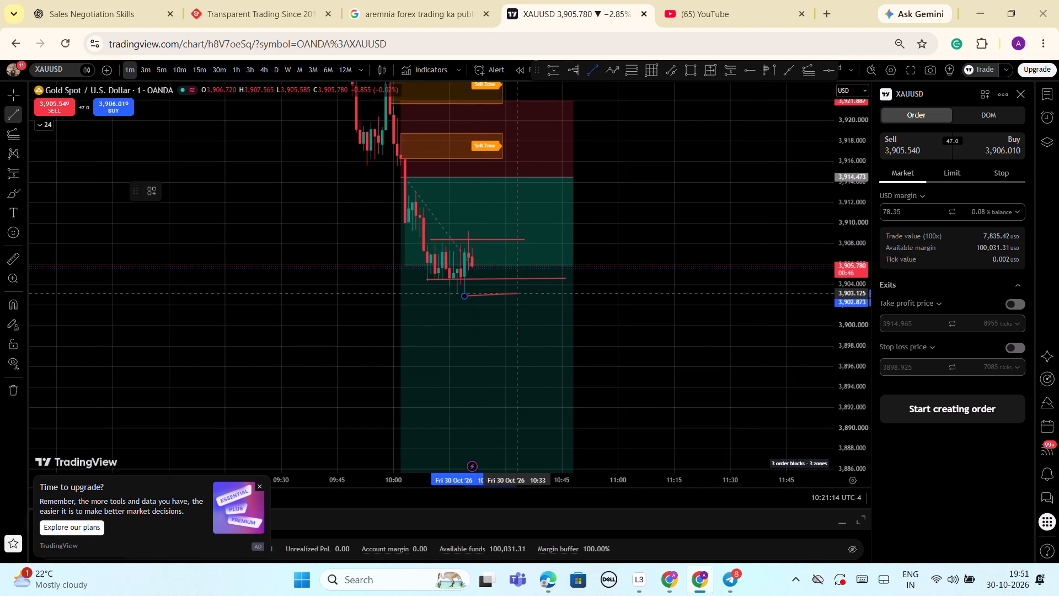
pyautogui.click(550, 297)
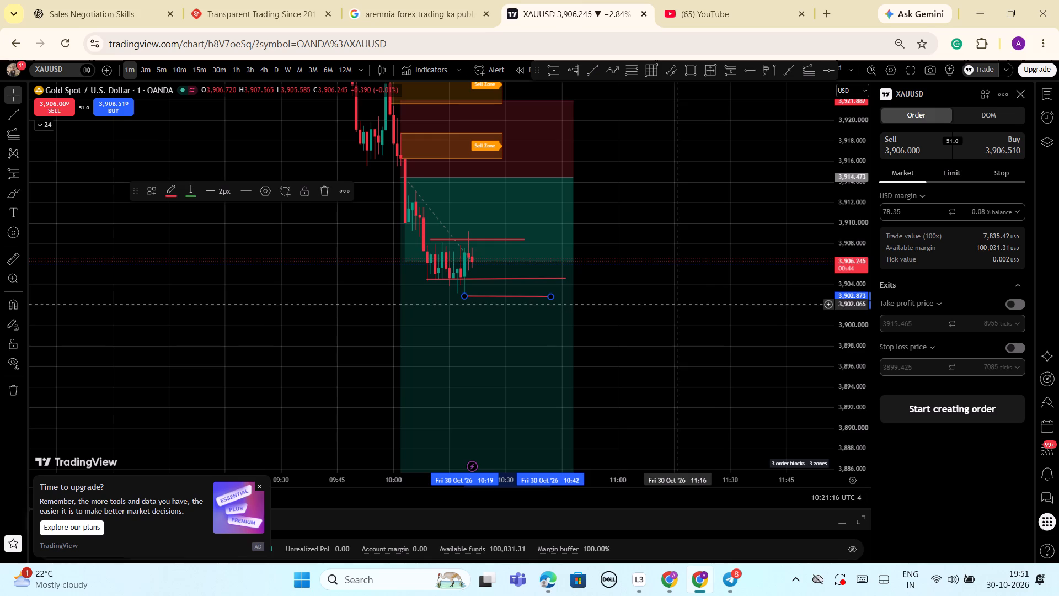
pyautogui.moveTo(549, 297); pyautogui.dragTo(577, 295)
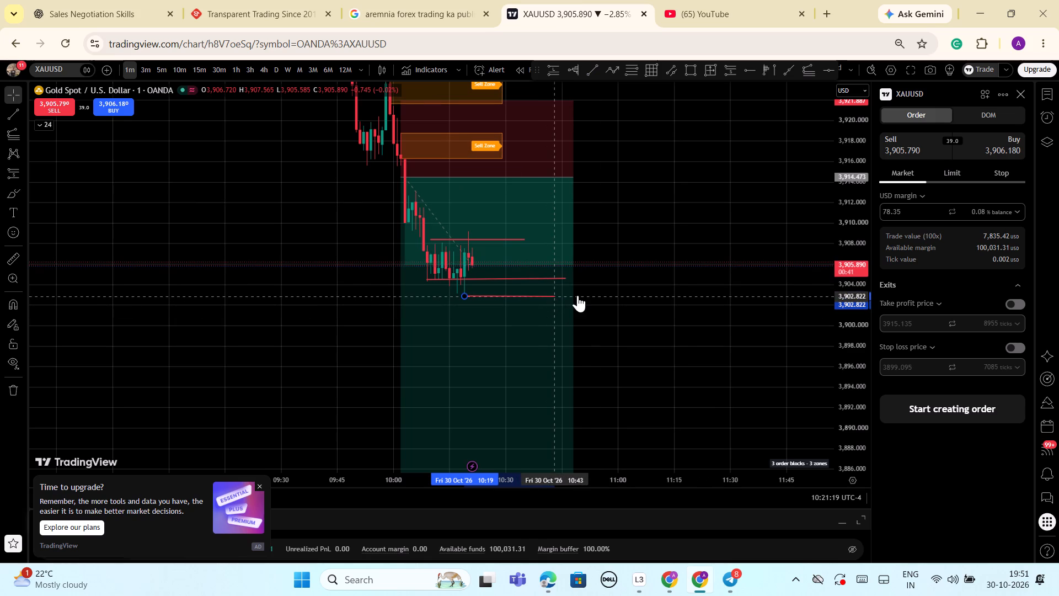
pyautogui.moveTo(577, 295); pyautogui.dragTo(555, 297)
# Apply the saved LIQUIDITY template to the new trend line under the lowest wick.
pyautogui.click(149, 189)
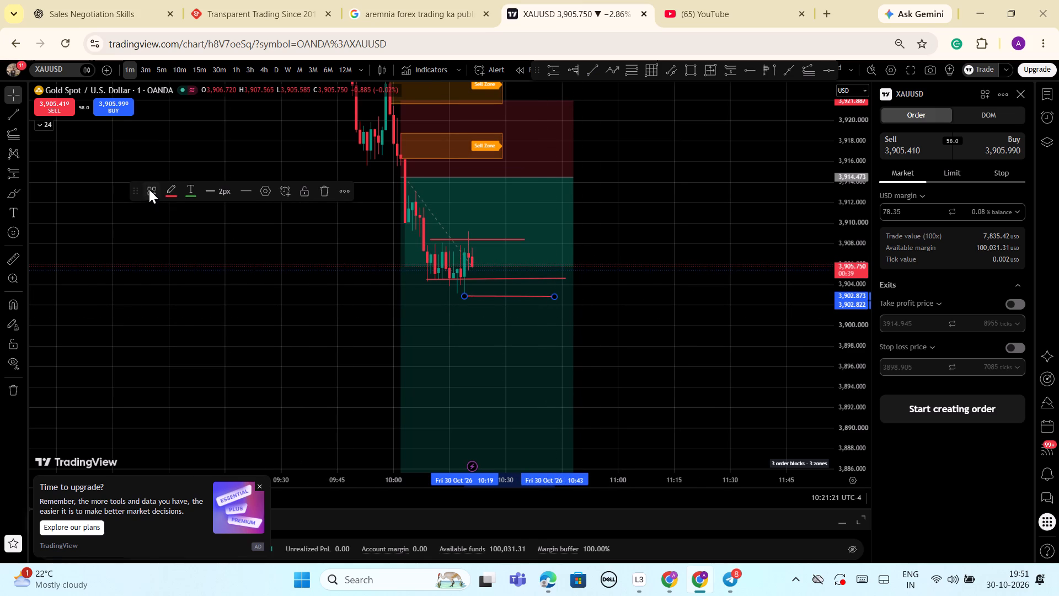
pyautogui.click(181, 275)
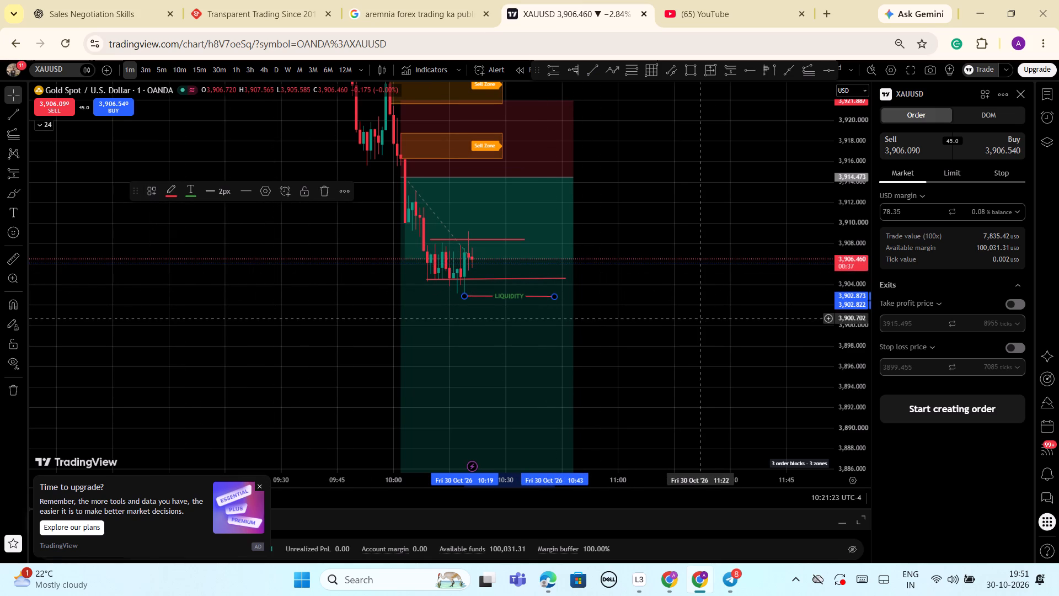
# Lengthen and shift the LIQUIDITY line so it runs from 10:15 to about 10:44 at about 3,902.7.
pyautogui.moveTo(554, 294); pyautogui.dragTo(563, 295)
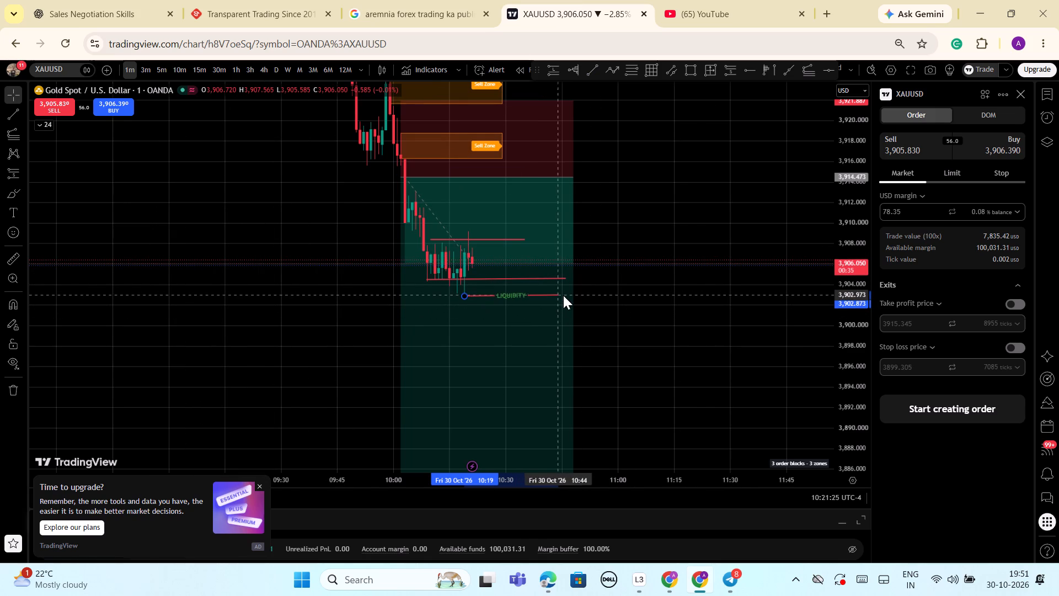
pyautogui.moveTo(563, 295); pyautogui.dragTo(573, 296)
pyautogui.click(662, 296)
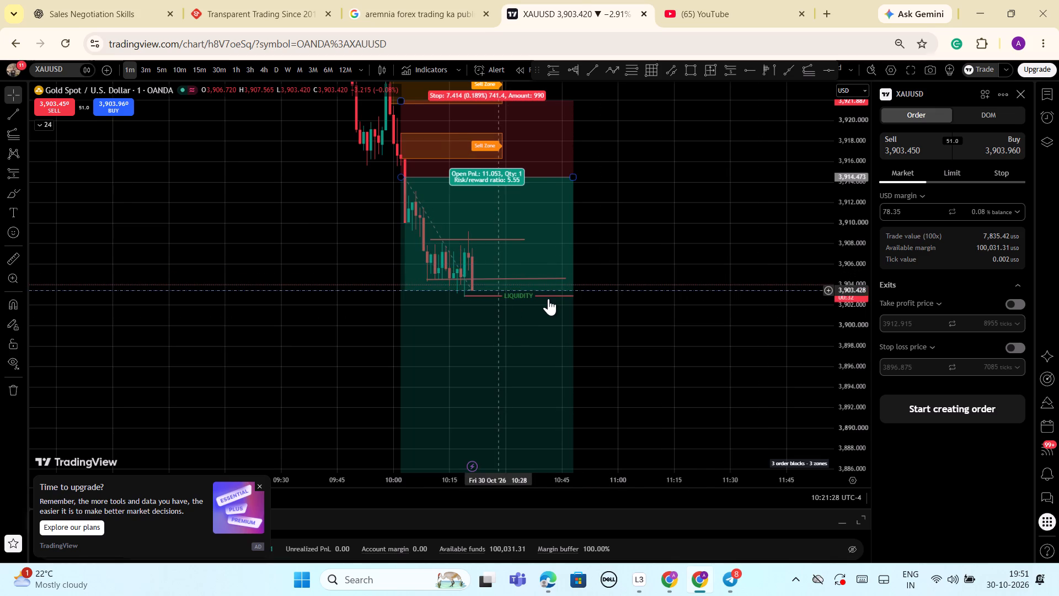
pyautogui.moveTo(547, 297); pyautogui.dragTo(533, 298)
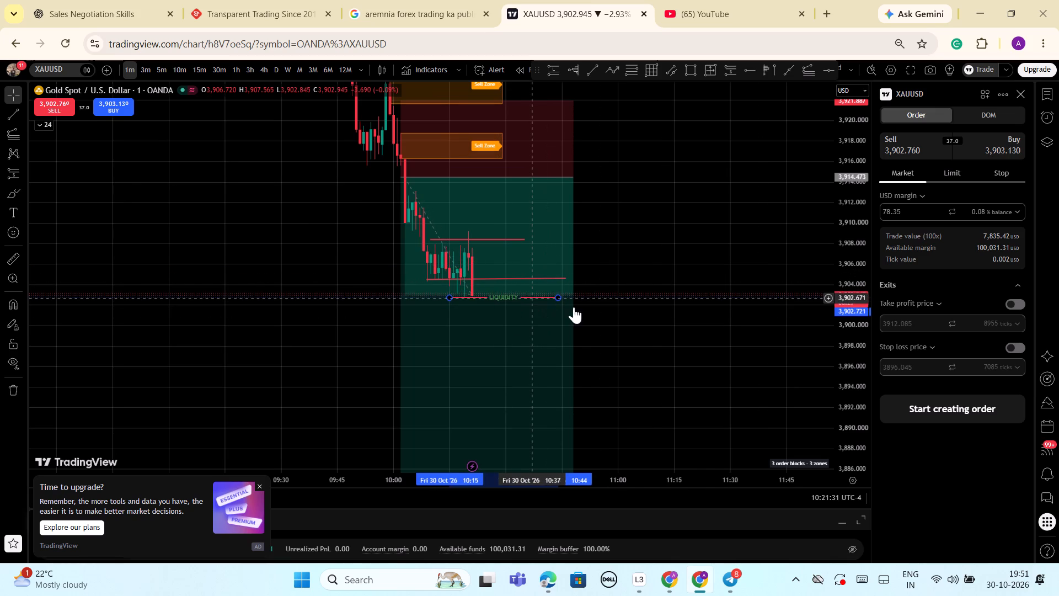
pyautogui.click(662, 313)
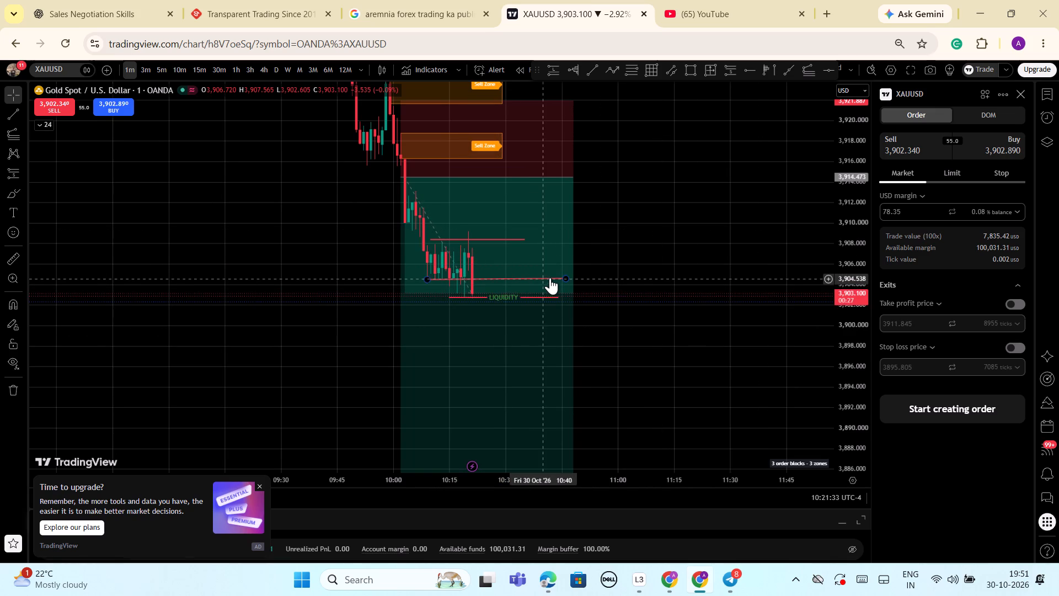
# Delete the short position drawing that covers the recent consolidation.
pyautogui.click(555, 275)
pyautogui.click(307, 189)
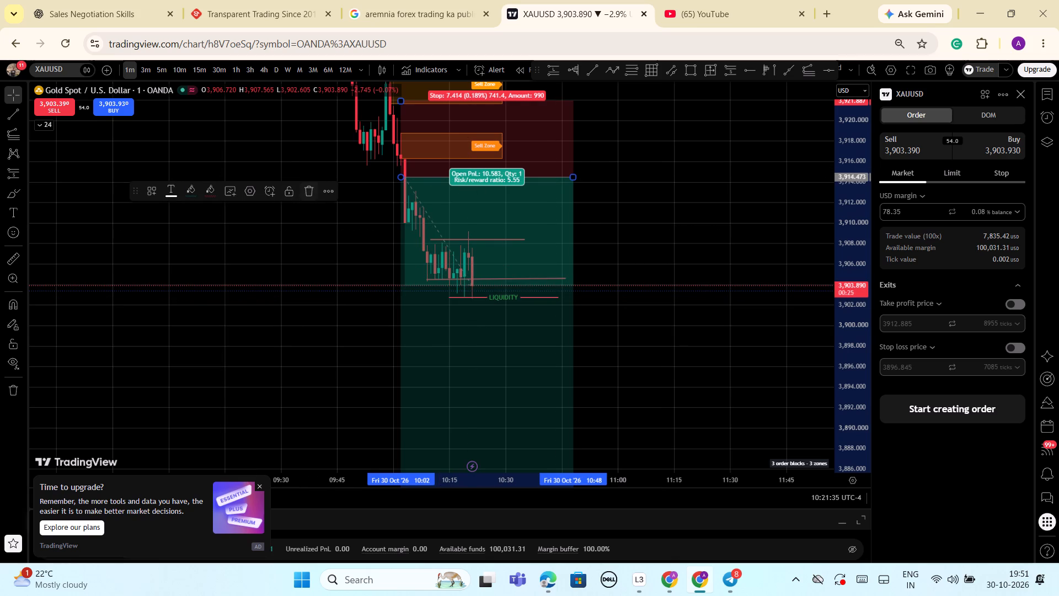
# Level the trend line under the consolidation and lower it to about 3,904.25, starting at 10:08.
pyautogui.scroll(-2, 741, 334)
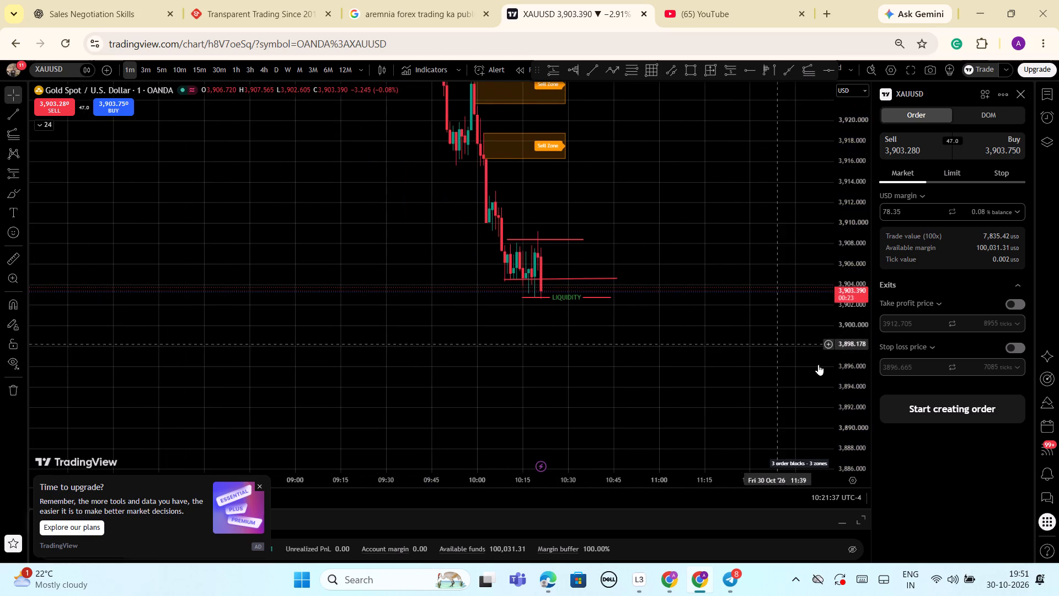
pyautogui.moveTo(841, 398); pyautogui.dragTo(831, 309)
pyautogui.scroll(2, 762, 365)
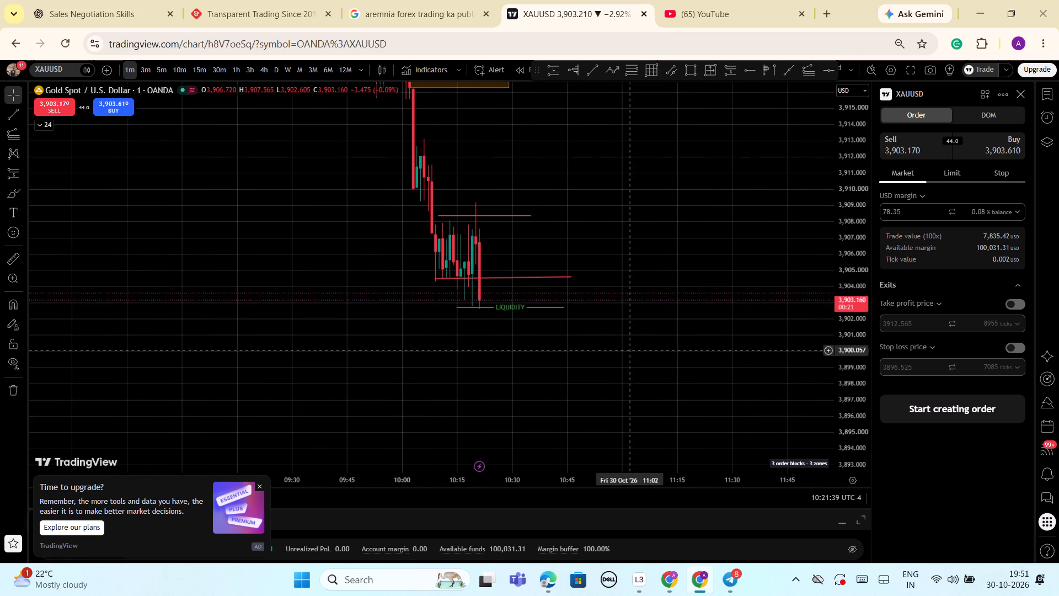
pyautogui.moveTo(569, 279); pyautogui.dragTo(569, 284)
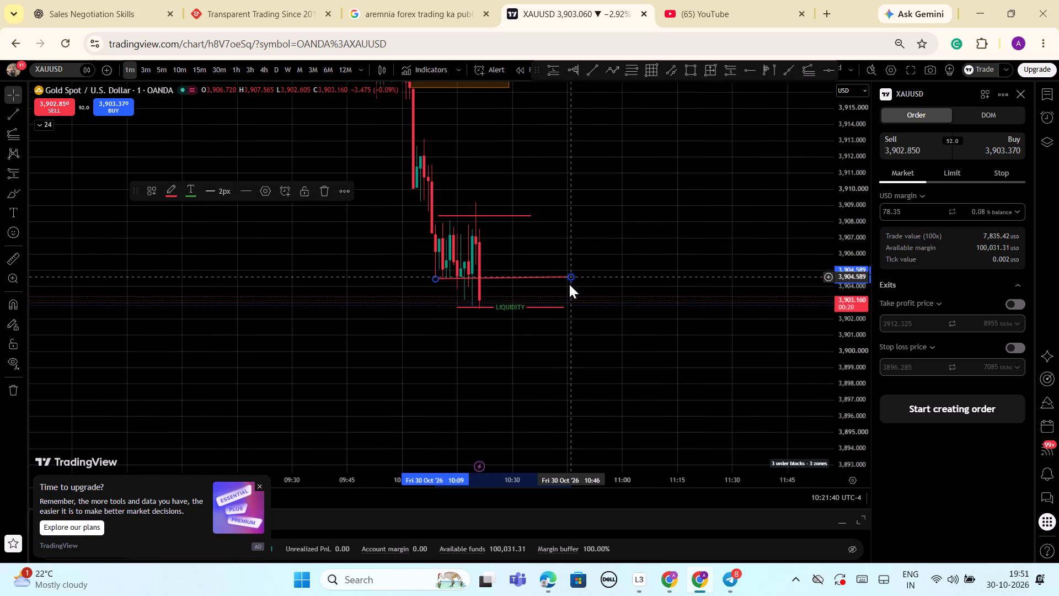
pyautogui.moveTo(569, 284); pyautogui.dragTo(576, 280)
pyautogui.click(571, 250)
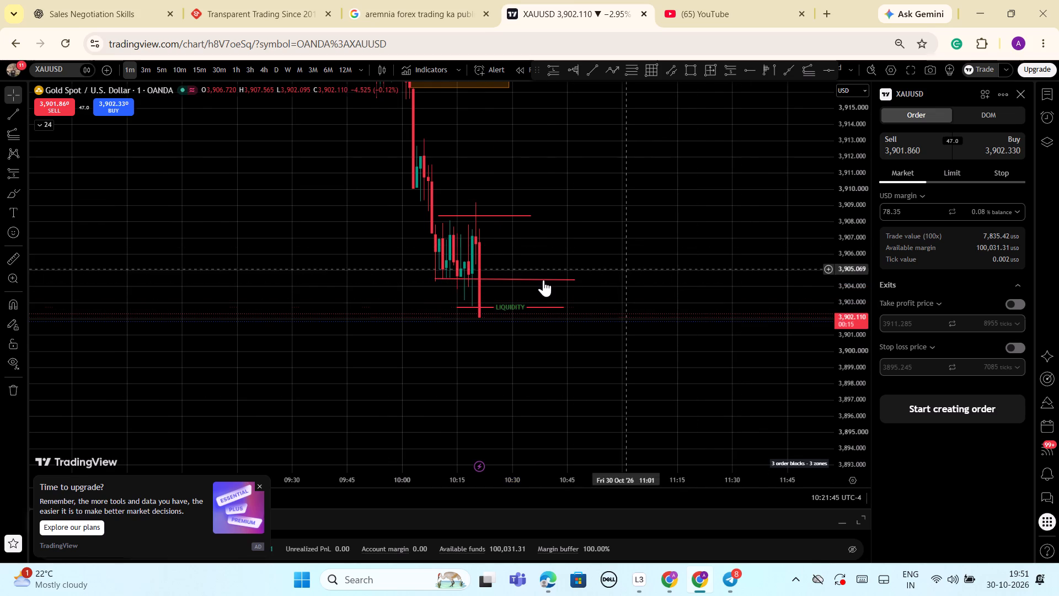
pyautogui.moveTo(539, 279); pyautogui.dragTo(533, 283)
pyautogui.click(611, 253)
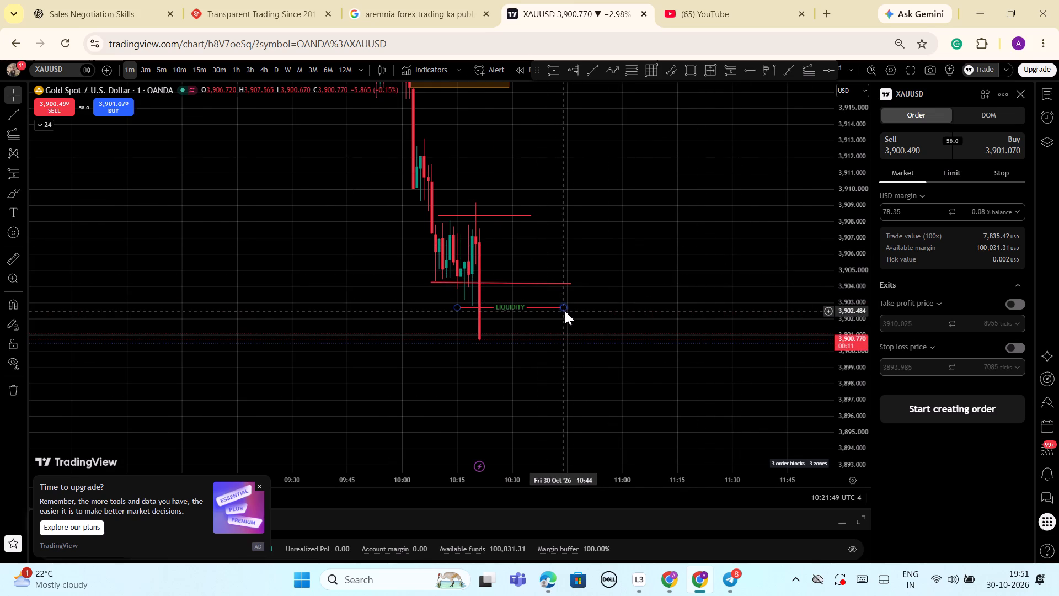
# Extend the LIQUIDITY line's later end to about 10:49, keeping it near 3,902.7.
pyautogui.moveTo(565, 311); pyautogui.dragTo(581, 310)
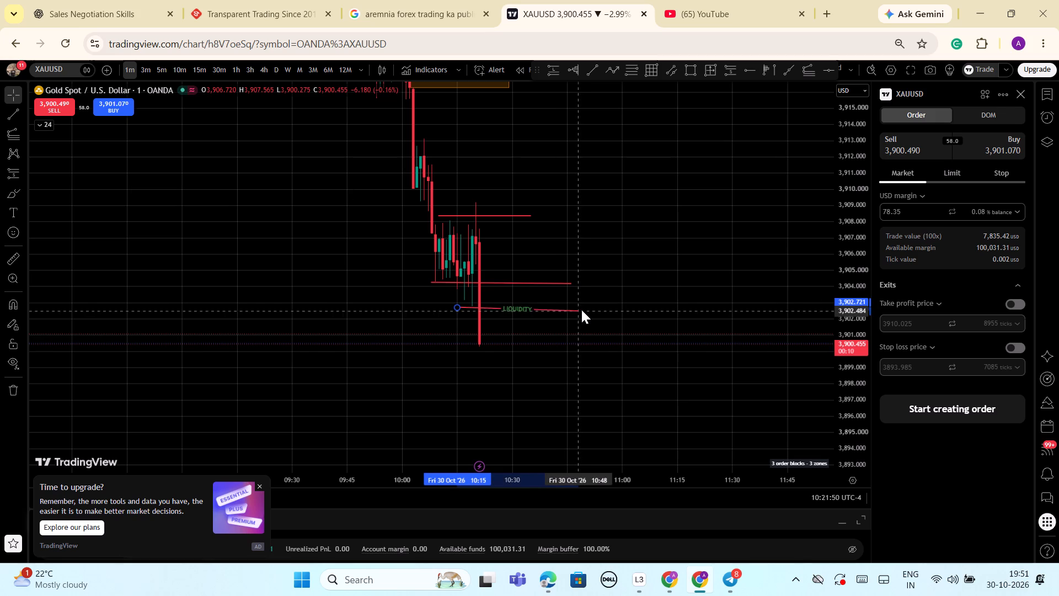
pyautogui.moveTo(581, 310); pyautogui.dragTo(584, 308)
pyautogui.click(626, 289)
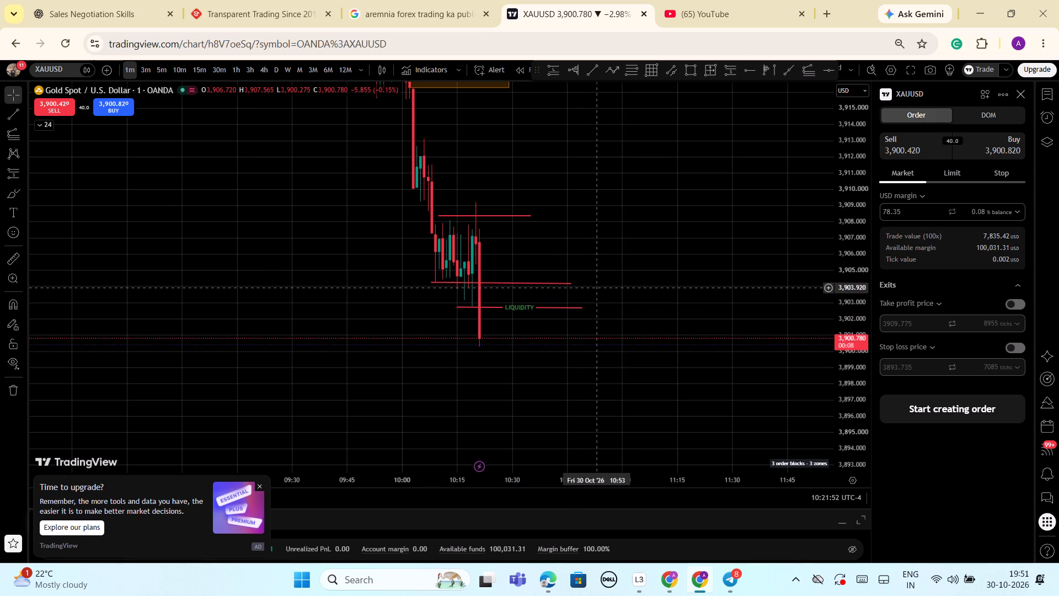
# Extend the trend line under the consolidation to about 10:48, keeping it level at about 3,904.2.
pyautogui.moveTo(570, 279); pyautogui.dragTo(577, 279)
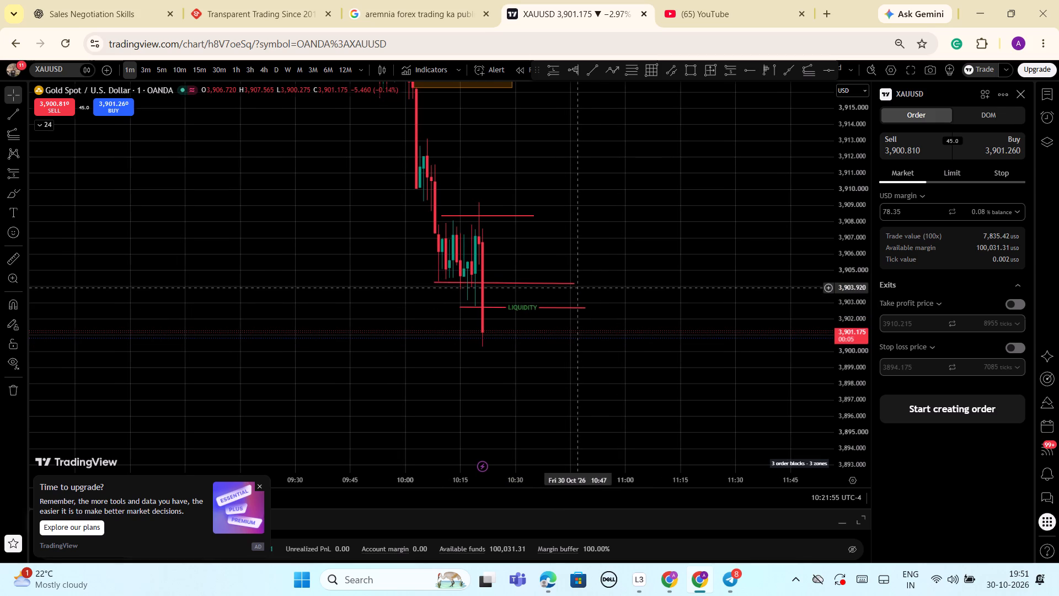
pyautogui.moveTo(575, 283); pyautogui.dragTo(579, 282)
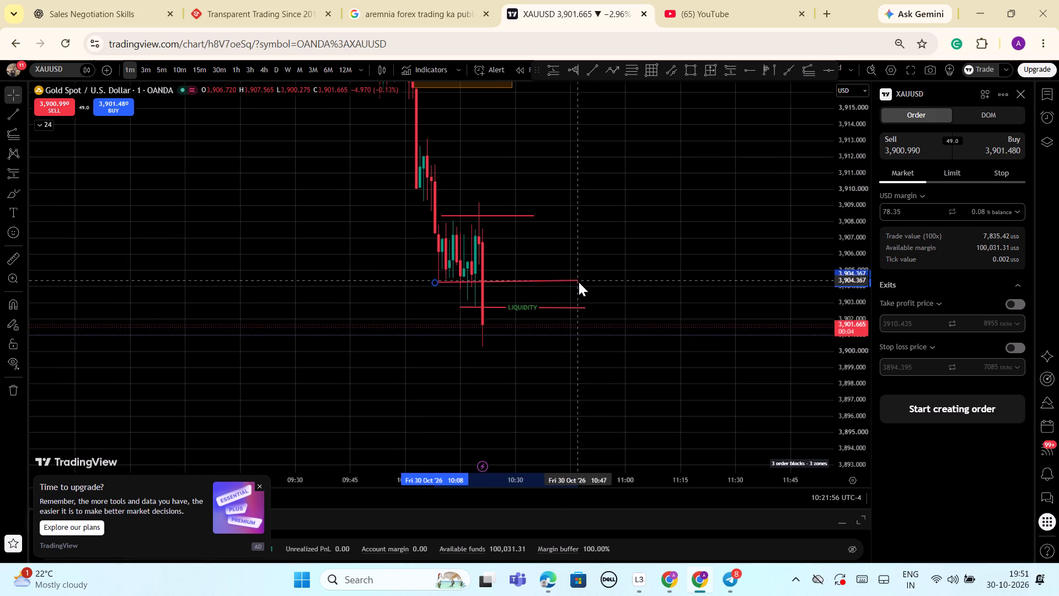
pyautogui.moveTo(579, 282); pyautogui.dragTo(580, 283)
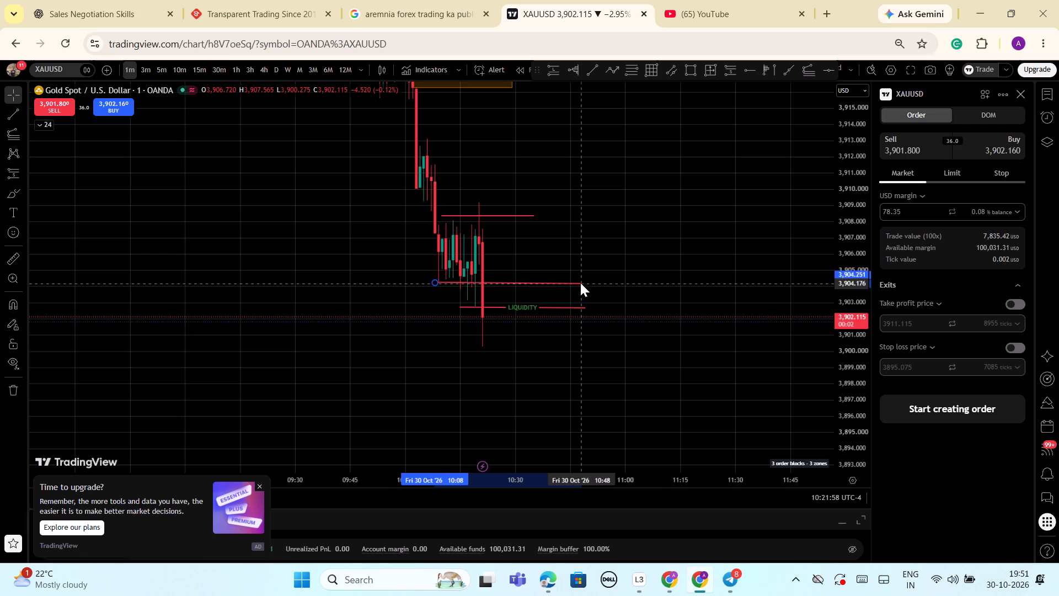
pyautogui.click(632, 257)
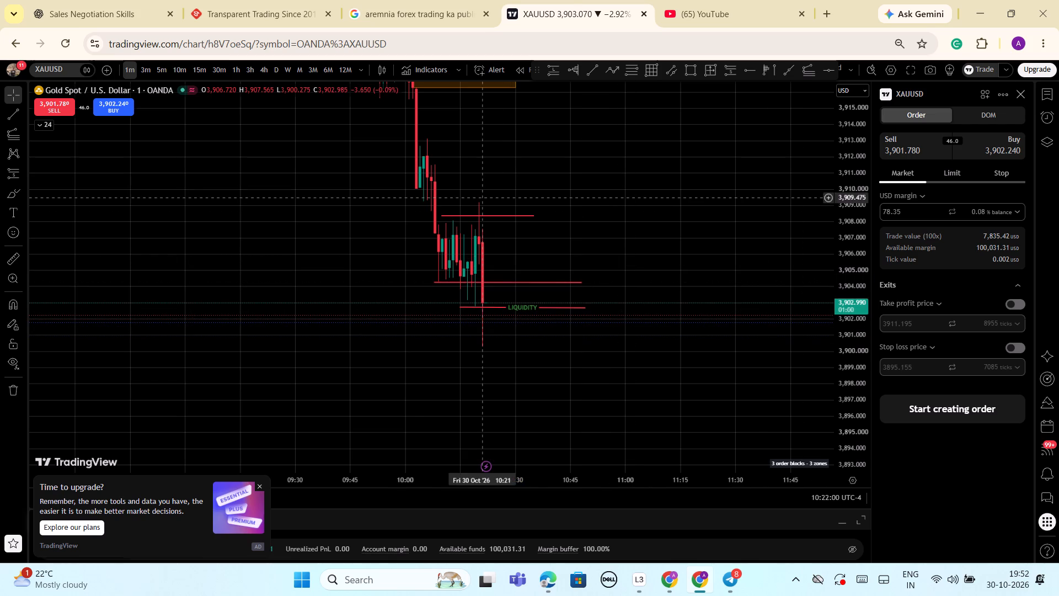
# Delete the trend line along the top of the consolidation.
pyautogui.click(500, 215)
pyautogui.click(327, 188)
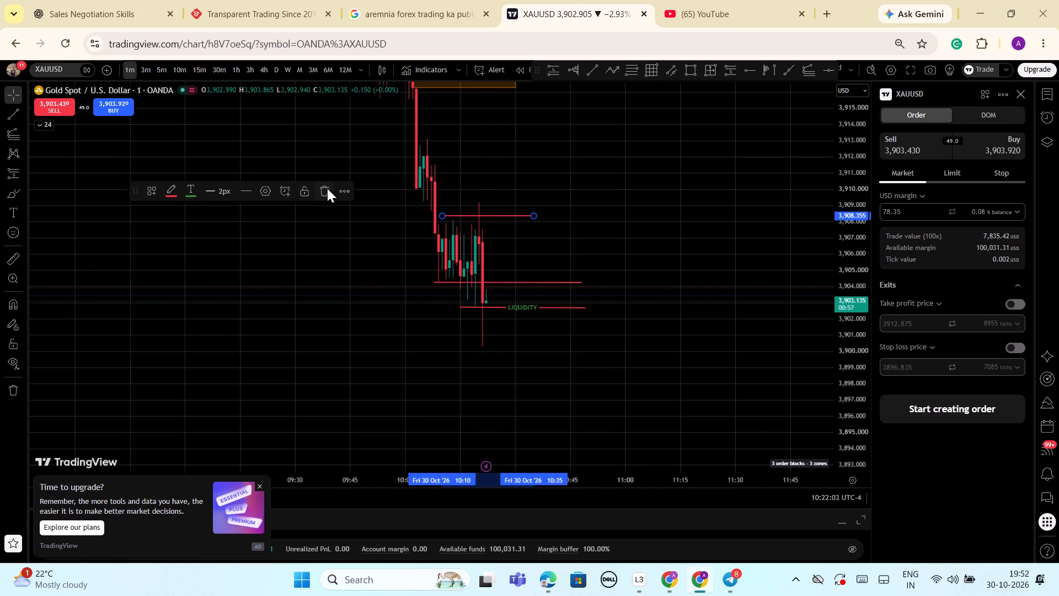
# Delete the trend line under the consolidation, just above the LIQUIDITY line.
pyautogui.scroll(-3, 613, 354)
pyautogui.scroll(-2, 682, 377)
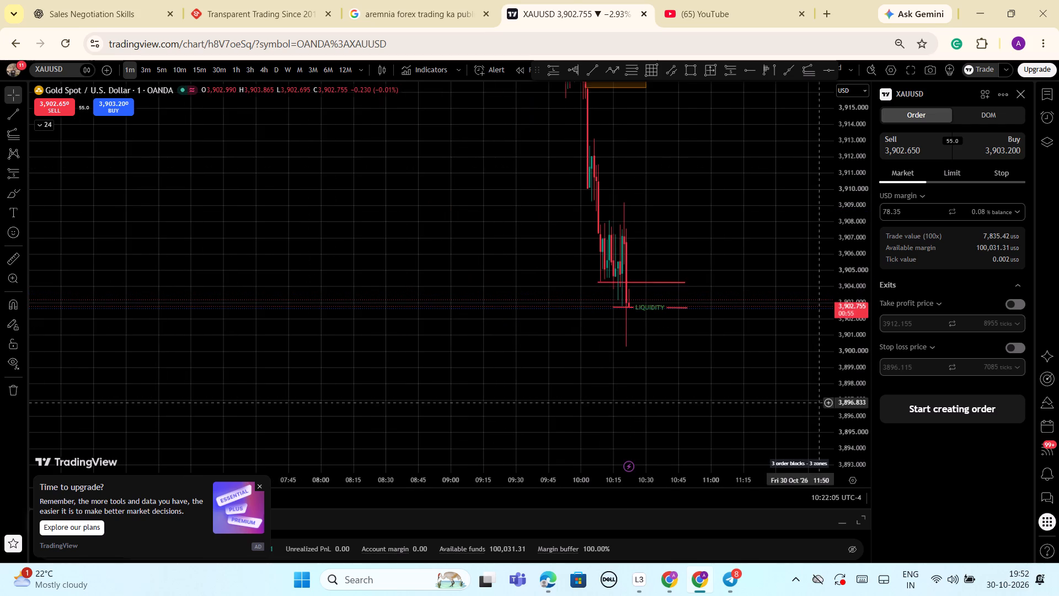
pyautogui.moveTo(848, 391); pyautogui.dragTo(831, 430)
pyautogui.scroll(1, 646, 403)
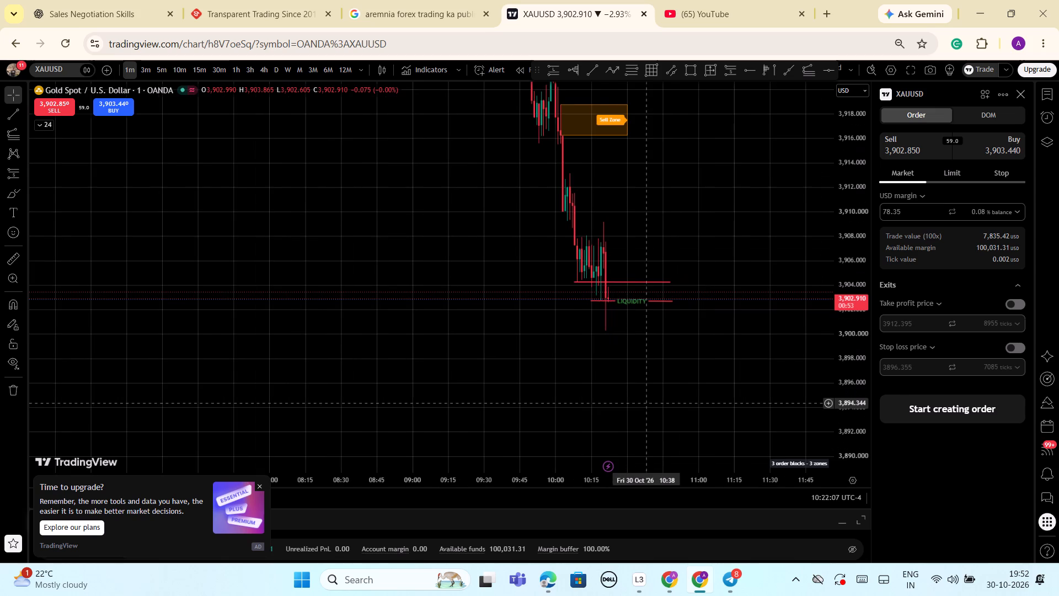
pyautogui.click(672, 283)
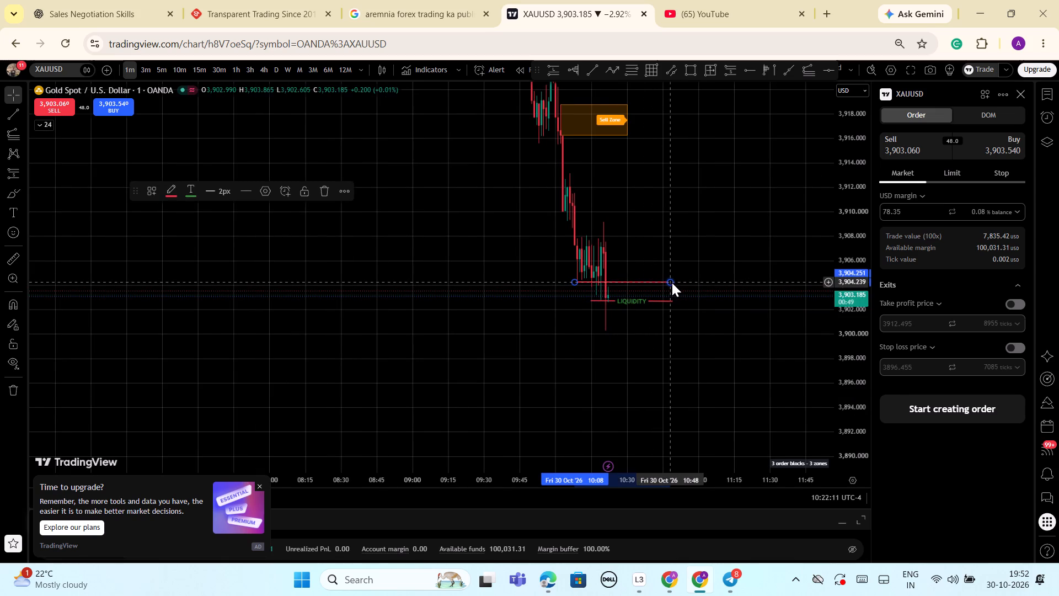
pyautogui.moveTo(672, 283); pyautogui.dragTo(511, 276)
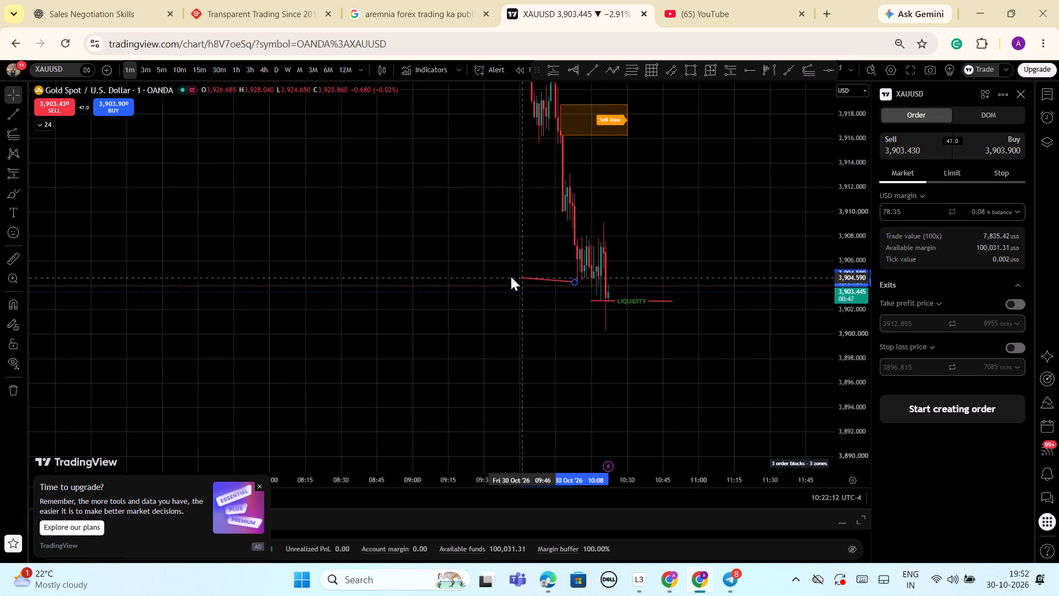
pyautogui.moveTo(511, 276); pyautogui.dragTo(479, 384)
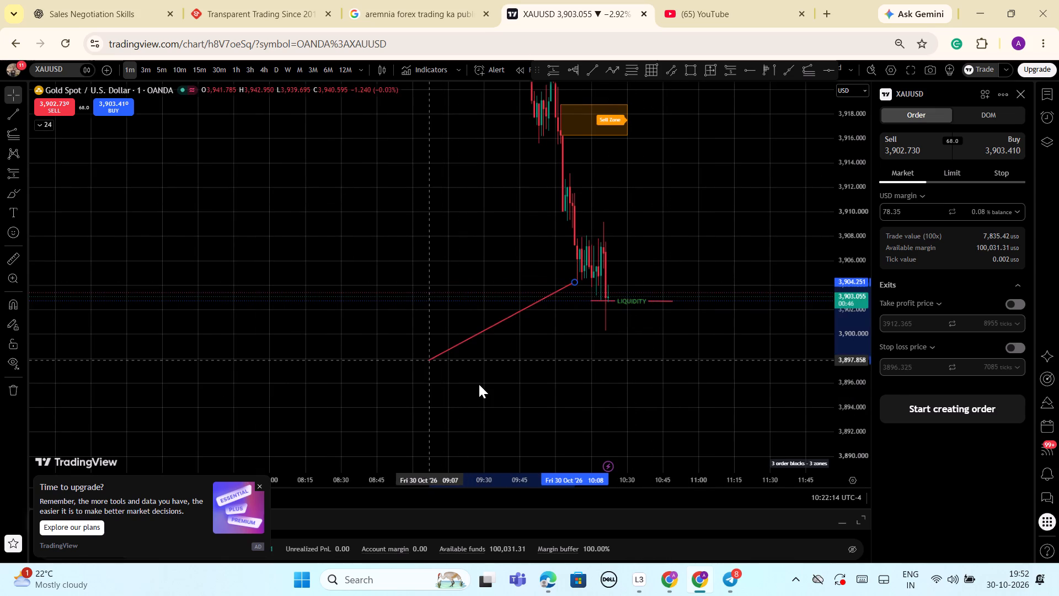
pyautogui.moveTo(479, 384); pyautogui.dragTo(533, 381)
pyautogui.click(321, 194)
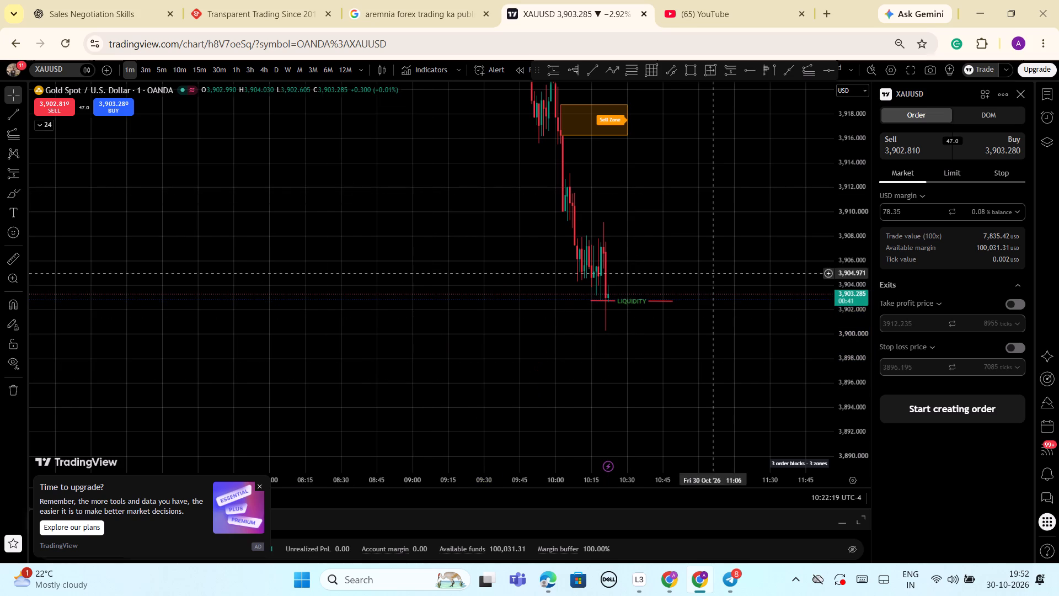
# Place a long position projection at the latest candle, about 10:22, with its entry at about 3,904.6.
pyautogui.scroll(2, 713, 273)
pyautogui.scroll(4, 688, 346)
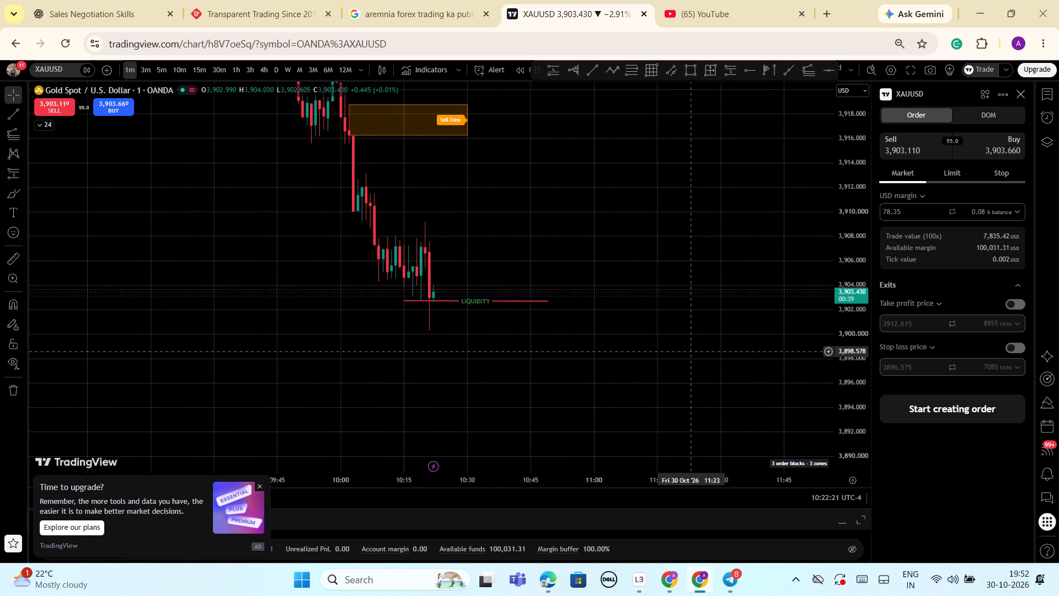
pyautogui.scroll(-6, 693, 352)
pyautogui.scroll(-5, 751, 352)
pyautogui.moveTo(854, 164); pyautogui.dragTo(851, 316)
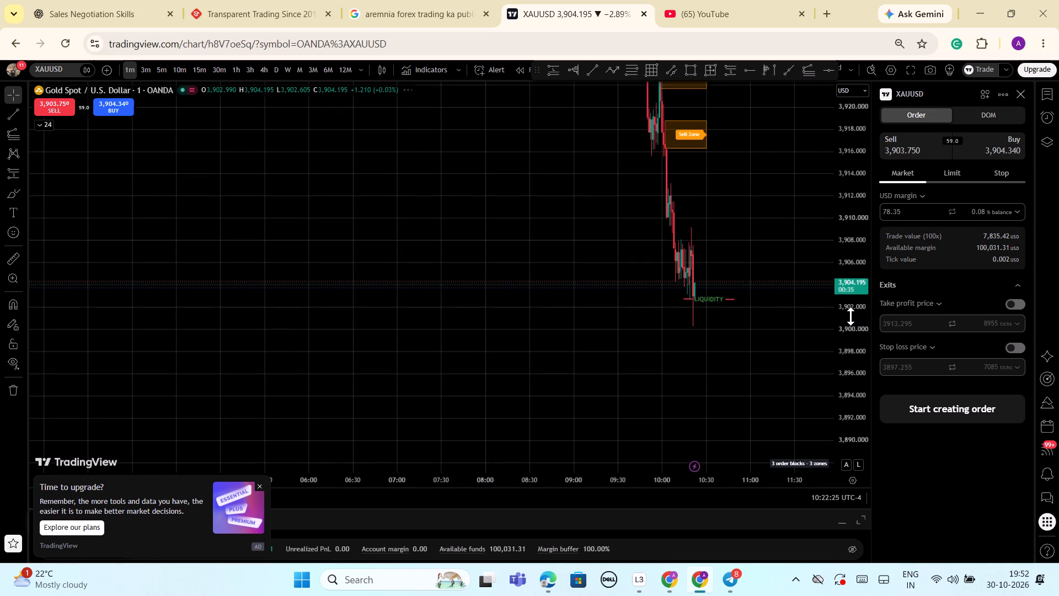
pyautogui.moveTo(851, 316); pyautogui.dragTo(838, 353)
pyautogui.scroll(8, 641, 361)
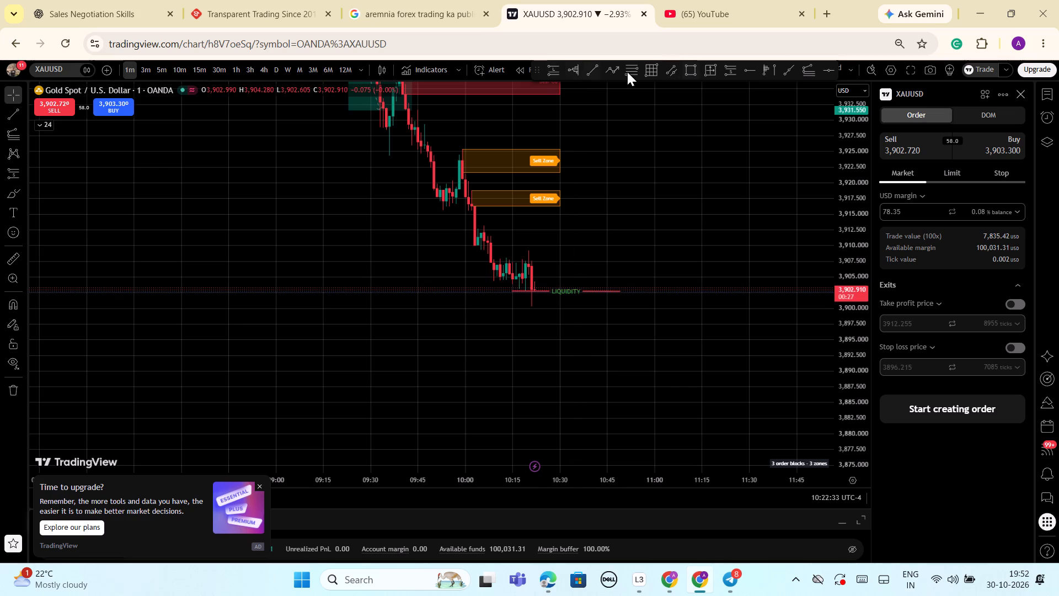
pyautogui.click(552, 72)
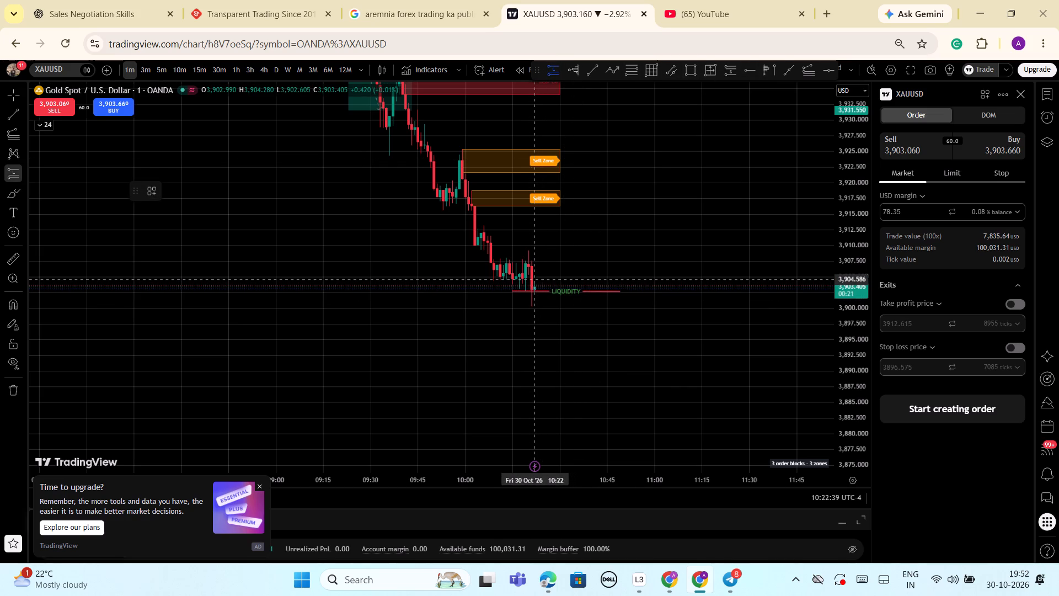
pyautogui.click(536, 280)
# Adjust the long position projection's stop to about 3,899.8 and its target to about 3,916.1, under the lower sell zone.
pyautogui.moveTo(537, 371); pyautogui.dragTo(537, 365)
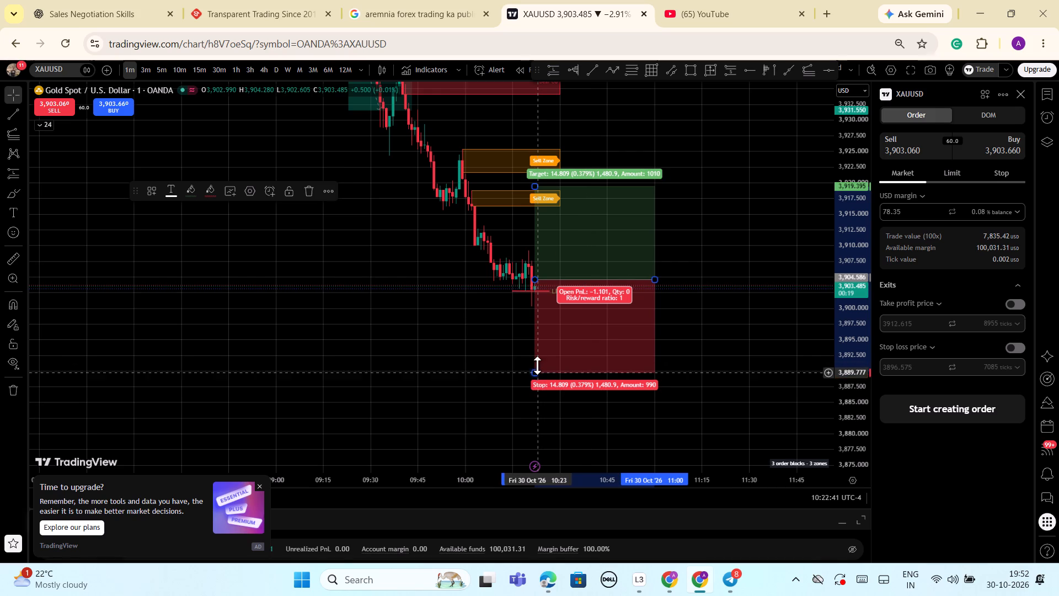
pyautogui.moveTo(537, 365); pyautogui.dragTo(533, 310)
pyautogui.moveTo(532, 185); pyautogui.dragTo(532, 202)
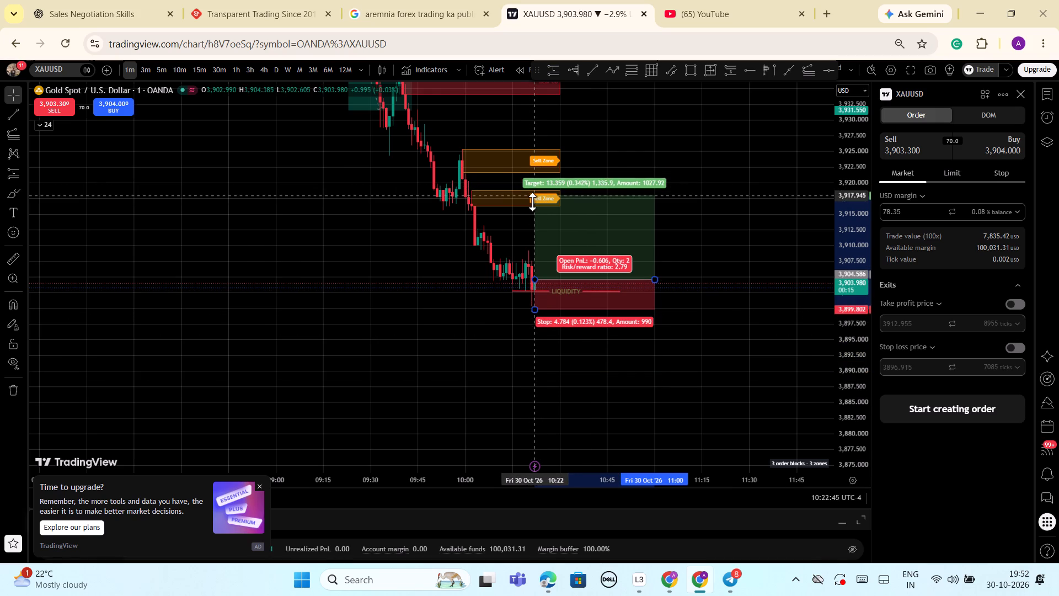
pyautogui.moveTo(532, 202); pyautogui.dragTo(532, 207)
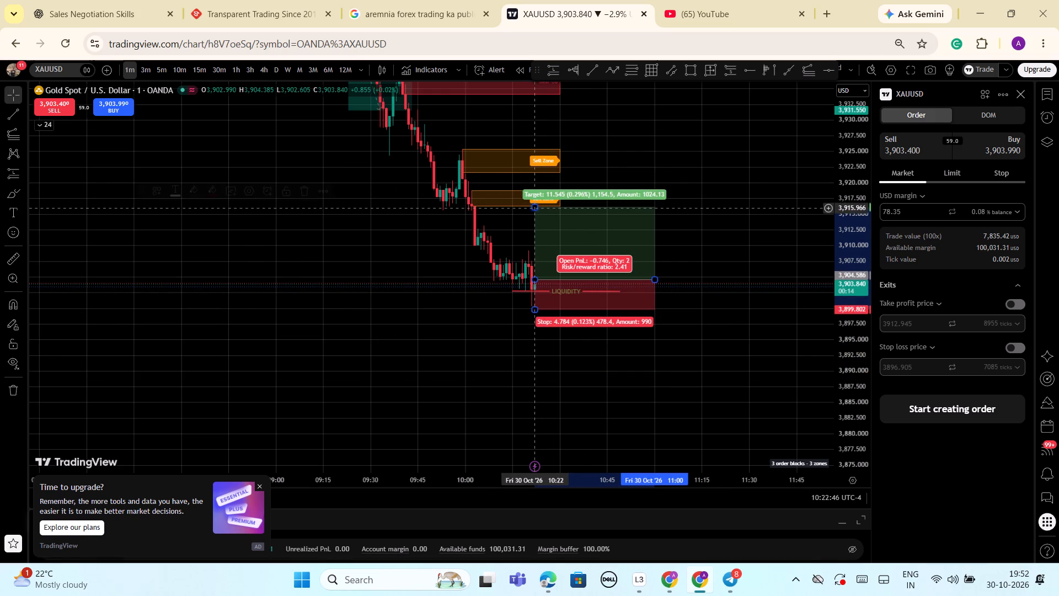
pyautogui.click(682, 424)
# Open a long trade by buying 2 XAUUSD at market.
pyautogui.moveTo(682, 423); pyautogui.dragTo(604, 432)
pyautogui.scroll(-3, 603, 430)
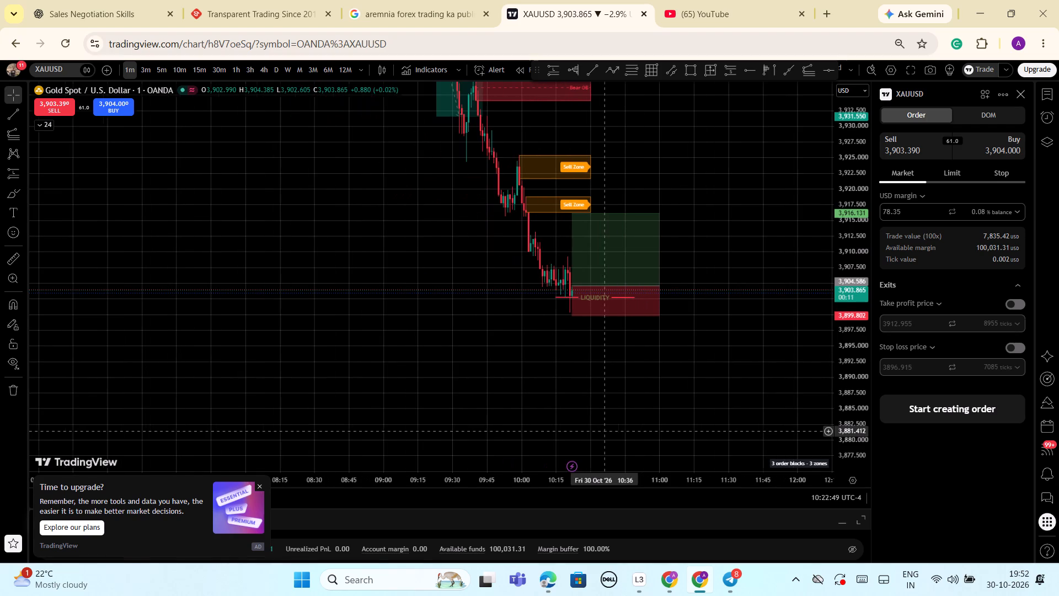
pyautogui.moveTo(858, 276); pyautogui.dragTo(826, 368)
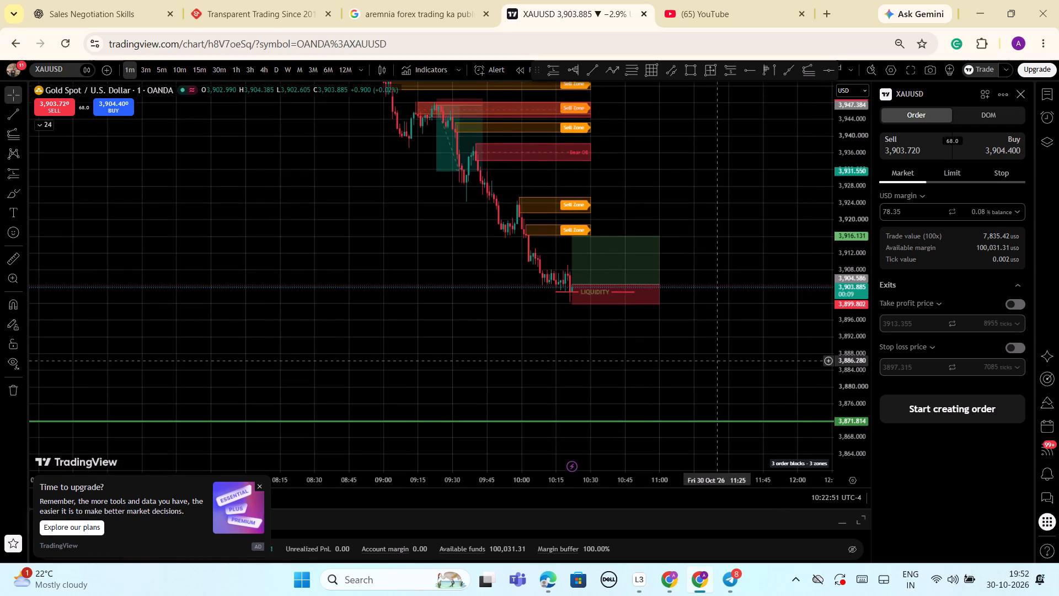
pyautogui.scroll(4, 718, 361)
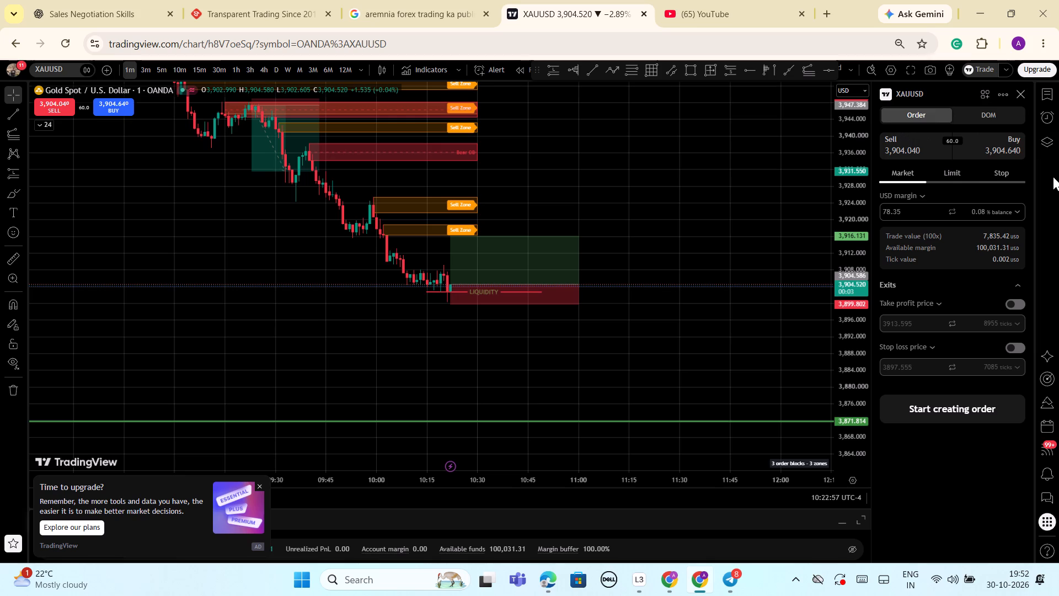
pyautogui.click(107, 103)
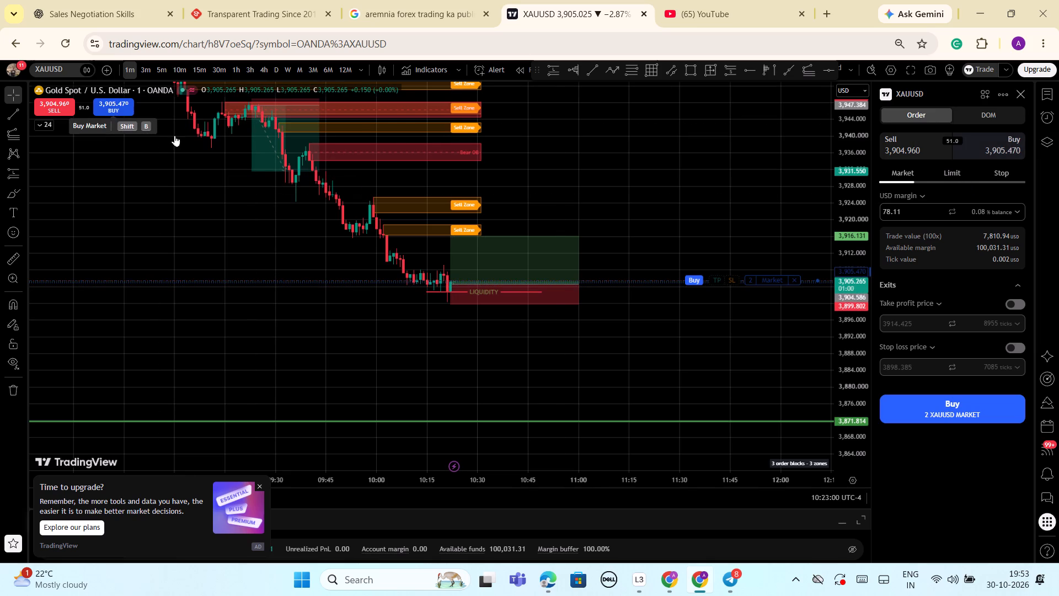
pyautogui.click(693, 280)
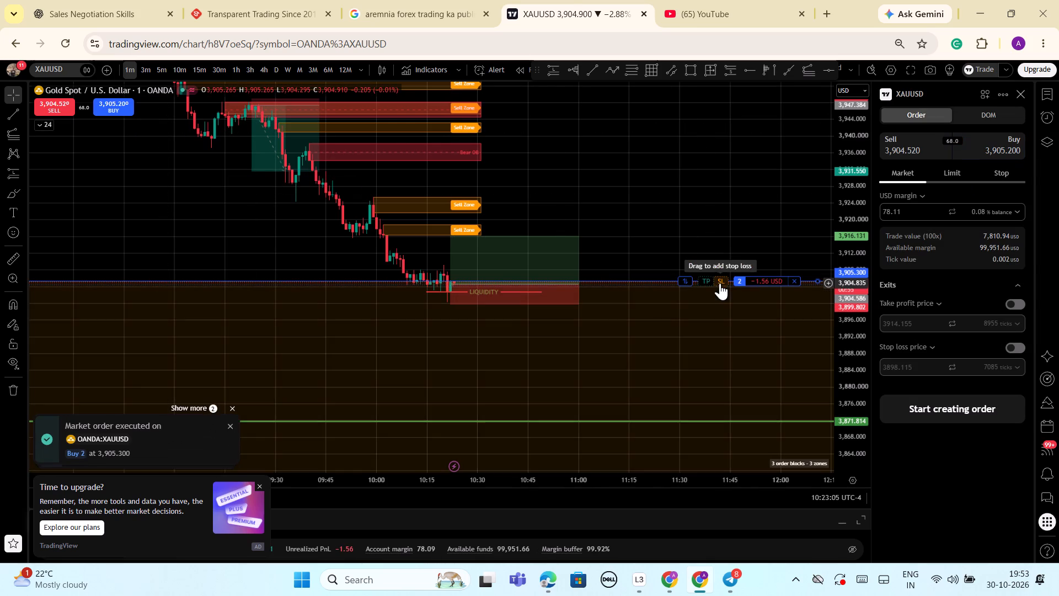
# Add a stop loss at 3,899.764 to the open long trade, in line with the projection's stop.
pyautogui.moveTo(720, 283); pyautogui.dragTo(721, 305)
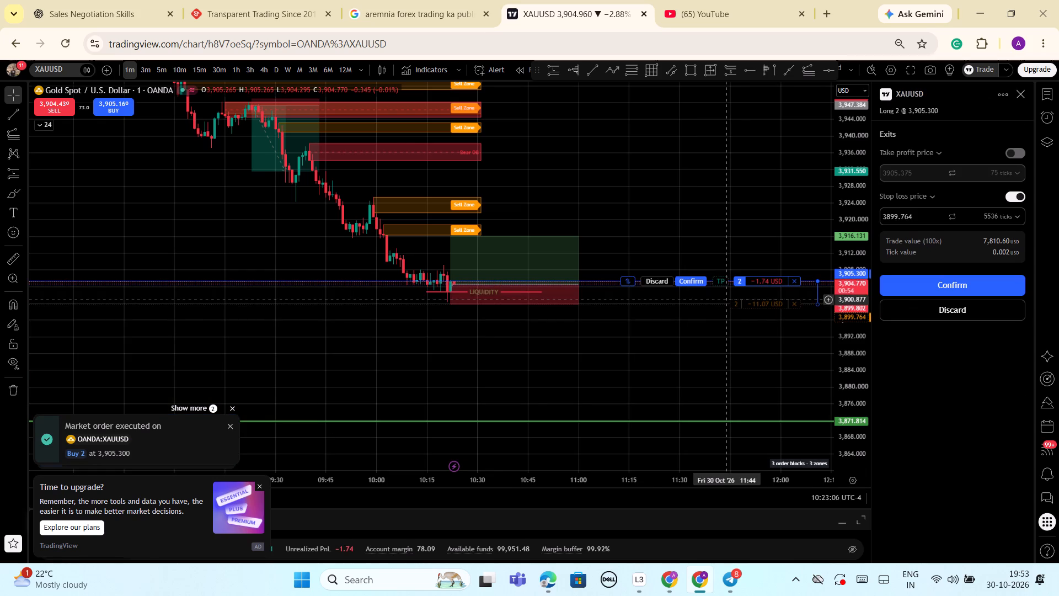
pyautogui.click(697, 277)
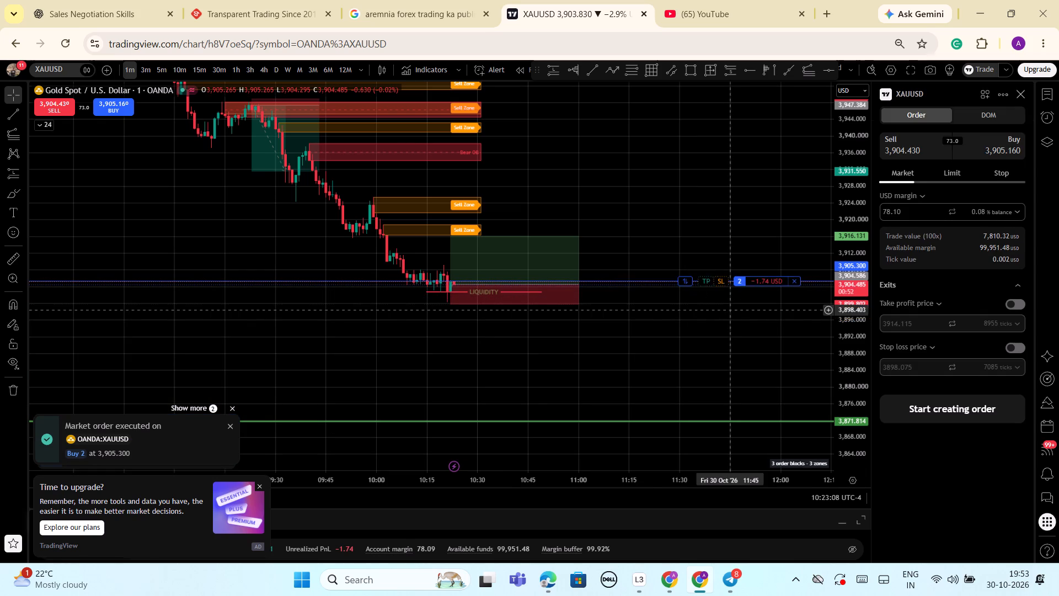
# Set a take profit at 3,916.216 for the open long trade, close to the projection's target.
pyautogui.moveTo(720, 281); pyautogui.dragTo(721, 251)
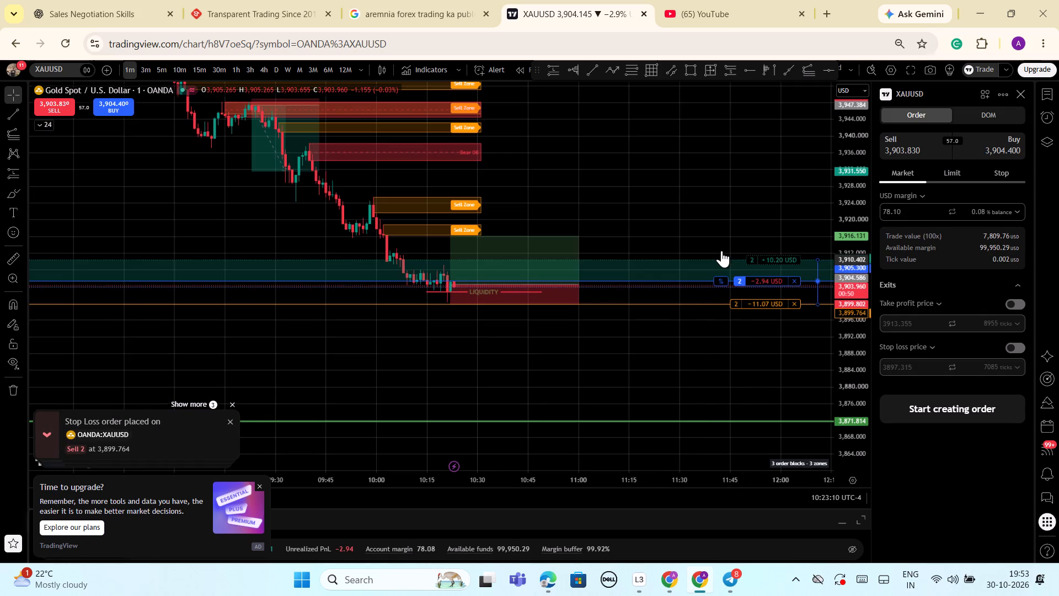
pyautogui.moveTo(721, 251); pyautogui.dragTo(720, 236)
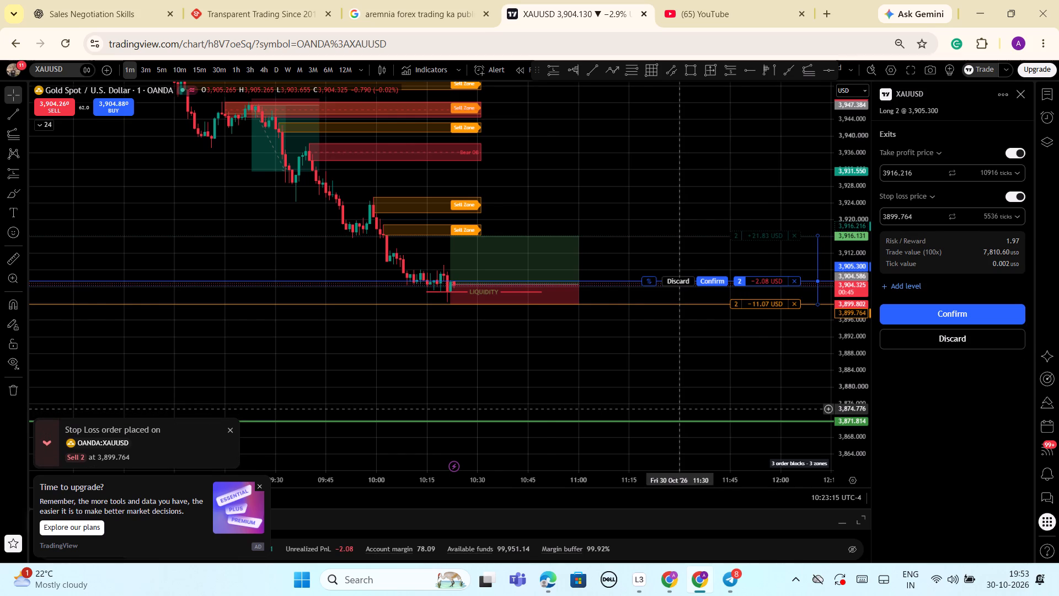
pyautogui.scroll(-4, 681, 409)
pyautogui.moveTo(680, 360); pyautogui.dragTo(601, 371)
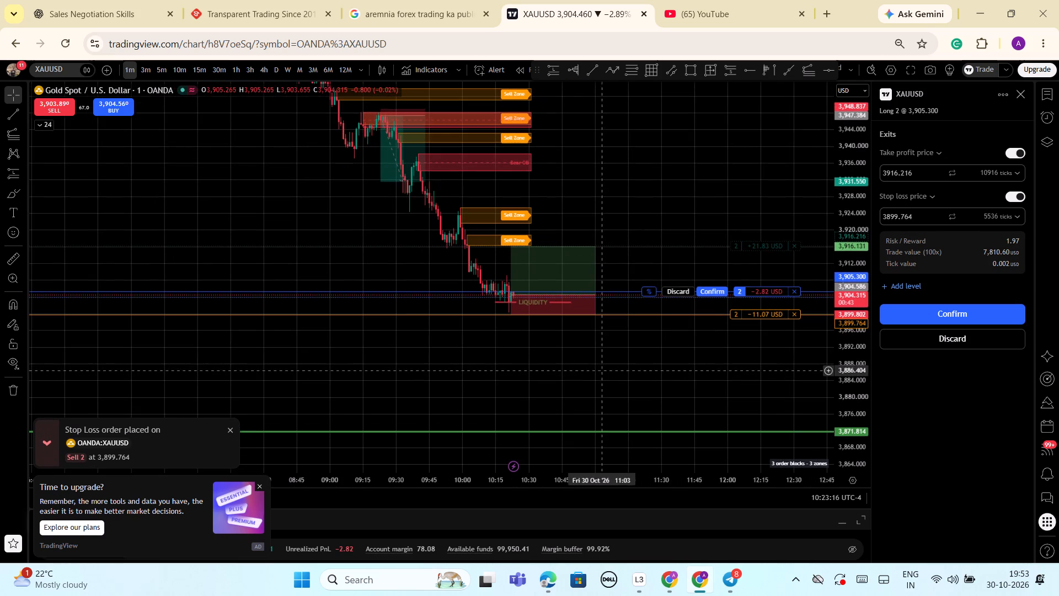
pyautogui.moveTo(854, 407); pyautogui.dragTo(831, 279)
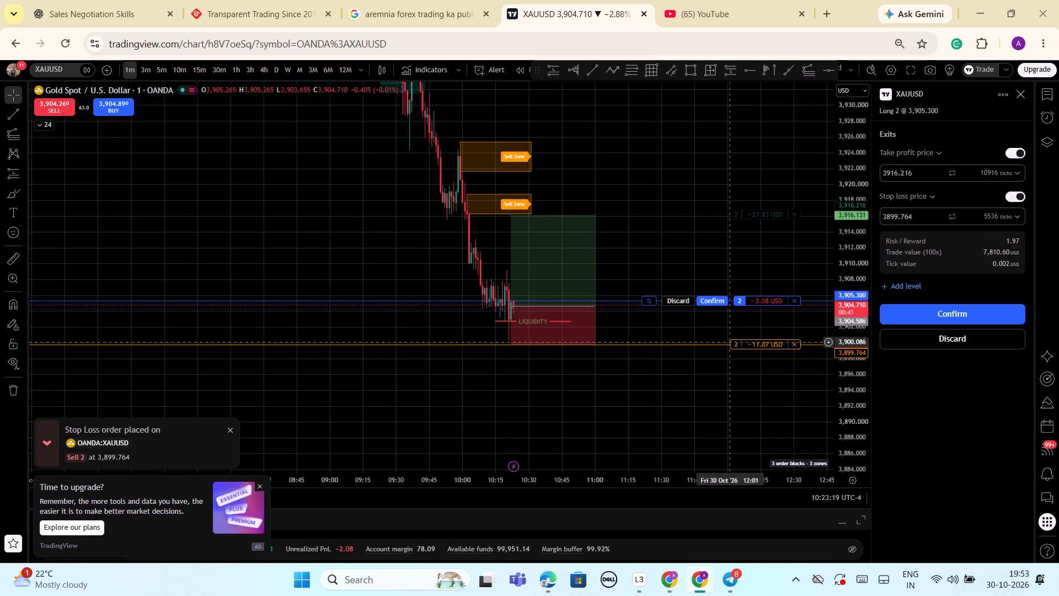
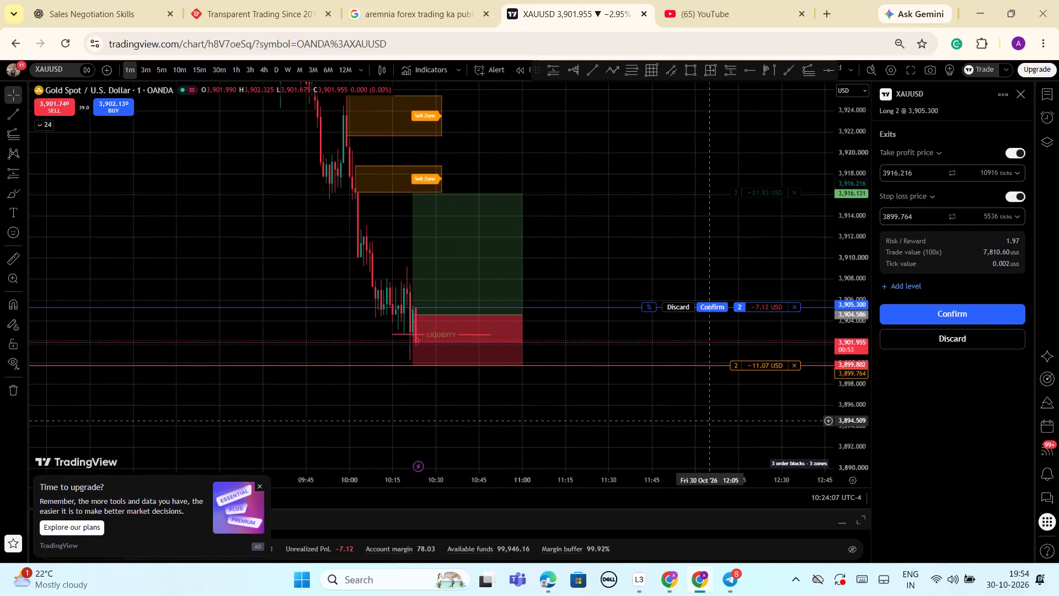
# Watch the XAUUSD one-minute price against the open long trade's entry and stop loss levels.
pyautogui.scroll(-4, 709, 421)
pyautogui.moveTo(692, 427); pyautogui.dragTo(687, 371)
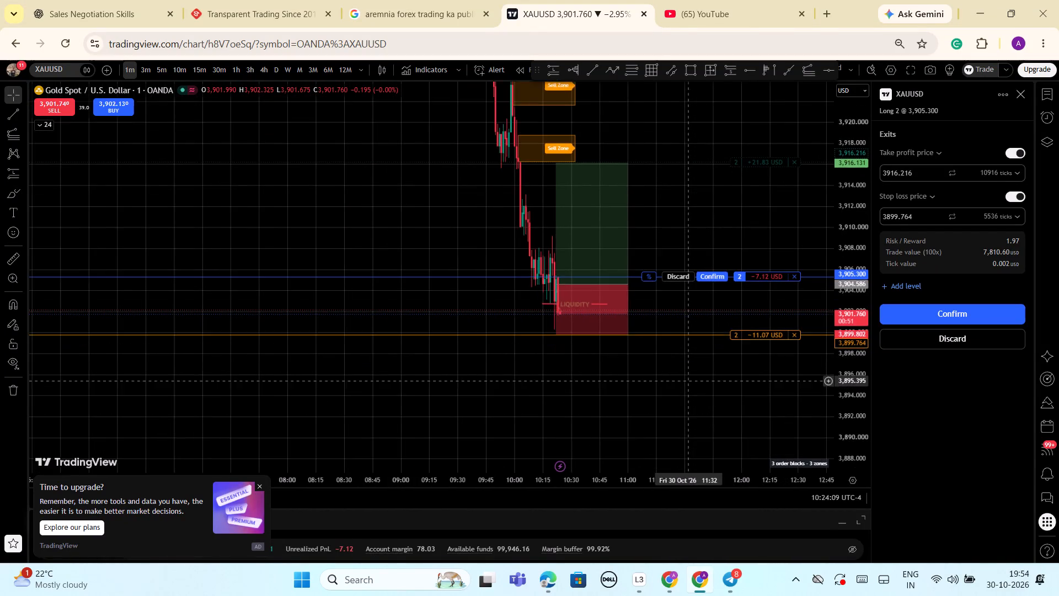
pyautogui.moveTo(687, 371); pyautogui.dragTo(691, 335)
pyautogui.scroll(3, 688, 359)
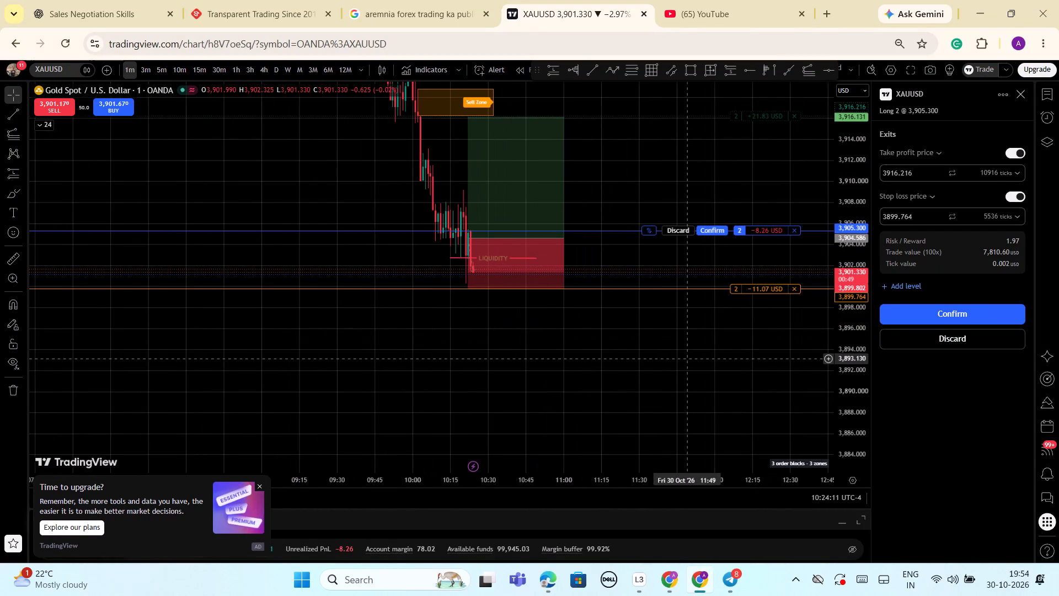
pyautogui.scroll(-1, 703, 379)
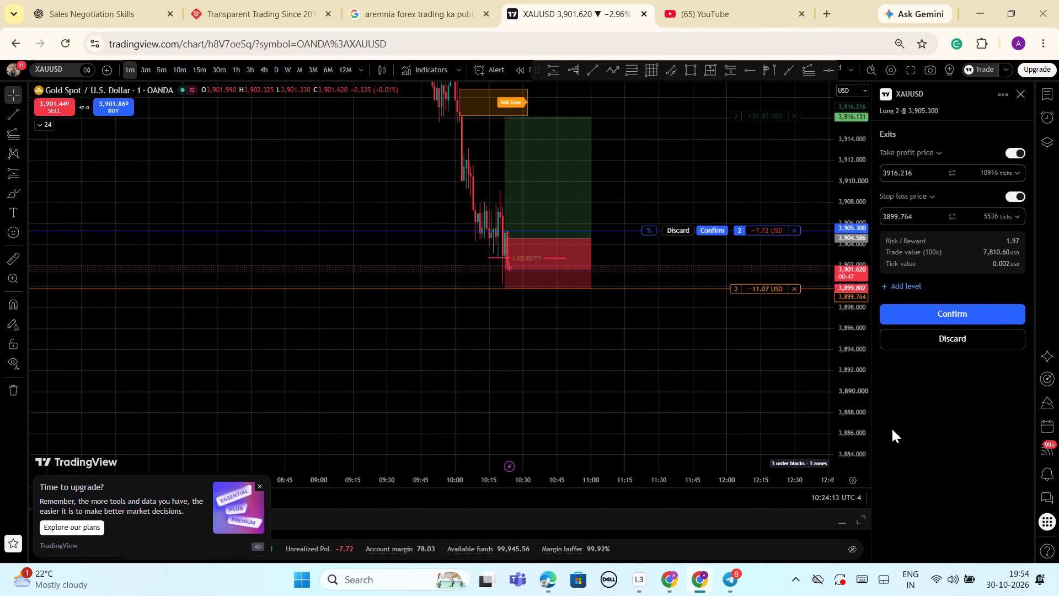
pyautogui.moveTo(859, 340); pyautogui.dragTo(860, 364)
pyautogui.scroll(-1, 732, 379)
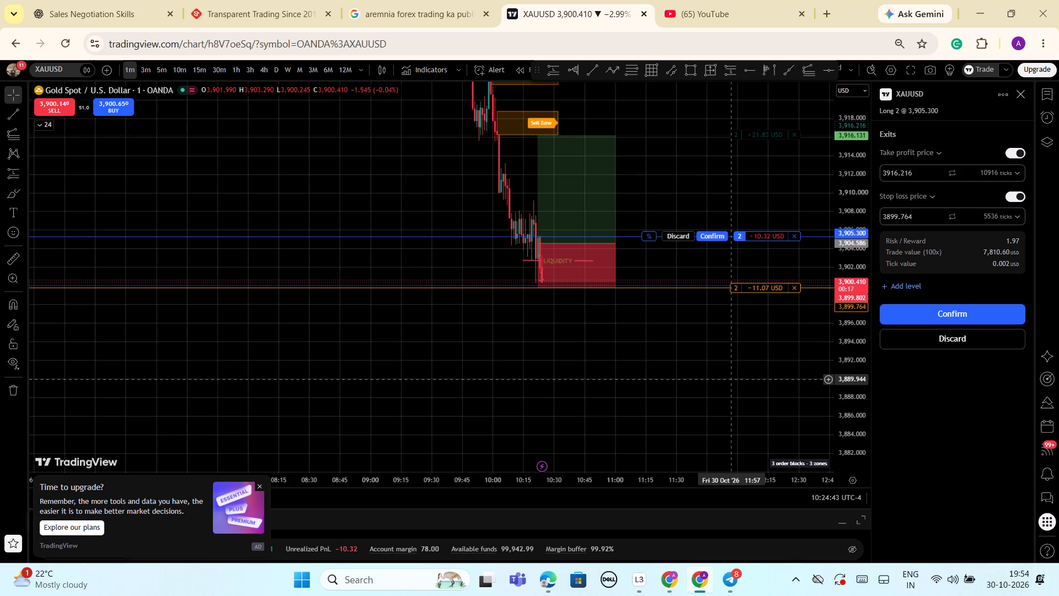
# Delete the long position projection from the chart.
pyautogui.click(586, 169)
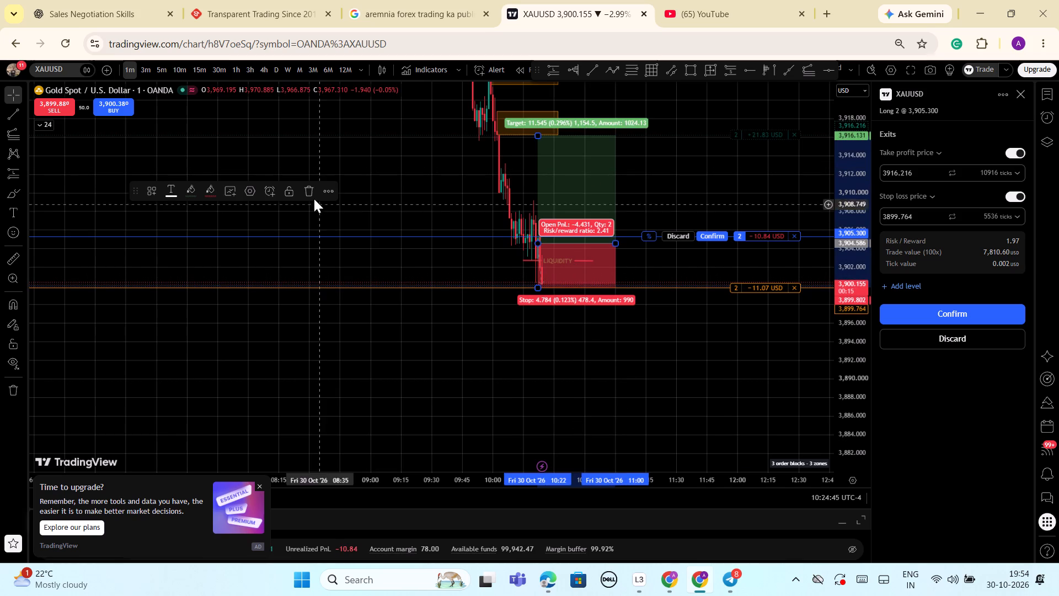
pyautogui.click(307, 193)
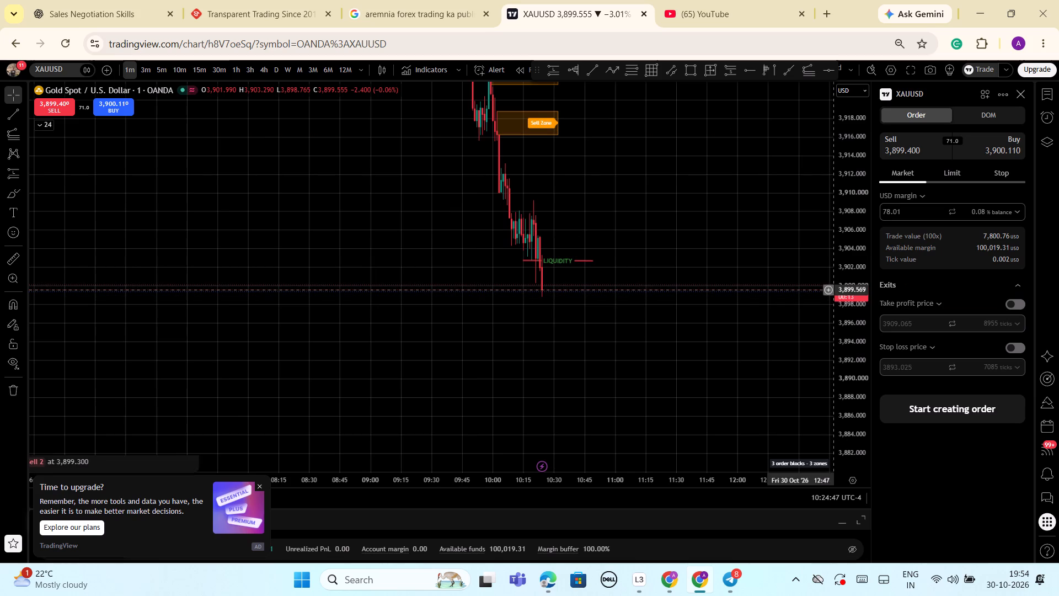
# Delete the liquidity line under the consolidation from the chart.
pyautogui.scroll(-3, 670, 250)
pyautogui.moveTo(856, 365); pyautogui.dragTo(860, 332)
pyautogui.scroll(2, 811, 319)
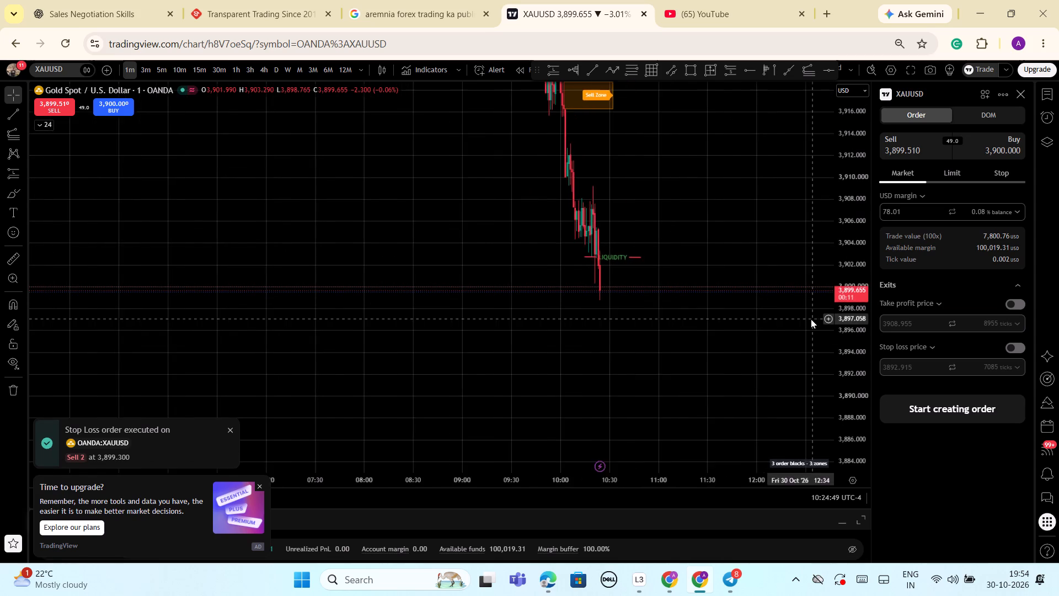
pyautogui.moveTo(851, 202); pyautogui.dragTo(833, 289)
pyautogui.scroll(-2, 744, 276)
pyautogui.scroll(2, 732, 185)
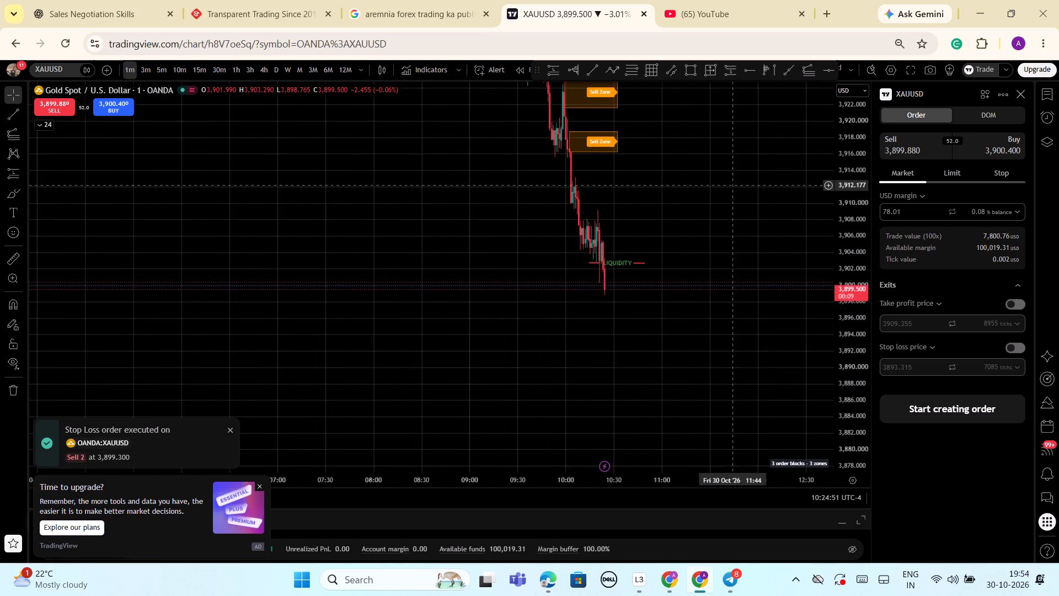
pyautogui.scroll(3, 689, 216)
pyautogui.moveTo(862, 258); pyautogui.dragTo(847, 300)
pyautogui.scroll(-3, 650, 343)
pyautogui.scroll(2, 705, 355)
pyautogui.click(587, 267)
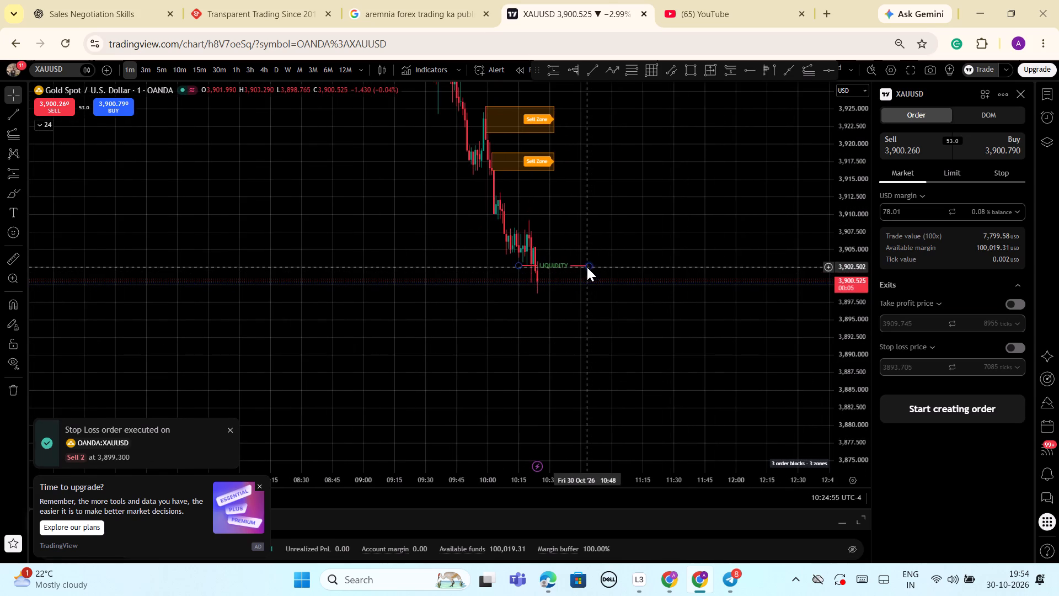
pyautogui.click(321, 194)
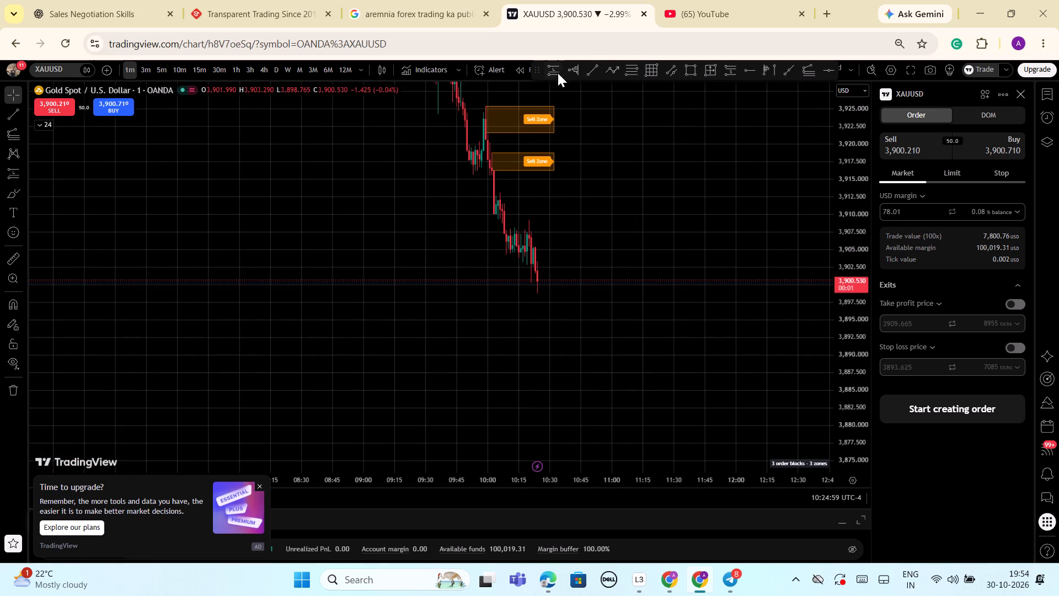
# Draw a short position projection below the lower sell zone with entry about 3,914.2, stop about 3,921.9 and target about 3,880.3.
pyautogui.click(735, 64)
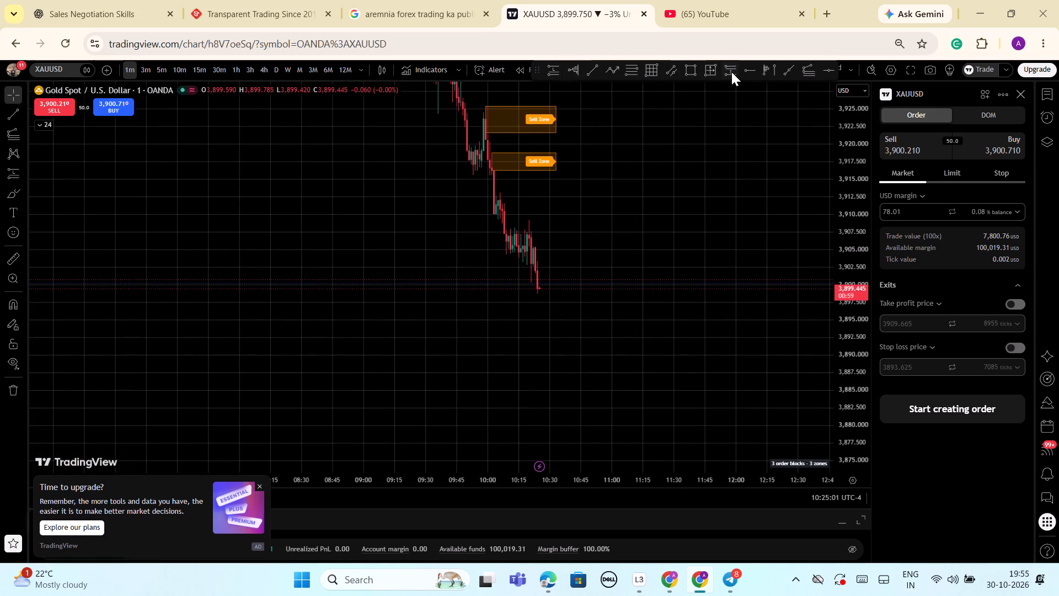
pyautogui.click(494, 185)
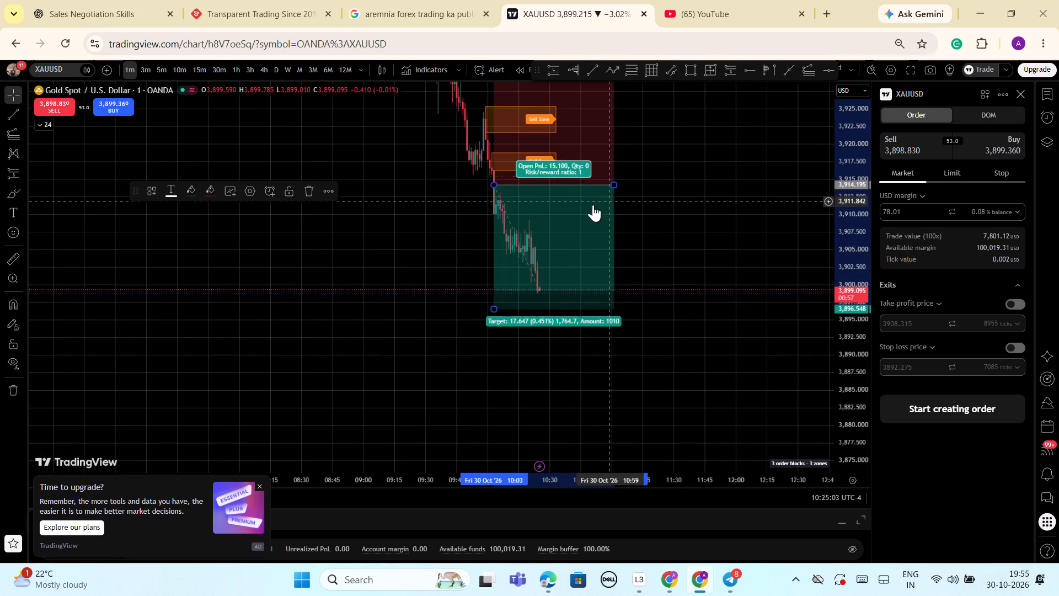
pyautogui.moveTo(860, 191); pyautogui.dragTo(842, 308)
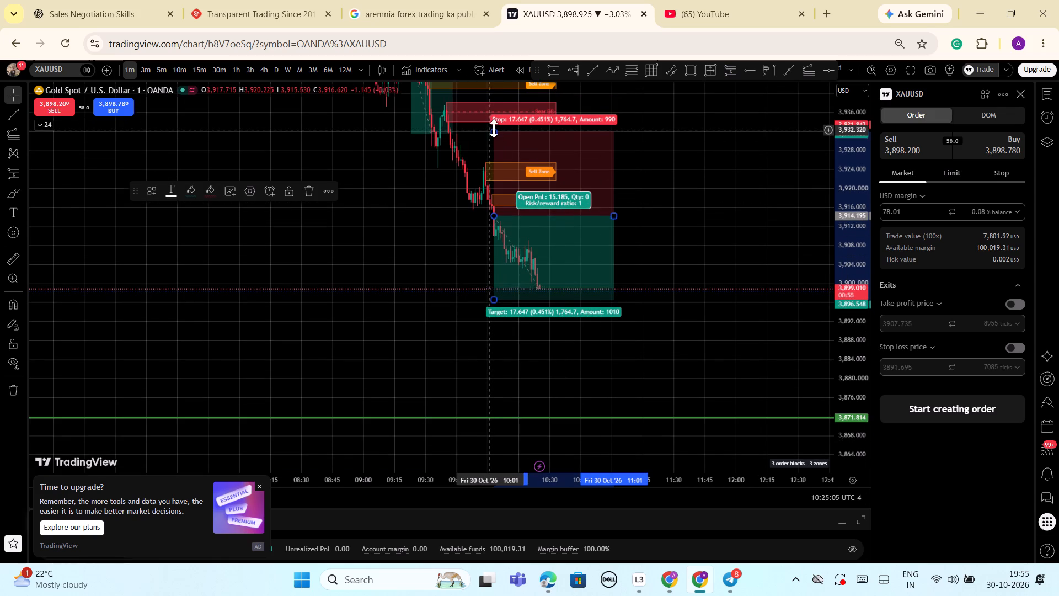
pyautogui.moveTo(493, 129); pyautogui.dragTo(493, 185)
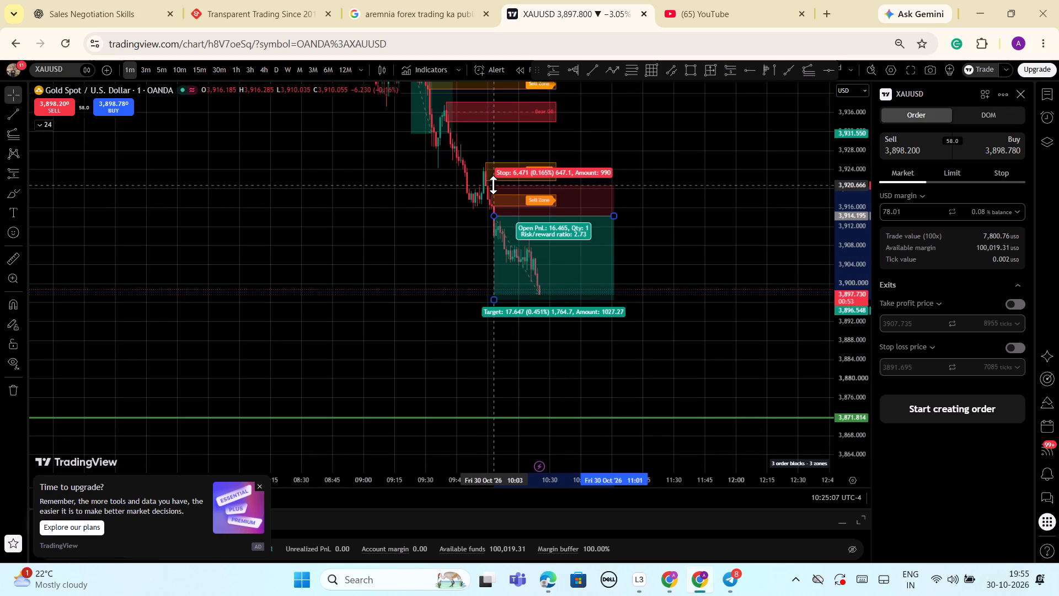
pyautogui.moveTo(493, 185); pyautogui.dragTo(495, 180)
pyautogui.click(746, 188)
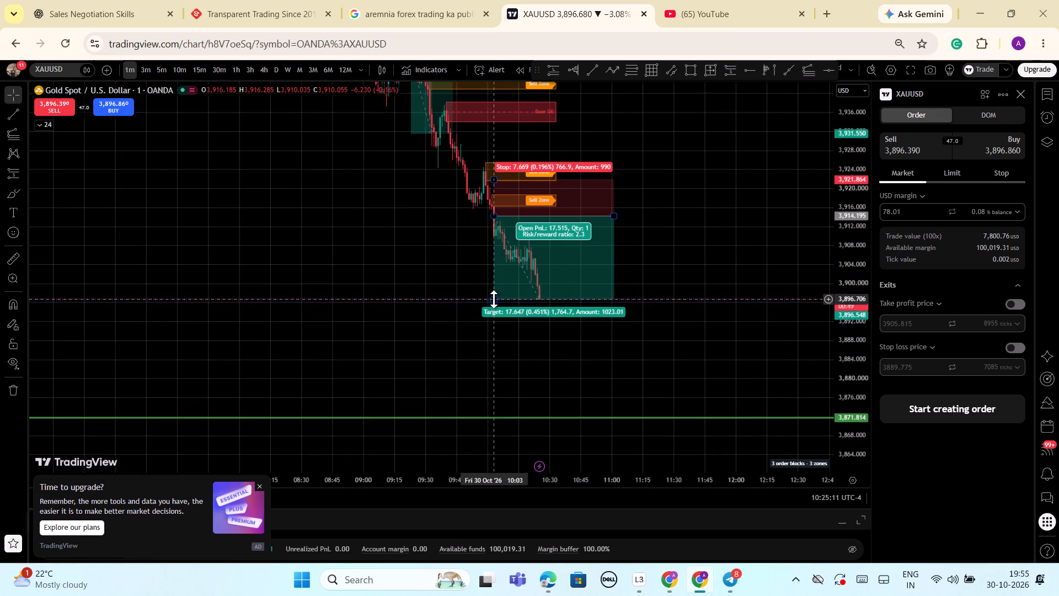
pyautogui.moveTo(494, 299); pyautogui.dragTo(514, 378)
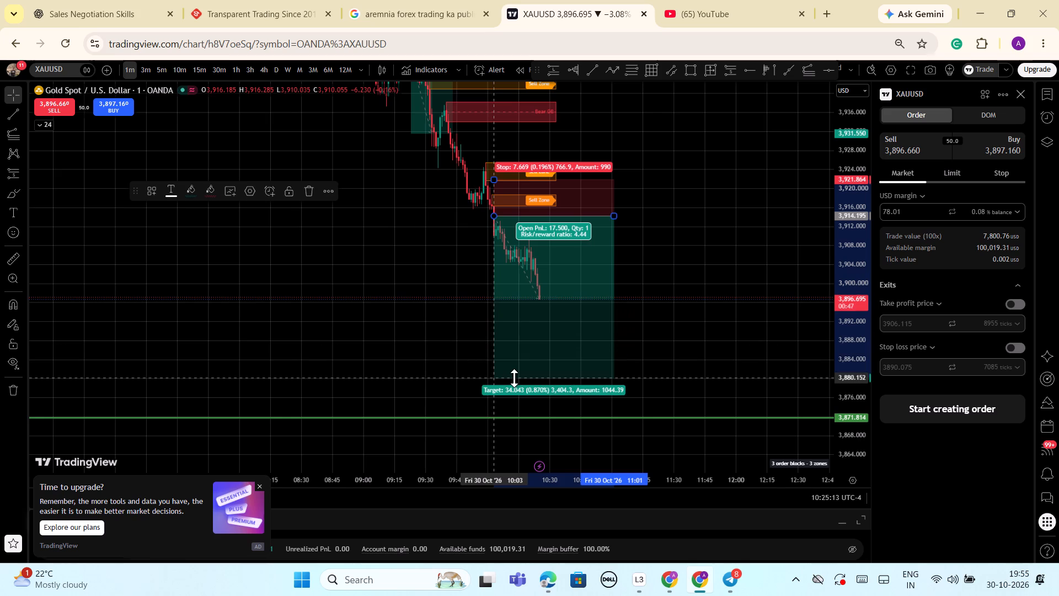
pyautogui.moveTo(514, 378); pyautogui.dragTo(517, 377)
pyautogui.click(771, 316)
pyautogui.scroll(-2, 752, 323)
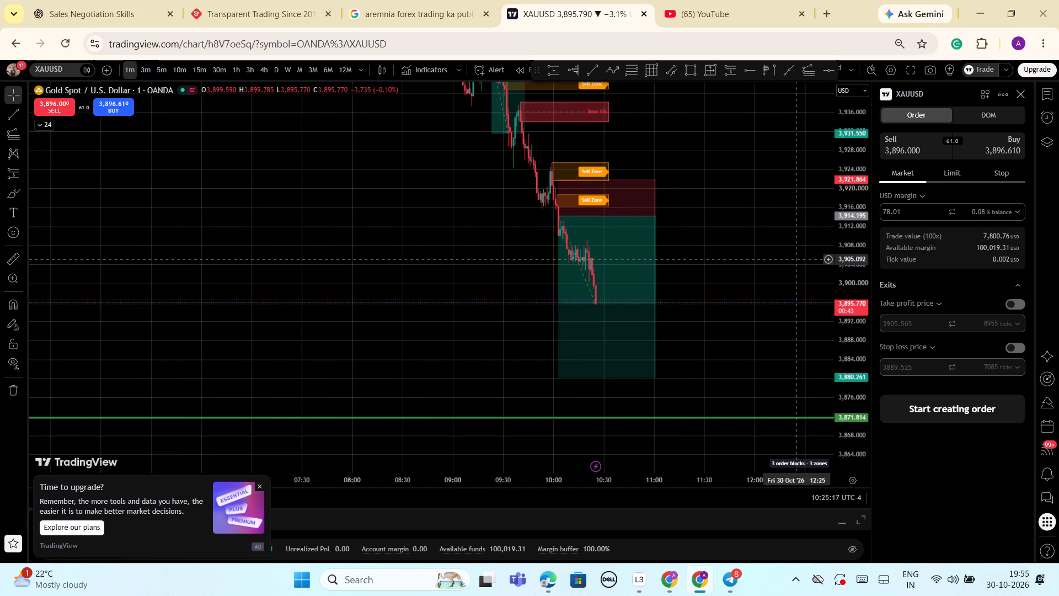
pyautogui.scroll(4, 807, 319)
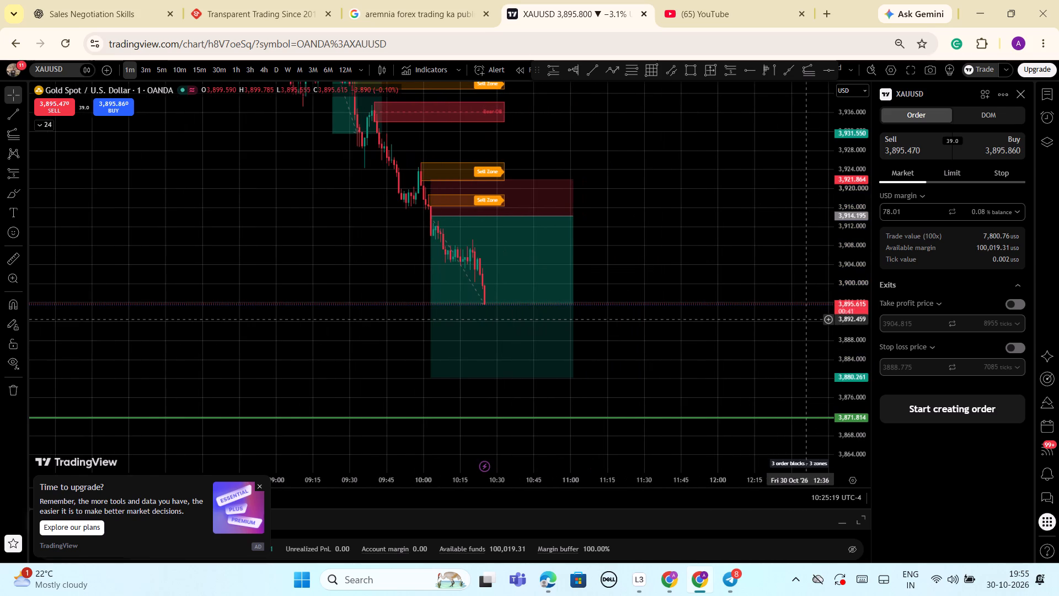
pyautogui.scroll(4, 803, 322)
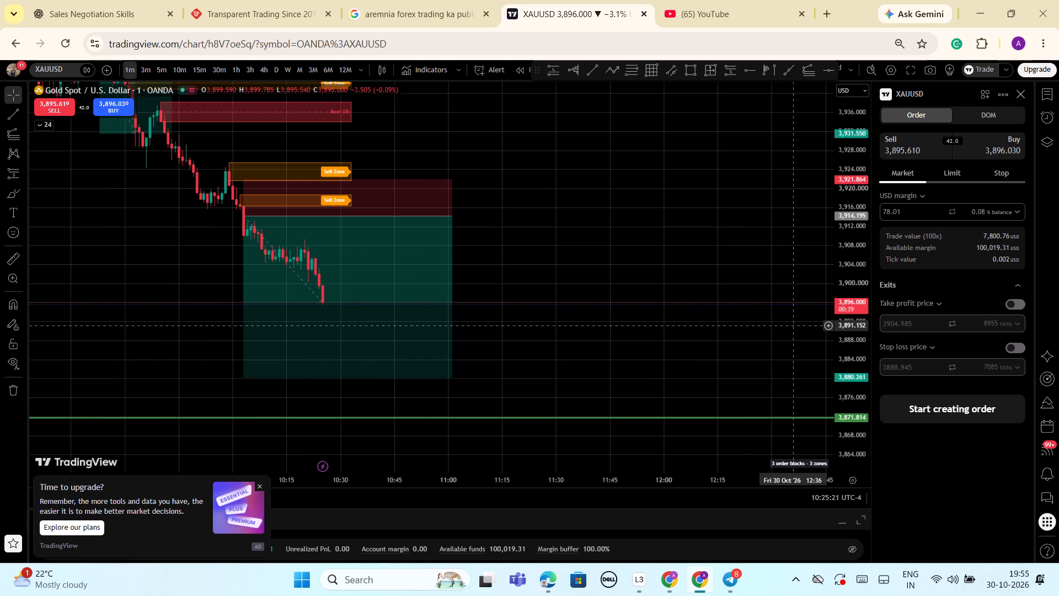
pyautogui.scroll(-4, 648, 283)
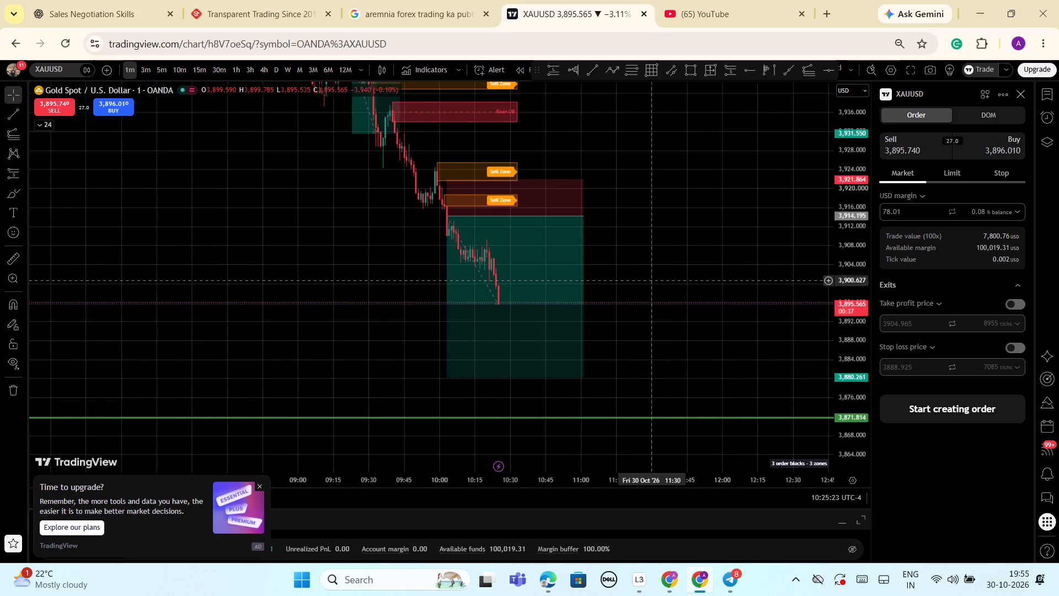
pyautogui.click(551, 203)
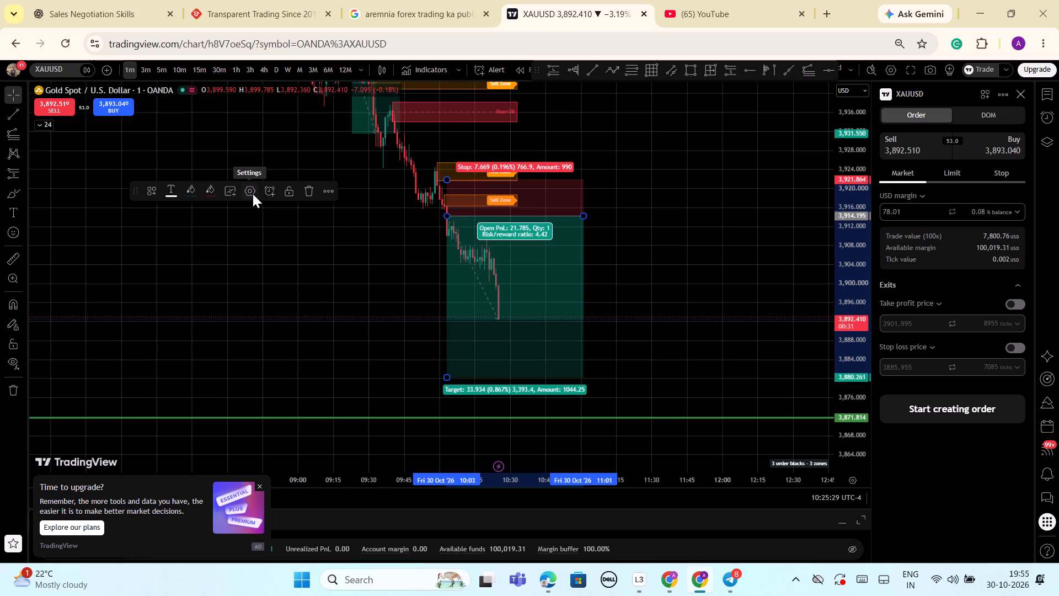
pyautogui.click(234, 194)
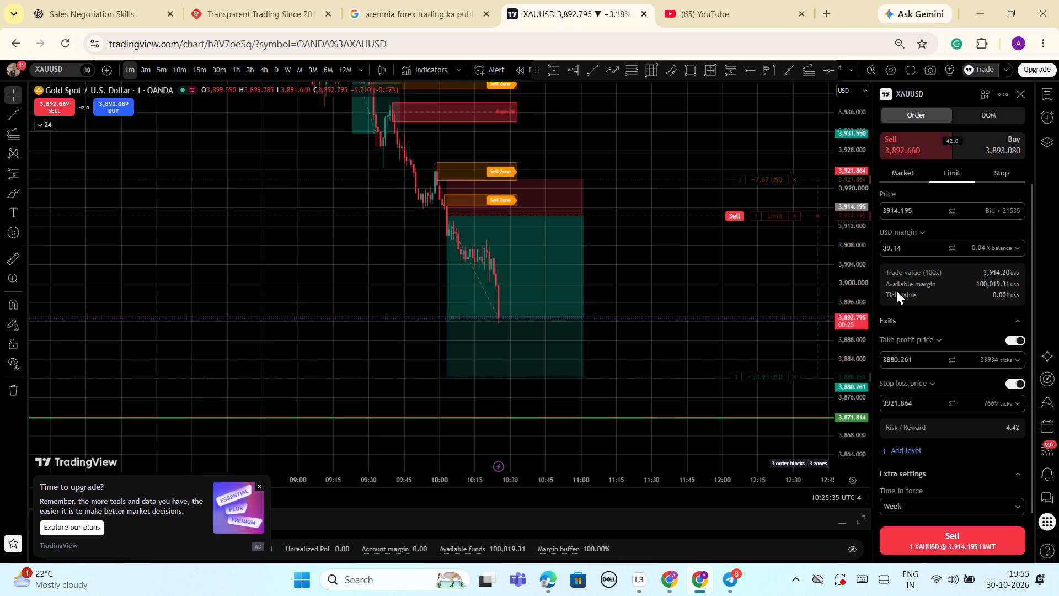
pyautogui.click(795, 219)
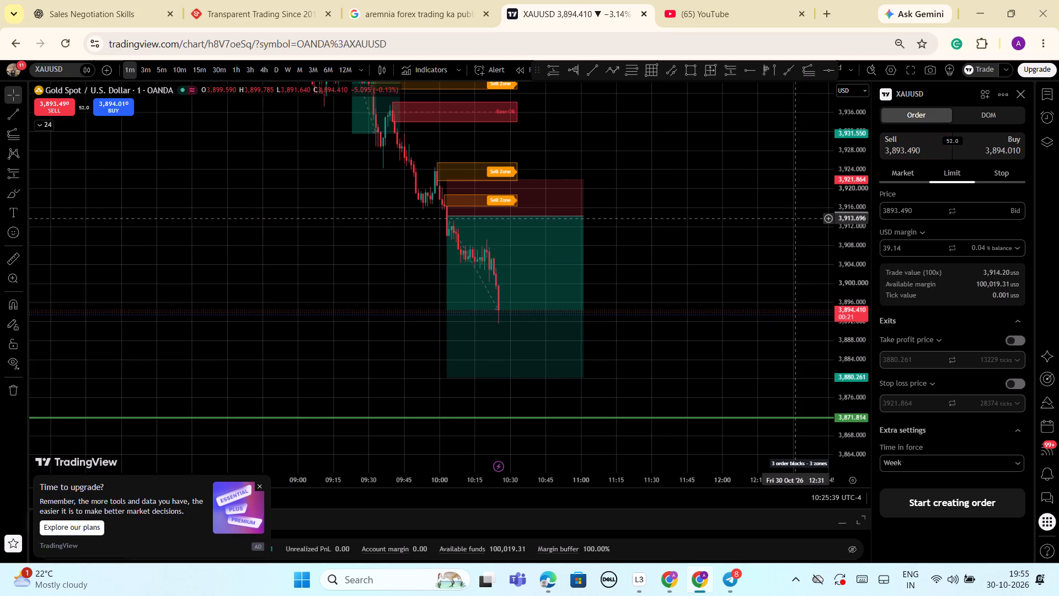
# Review the input and style settings of the short position projection.
pyautogui.click(581, 221)
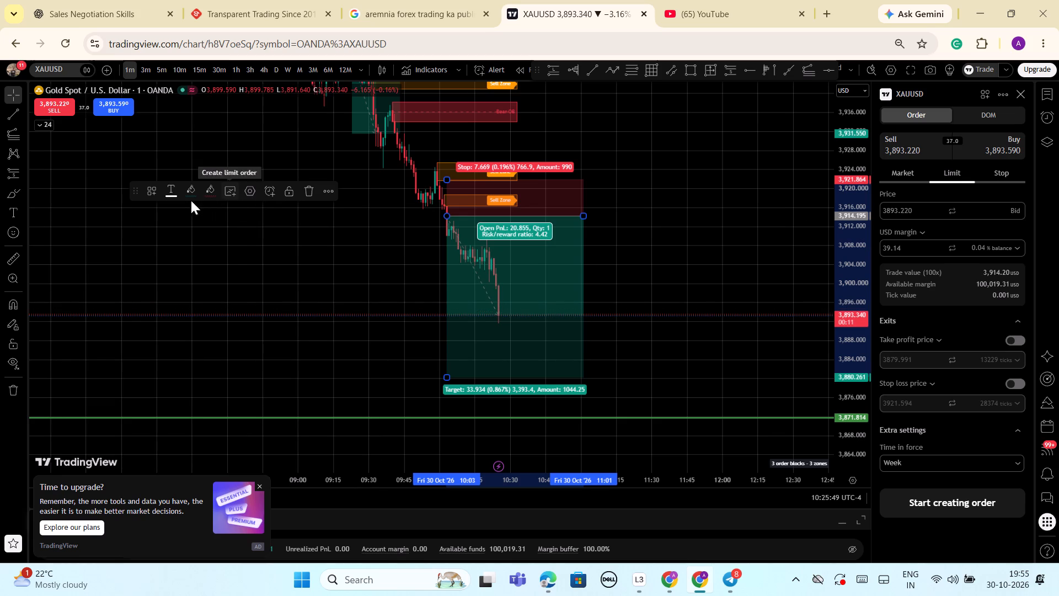
pyautogui.click(168, 194)
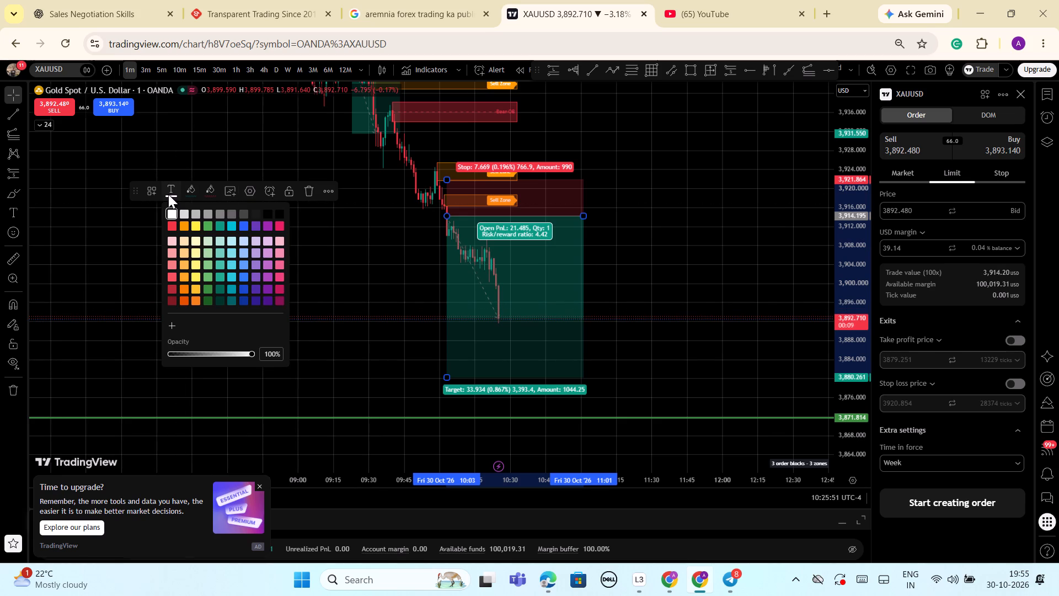
pyautogui.click(251, 193)
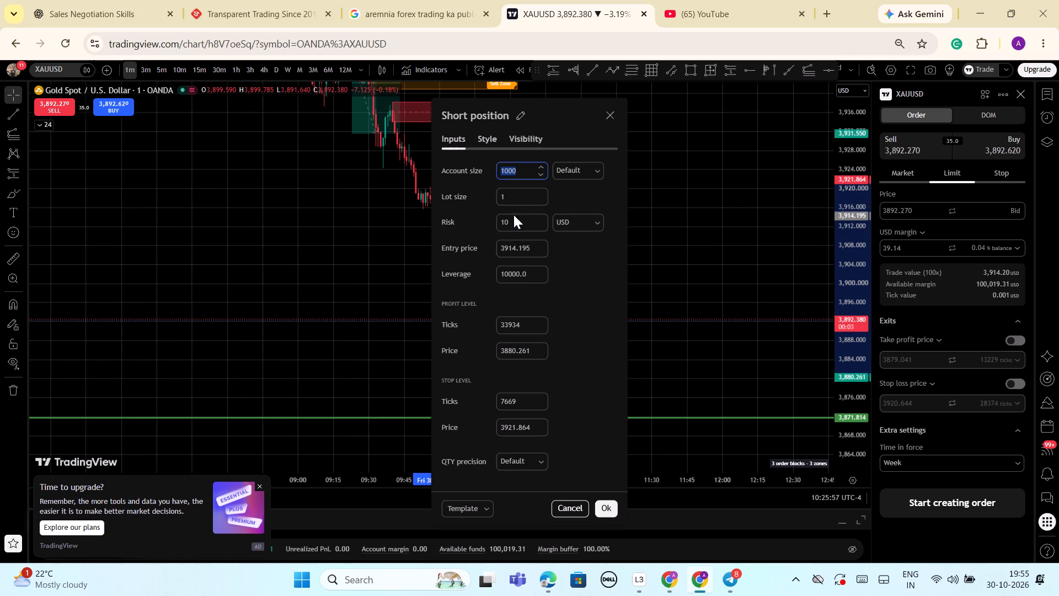
pyautogui.click(489, 138)
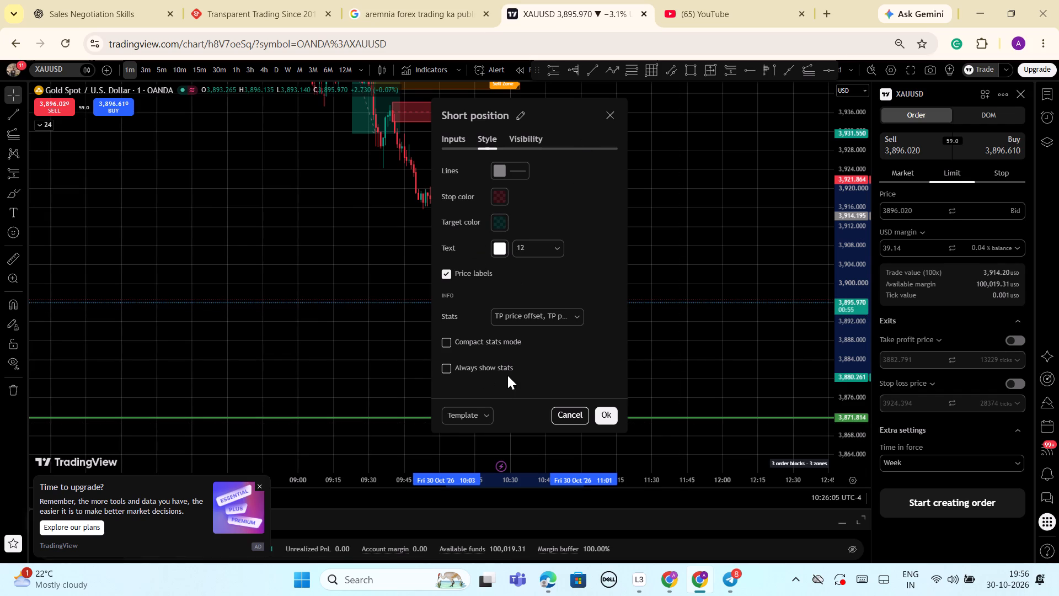
pyautogui.click(606, 113)
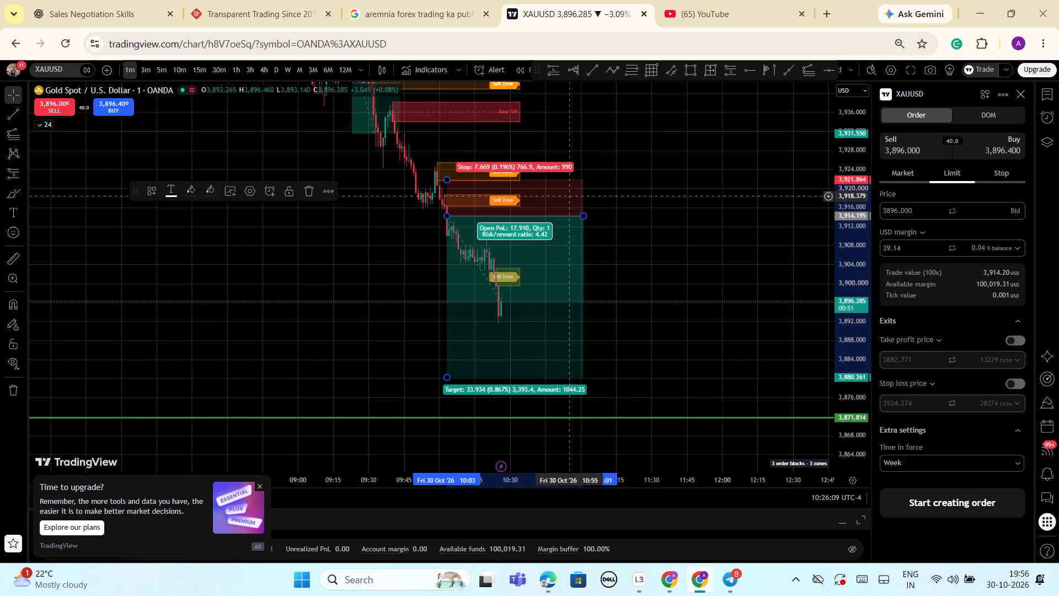
# Examine the price action around the short position projection, the sell zones and the green horizontal line below.
pyautogui.moveTo(847, 384); pyautogui.dragTo(833, 326)
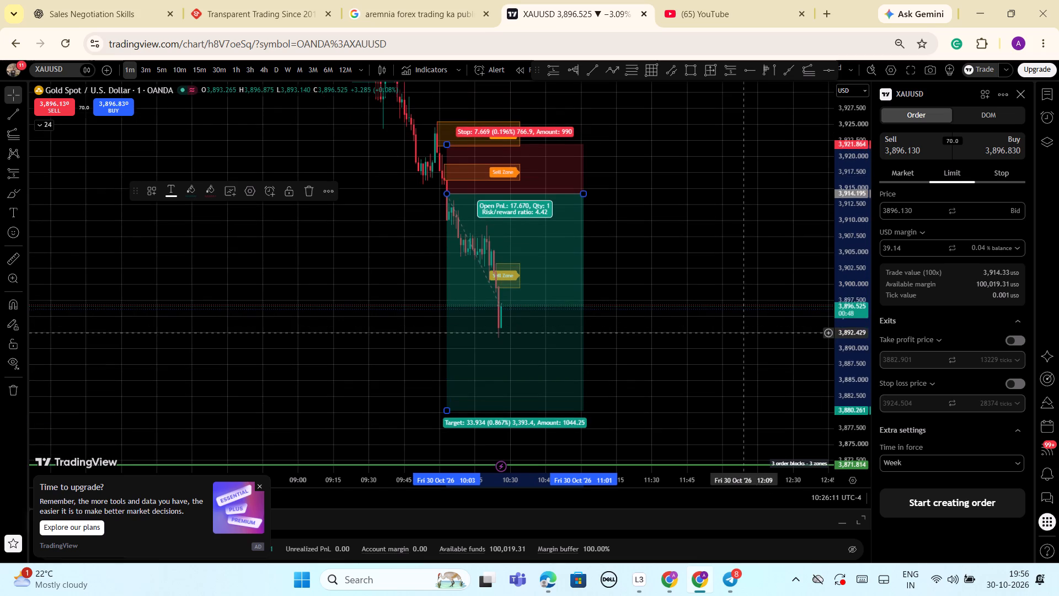
pyautogui.scroll(8, 668, 298)
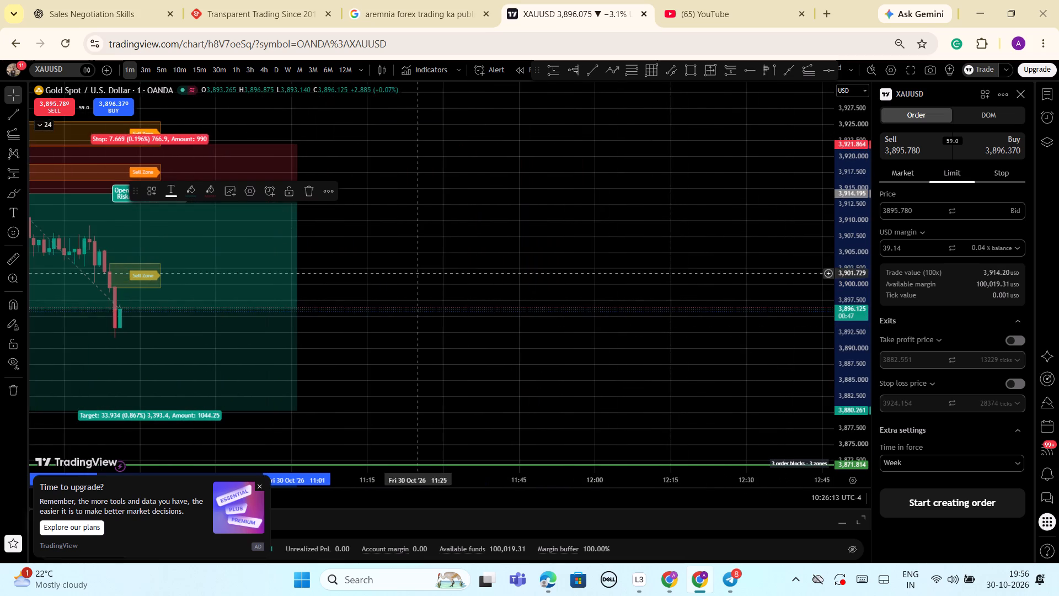
pyautogui.moveTo(422, 273); pyautogui.dragTo(748, 279)
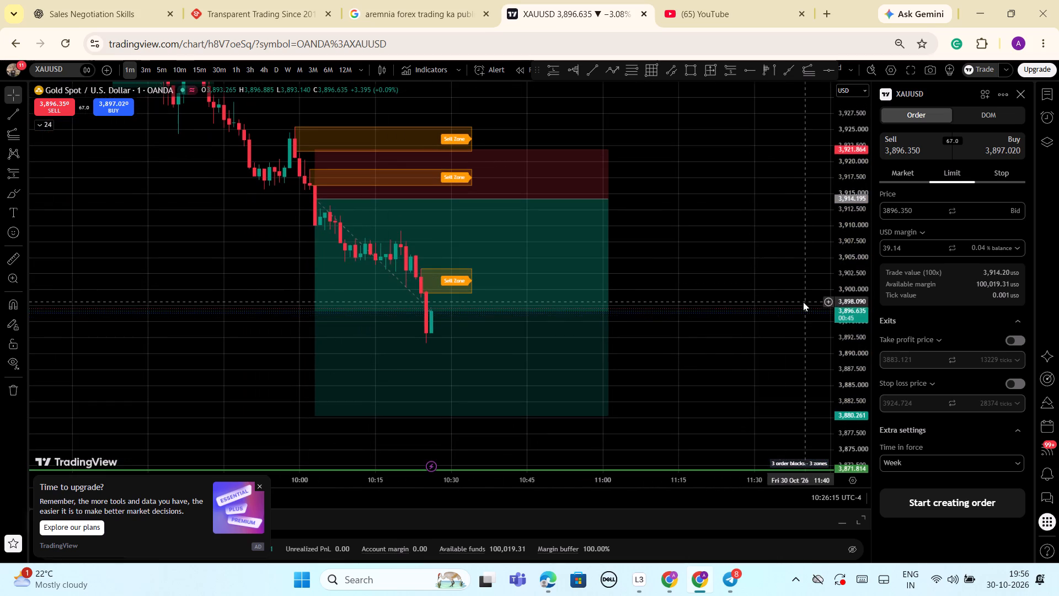
pyautogui.moveTo(841, 338); pyautogui.dragTo(840, 407)
pyautogui.scroll(-2, 480, 337)
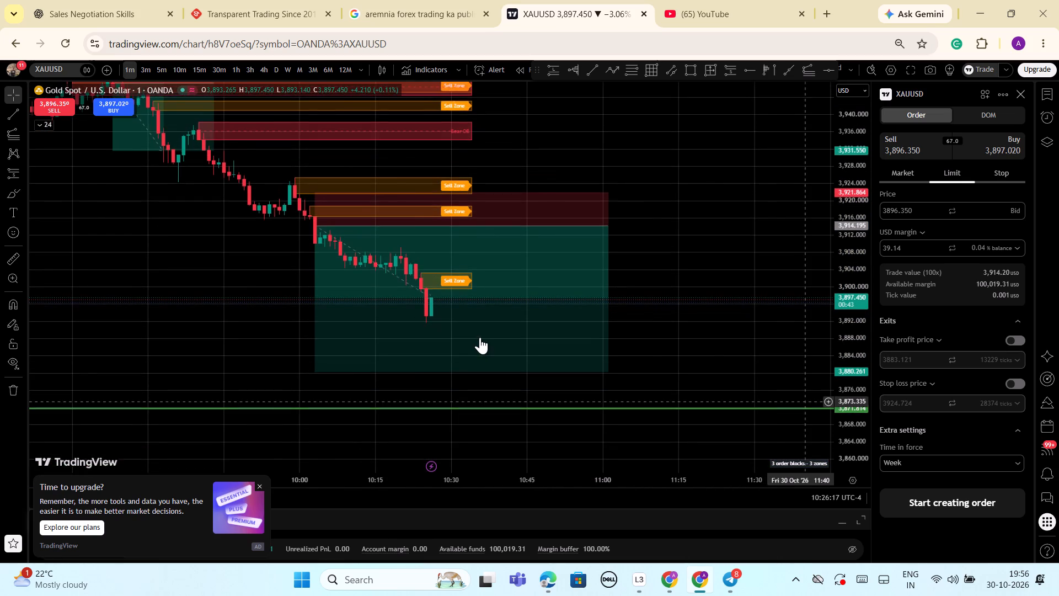
pyautogui.moveTo(857, 367); pyautogui.dragTo(843, 315)
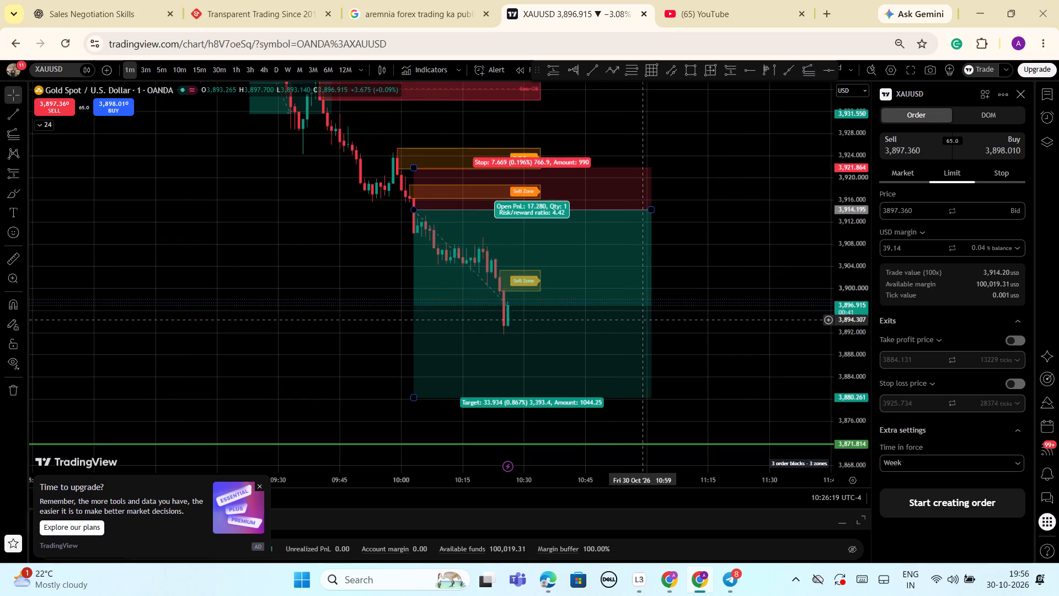
pyautogui.scroll(-4, 625, 320)
pyautogui.moveTo(858, 252); pyautogui.dragTo(839, 318)
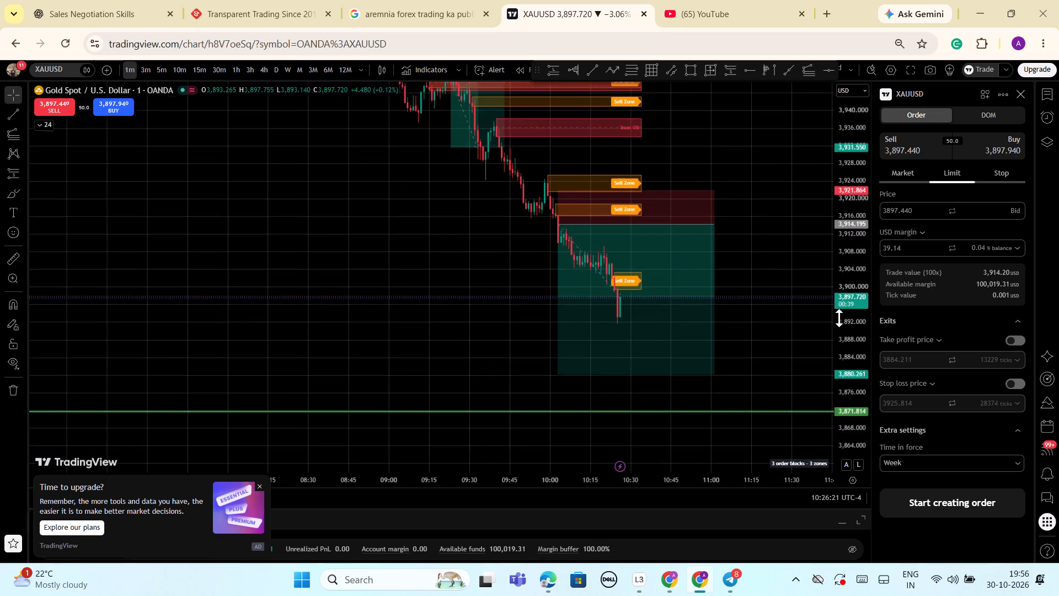
pyautogui.moveTo(839, 318); pyautogui.dragTo(835, 356)
pyautogui.scroll(3, 734, 340)
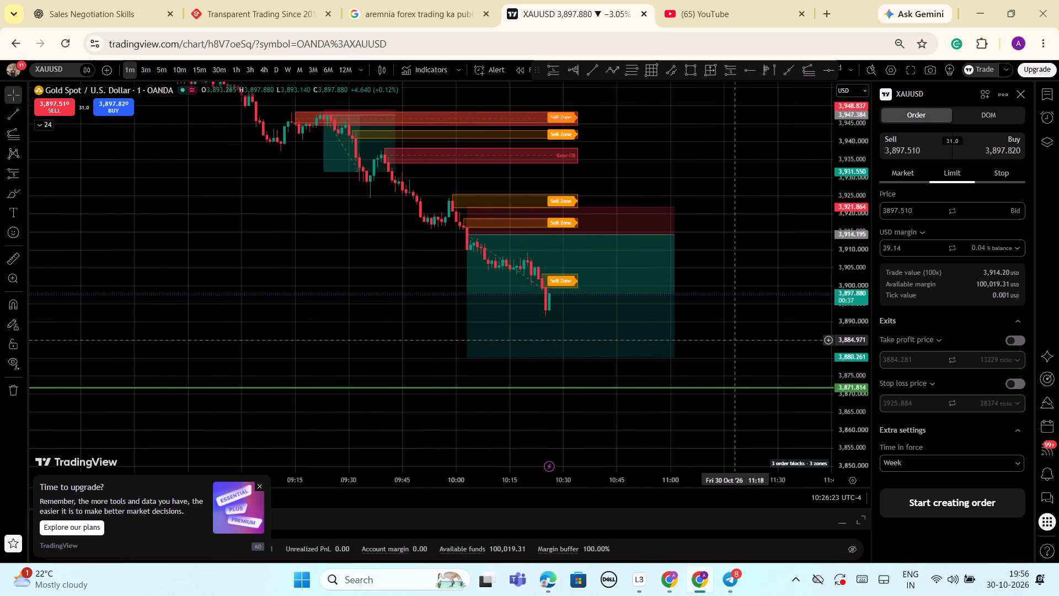
# Draw a short position projection at the lowest sell zone with entry about 3,900.5, stop about 3,907.2 and target about 3,880.4.
pyautogui.scroll(1, 734, 340)
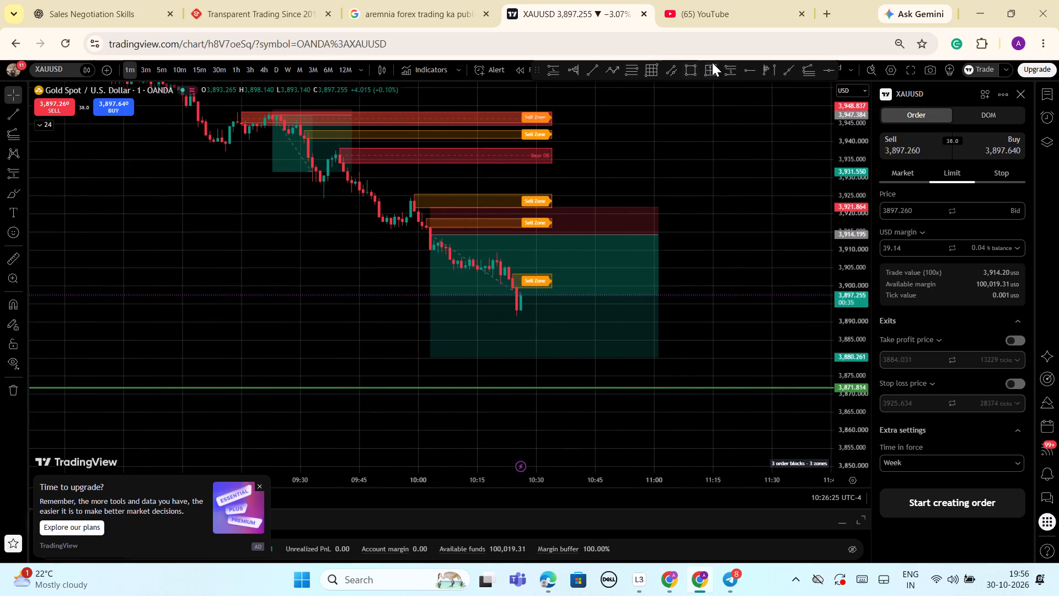
pyautogui.click(730, 65)
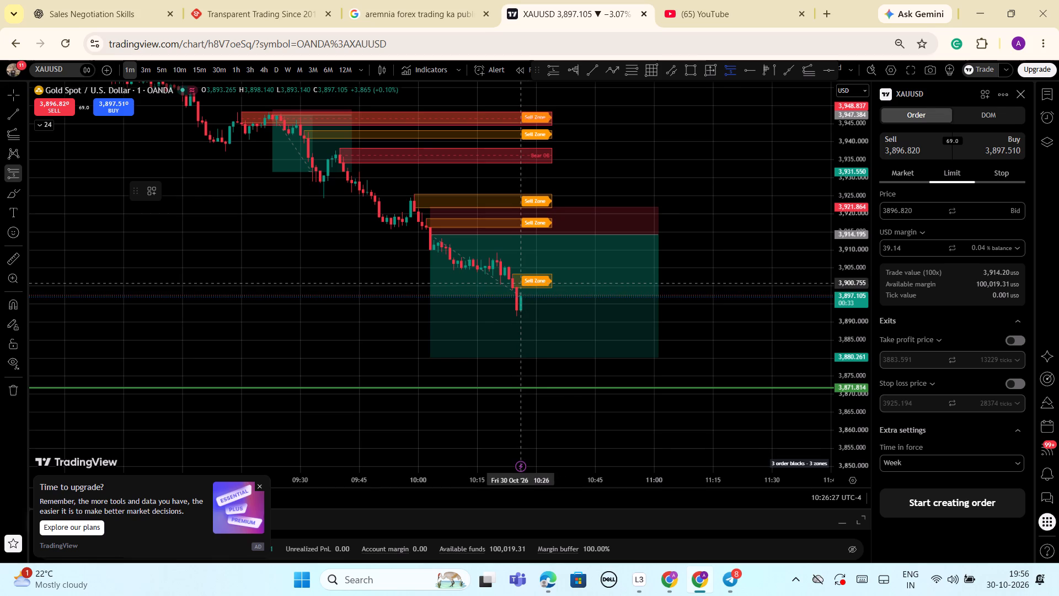
pyautogui.click(522, 284)
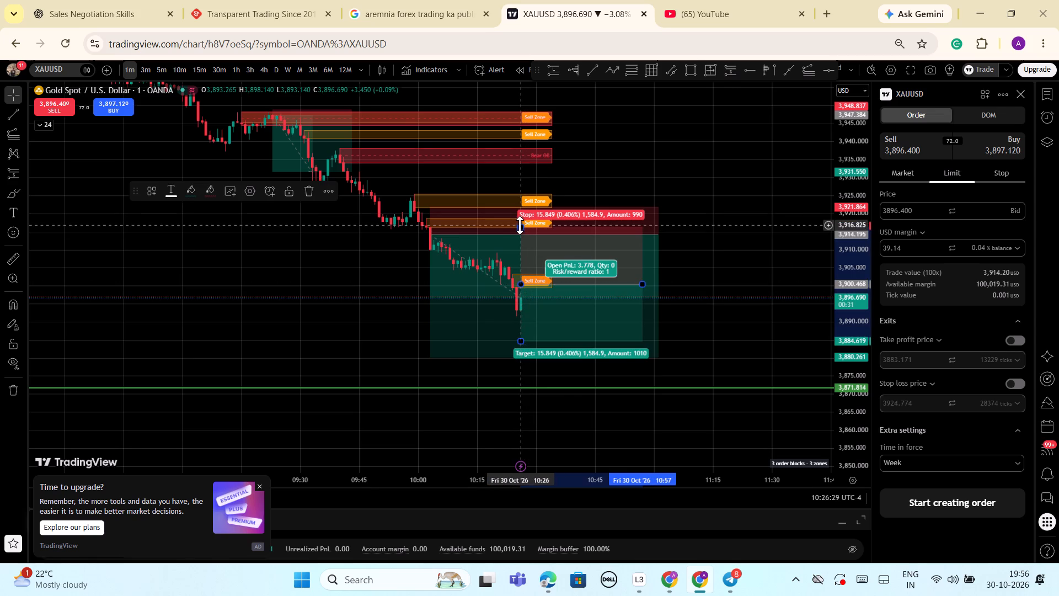
pyautogui.moveTo(520, 225); pyautogui.dragTo(520, 260)
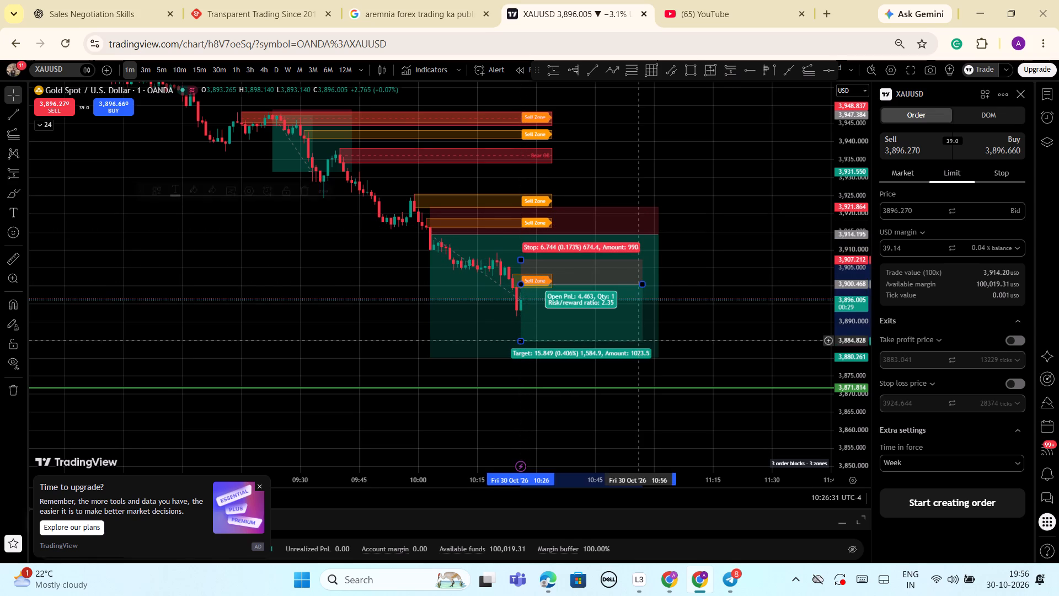
pyautogui.scroll(-1, 687, 390)
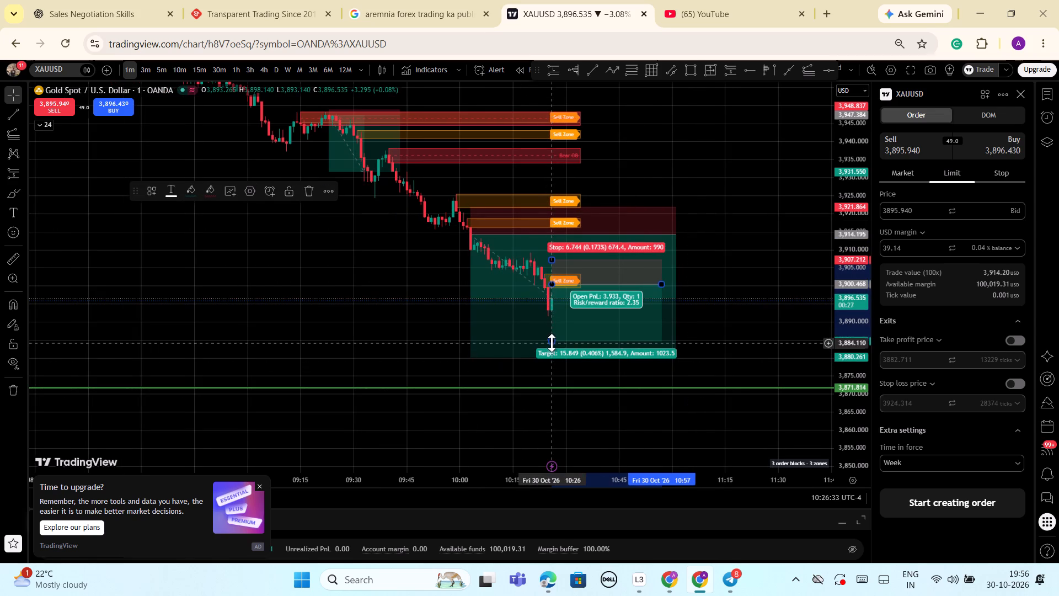
pyautogui.moveTo(552, 342); pyautogui.dragTo(552, 356)
pyautogui.click(747, 341)
# Place a sell limit order for 1 XAUUSD from the new projection at 3,900.468, with take profit 3,880.380 and stop loss 3,907.212.
pyautogui.scroll(-1, 748, 346)
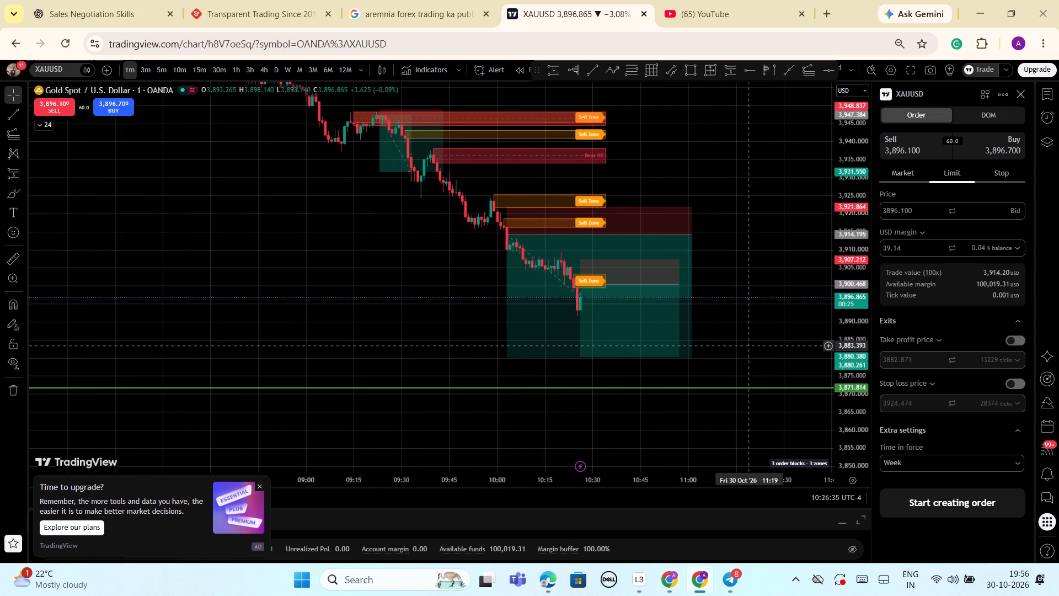
pyautogui.scroll(-2, 748, 346)
pyautogui.moveTo(420, 303); pyautogui.dragTo(277, 291)
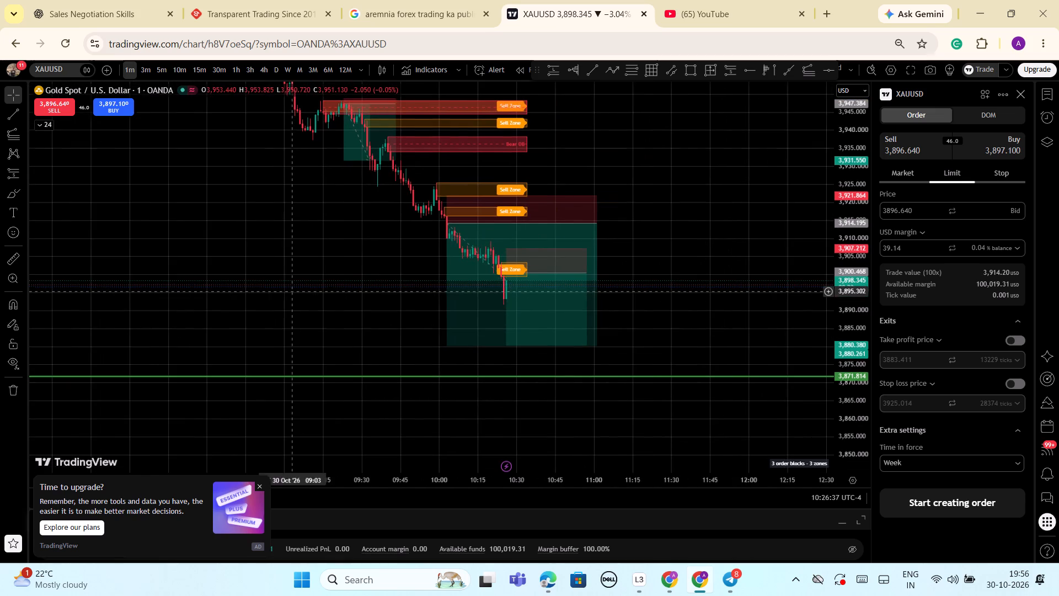
pyautogui.moveTo(277, 291); pyautogui.dragTo(273, 291)
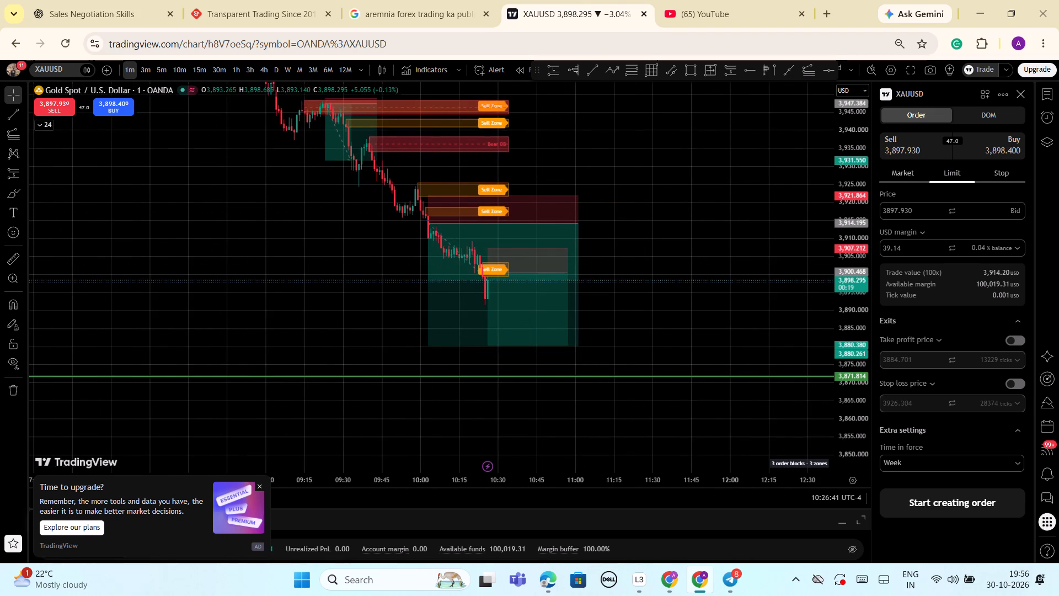
pyautogui.click(534, 268)
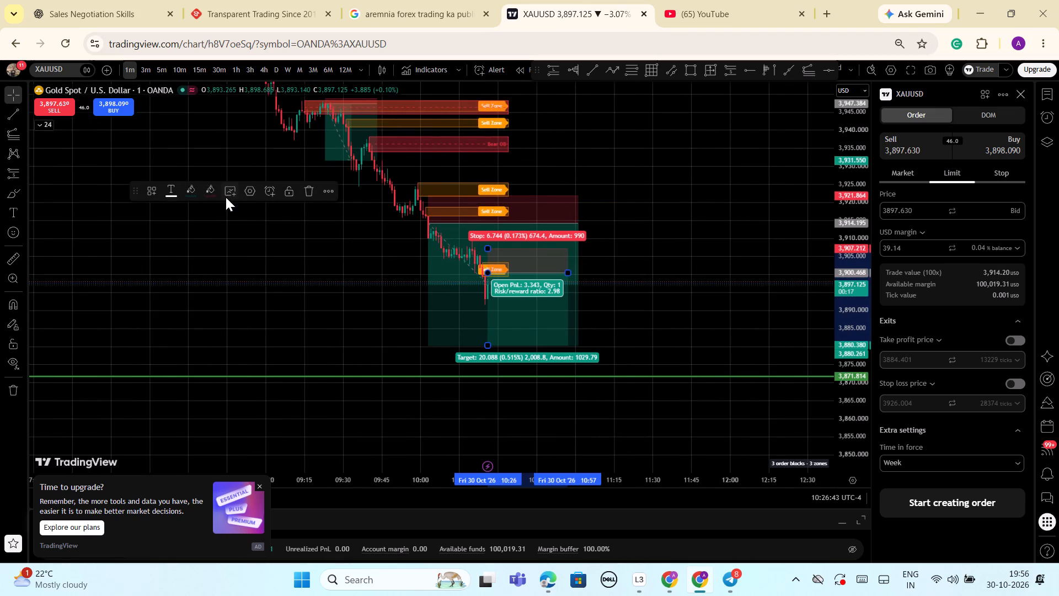
pyautogui.click(232, 193)
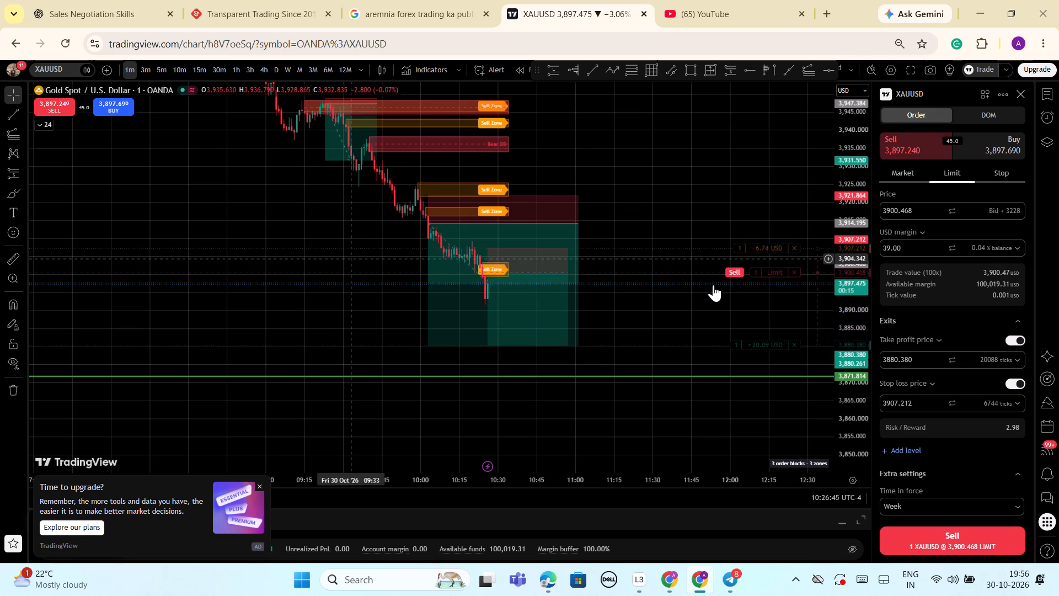
pyautogui.click(731, 274)
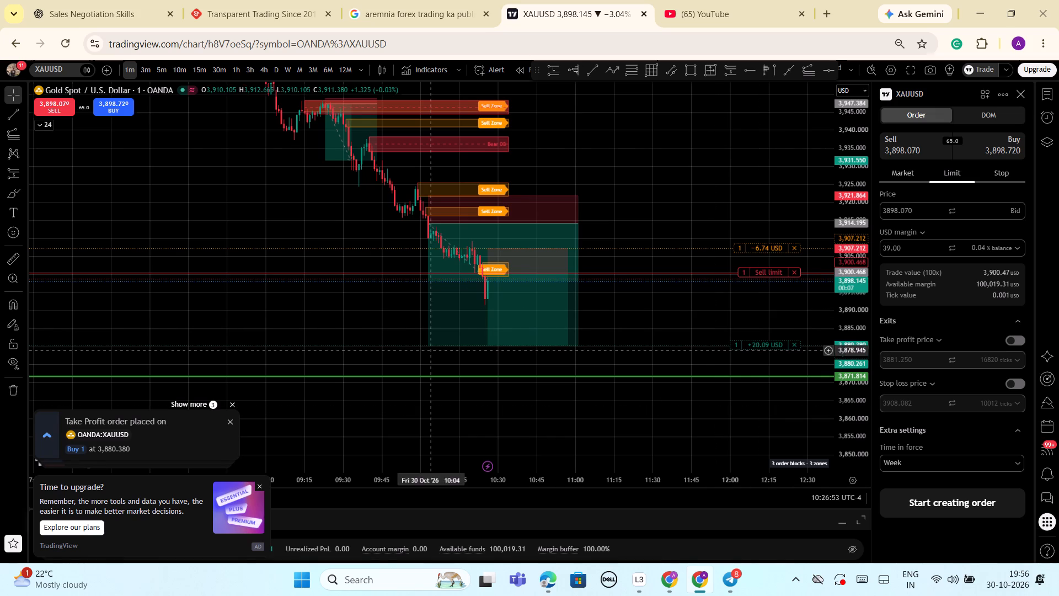
# Delete the earlier, larger short position projection with its entry at about 3,914.2.
pyautogui.scroll(-1, 693, 151)
pyautogui.moveTo(708, 157); pyautogui.dragTo(504, 163)
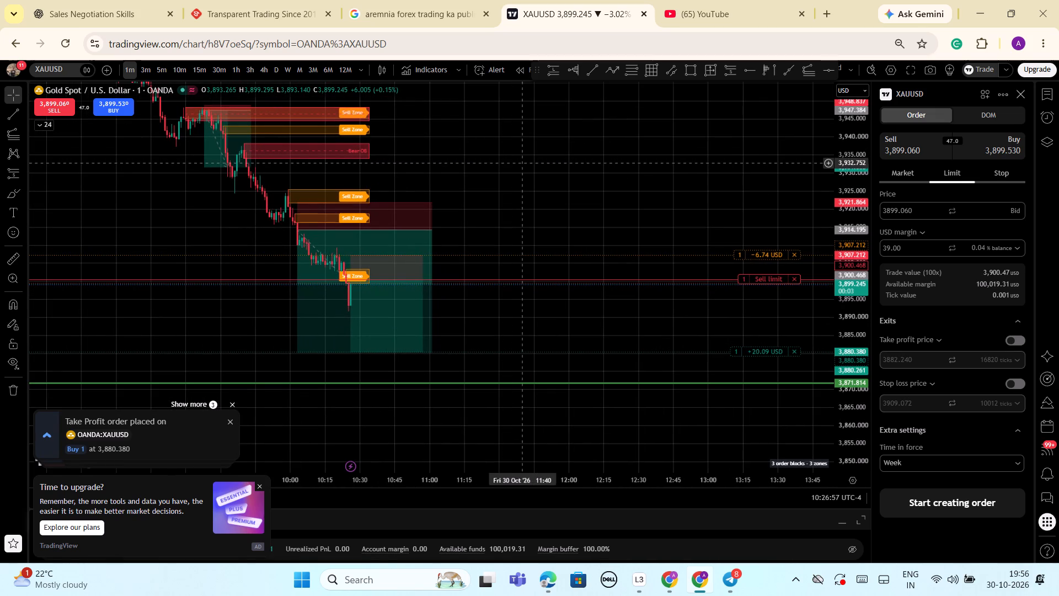
pyautogui.click(424, 237)
pyautogui.click(300, 190)
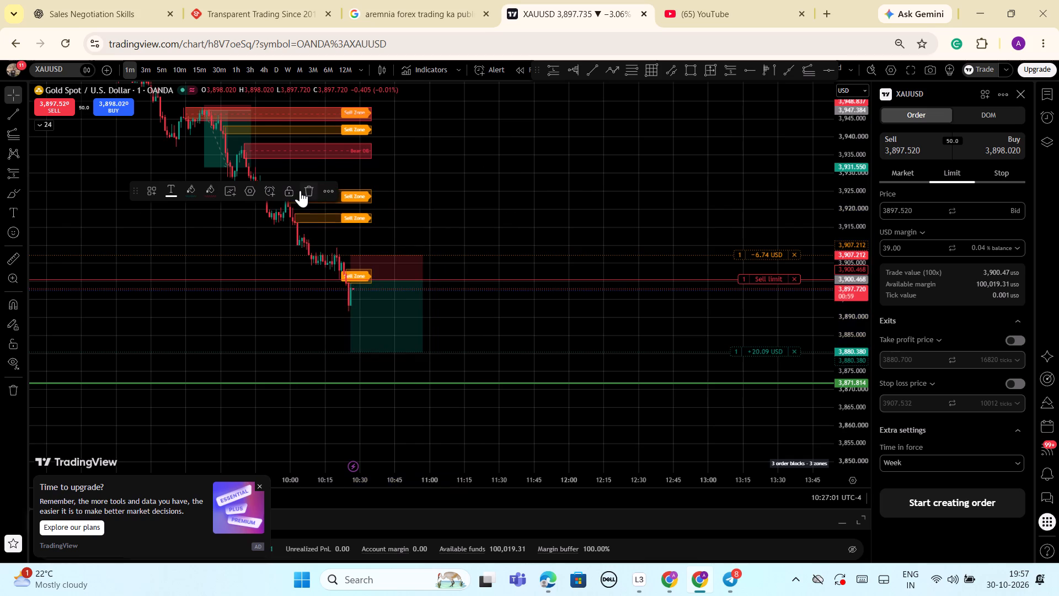
# Examine the price action around the sell limit order, its stop and target levels, and the sell zones above.
pyautogui.moveTo(537, 194); pyautogui.dragTo(482, 200)
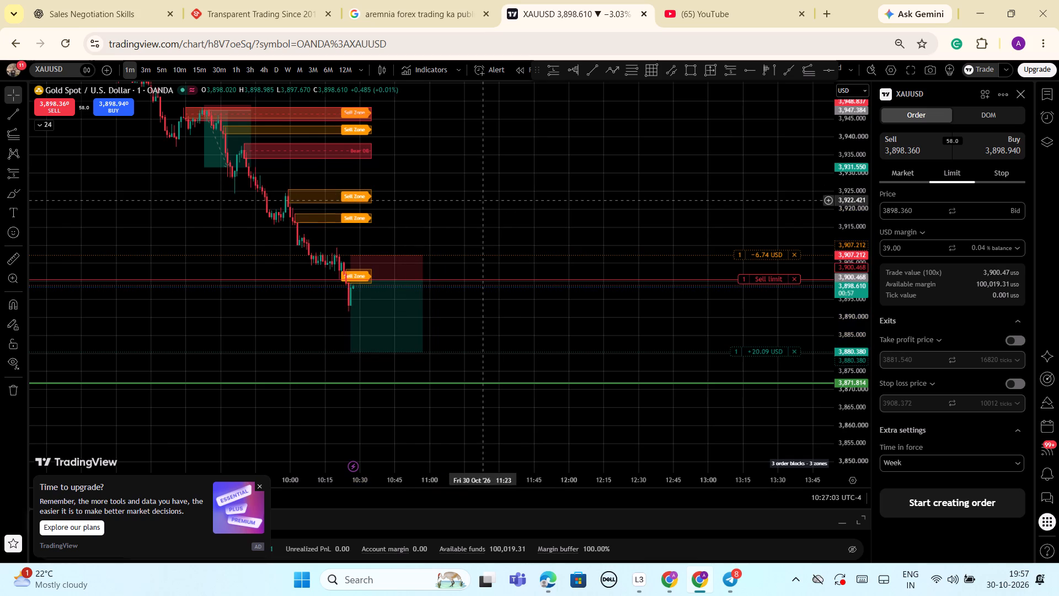
pyautogui.moveTo(858, 209); pyautogui.dragTo(857, 237)
pyautogui.scroll(-2, 684, 304)
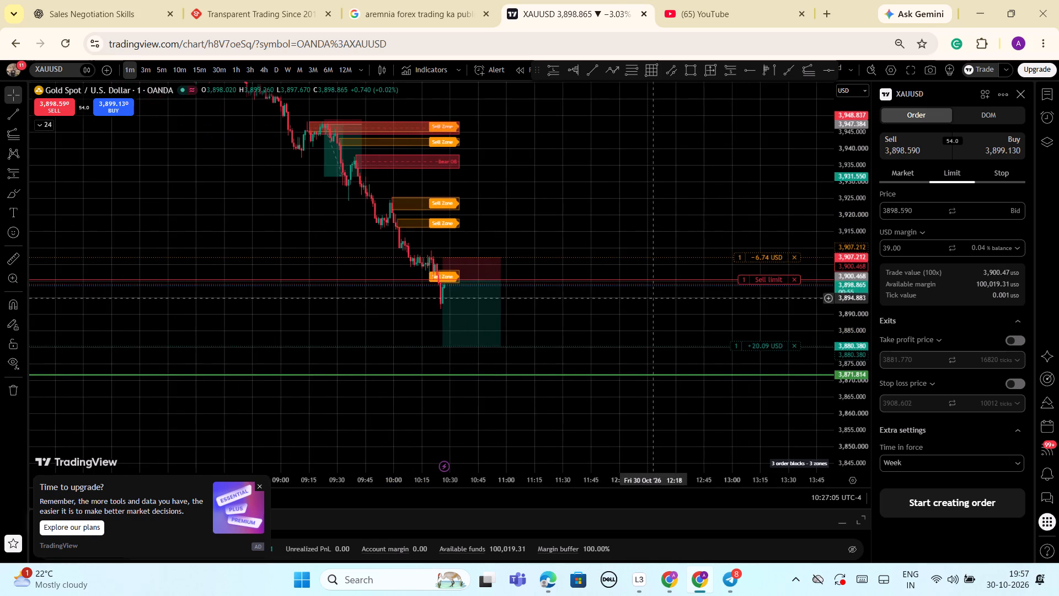
pyautogui.scroll(-3, 649, 296)
pyautogui.moveTo(716, 203); pyautogui.dragTo(601, 216)
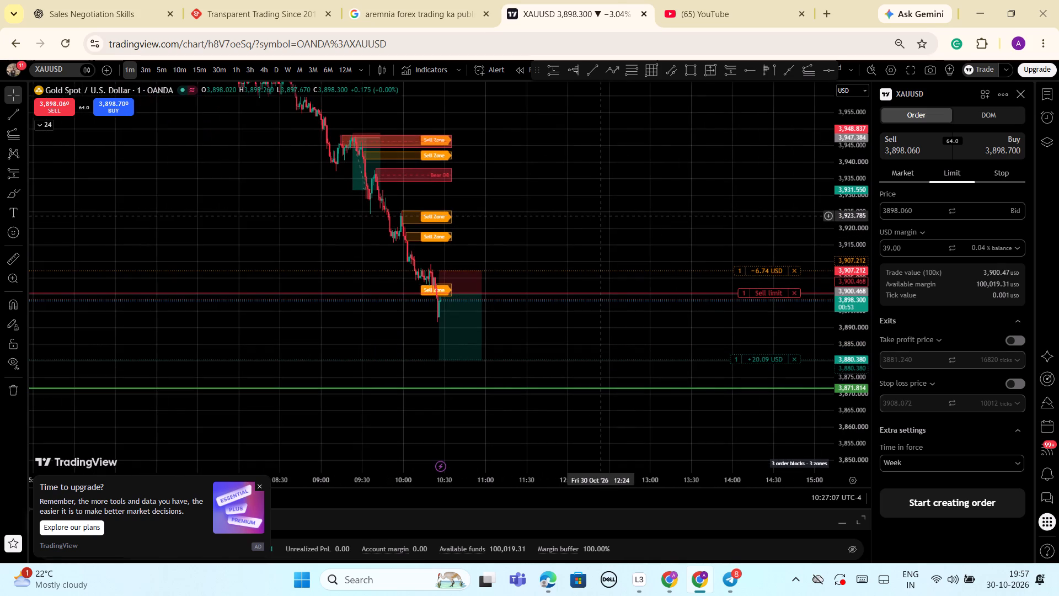
pyautogui.scroll(-3, 601, 216)
pyautogui.scroll(8, 602, 217)
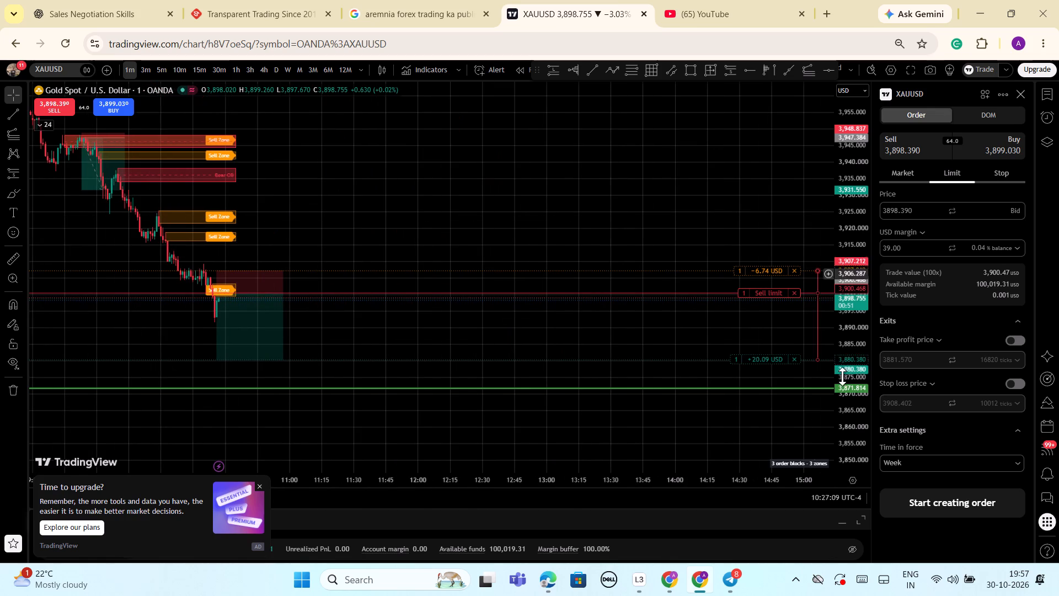
pyautogui.moveTo(856, 347); pyautogui.dragTo(865, 225)
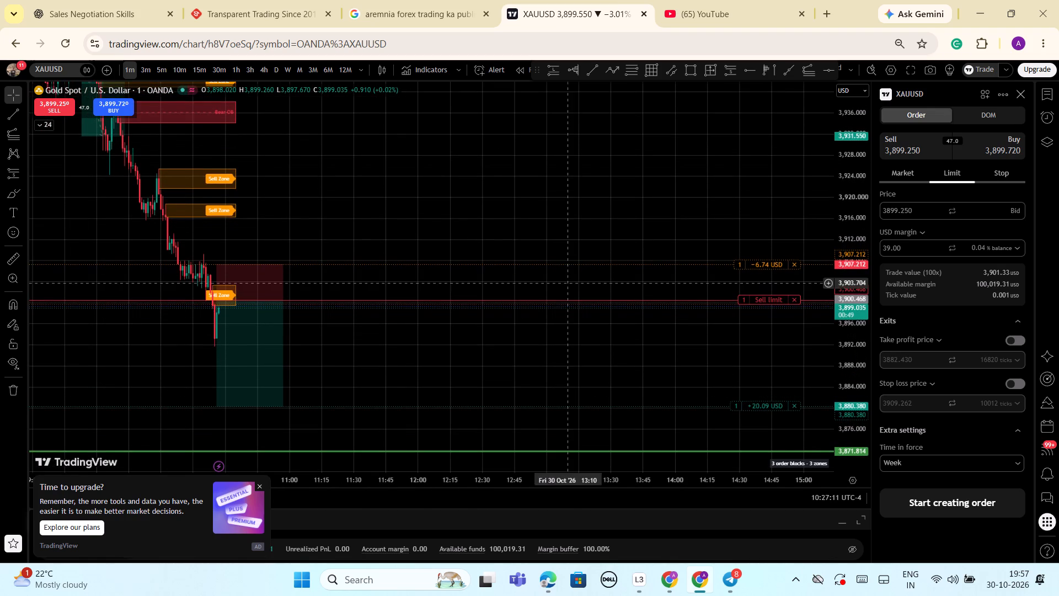
pyautogui.moveTo(393, 223); pyautogui.dragTo(776, 249)
pyautogui.scroll(4, 721, 244)
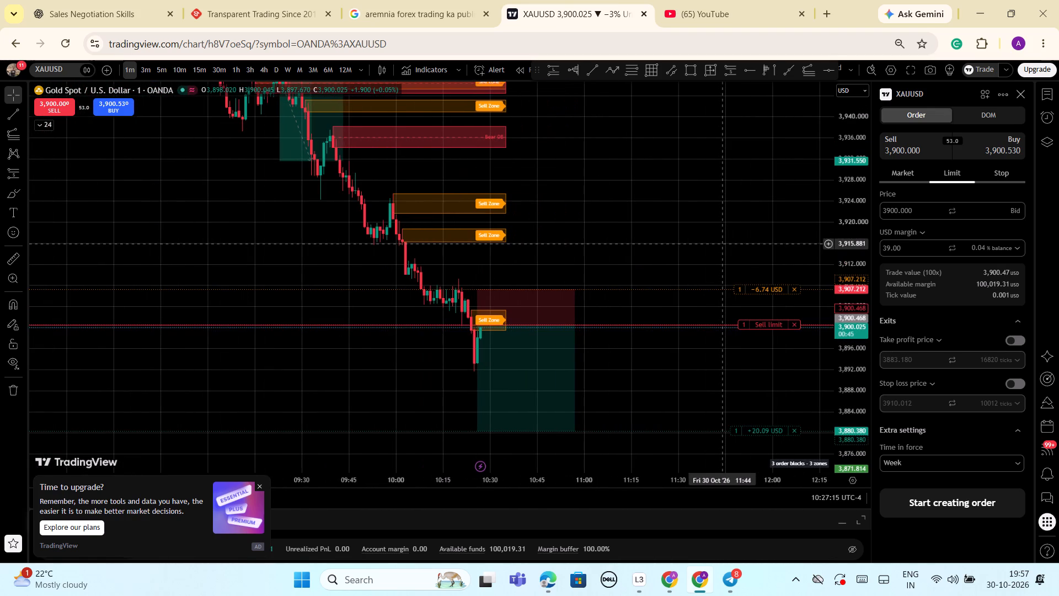
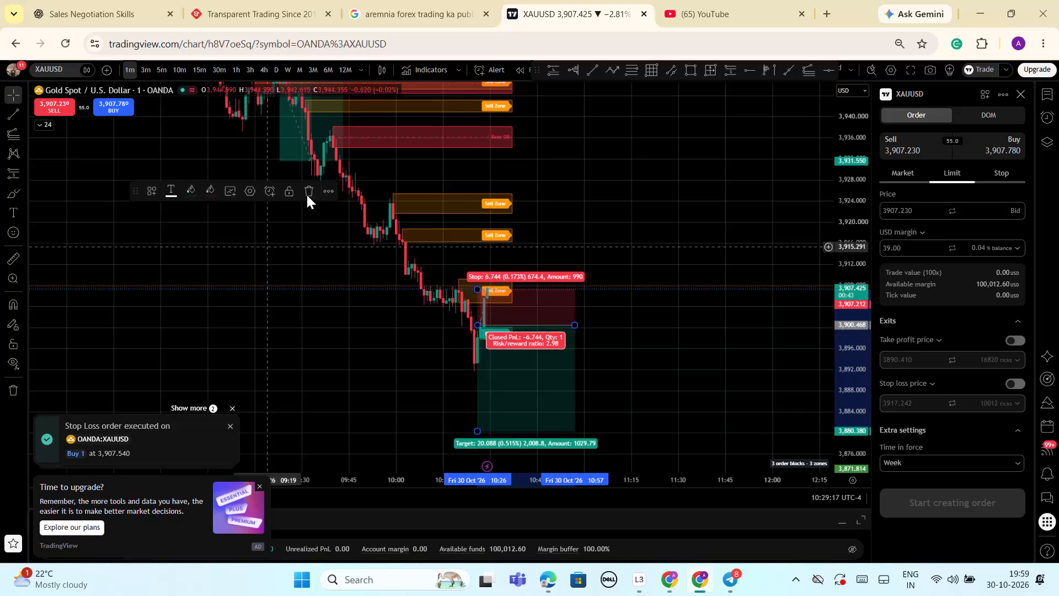
# Delete the selected short position projection with its entry at 3,900.468.
pyautogui.click(307, 195)
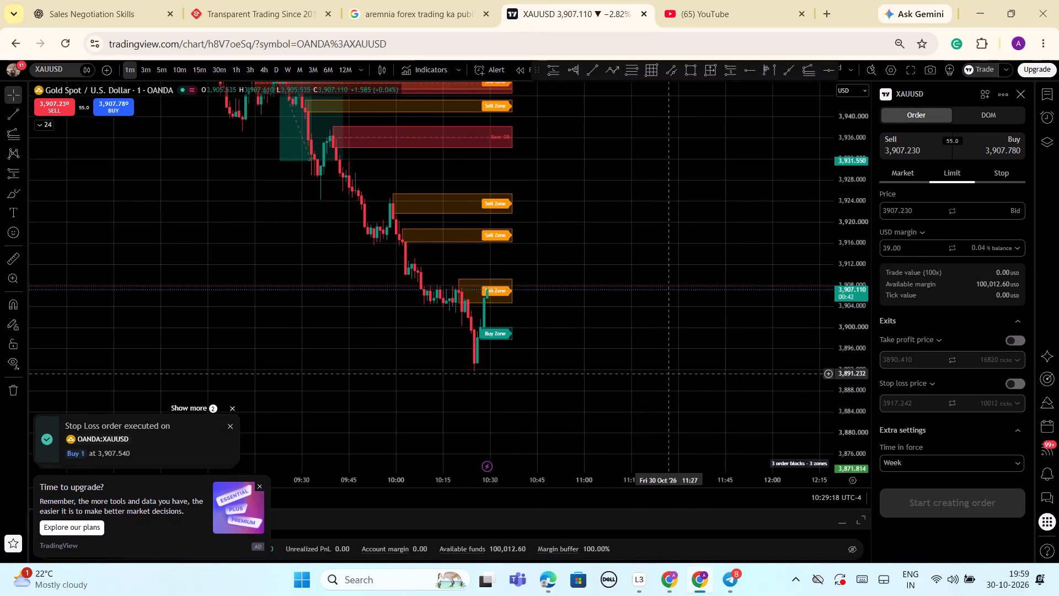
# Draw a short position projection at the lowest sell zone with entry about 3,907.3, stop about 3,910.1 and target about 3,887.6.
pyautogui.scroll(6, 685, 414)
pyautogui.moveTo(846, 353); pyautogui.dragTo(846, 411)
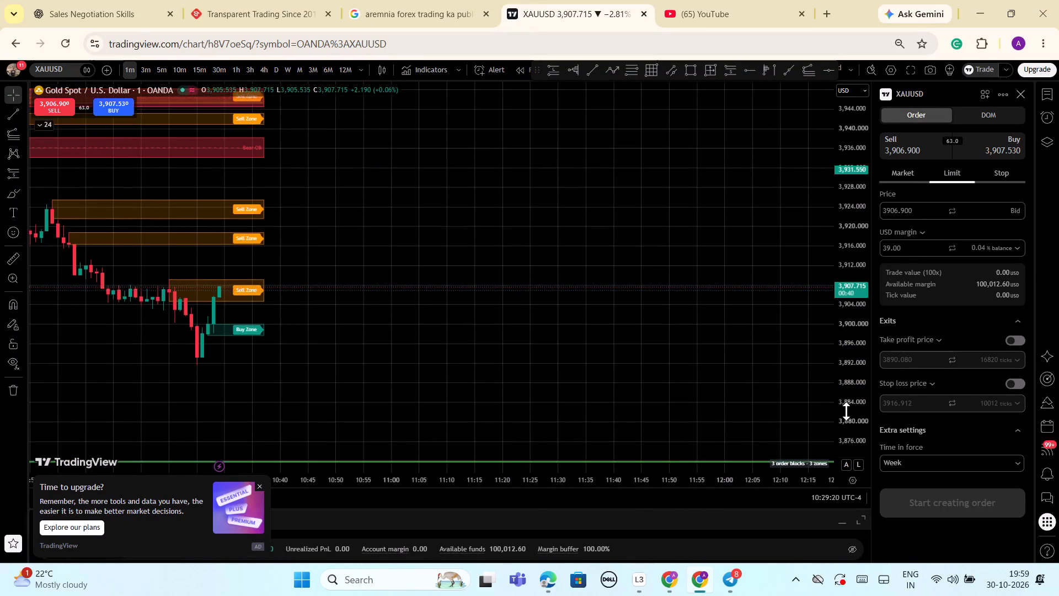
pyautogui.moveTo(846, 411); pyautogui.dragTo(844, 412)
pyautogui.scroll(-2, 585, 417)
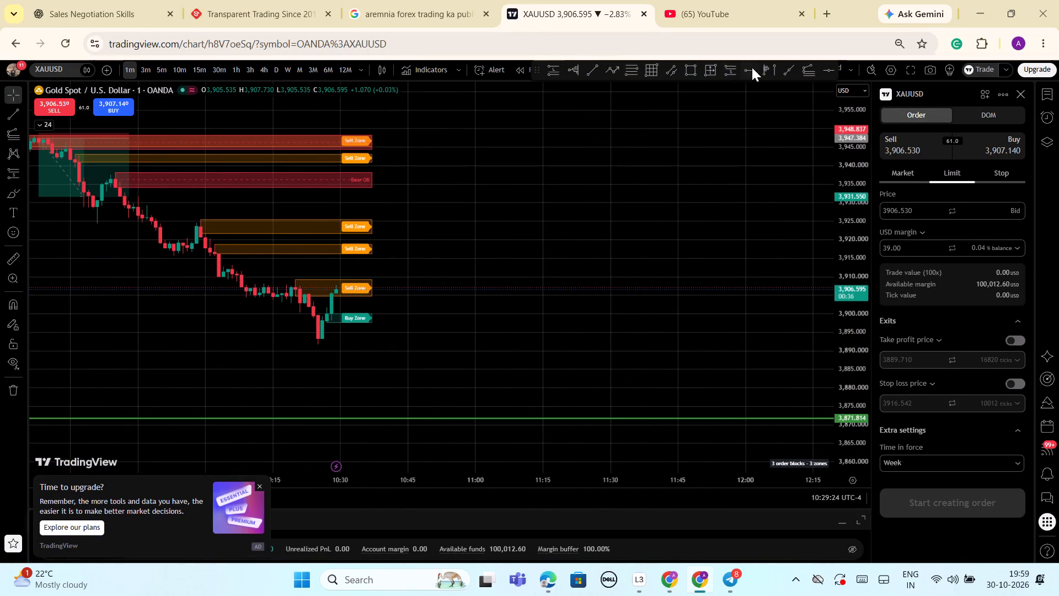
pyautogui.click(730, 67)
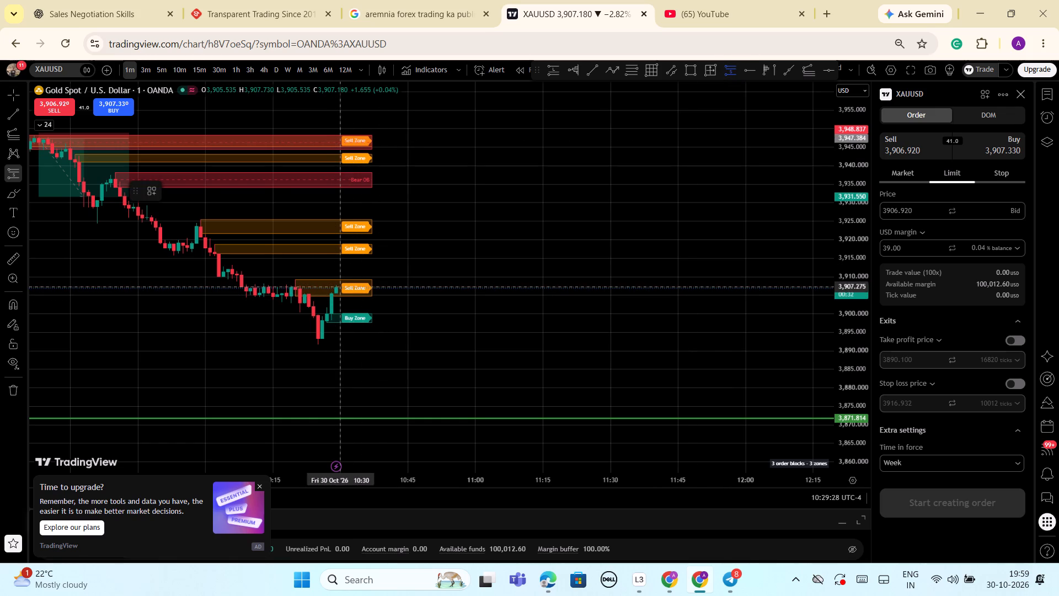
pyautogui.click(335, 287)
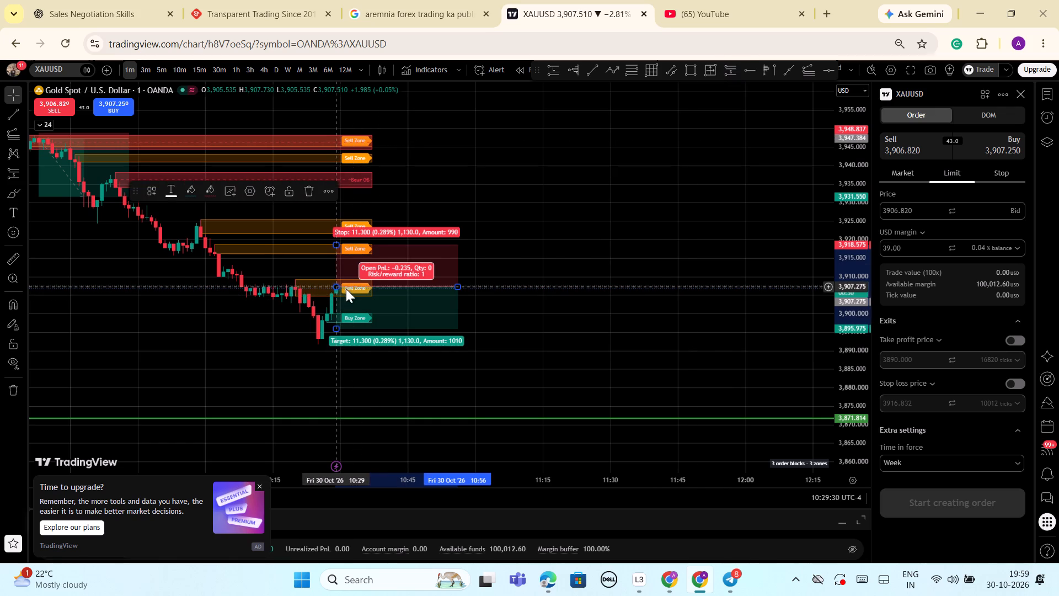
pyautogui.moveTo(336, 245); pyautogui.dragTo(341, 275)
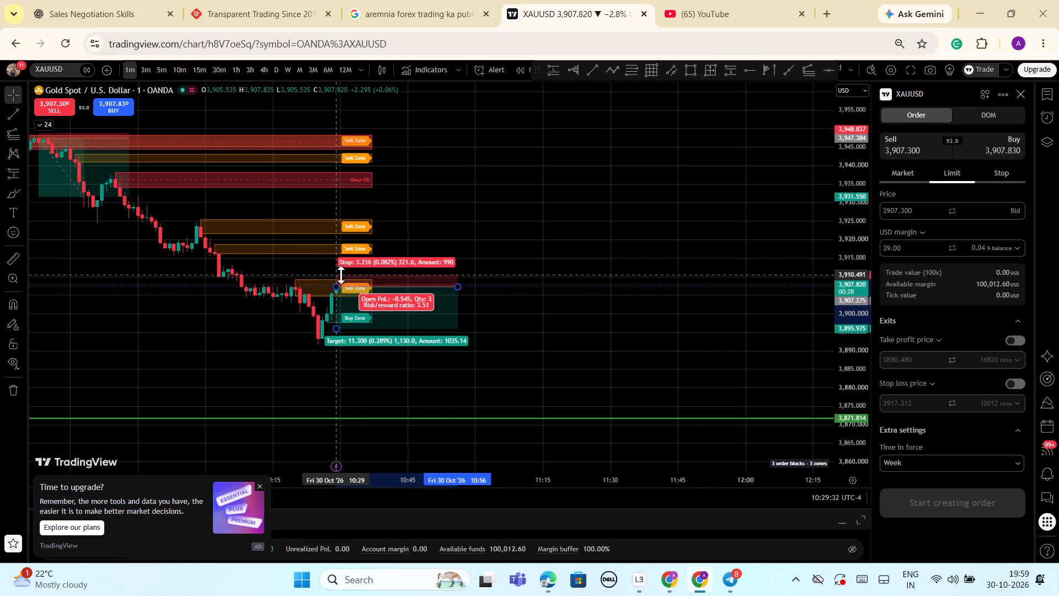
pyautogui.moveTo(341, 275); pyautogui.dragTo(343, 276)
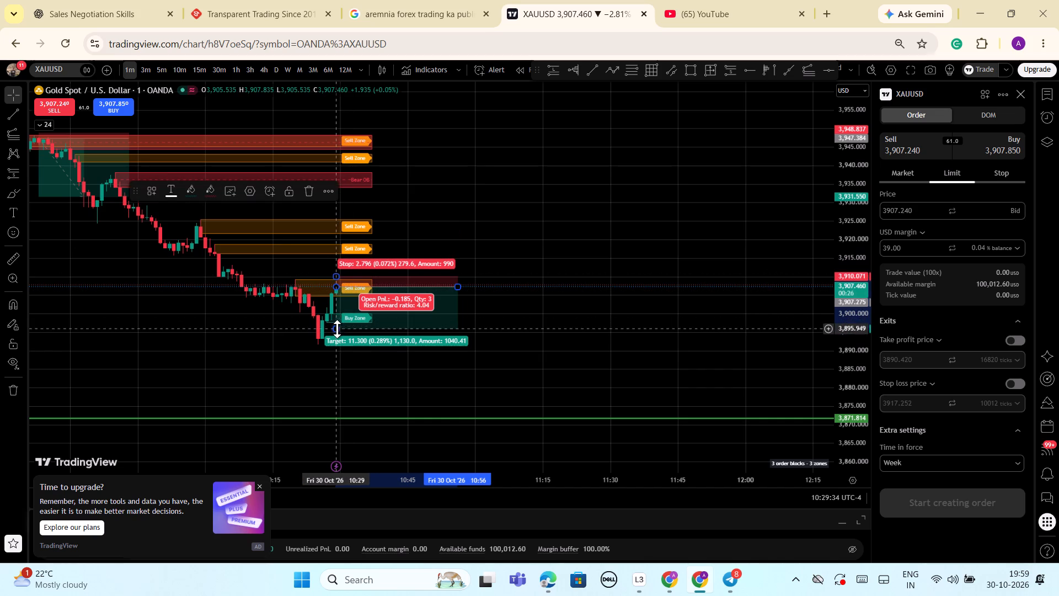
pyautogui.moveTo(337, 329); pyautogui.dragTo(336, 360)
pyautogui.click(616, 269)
# Examine the one-minute price action around the new short projection, the lowest sell zone and the buy zone beneath it.
pyautogui.scroll(-2, 642, 320)
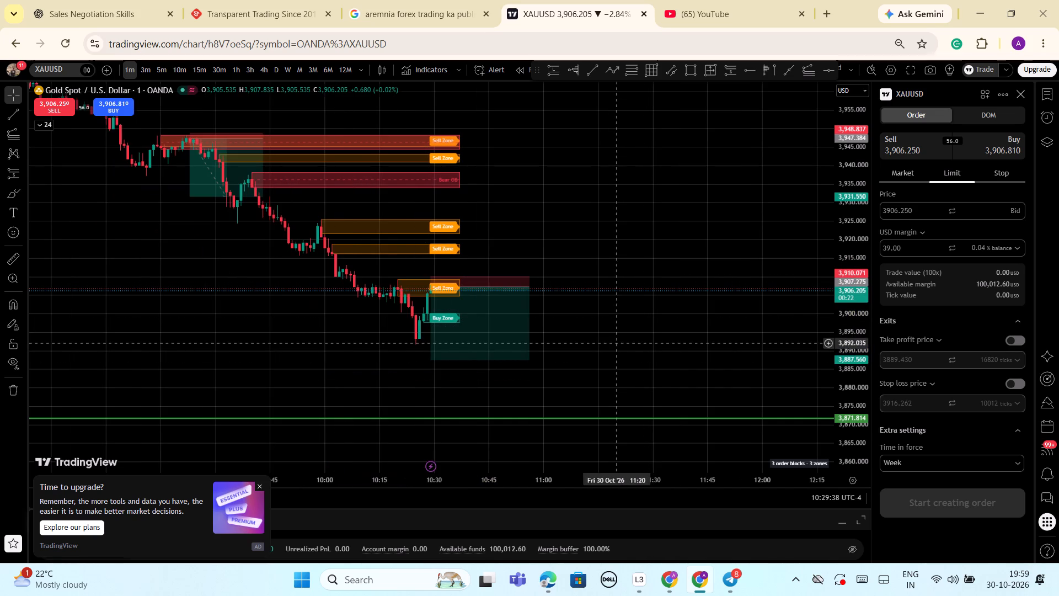
pyautogui.moveTo(605, 385); pyautogui.dragTo(434, 385)
pyautogui.scroll(-2, 533, 381)
pyautogui.moveTo(587, 315); pyautogui.dragTo(482, 291)
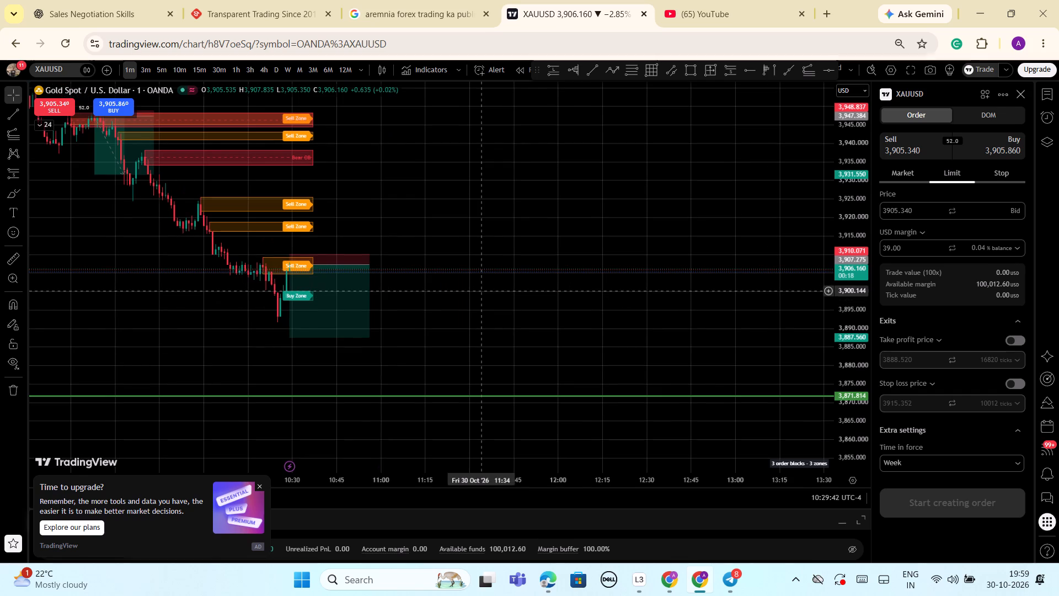
pyautogui.moveTo(851, 369); pyautogui.dragTo(804, 240)
pyautogui.scroll(3, 510, 300)
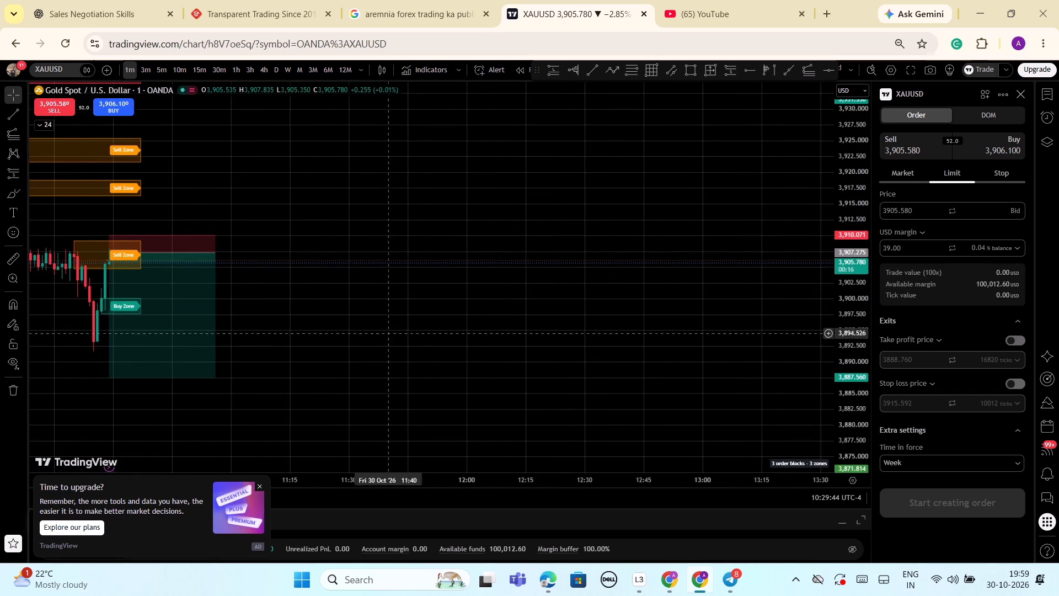
pyautogui.moveTo(350, 326); pyautogui.dragTo(618, 324)
pyautogui.scroll(4, 628, 323)
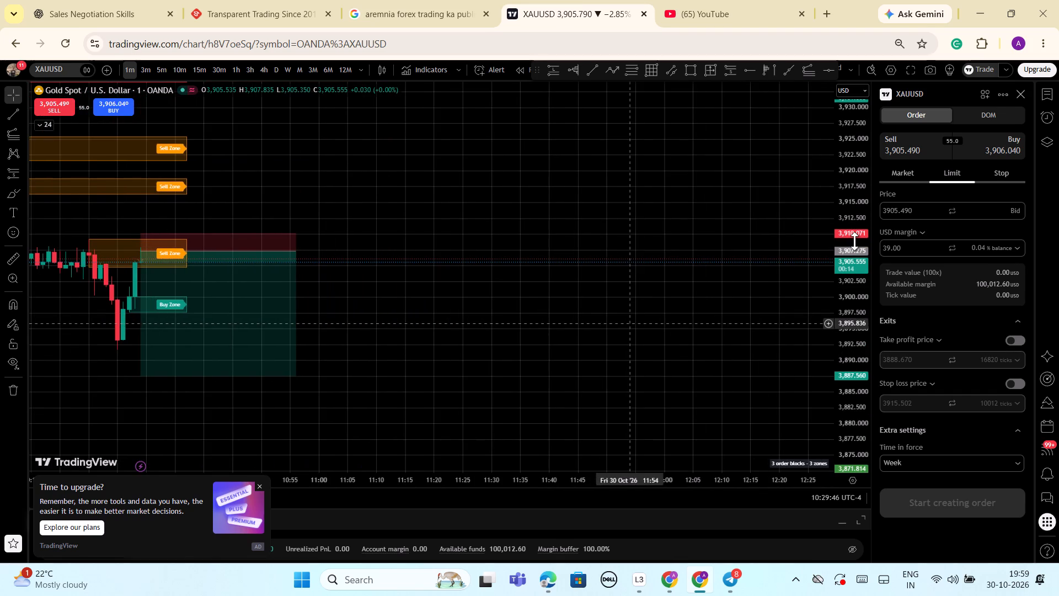
pyautogui.moveTo(844, 208); pyautogui.dragTo(841, 262)
pyautogui.scroll(-4, 543, 334)
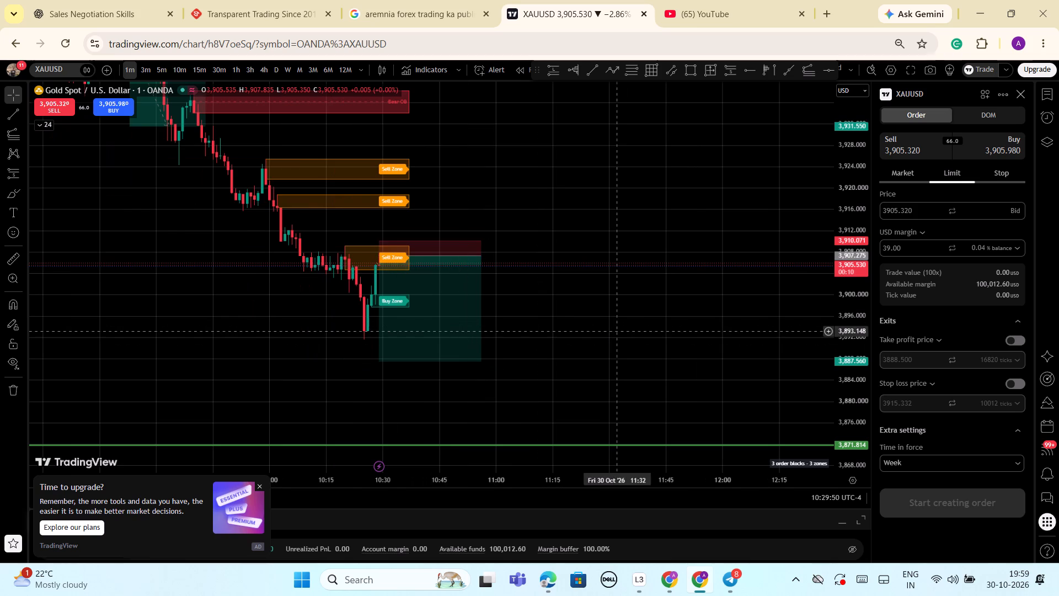
pyautogui.scroll(3, 616, 331)
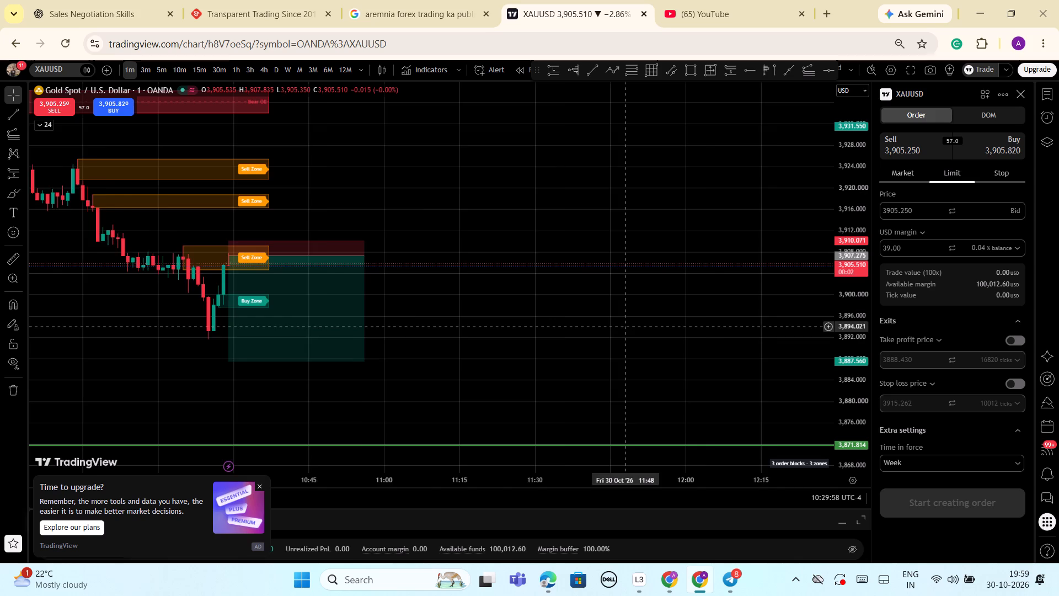
pyautogui.scroll(-2, 626, 327)
pyautogui.scroll(2, 626, 327)
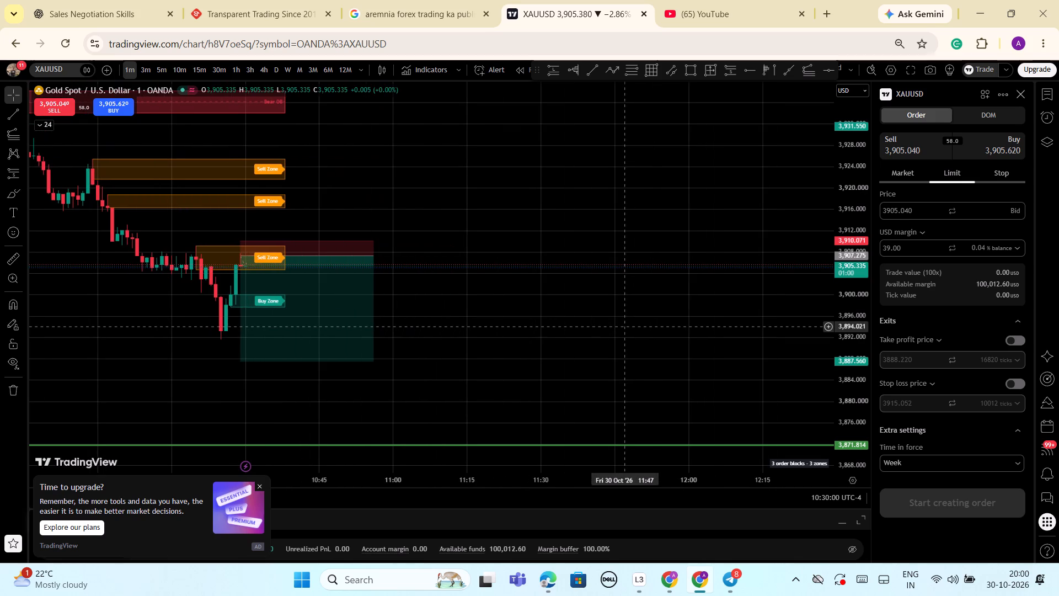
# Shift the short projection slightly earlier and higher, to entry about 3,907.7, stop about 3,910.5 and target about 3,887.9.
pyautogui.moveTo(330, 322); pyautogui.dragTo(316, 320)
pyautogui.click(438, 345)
# Examine how the one-minute price moves relative to the short projection's entry, stop and target and the surrounding zones.
pyautogui.scroll(-2, 476, 358)
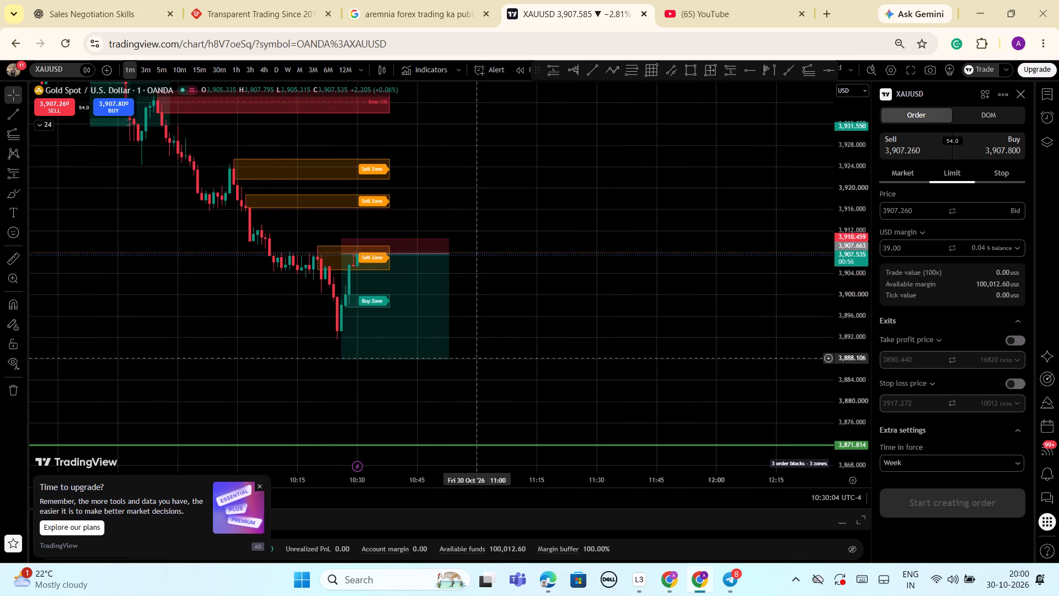
pyautogui.scroll(-1, 476, 358)
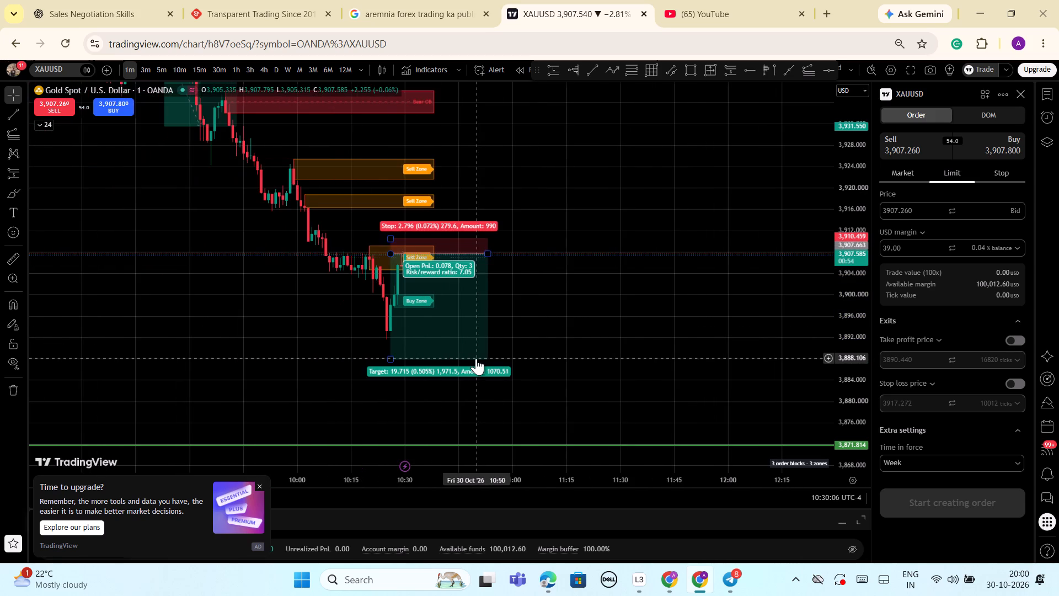
pyautogui.scroll(6, 476, 358)
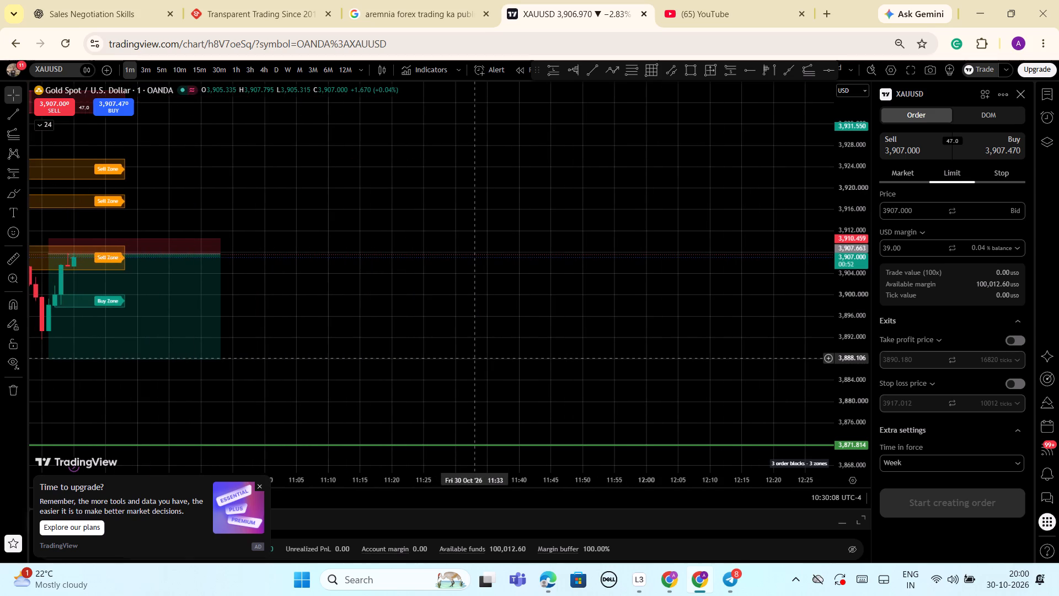
pyautogui.scroll(-1, 432, 380)
pyautogui.moveTo(394, 354); pyautogui.dragTo(494, 340)
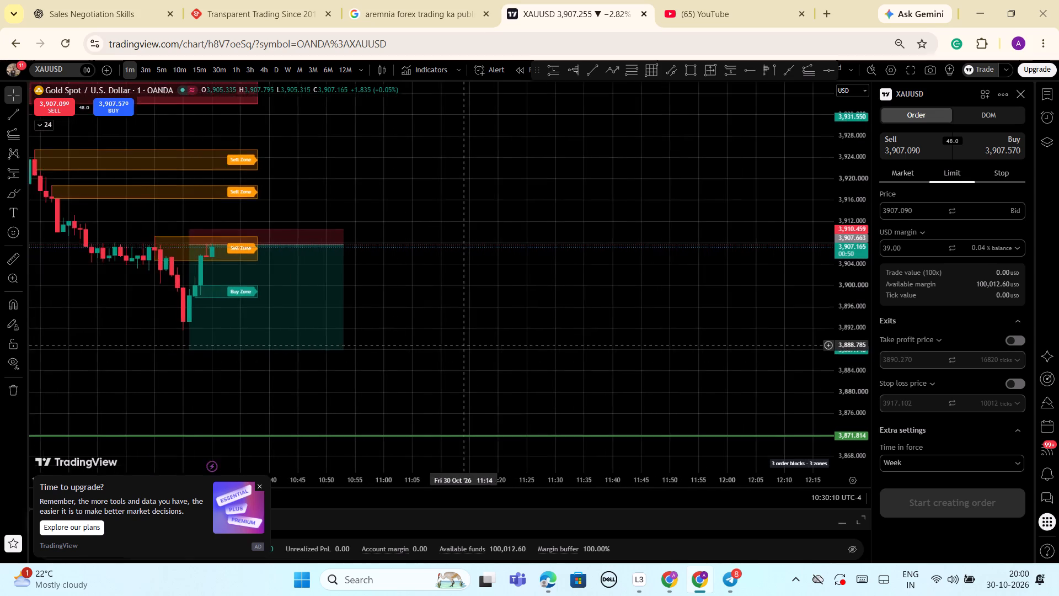
pyautogui.moveTo(494, 340); pyautogui.dragTo(634, 320)
pyautogui.moveTo(840, 345); pyautogui.dragTo(840, 363)
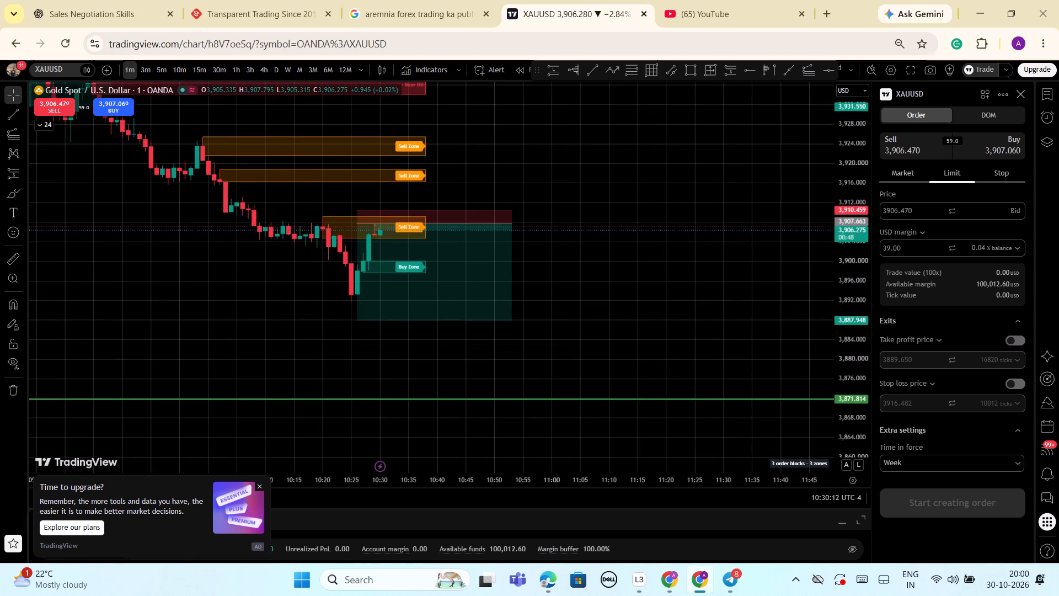
pyautogui.scroll(-4, 691, 350)
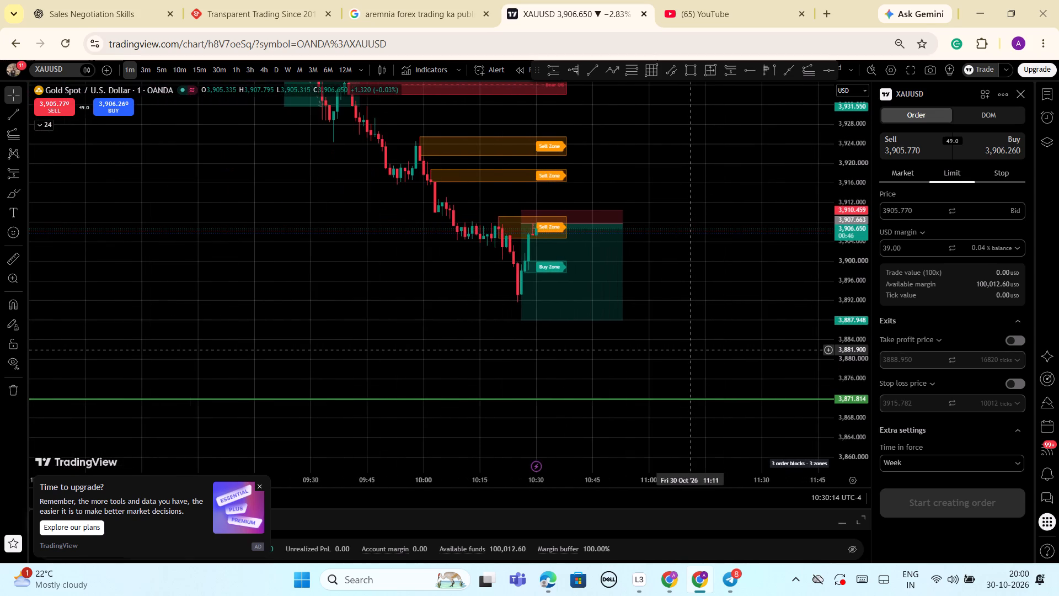
pyautogui.scroll(2, 691, 350)
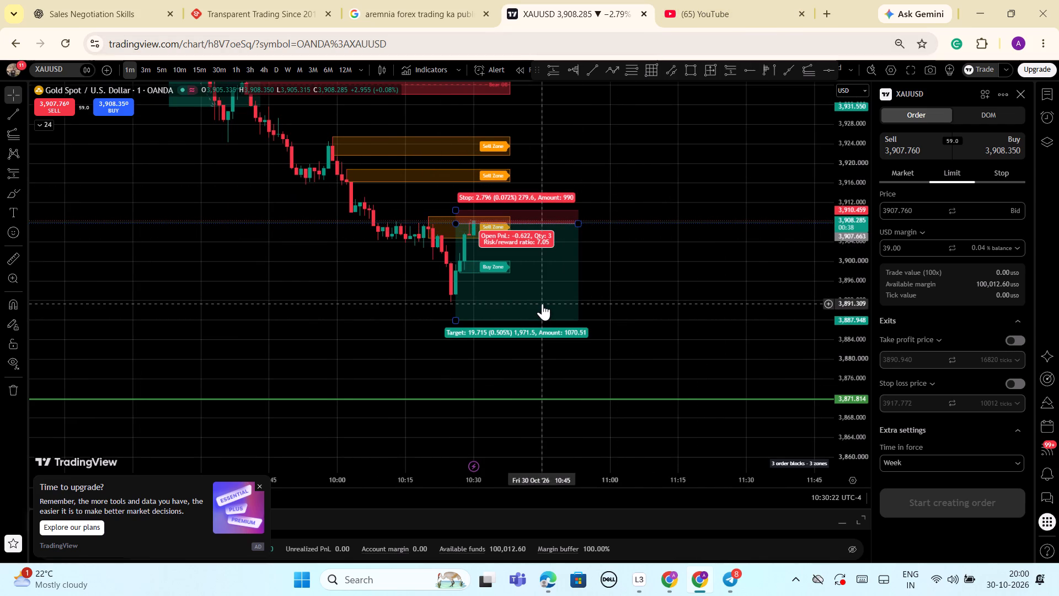
# Check the short projection against the candles on the five-minute chart, then on the three-minute chart.
pyautogui.click(166, 69)
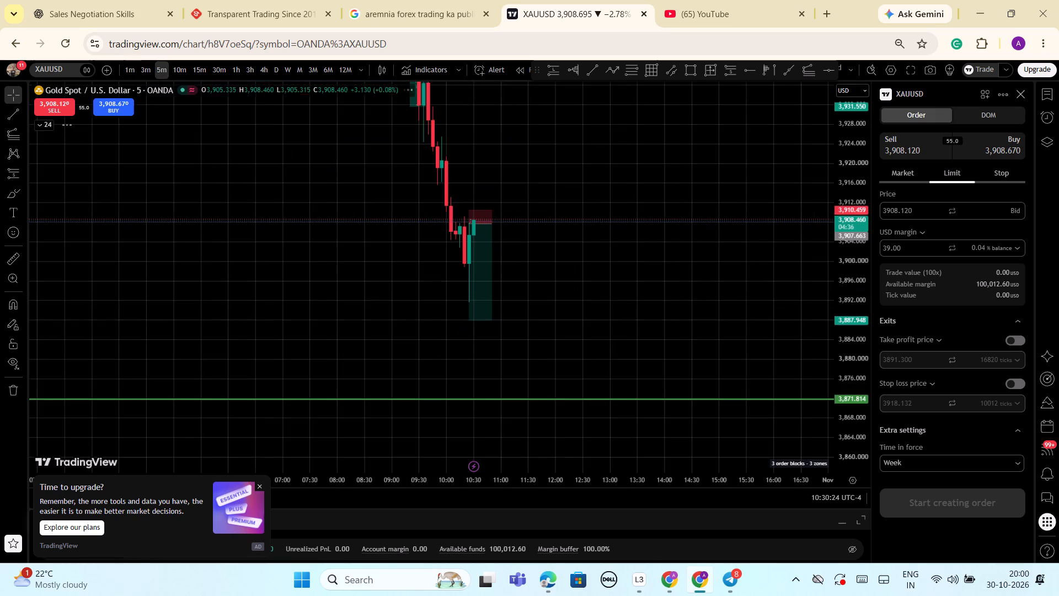
pyautogui.scroll(-1, 438, 262)
pyautogui.scroll(2, 438, 265)
pyautogui.click(141, 68)
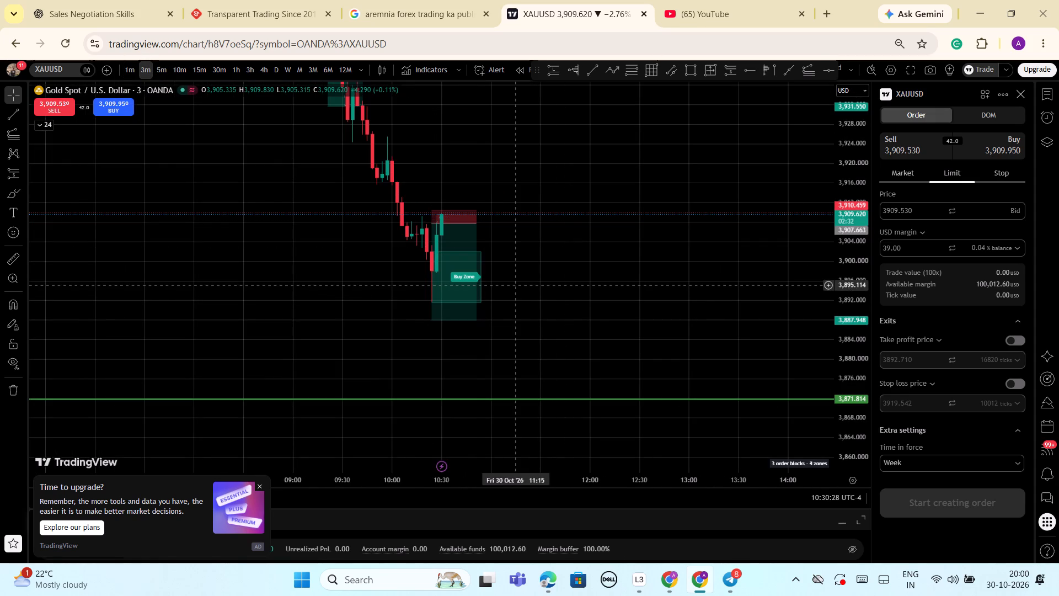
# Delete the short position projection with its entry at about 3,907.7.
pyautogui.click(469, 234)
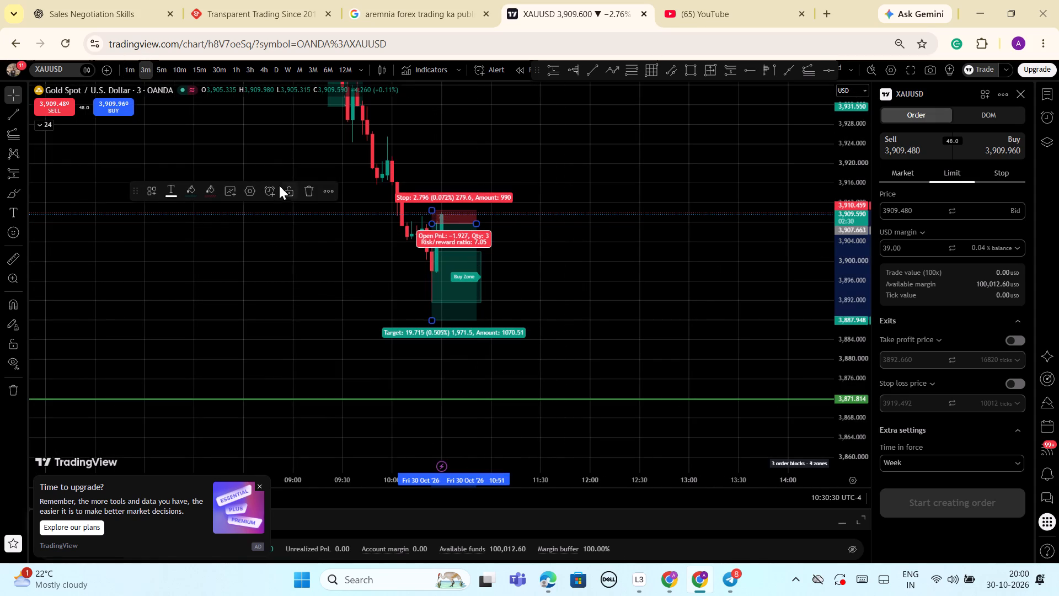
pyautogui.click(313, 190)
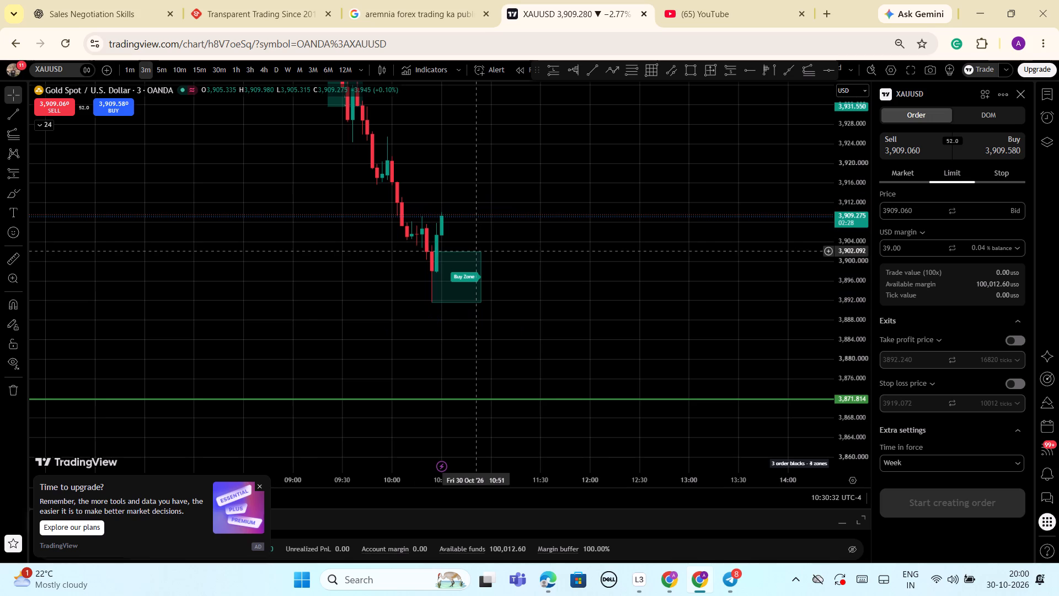
# Examine the buy zone and the higher sell zones on the three-minute chart, then return to the one-minute chart.
pyautogui.scroll(-1, 478, 251)
pyautogui.moveTo(858, 305); pyautogui.dragTo(846, 341)
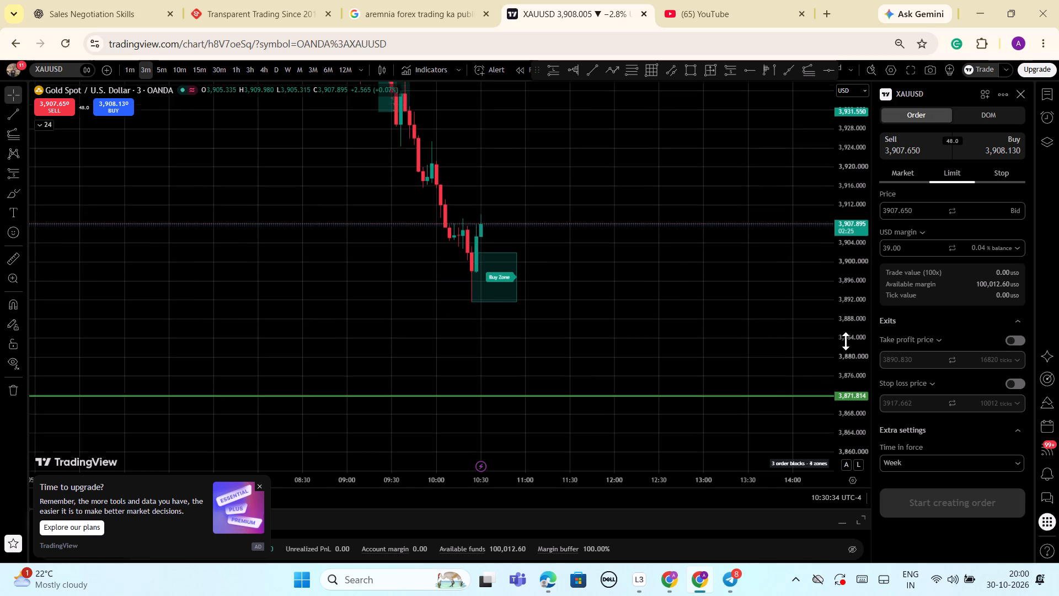
pyautogui.moveTo(846, 341); pyautogui.dragTo(828, 409)
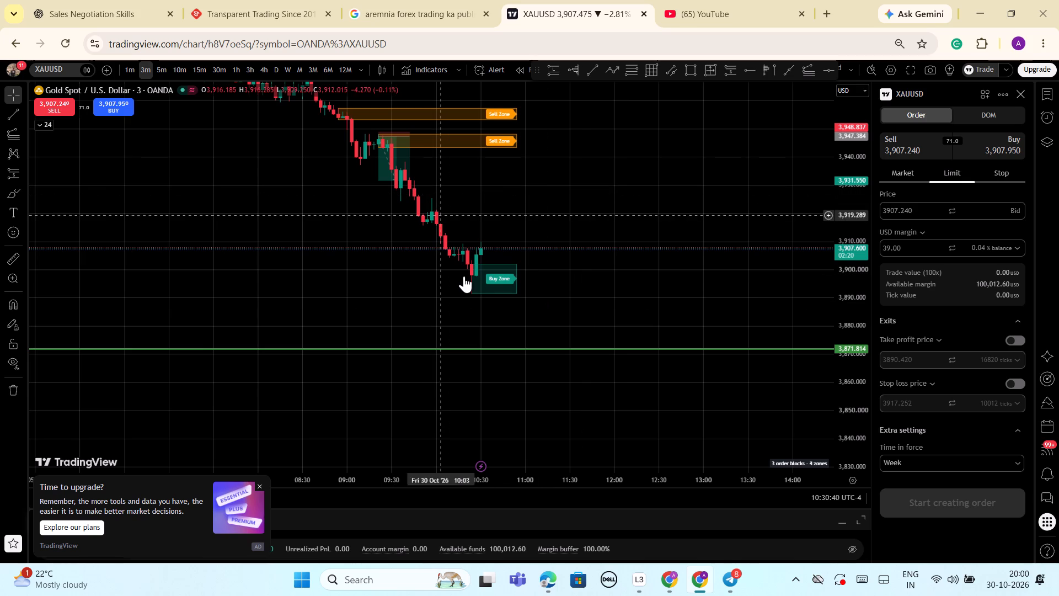
pyautogui.click(130, 71)
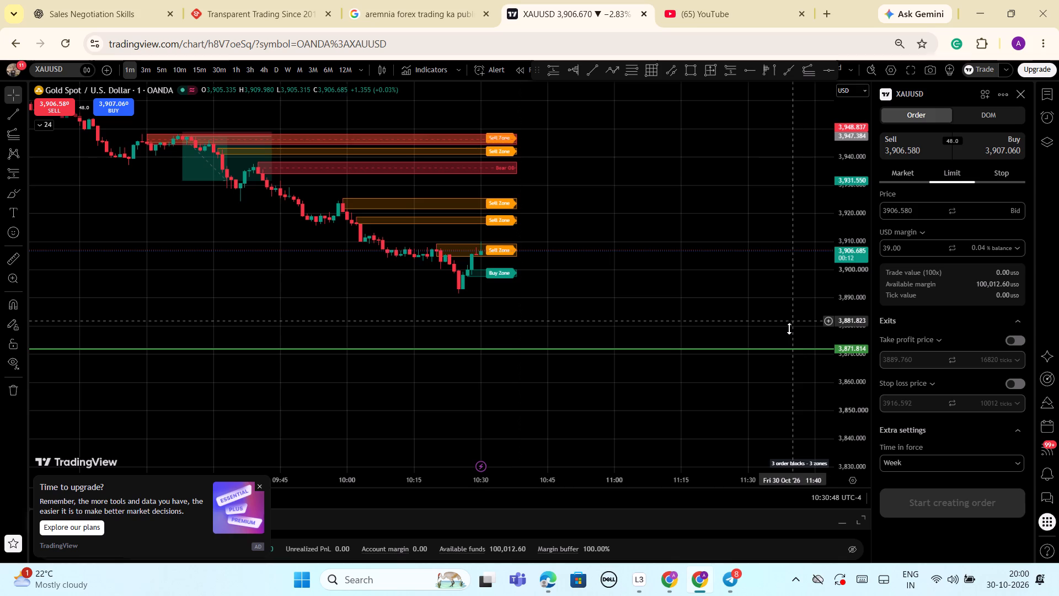
# Place a long position projection at the buy zone's upper edge, with its entry at about 3,899.6.
pyautogui.moveTo(849, 404); pyautogui.dragTo(783, 205)
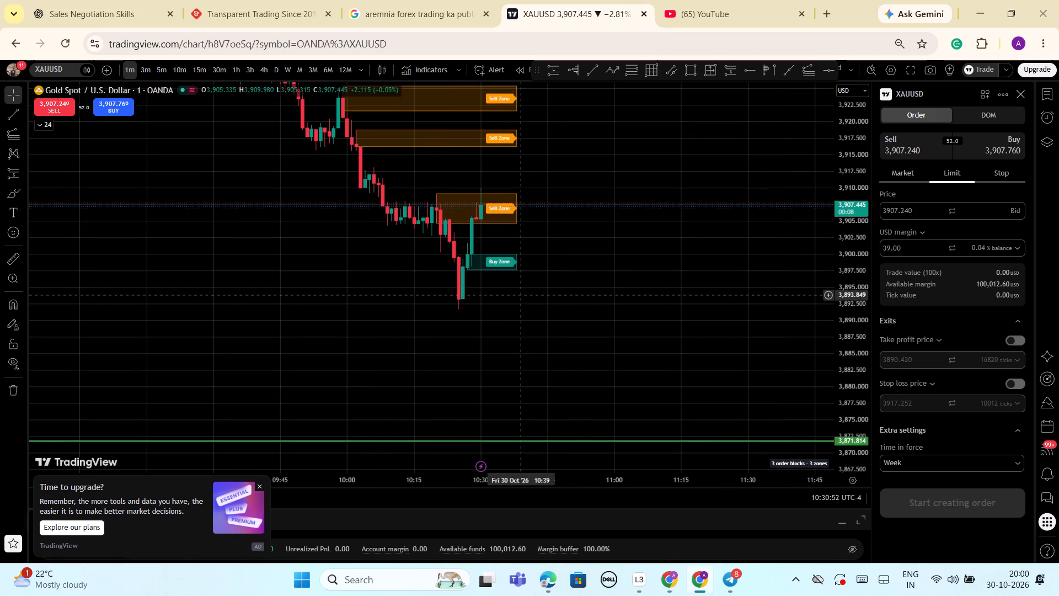
pyautogui.moveTo(848, 341); pyautogui.dragTo(842, 389)
pyautogui.scroll(-2, 709, 365)
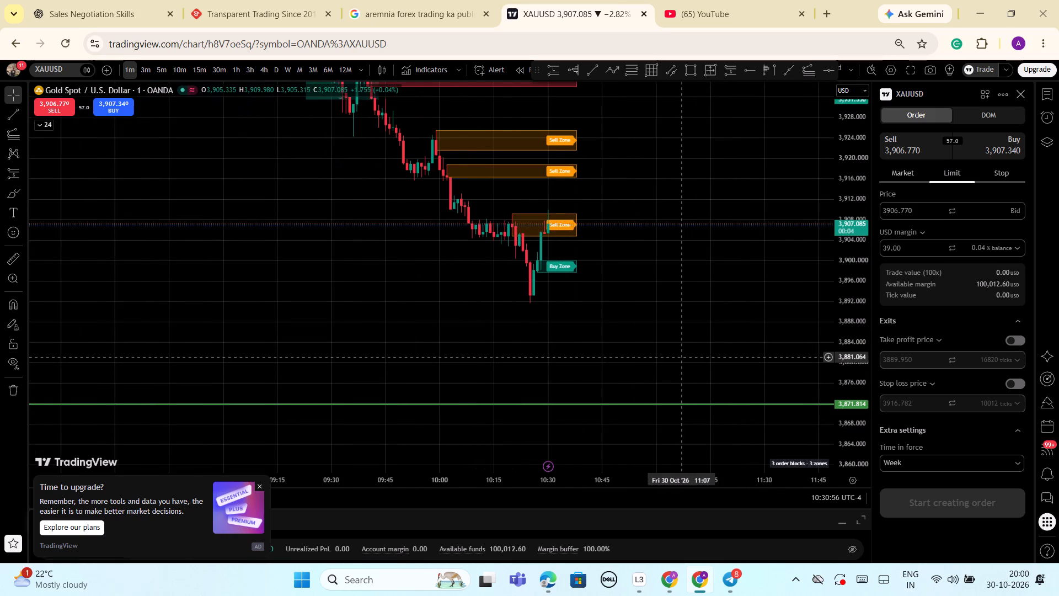
pyautogui.scroll(3, 625, 244)
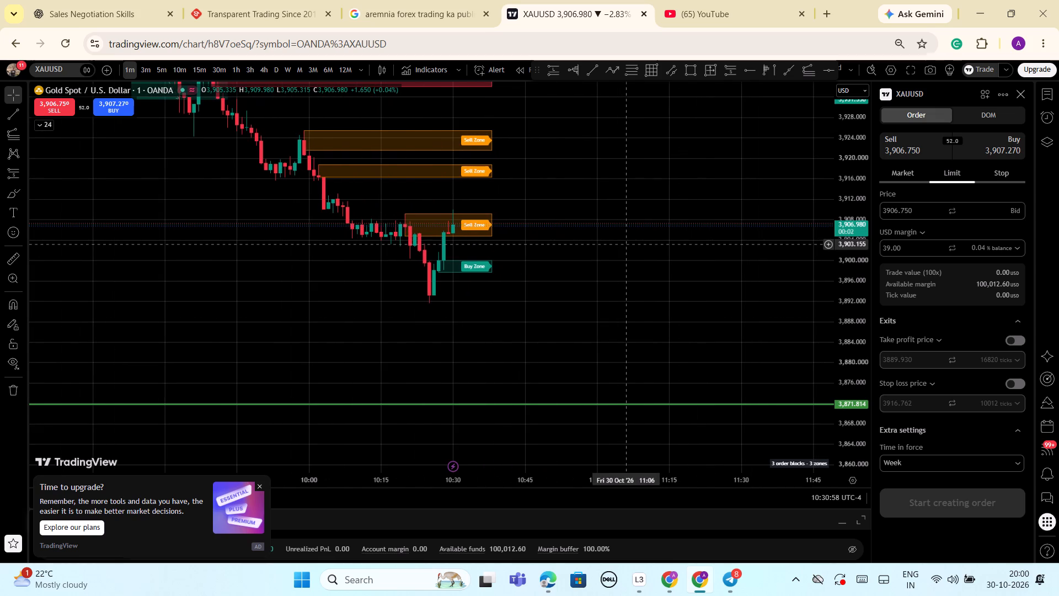
pyautogui.click(552, 73)
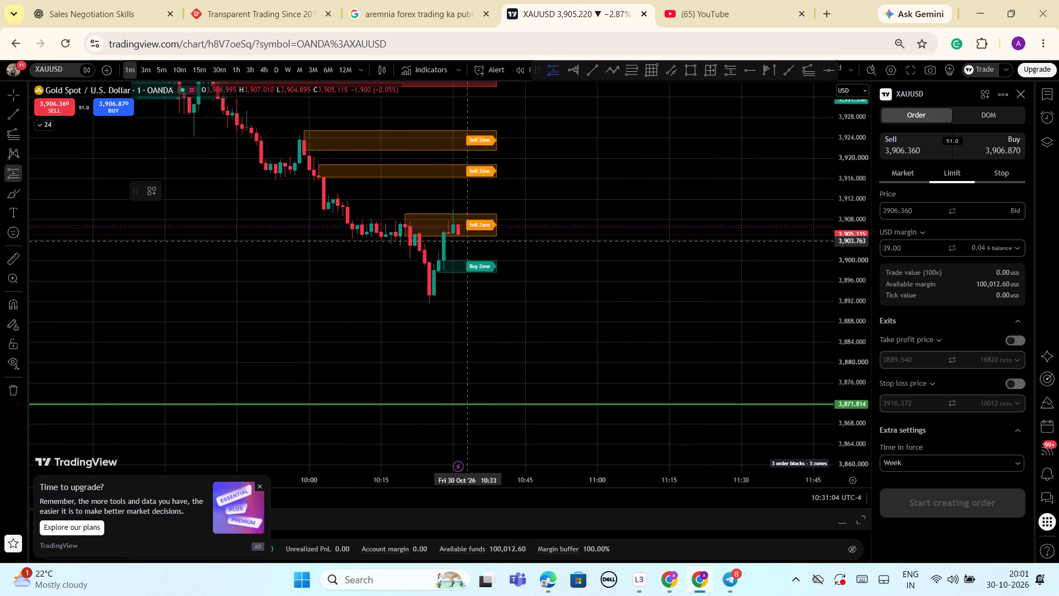
pyautogui.click(461, 263)
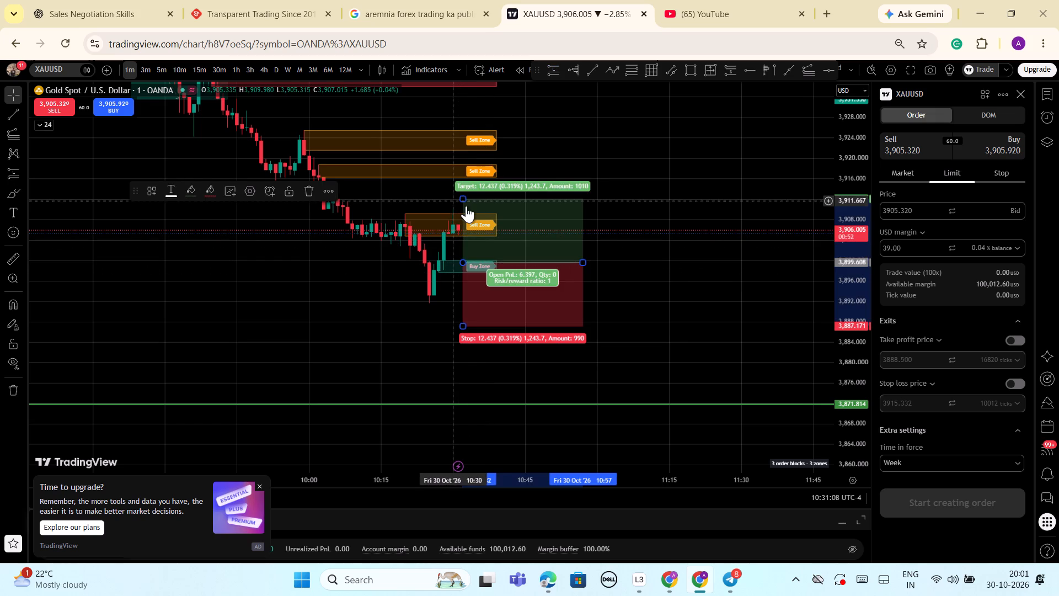
# Set the long projection's target to about 3,917.1, inside the middle sell zone, and its stop to about 3,895.5.
pyautogui.moveTo(462, 200); pyautogui.dragTo(468, 171)
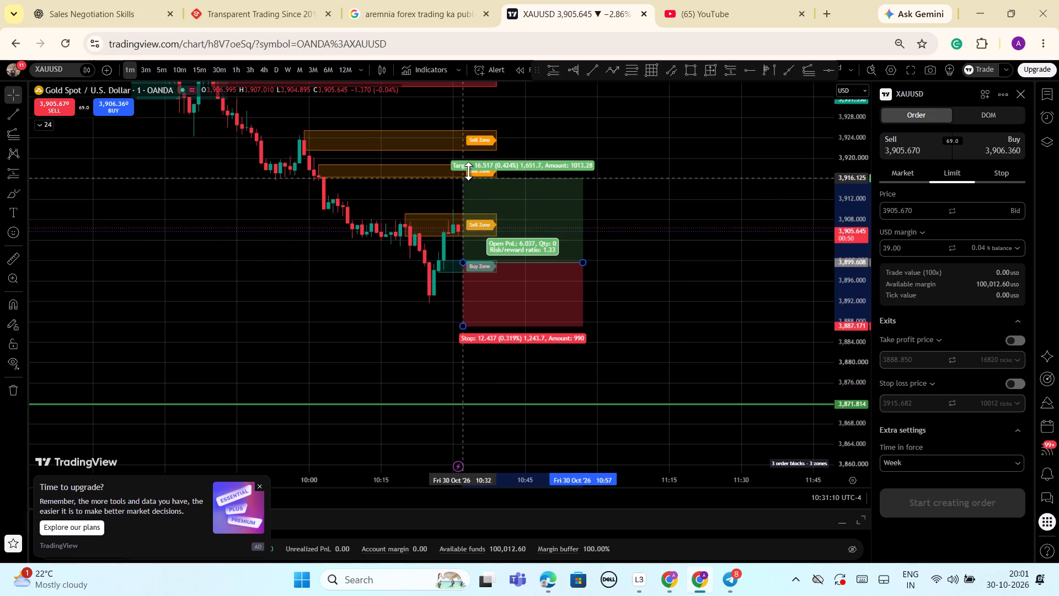
pyautogui.moveTo(468, 171); pyautogui.dragTo(469, 173)
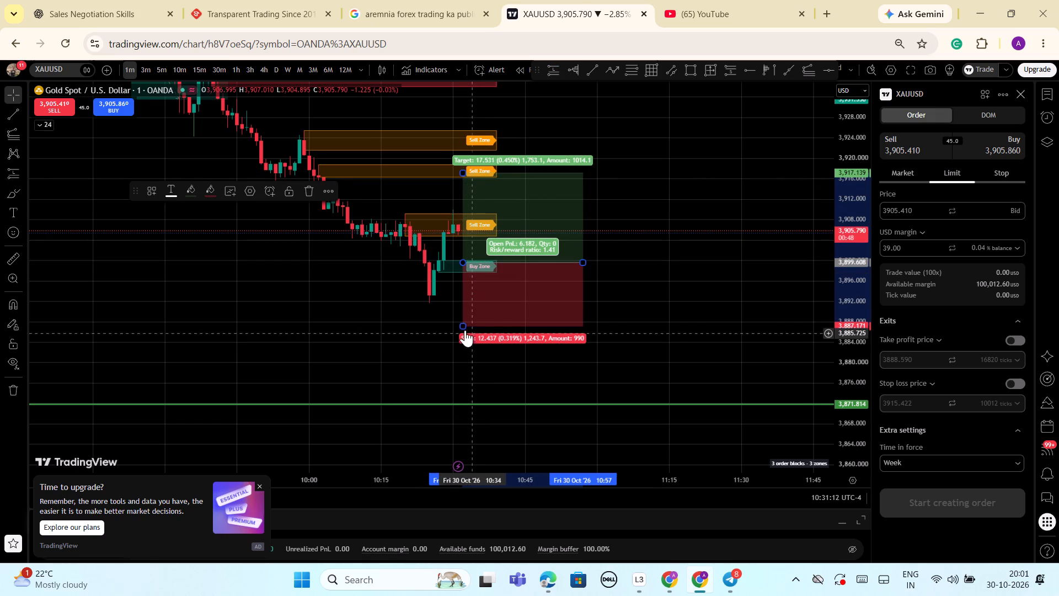
pyautogui.moveTo(461, 326); pyautogui.dragTo(464, 286)
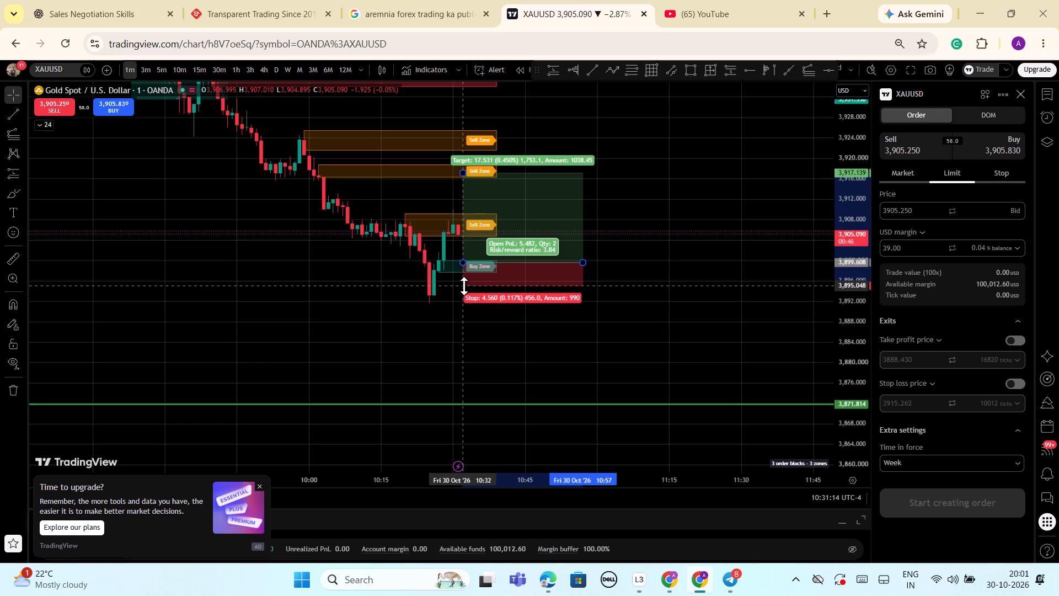
pyautogui.moveTo(464, 286); pyautogui.dragTo(463, 284)
pyautogui.click(416, 353)
# Shift the whole long projection two minutes earlier so that it starts at 10:30, keeping its price levels.
pyautogui.scroll(-2, 422, 352)
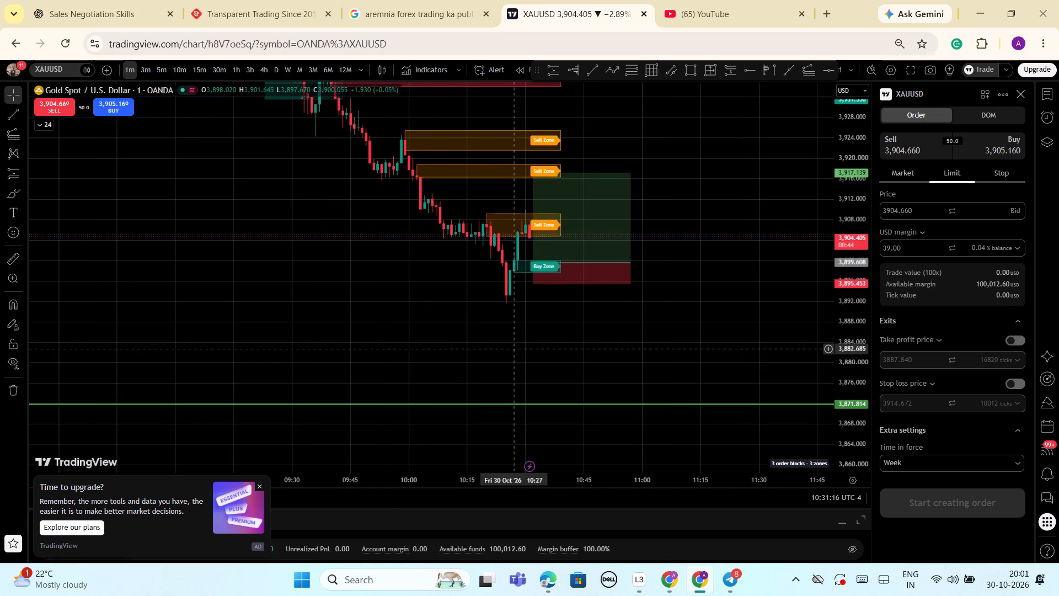
pyautogui.moveTo(577, 339); pyautogui.dragTo(530, 339)
pyautogui.moveTo(573, 279); pyautogui.dragTo(569, 279)
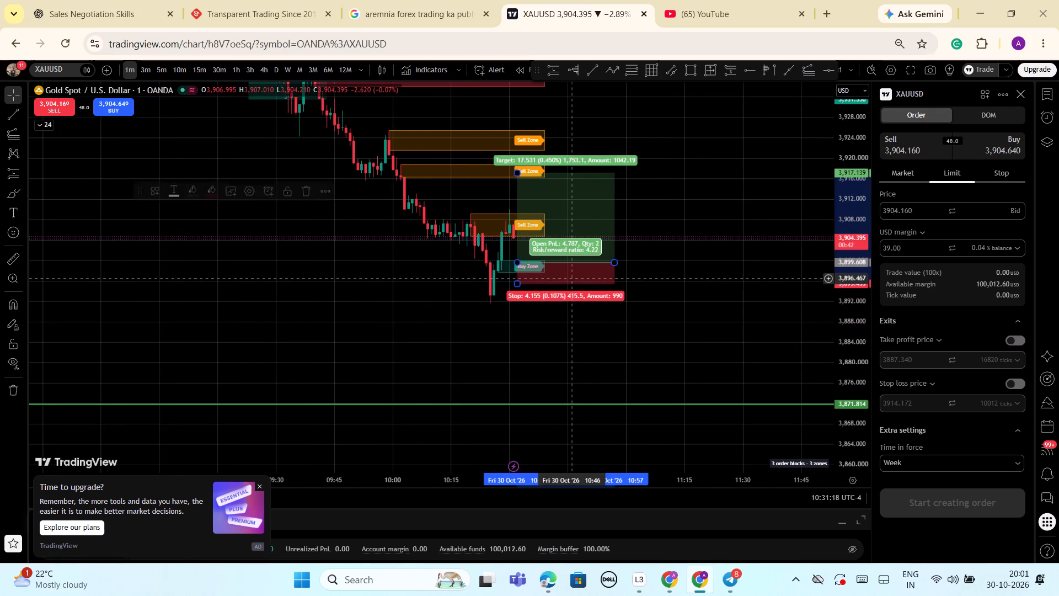
pyautogui.moveTo(569, 279); pyautogui.dragTo(563, 279)
pyautogui.click(603, 353)
# Check the long projection against the higher sell zones and lower its target to about 3,916.2.
pyautogui.scroll(-2, 618, 361)
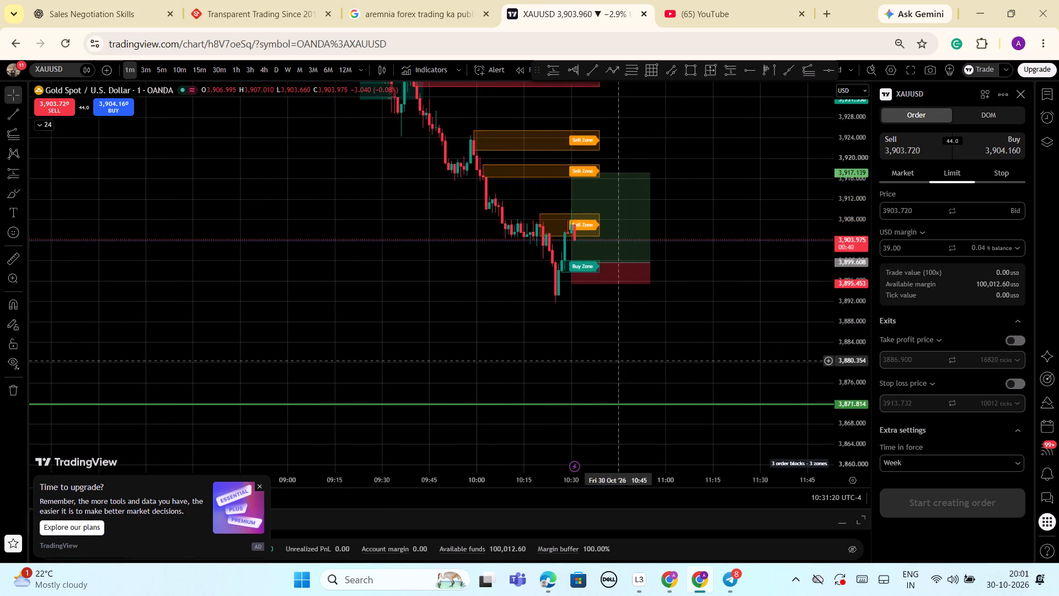
pyautogui.moveTo(860, 330); pyautogui.dragTo(872, 413)
pyautogui.scroll(-3, 699, 416)
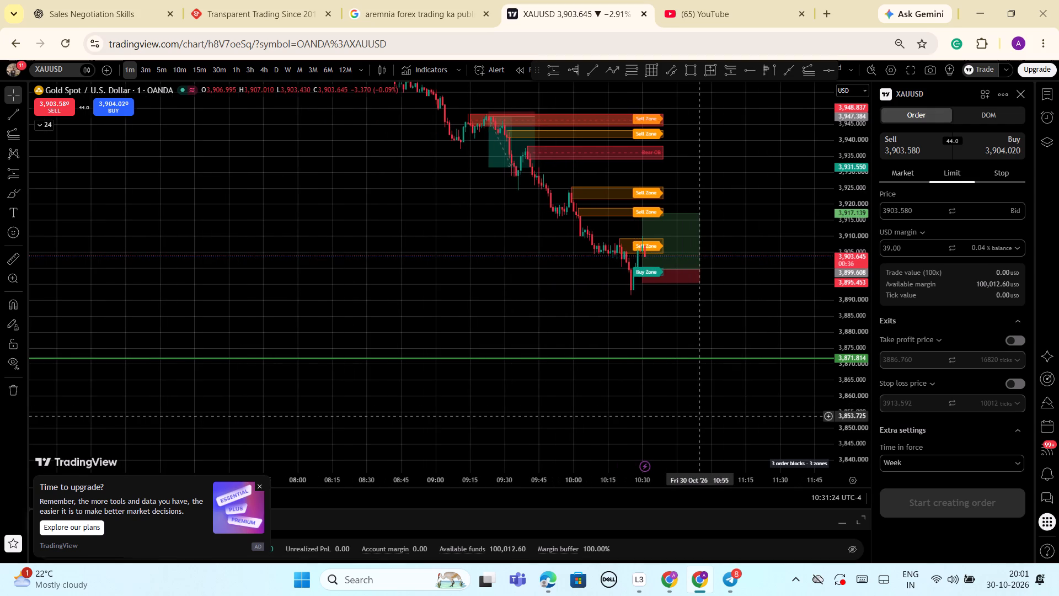
pyautogui.scroll(5, 699, 416)
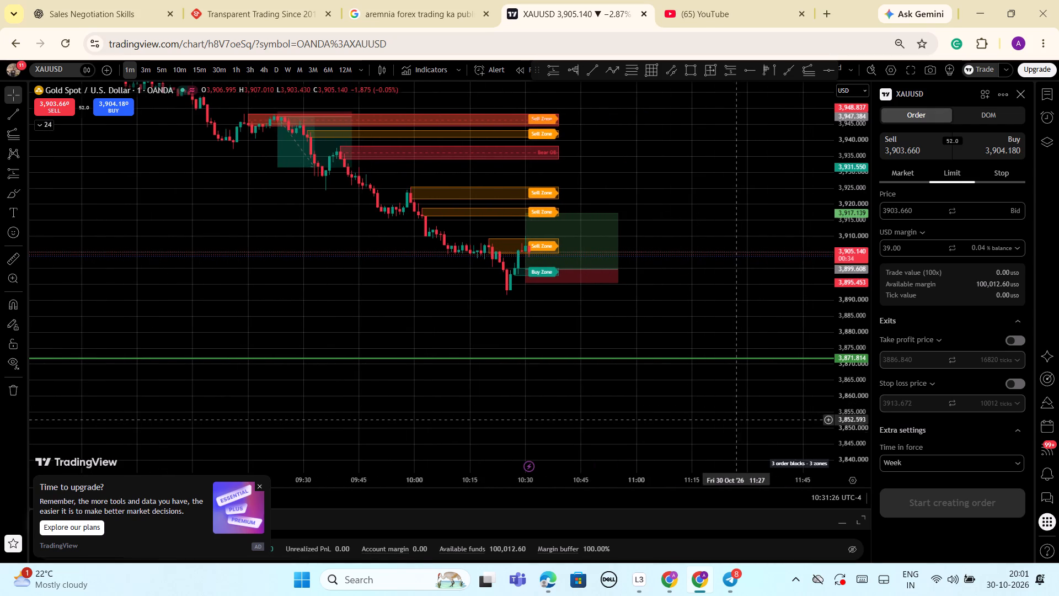
pyautogui.moveTo(858, 440); pyautogui.dragTo(830, 291)
pyautogui.scroll(4, 750, 311)
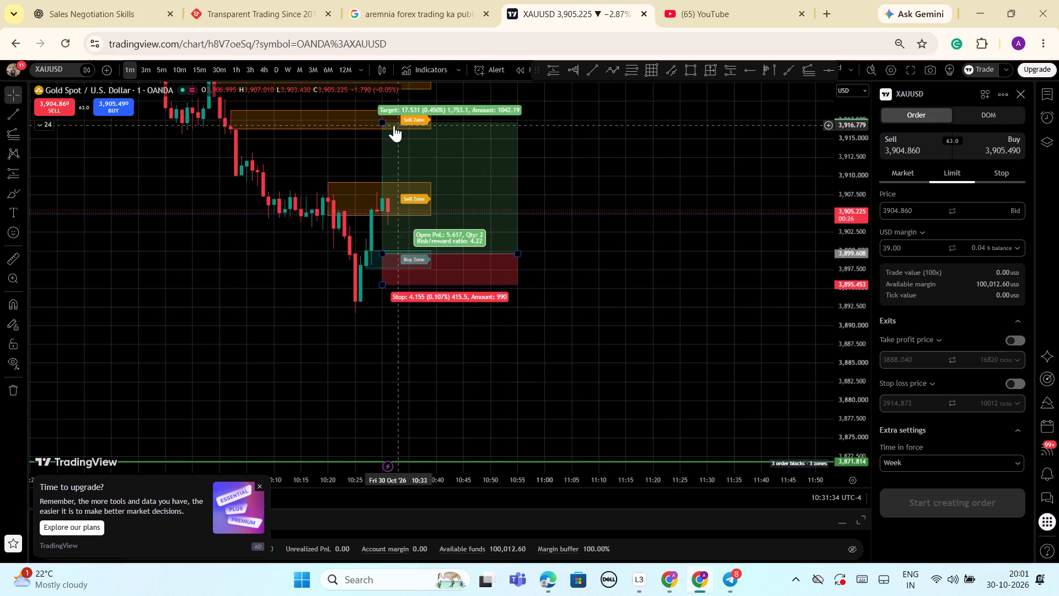
pyautogui.moveTo(382, 121); pyautogui.dragTo(379, 130)
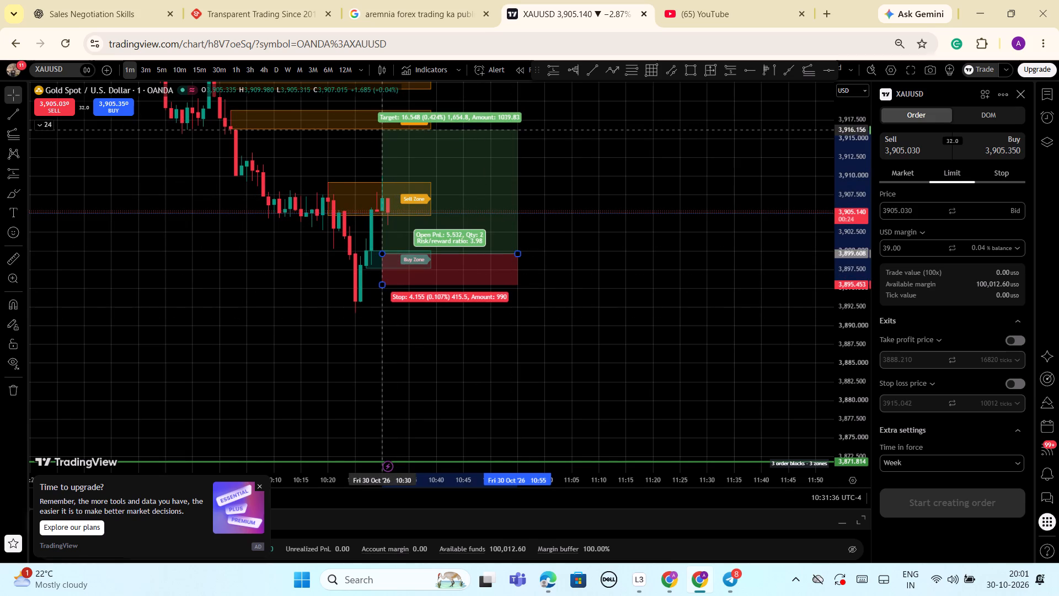
# Create a limit buy order from the long projection for 2 XAUUSD at 3,899.608, take profit 3,916.156 and stop loss 3,895.453, and submit it.
pyautogui.scroll(-1, 592, 256)
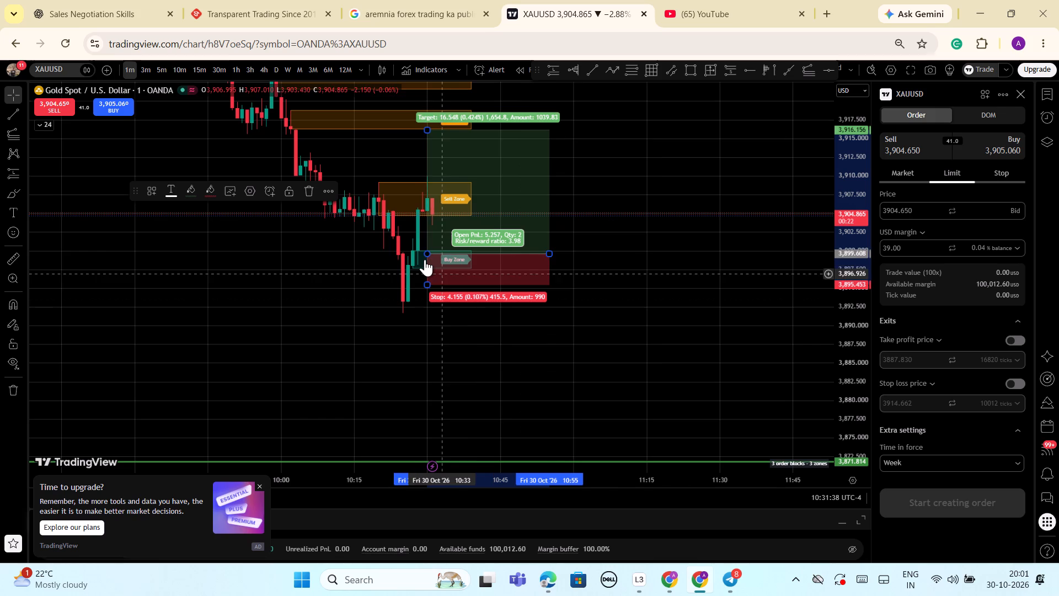
pyautogui.click(234, 192)
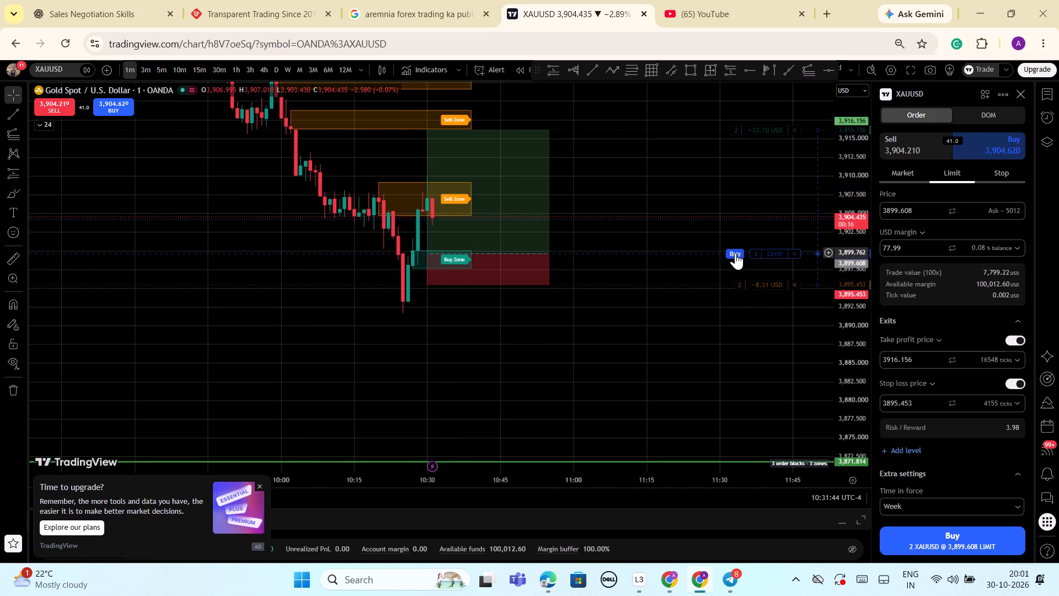
pyautogui.click(735, 253)
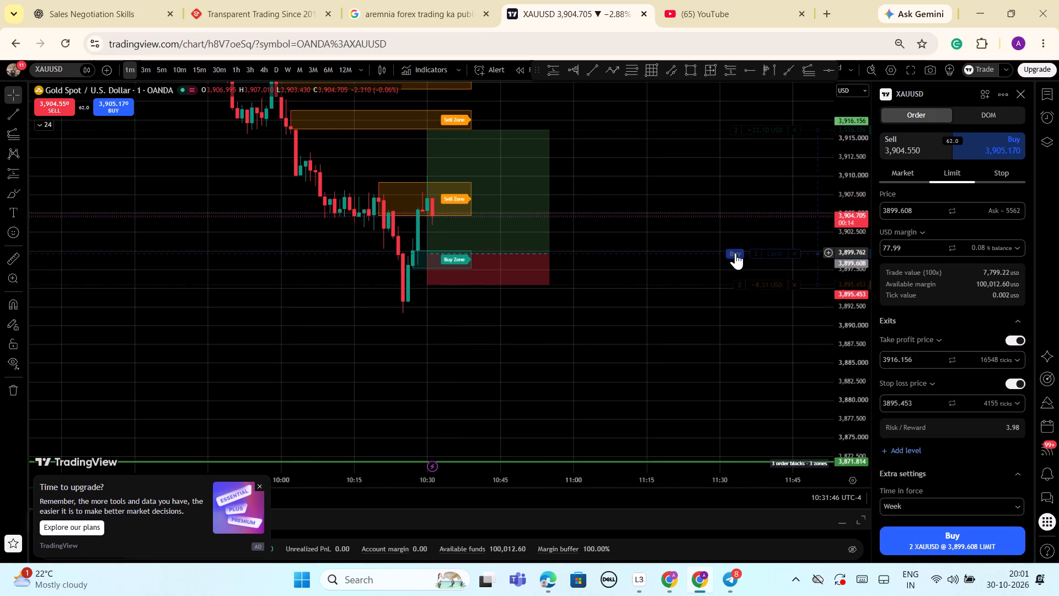
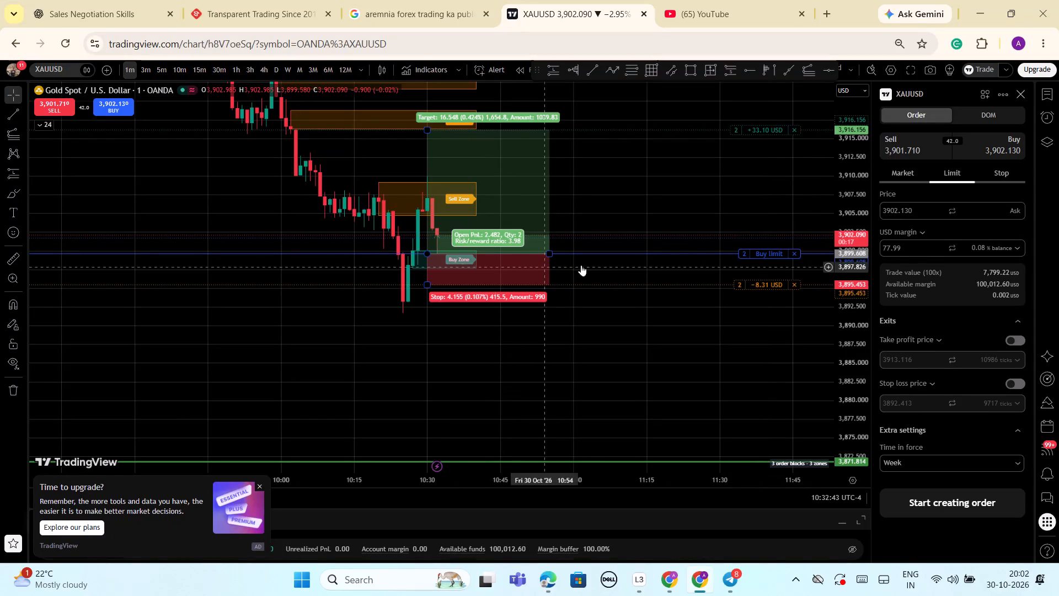
# Examine the pending 2 XAUUSD buy limit order with its take profit and stop loss against the surrounding buy and sell zones.
pyautogui.click(755, 248)
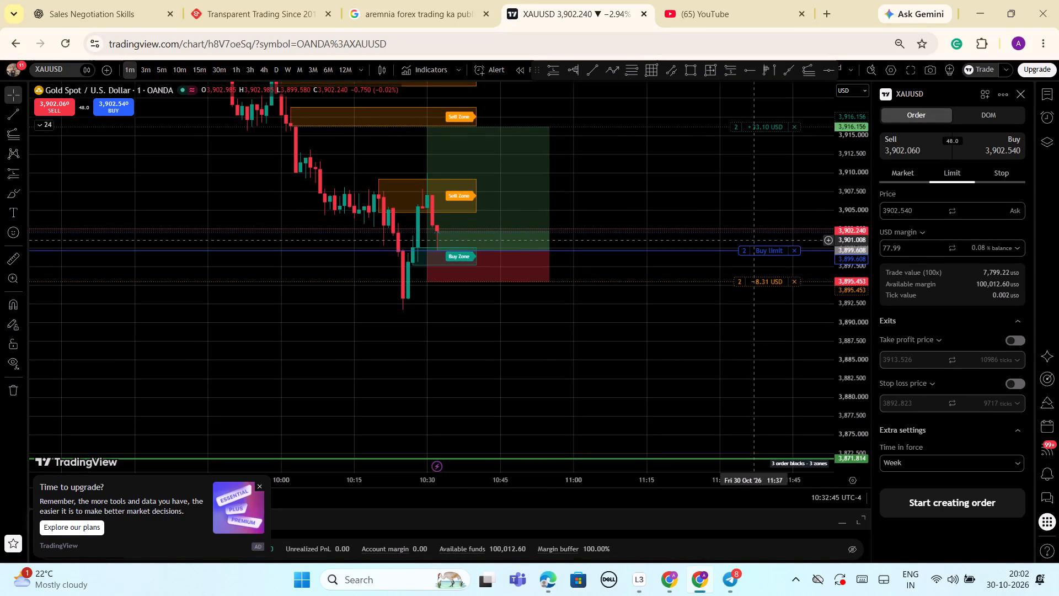
pyautogui.click(606, 306)
pyautogui.scroll(-2, 652, 350)
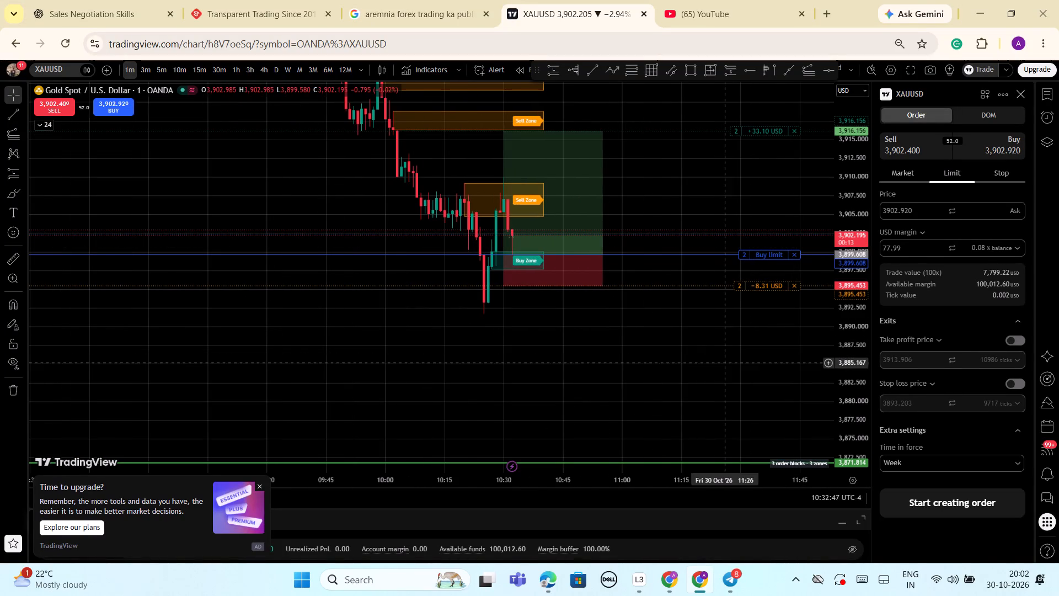
pyautogui.click(757, 254)
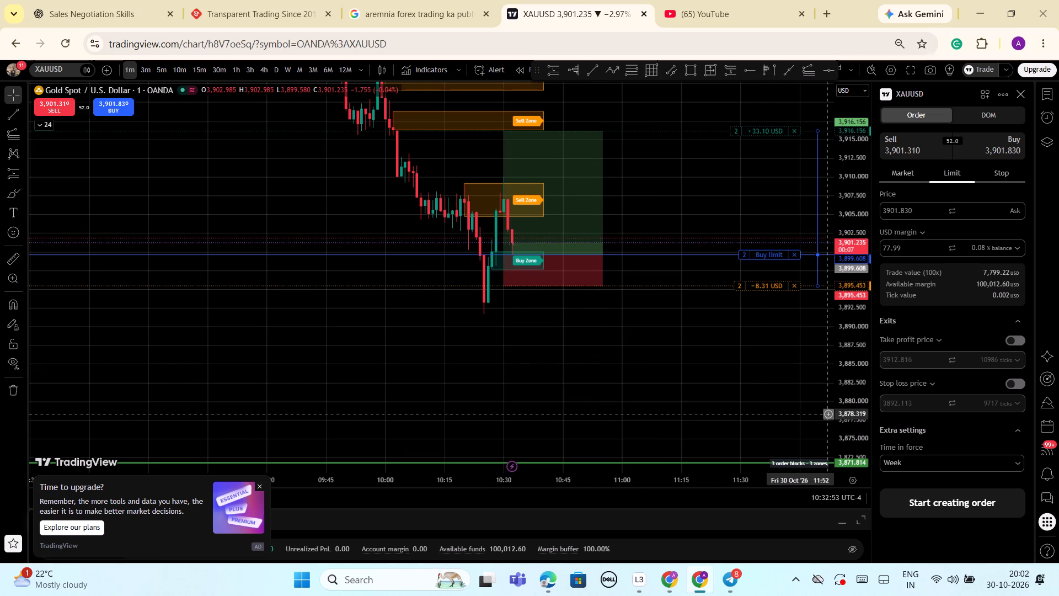
pyautogui.moveTo(860, 366); pyautogui.dragTo(855, 440)
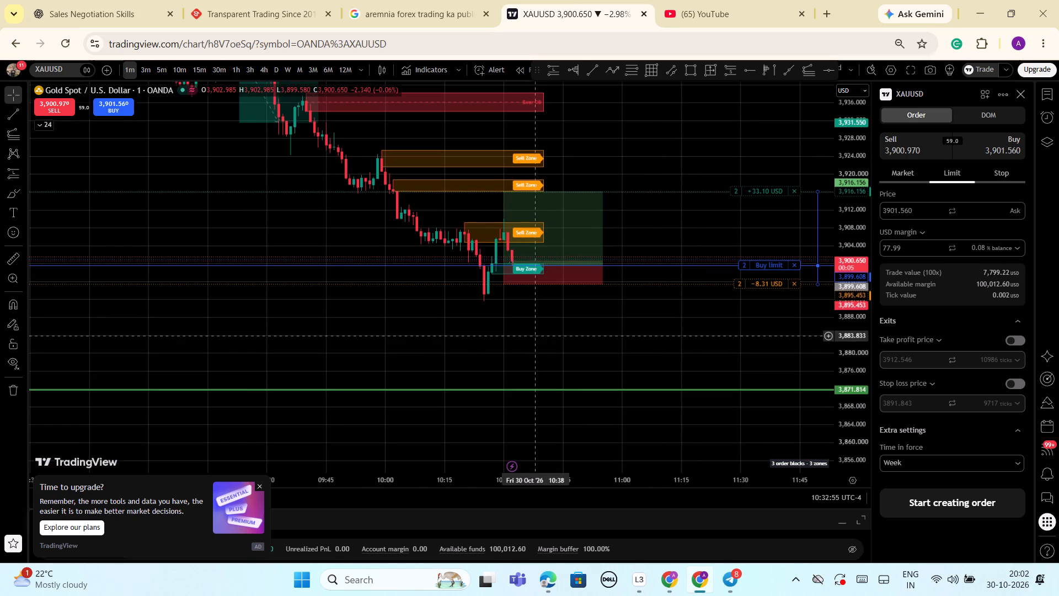
pyautogui.moveTo(536, 336); pyautogui.dragTo(669, 344)
pyautogui.scroll(2, 671, 344)
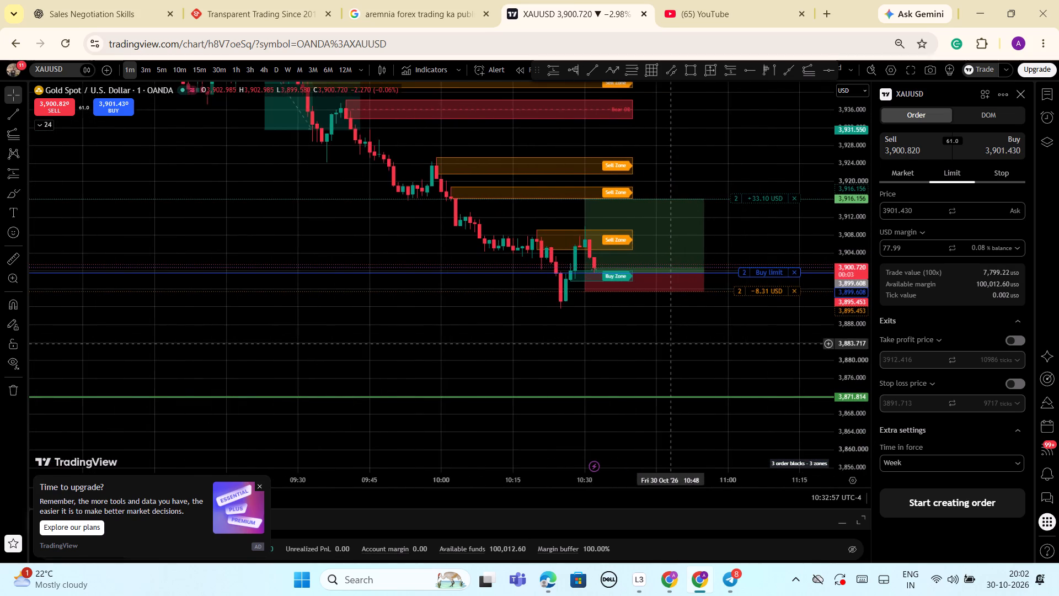
pyautogui.scroll(2, 671, 344)
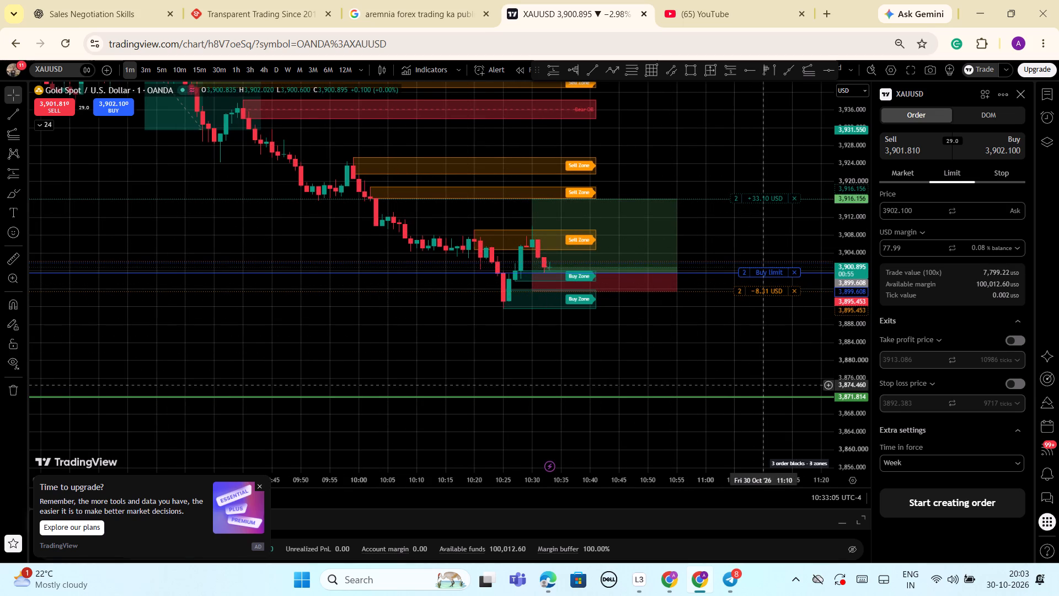
pyautogui.scroll(-2, 729, 396)
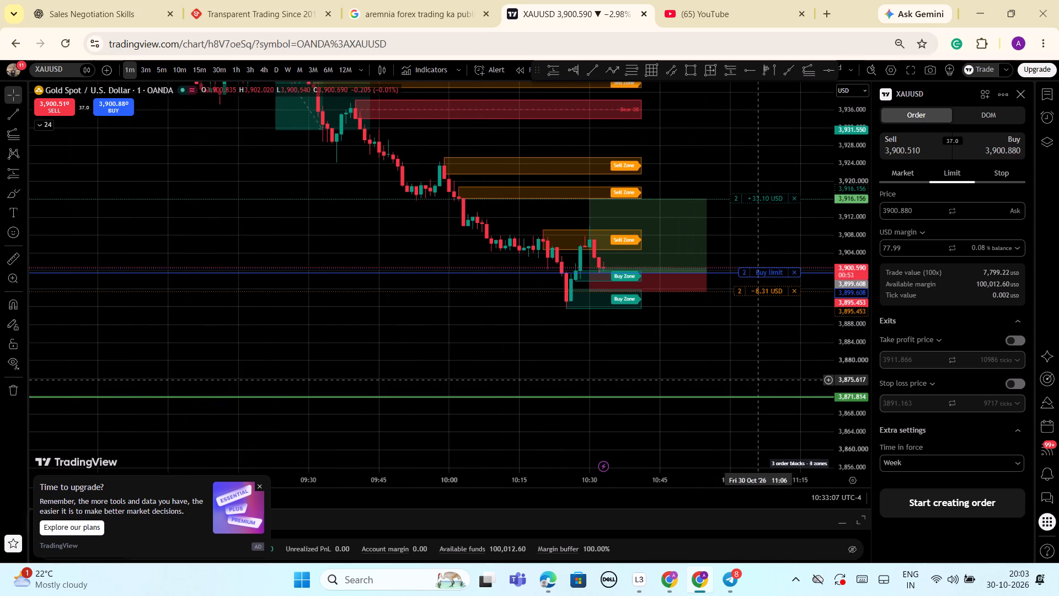
pyautogui.scroll(-3, 760, 380)
pyautogui.moveTo(853, 402); pyautogui.dragTo(840, 347)
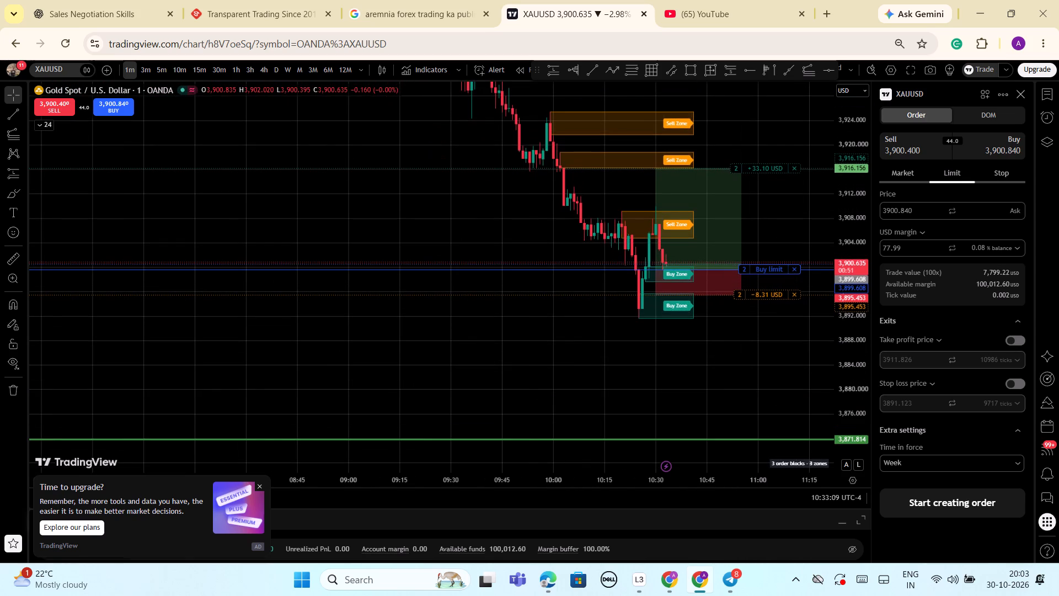
pyautogui.scroll(9, 806, 357)
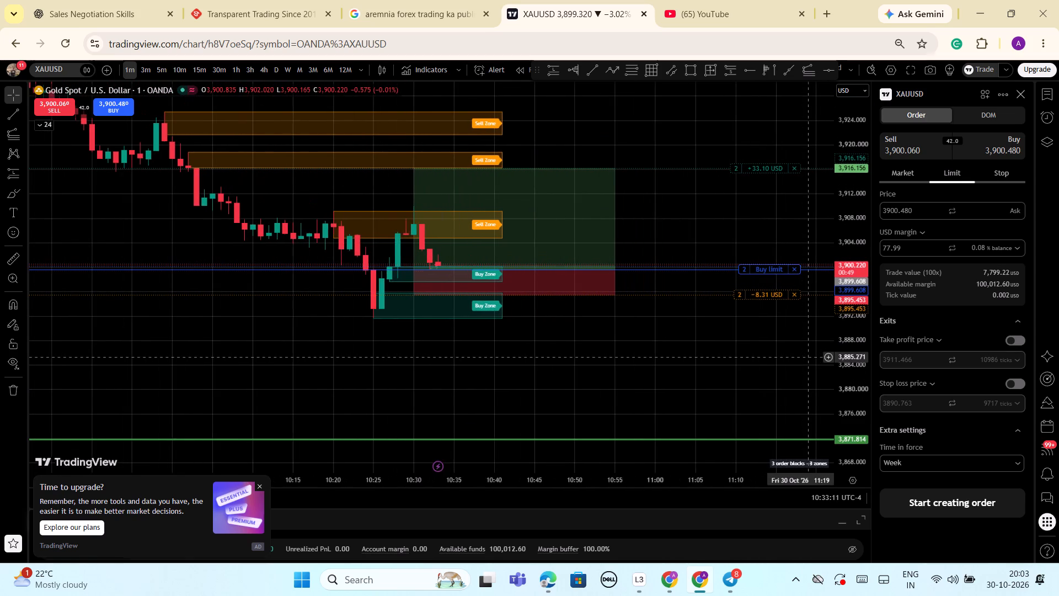
pyautogui.scroll(1, 806, 357)
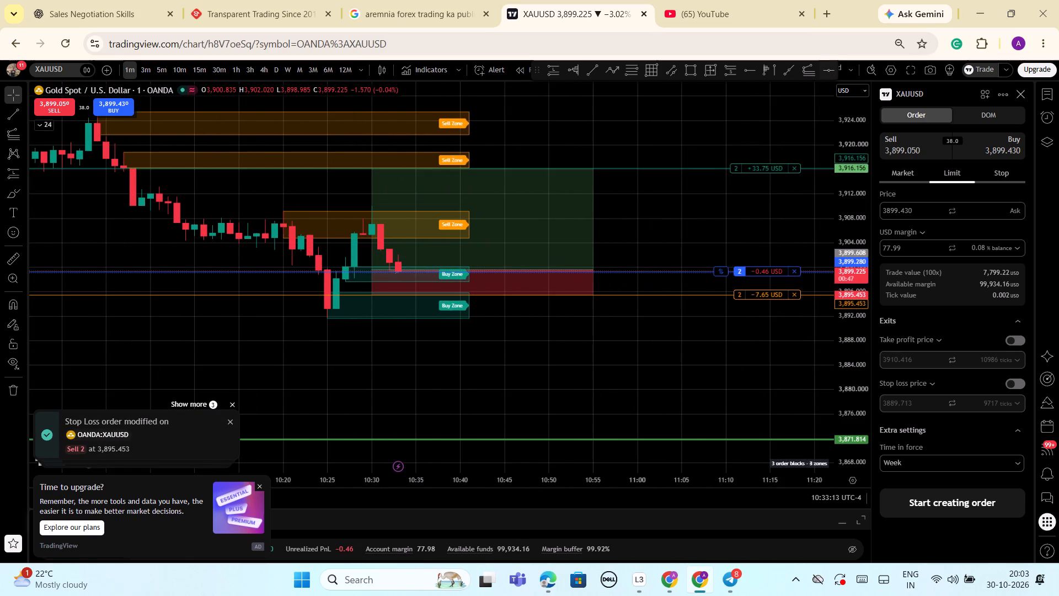
# Open the Tradfye terminal in a new browser tab.
pyautogui.click(824, 12)
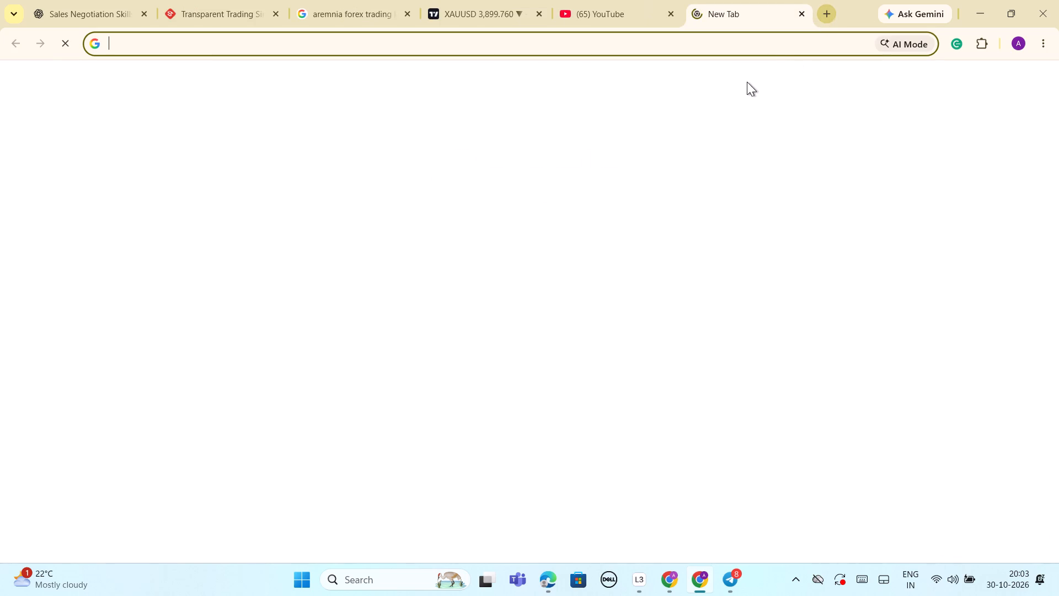
pyautogui.click(714, 388)
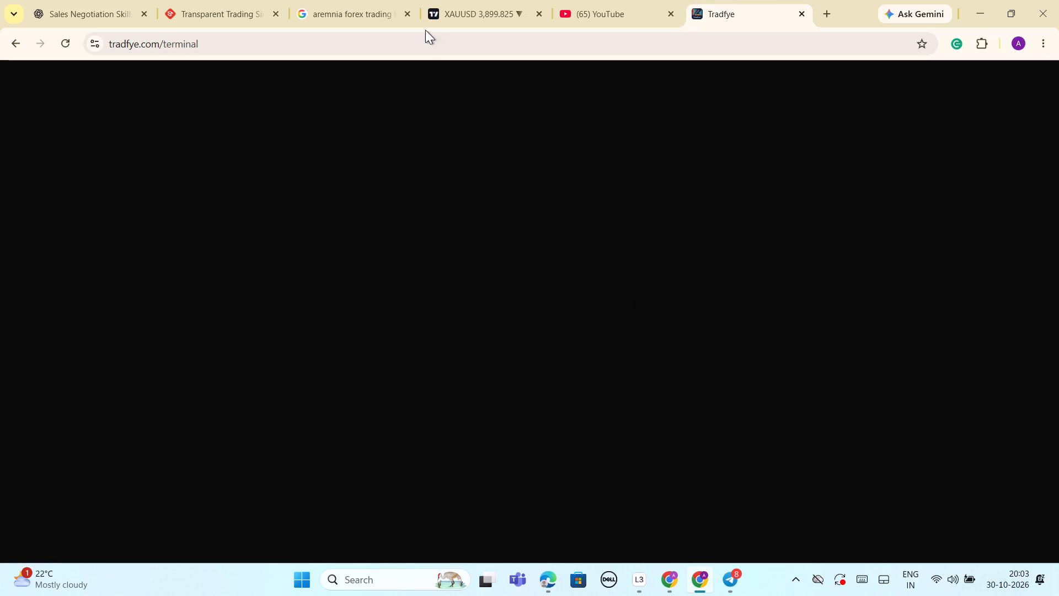
# Close the Google search tab and the Transparent Trading tab in the browser.
pyautogui.click(408, 16)
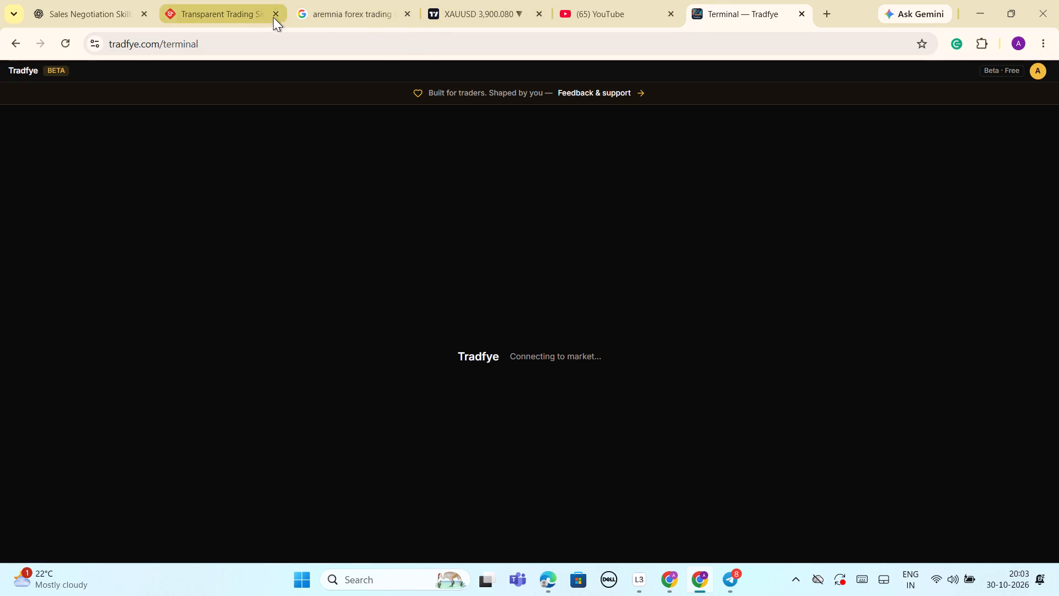
pyautogui.click(277, 14)
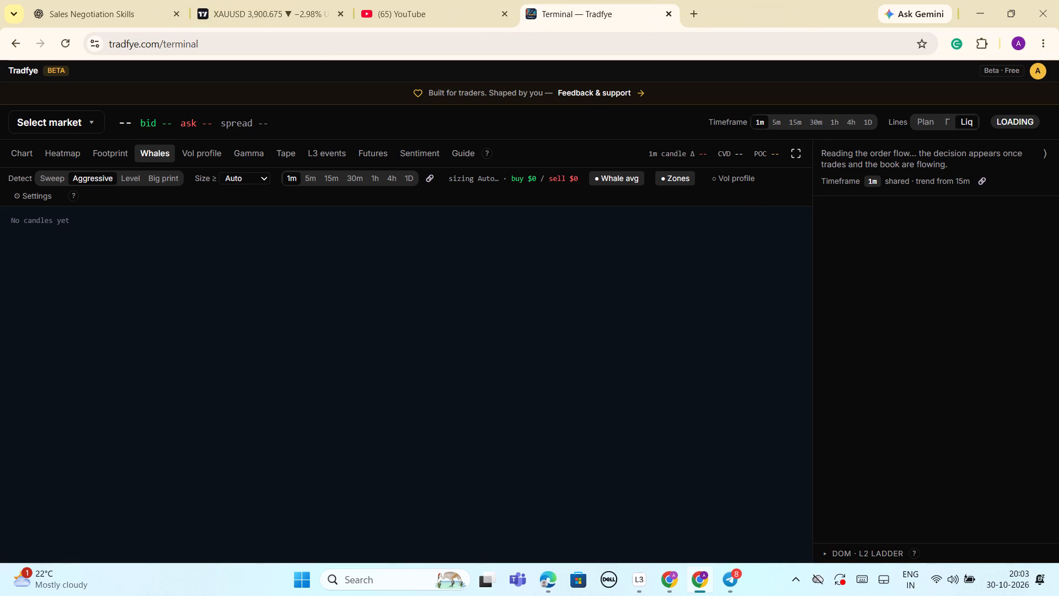
# Examine the XAUT/USDT whale activity chart and the trade tape in the Tradfye terminal.
pyautogui.scroll(-2, 632, 307)
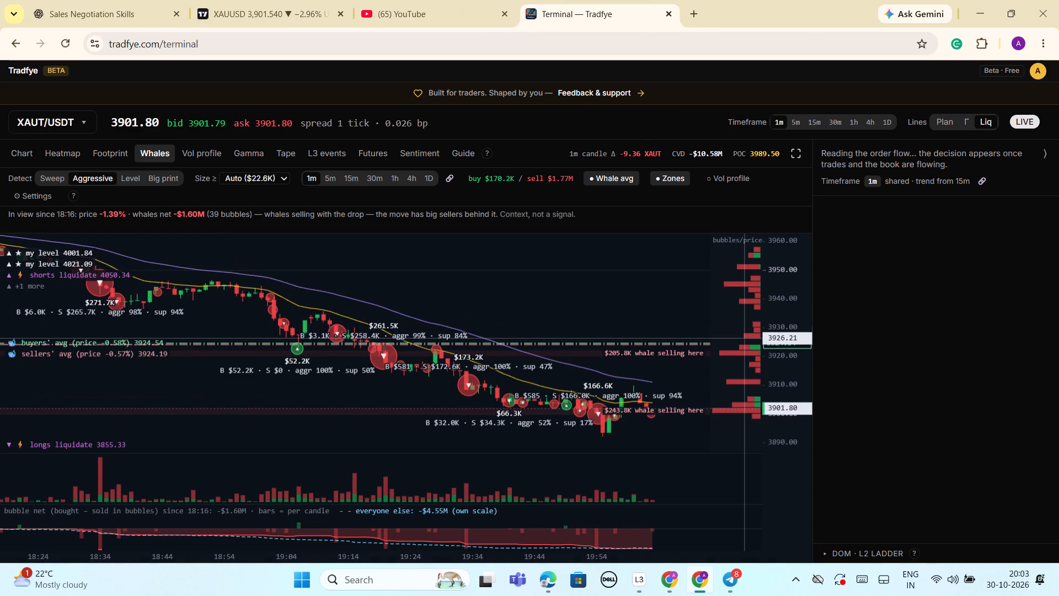
pyautogui.scroll(-1, 754, 361)
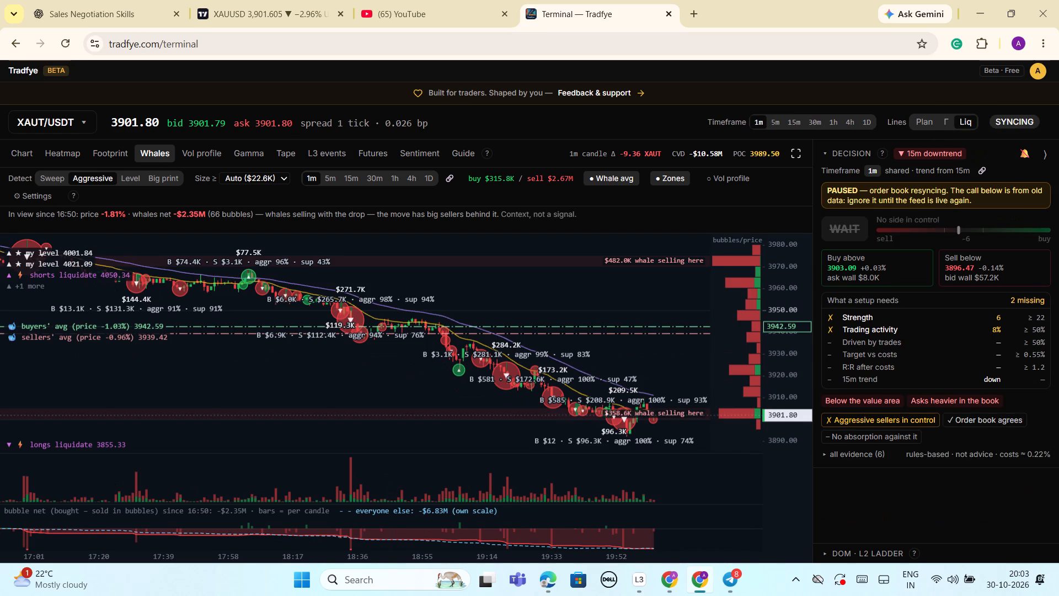
pyautogui.moveTo(784, 400); pyautogui.dragTo(777, 473)
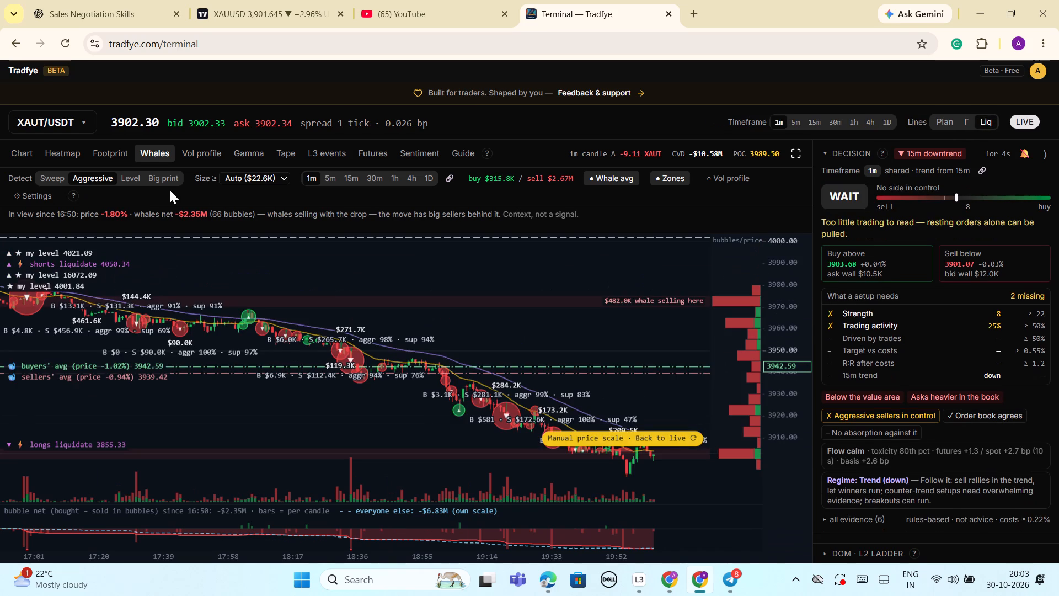
pyautogui.click(292, 152)
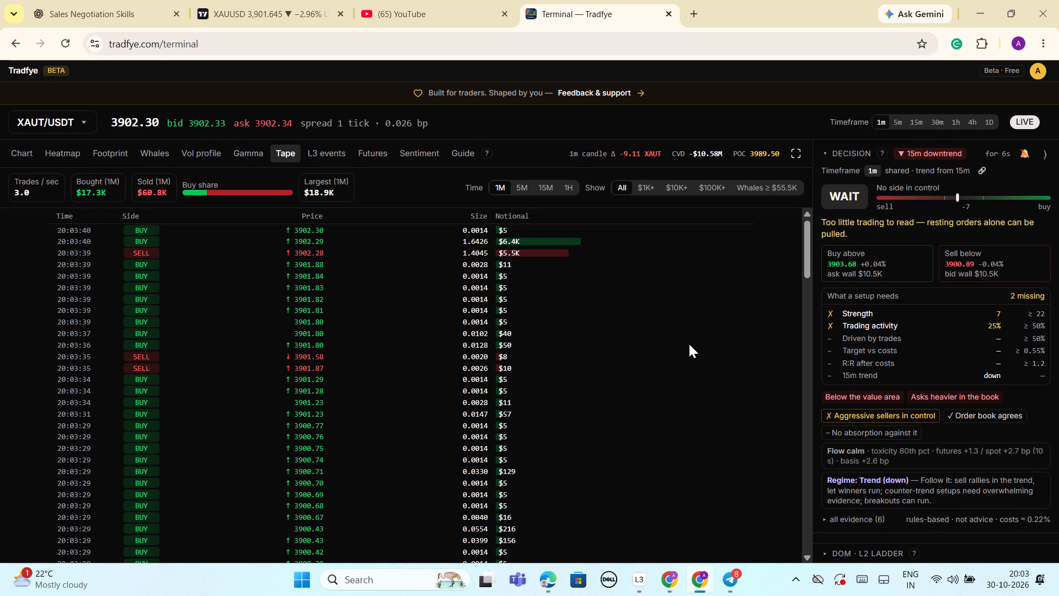
pyautogui.scroll(1, 689, 344)
pyautogui.scroll(-2, 691, 345)
pyautogui.scroll(7, 691, 345)
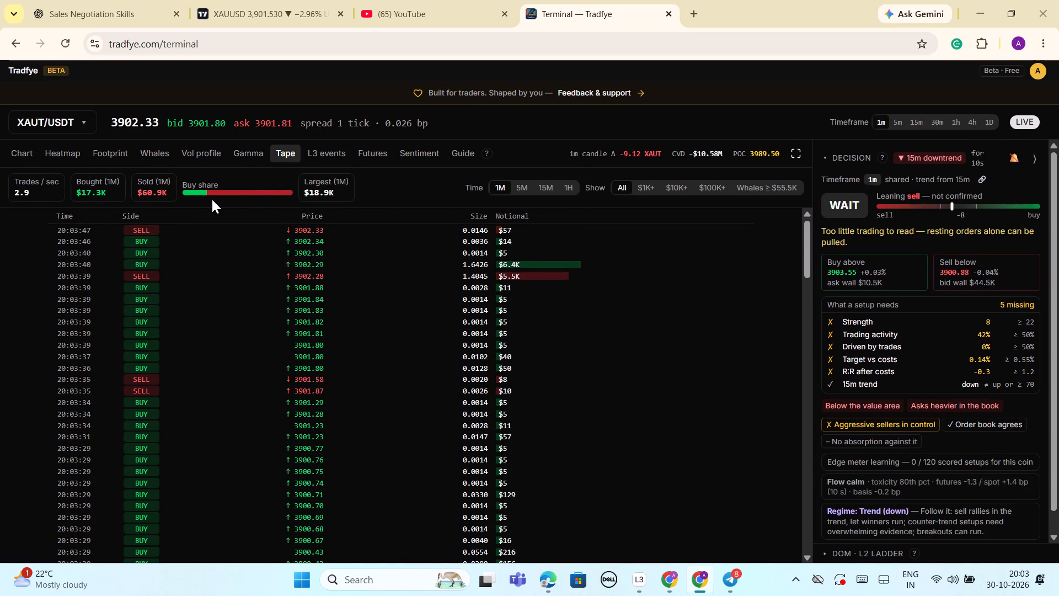
pyautogui.scroll(2, 477, 348)
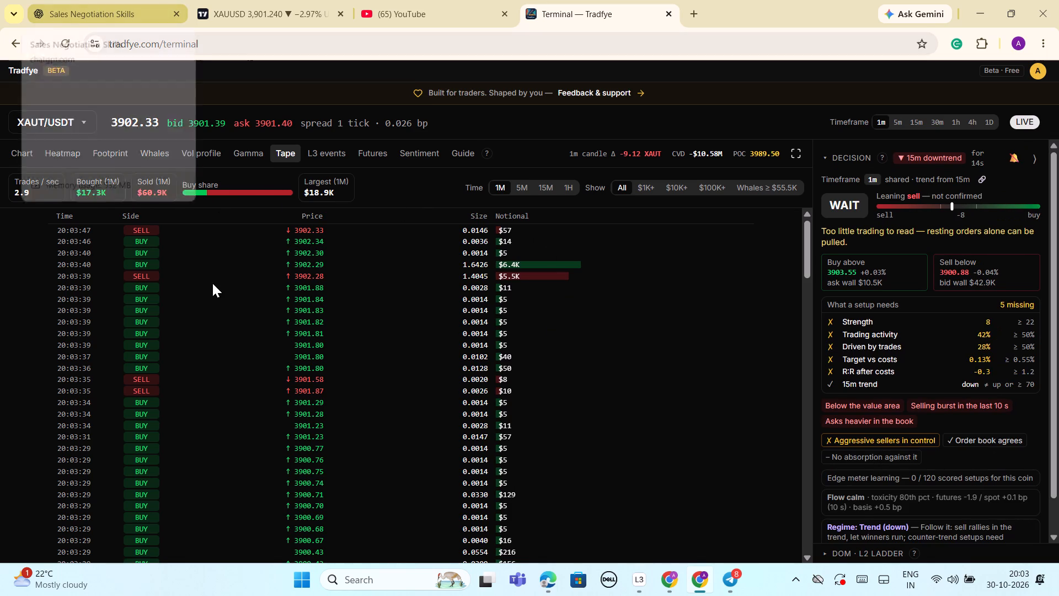
# Switch back to the TradingView chart and check the XAUUSD long trade's price levels against the buy and sell zones.
pyautogui.click(269, 18)
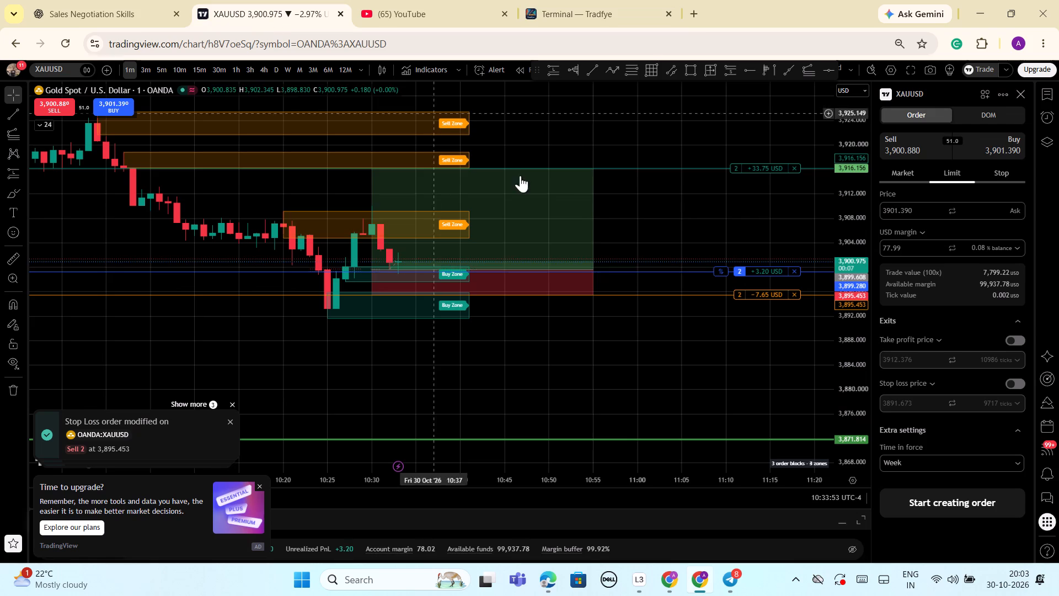
pyautogui.scroll(-1, 646, 263)
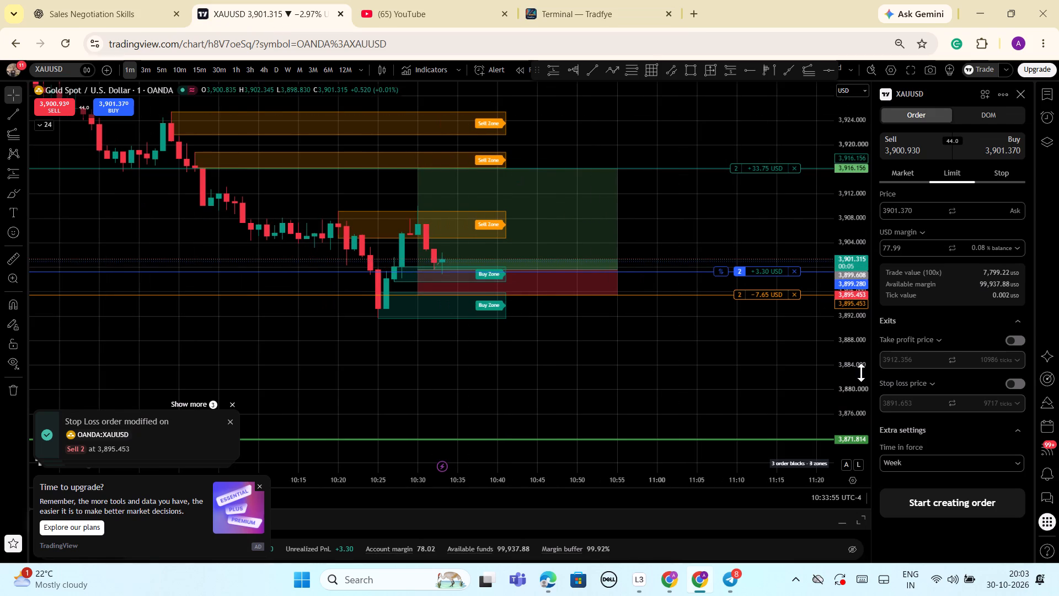
pyautogui.moveTo(857, 377); pyautogui.dragTo(857, 323)
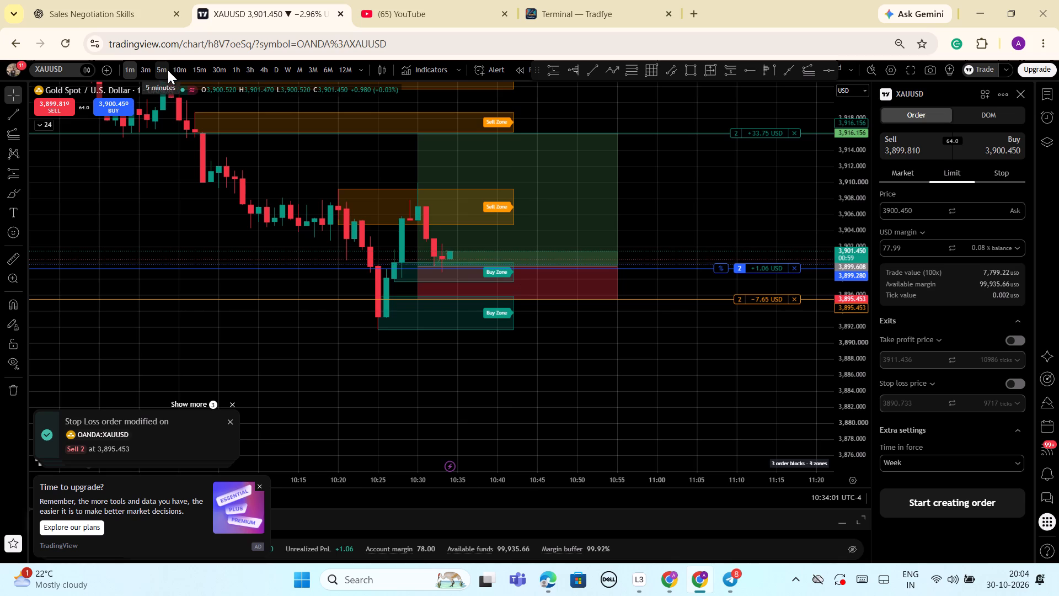
# Switch to the Tradfye terminal and review the recent XAUT/USDT buys and sells on the tape alongside its decision reading.
pyautogui.click(589, 17)
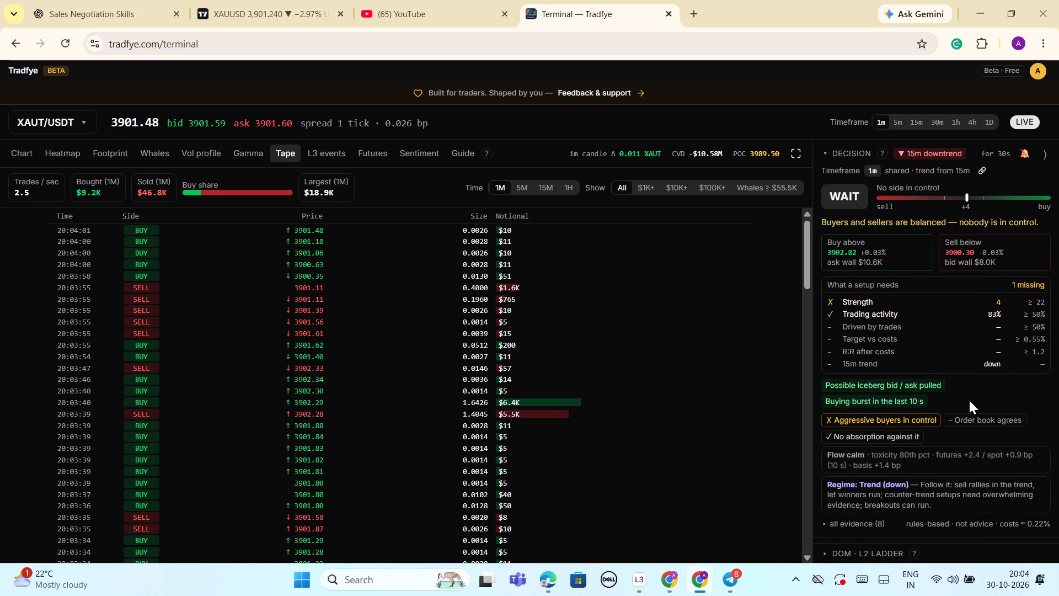
pyautogui.scroll(-2, 969, 400)
pyautogui.scroll(1, 969, 400)
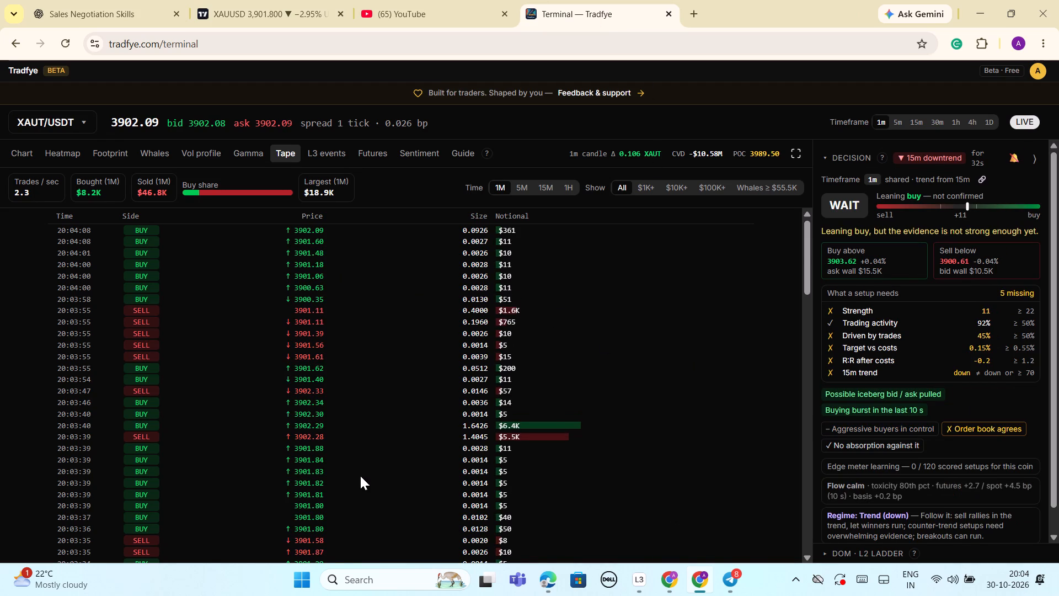
pyautogui.scroll(-6, 366, 467)
pyautogui.scroll(4, 366, 467)
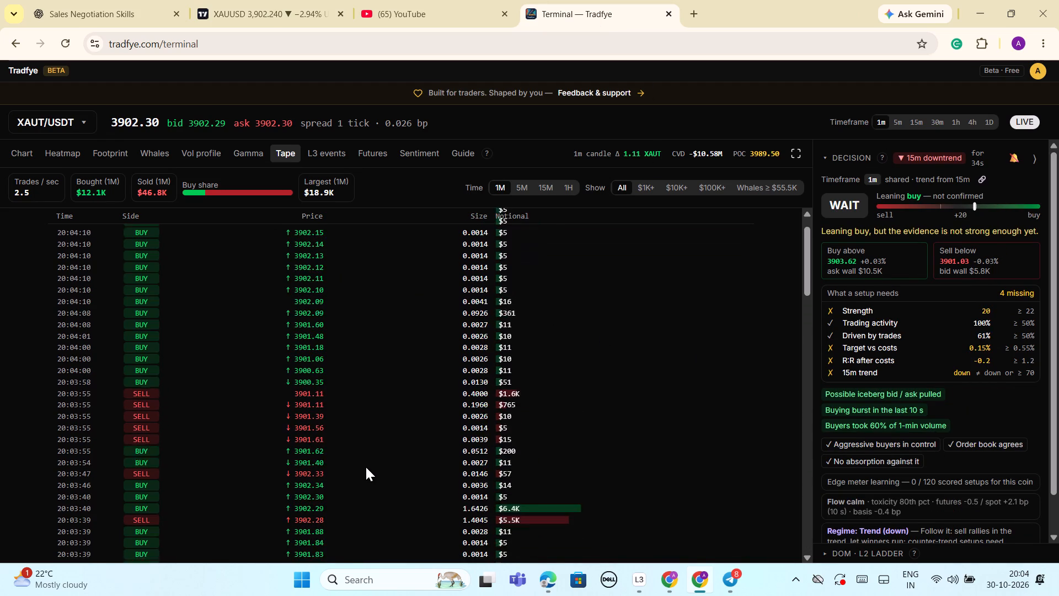
pyautogui.scroll(3, 366, 467)
pyautogui.scroll(-5, 366, 467)
pyautogui.scroll(1, 366, 467)
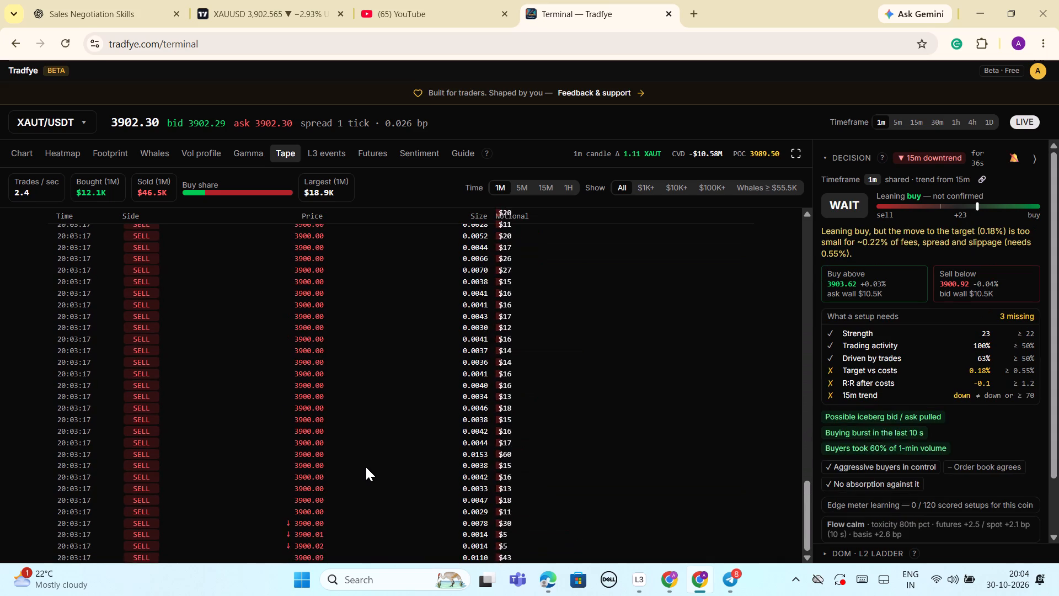
pyautogui.scroll(8, 366, 467)
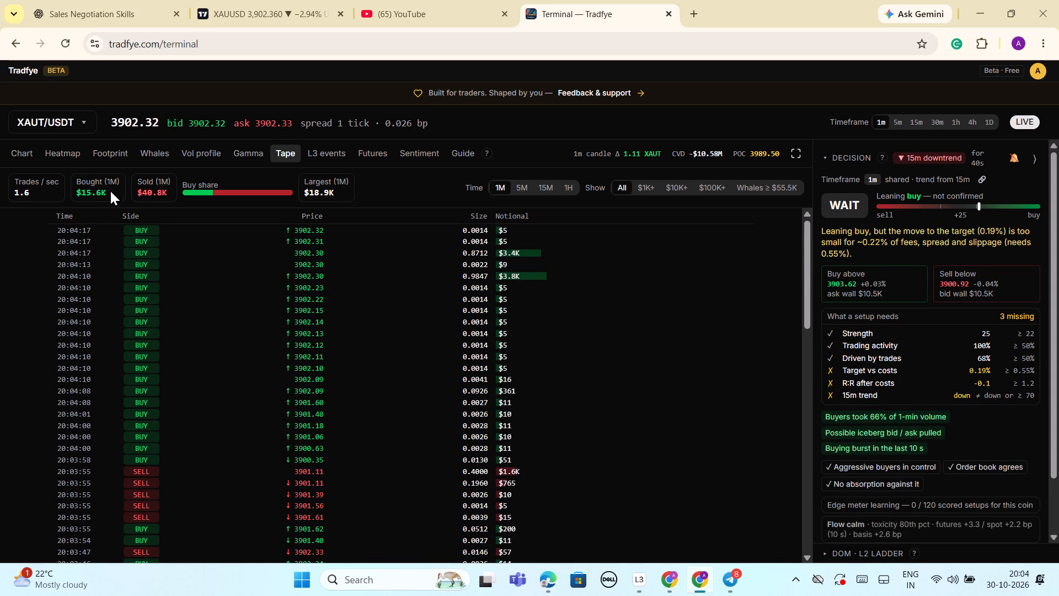
# Return to the TradingView chart and examine price movement around the long trade's entry, stop loss and take profit levels.
pyautogui.click(255, 17)
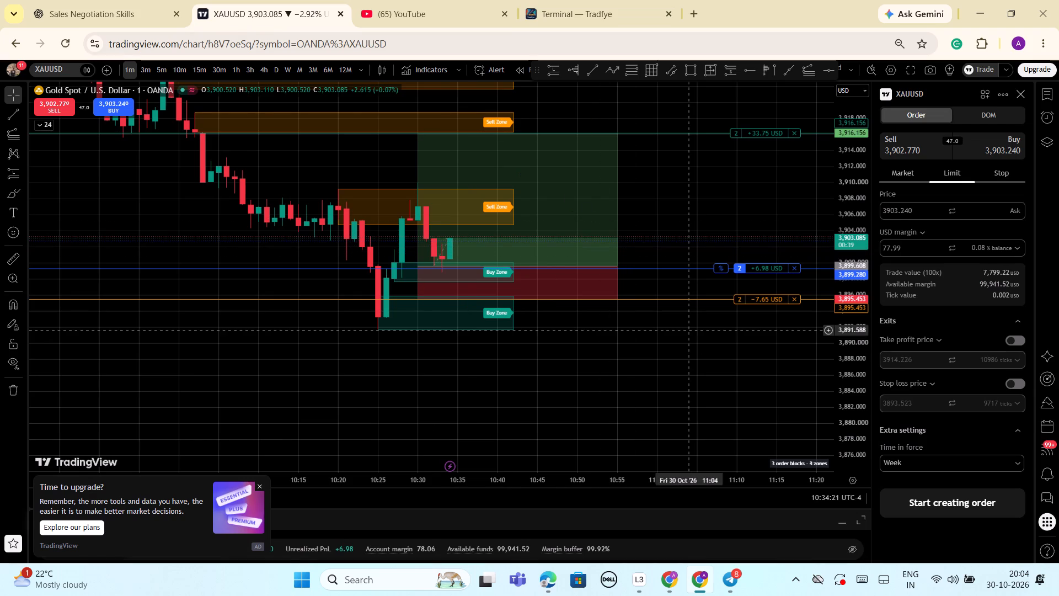
pyautogui.moveTo(855, 380); pyautogui.dragTo(851, 326)
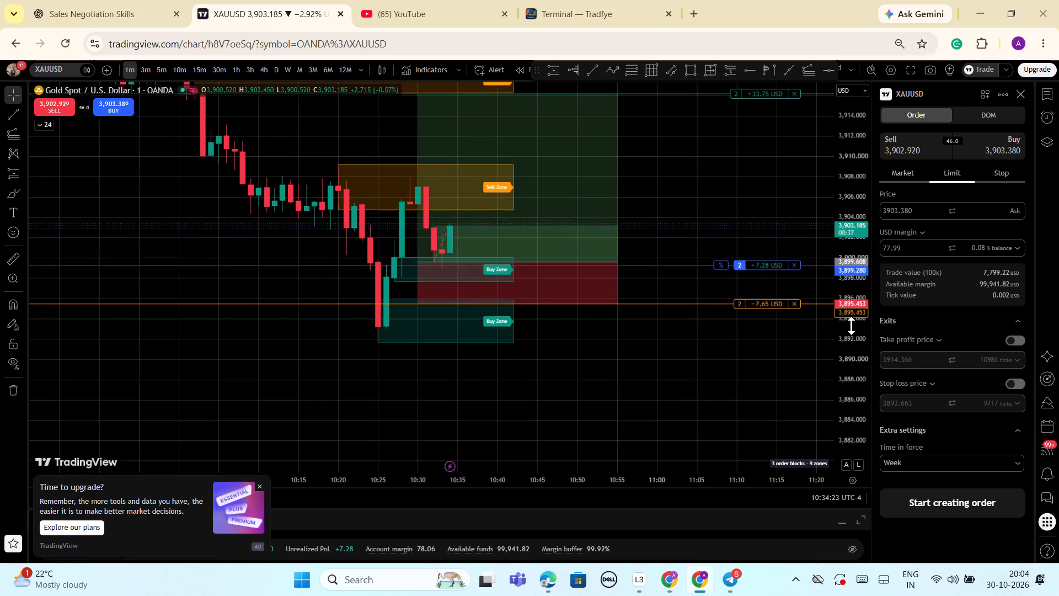
pyautogui.moveTo(851, 326); pyautogui.dragTo(848, 312)
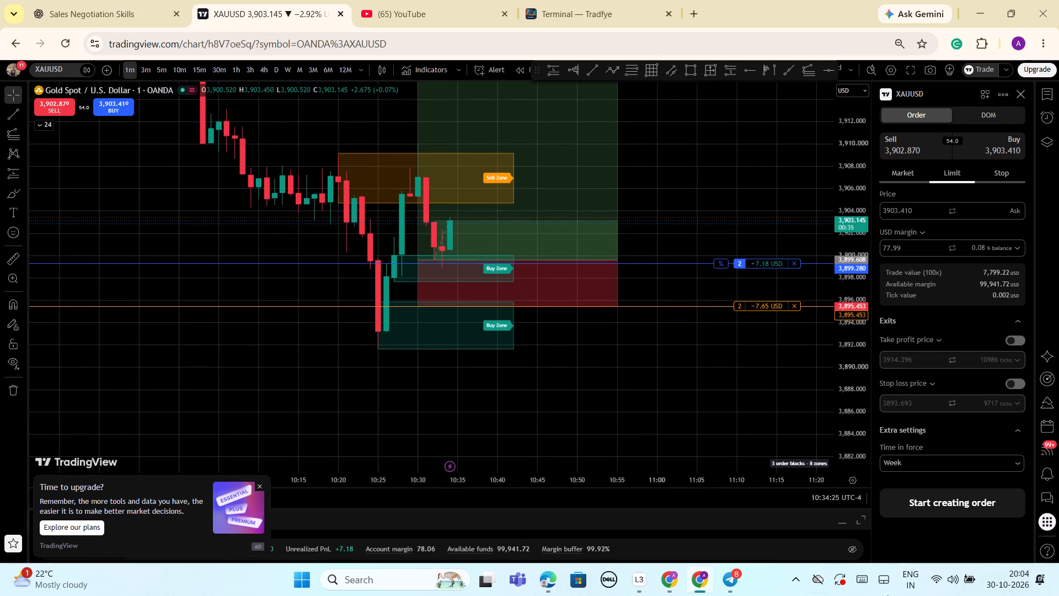
pyautogui.moveTo(854, 140); pyautogui.dragTo(869, 234)
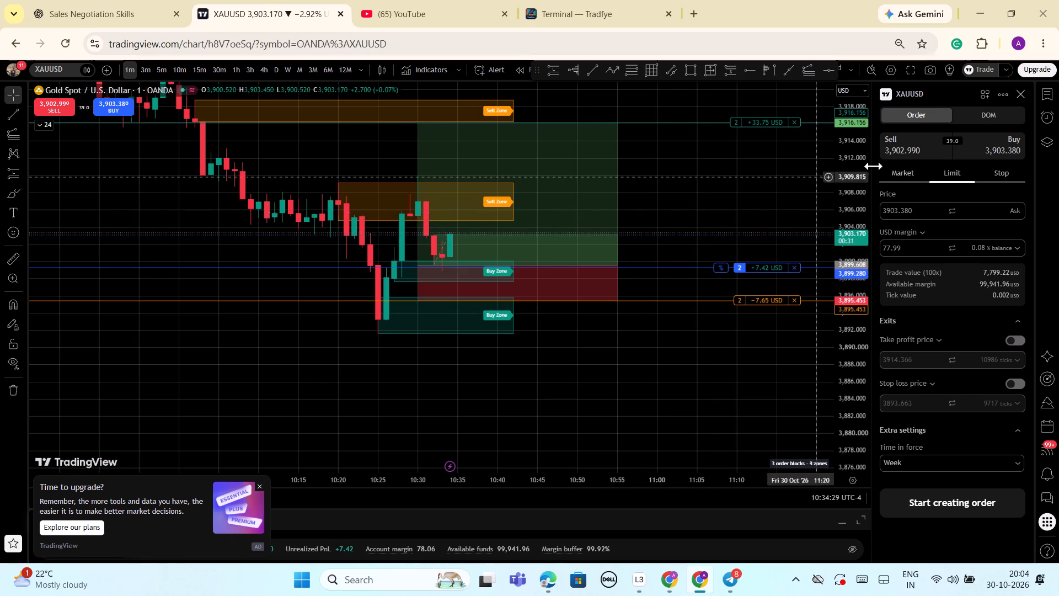
pyautogui.moveTo(853, 165); pyautogui.dragTo(862, 252)
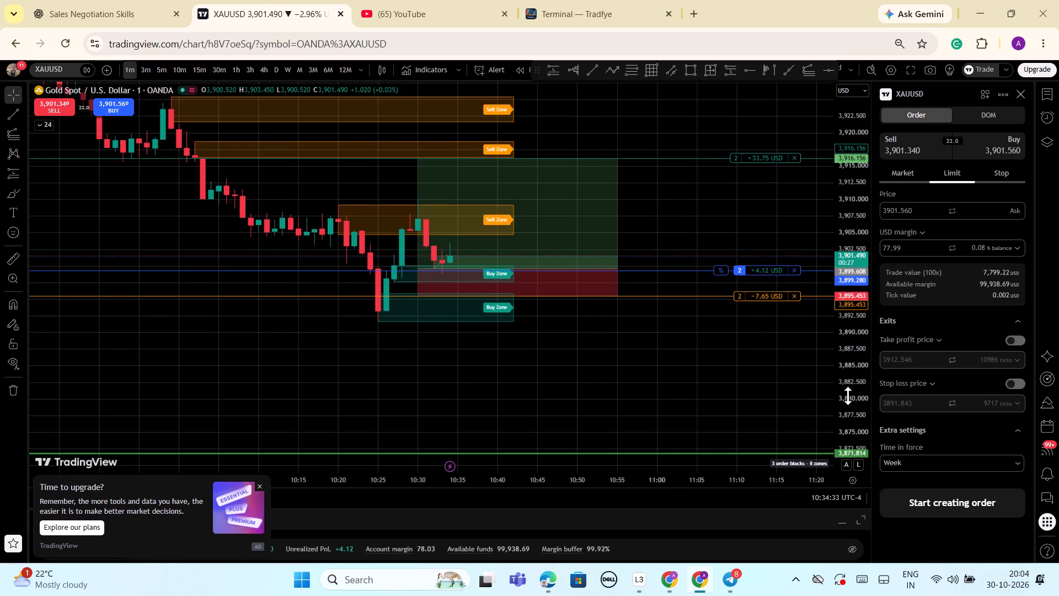
pyautogui.moveTo(848, 396); pyautogui.dragTo(844, 305)
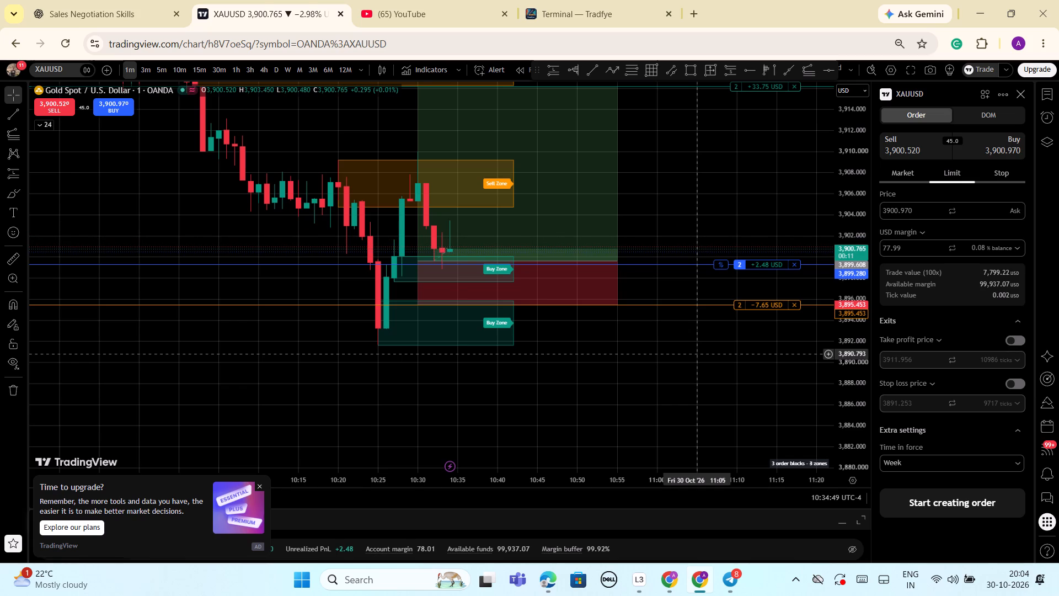
# Switch to the Tradfye terminal and examine the latest XAUT/USDT trades on the one-minute tape and the decision reading.
pyautogui.click(586, 13)
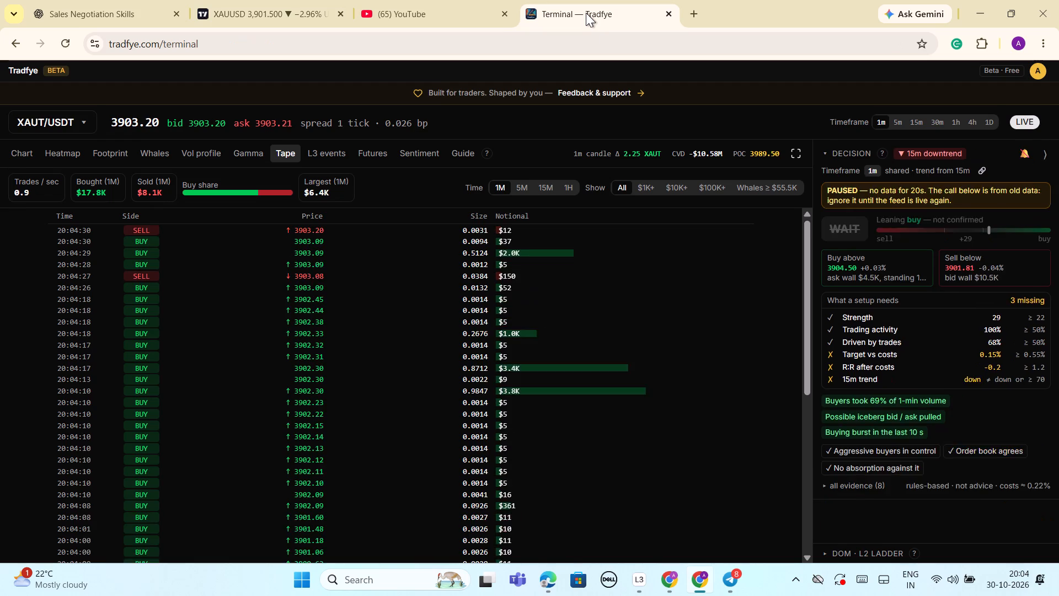
pyautogui.scroll(1, 553, 316)
pyautogui.scroll(2, 277, 337)
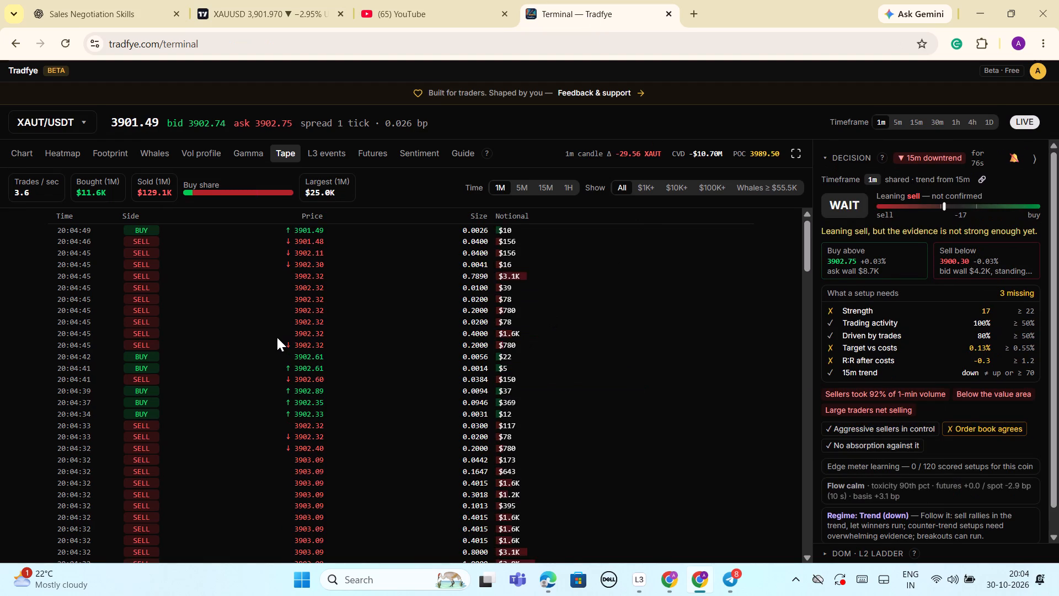
pyautogui.scroll(2, 277, 337)
pyautogui.scroll(-2, 277, 337)
pyautogui.scroll(4, 277, 337)
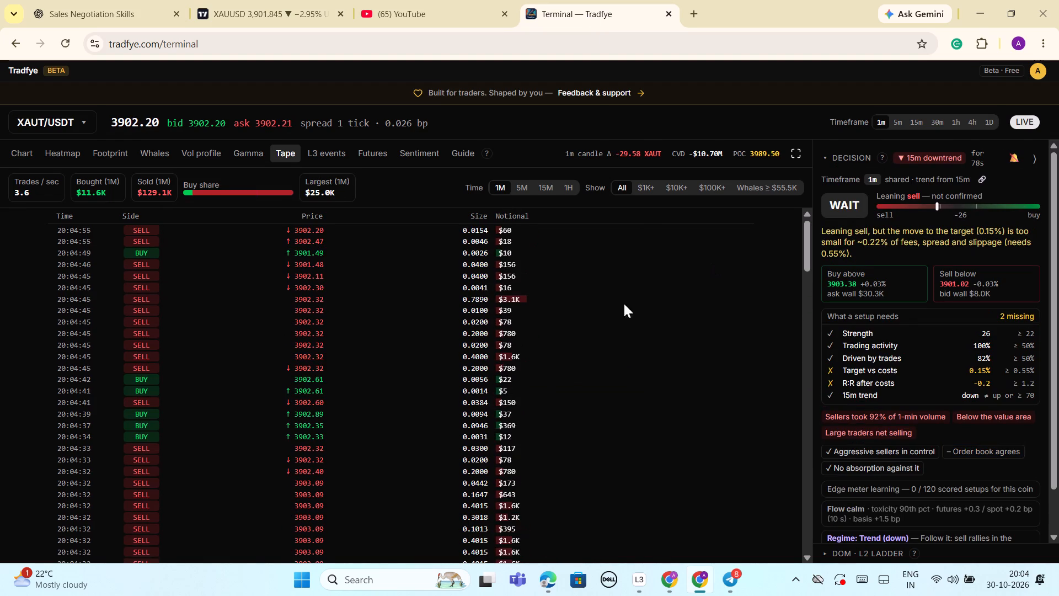
pyautogui.scroll(3, 518, 375)
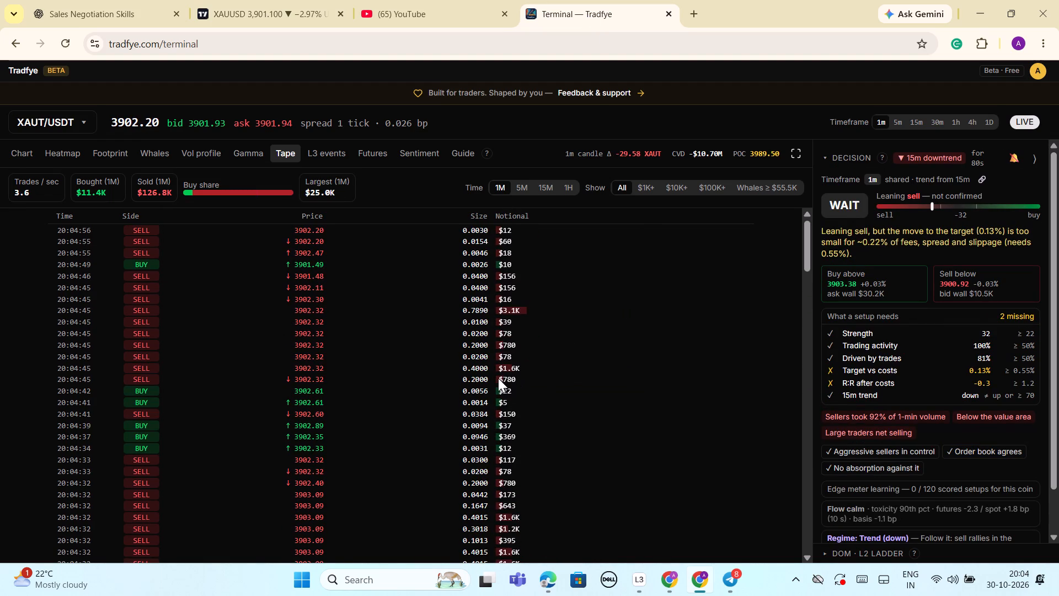
pyautogui.scroll(1, 296, 316)
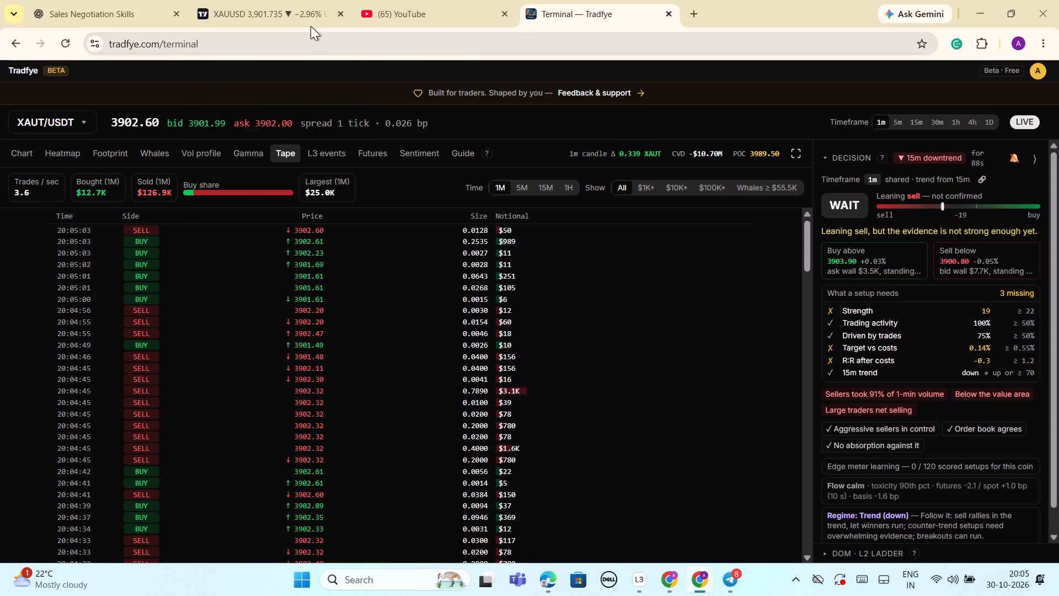
# Check the XAUUSD long trade around the nearest buy zone in TradingView against the newest XAUT/USDT tape trades in Tradfye.
pyautogui.click(301, 12)
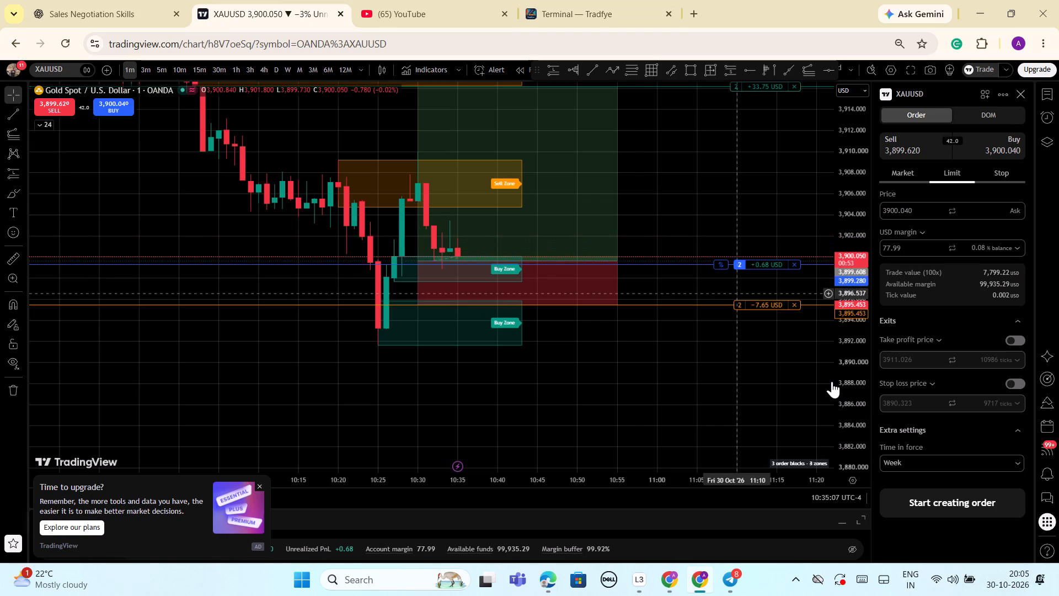
pyautogui.moveTo(848, 384); pyautogui.dragTo(820, 284)
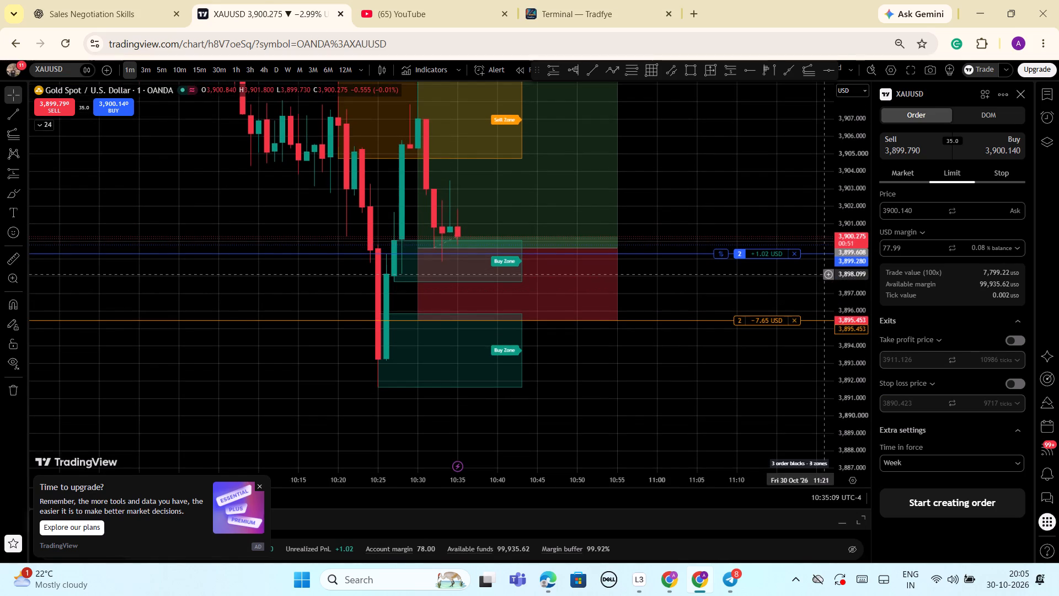
pyautogui.moveTo(820, 284); pyautogui.dragTo(787, 352)
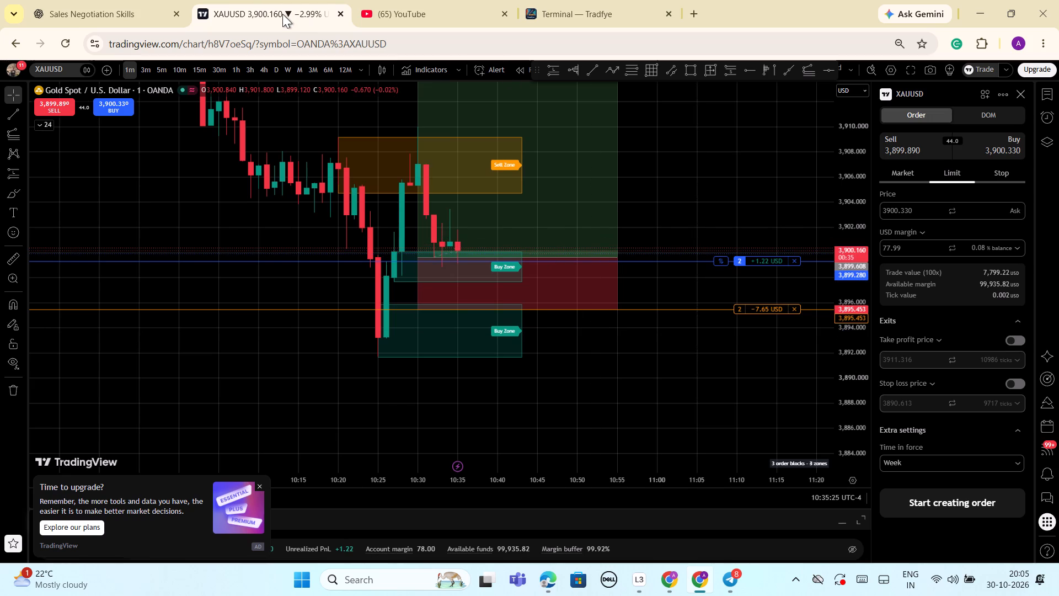
pyautogui.click(569, 20)
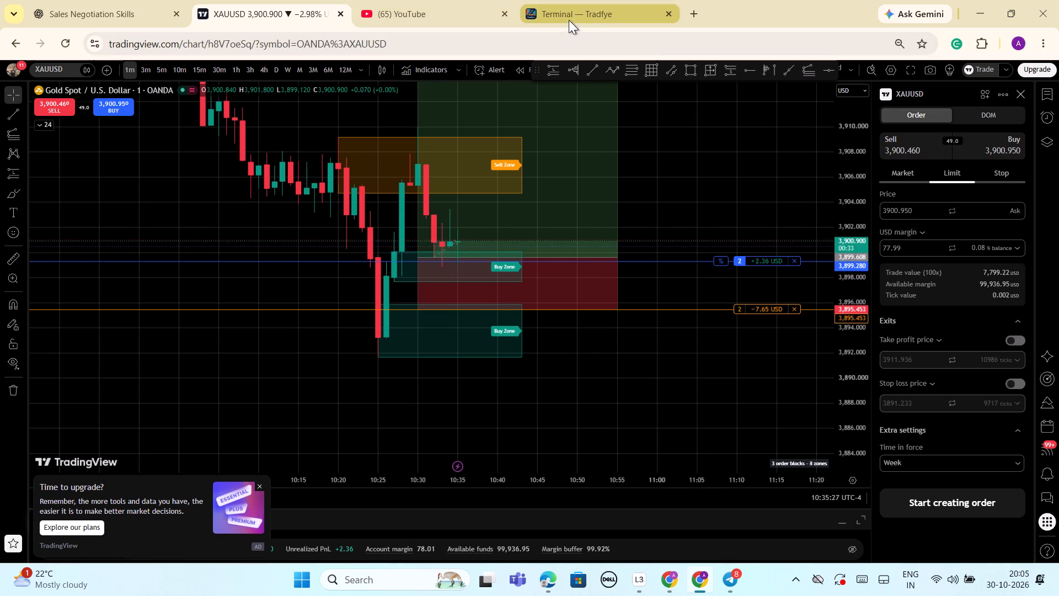
pyautogui.scroll(2, 470, 333)
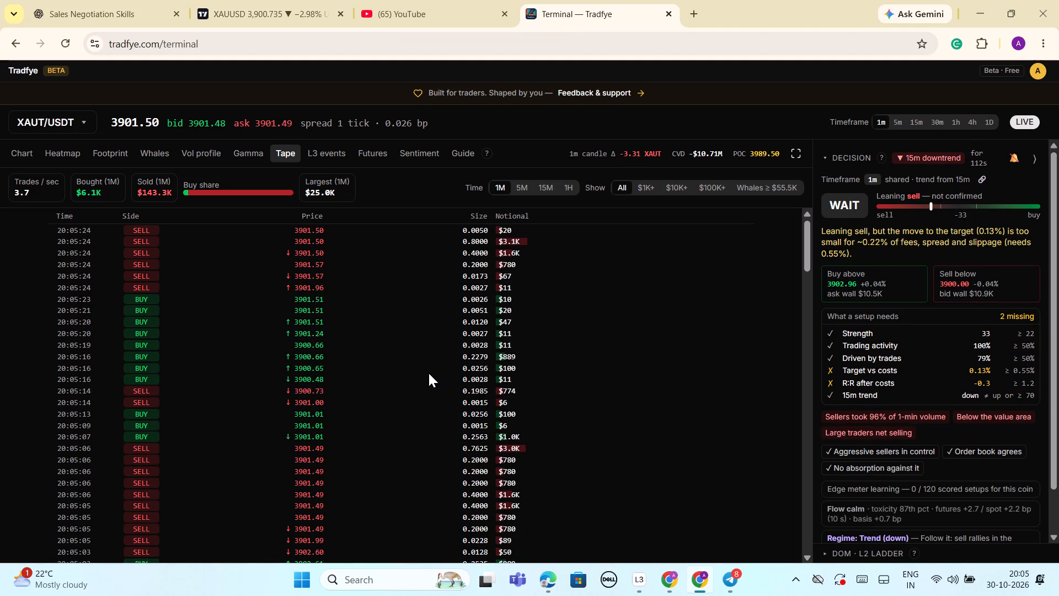
pyautogui.scroll(2, 429, 373)
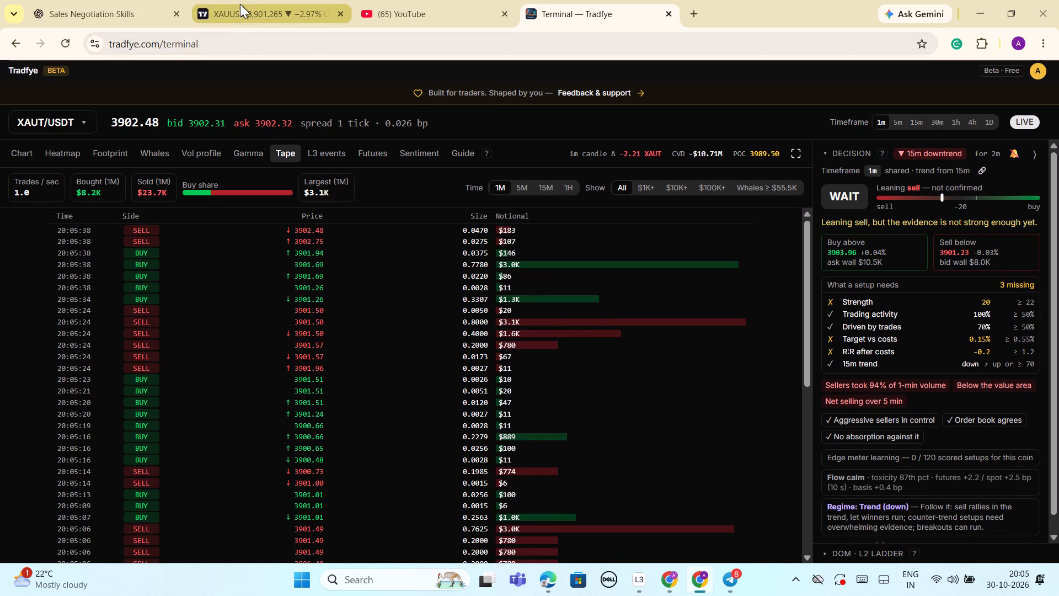
# Review the XAUUSD long trade between its buy and sell zones in TradingView, and recheck the XAUT/USDT tape in Tradfye.
pyautogui.click(261, 6)
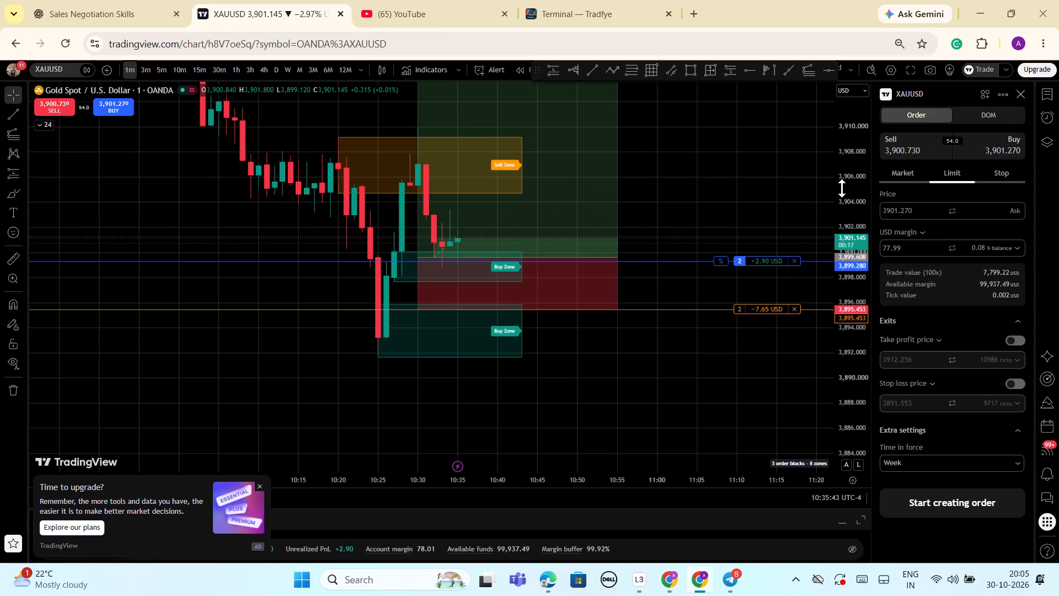
pyautogui.moveTo(844, 196); pyautogui.dragTo(845, 228)
pyautogui.scroll(-2, 647, 234)
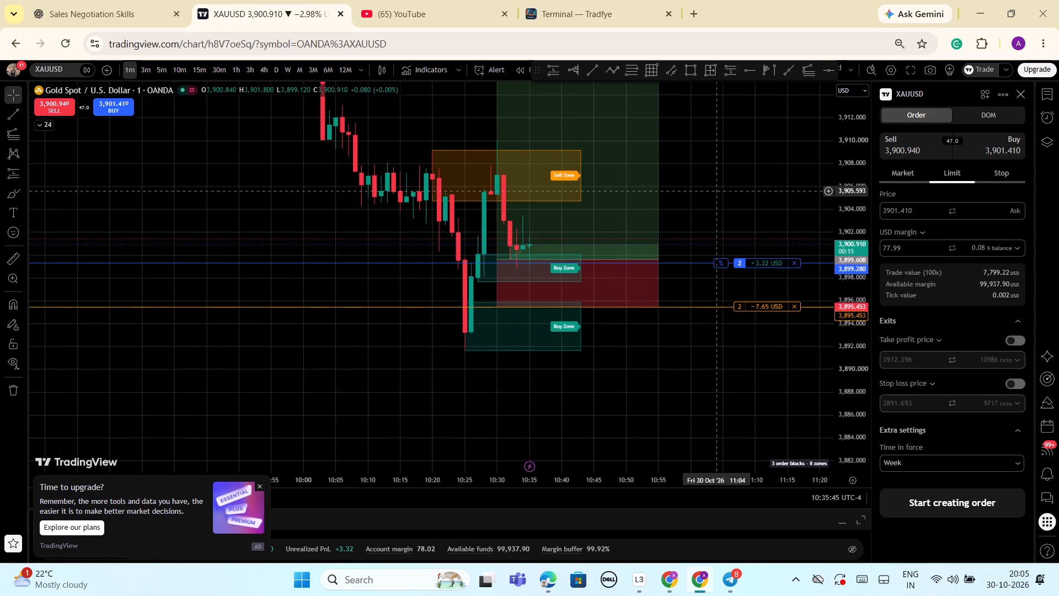
pyautogui.moveTo(724, 183); pyautogui.dragTo(724, 222)
pyautogui.scroll(2, 724, 222)
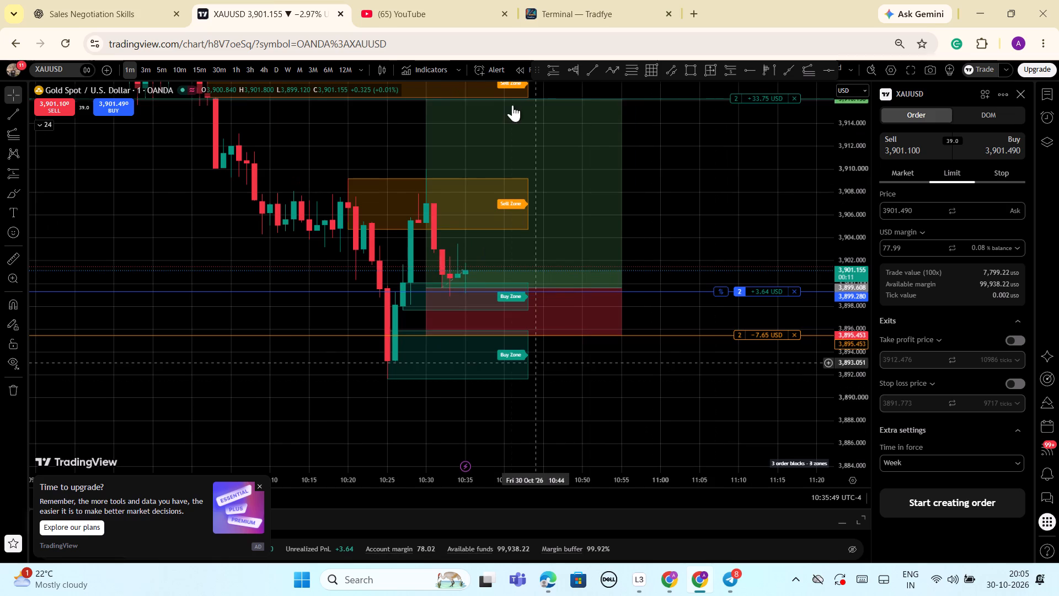
pyautogui.click(592, 7)
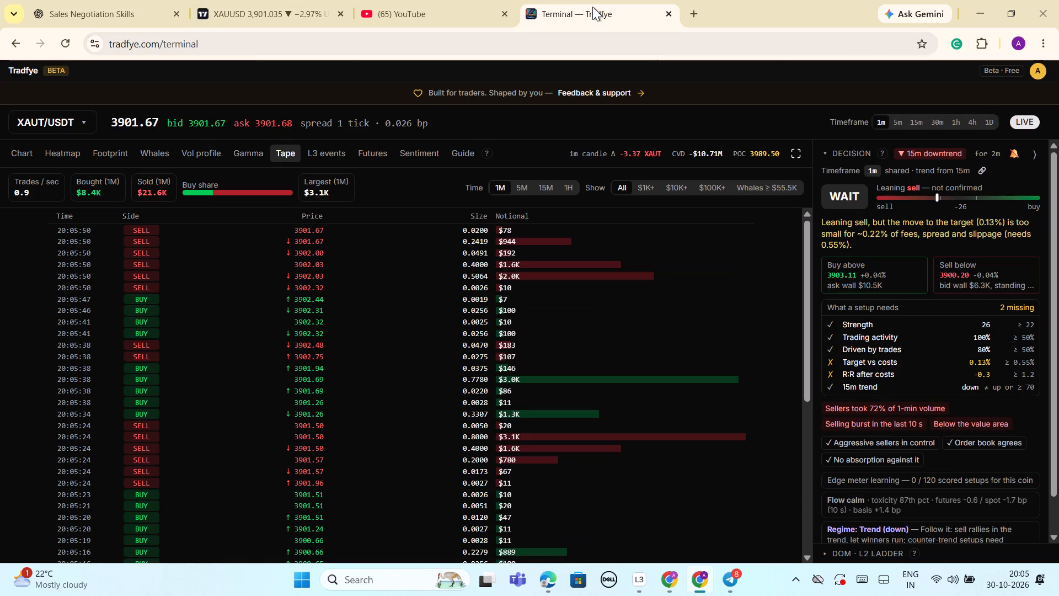
pyautogui.scroll(2, 231, 372)
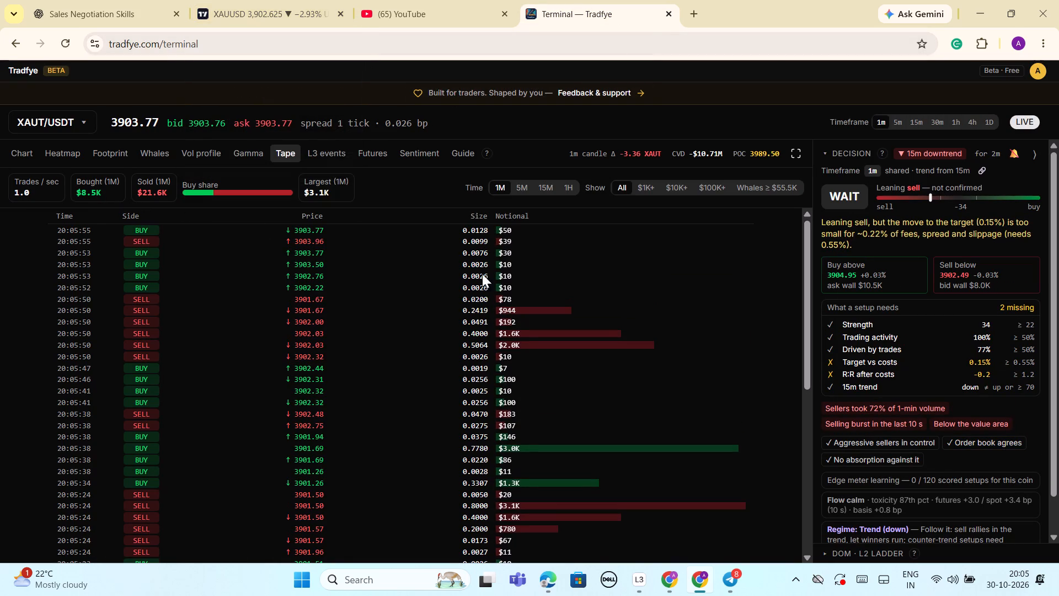
# Return to the TradingView chart and inspect the new one-minute XAUUSD candle relative to the trade's entry and take profit.
pyautogui.click(299, 12)
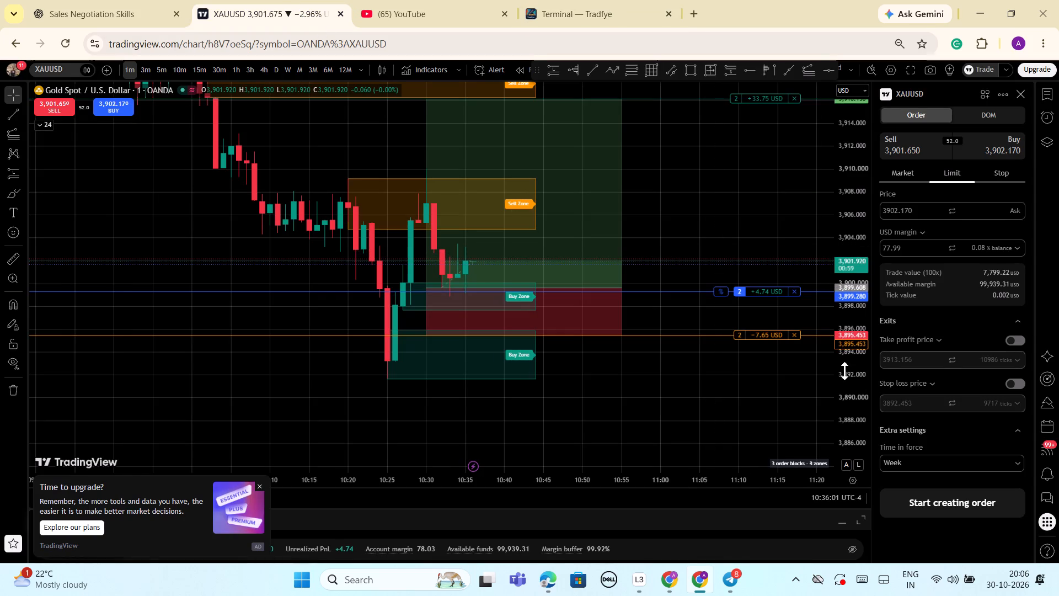
pyautogui.moveTo(851, 386); pyautogui.dragTo(826, 311)
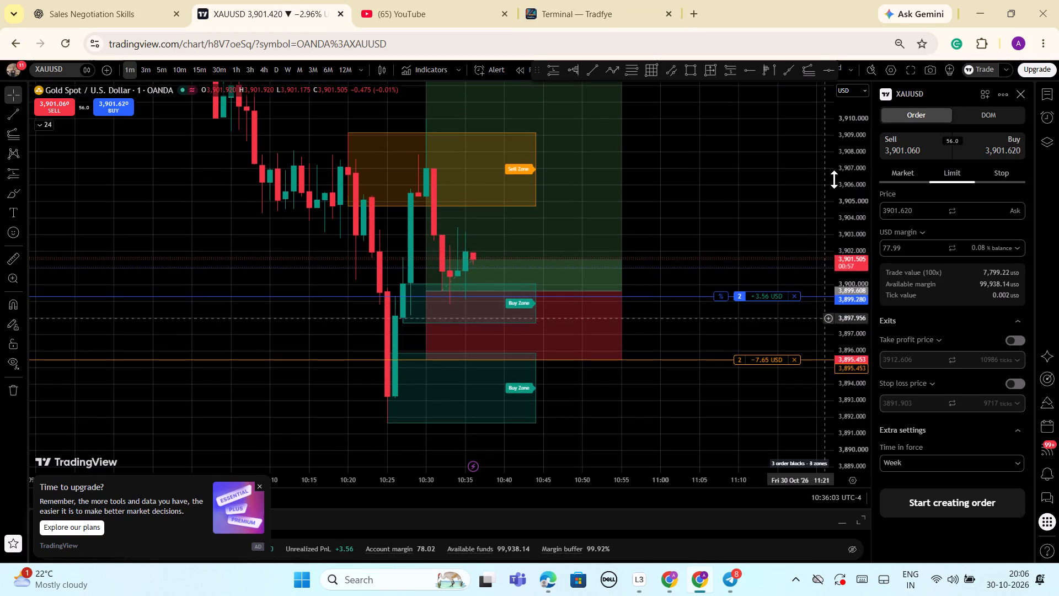
pyautogui.moveTo(843, 134); pyautogui.dragTo(836, 304)
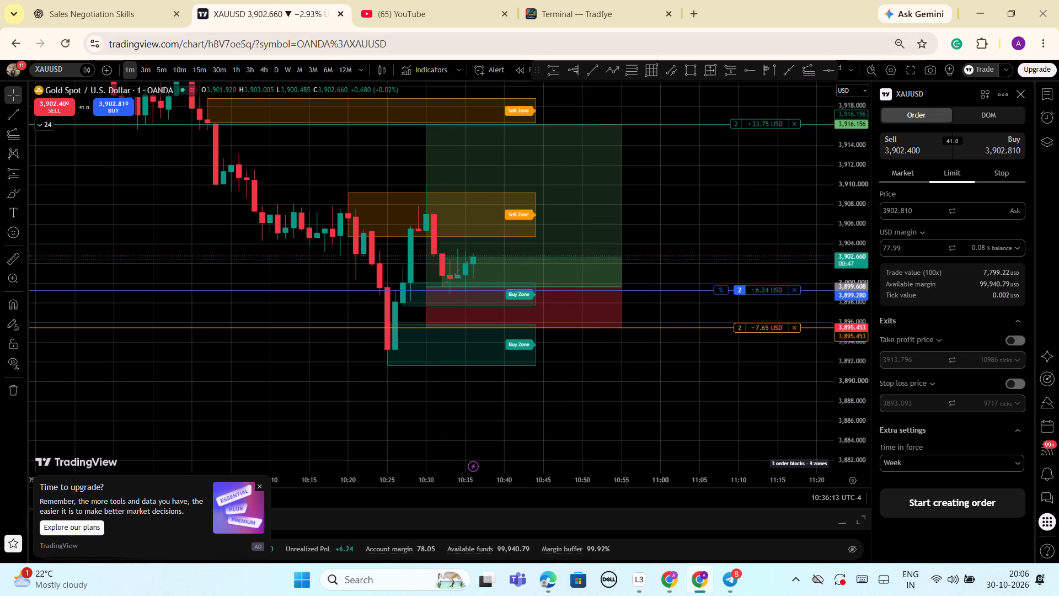
# Switch to the Tradfye terminal and read through the recent XAUT/USDT buys and sells on the tape.
pyautogui.click(586, 15)
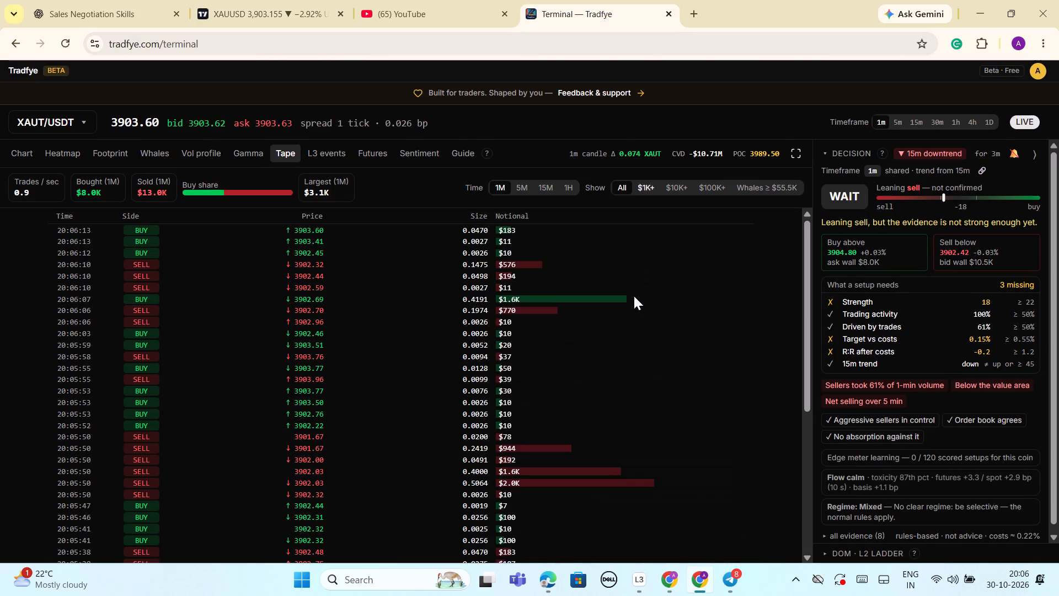
pyautogui.scroll(3, 288, 399)
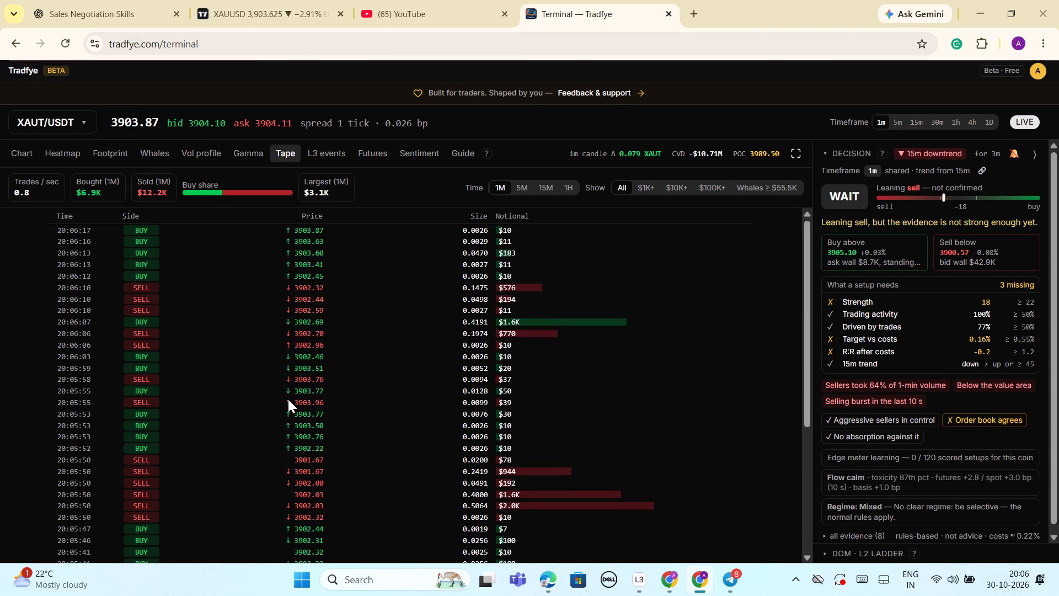
pyautogui.scroll(6, 288, 399)
pyautogui.scroll(-1, 335, 378)
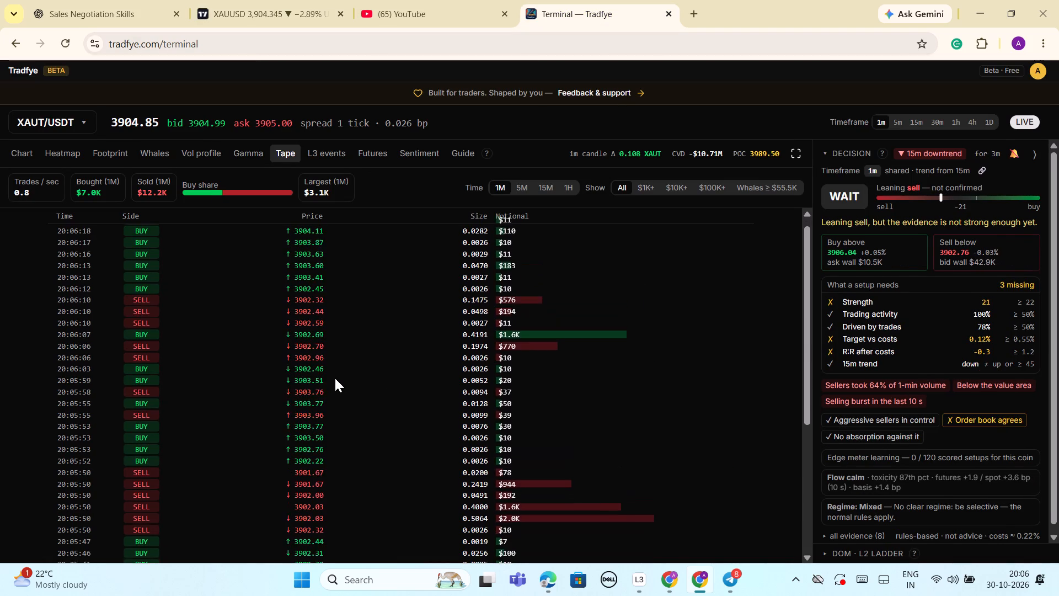
pyautogui.scroll(-1, 335, 378)
pyautogui.scroll(4, 335, 378)
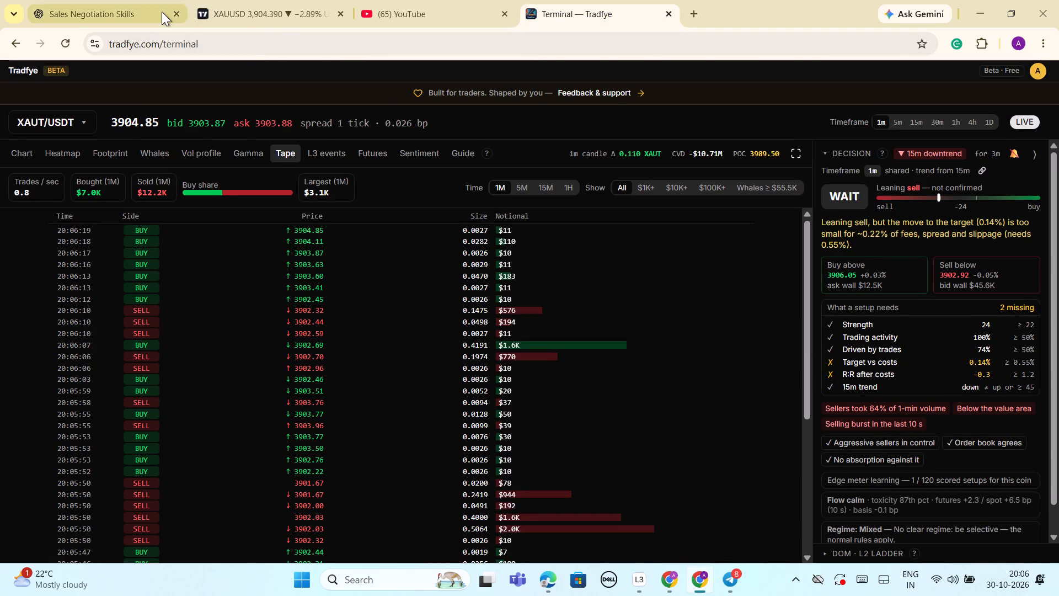
# Switch to the TradingView chart and examine XAUUSD price against the nearest sell zone and the long trade's levels.
pyautogui.click(282, 16)
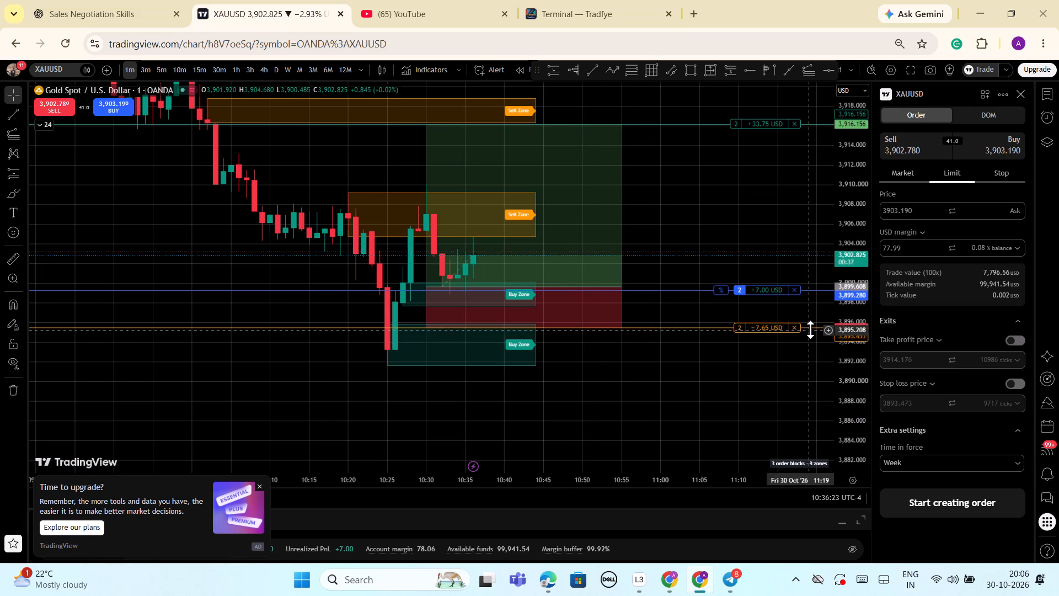
pyautogui.moveTo(850, 396); pyautogui.dragTo(820, 273)
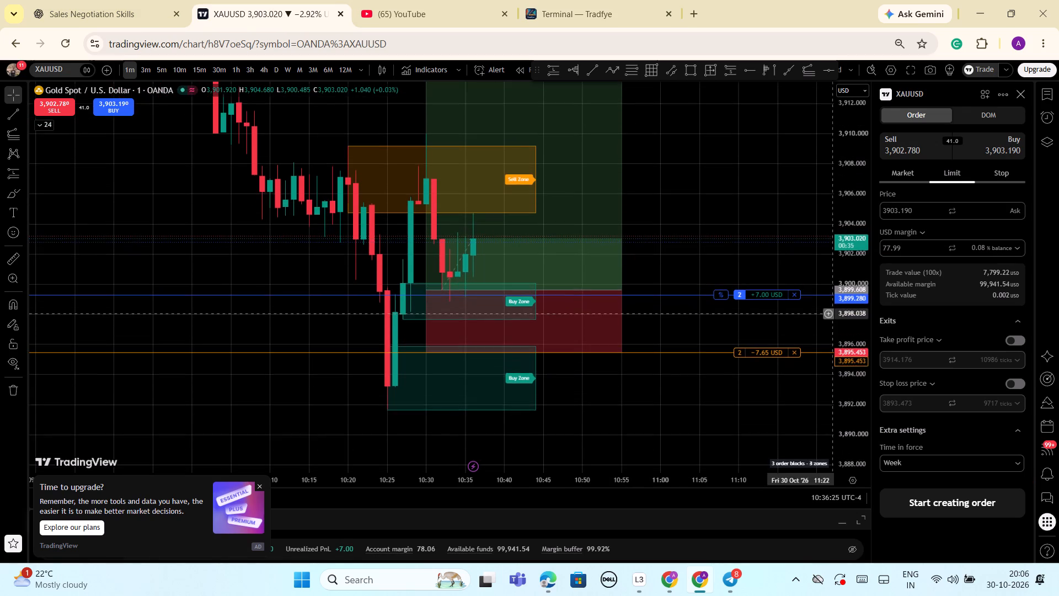
pyautogui.scroll(2, 698, 318)
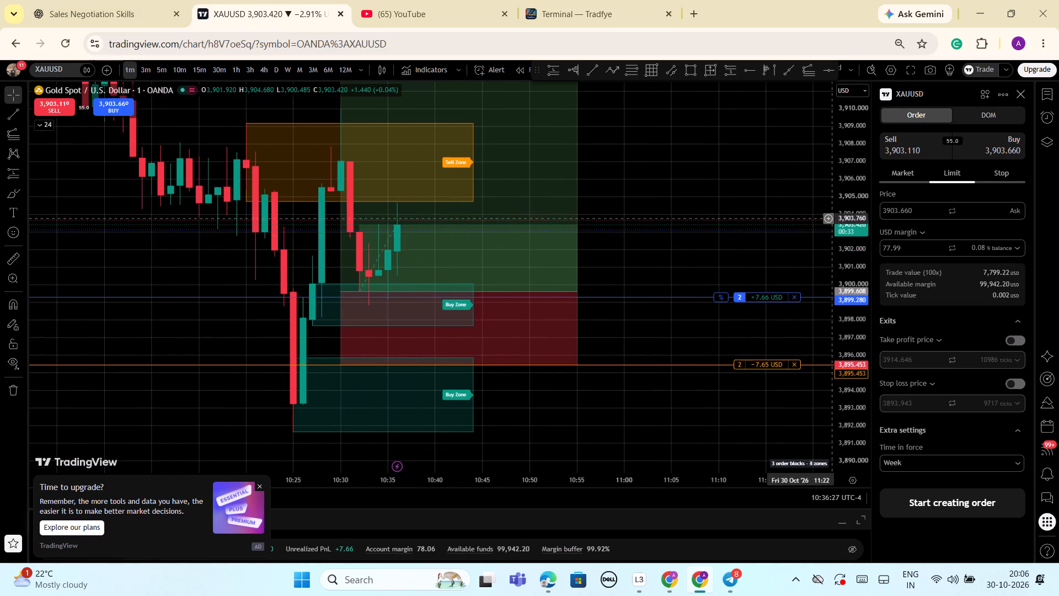
pyautogui.moveTo(850, 162); pyautogui.dragTo(821, 365)
pyautogui.scroll(-3, 724, 379)
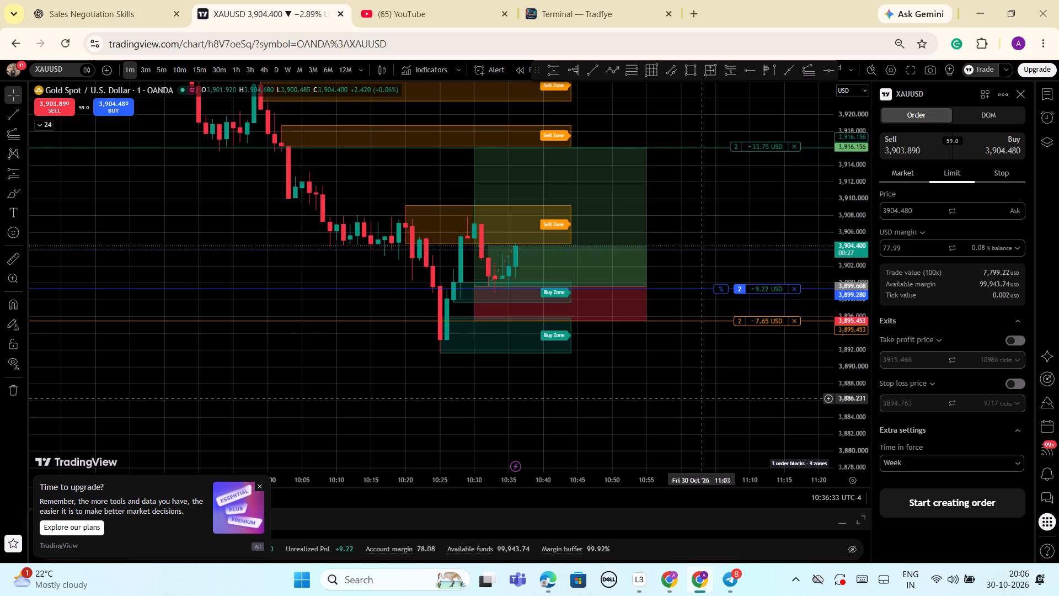
# In the Tradfye terminal, check the XAUT/USDT tape and examine the bid and ask volumes of recent one-minute footprint candles.
pyautogui.click(598, 6)
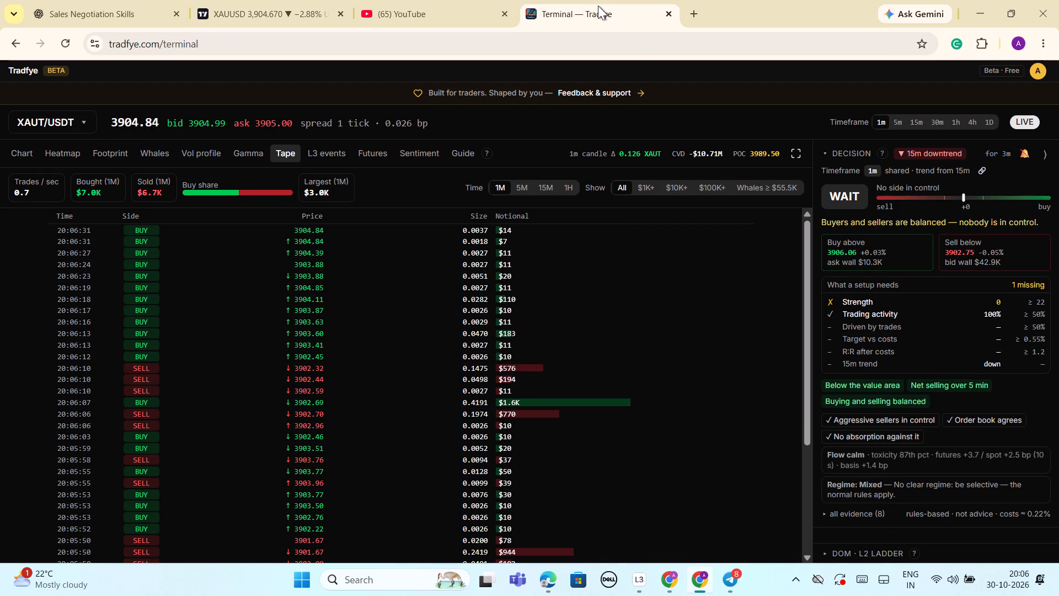
pyautogui.scroll(3, 265, 312)
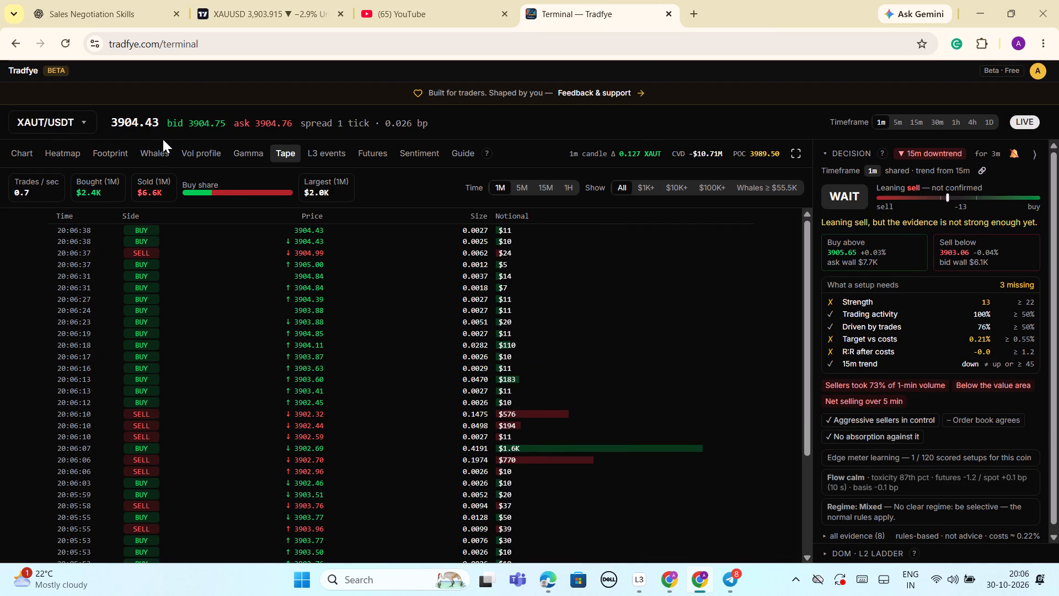
pyautogui.click(120, 153)
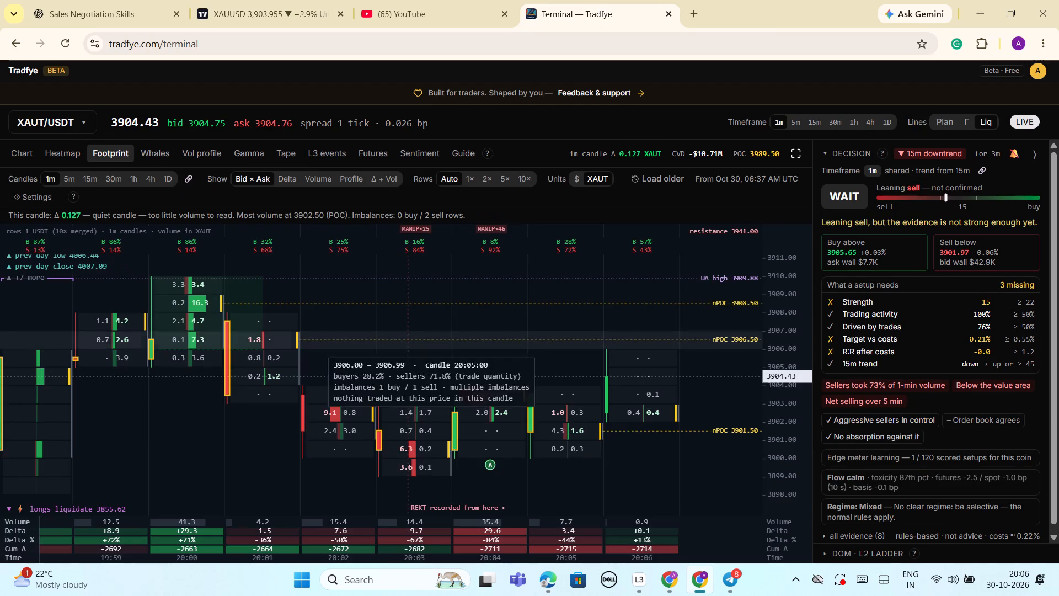
pyautogui.scroll(6, 666, 425)
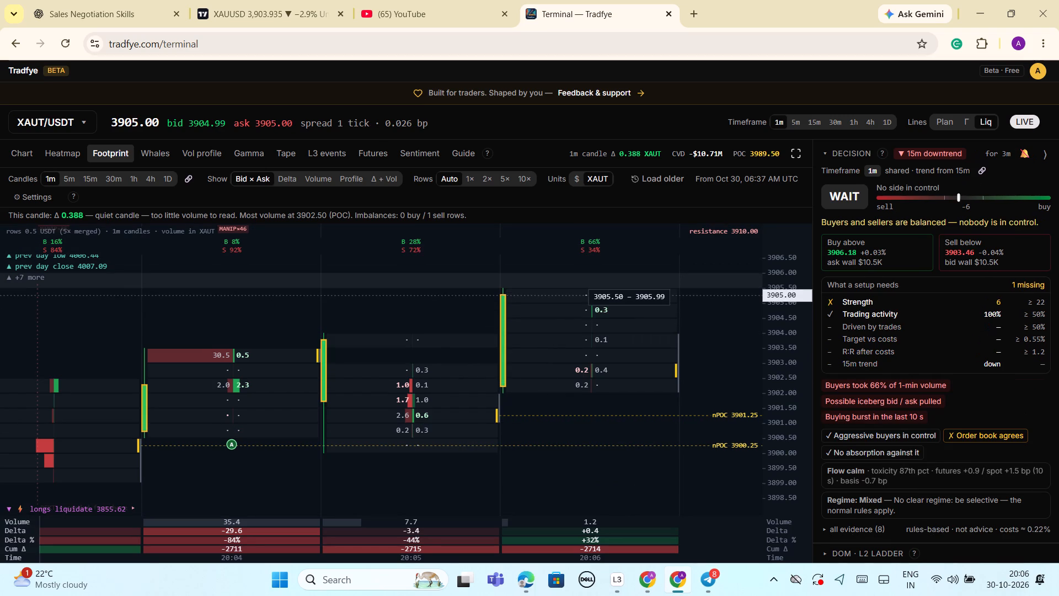
# Return to the TradingView chart and view the XAUUSD long trade together with the sell zones around its take profit.
pyautogui.click(265, 14)
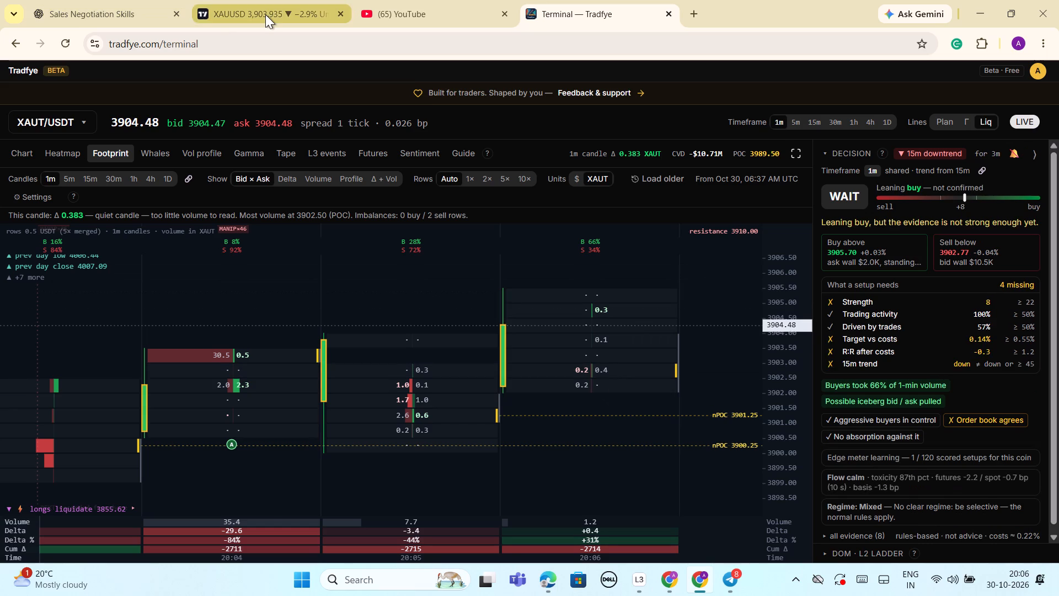
pyautogui.moveTo(852, 380); pyautogui.dragTo(825, 368)
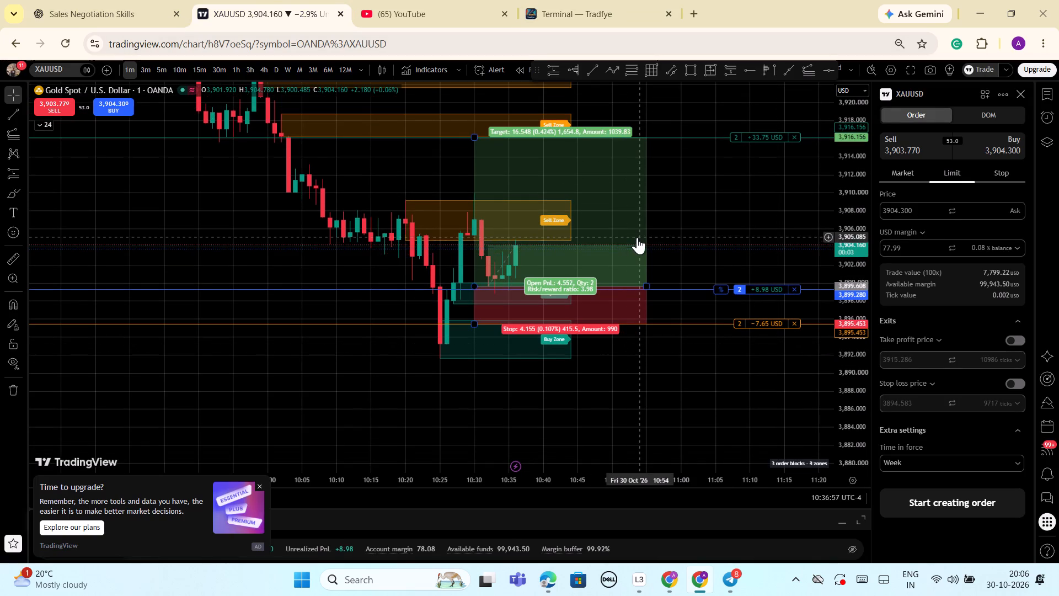
pyautogui.scroll(-2, 720, 225)
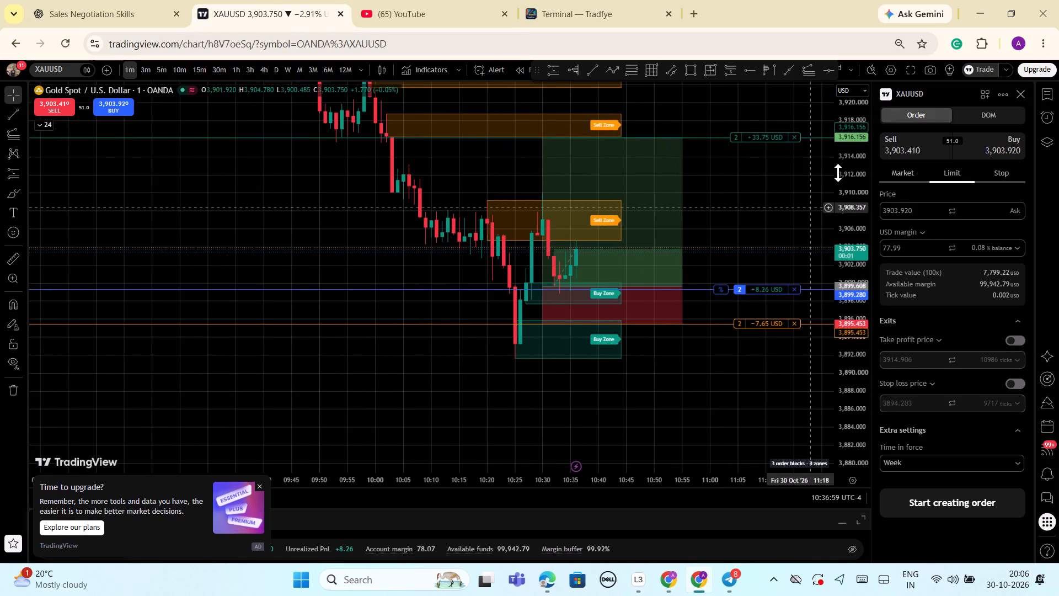
pyautogui.moveTo(853, 160); pyautogui.dragTo(835, 247)
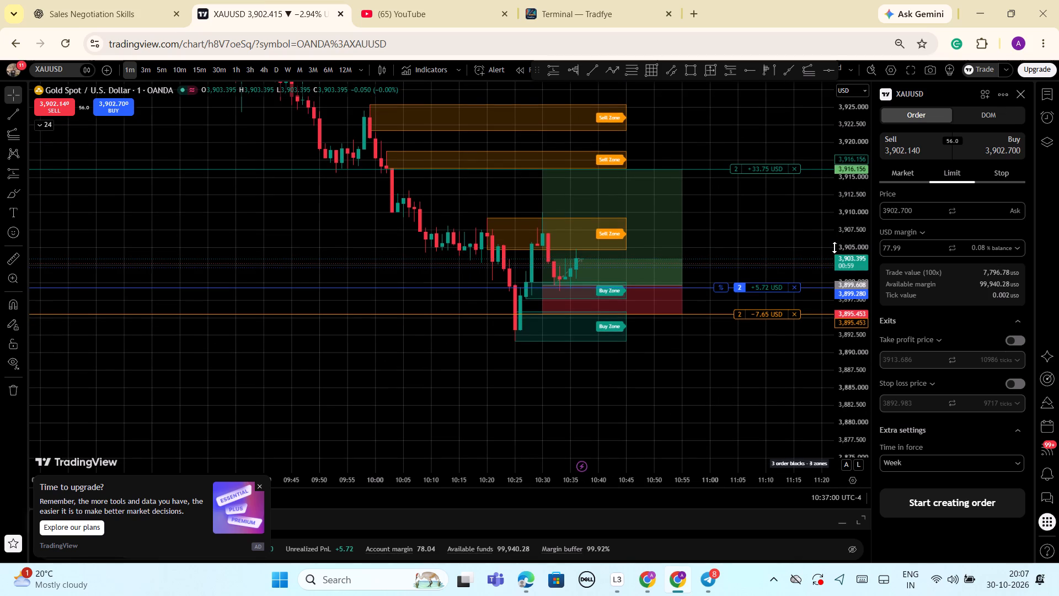
# Switch to the Tradfye terminal and read the latest XAUT/USDT one-minute buys and sells on the tape.
pyautogui.moveTo(847, 374); pyautogui.dragTo(847, 253)
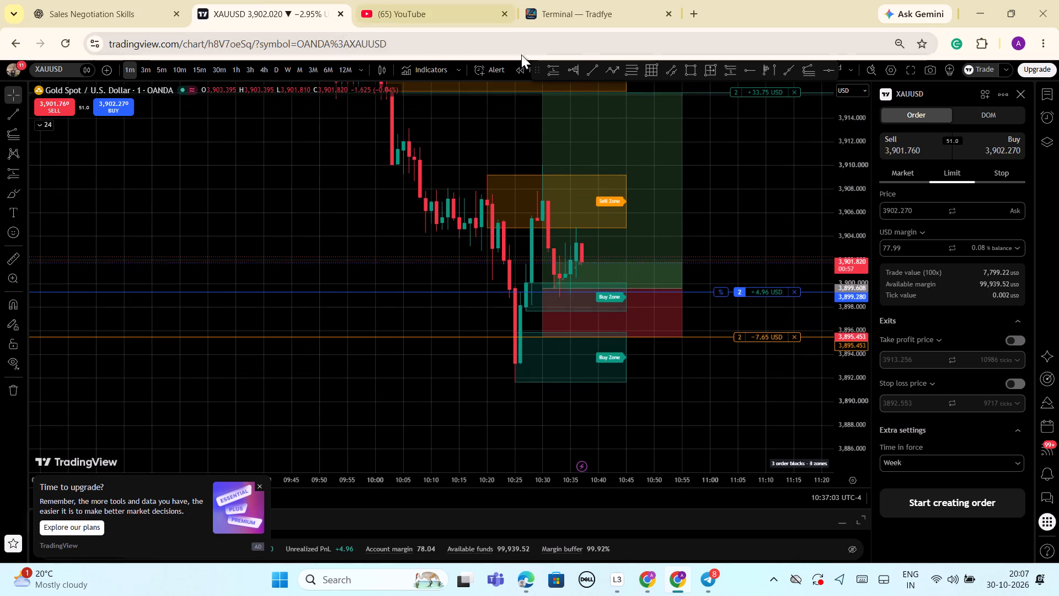
pyautogui.click(576, 13)
pyautogui.scroll(2, 597, 327)
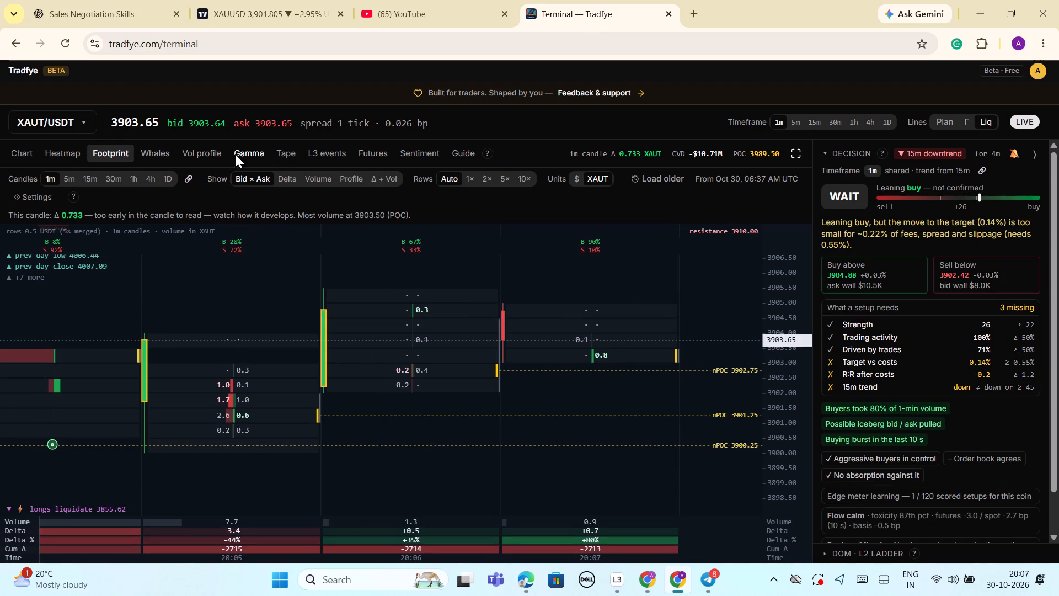
pyautogui.click(290, 153)
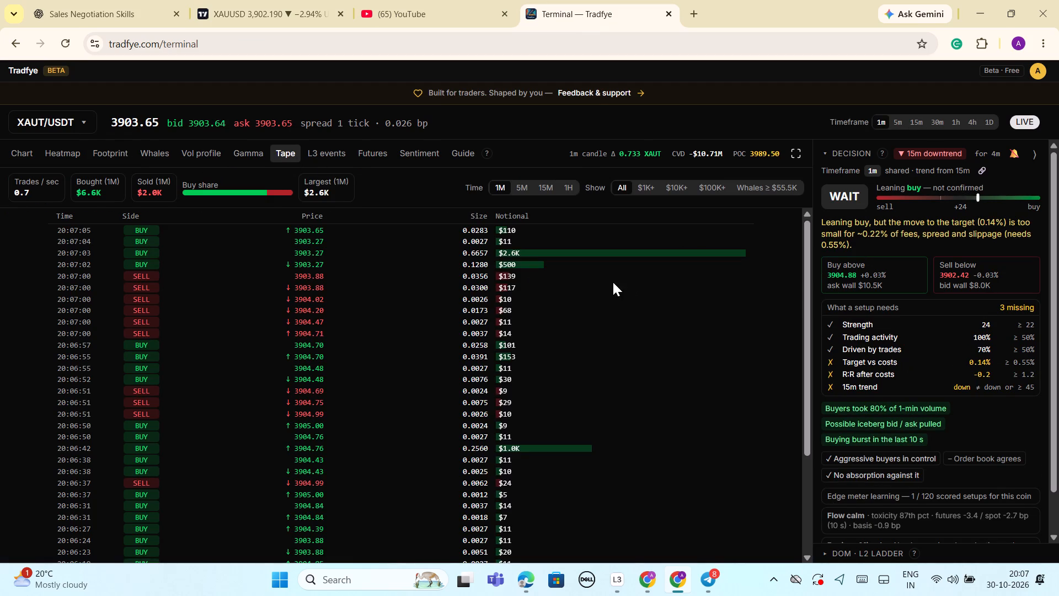
pyautogui.scroll(2, 307, 265)
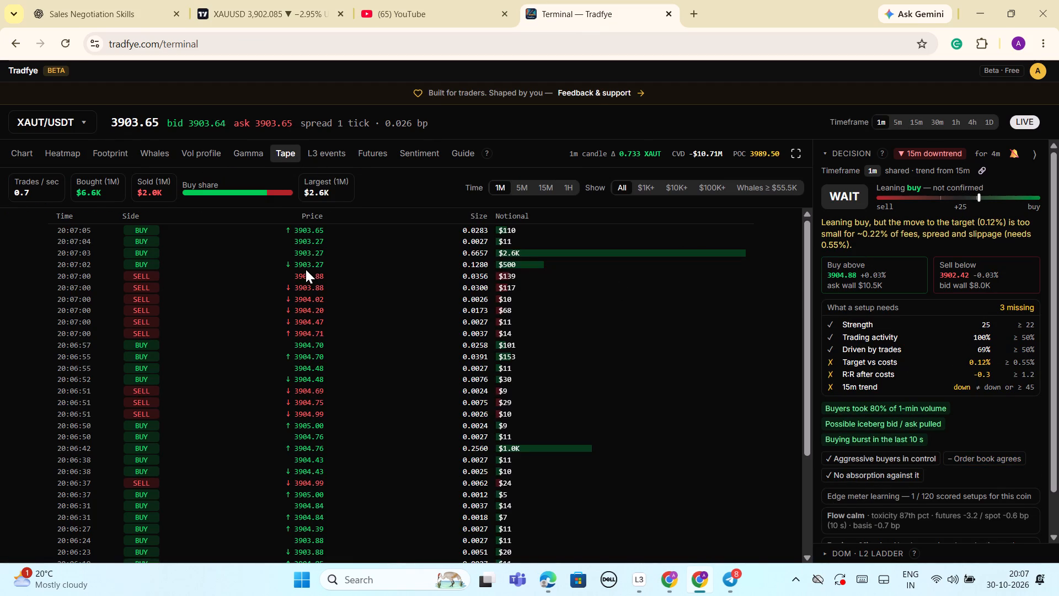
pyautogui.scroll(2, 294, 399)
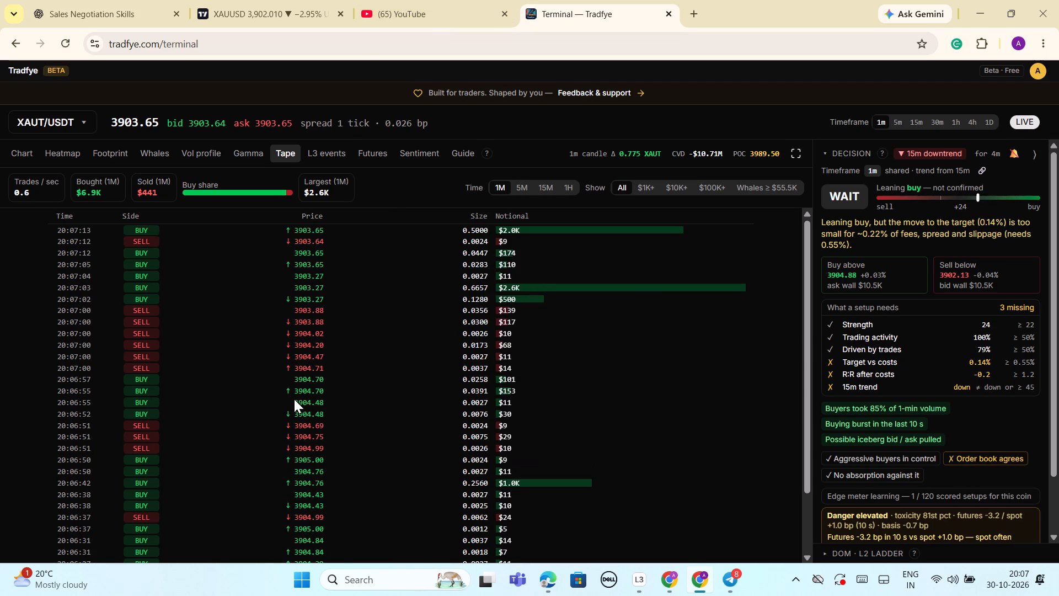
pyautogui.scroll(1, 294, 399)
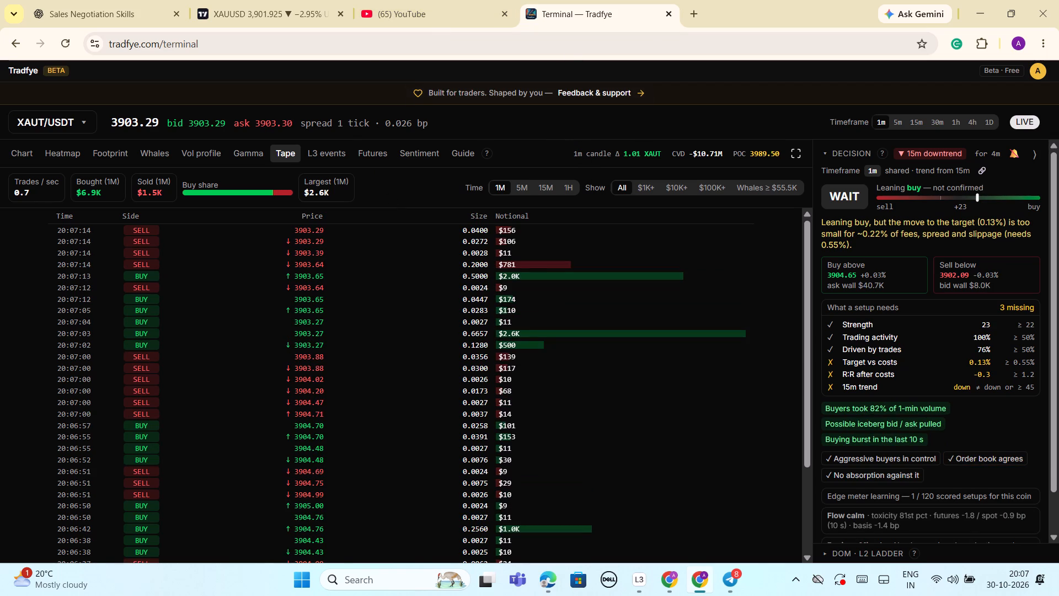
pyautogui.click(558, 17)
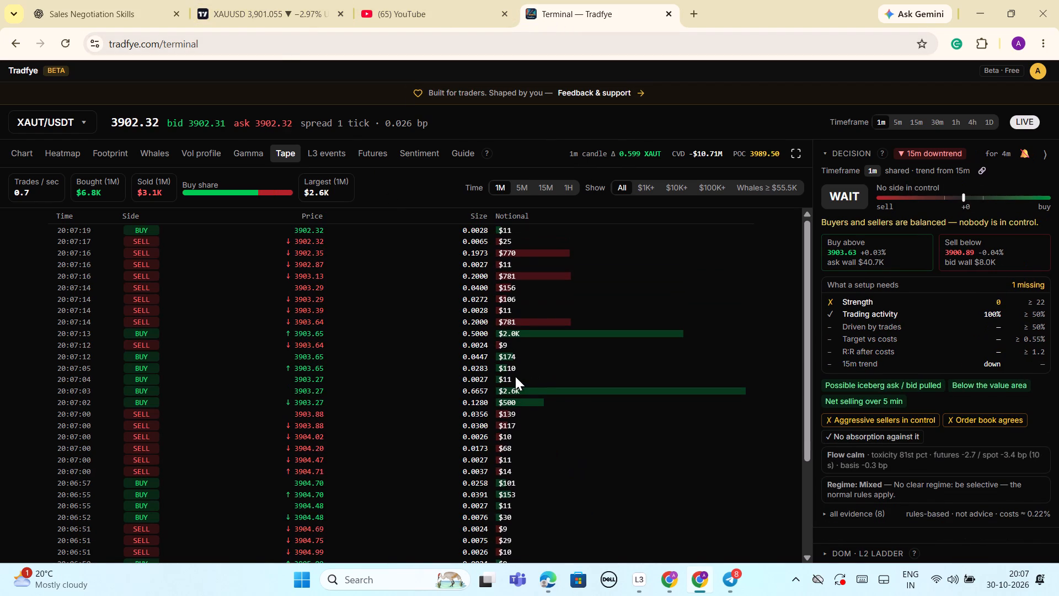
# Return to the TradingView chart and examine XAUUSD price against the buy and sell zones and the long trade's entry, stop and target.
pyautogui.click(258, 15)
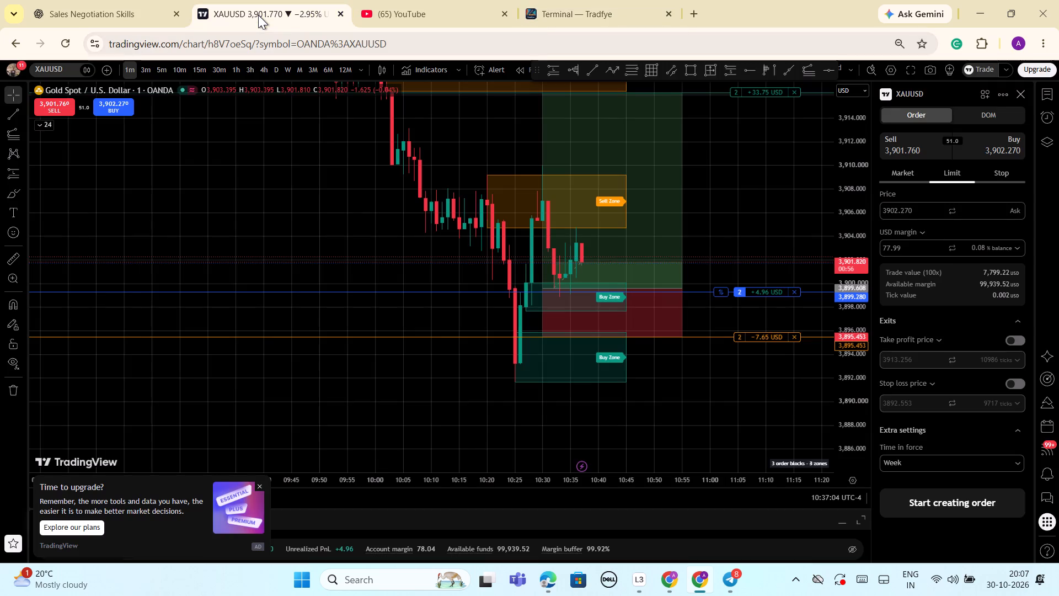
pyautogui.moveTo(848, 202); pyautogui.dragTo(848, 263)
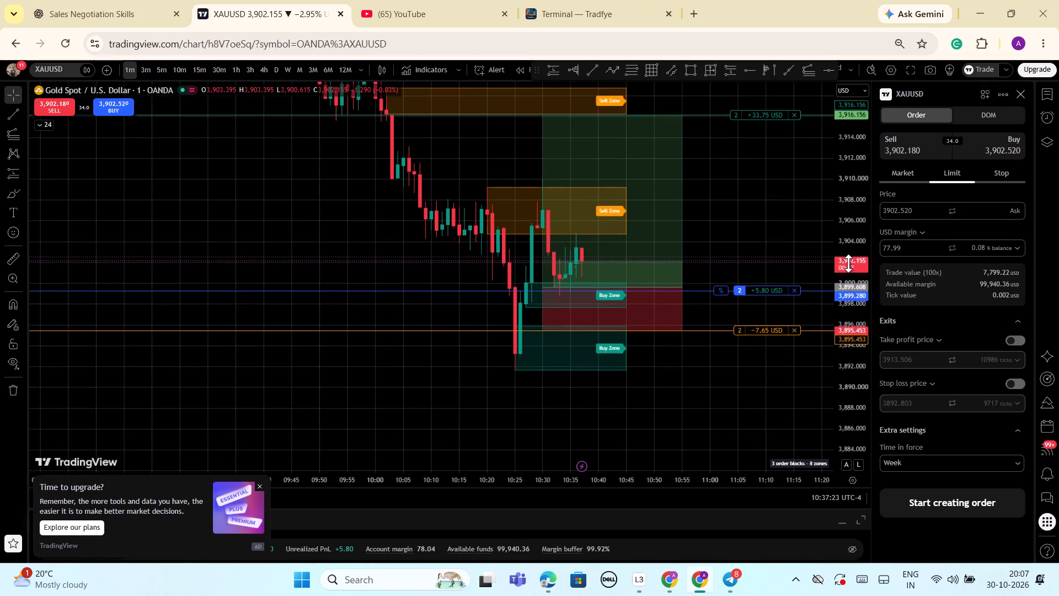
pyautogui.moveTo(848, 263); pyautogui.dragTo(840, 307)
pyautogui.scroll(-2, 700, 380)
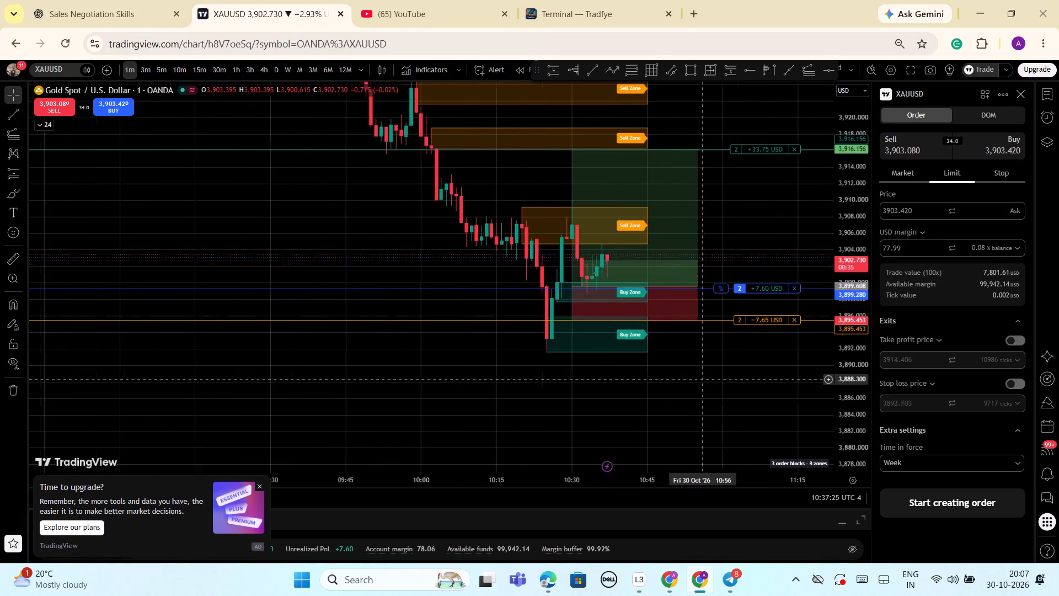
pyautogui.scroll(-2, 700, 380)
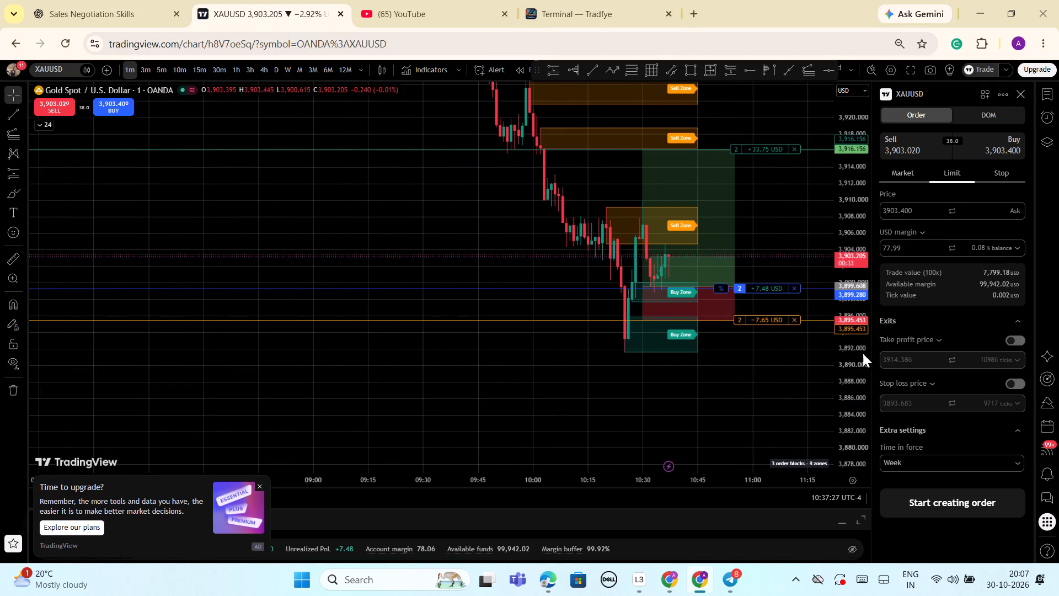
pyautogui.moveTo(857, 358); pyautogui.dragTo(860, 411)
pyautogui.scroll(-2, 755, 402)
pyautogui.moveTo(761, 398); pyautogui.dragTo(696, 411)
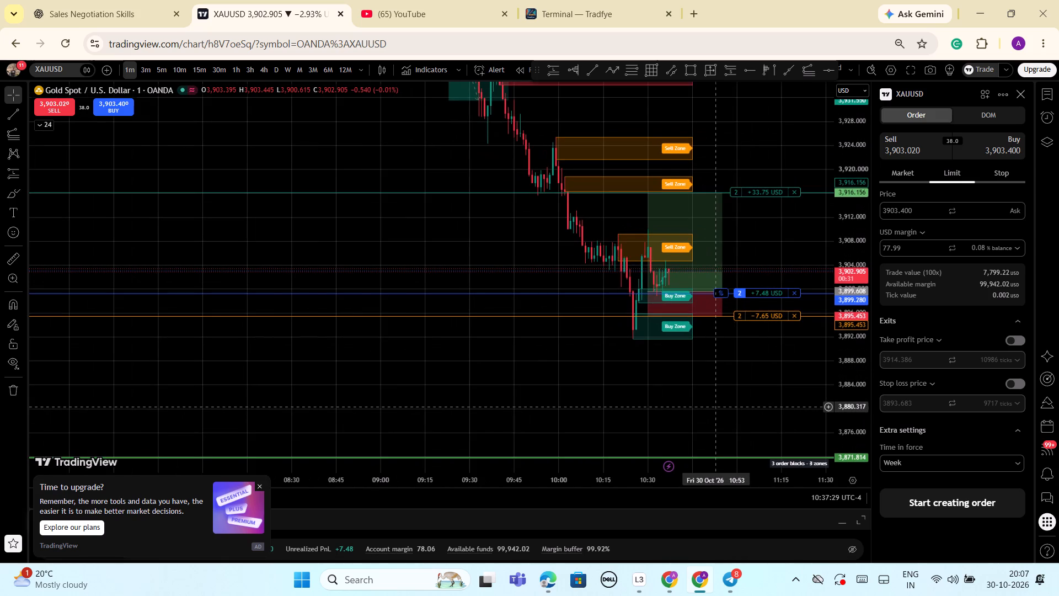
pyautogui.moveTo(696, 411); pyautogui.dragTo(695, 411)
pyautogui.moveTo(847, 223); pyautogui.dragTo(852, 244)
pyautogui.scroll(3, 769, 333)
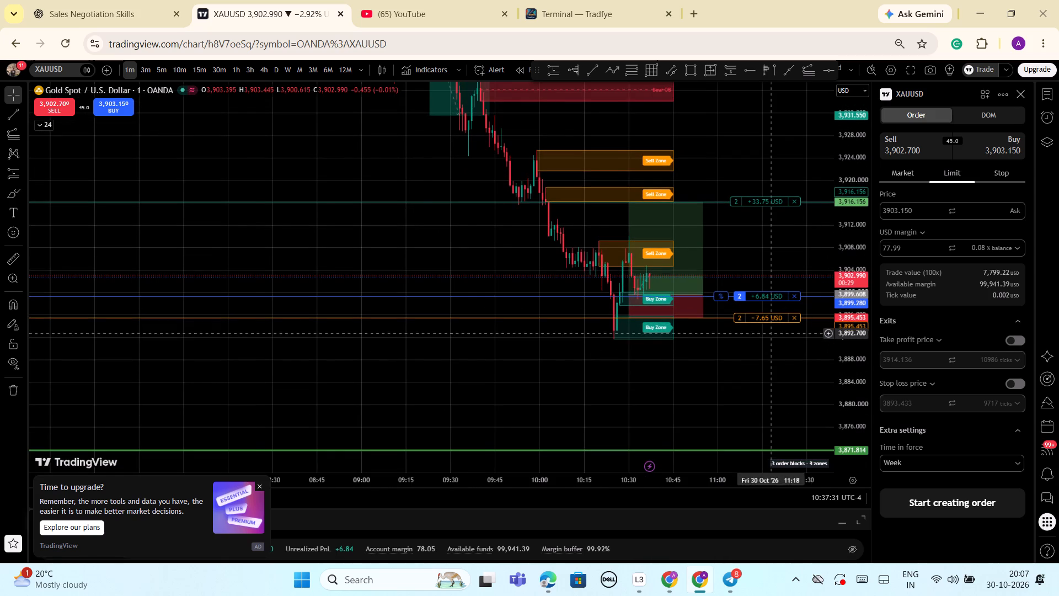
pyautogui.scroll(2, 760, 350)
pyautogui.scroll(3, 716, 372)
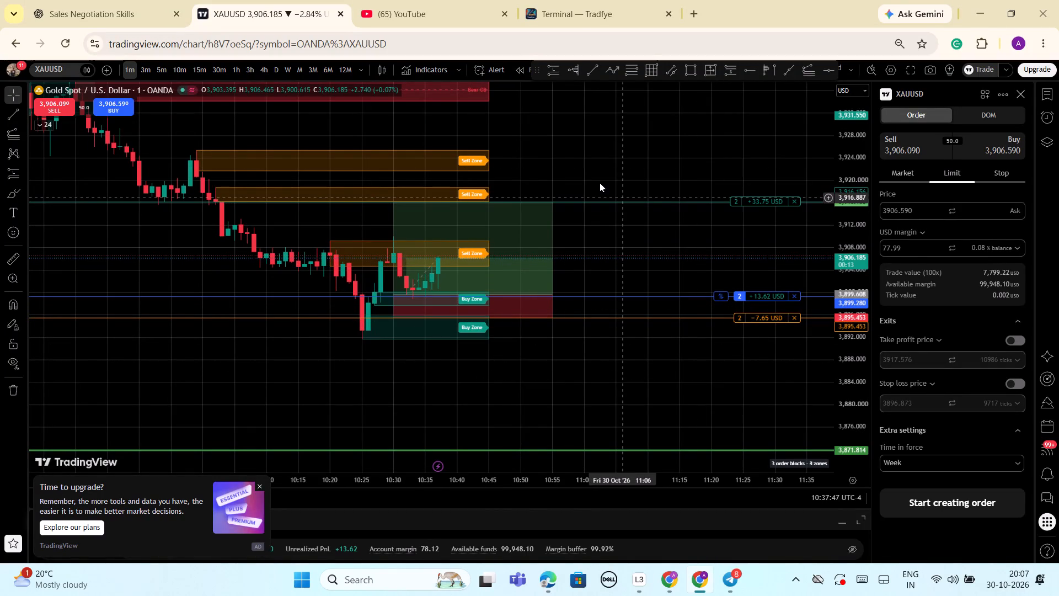
# In the Tradfye terminal, follow incoming XAUT/USDT trades on the tape, comparing the sizes of large buys and sells.
pyautogui.click(576, 8)
pyautogui.scroll(-2, 670, 280)
pyautogui.scroll(4, 601, 320)
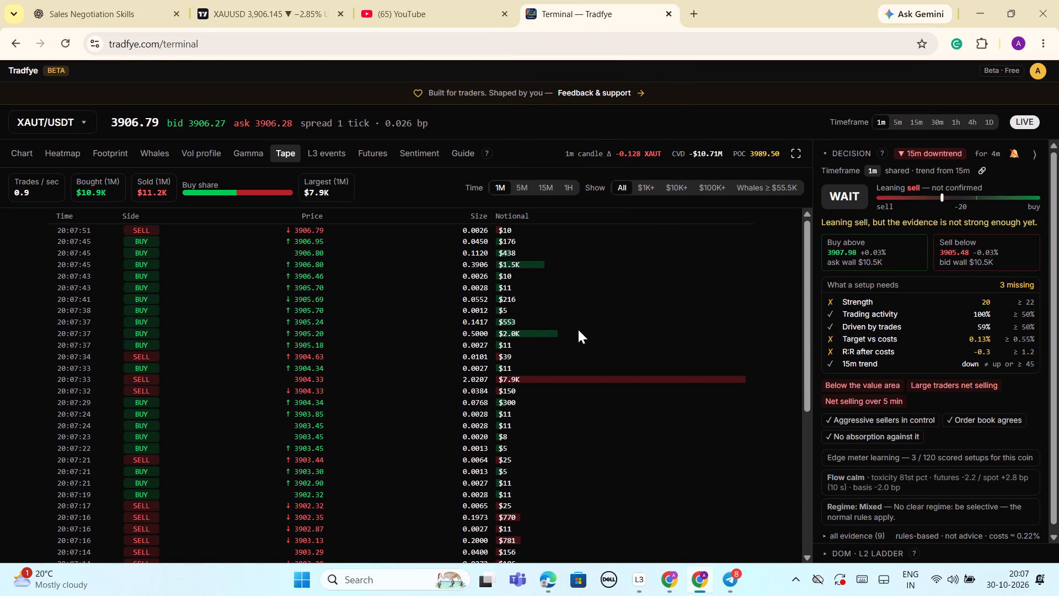
pyautogui.scroll(2, 561, 334)
pyautogui.scroll(2, 477, 330)
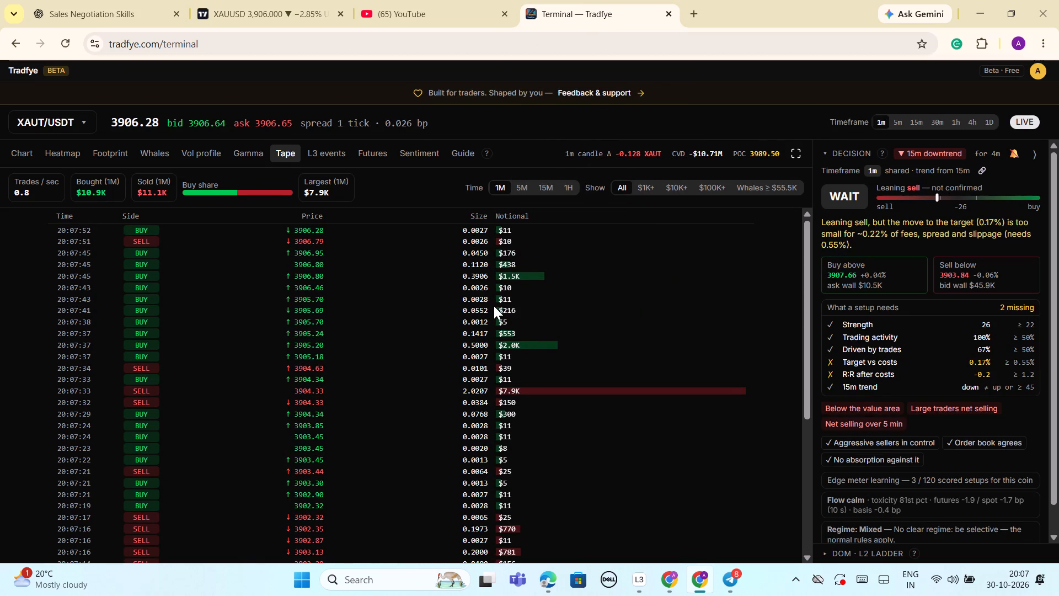
pyautogui.scroll(1, 494, 306)
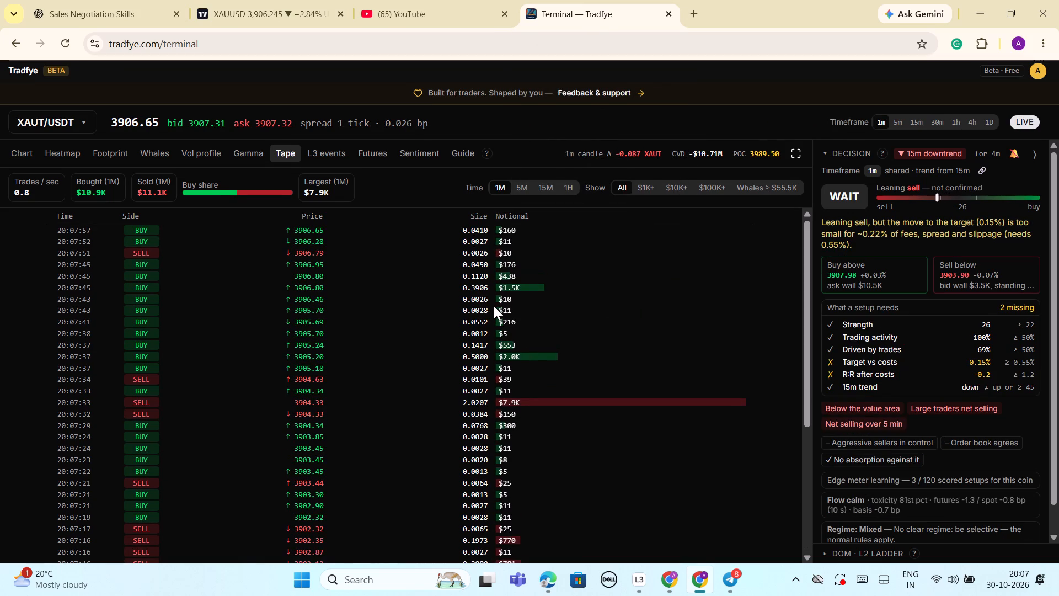
pyautogui.scroll(2, 301, 320)
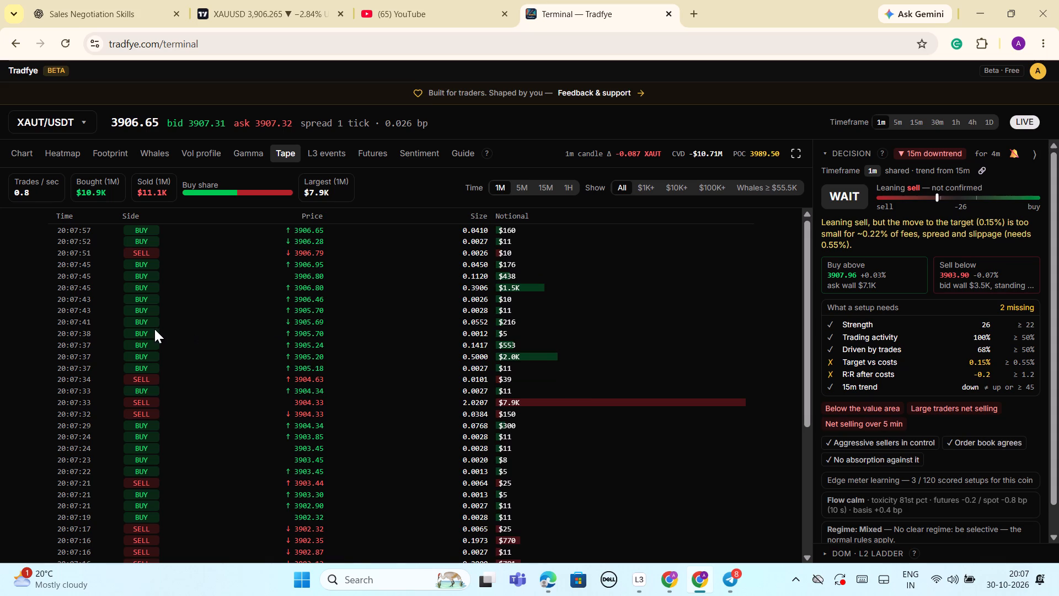
pyautogui.scroll(2, 154, 329)
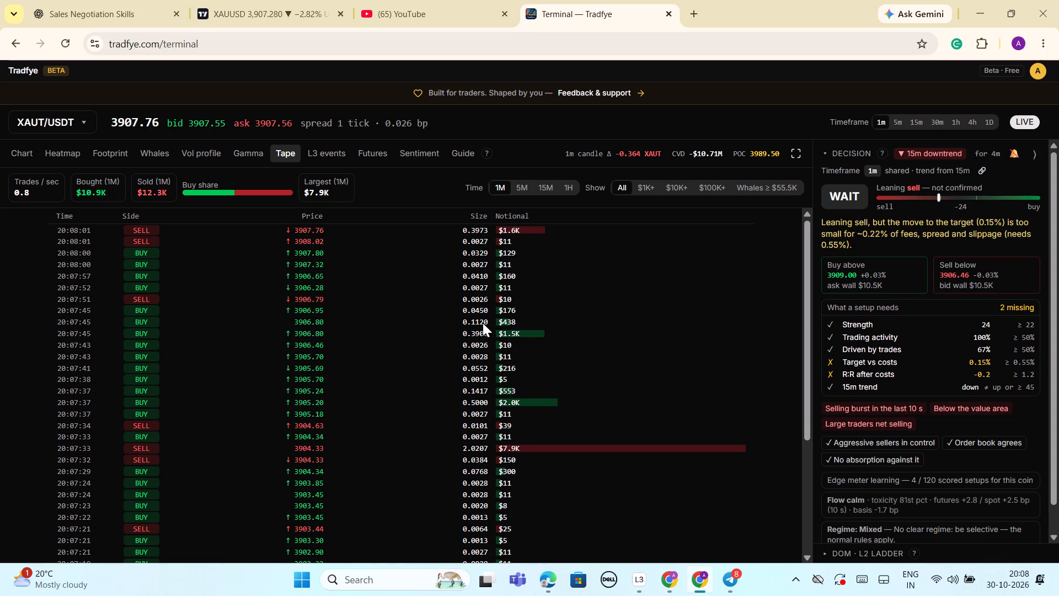
pyautogui.scroll(2, 483, 323)
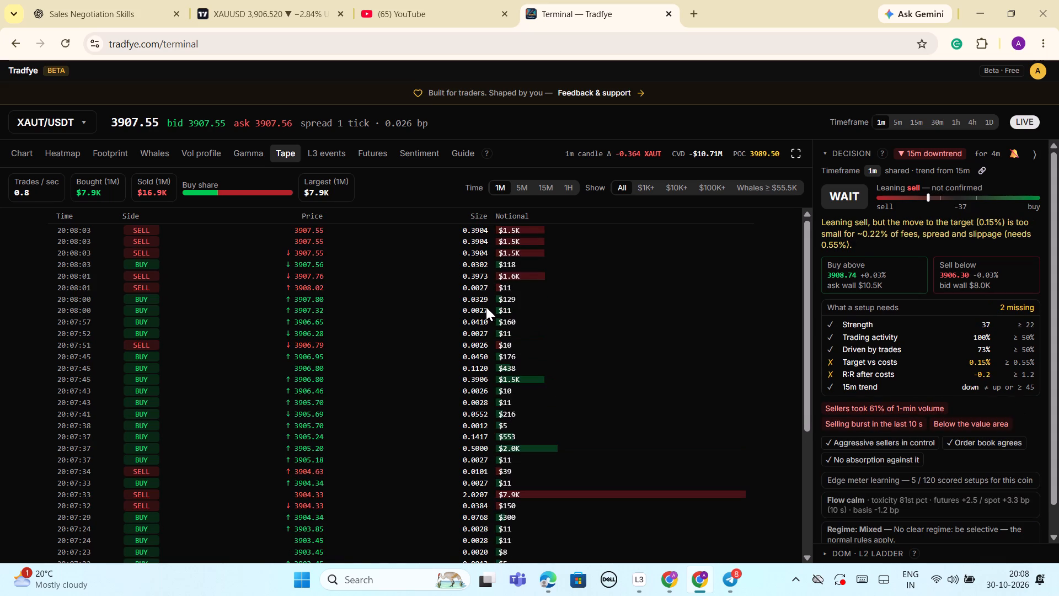
pyautogui.scroll(1, 486, 307)
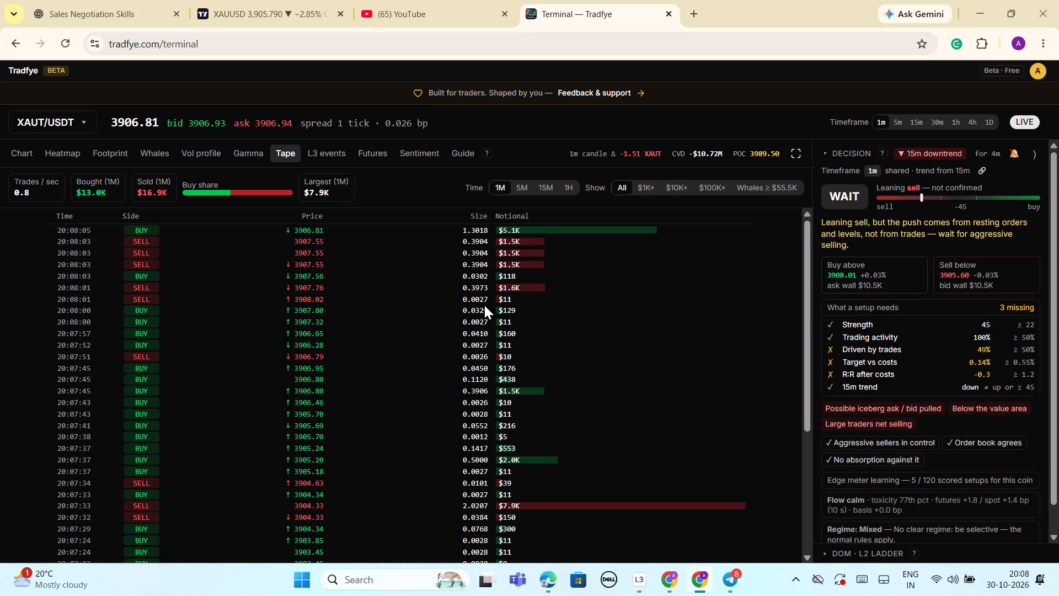
pyautogui.scroll(4, 484, 305)
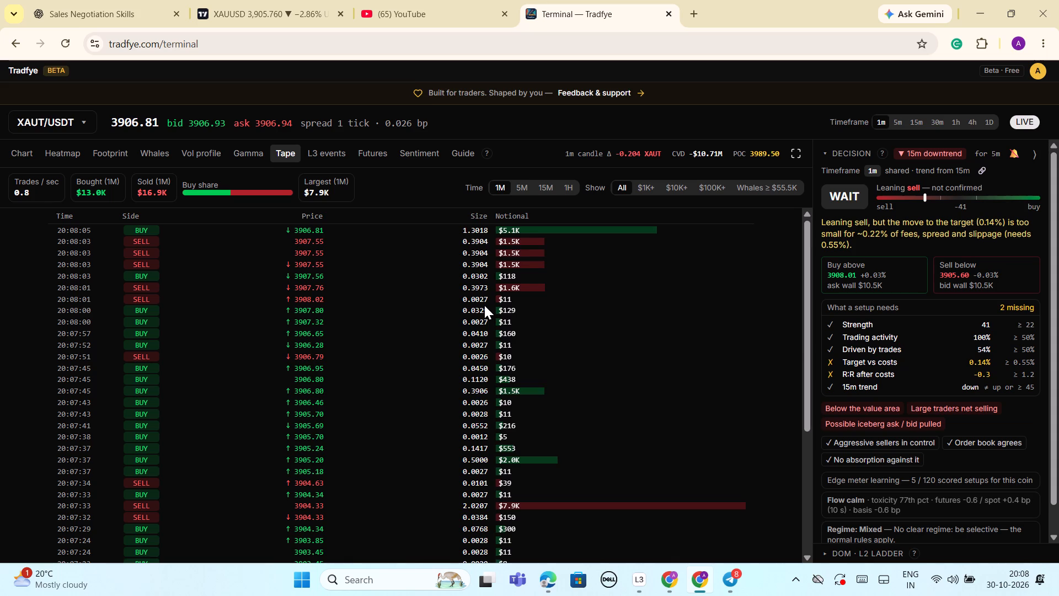
pyautogui.scroll(1, 484, 305)
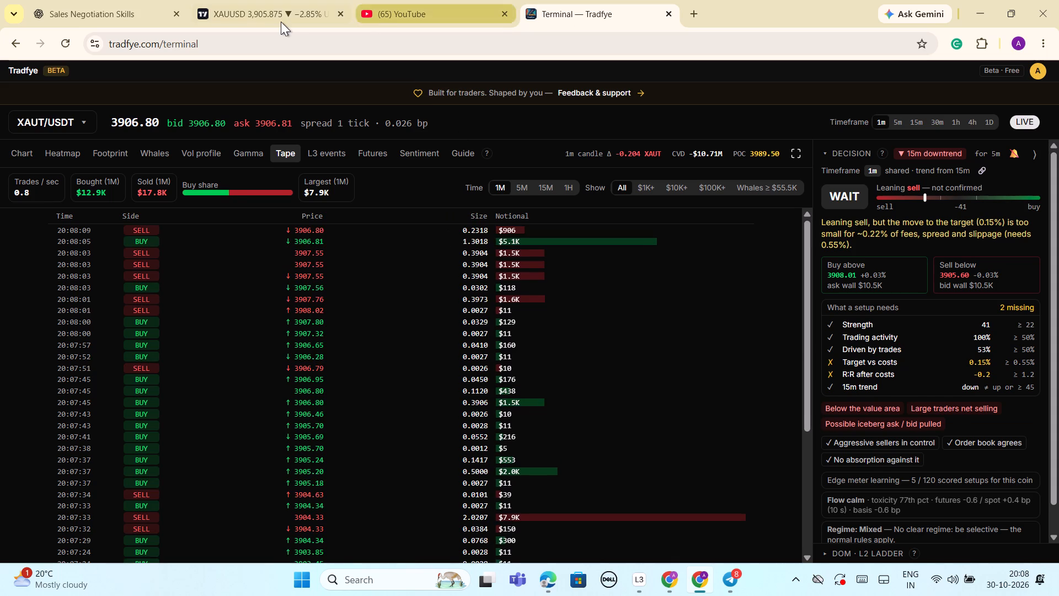
# Switch back to the TradingView chart and examine how XAUUSD one-minute candles behave at the nearest sell zone above the long entry.
pyautogui.click(279, 17)
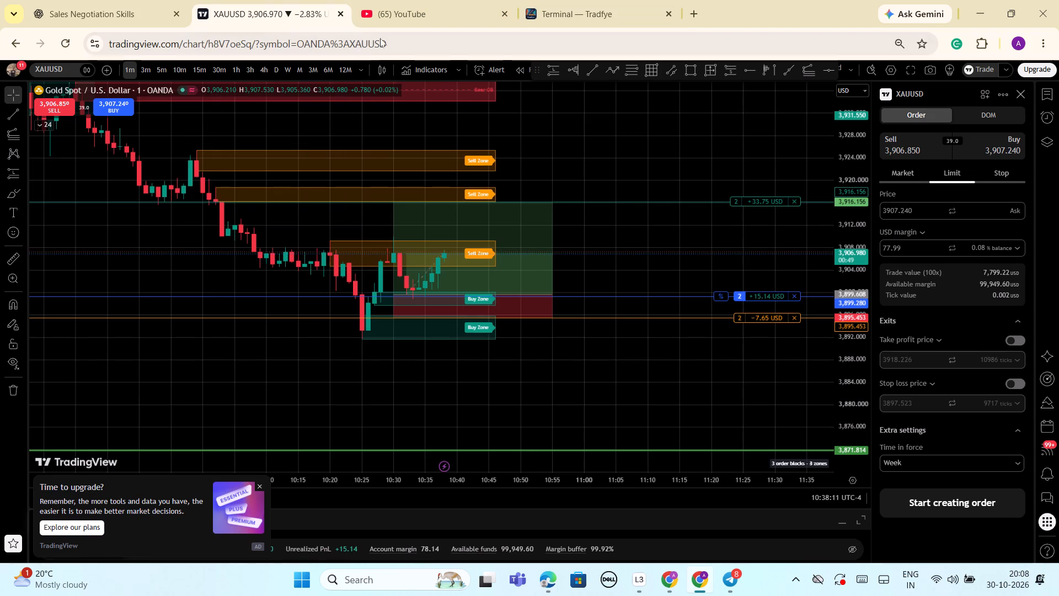
pyautogui.moveTo(860, 385); pyautogui.dragTo(837, 281)
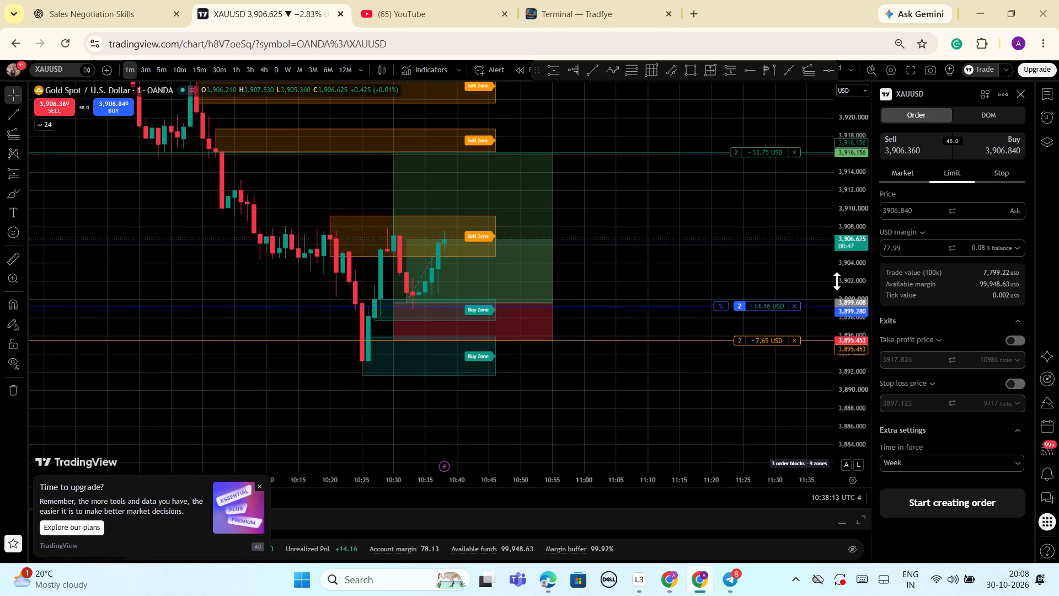
pyautogui.scroll(2, 821, 290)
pyautogui.scroll(-3, 821, 290)
pyautogui.moveTo(843, 198); pyautogui.dragTo(849, 225)
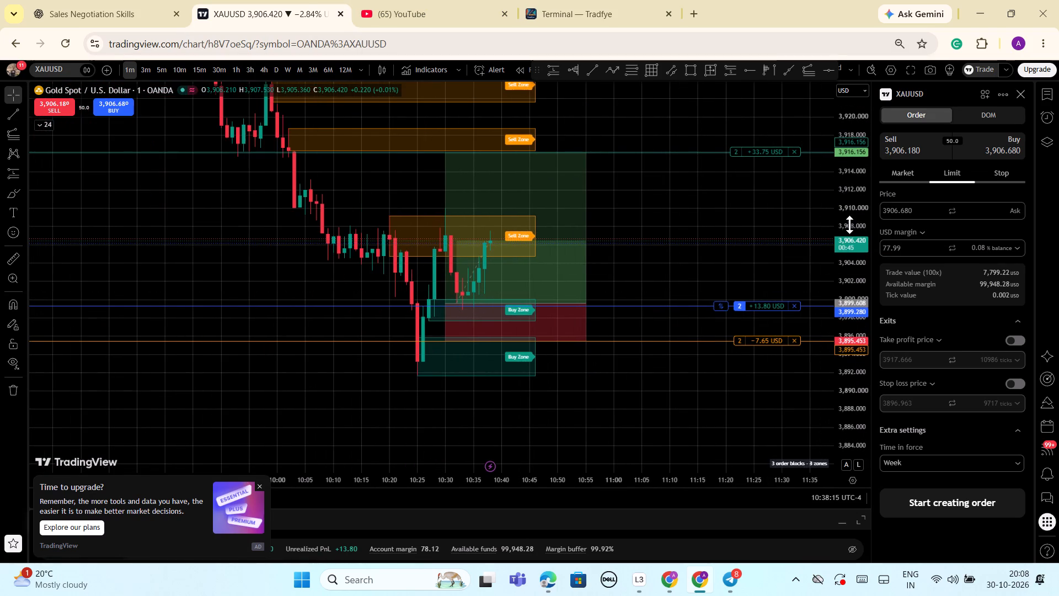
pyautogui.moveTo(849, 225); pyautogui.dragTo(851, 254)
pyautogui.scroll(-4, 771, 270)
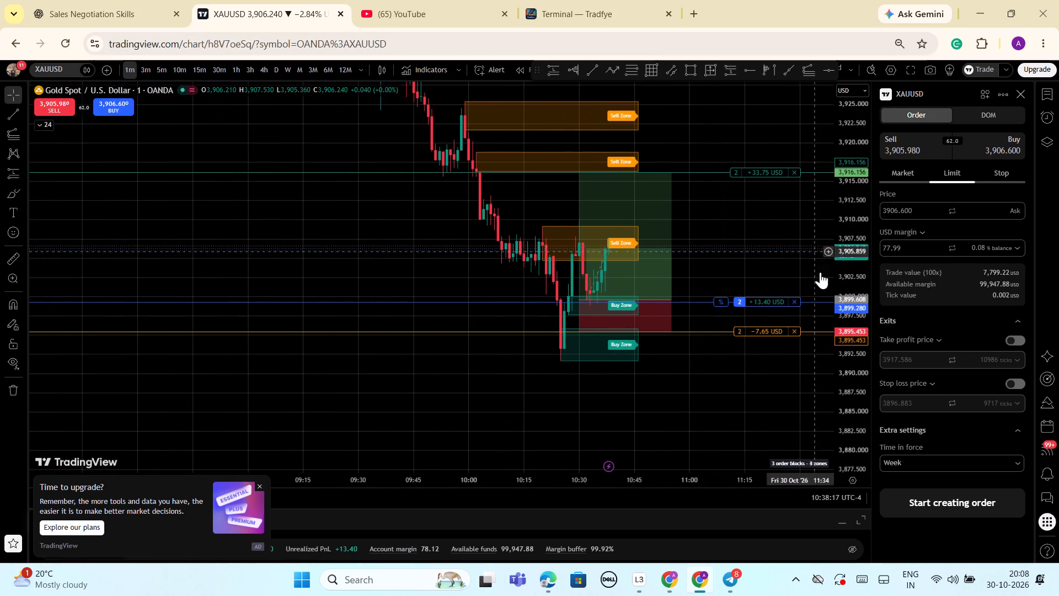
pyautogui.moveTo(854, 367); pyautogui.dragTo(837, 280)
pyautogui.scroll(5, 824, 280)
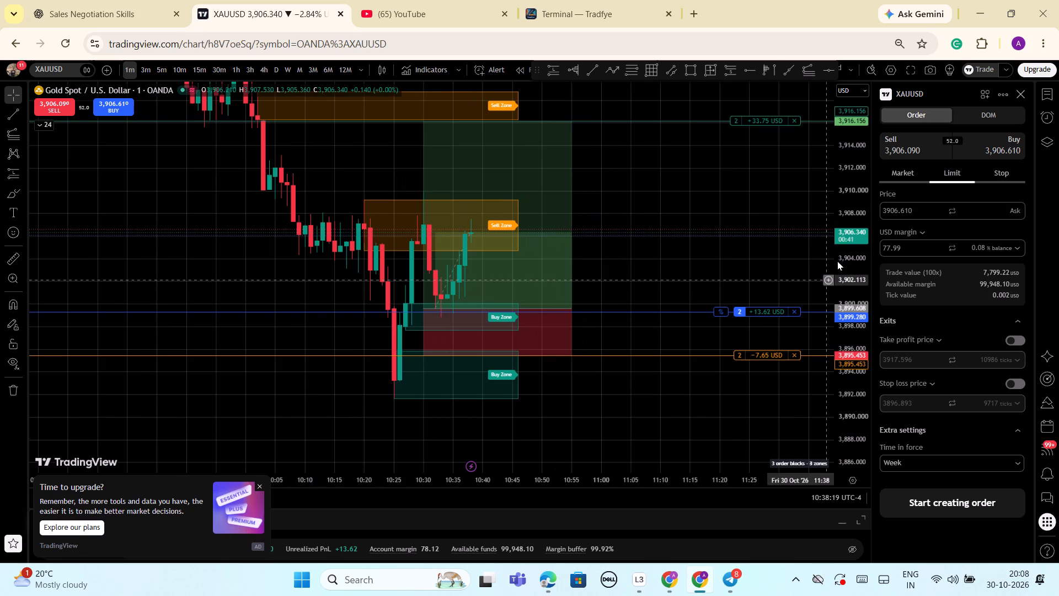
pyautogui.moveTo(849, 154); pyautogui.dragTo(859, 264)
pyautogui.scroll(-2, 730, 251)
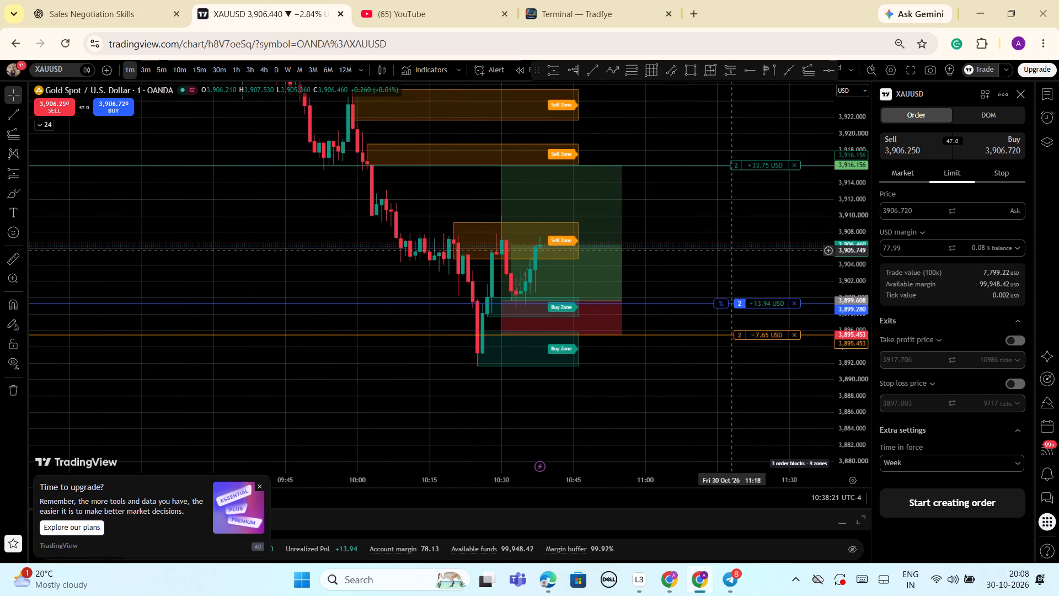
pyautogui.moveTo(864, 231); pyautogui.dragTo(862, 174)
pyautogui.scroll(3, 703, 227)
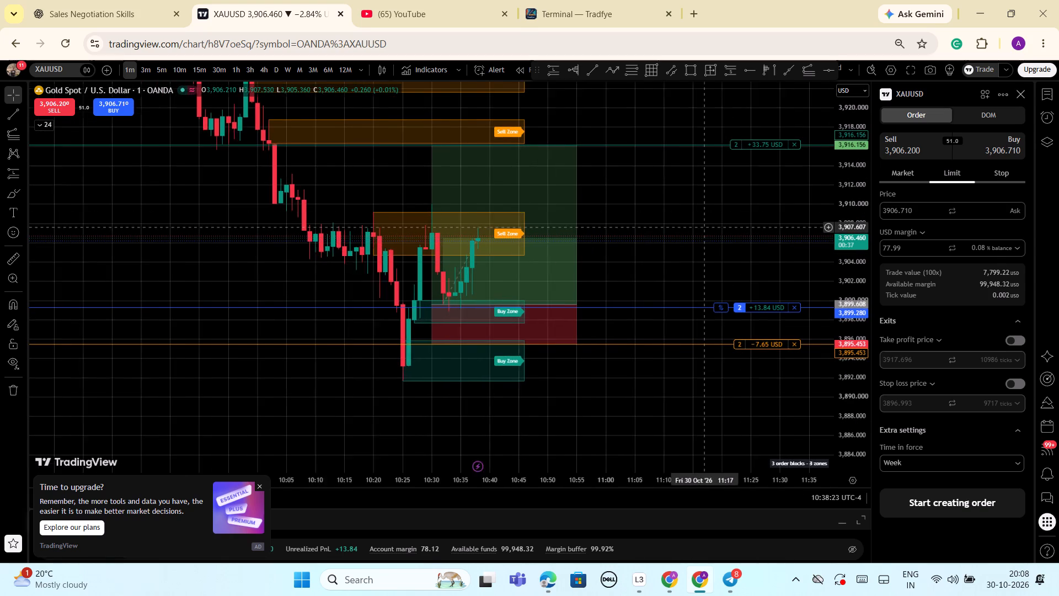
pyautogui.moveTo(848, 167); pyautogui.dragTo(854, 196)
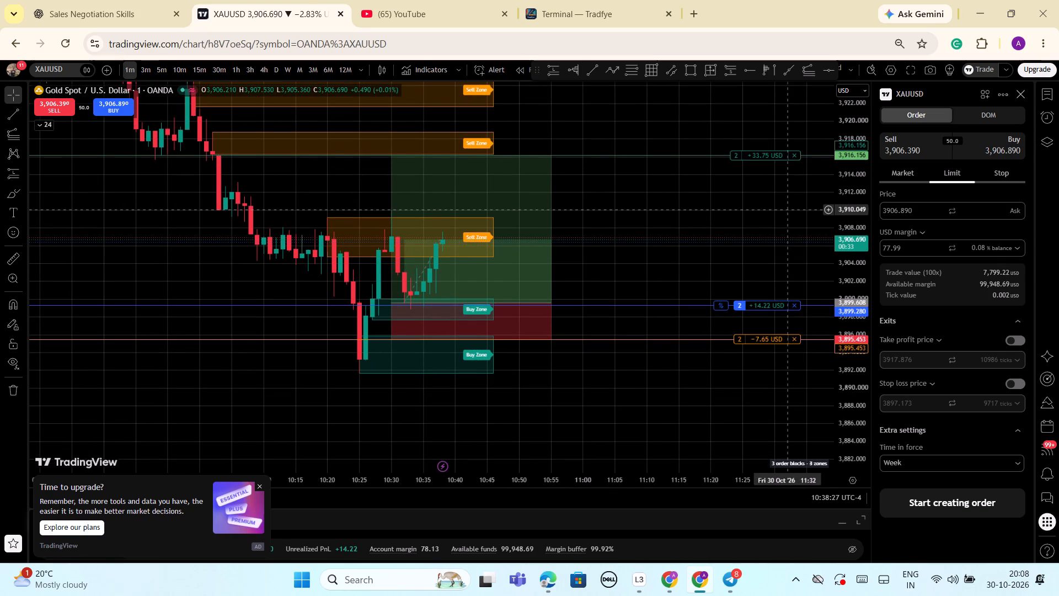
pyautogui.scroll(-2, 789, 210)
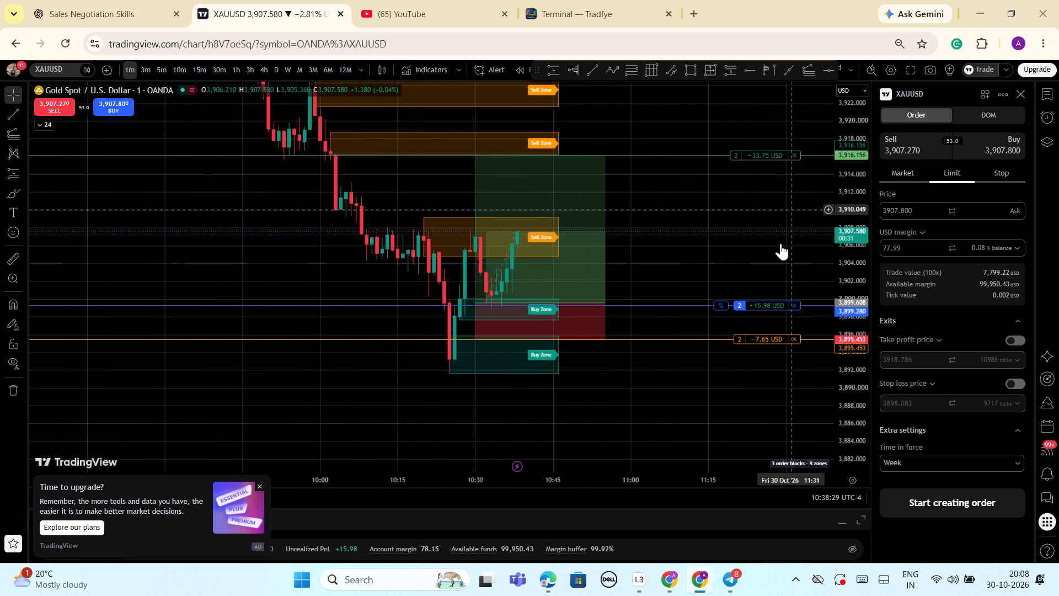
pyautogui.moveTo(846, 280); pyautogui.dragTo(849, 191)
pyautogui.scroll(2, 785, 216)
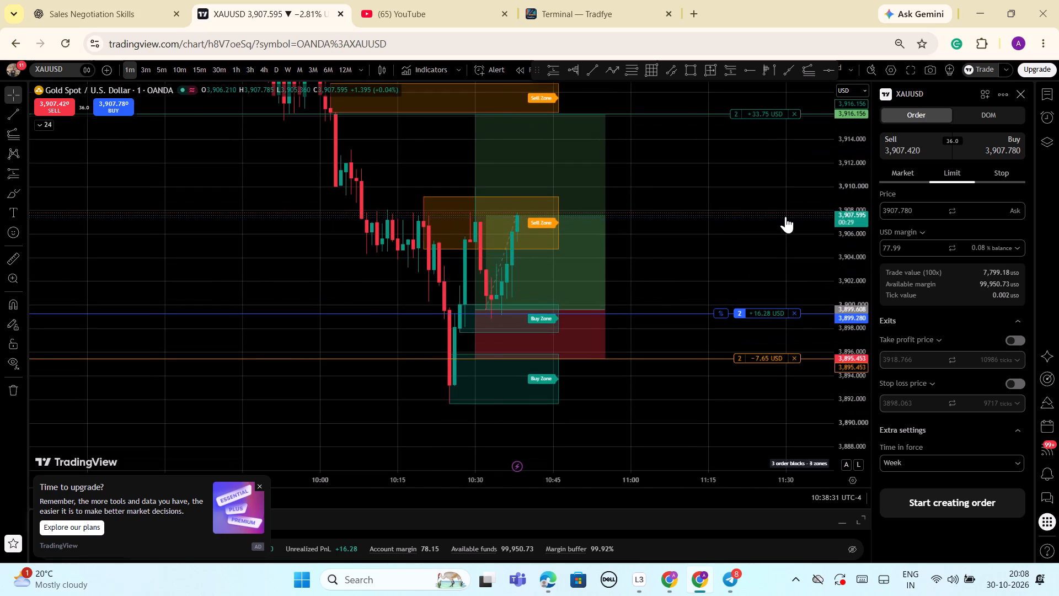
pyautogui.scroll(2, 785, 216)
pyautogui.moveTo(852, 157); pyautogui.dragTo(853, 269)
pyautogui.scroll(-2, 588, 227)
pyautogui.scroll(-1, 635, 228)
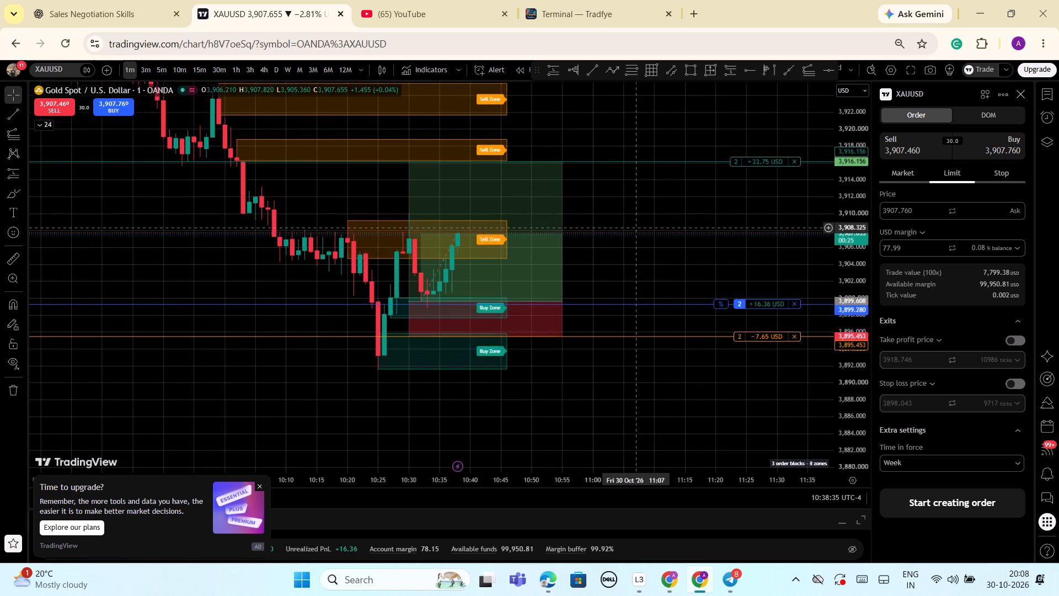
pyautogui.scroll(-2, 635, 228)
pyautogui.scroll(-2, 682, 239)
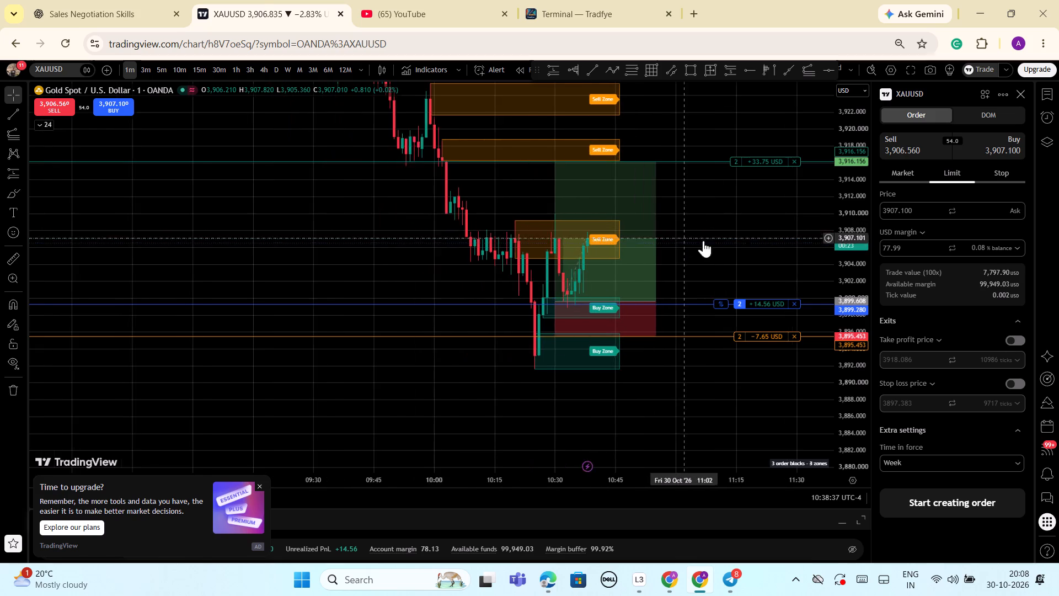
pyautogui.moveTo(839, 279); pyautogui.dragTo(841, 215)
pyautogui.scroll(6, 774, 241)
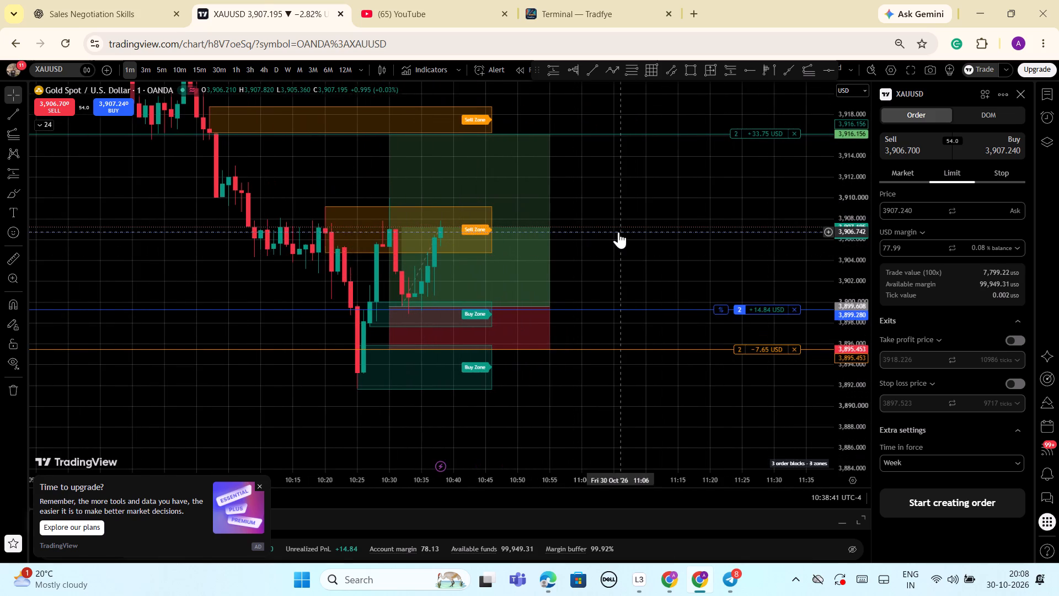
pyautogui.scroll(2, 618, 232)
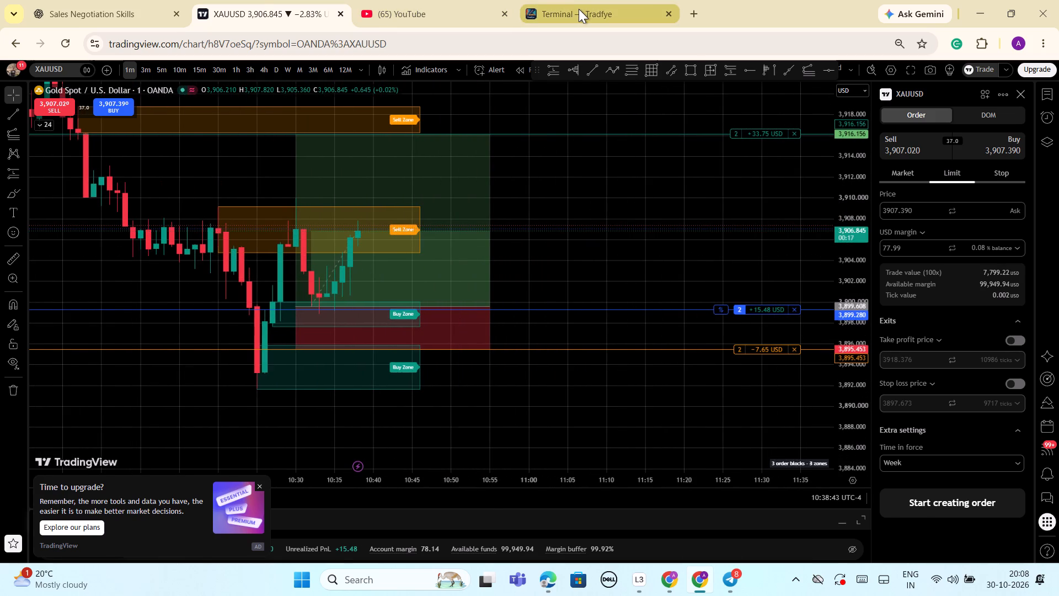
# Switch to the Tradfye terminal and examine bid and ask volumes of the latest XAUT/USDT one-minute candles on the footprint.
pyautogui.click(579, 9)
pyautogui.scroll(3, 303, 318)
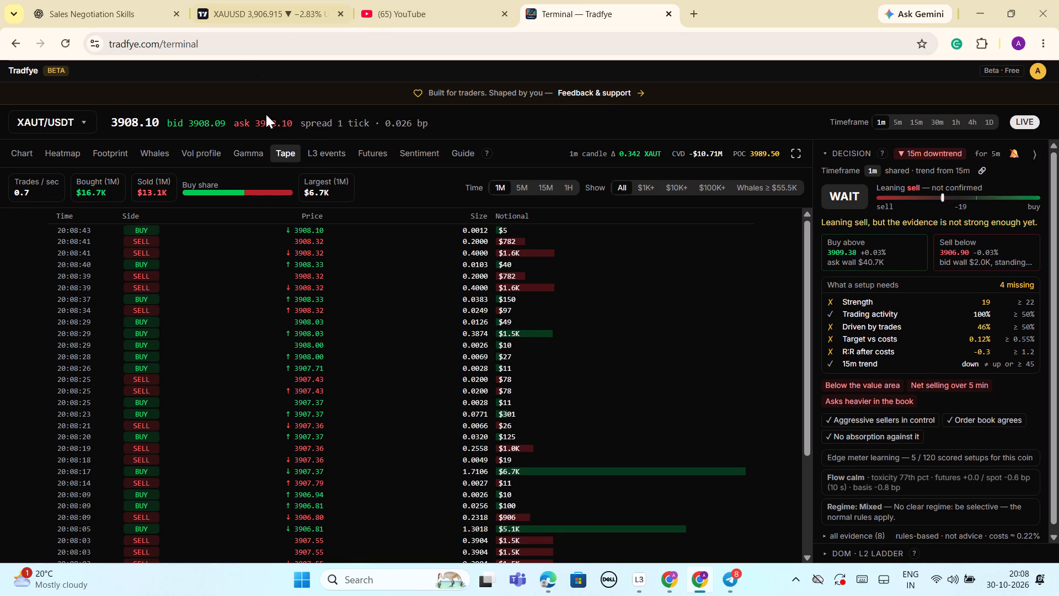
pyautogui.click(109, 155)
pyautogui.scroll(3, 585, 362)
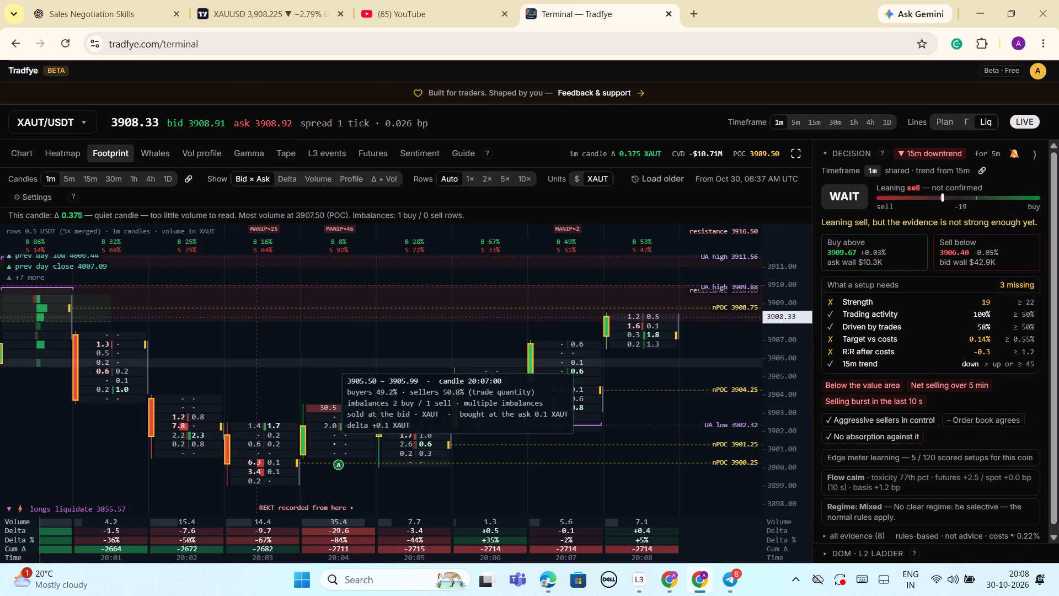
pyautogui.scroll(9, 723, 391)
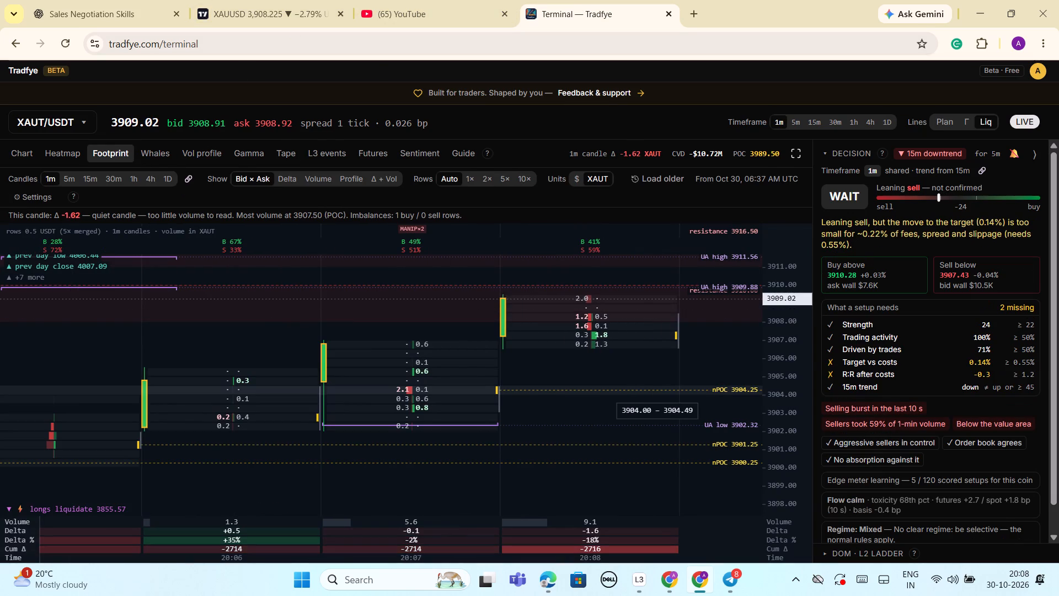
pyautogui.scroll(2, 661, 336)
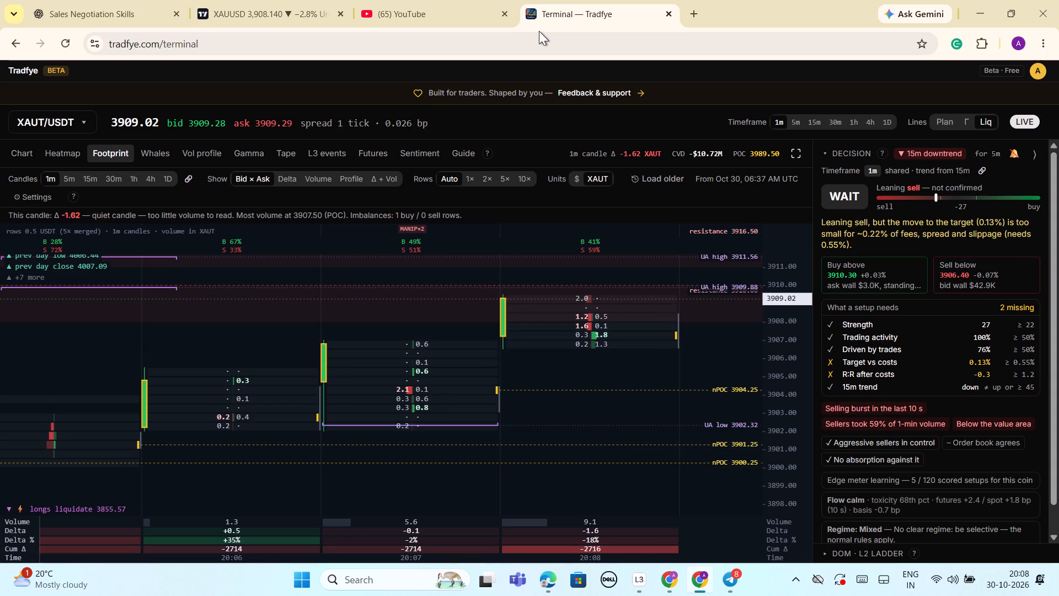
pyautogui.click(590, 11)
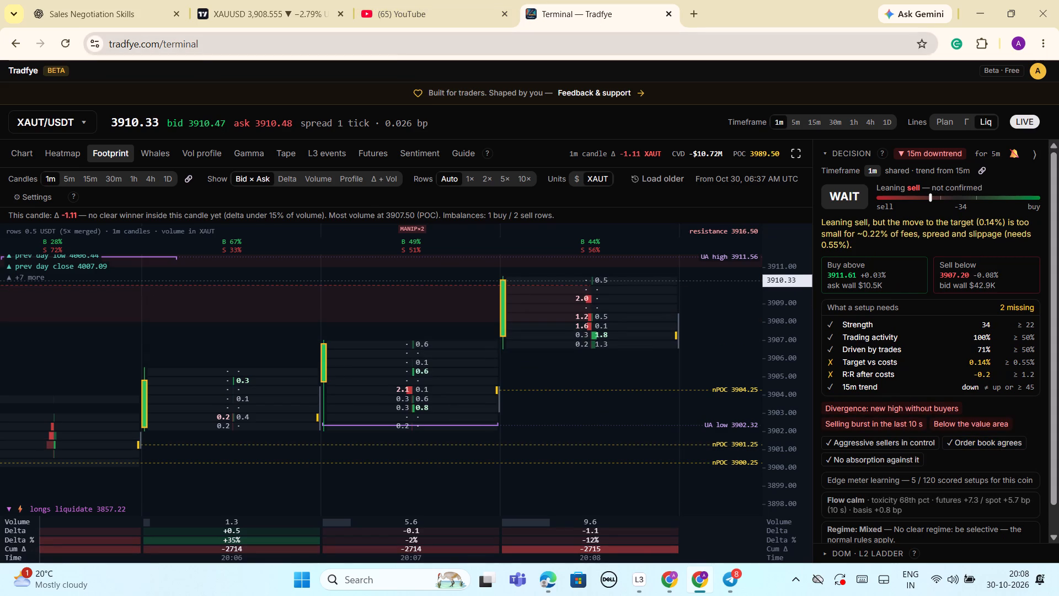
pyautogui.scroll(3, 670, 390)
pyautogui.scroll(-1, 640, 387)
pyautogui.scroll(2, 640, 387)
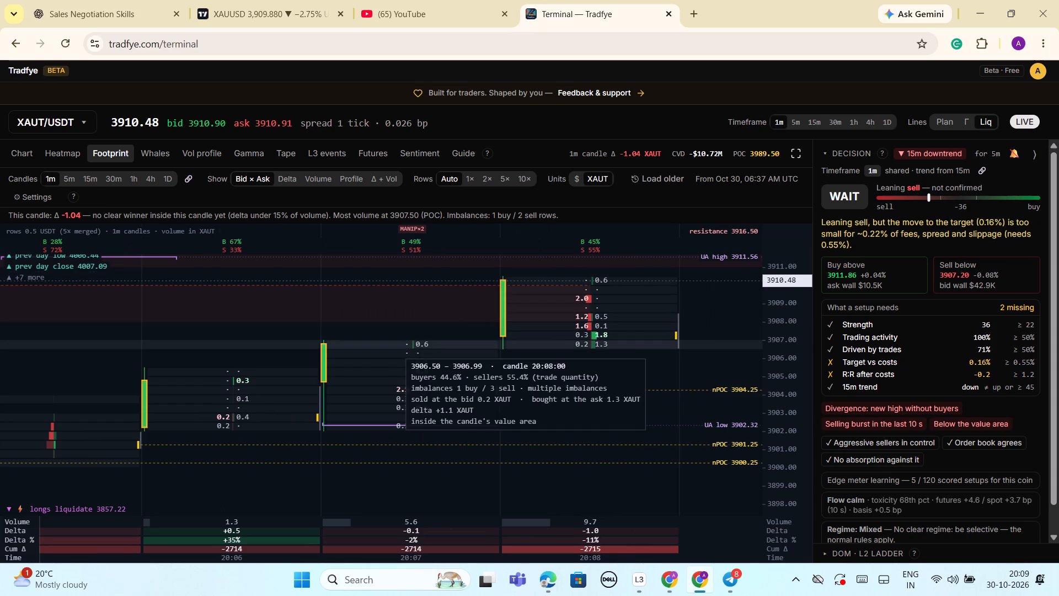
pyautogui.scroll(1, 605, 345)
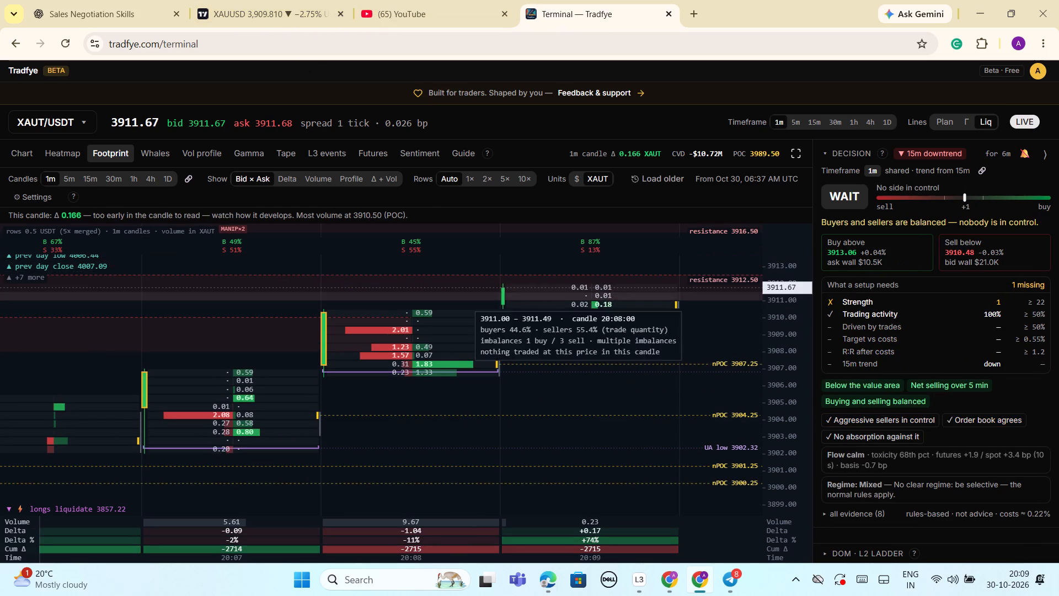
# Return to the TradingView chart and move the long trade's stop loss above the entry to 3901.526.
pyautogui.click(253, 11)
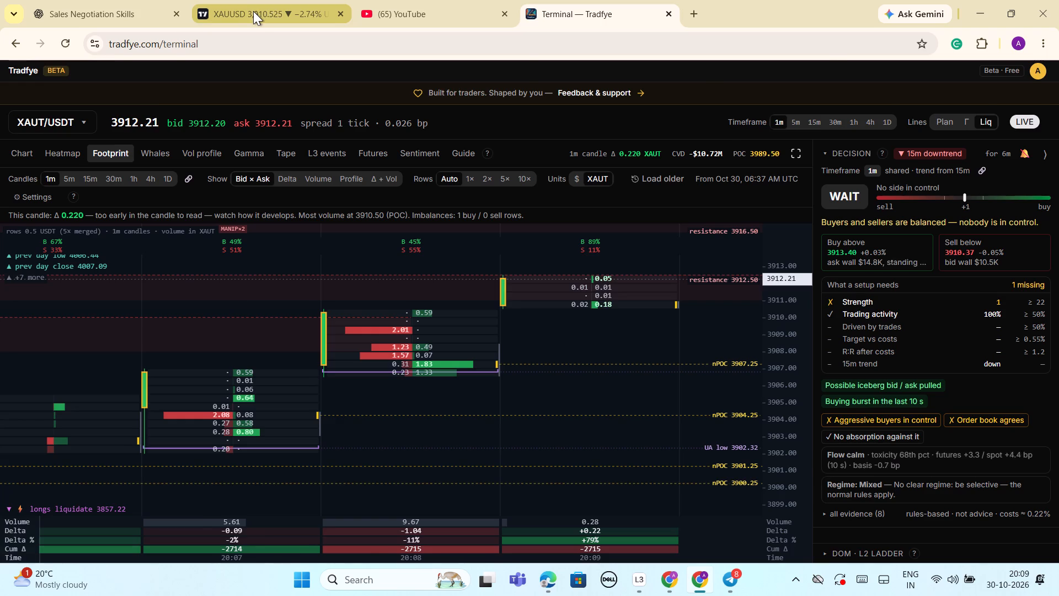
pyautogui.scroll(-2, 619, 199)
pyautogui.scroll(-2, 653, 237)
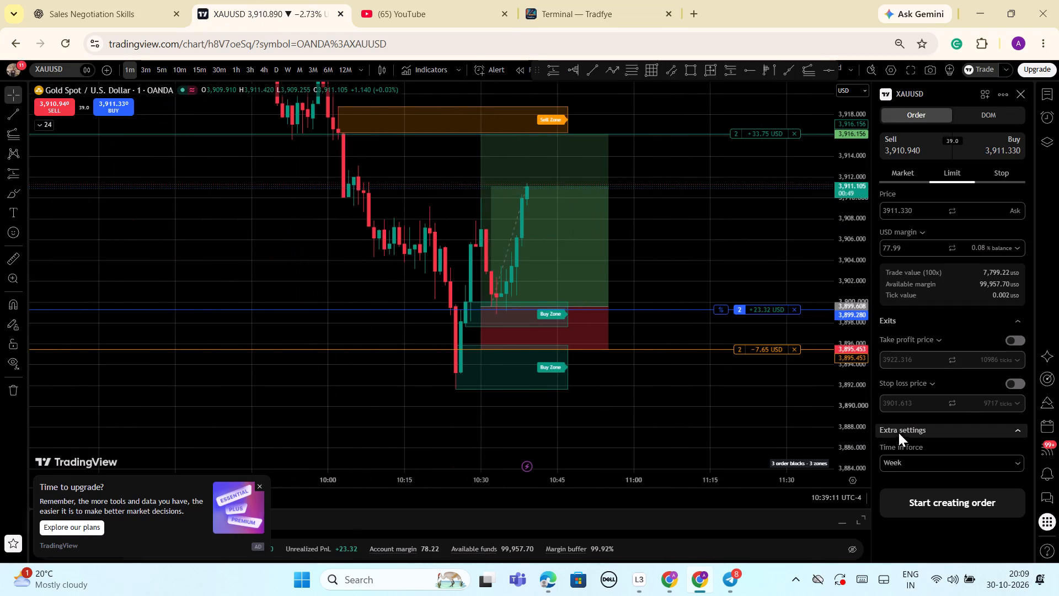
pyautogui.moveTo(854, 430); pyautogui.dragTo(865, 342)
pyautogui.moveTo(694, 230); pyautogui.dragTo(721, 333)
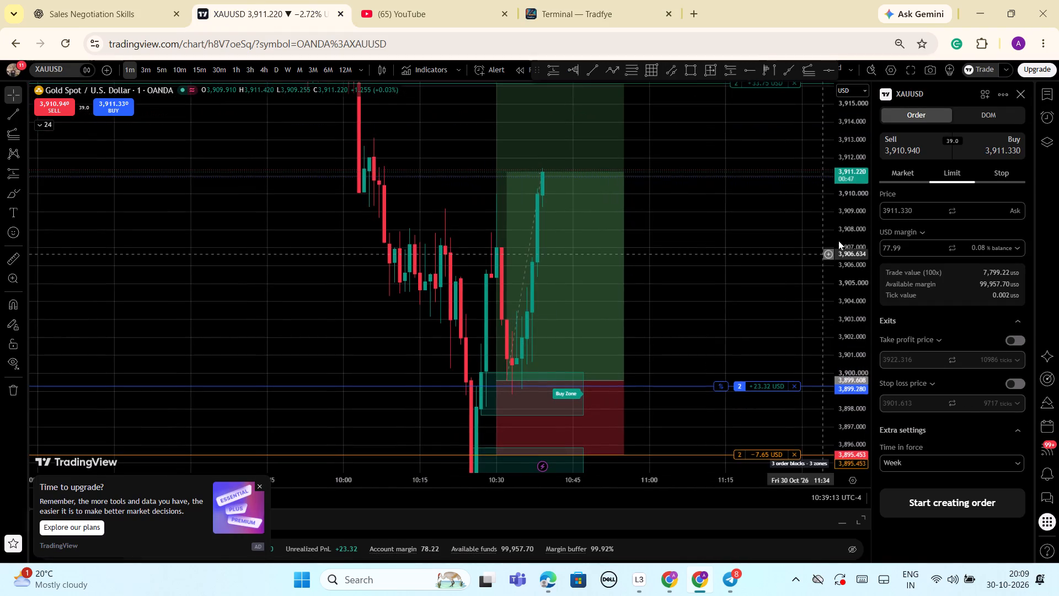
pyautogui.moveTo(857, 240); pyautogui.dragTo(884, 361)
pyautogui.scroll(-2, 751, 313)
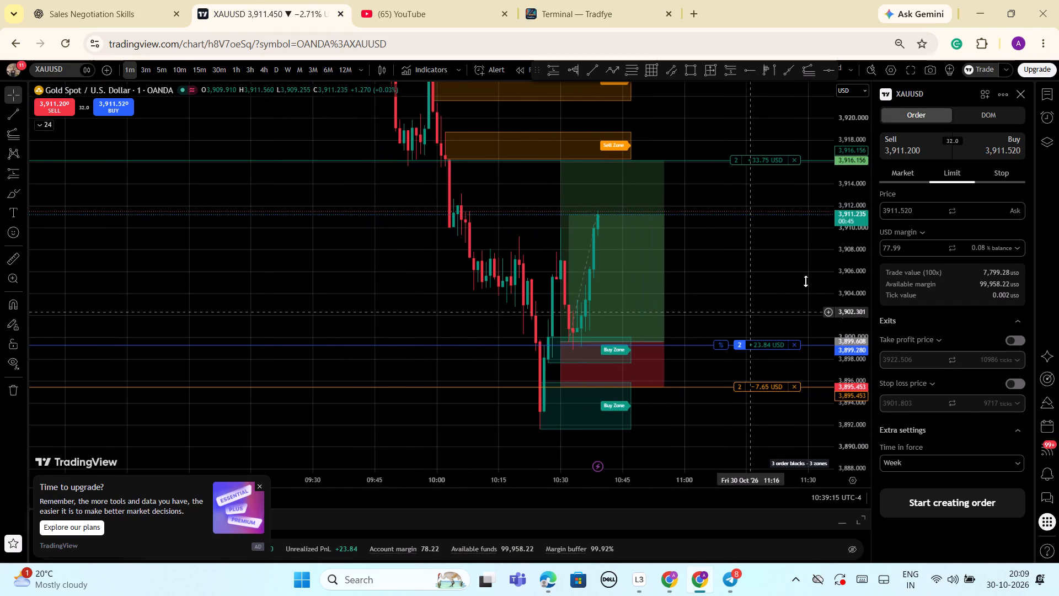
pyautogui.moveTo(851, 250); pyautogui.dragTo(862, 323)
pyautogui.scroll(-4, 767, 293)
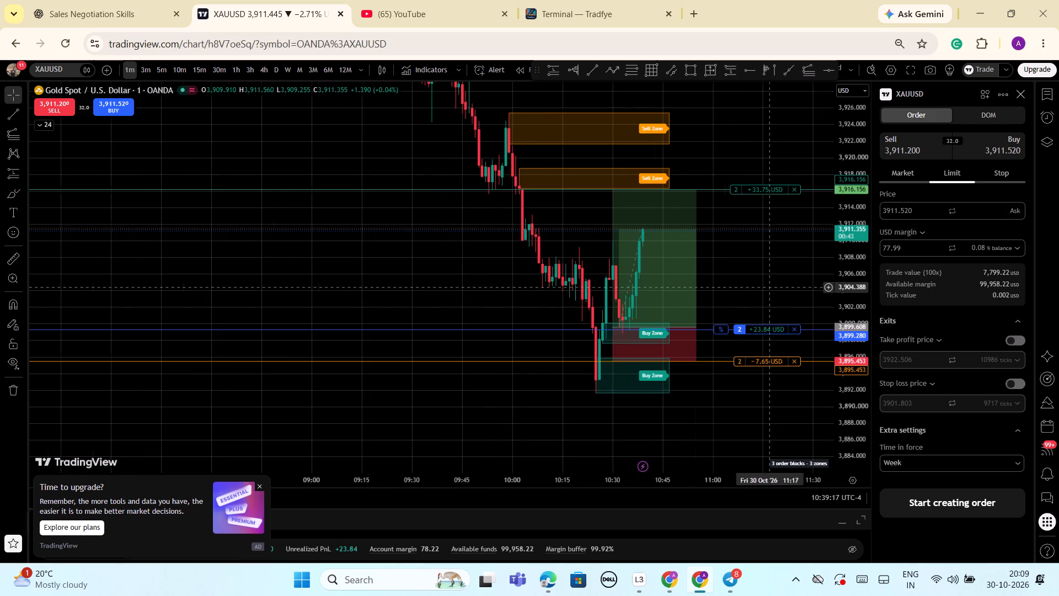
pyautogui.moveTo(861, 227); pyautogui.dragTo(856, 289)
pyautogui.scroll(-1, 825, 287)
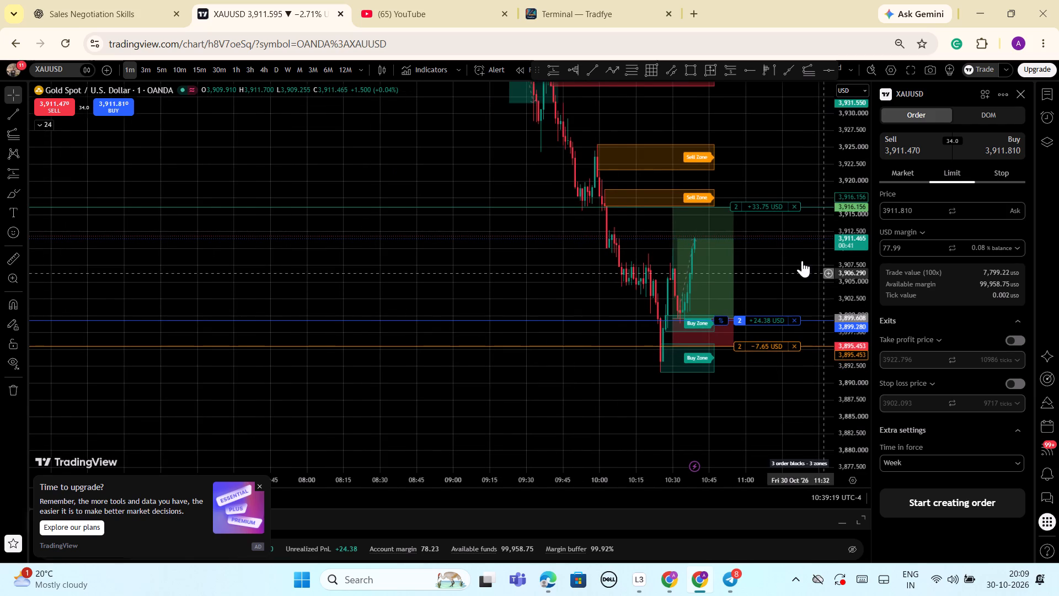
pyautogui.moveTo(789, 254); pyautogui.dragTo(790, 279)
pyautogui.moveTo(761, 347); pyautogui.dragTo(761, 318)
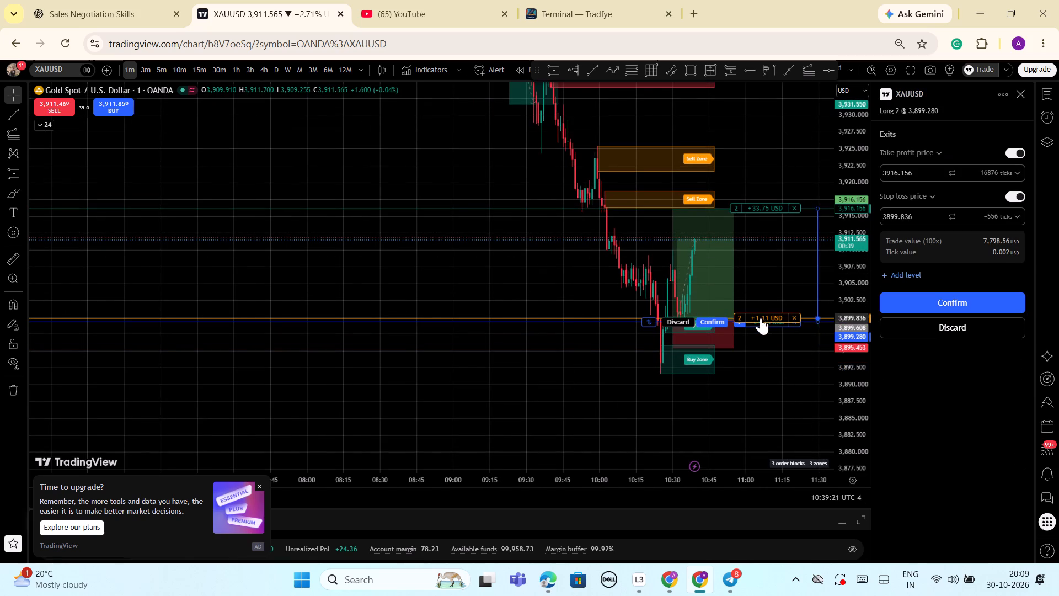
pyautogui.moveTo(761, 318); pyautogui.dragTo(770, 307)
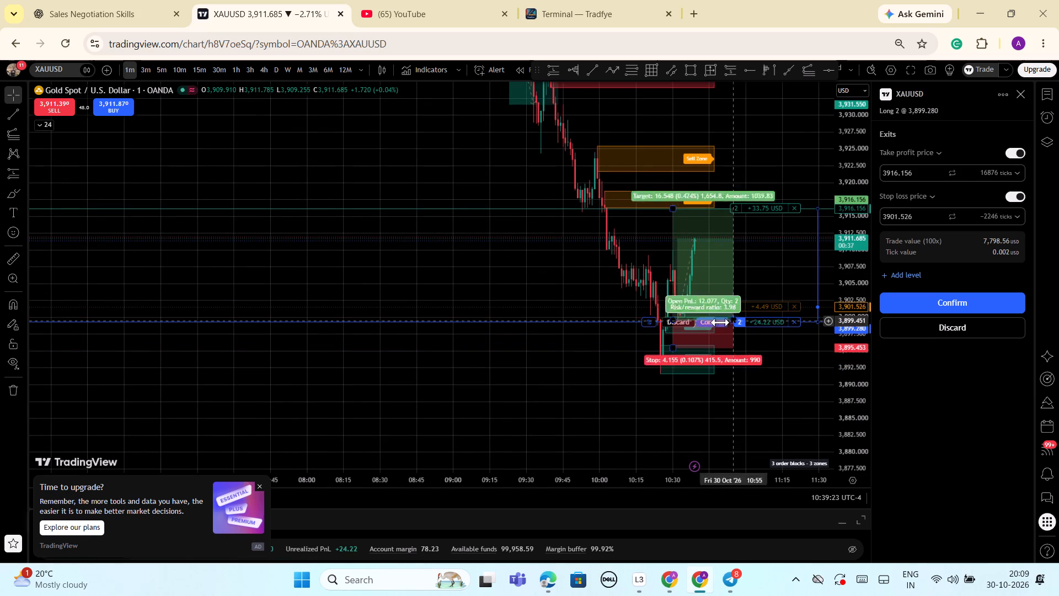
pyautogui.click(720, 322)
# Show the XAUUSD chart in fullscreen mode with the panels hidden and close the floating order ticket.
pyautogui.moveTo(773, 393); pyautogui.dragTo(769, 401)
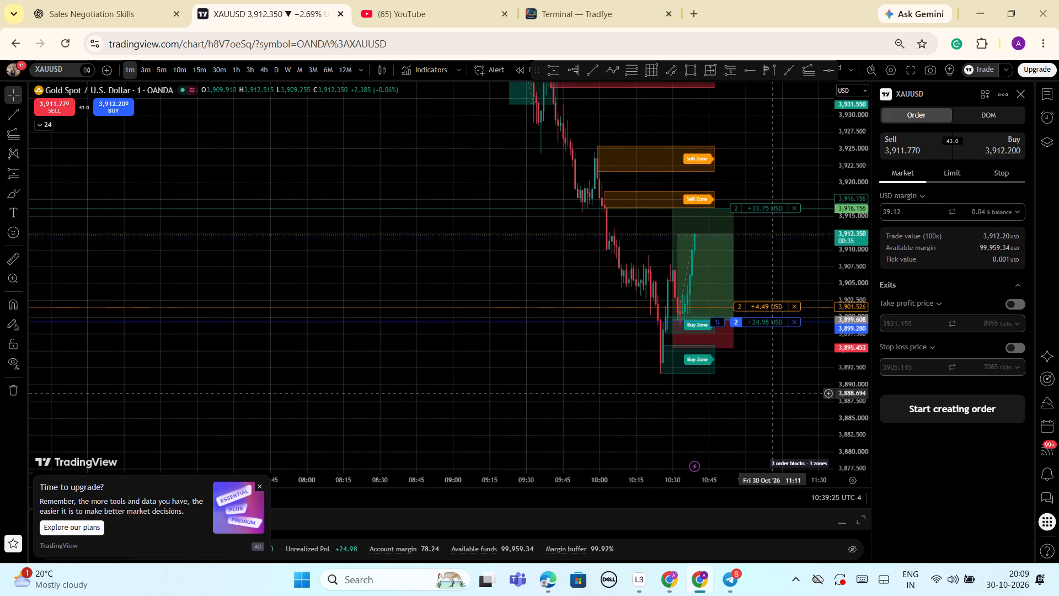
pyautogui.moveTo(769, 401); pyautogui.dragTo(766, 406)
pyautogui.scroll(1, 781, 404)
pyautogui.moveTo(857, 387); pyautogui.dragTo(857, 406)
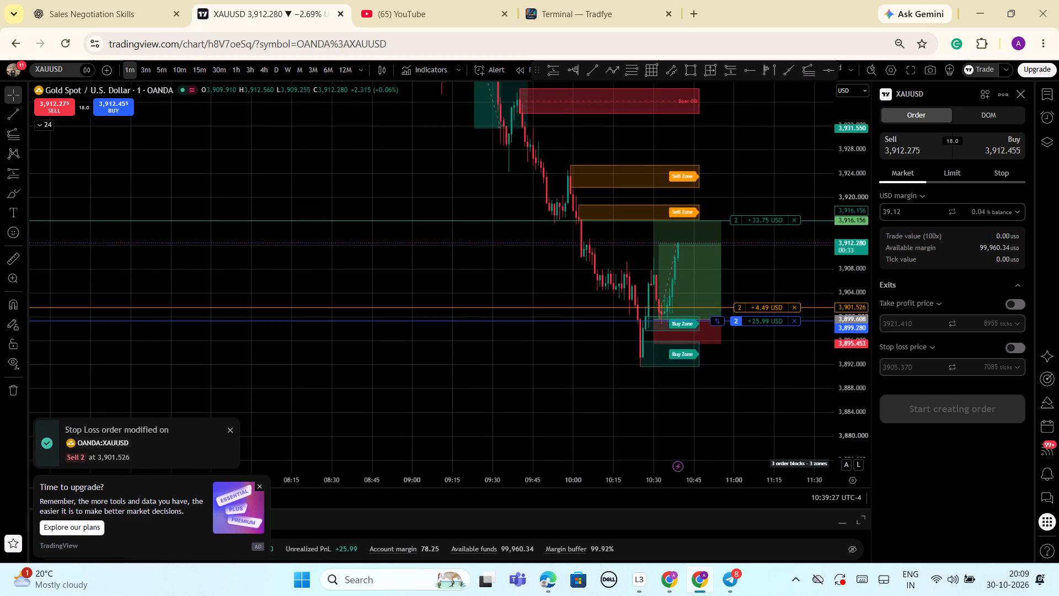
pyautogui.moveTo(785, 398); pyautogui.dragTo(747, 411)
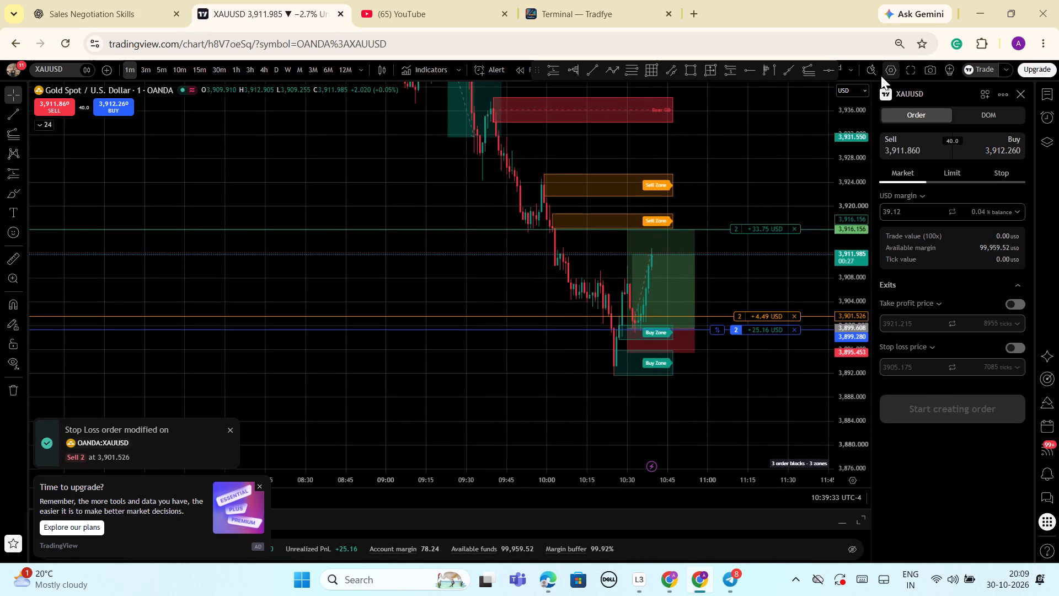
pyautogui.click(906, 66)
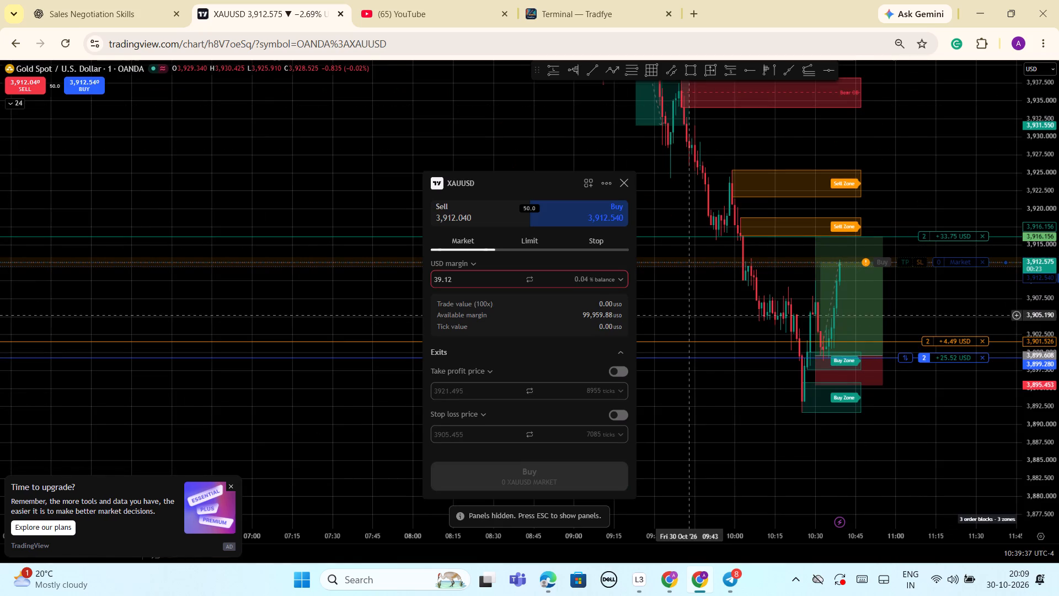
pyautogui.click(625, 184)
# Dismiss the upgrade promotion covering the XAUUSD chart.
pyautogui.moveTo(687, 285); pyautogui.dragTo(755, 261)
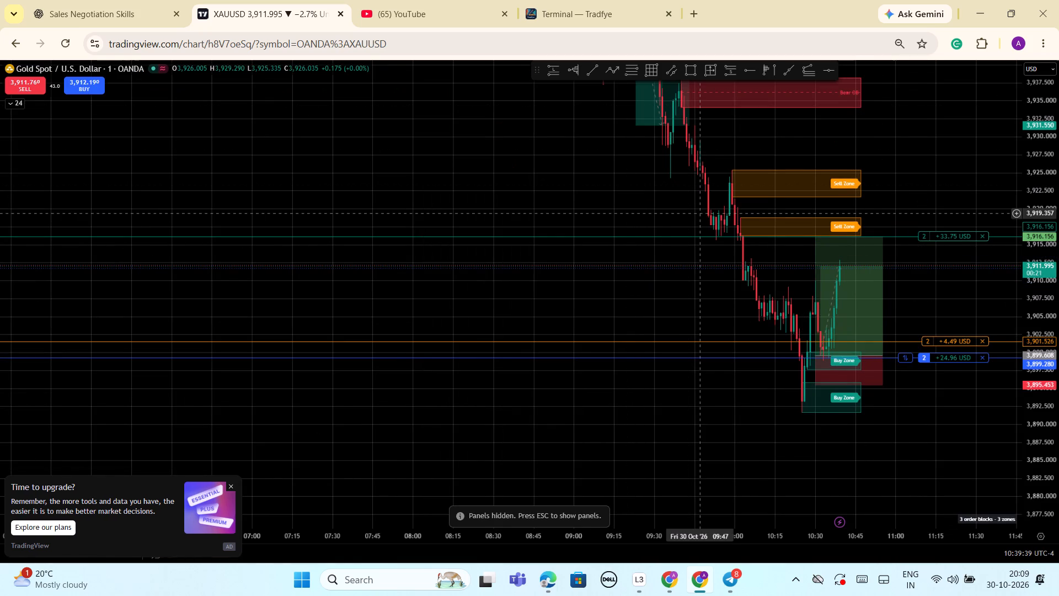
pyautogui.moveTo(755, 261); pyautogui.dragTo(493, 313)
pyautogui.moveTo(1037, 341); pyautogui.dragTo(1038, 295)
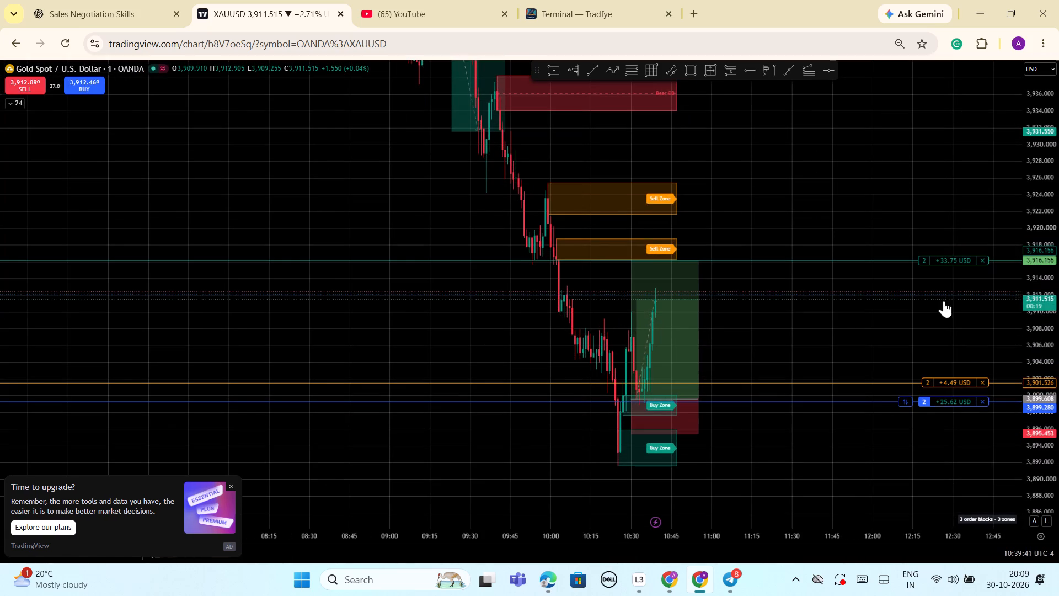
pyautogui.scroll(1, 975, 347)
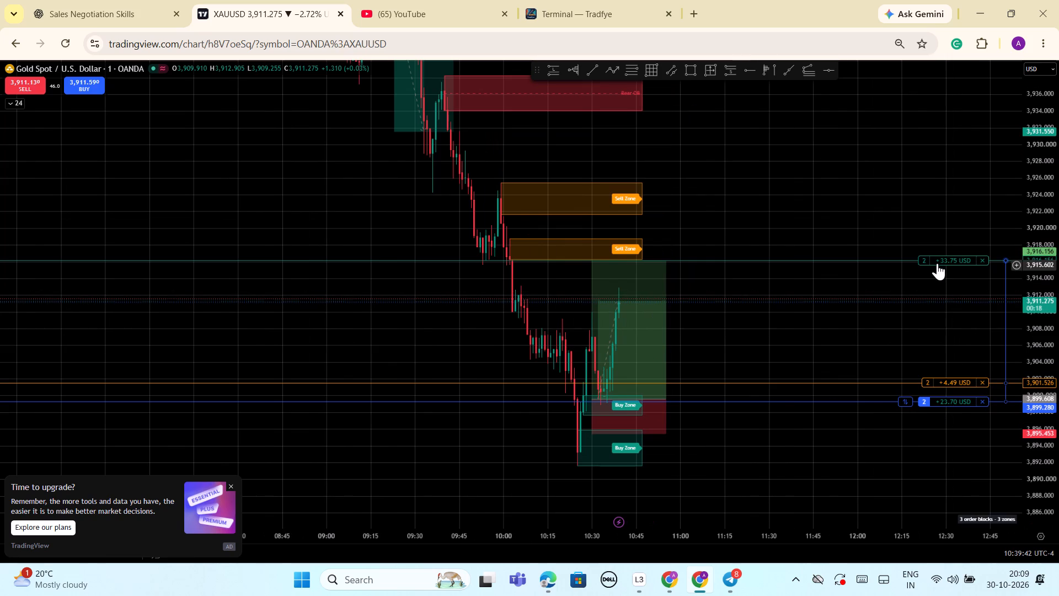
pyautogui.moveTo(1052, 423); pyautogui.dragTo(1052, 426)
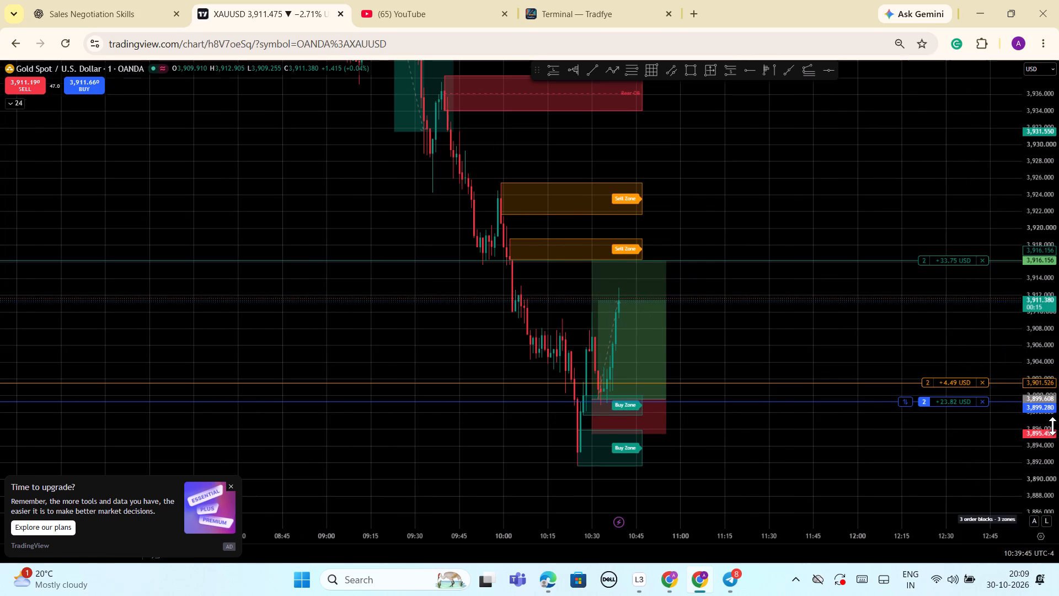
pyautogui.moveTo(1052, 426); pyautogui.dragTo(1047, 443)
pyautogui.moveTo(832, 171); pyautogui.dragTo(790, 180)
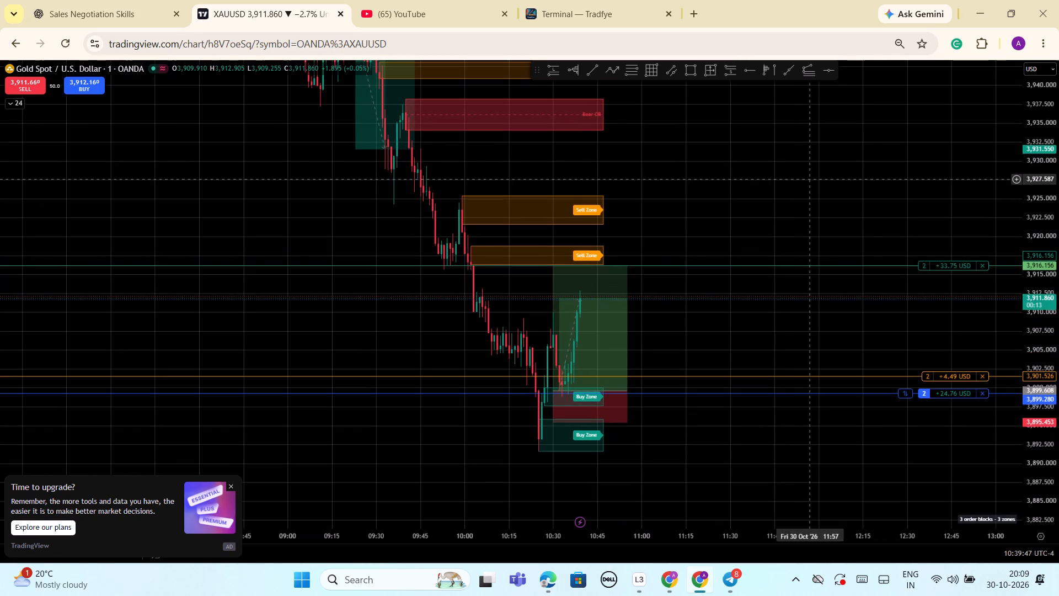
pyautogui.click(229, 487)
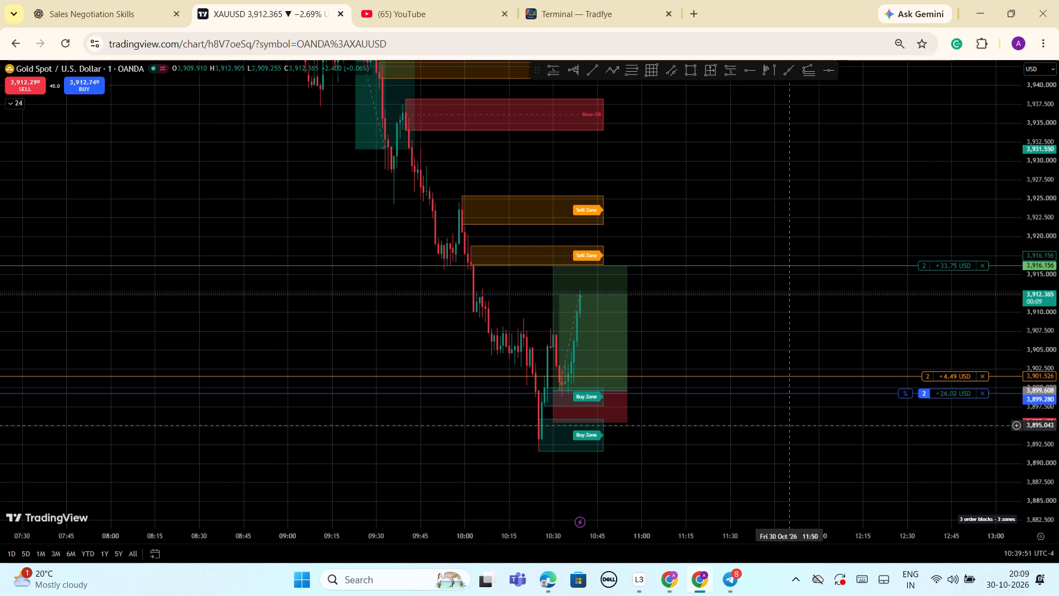
# Examine XAUUSD one-minute price against the long trade's 3916.156 target and the sell zones above it.
pyautogui.moveTo(766, 321); pyautogui.dragTo(766, 343)
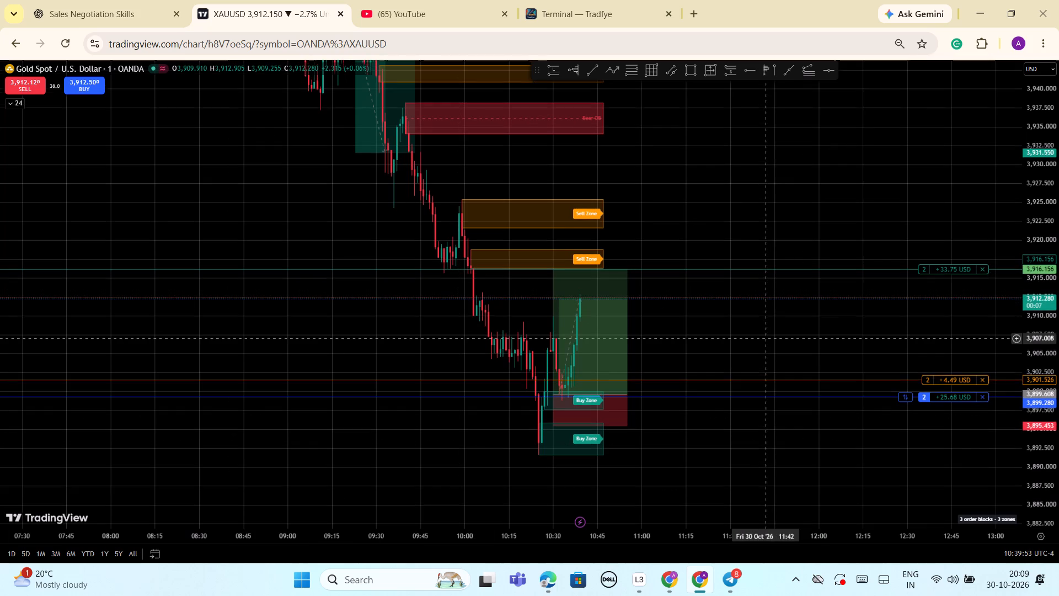
pyautogui.moveTo(766, 343); pyautogui.dragTo(766, 361)
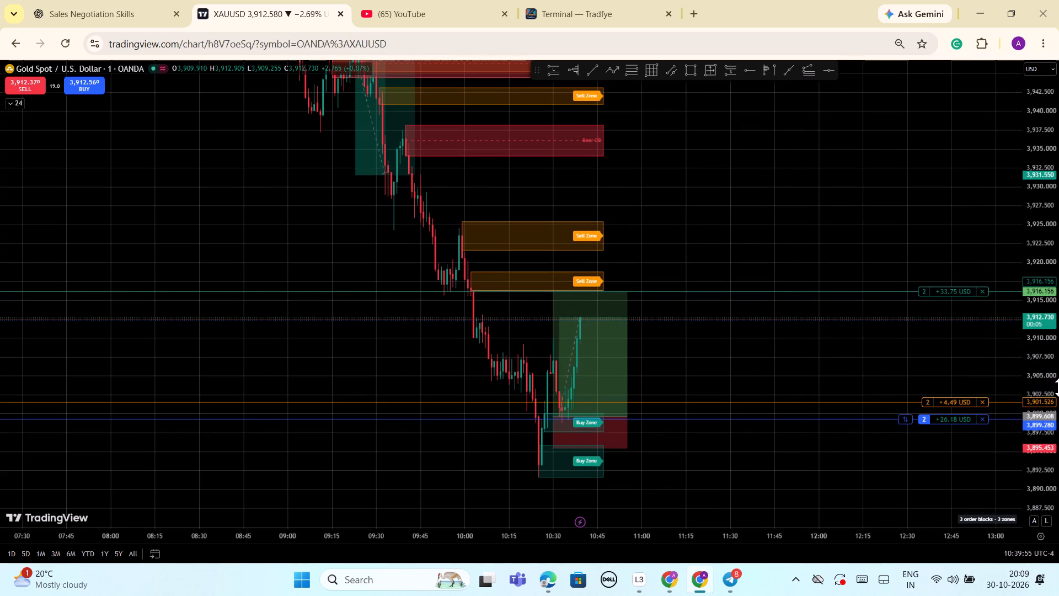
pyautogui.scroll(-2, 802, 334)
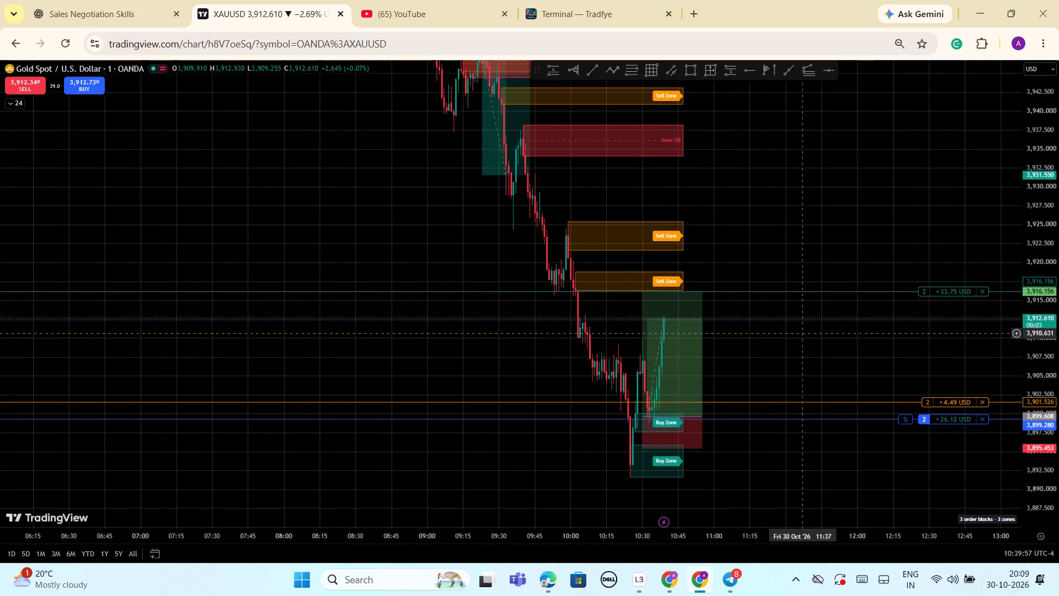
pyautogui.moveTo(1034, 163); pyautogui.dragTo(1045, 223)
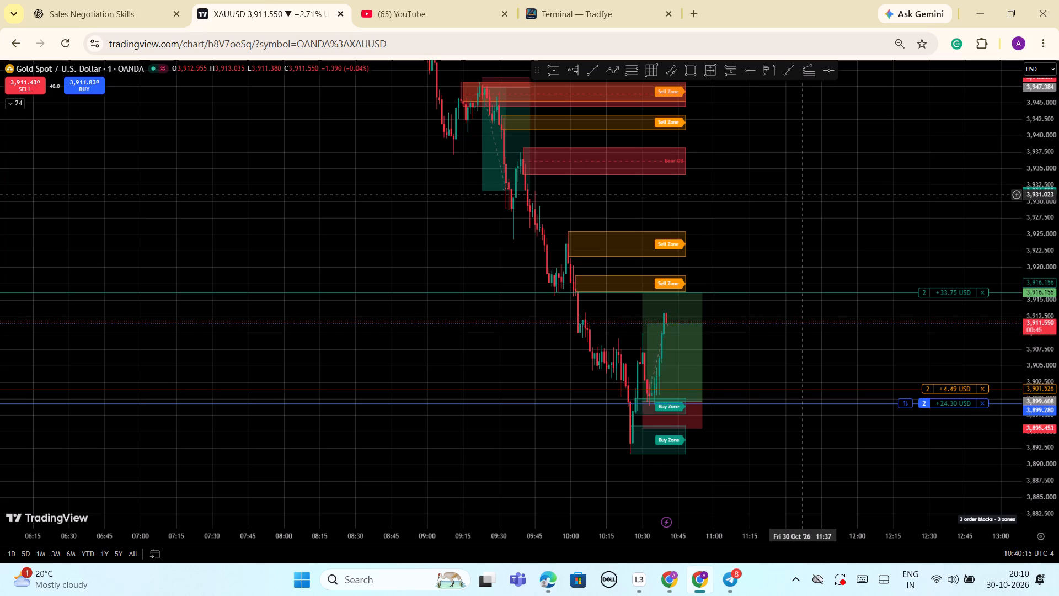
pyautogui.moveTo(1042, 242); pyautogui.dragTo(1040, 263)
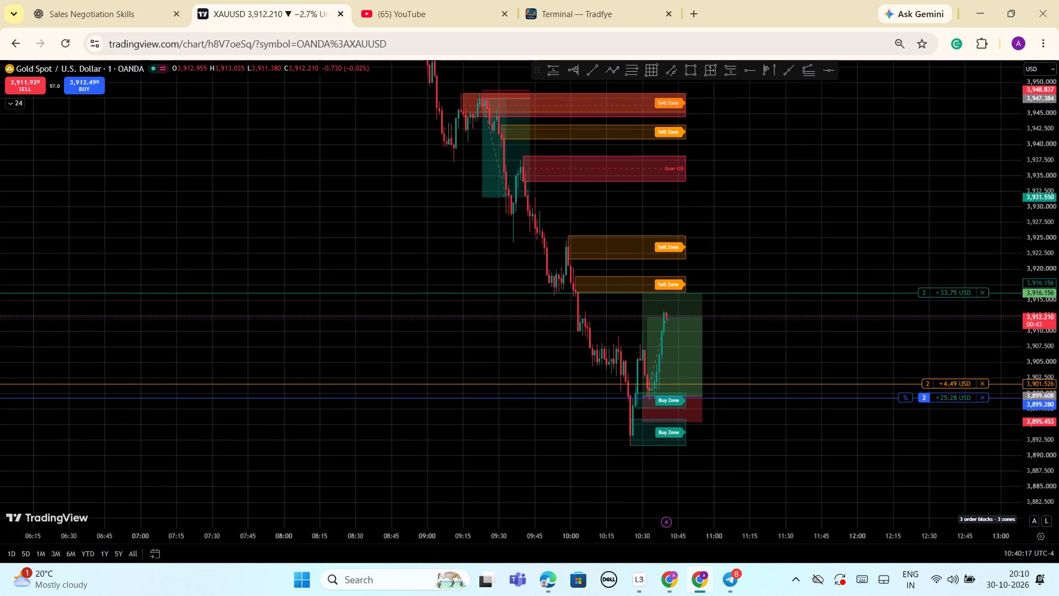
pyautogui.scroll(-2, 934, 274)
pyautogui.scroll(-2, 841, 244)
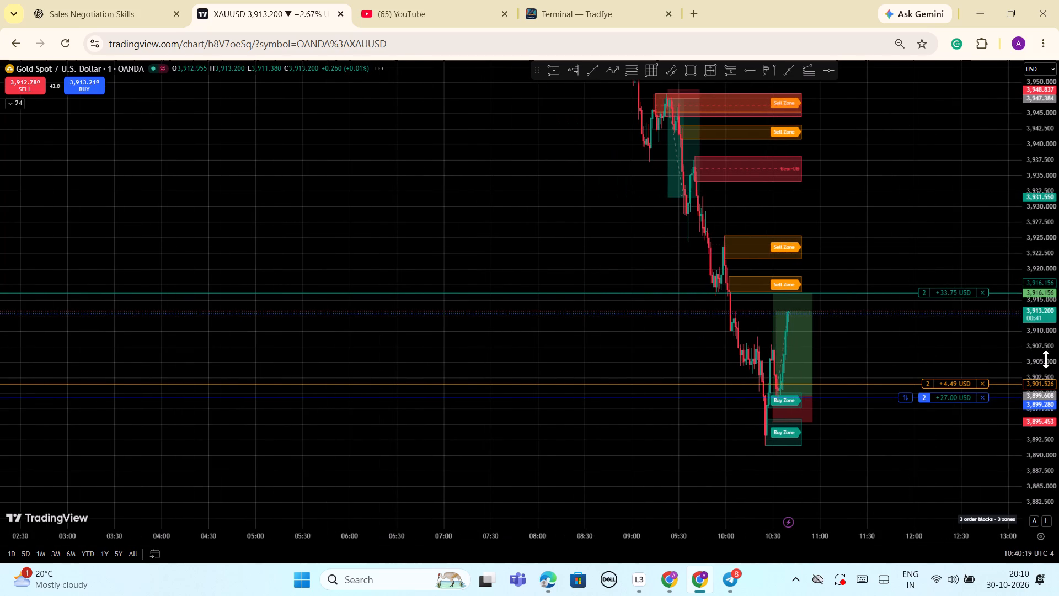
pyautogui.moveTo(1047, 359); pyautogui.dragTo(1047, 286)
pyautogui.scroll(6, 922, 327)
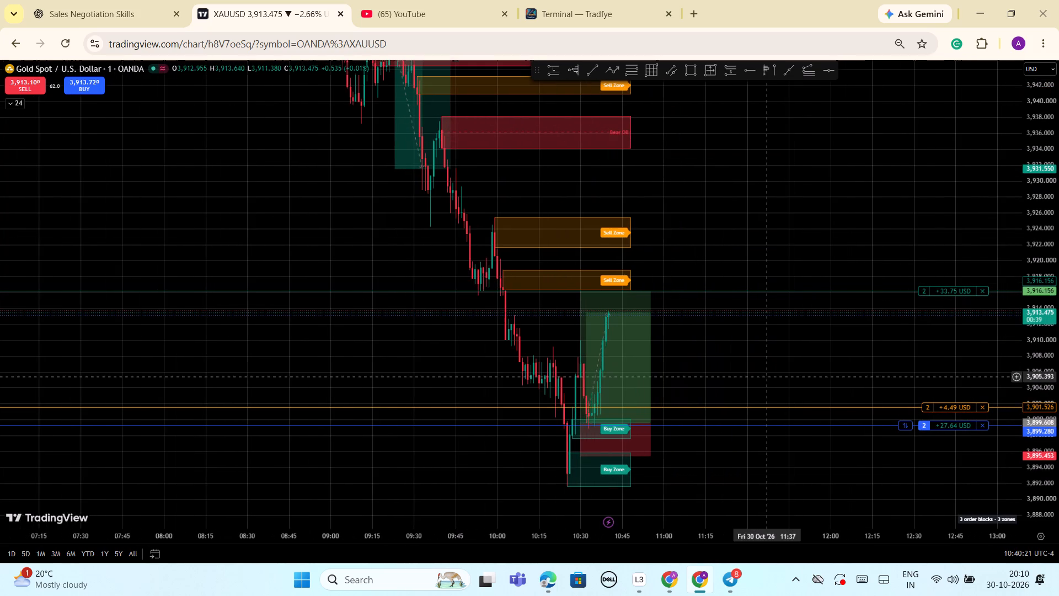
pyautogui.moveTo(767, 369); pyautogui.dragTo(896, 365)
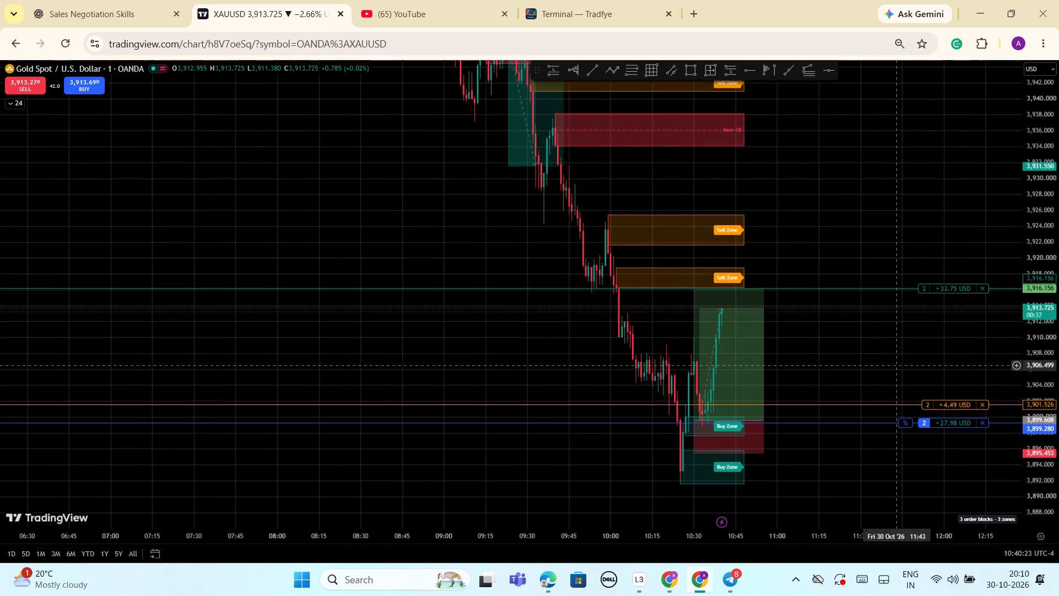
# Move the floating drawing toolbar away from the XAUUSD sell zones so it sits beside the symbol title.
pyautogui.moveTo(896, 365); pyautogui.dragTo(921, 359)
pyautogui.moveTo(1046, 318); pyautogui.dragTo(1052, 363)
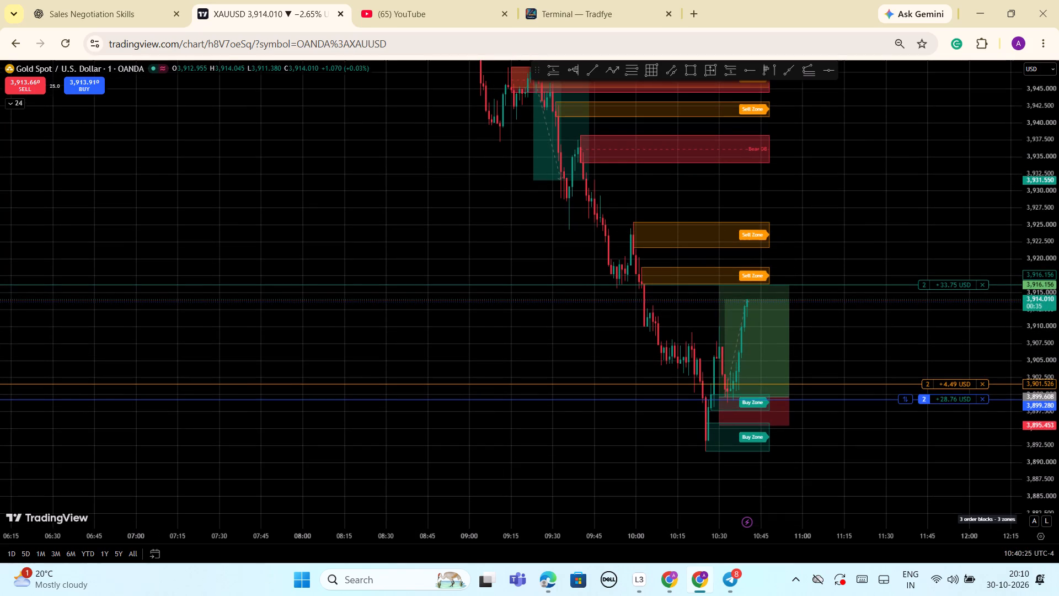
pyautogui.scroll(2, 856, 326)
pyautogui.moveTo(832, 340); pyautogui.dragTo(860, 345)
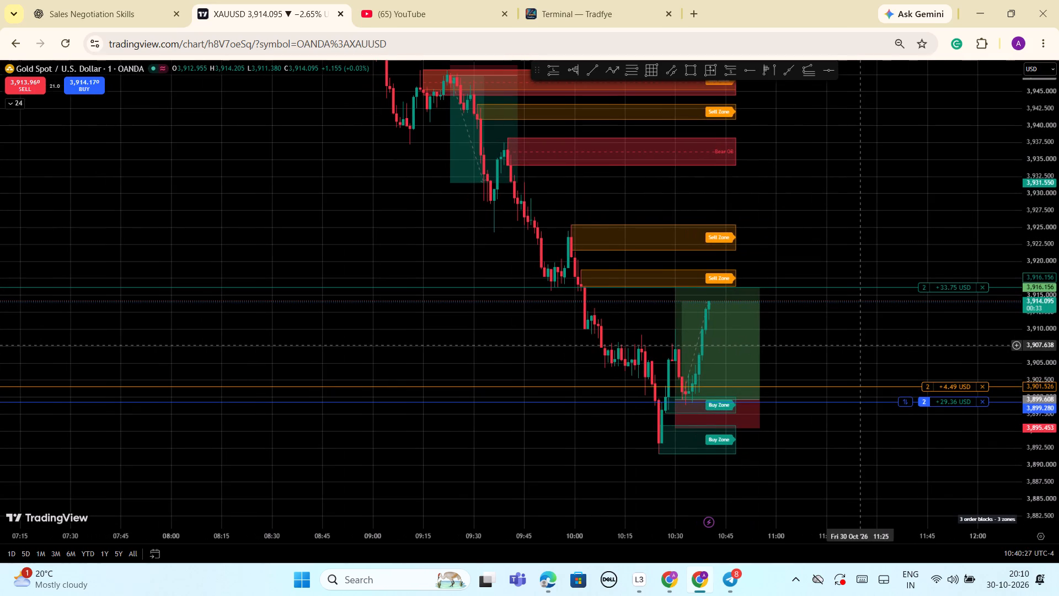
pyautogui.moveTo(538, 70); pyautogui.dragTo(406, 26)
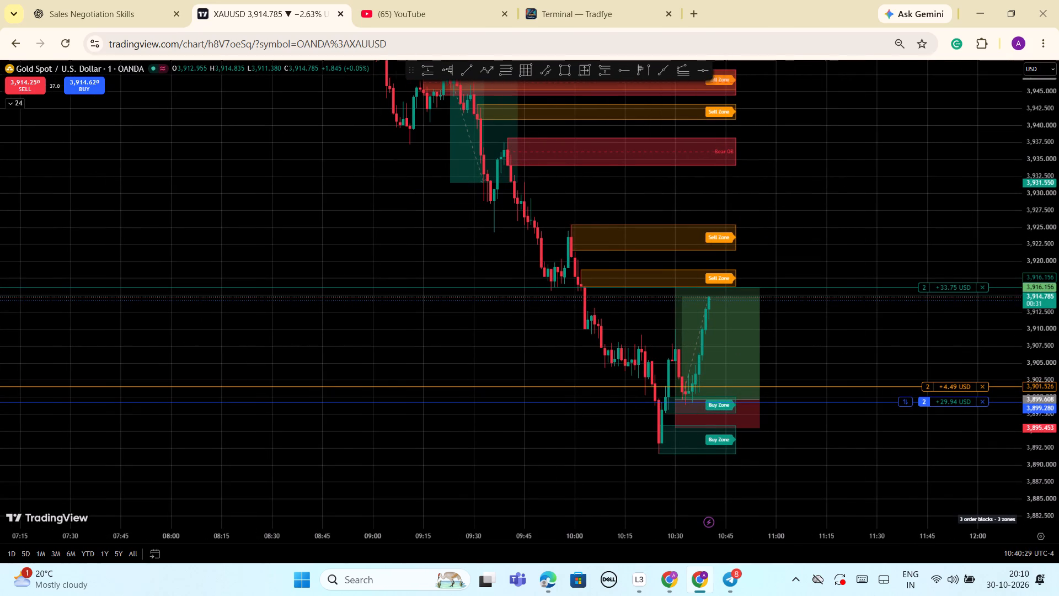
pyautogui.moveTo(406, 26); pyautogui.dragTo(101, 65)
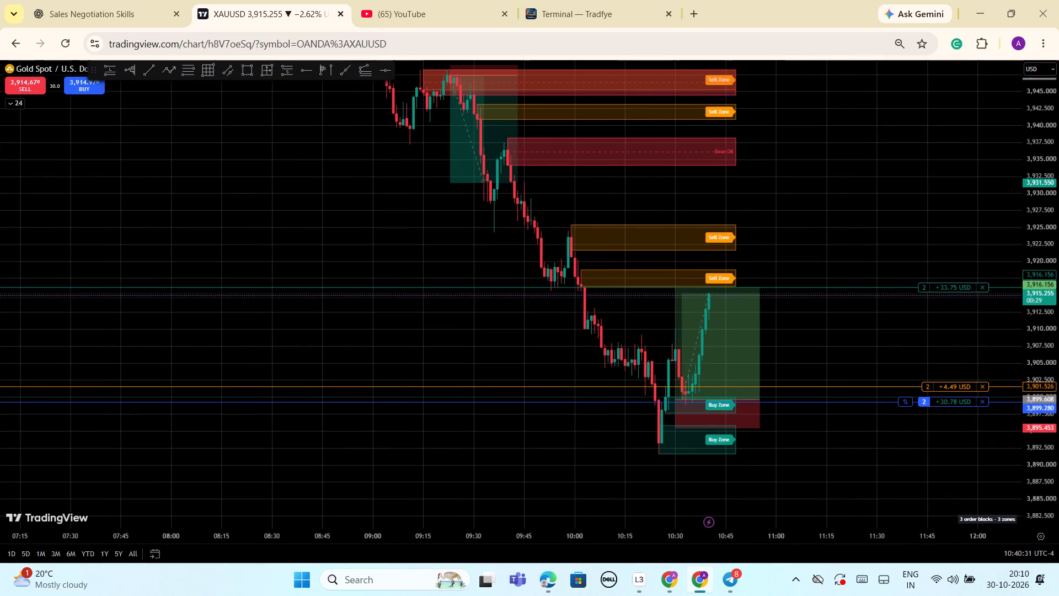
pyautogui.moveTo(101, 65); pyautogui.dragTo(164, 60)
pyautogui.click(373, 233)
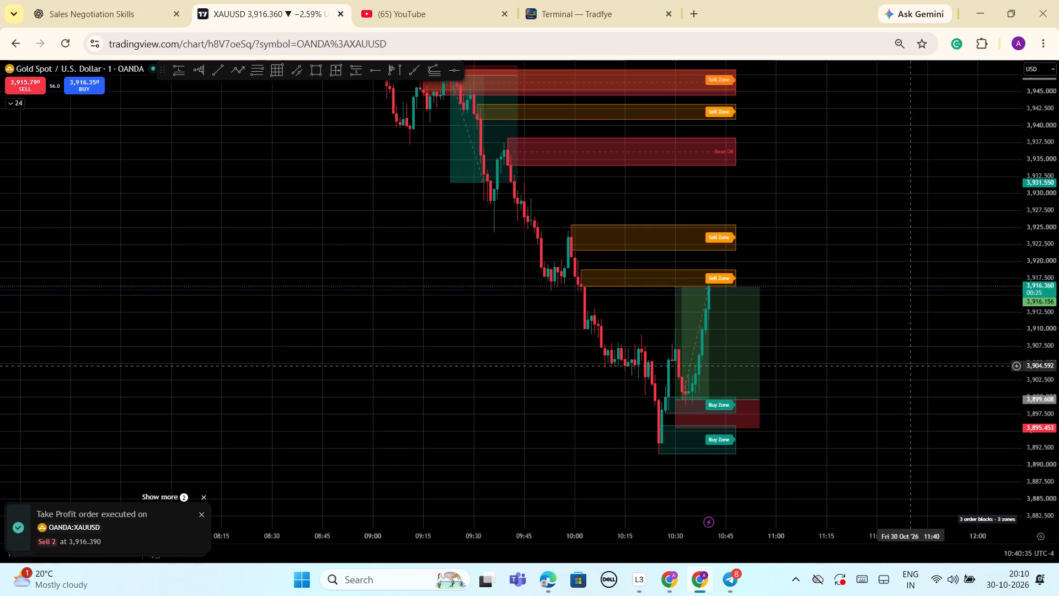
# Examine XAUUSD price at the nearest sell zone and the XAUT/USDT one-minute footprint in Tradfye.
pyautogui.scroll(-1, 912, 366)
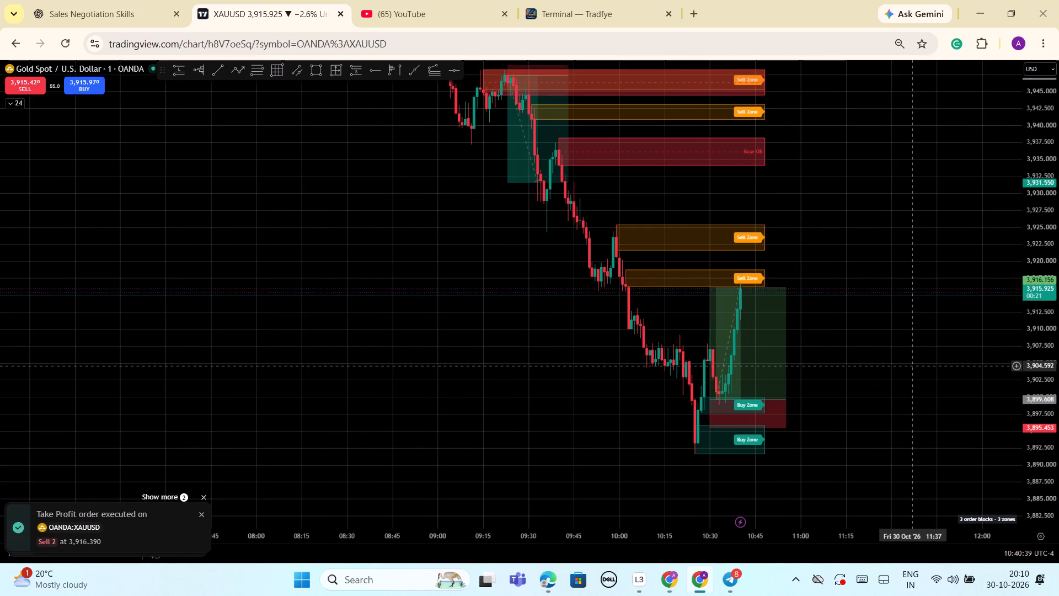
pyautogui.scroll(2, 912, 366)
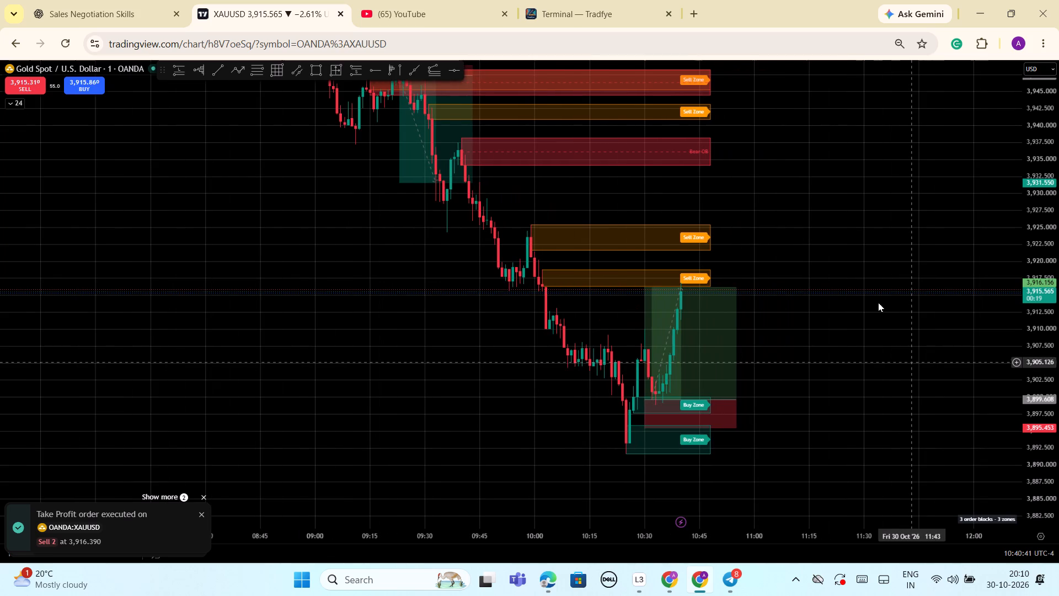
pyautogui.click(572, 12)
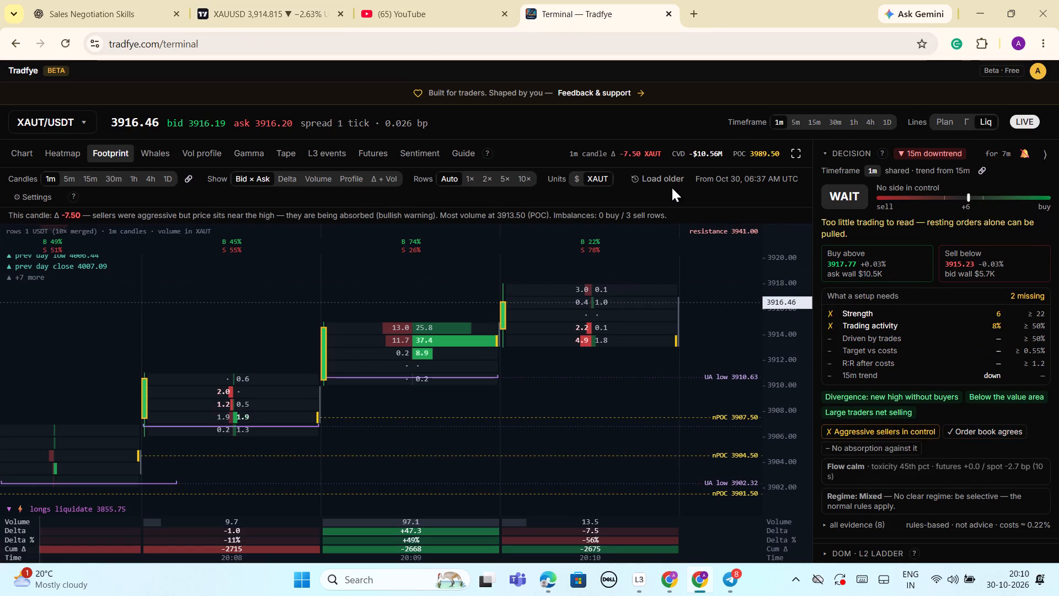
pyautogui.scroll(6, 642, 387)
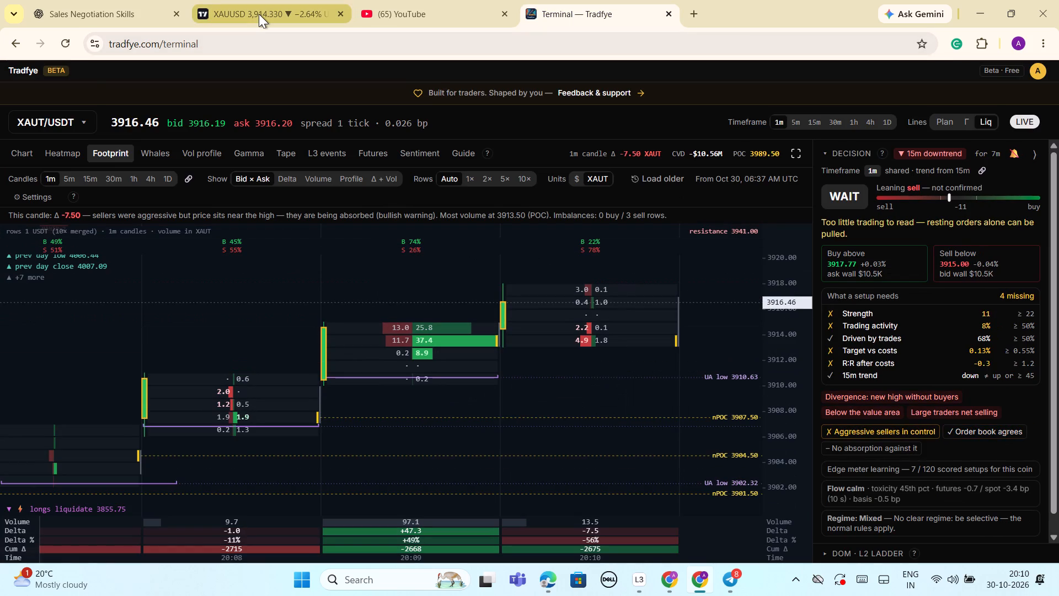
# On the TradingView chart, draw a short position at the nearest sell zone with entry about 3914.033, stop about 3925.857 and target about 3896.477.
pyautogui.click(259, 14)
pyautogui.moveTo(1050, 225); pyautogui.dragTo(1005, 301)
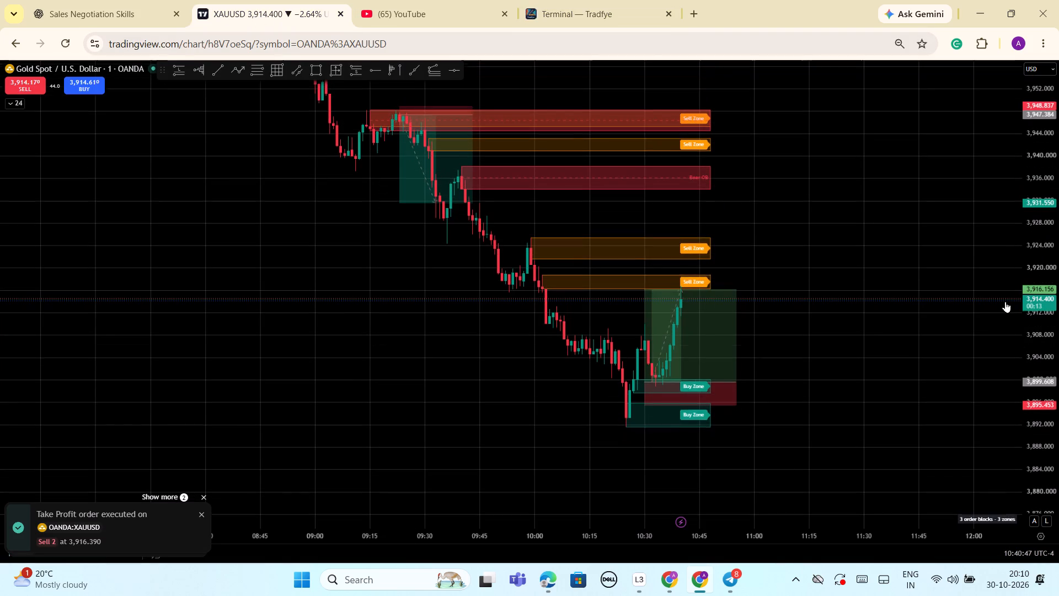
pyautogui.moveTo(1005, 301); pyautogui.dragTo(1016, 300)
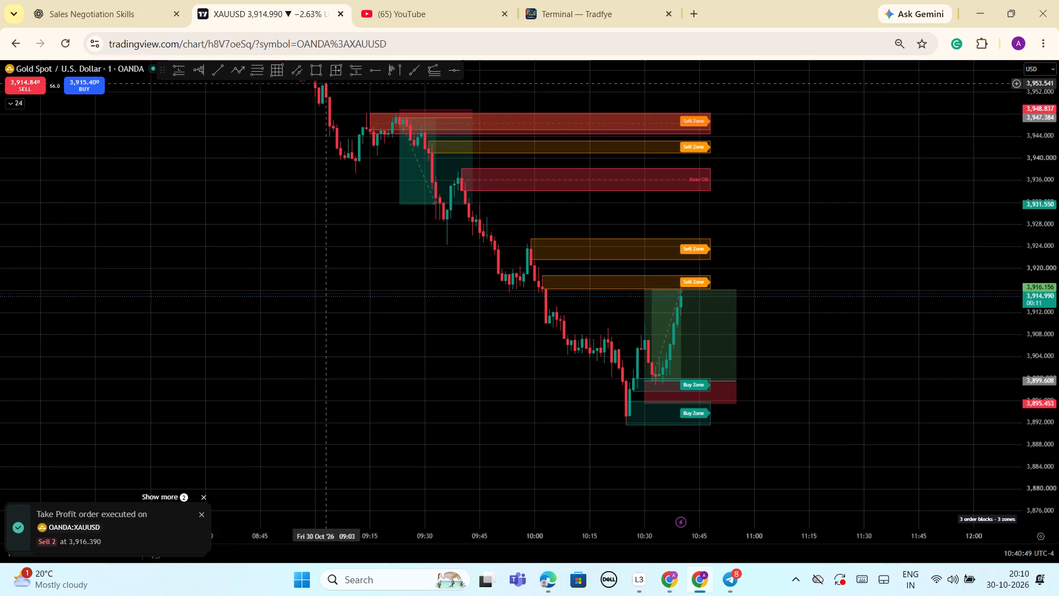
pyautogui.click(355, 70)
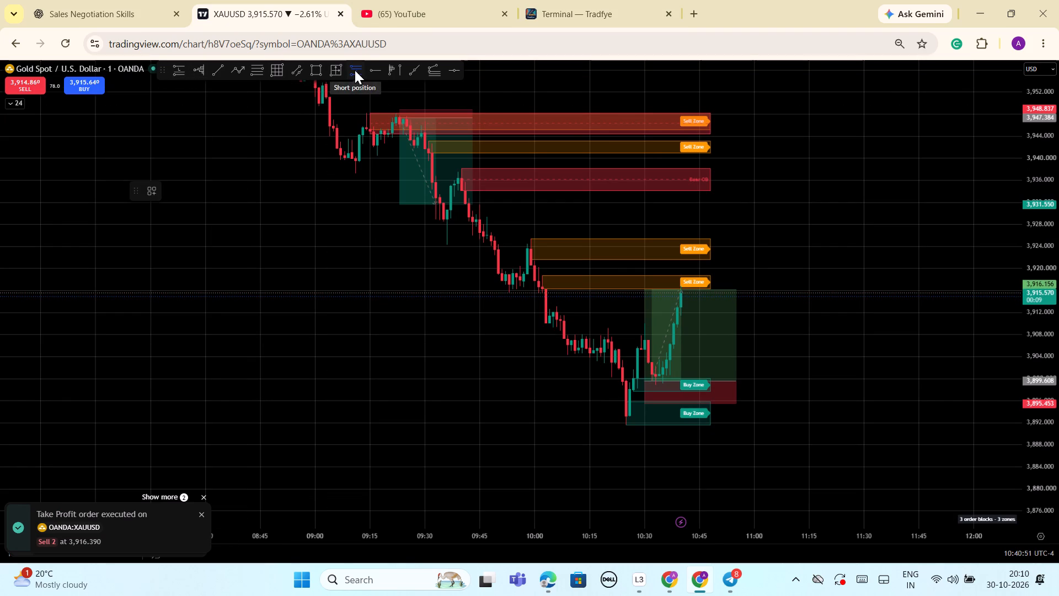
pyautogui.click(684, 286)
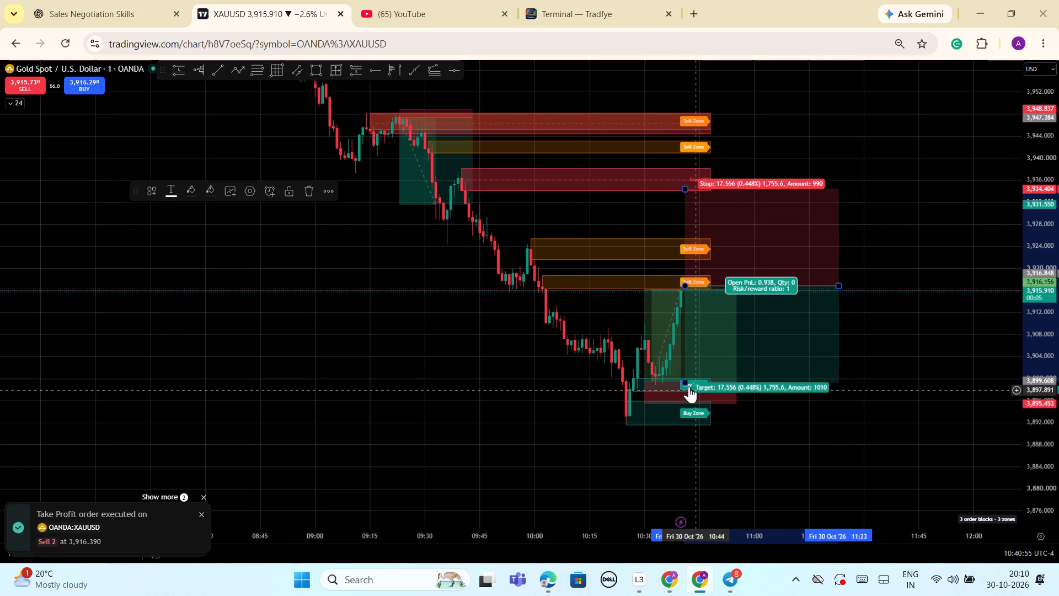
pyautogui.moveTo(759, 326); pyautogui.dragTo(748, 343)
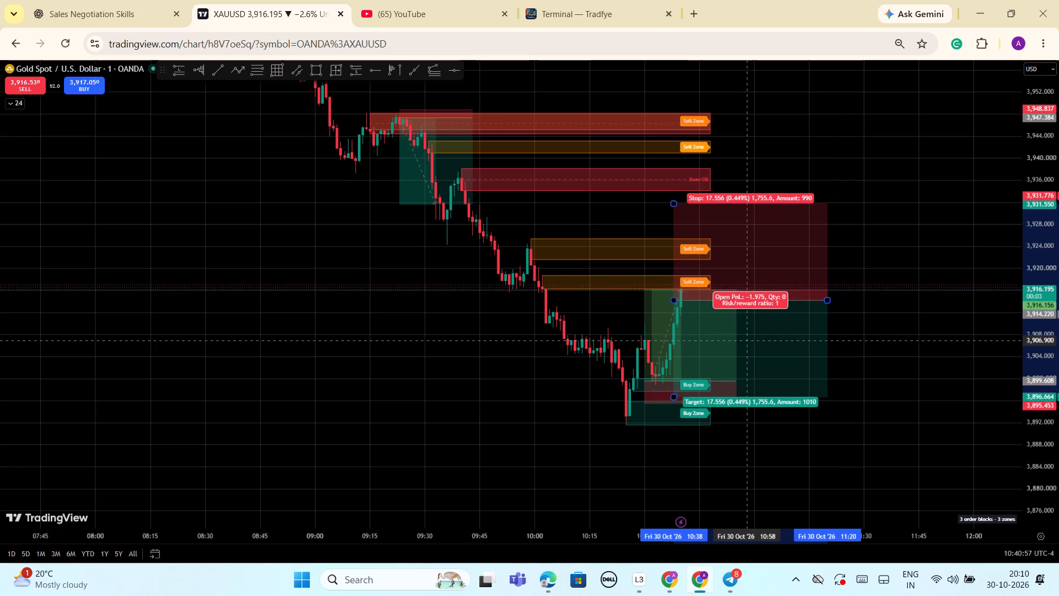
pyautogui.moveTo(748, 343); pyautogui.dragTo(751, 342)
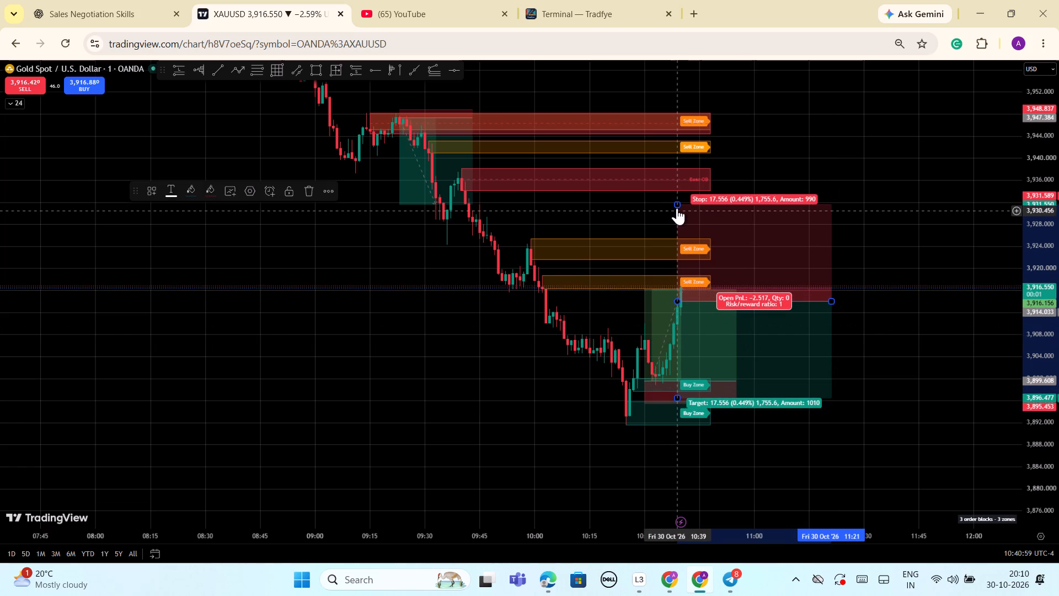
pyautogui.moveTo(677, 205); pyautogui.dragTo(673, 236)
pyautogui.click(794, 174)
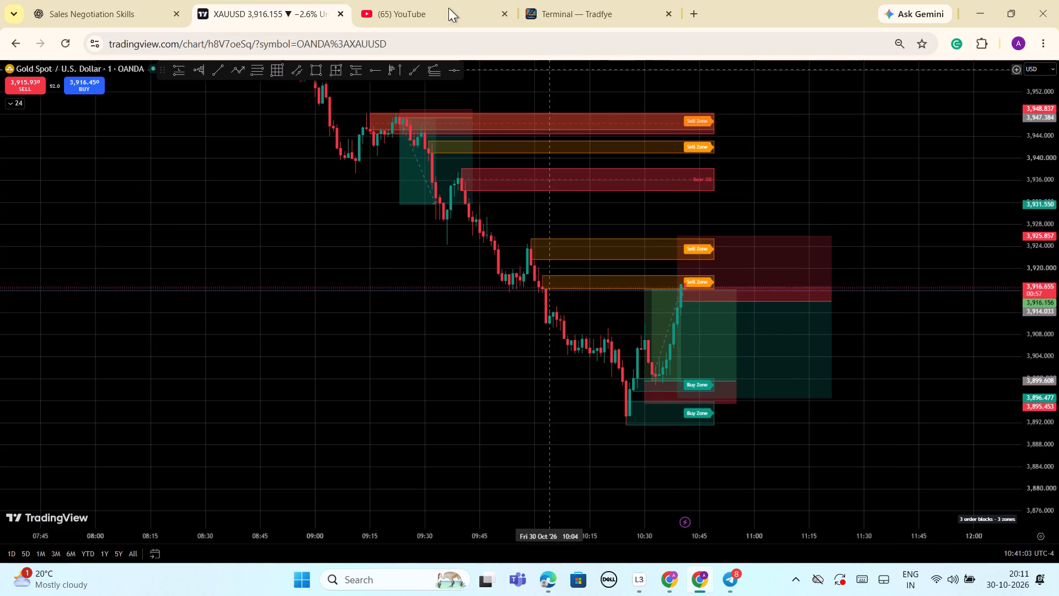
# Check the XAUT/USDT footprint and trade tape in Tradfye for selling pressure, and return to the XAUUSD chart.
pyautogui.click(611, 12)
pyautogui.scroll(7, 649, 391)
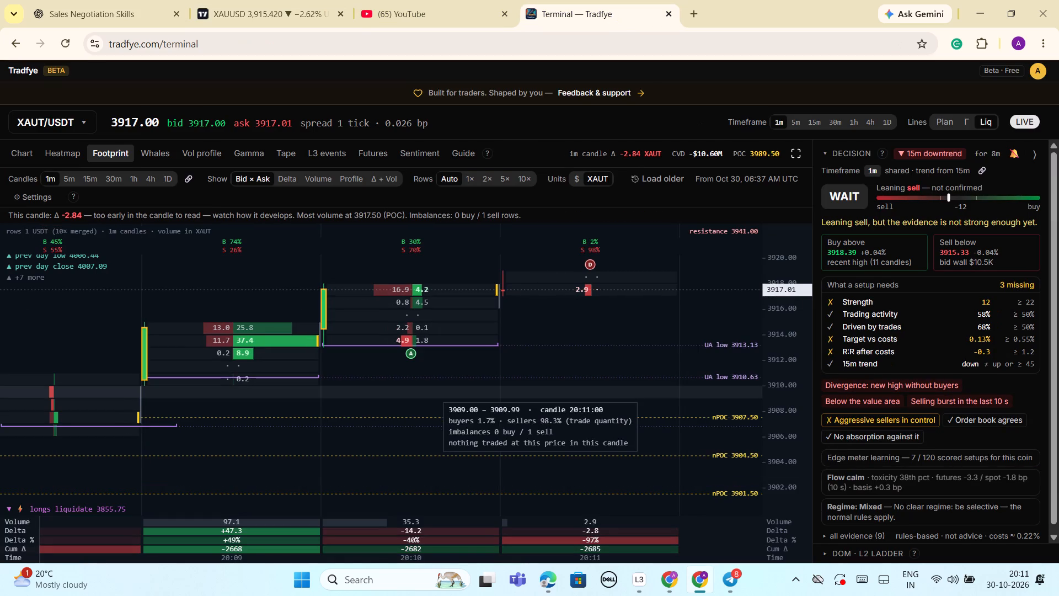
pyautogui.scroll(-4, 584, 421)
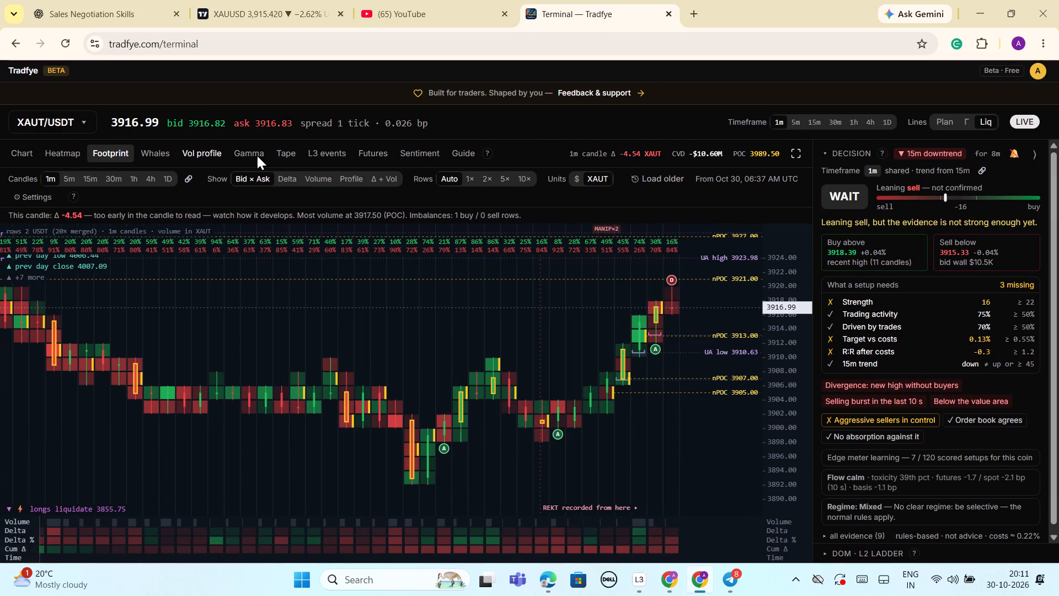
pyautogui.click(280, 152)
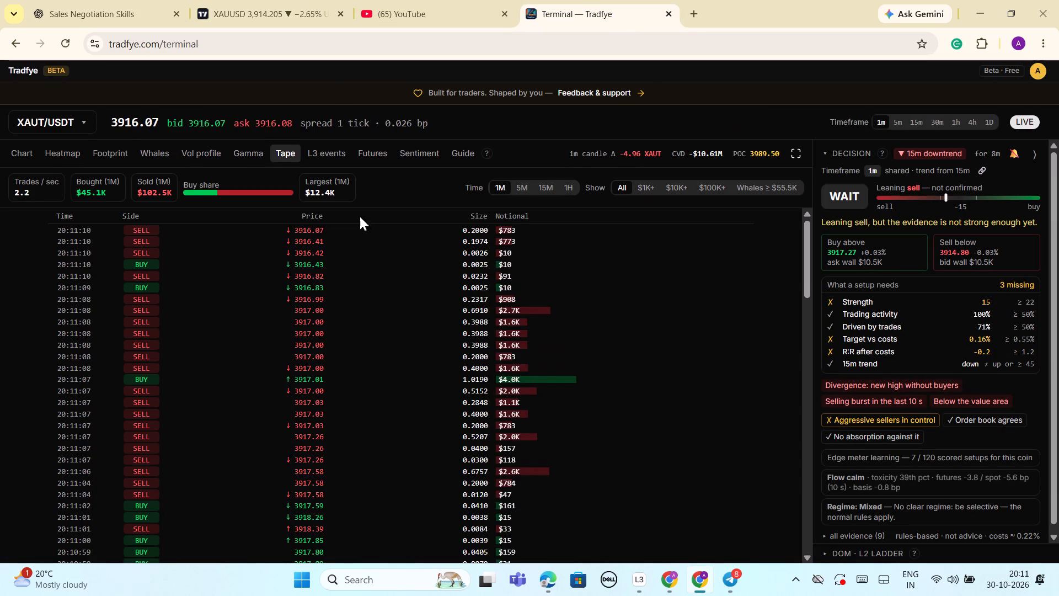
pyautogui.click(270, 19)
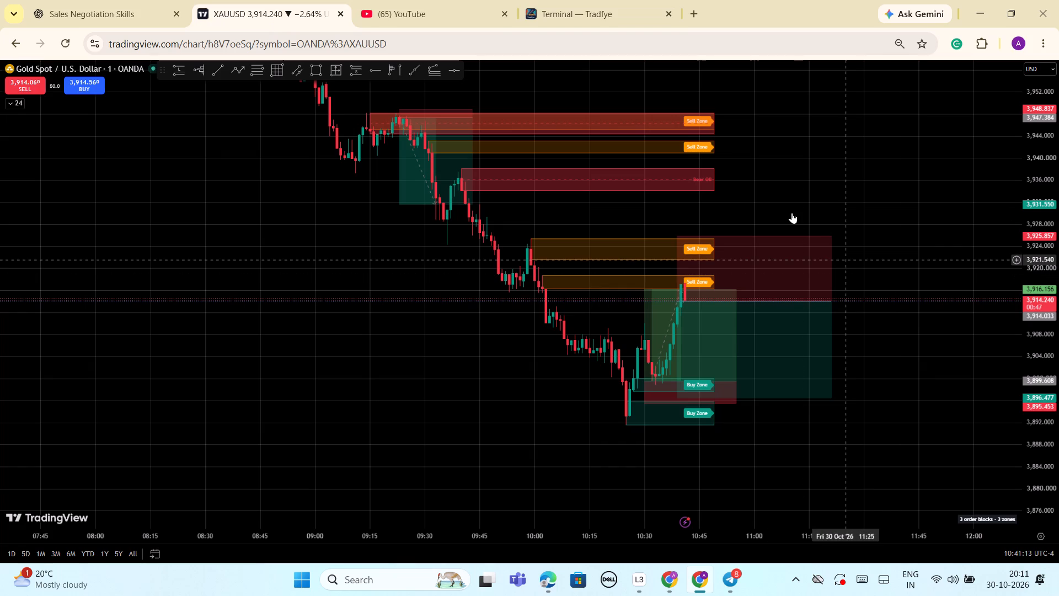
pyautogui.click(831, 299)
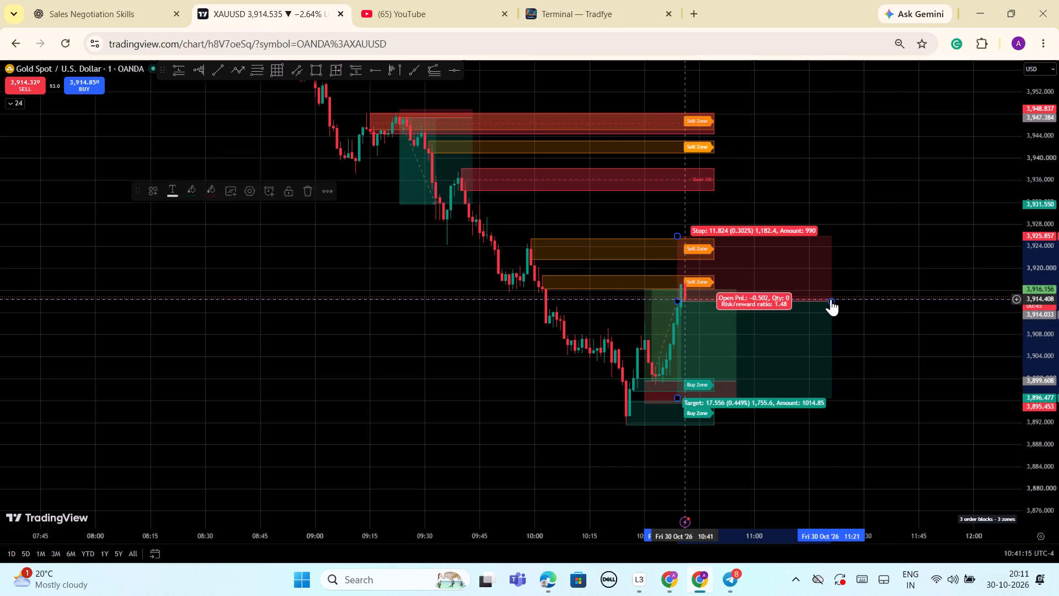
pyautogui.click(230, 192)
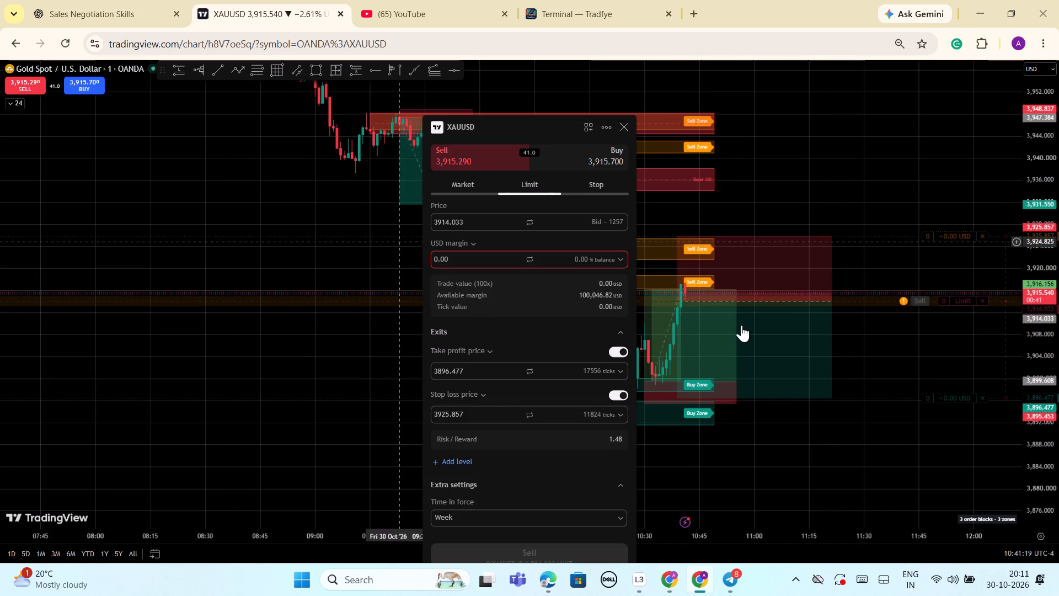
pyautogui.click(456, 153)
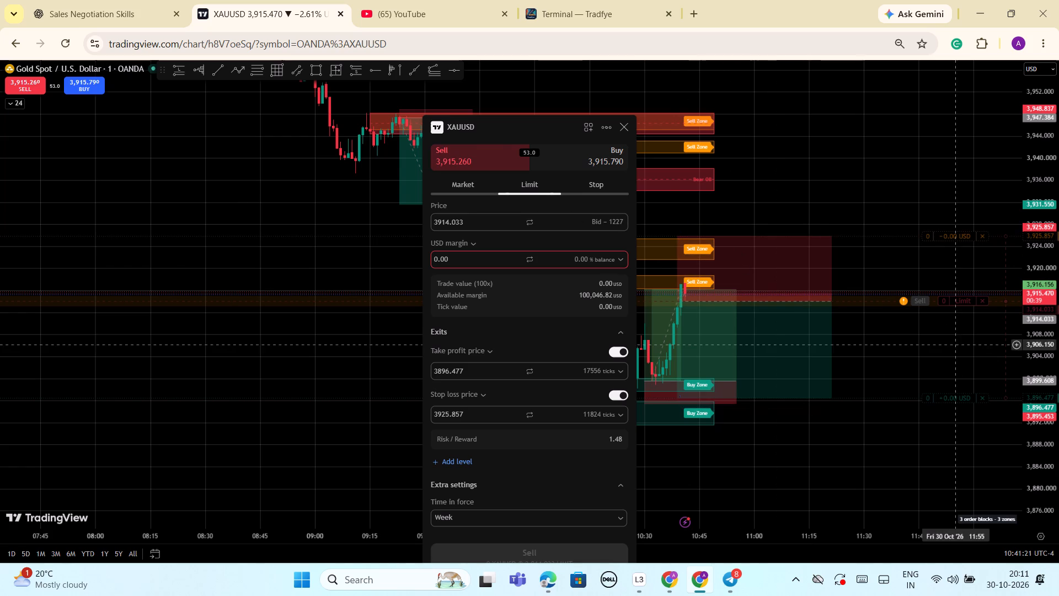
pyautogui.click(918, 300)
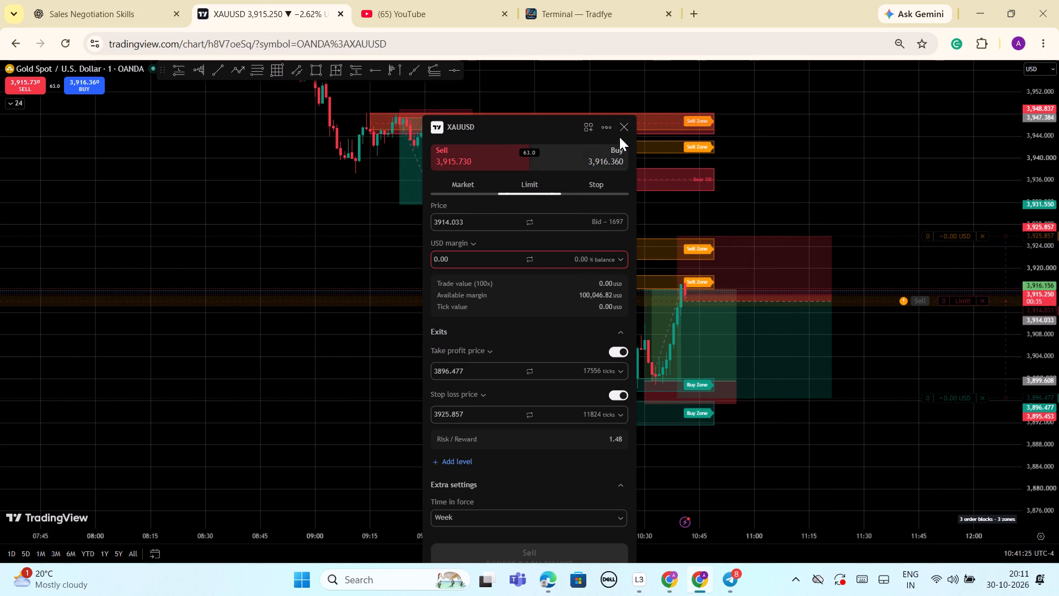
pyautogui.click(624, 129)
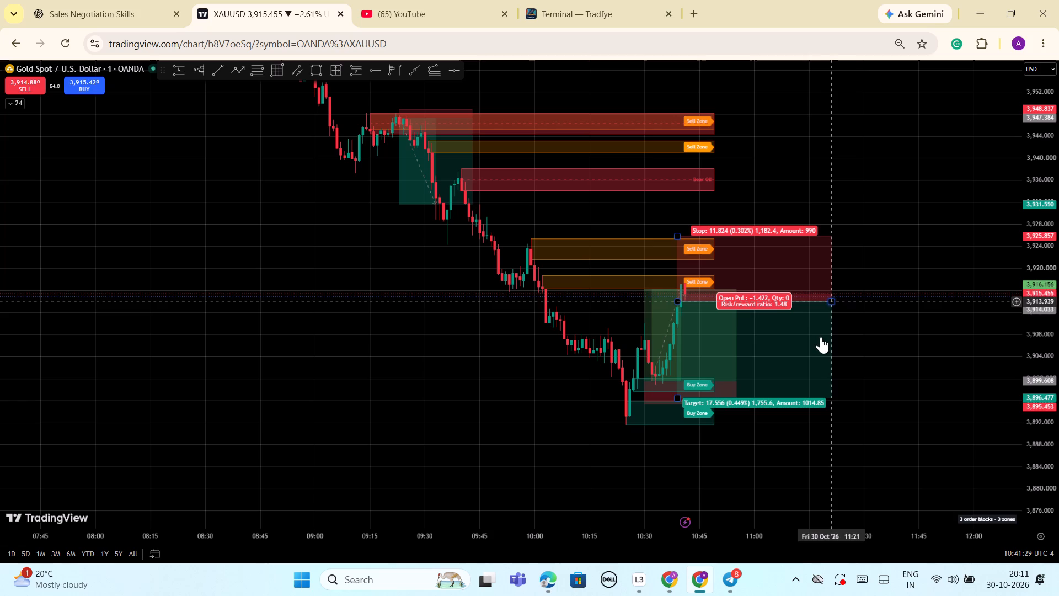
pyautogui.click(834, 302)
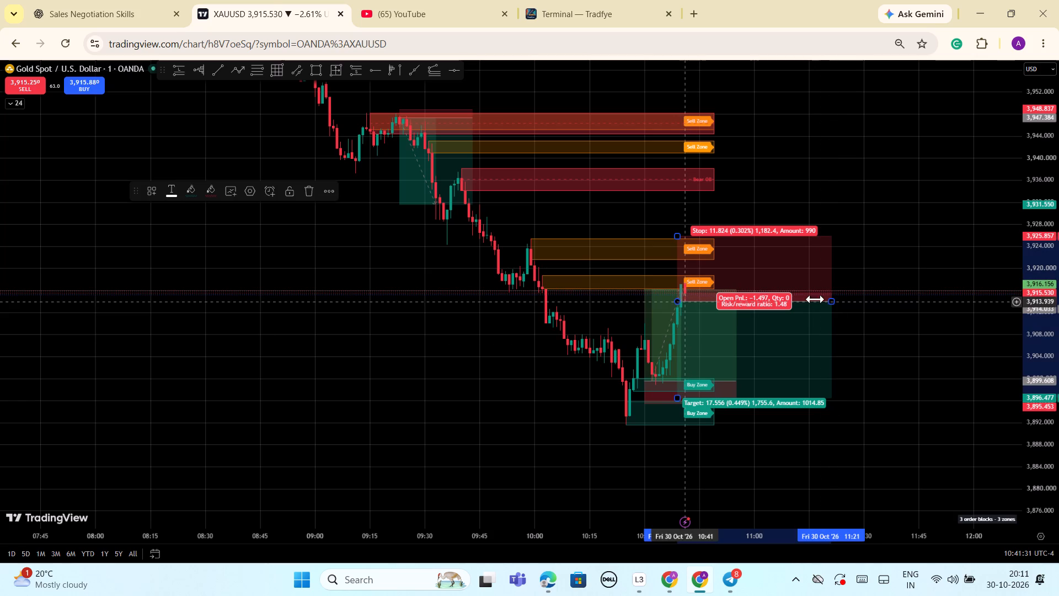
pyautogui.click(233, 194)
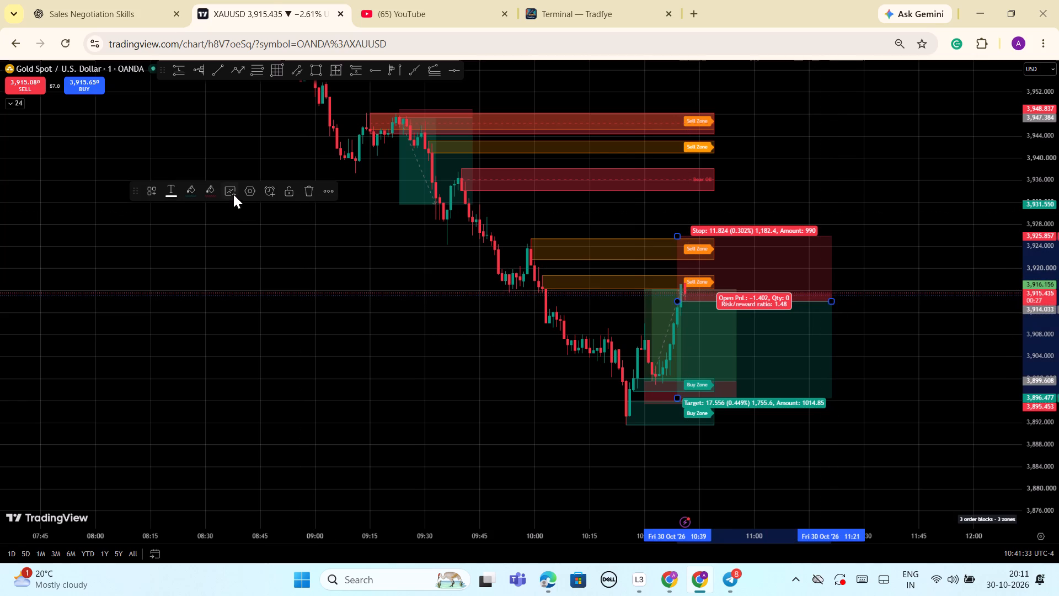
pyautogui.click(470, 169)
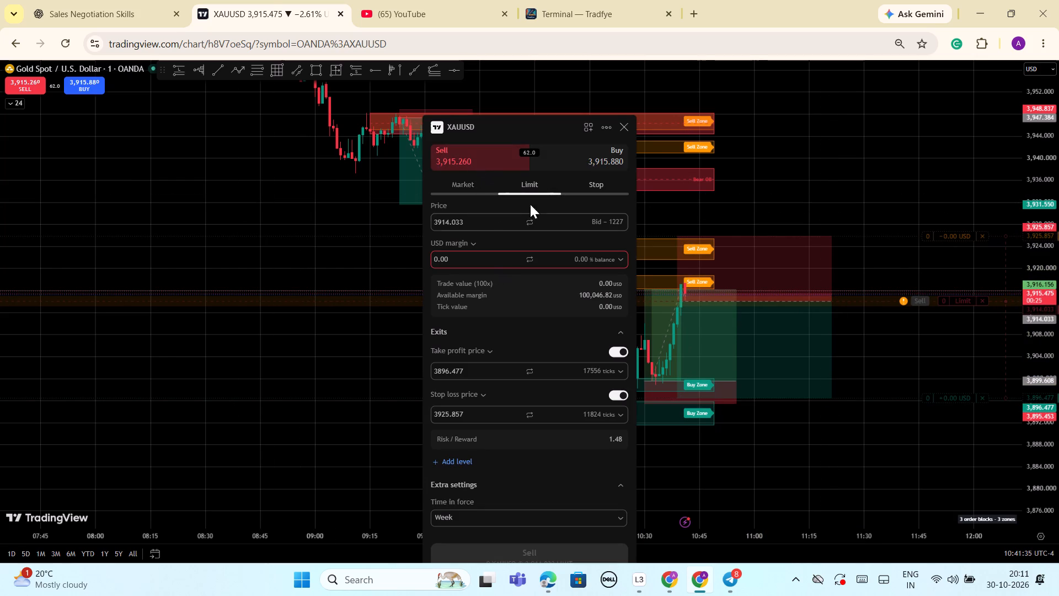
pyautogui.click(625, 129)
# Watch the latest buy and sell trades on the Tradfye XAUT/USDT tape for confirmation of the short idea.
pyautogui.scroll(3, 876, 294)
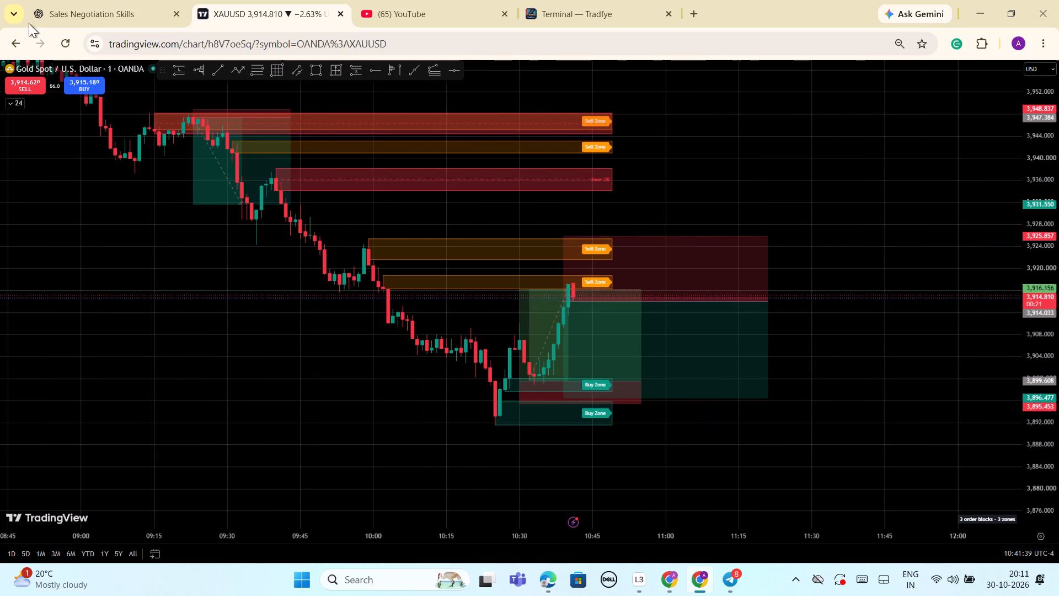
pyautogui.click(550, 12)
pyautogui.scroll(3, 461, 301)
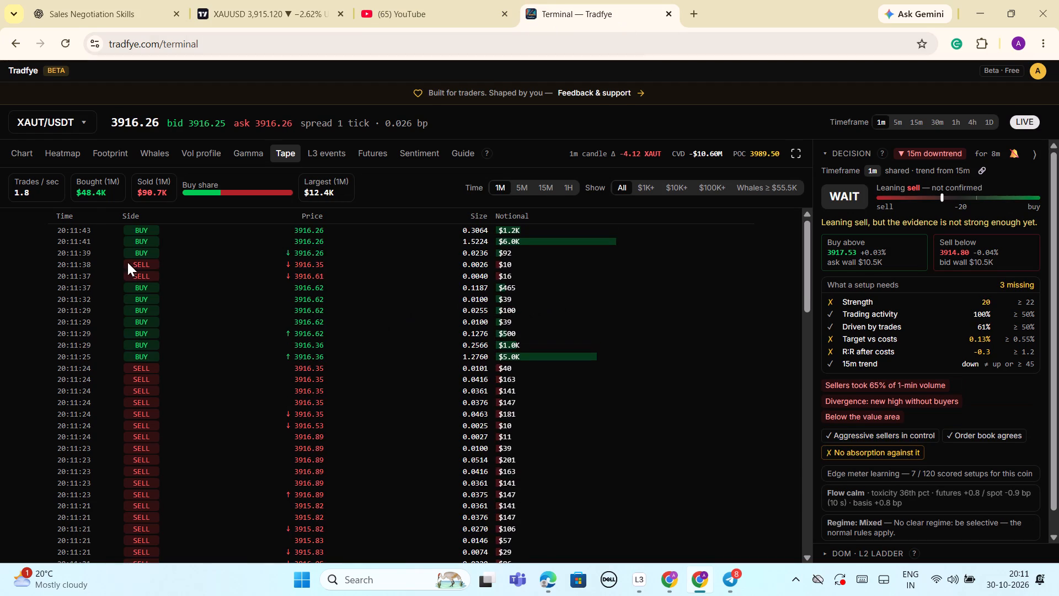
pyautogui.scroll(16, 131, 259)
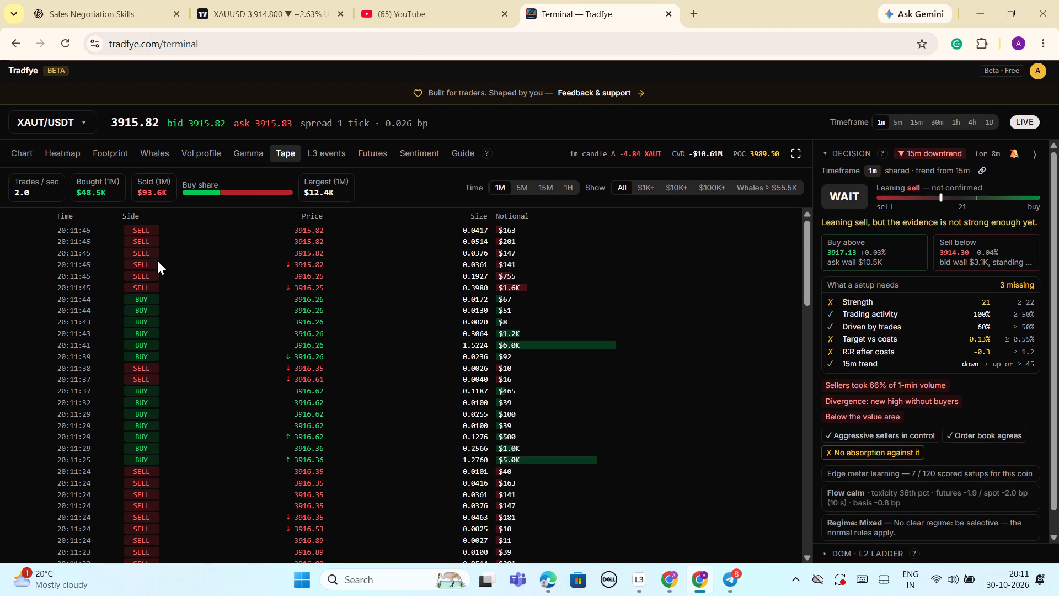
pyautogui.scroll(8, 157, 260)
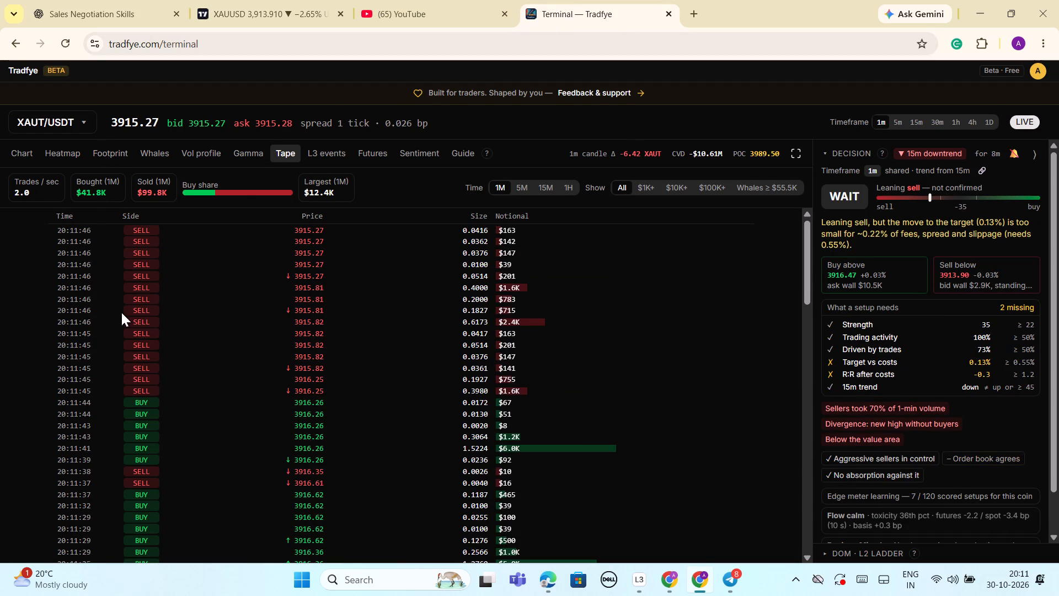
pyautogui.scroll(2, 121, 312)
# Return to the TradingView chart and sell 1 unit of XAUUSD at market.
pyautogui.click(275, 17)
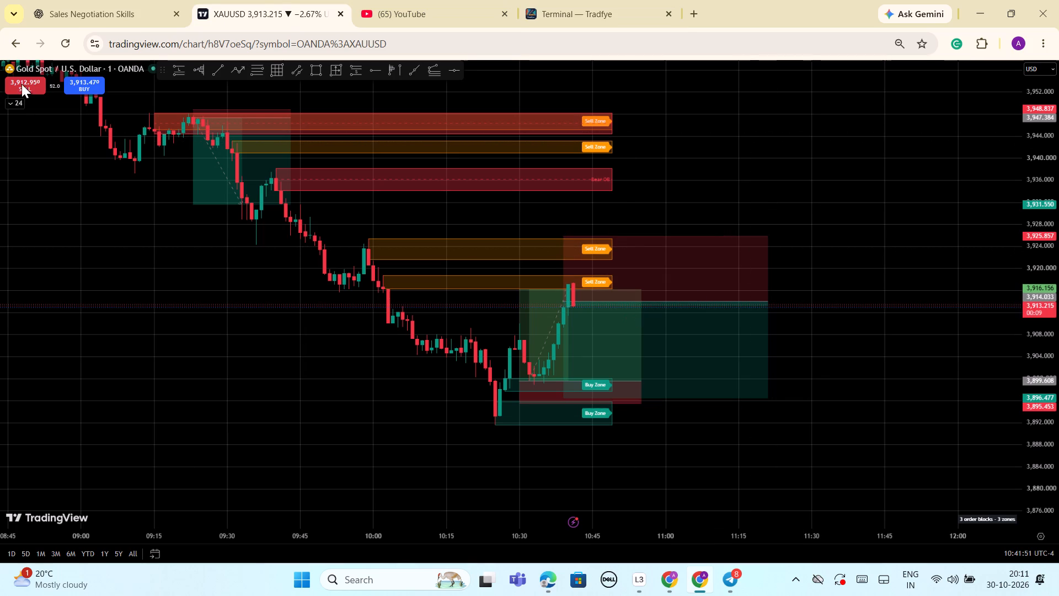
pyautogui.click(22, 84)
pyautogui.click(551, 475)
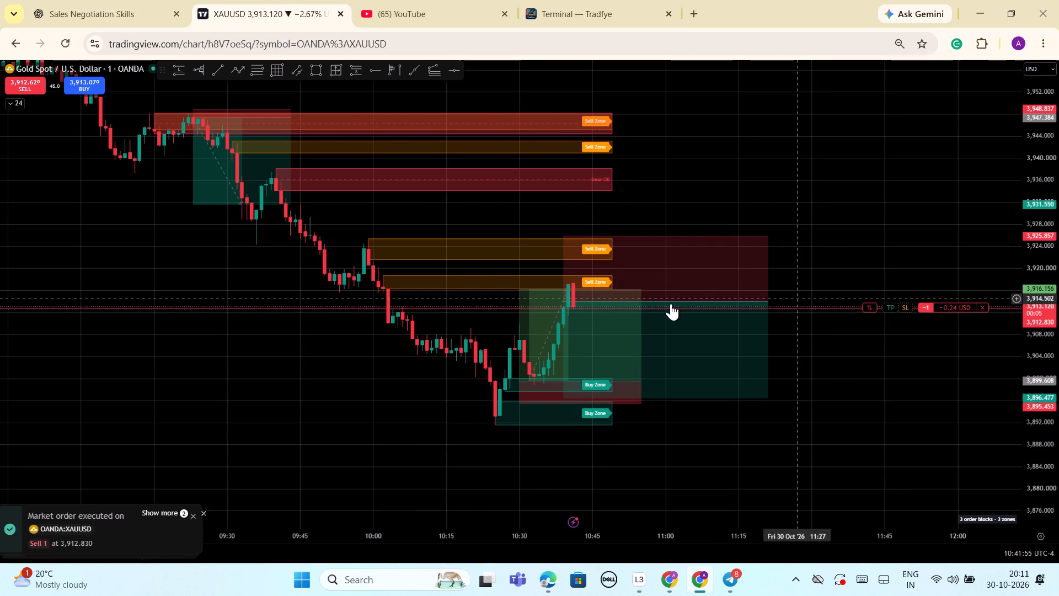
# Tighten the short position drawing's stop level to about 3920.883.
pyautogui.moveTo(563, 233); pyautogui.dragTo(561, 264)
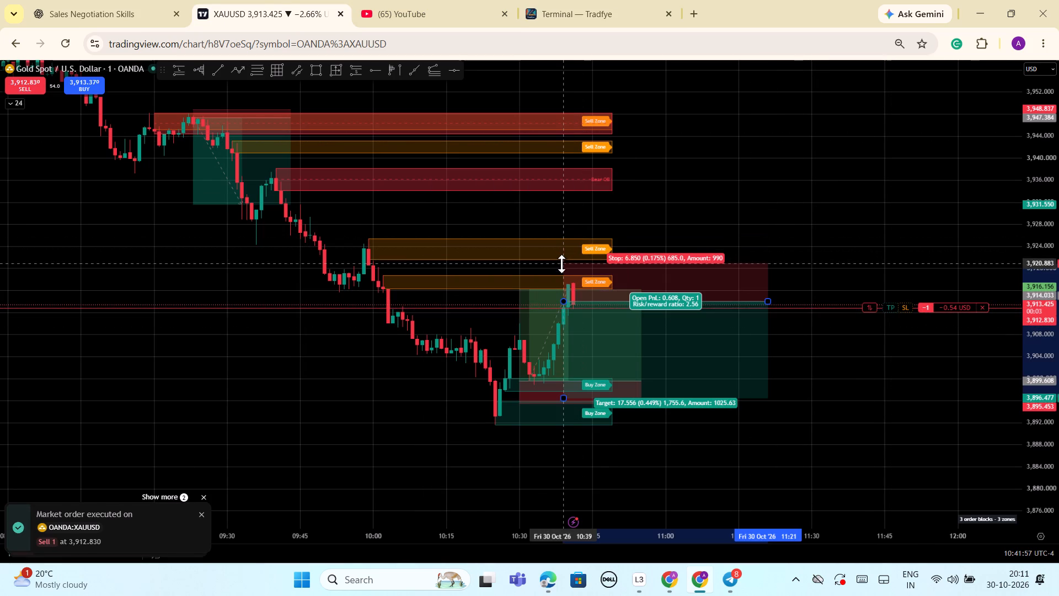
# Raise the short position drawing's stop level to about 3922.009.
pyautogui.moveTo(561, 264); pyautogui.dragTo(566, 257)
# Attach a stop loss at 3921.822 and a take profit at 3907.088 to the open 1-unit XAUUSD short.
pyautogui.moveTo(907, 311); pyautogui.dragTo(903, 296)
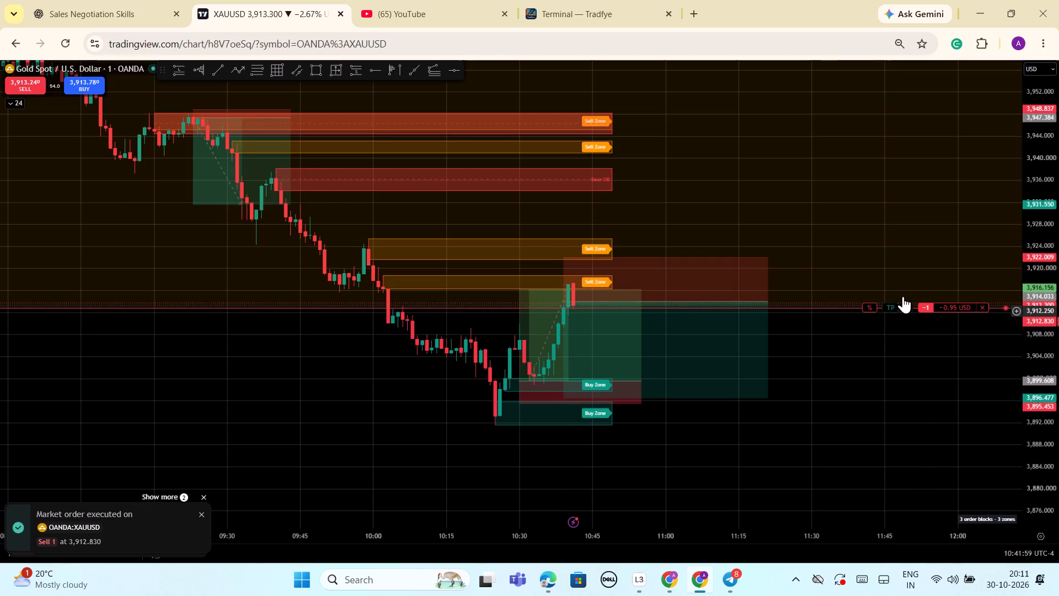
pyautogui.moveTo(903, 296); pyautogui.dragTo(906, 258)
pyautogui.click(801, 189)
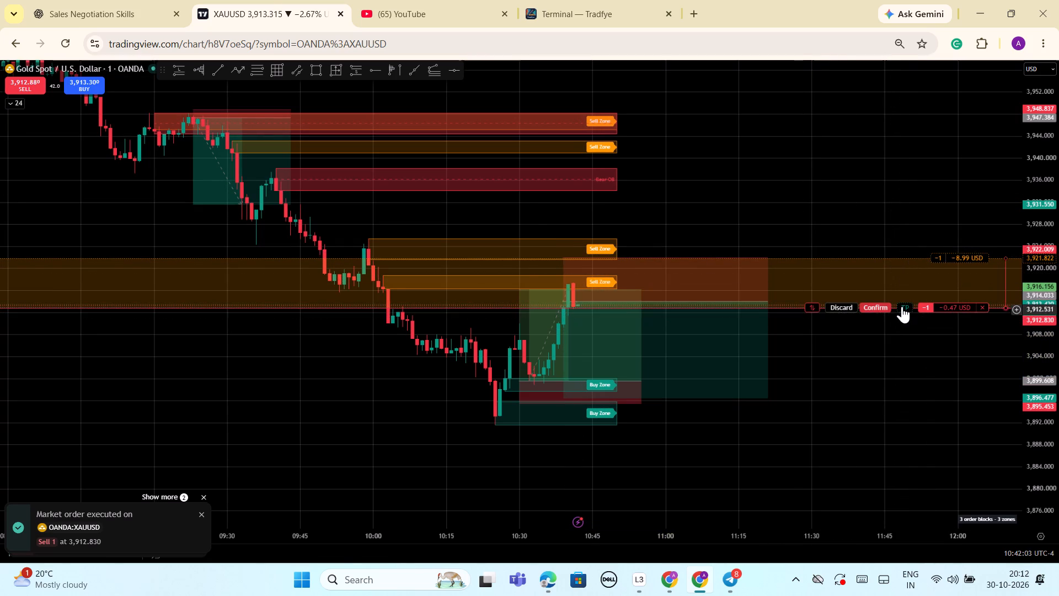
pyautogui.moveTo(907, 307); pyautogui.dragTo(906, 329)
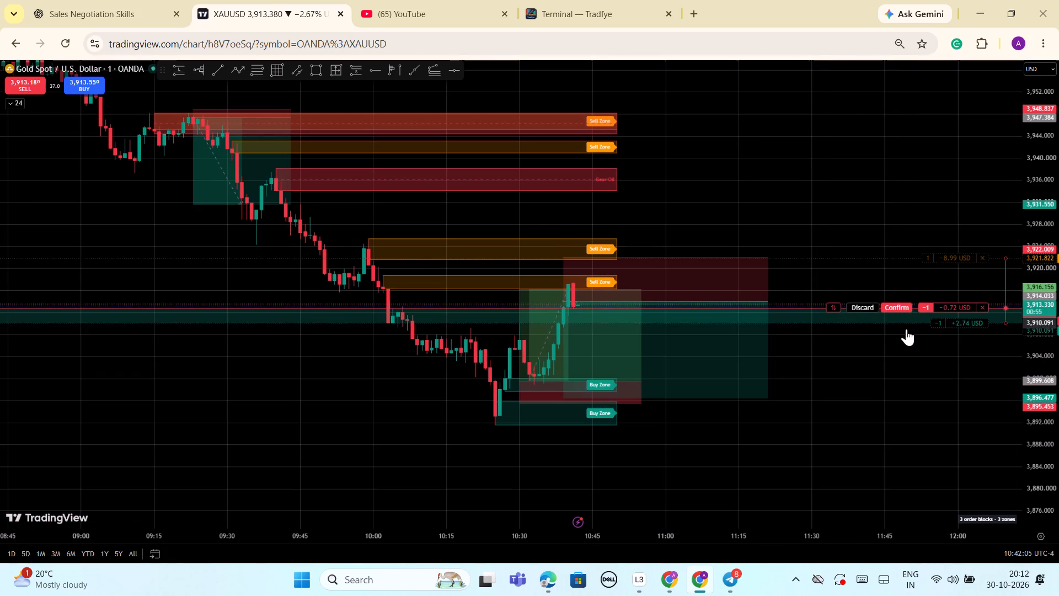
pyautogui.moveTo(906, 329); pyautogui.dragTo(902, 339)
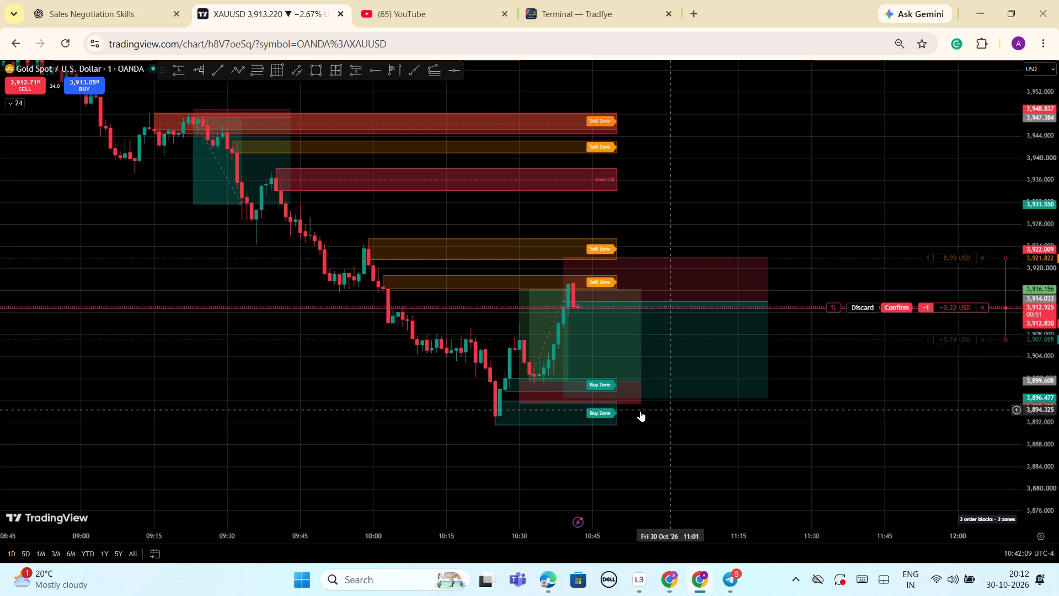
pyautogui.click(900, 308)
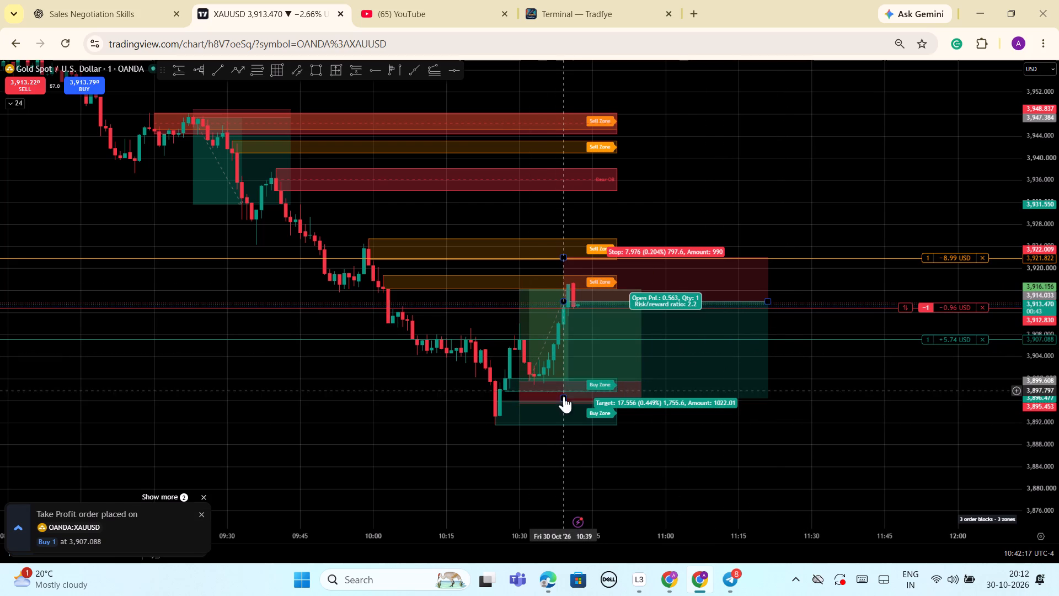
# Move the short position drawing's target level to about 3907.088, matching the take profit order.
pyautogui.moveTo(564, 398); pyautogui.dragTo(589, 339)
pyautogui.click(856, 401)
pyautogui.moveTo(1051, 467); pyautogui.dragTo(1047, 376)
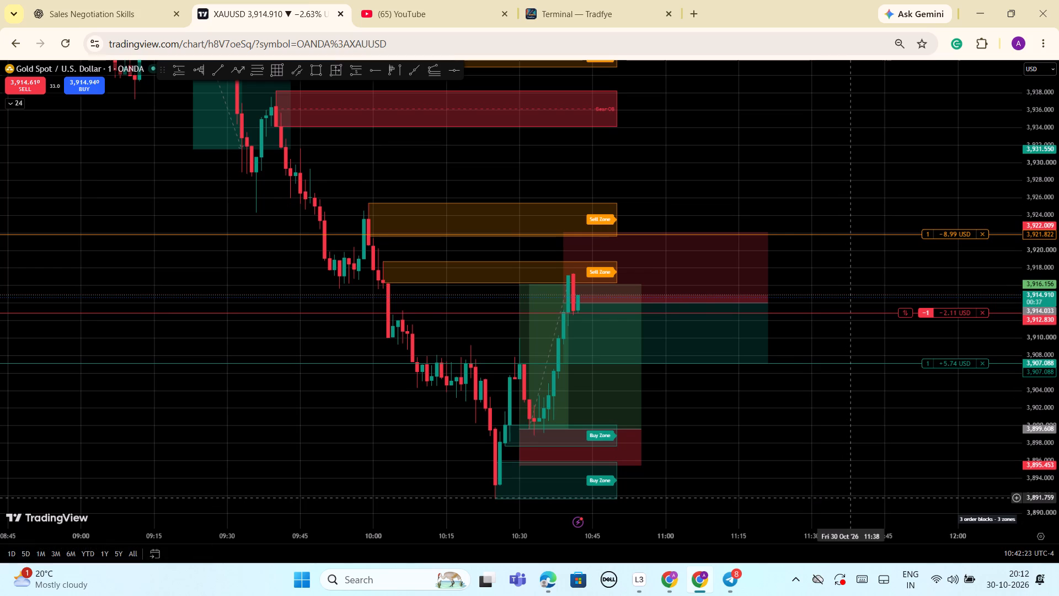
# Switch to Tradfye and check the XAUT/USDT trade tape and one-minute footprint for buying and selling pressure.
pyautogui.click(582, 8)
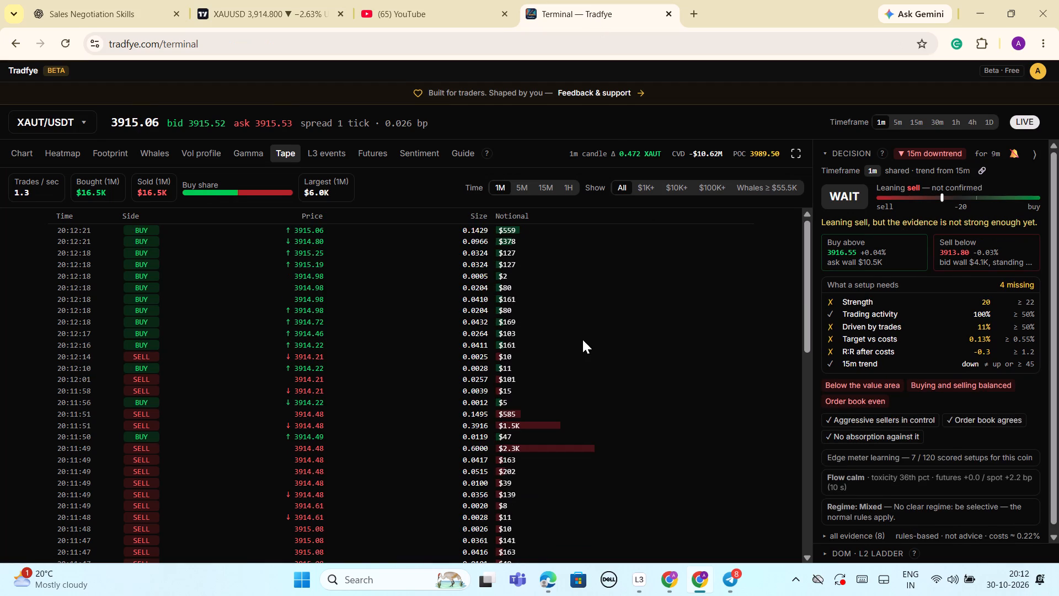
pyautogui.scroll(3, 366, 317)
pyautogui.scroll(4, 253, 347)
pyautogui.scroll(2, 164, 321)
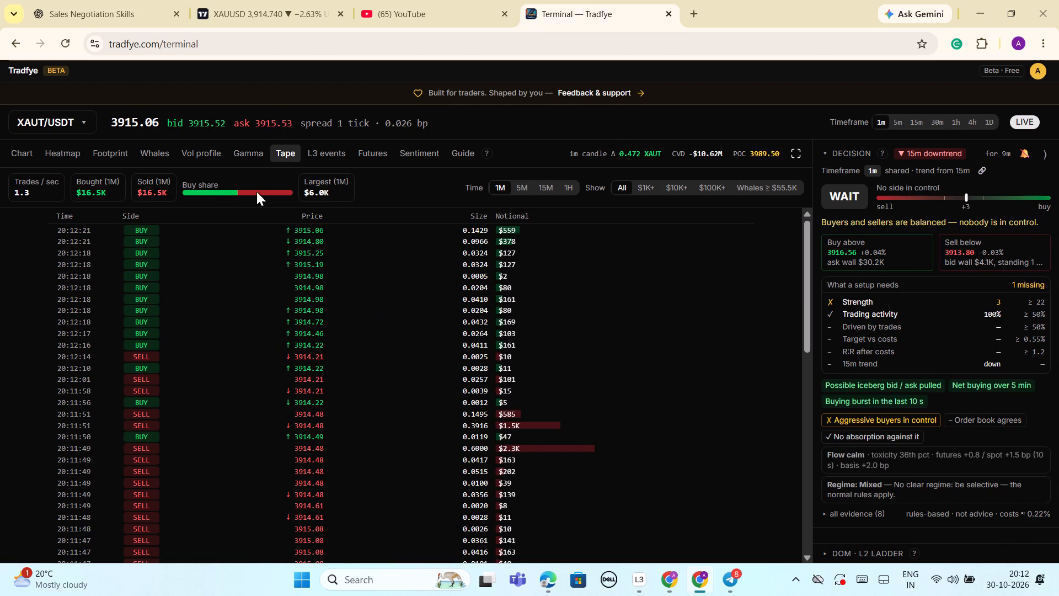
pyautogui.click(114, 155)
pyautogui.scroll(5, 662, 398)
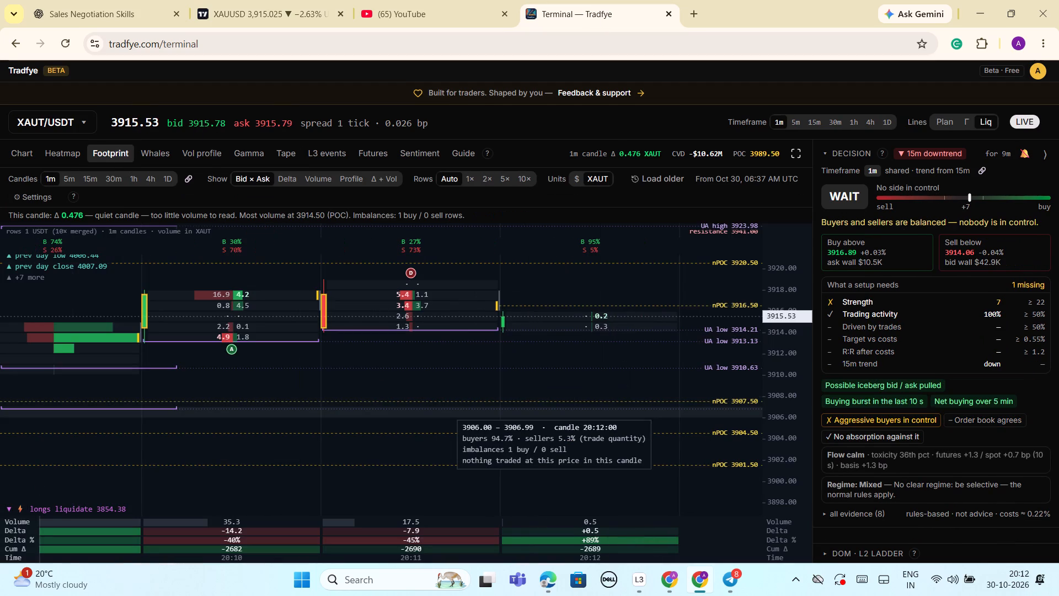
pyautogui.scroll(11, 662, 408)
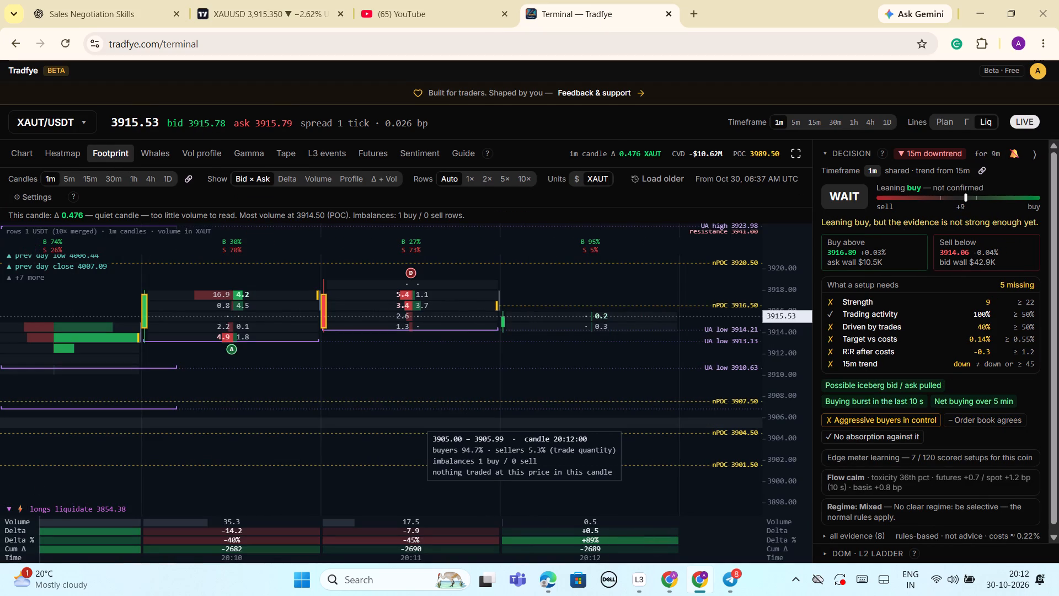
# Return to the TradingView chart and examine XAUUSD price action around the short's entry, stop, target and nearby zones.
pyautogui.click(262, 17)
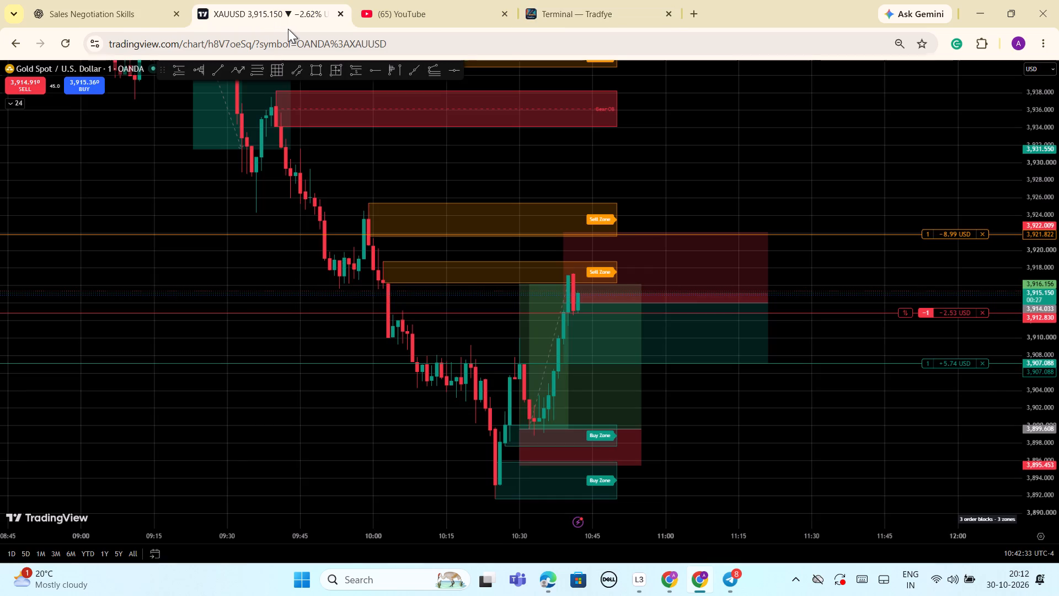
pyautogui.moveTo(1029, 418); pyautogui.dragTo(1026, 439)
pyautogui.scroll(-3, 898, 423)
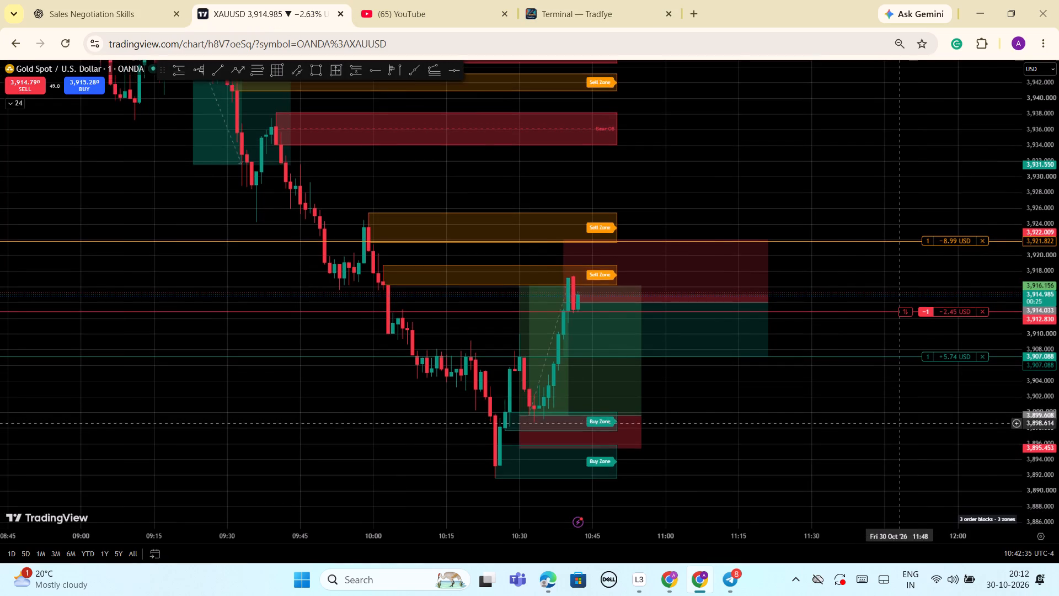
pyautogui.scroll(-3, 895, 428)
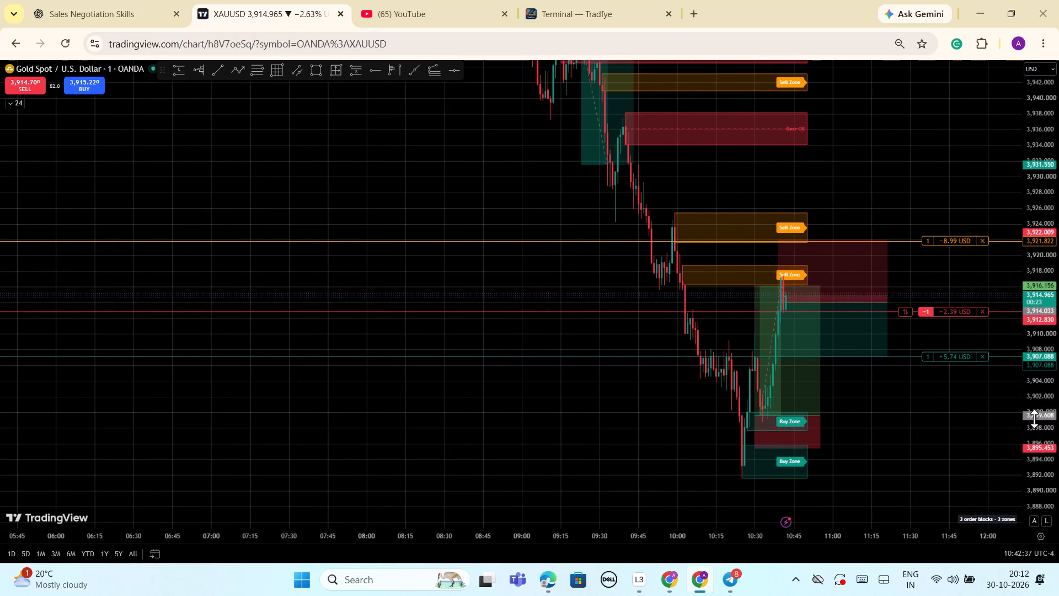
pyautogui.moveTo(1040, 424); pyautogui.dragTo(1040, 460)
pyautogui.scroll(6, 940, 456)
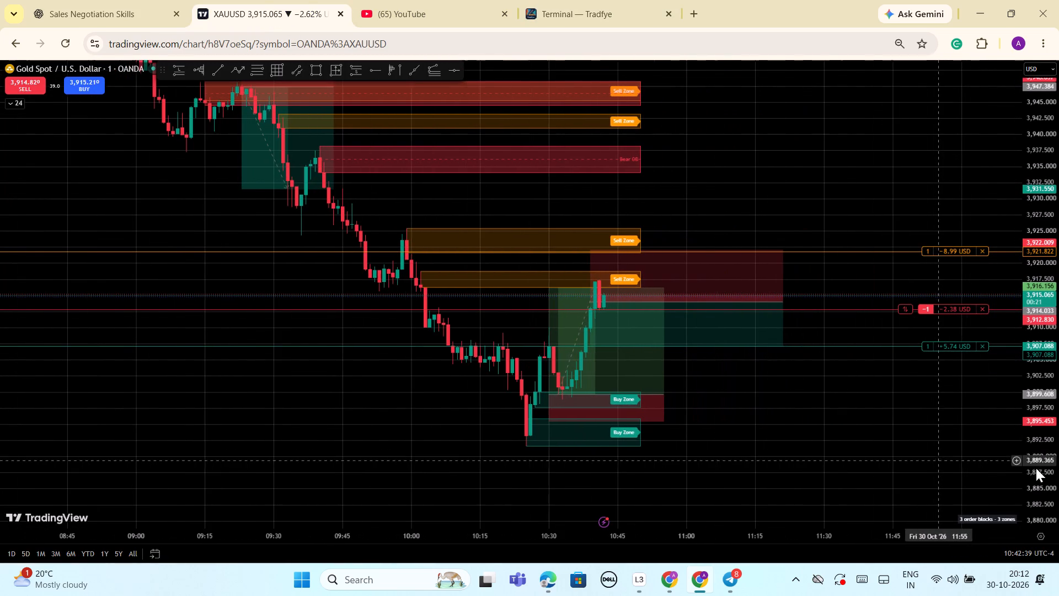
pyautogui.moveTo(1050, 439); pyautogui.dragTo(1045, 482)
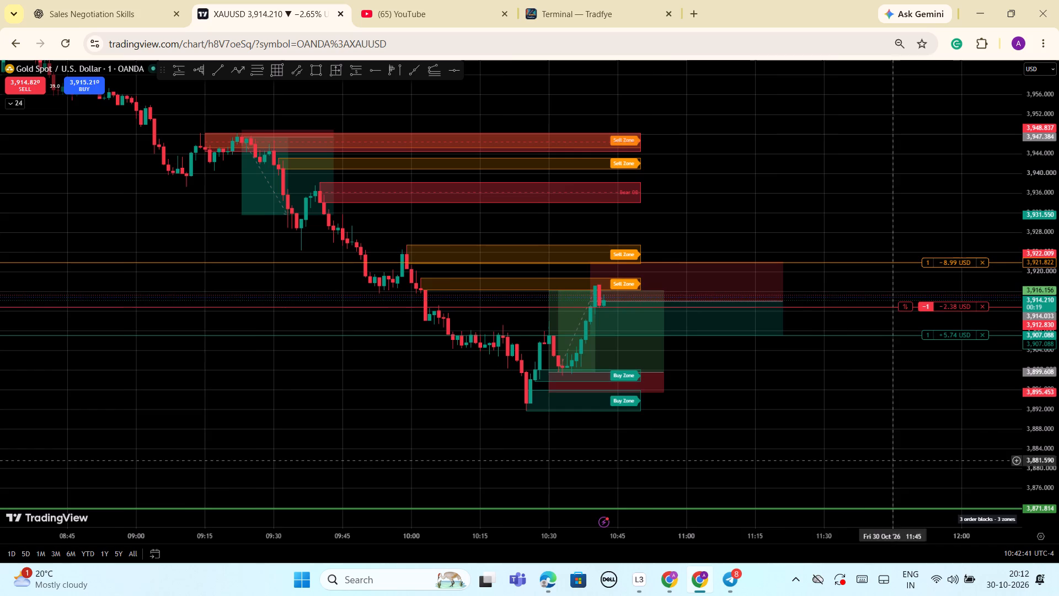
pyautogui.scroll(2, 835, 435)
pyautogui.moveTo(1041, 435); pyautogui.dragTo(1031, 305)
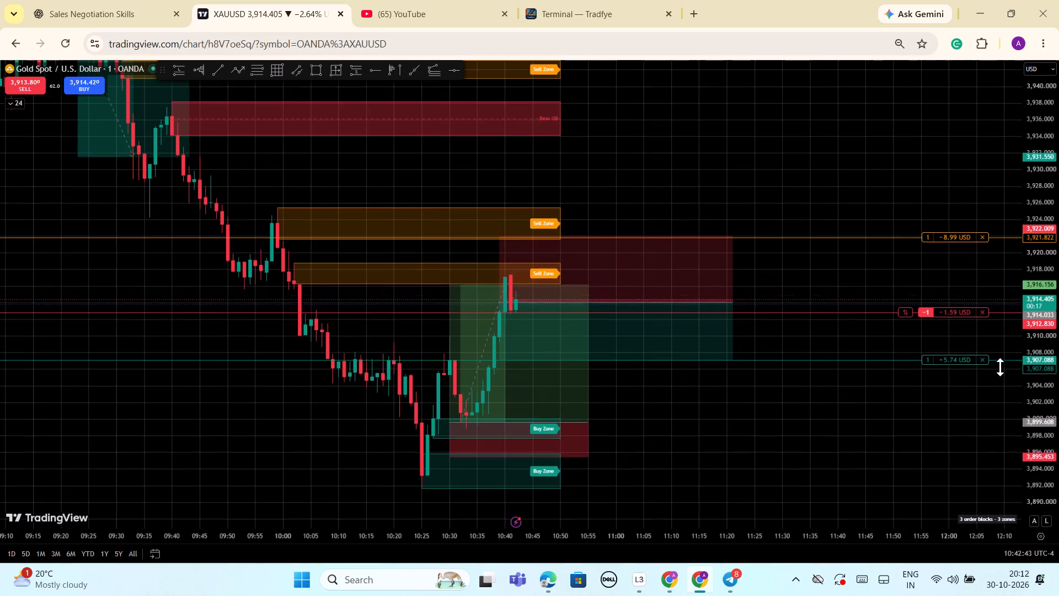
pyautogui.scroll(2, 924, 430)
pyautogui.moveTo(793, 458); pyautogui.dragTo(1012, 450)
pyautogui.scroll(2, 1019, 467)
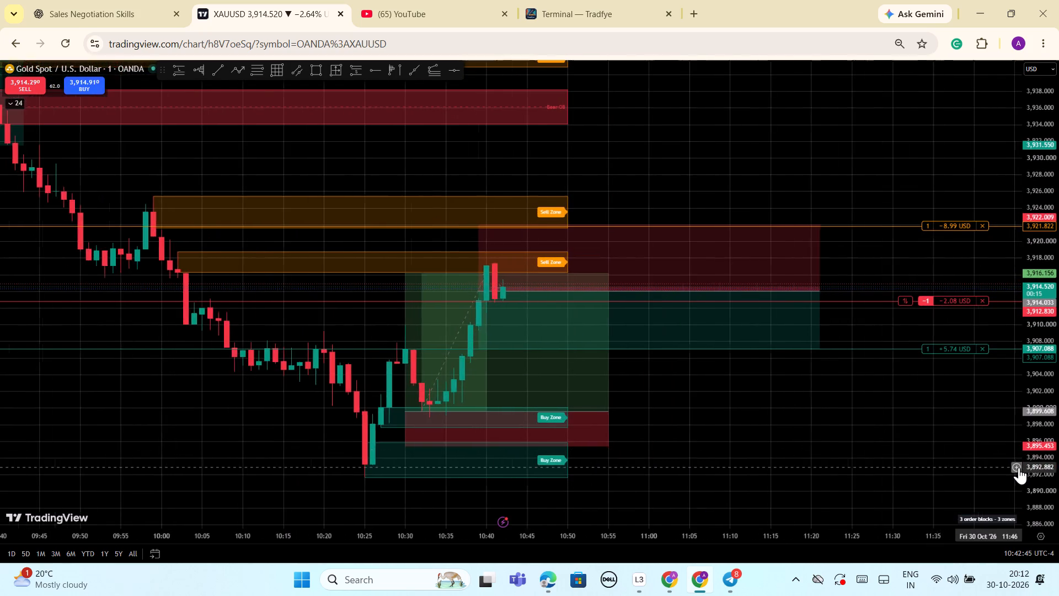
pyautogui.moveTo(1041, 409); pyautogui.dragTo(1039, 457)
pyautogui.scroll(-3, 868, 443)
pyautogui.moveTo(1042, 430); pyautogui.dragTo(1040, 394)
pyautogui.scroll(2, 943, 420)
pyautogui.moveTo(857, 439); pyautogui.dragTo(945, 420)
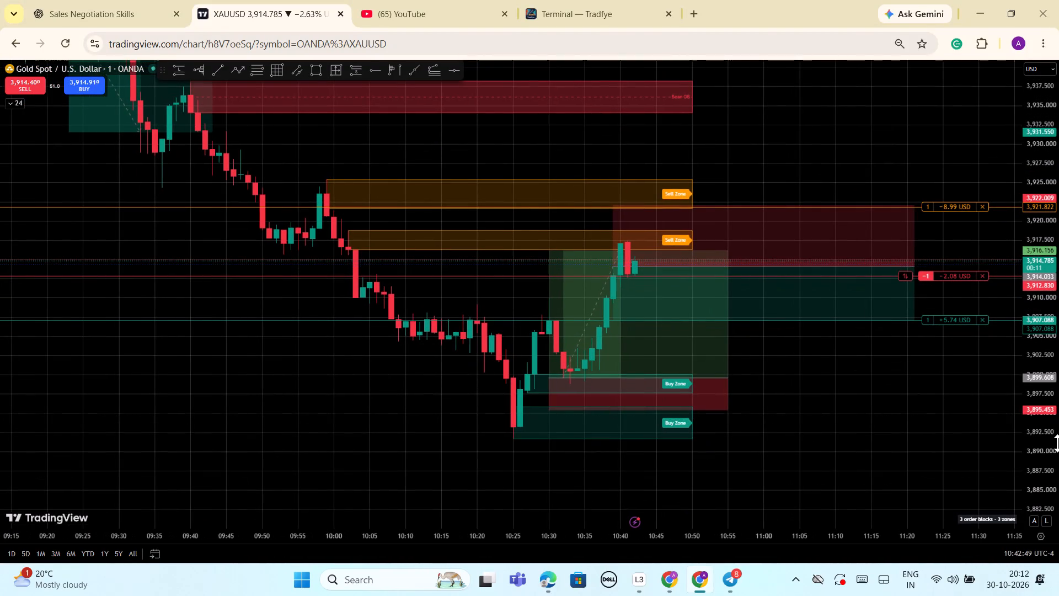
pyautogui.moveTo(1053, 454); pyautogui.dragTo(1044, 417)
pyautogui.scroll(1, 892, 456)
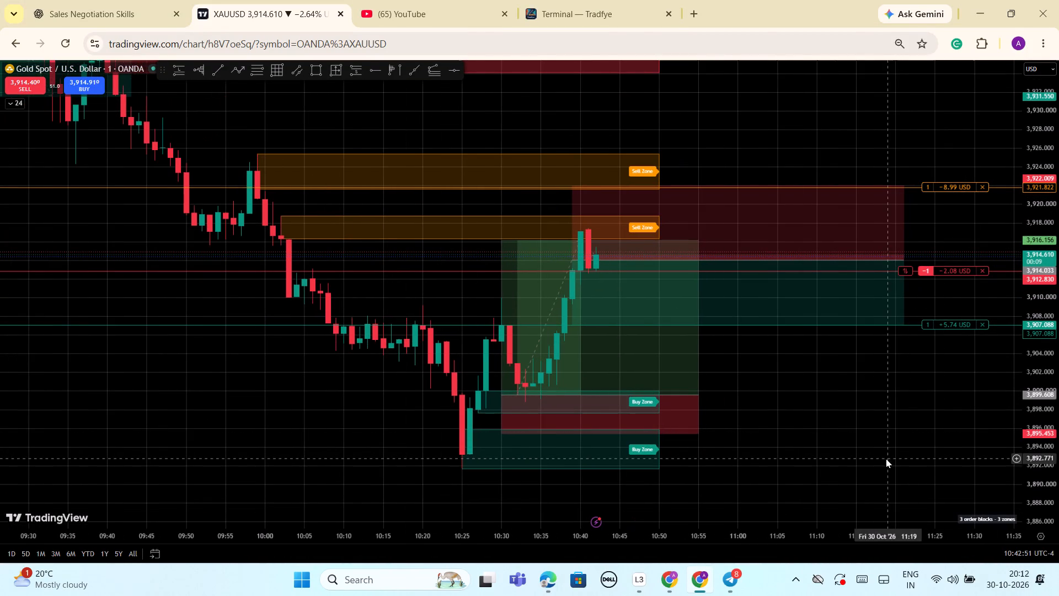
# Switch to Tradfye and check the current candle on the one-minute XAUT/USDT footprint and the decision readings.
pyautogui.click(611, 12)
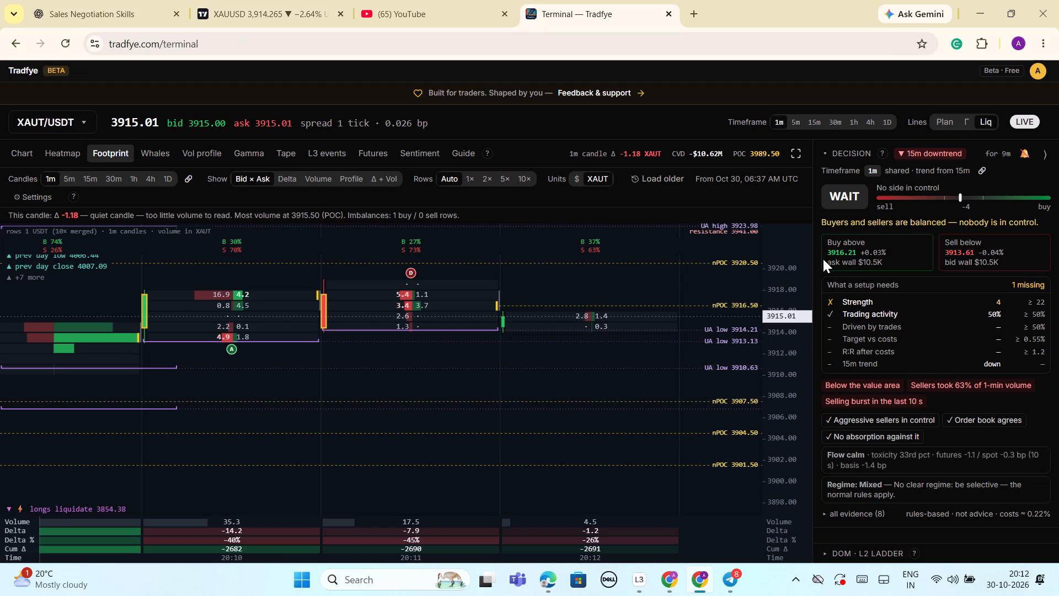
pyautogui.scroll(5, 637, 361)
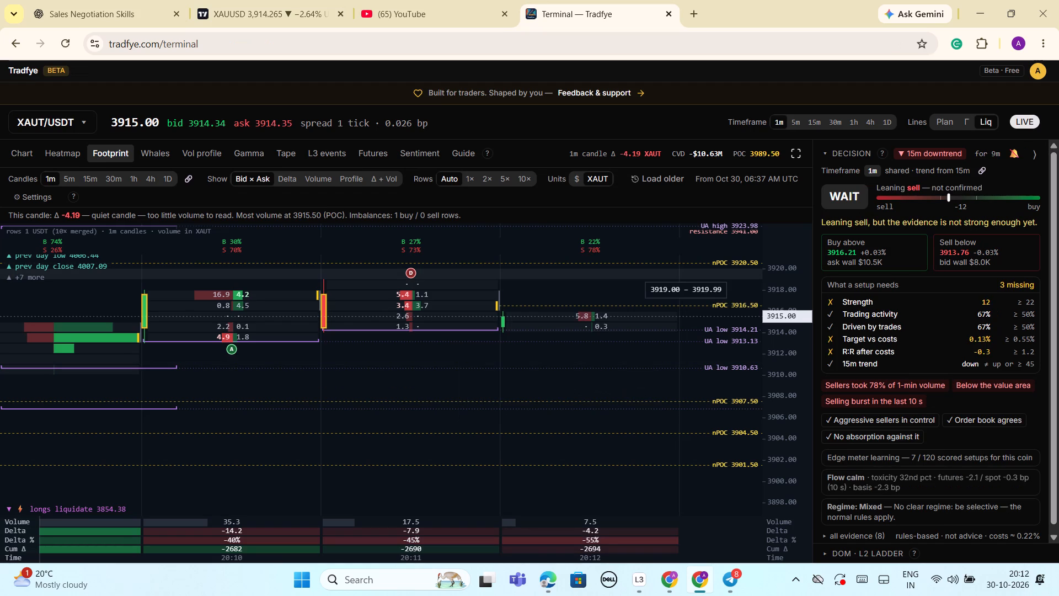
pyautogui.scroll(2, 569, 349)
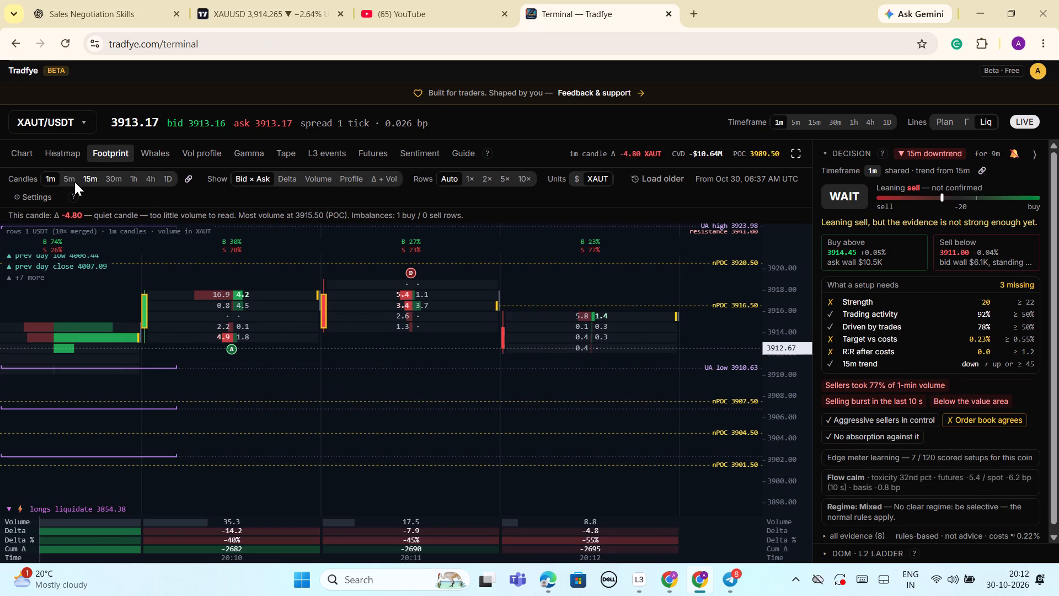
# Change the XAUT/USDT footprint to 5m candles and examine the bid and ask volumes of the recent candles.
pyautogui.click(73, 179)
pyautogui.scroll(1, 693, 372)
pyautogui.scroll(1, 645, 383)
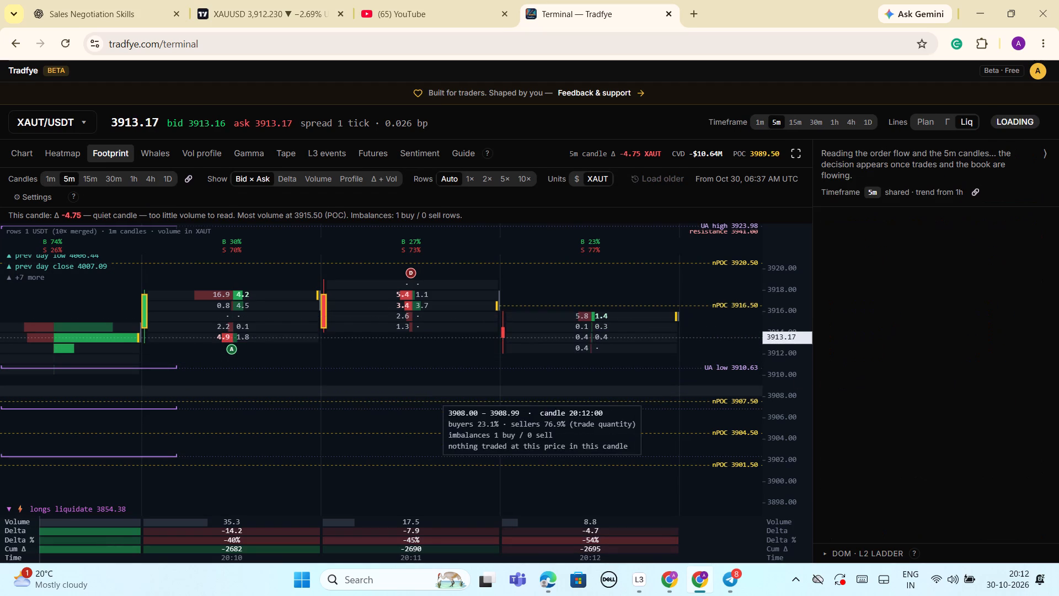
pyautogui.scroll(2, 497, 413)
pyautogui.scroll(5, 547, 412)
pyautogui.scroll(-2, 550, 411)
pyautogui.scroll(4, 550, 411)
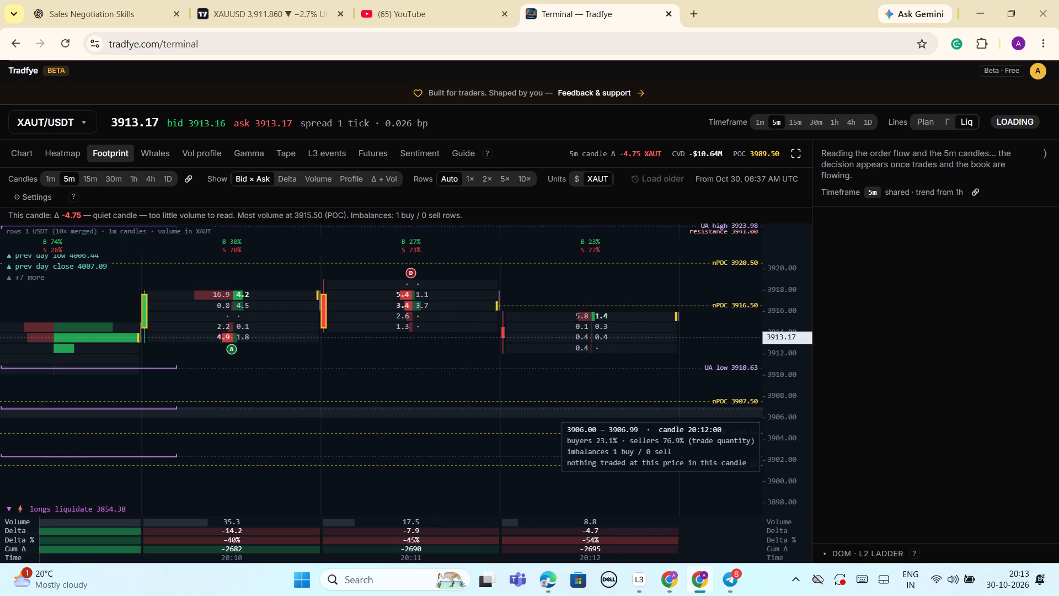
pyautogui.scroll(3, 550, 411)
pyautogui.scroll(-3, 550, 411)
pyautogui.scroll(8, 550, 411)
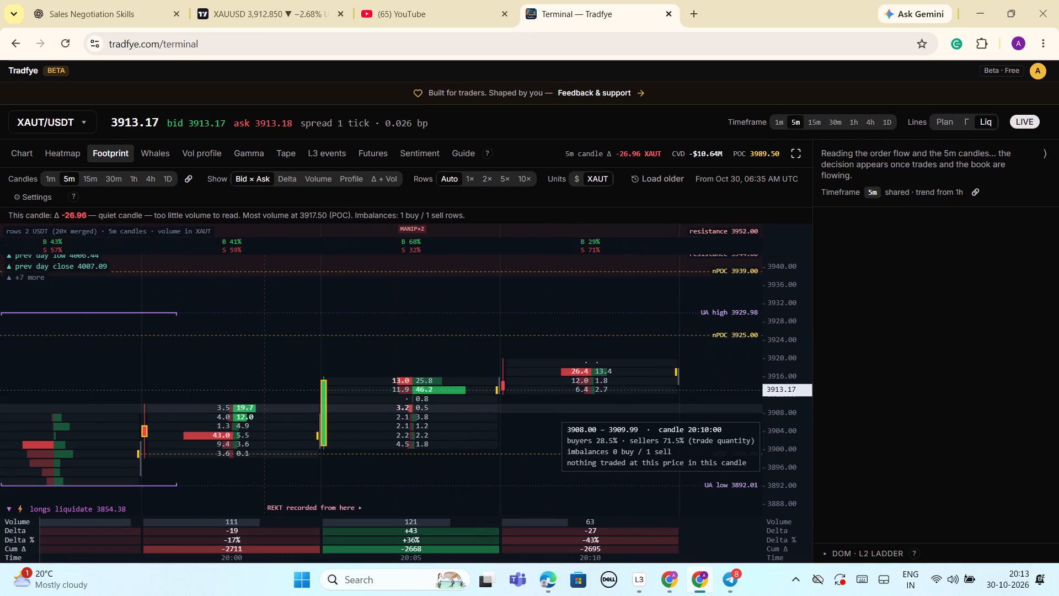
pyautogui.scroll(2, 635, 427)
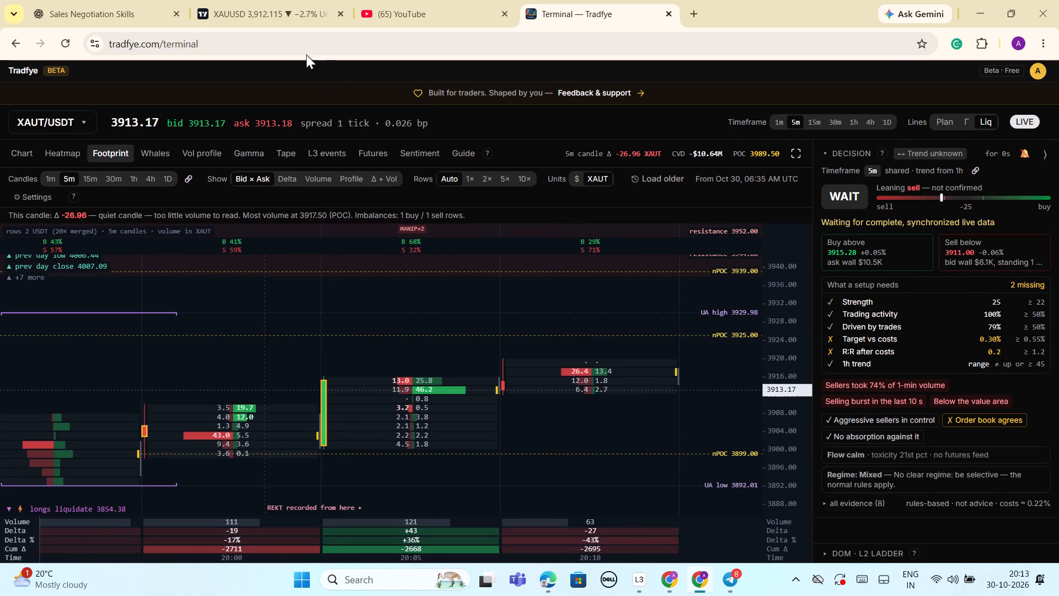
# Return to the TradingView chart and try to tighten the XAUUSD short's stop loss order to 3917.464.
pyautogui.click(252, 14)
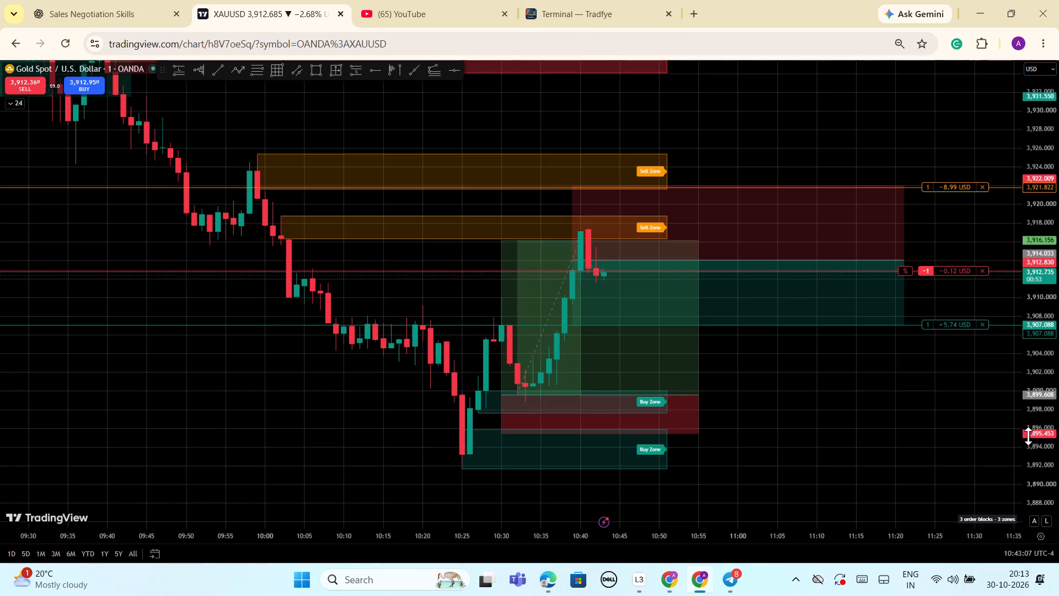
pyautogui.moveTo(1031, 450); pyautogui.dragTo(1032, 284)
pyautogui.scroll(-1, 939, 473)
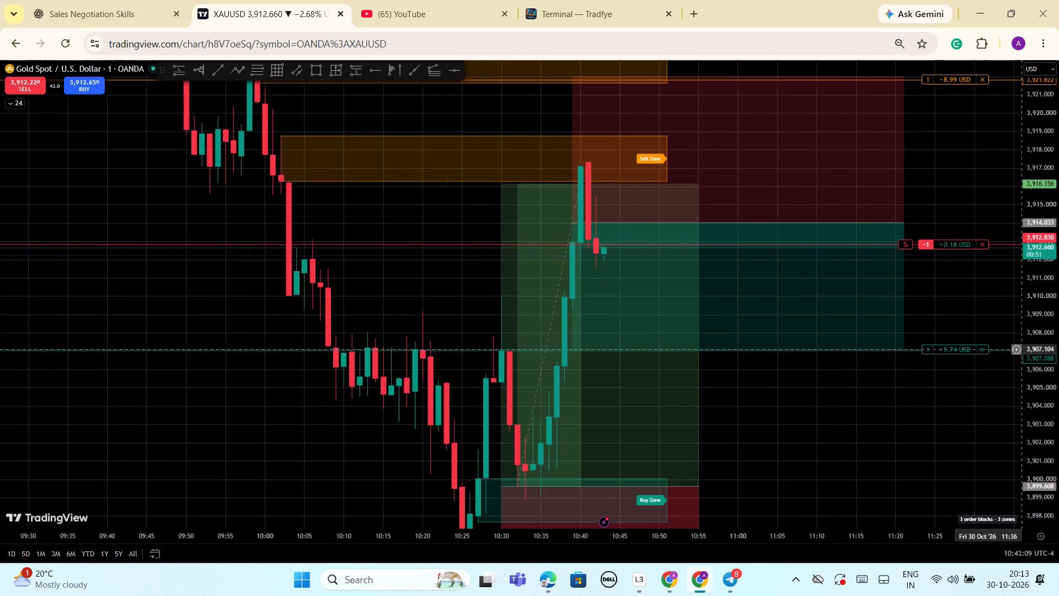
pyautogui.scroll(-4, 986, 488)
pyautogui.moveTo(1045, 390); pyautogui.dragTo(1050, 505)
pyautogui.moveTo(1042, 469); pyautogui.dragTo(1042, 423)
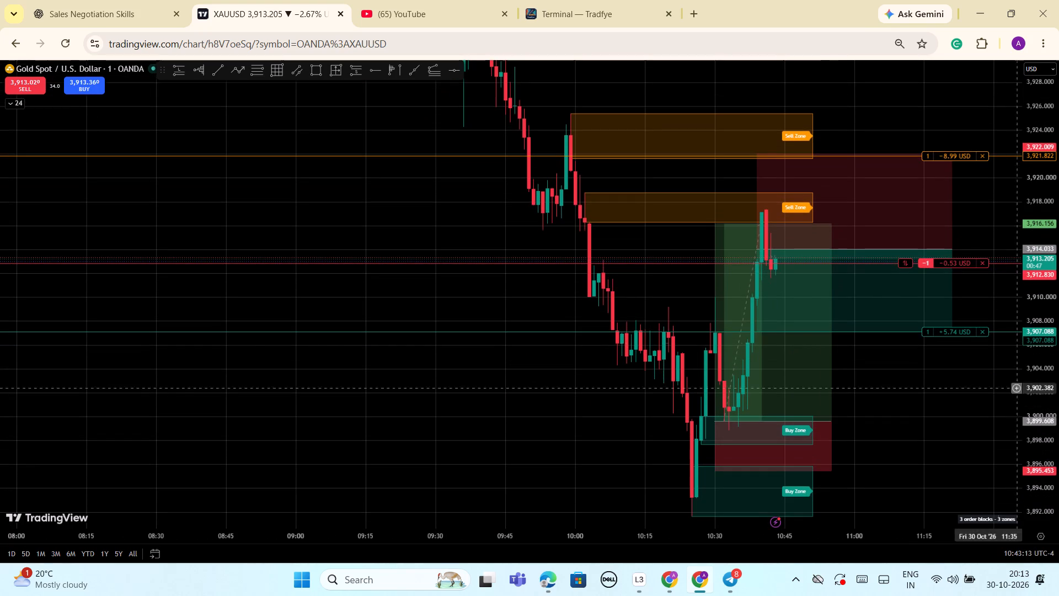
pyautogui.moveTo(955, 153); pyautogui.dragTo(955, 157)
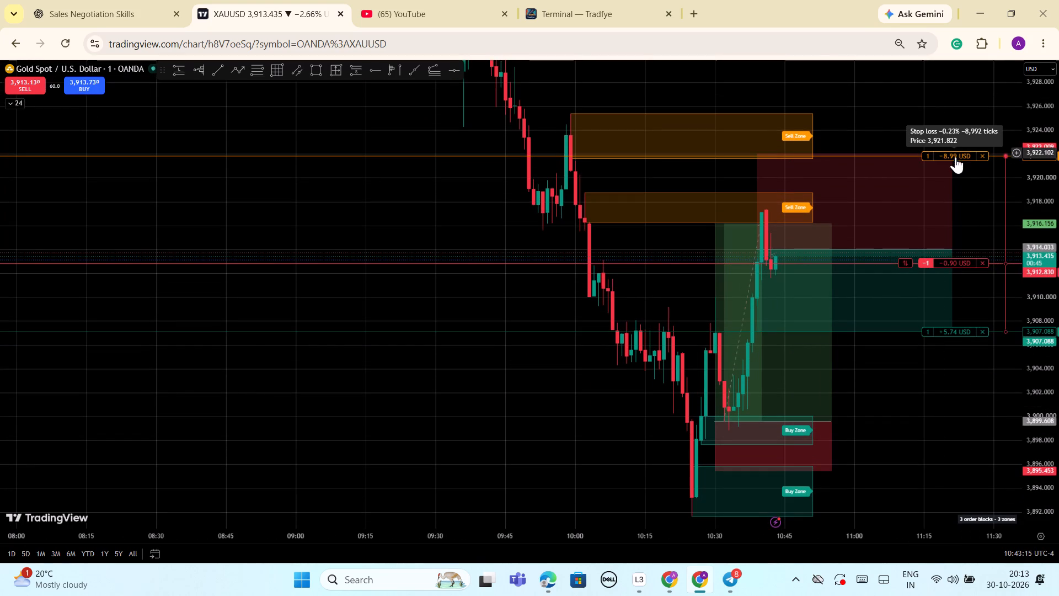
pyautogui.moveTo(955, 157); pyautogui.dragTo(953, 208)
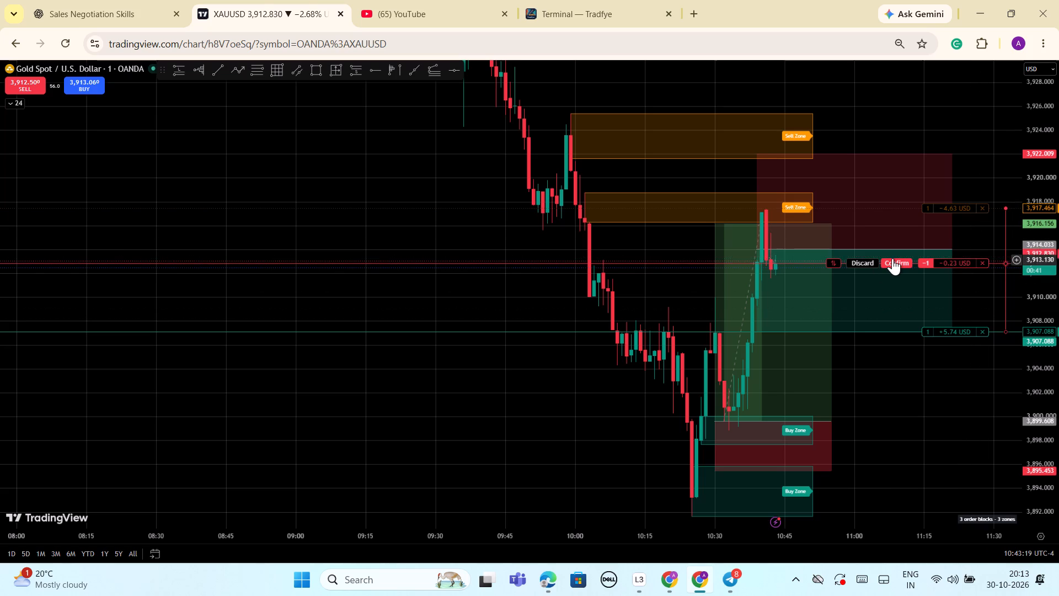
pyautogui.click(894, 258)
# Examine the XAUUSD price relative to the short's entry, its stop and target orders, and the surrounding zones.
pyautogui.scroll(-2, 956, 397)
pyautogui.moveTo(1042, 408); pyautogui.dragTo(1039, 495)
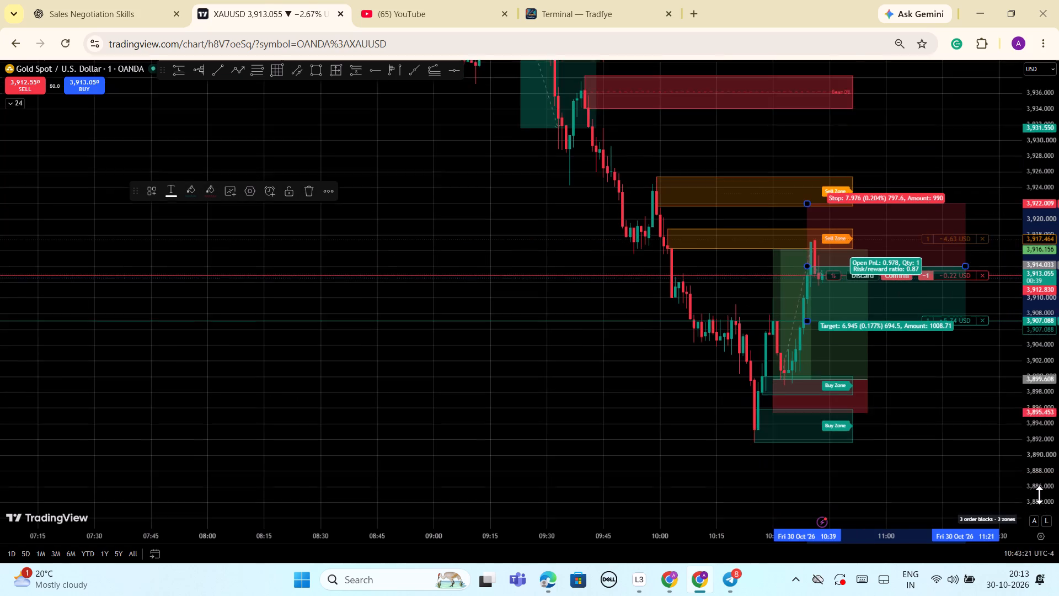
pyautogui.moveTo(1039, 495); pyautogui.dragTo(1025, 500)
pyautogui.scroll(2, 946, 469)
pyautogui.moveTo(946, 469); pyautogui.dragTo(814, 414)
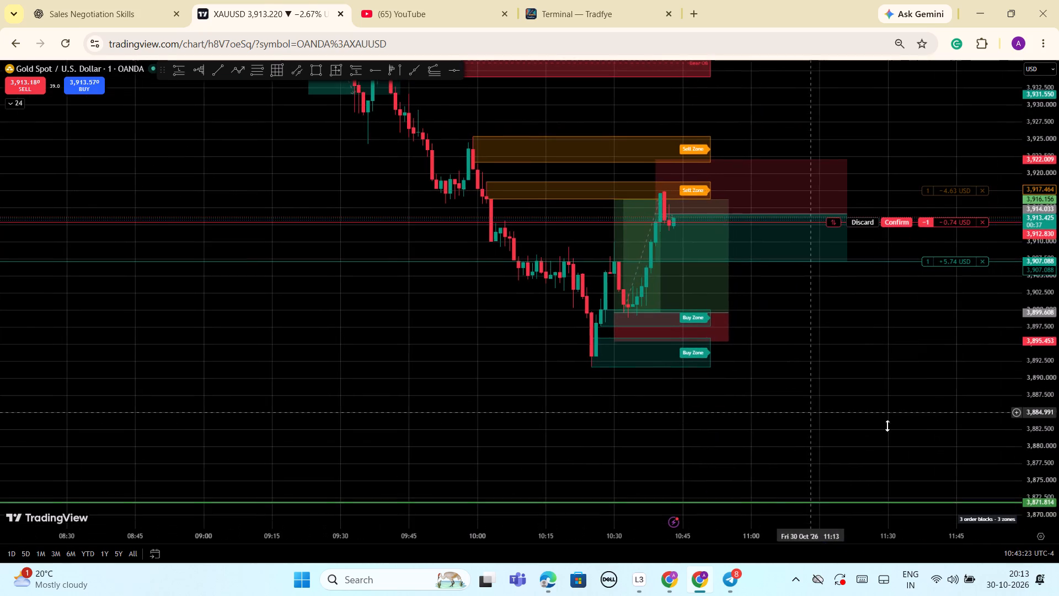
pyautogui.moveTo(1045, 453); pyautogui.dragTo(1039, 428)
pyautogui.scroll(1, 929, 454)
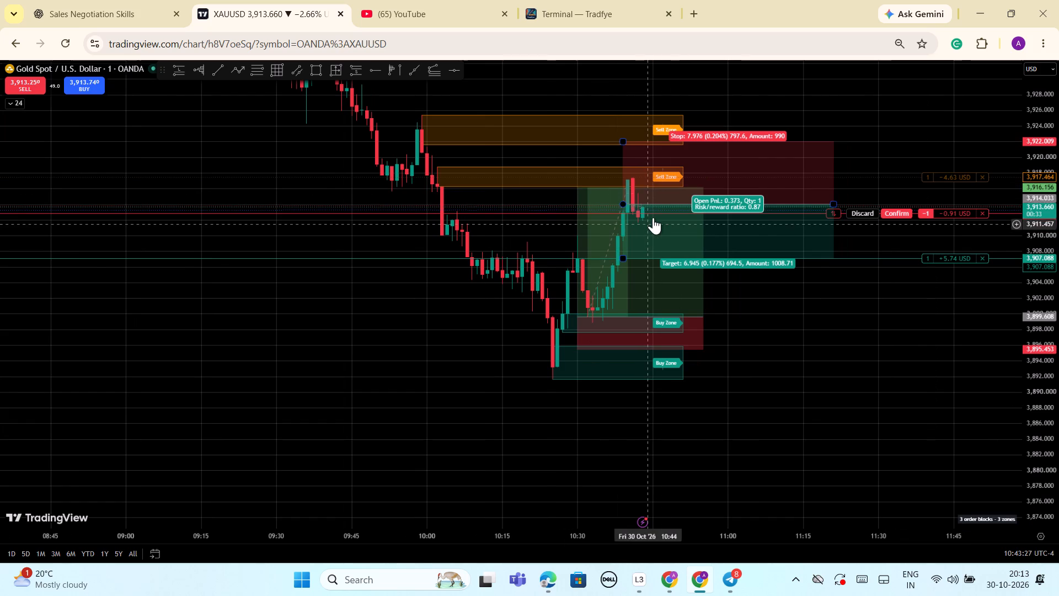
# Switch to Tradfye and examine the bid and ask volumes of the recent 5m candles on the XAUT/USDT footprint.
pyautogui.click(589, 13)
pyautogui.scroll(3, 597, 333)
pyautogui.scroll(3, 644, 349)
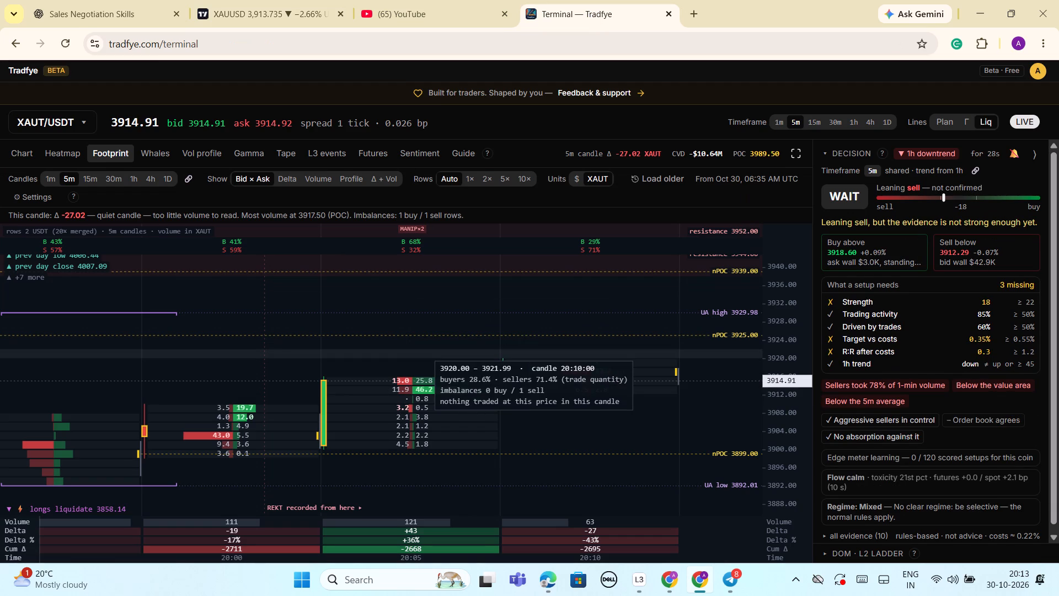
pyautogui.scroll(-2, 629, 416)
pyautogui.scroll(5, 629, 416)
pyautogui.scroll(-2, 629, 416)
pyautogui.scroll(4, 629, 416)
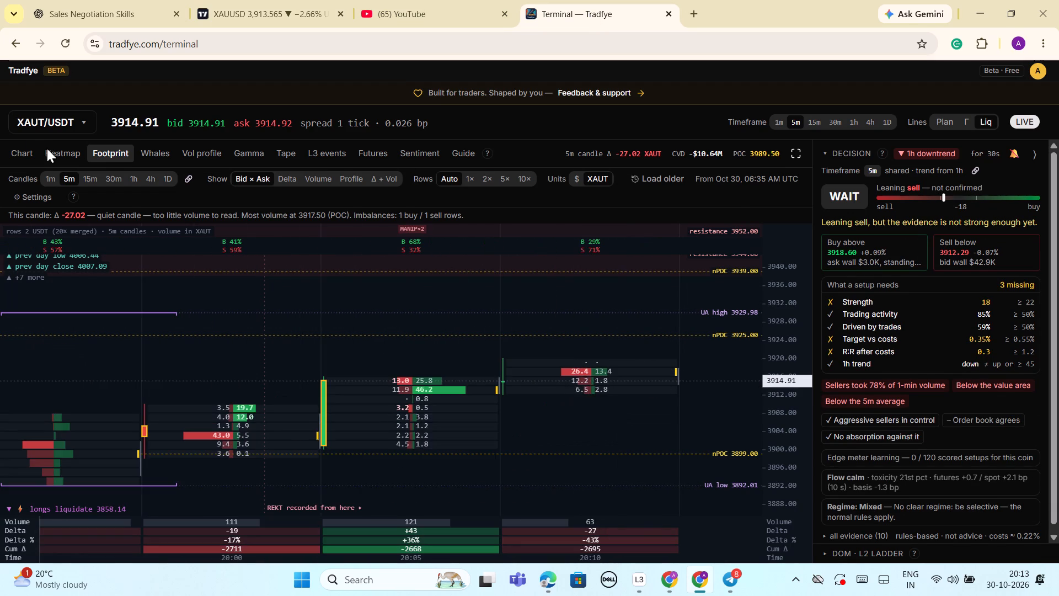
# Check the side and size of the latest XAUT/USDT trades on the one-minute tape.
pyautogui.click(288, 151)
pyautogui.scroll(3, 630, 369)
pyautogui.scroll(4, 406, 373)
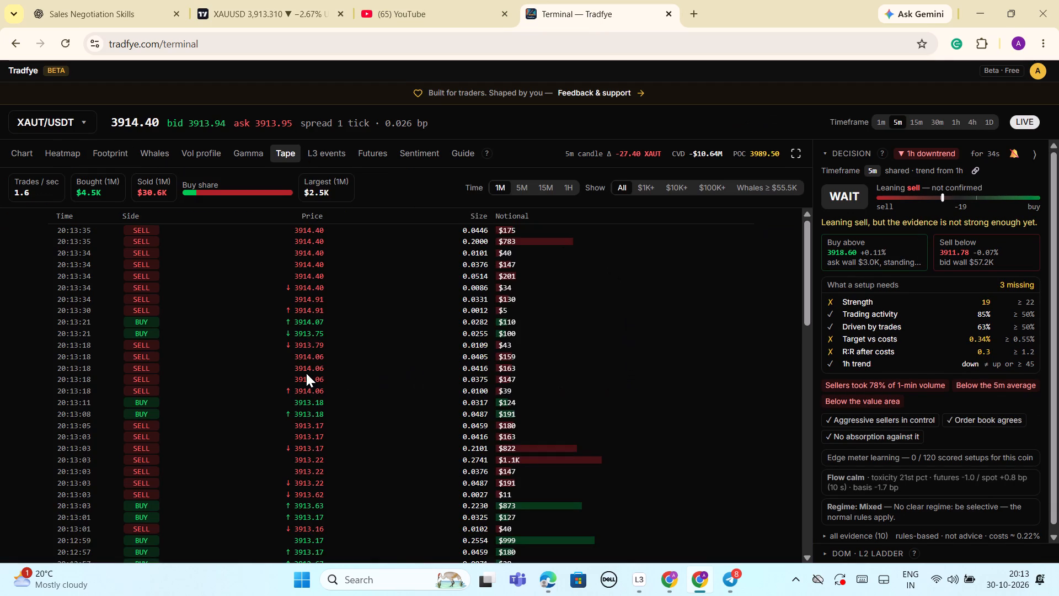
pyautogui.scroll(1, 306, 373)
# Inspect the resting orders near the current price on the XAUT/USDT heatmap and recheck the 5m footprint.
pyautogui.click(111, 157)
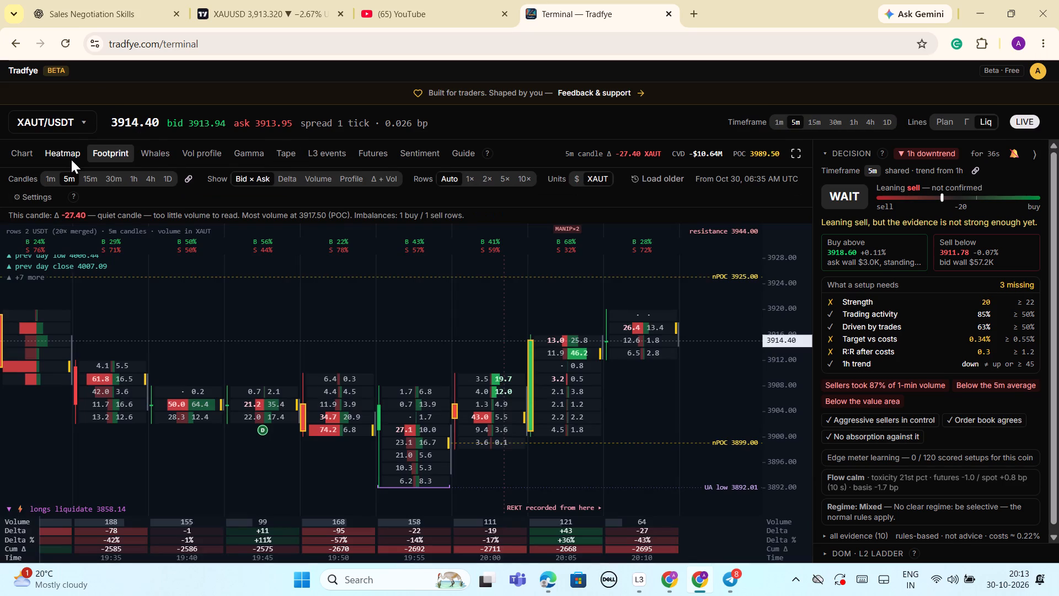
pyautogui.click(71, 159)
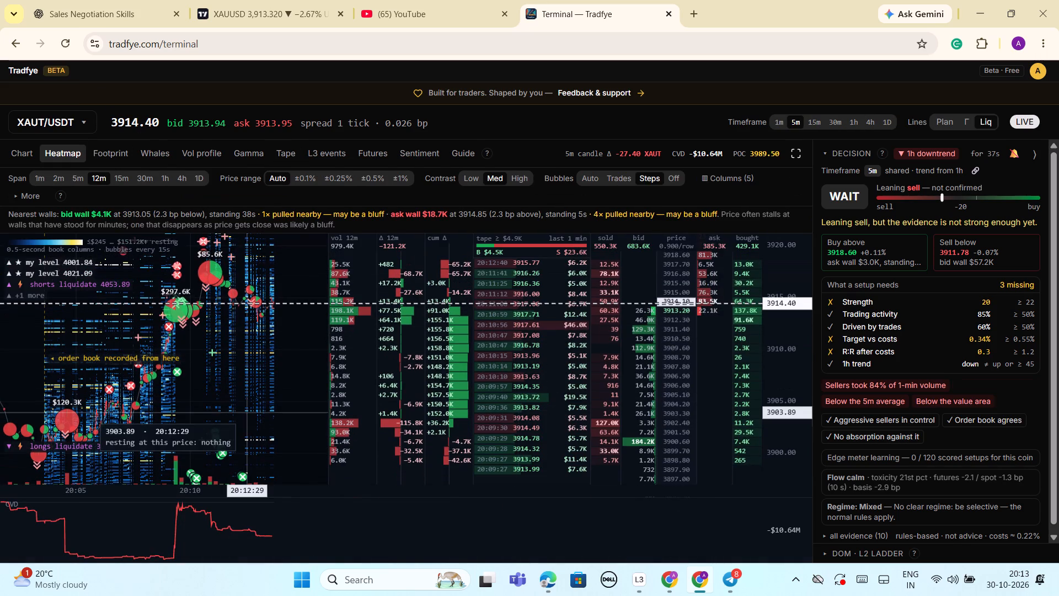
pyautogui.scroll(2, 248, 356)
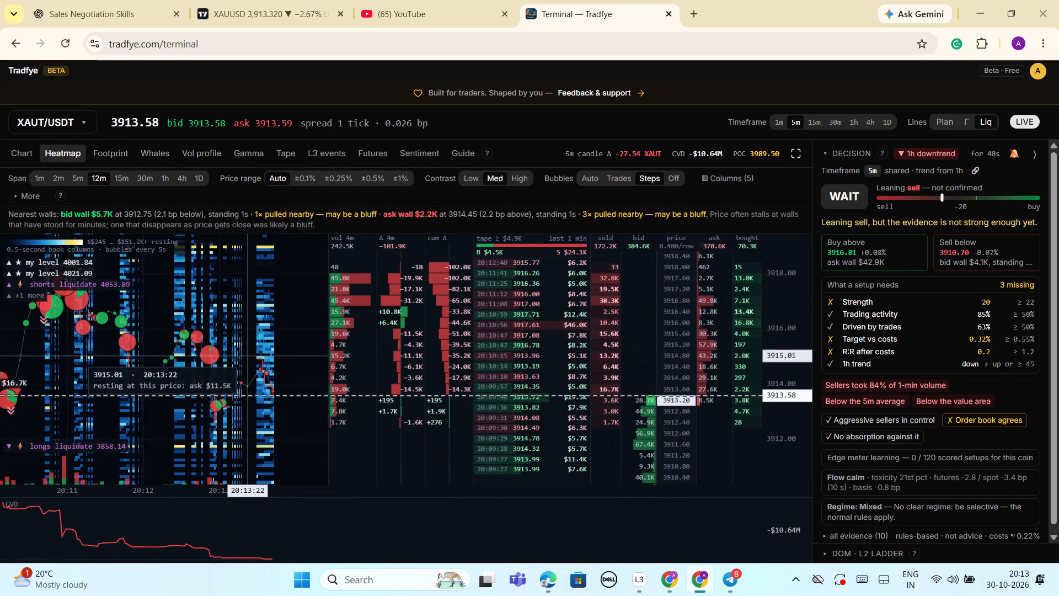
pyautogui.scroll(2, 248, 356)
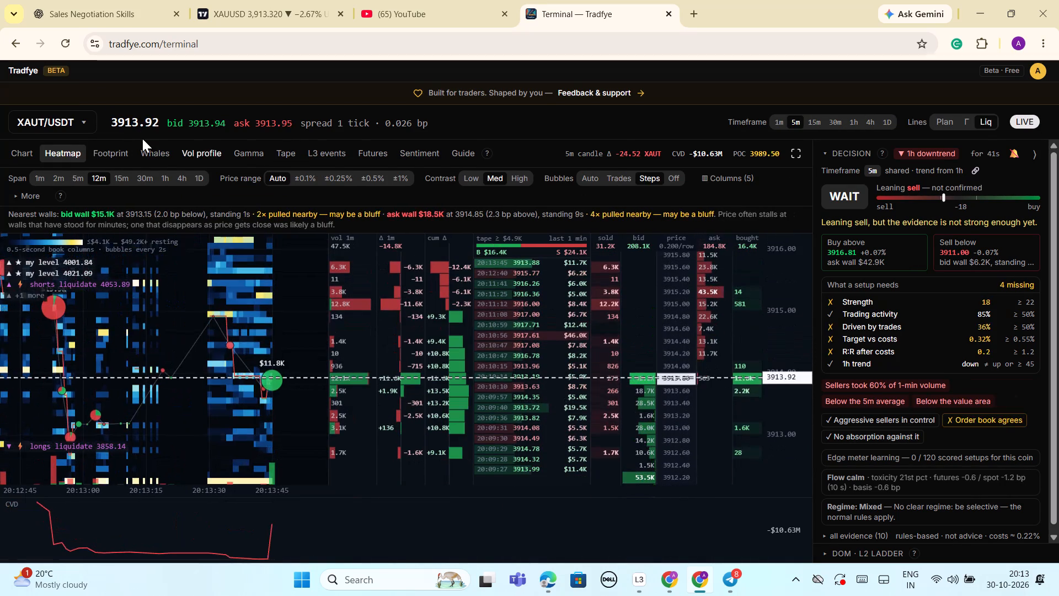
pyautogui.click(117, 151)
pyautogui.scroll(5, 711, 384)
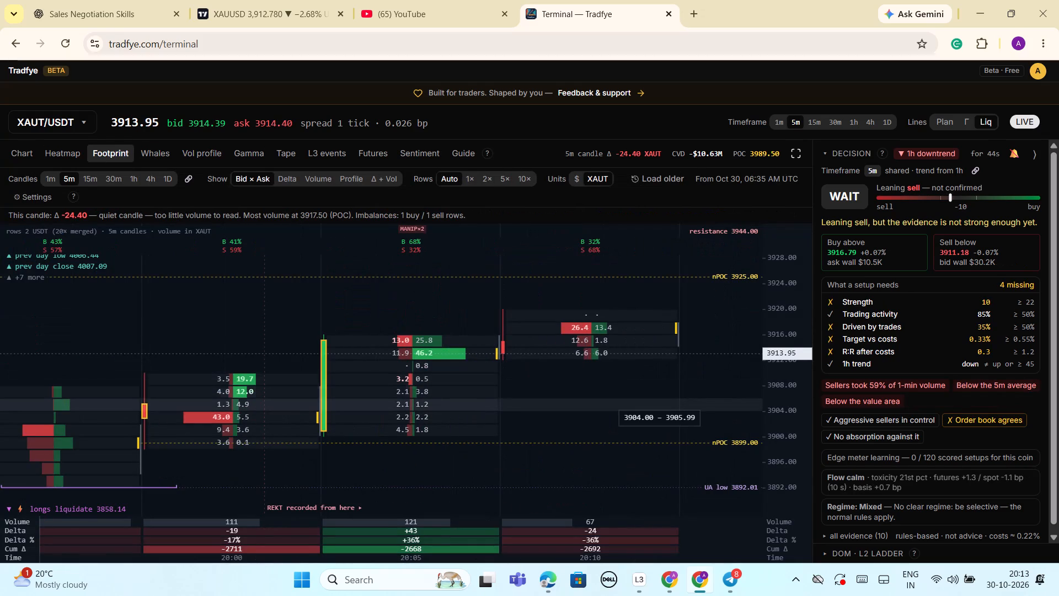
pyautogui.scroll(2, 712, 398)
# Return to the TradingView chart and examine the XAUUSD candles against the short's entry, stop, target and surrounding zones.
pyautogui.click(259, 18)
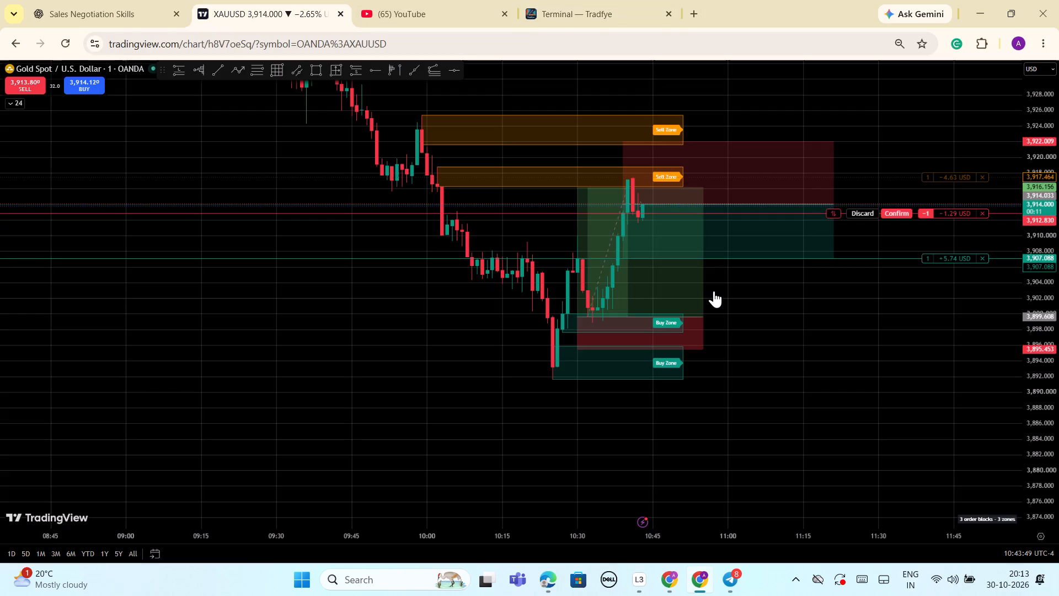
pyautogui.moveTo(1041, 403); pyautogui.dragTo(1046, 427)
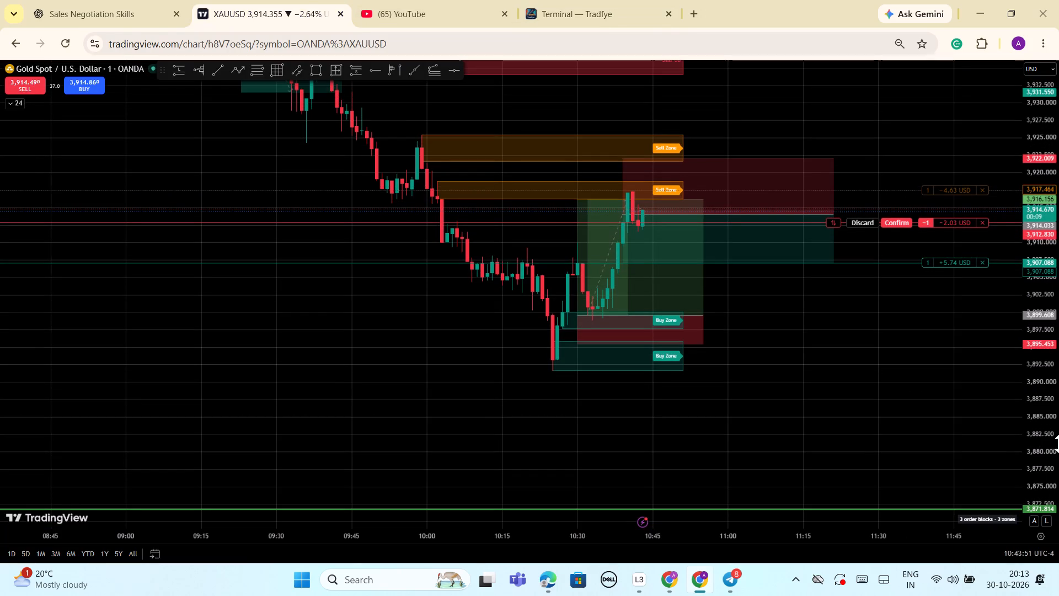
pyautogui.moveTo(1033, 449); pyautogui.dragTo(1023, 347)
pyautogui.scroll(5, 879, 421)
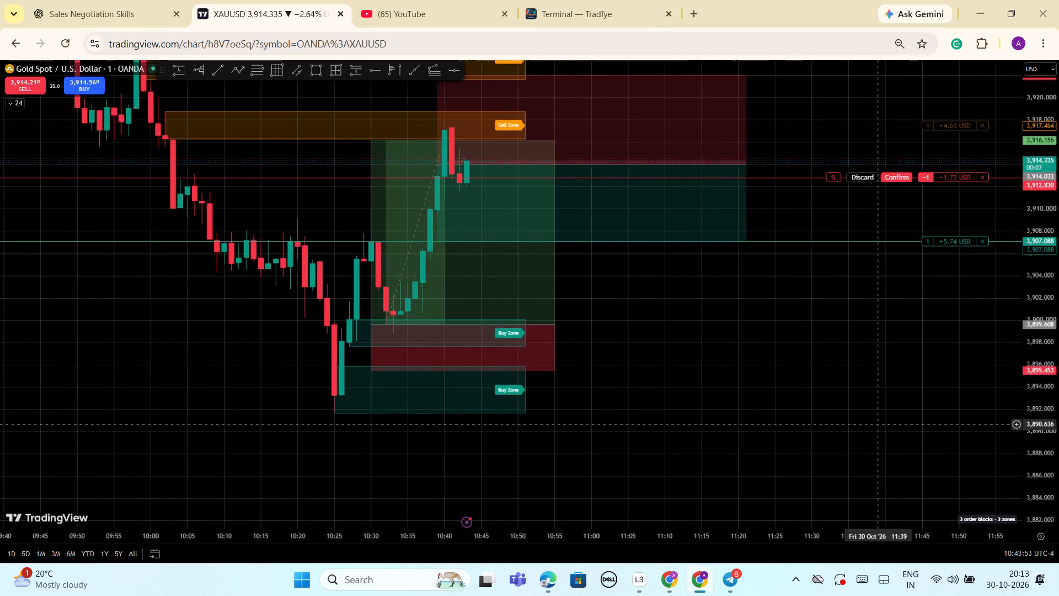
pyautogui.moveTo(1031, 377); pyautogui.dragTo(1037, 440)
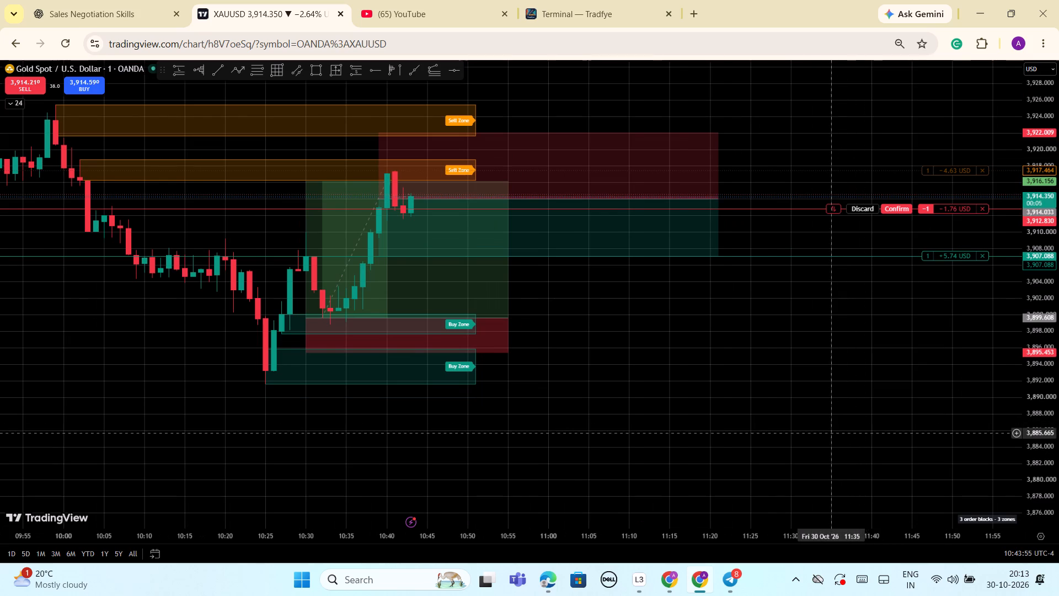
pyautogui.scroll(1, 829, 433)
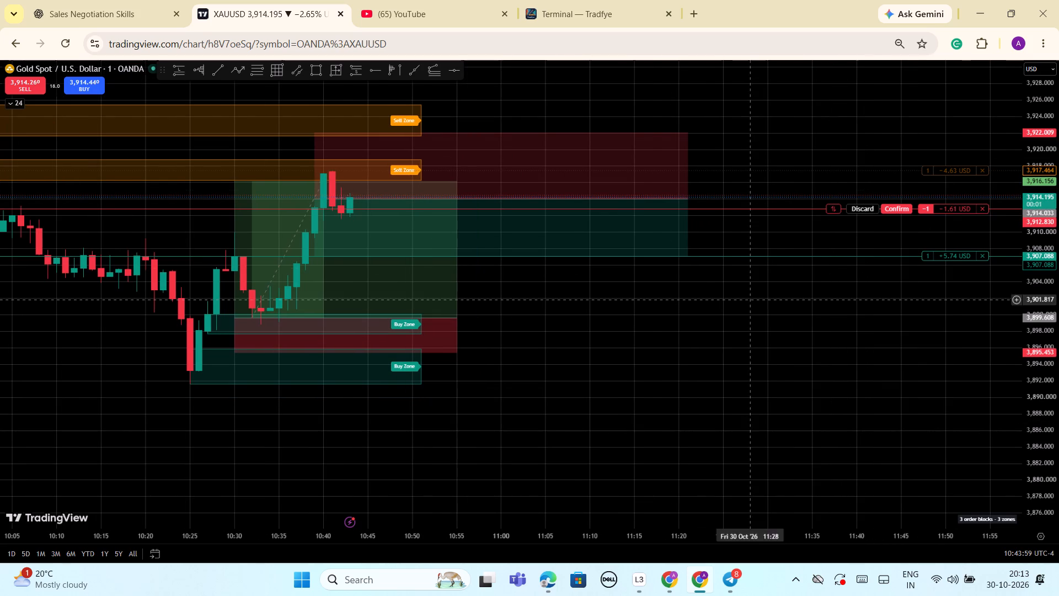
# Switch back to Tradfye and check the current 5m footprint candle and the decision readings.
pyautogui.click(586, 17)
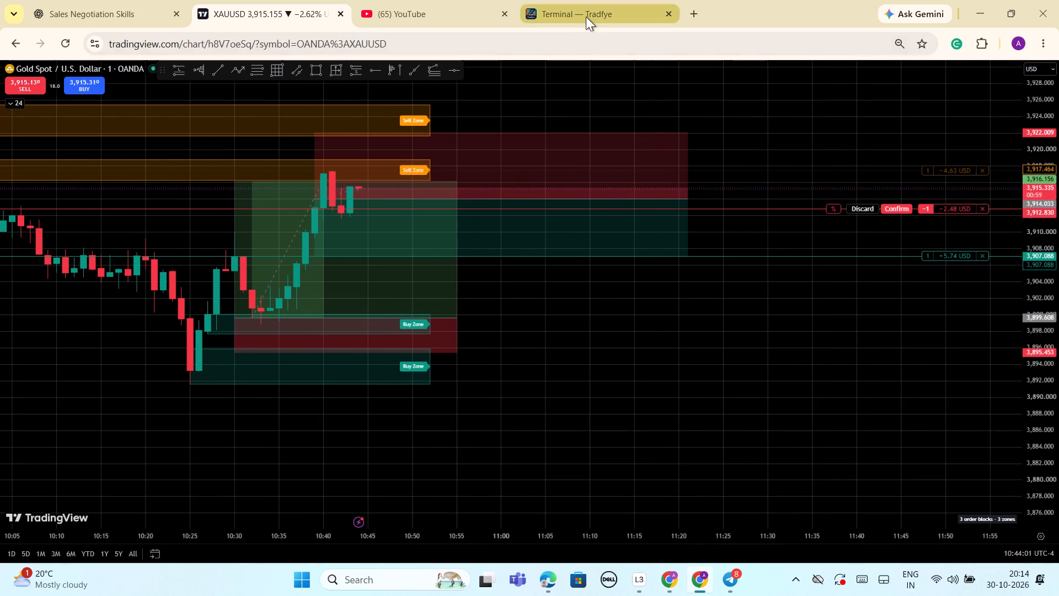
pyautogui.scroll(3, 633, 392)
pyautogui.scroll(-3, 633, 391)
pyautogui.scroll(4, 633, 391)
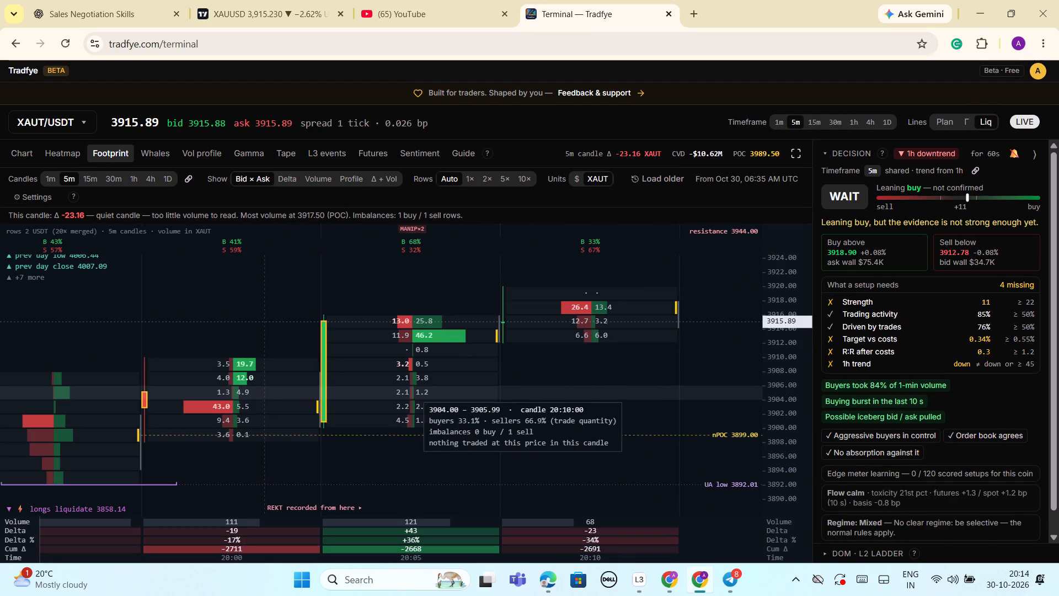
pyautogui.scroll(4, 633, 391)
# Change the XAUT/USDT footprint to 1m candles and examine the bid and ask volumes of the latest candles.
pyautogui.click(47, 180)
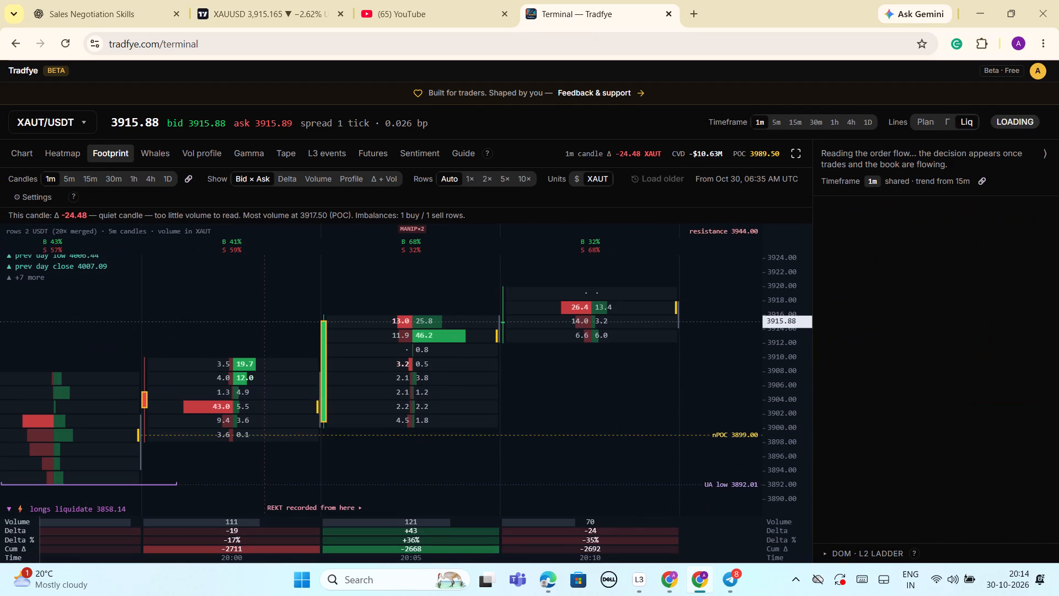
pyautogui.scroll(3, 633, 349)
pyautogui.scroll(-3, 632, 359)
pyautogui.scroll(5, 631, 362)
pyautogui.scroll(-2, 631, 362)
pyautogui.scroll(5, 631, 362)
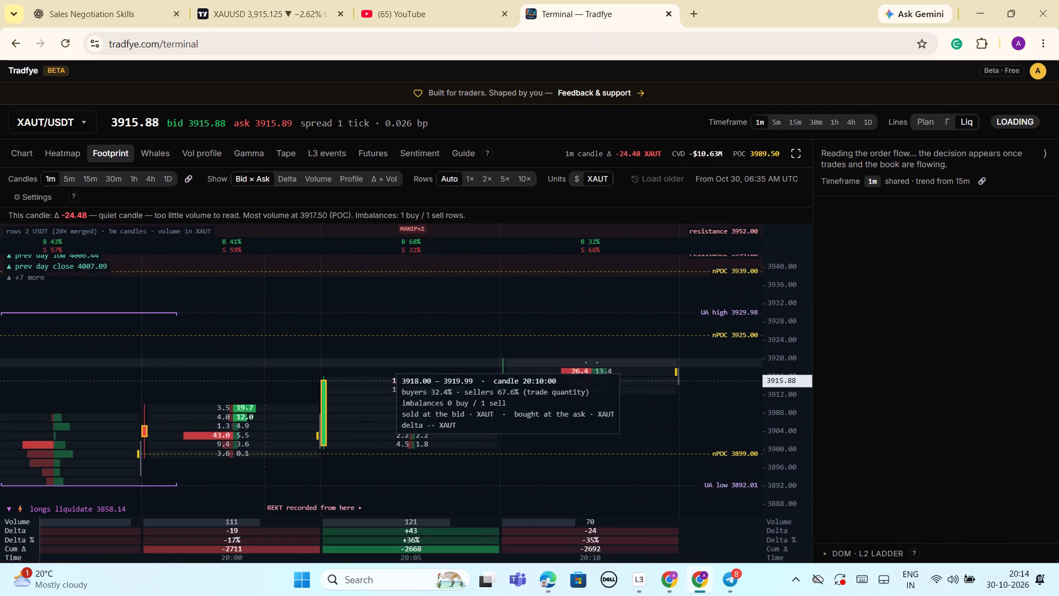
pyautogui.scroll(2, 675, 507)
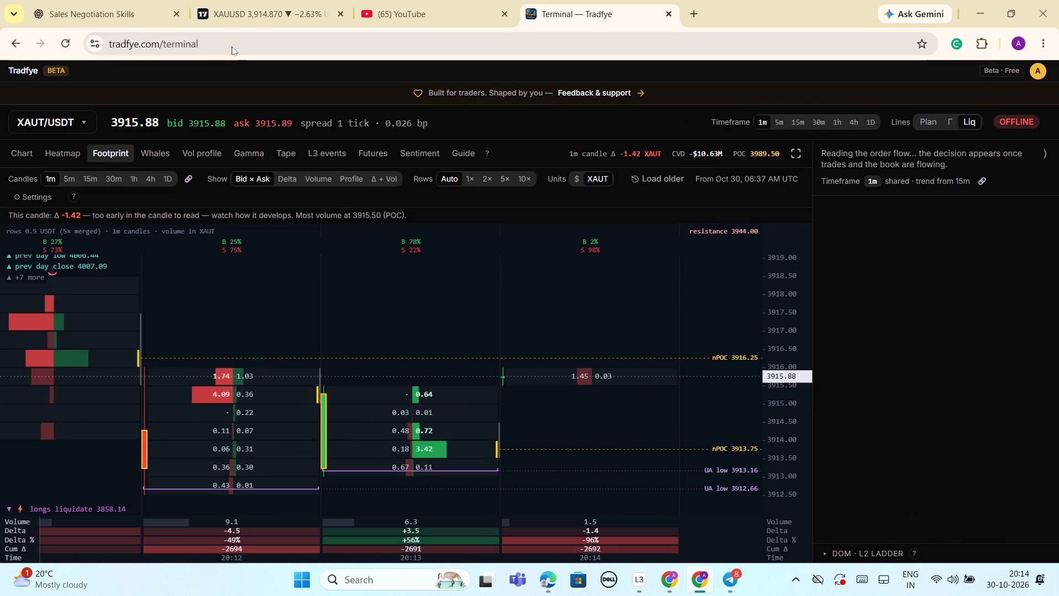
pyautogui.scroll(-2, 653, 428)
pyautogui.scroll(3, 653, 428)
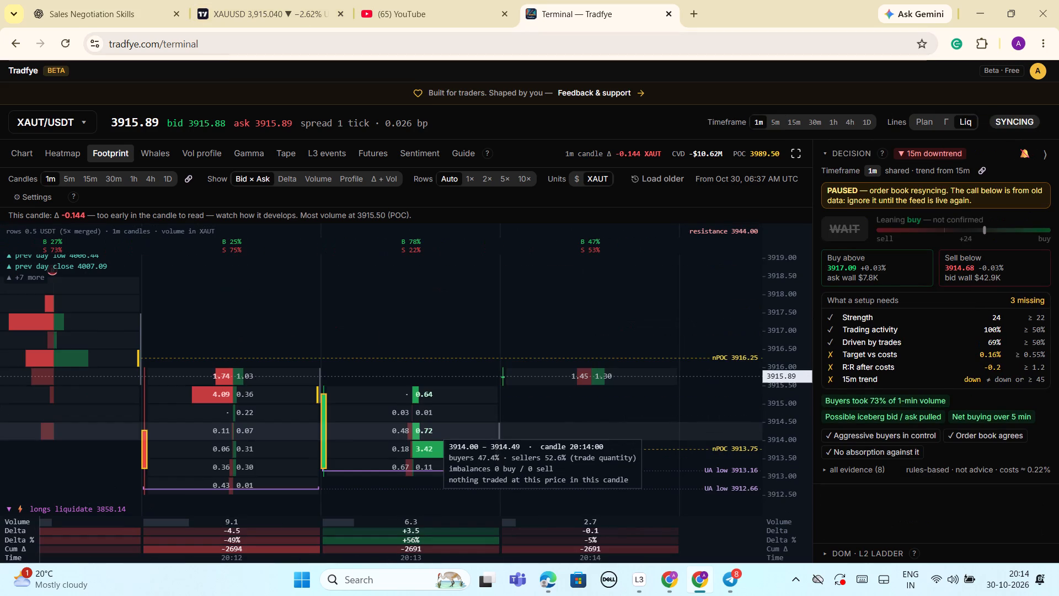
pyautogui.scroll(2, 653, 428)
pyautogui.scroll(-1, 581, 375)
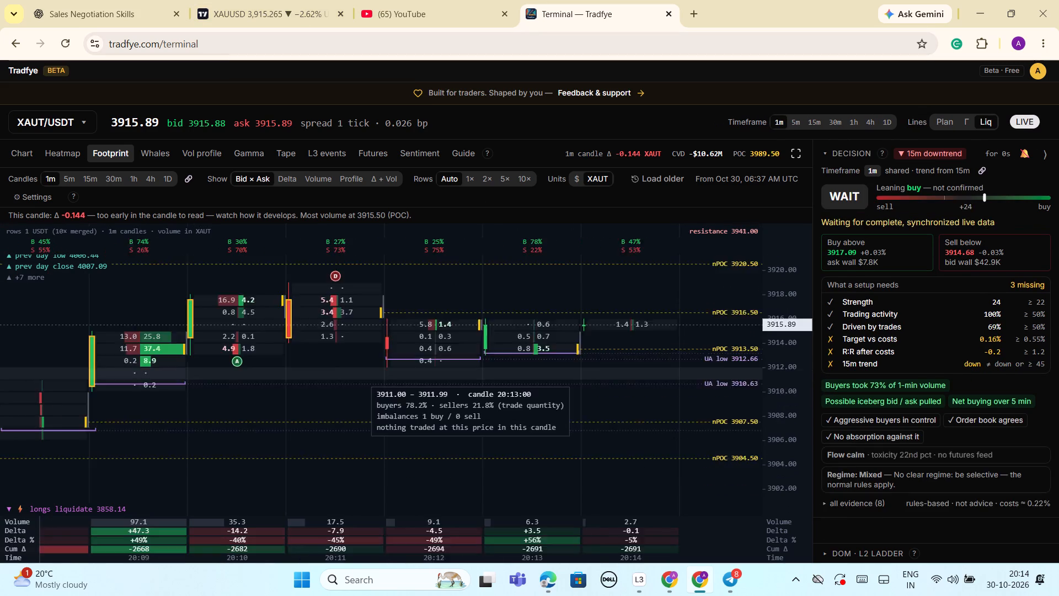
pyautogui.scroll(3, 581, 375)
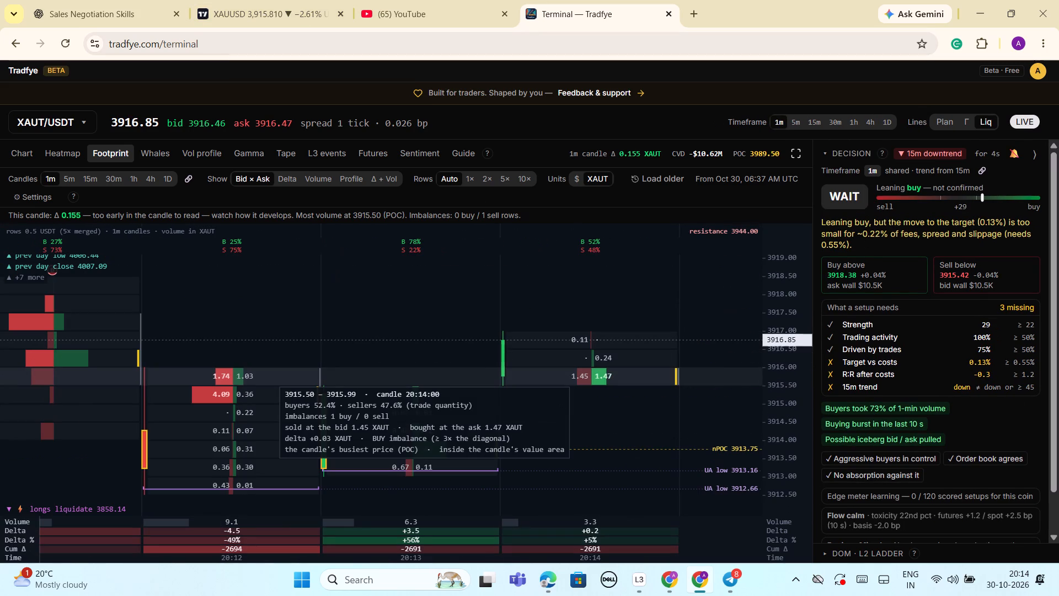
# Compare the current one-minute footprint candle's volume and delta with the preceding candles, keeping the price scale live.
pyautogui.scroll(1, 581, 375)
pyautogui.scroll(-2, 581, 375)
pyautogui.scroll(2, 581, 375)
pyautogui.scroll(-1, 581, 375)
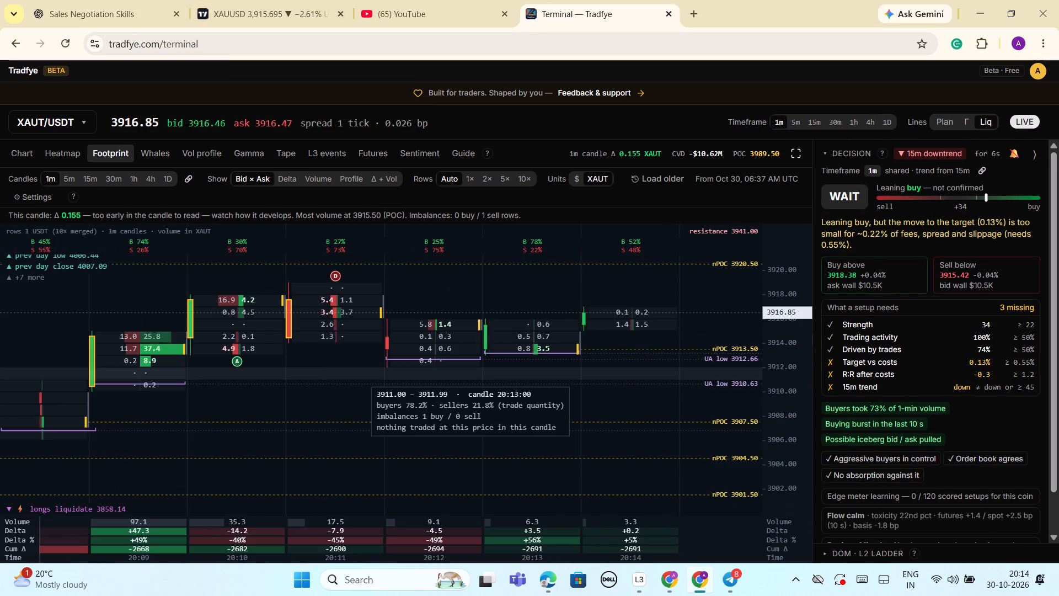
pyautogui.scroll(-1, 581, 375)
pyautogui.scroll(3, 581, 375)
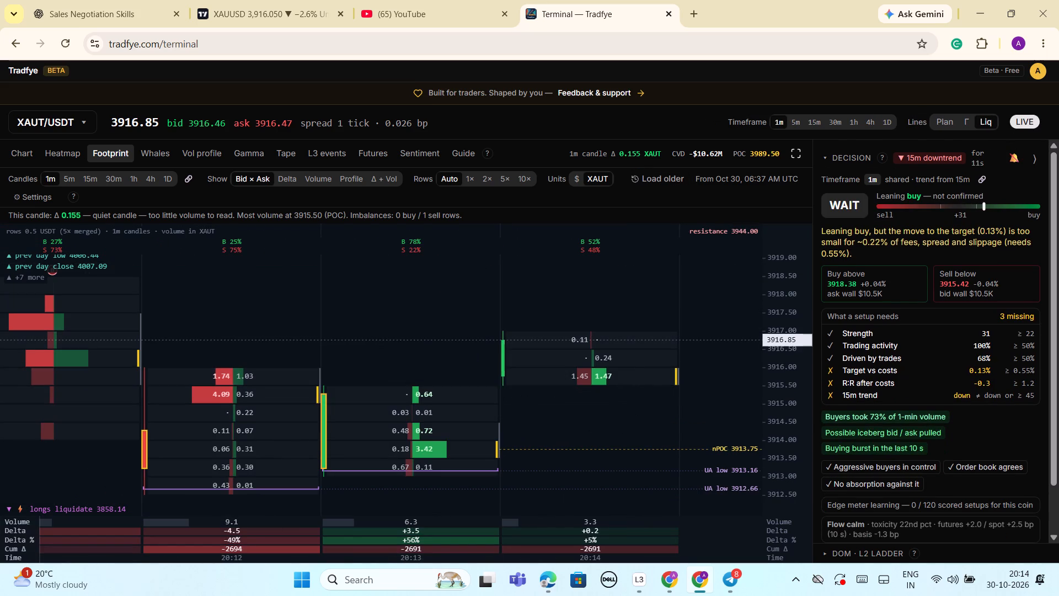
pyautogui.moveTo(791, 414); pyautogui.dragTo(791, 430)
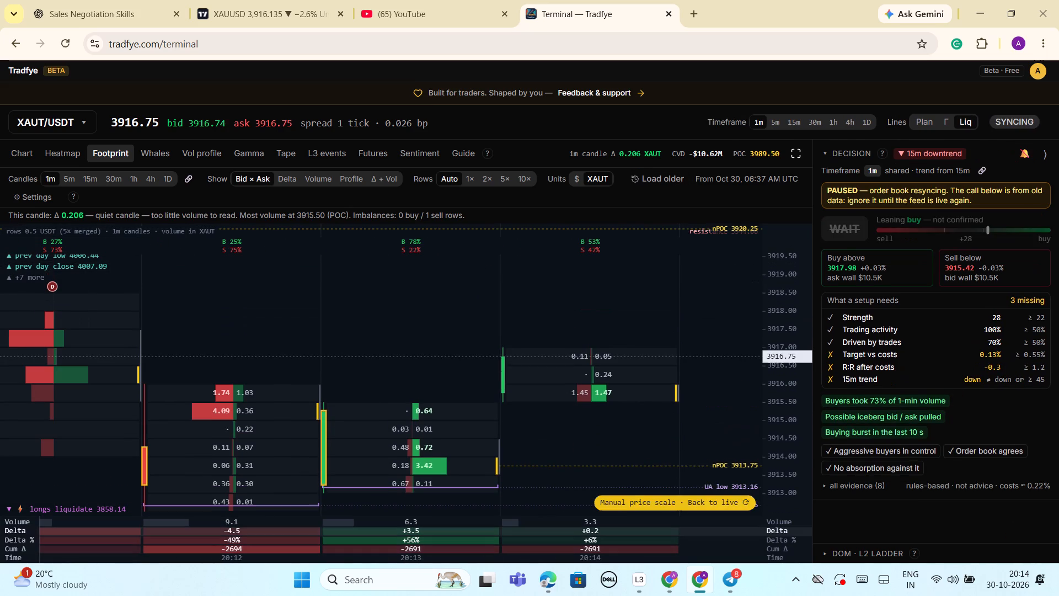
pyautogui.click(743, 505)
pyautogui.scroll(4, 640, 410)
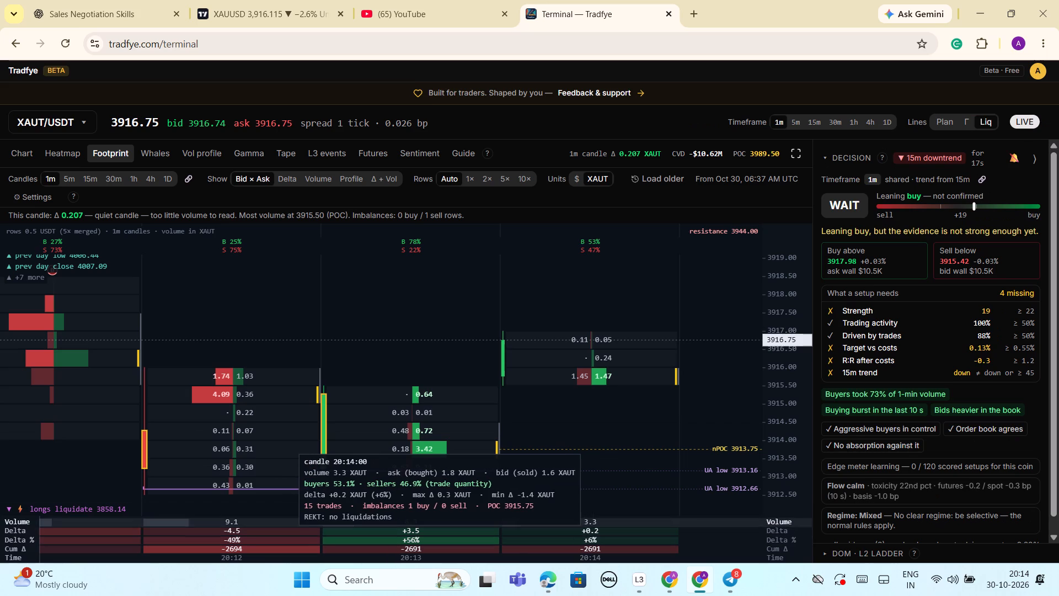
# Return to the TradingView chart and examine the XAUUSD price relative to the sell zones and the short's stop order.
pyautogui.click(284, 15)
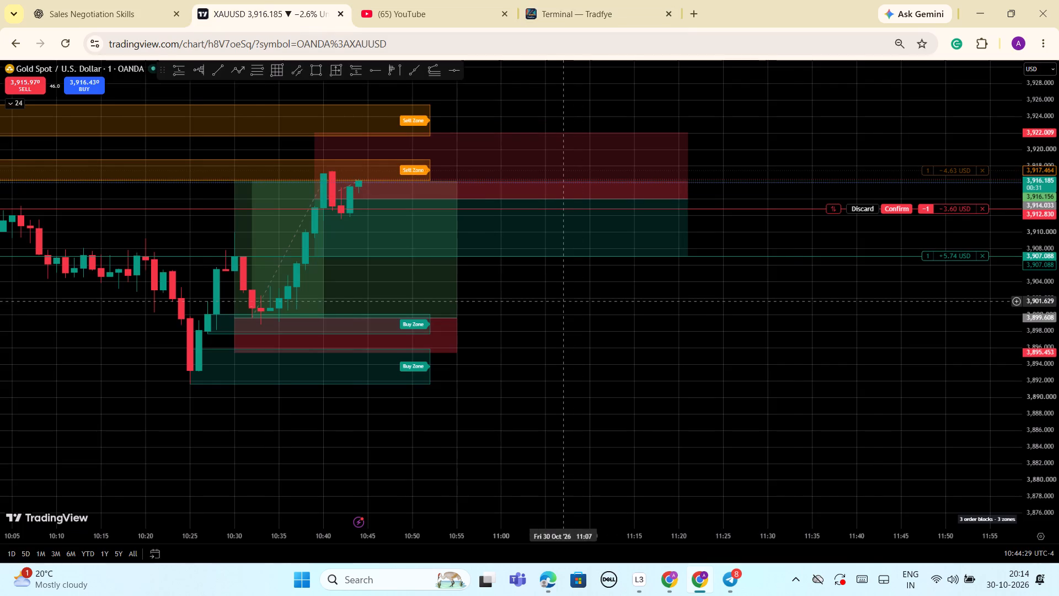
pyautogui.scroll(-1, 566, 301)
pyautogui.moveTo(1030, 380); pyautogui.dragTo(1037, 417)
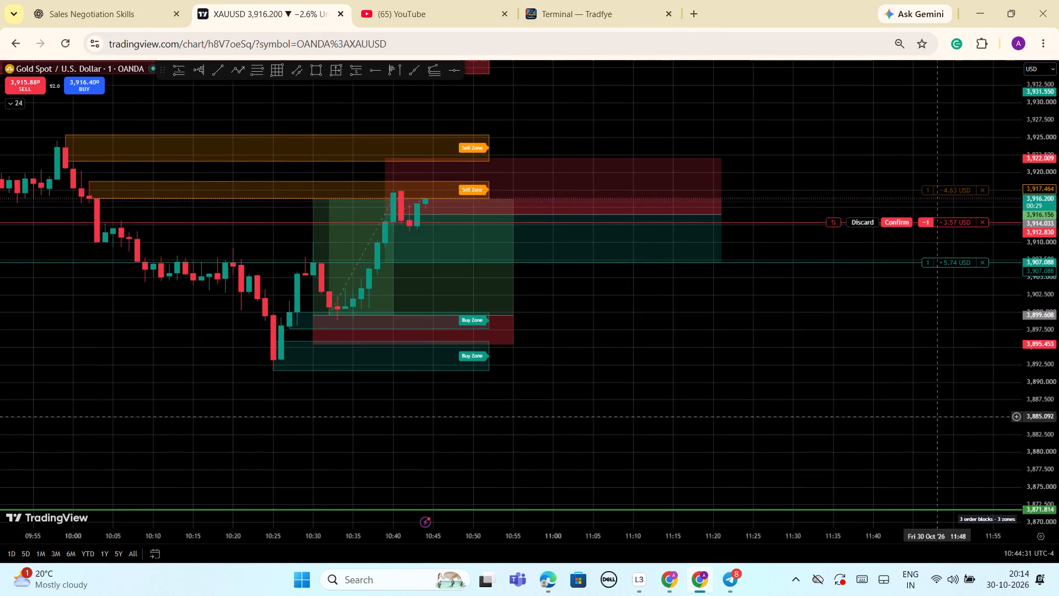
pyautogui.scroll(-5, 822, 419)
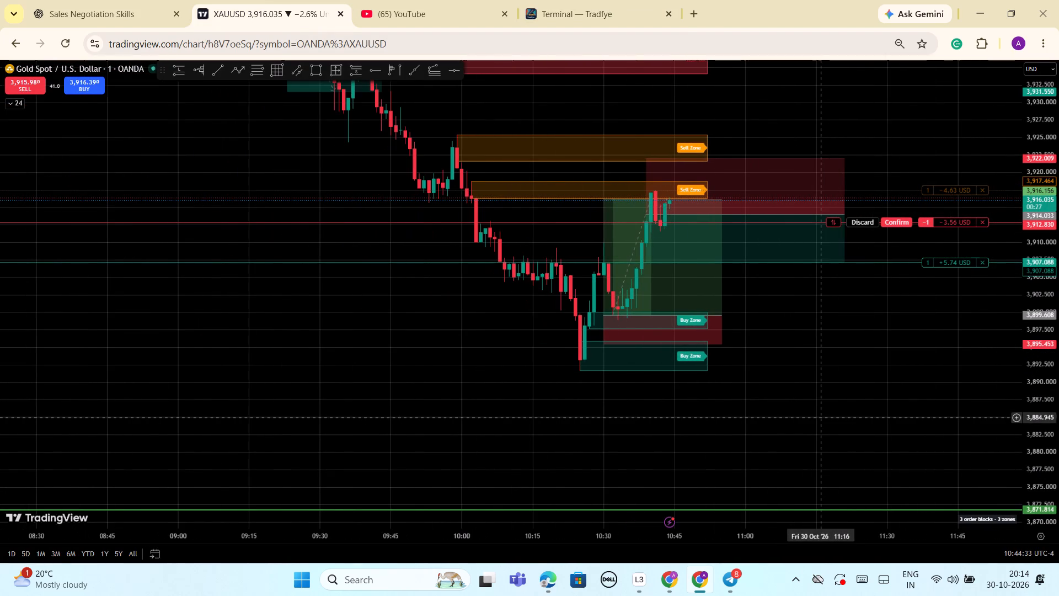
pyautogui.scroll(-1, 819, 408)
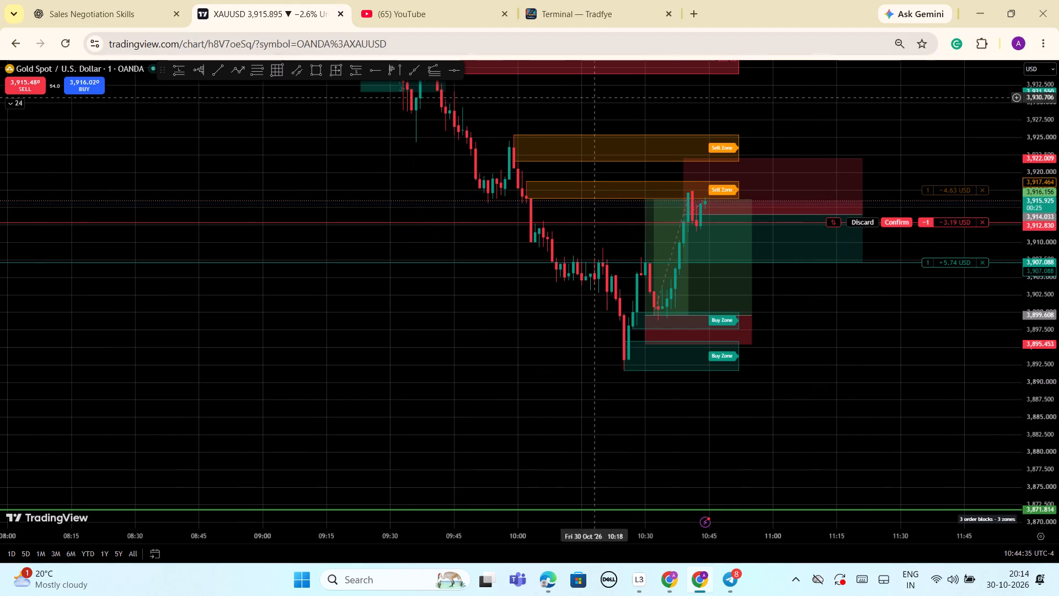
# Switch to Tradfye and examine the current one-minute footprint candle and the latest XAUT/USDT trades on the tape.
pyautogui.click(576, 14)
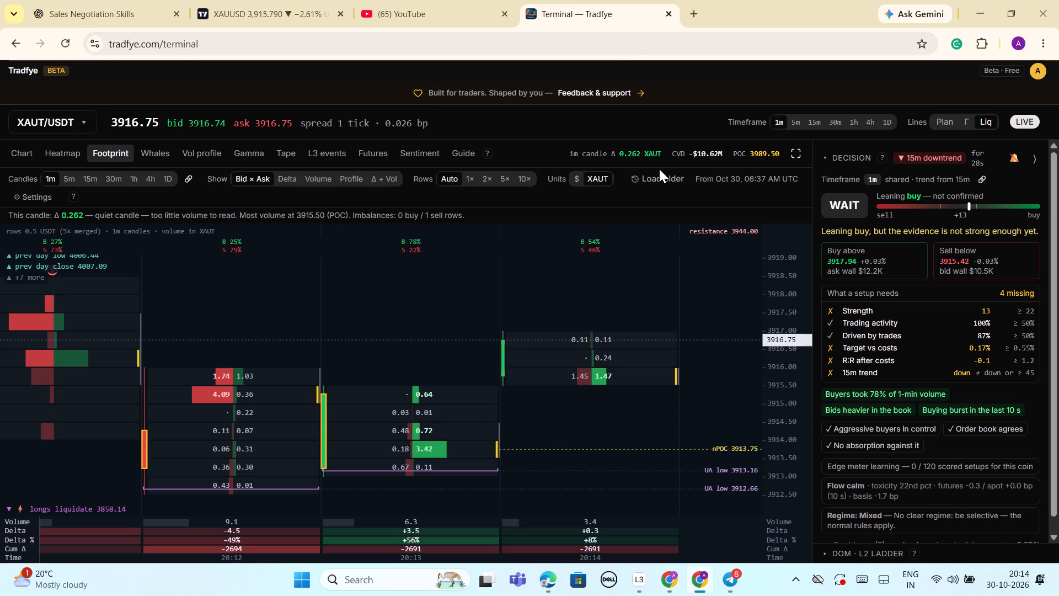
pyautogui.scroll(2, 645, 256)
pyautogui.scroll(-2, 657, 371)
pyautogui.scroll(5, 657, 371)
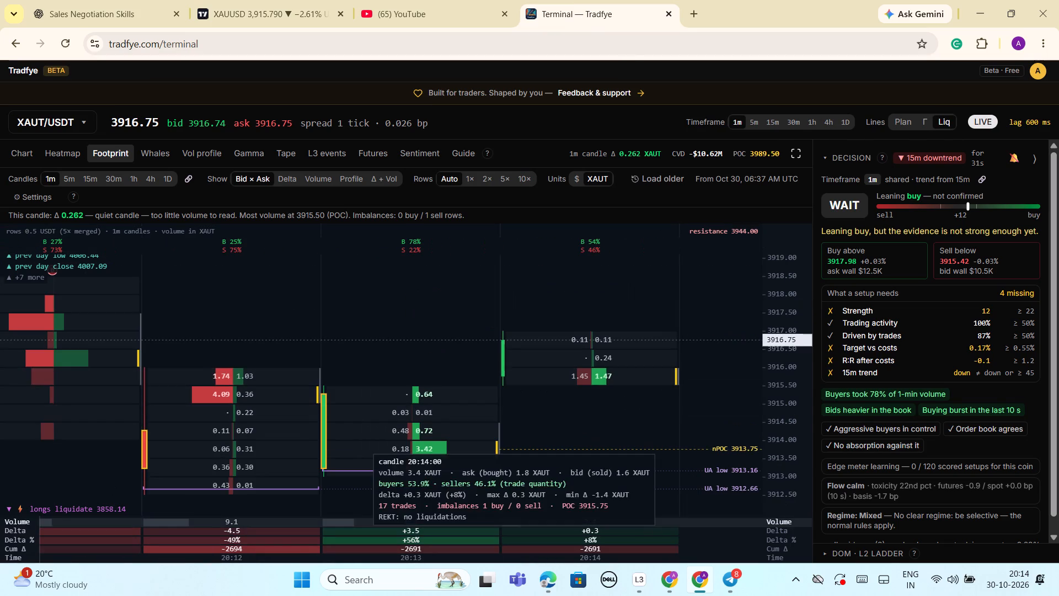
pyautogui.click(277, 153)
pyautogui.scroll(1, 591, 378)
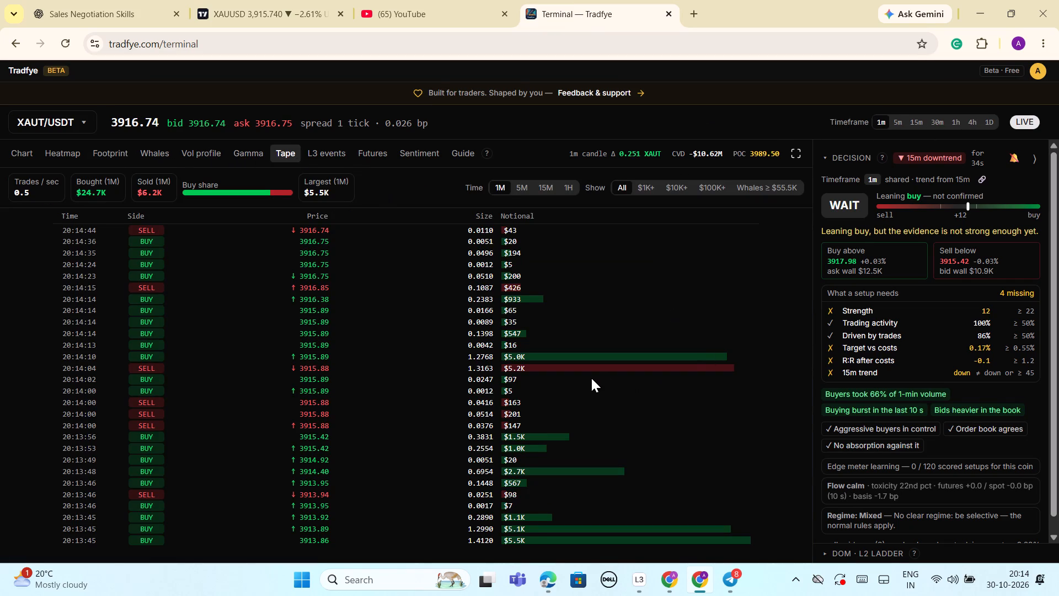
pyautogui.scroll(-2, 591, 378)
pyautogui.scroll(3, 427, 389)
pyautogui.scroll(3, 254, 390)
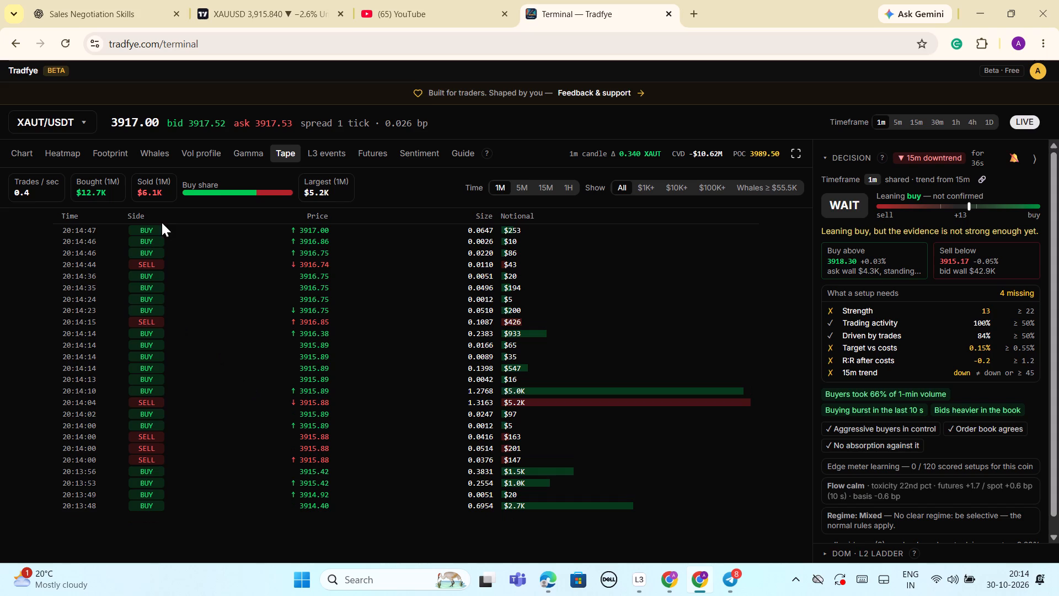
# Return to the TradingView chart and check the XAUUSD price against the short's stop order and the lower sell zone.
pyautogui.click(252, 7)
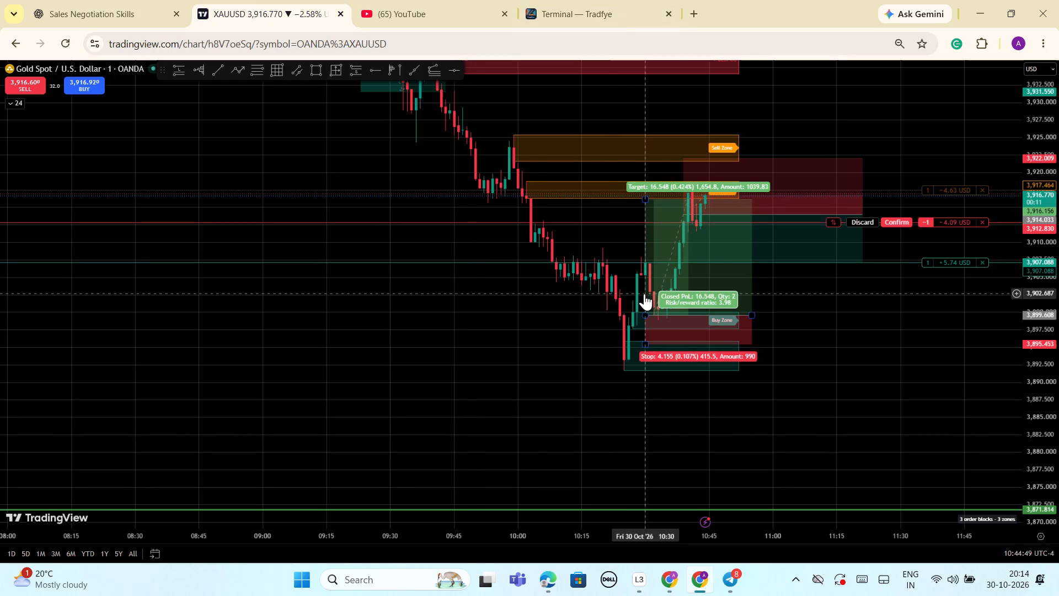
pyautogui.scroll(2, 847, 313)
pyautogui.scroll(-2, 864, 321)
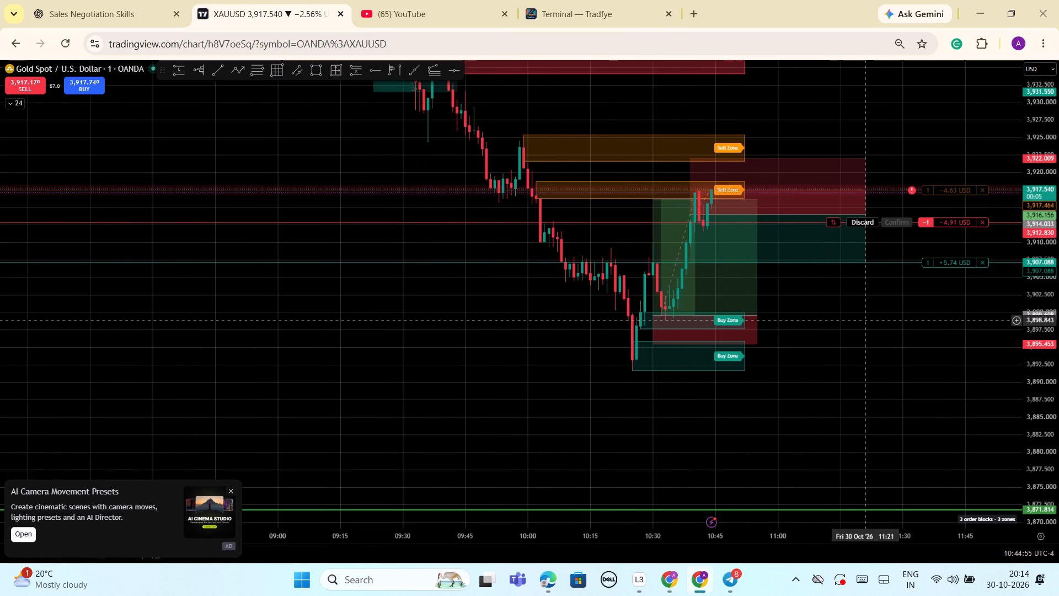
# Apply the short's modified stop-loss order at 3,917.464.
pyautogui.click(853, 460)
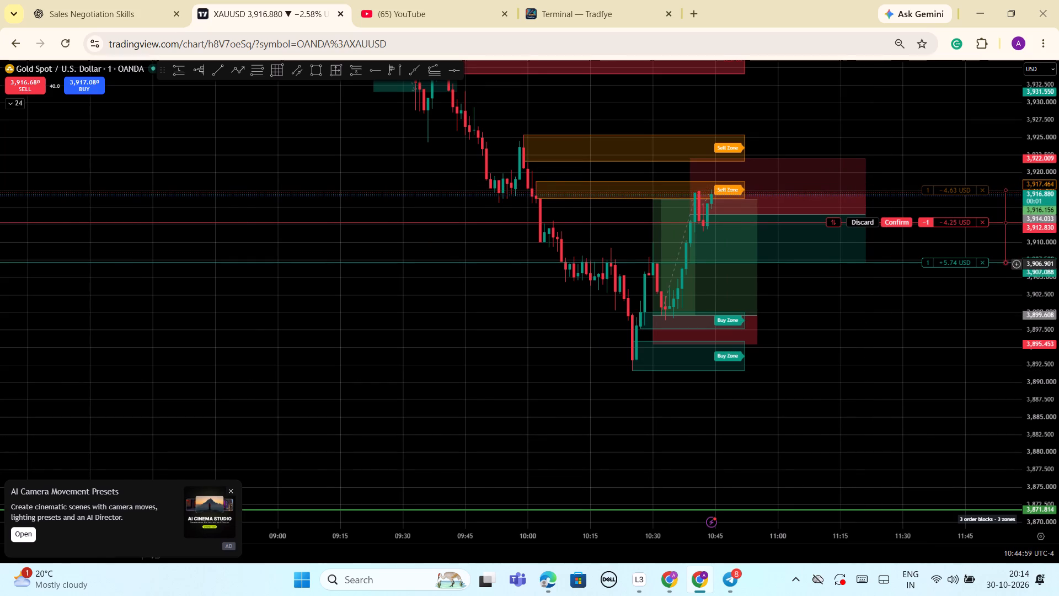
pyautogui.click(895, 228)
pyautogui.click(895, 226)
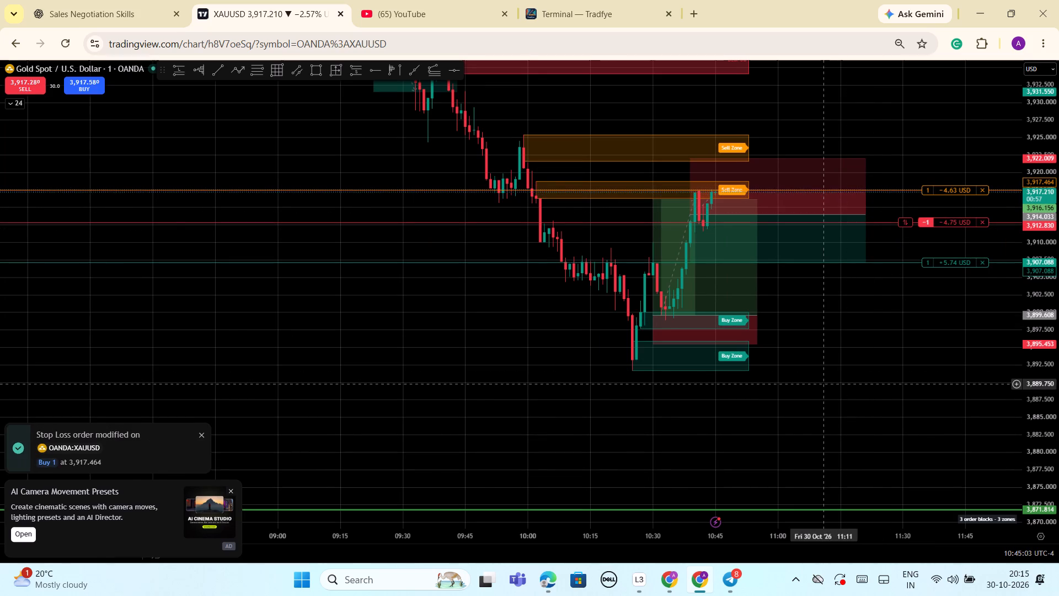
# Switch to Tradfye and review the XAUT/USDT tape, the whale activity and the current one-minute footprint candle.
pyautogui.click(567, 12)
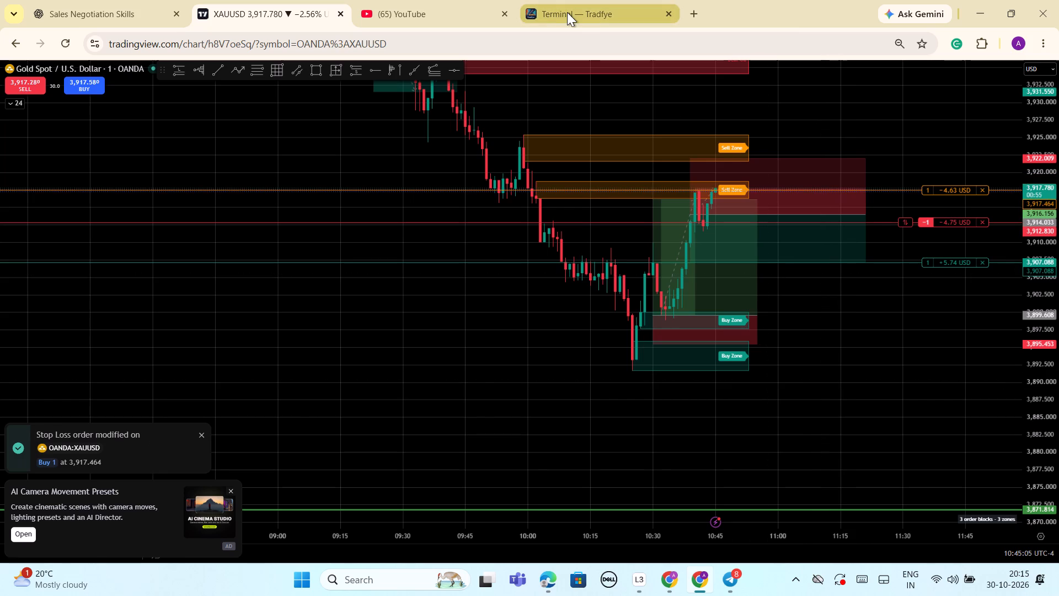
pyautogui.scroll(2, 308, 347)
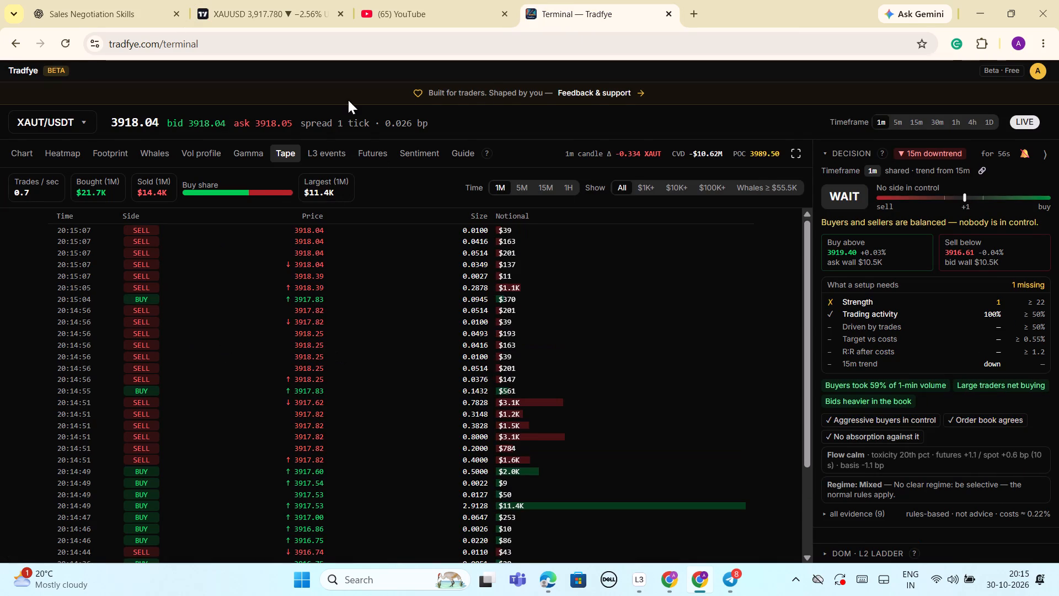
pyautogui.click(138, 153)
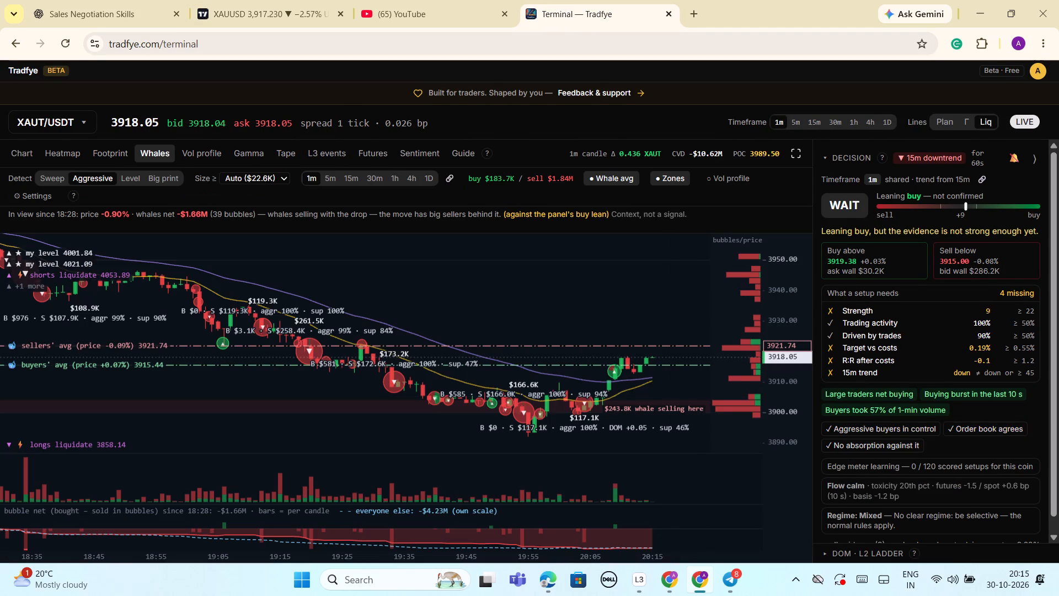
pyautogui.click(106, 151)
pyautogui.scroll(2, 676, 444)
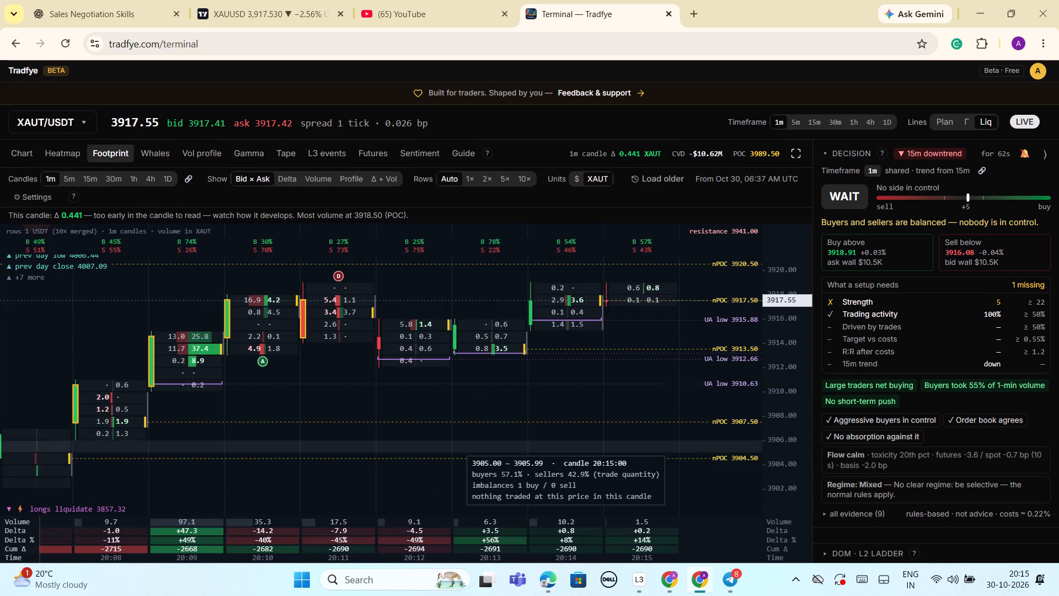
pyautogui.scroll(4, 676, 444)
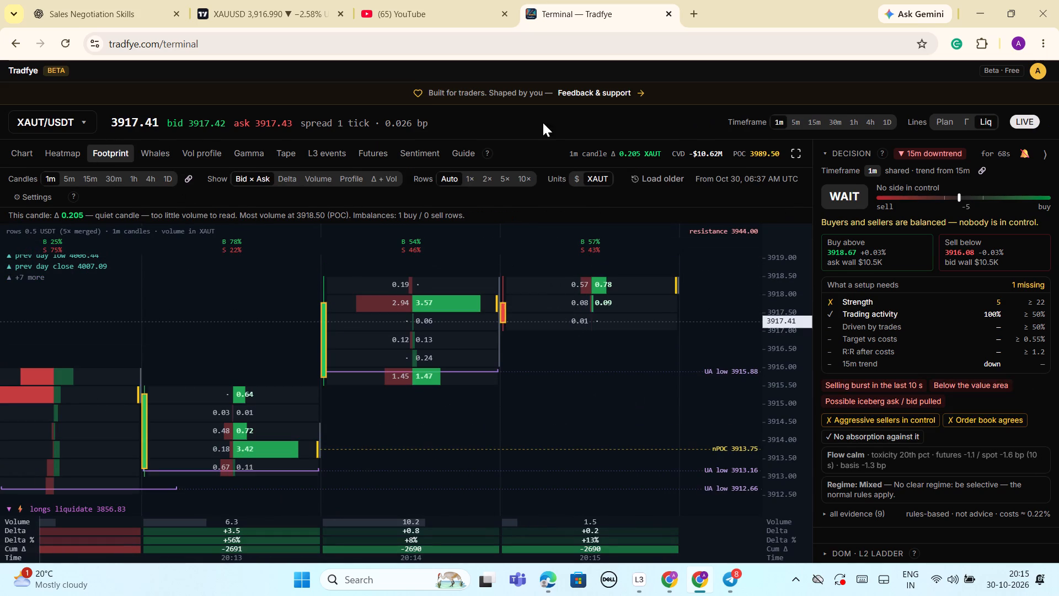
# Return to the TradingView chart and examine the XAUUSD price against the lower sell zone and the short's stop execution.
pyautogui.click(259, 15)
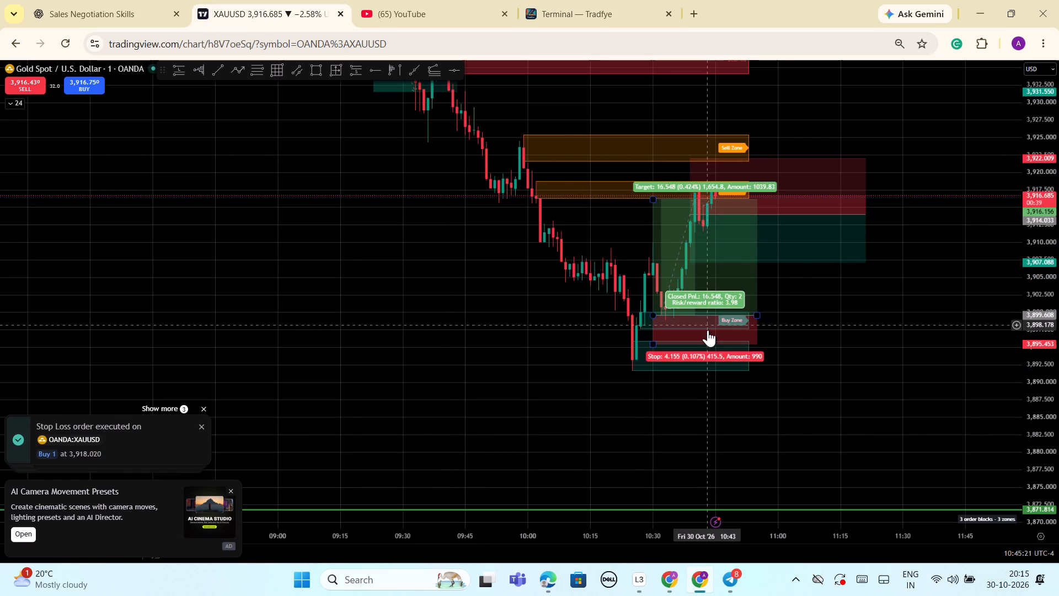
pyautogui.scroll(-1, 708, 337)
pyautogui.moveTo(1045, 348); pyautogui.dragTo(1052, 383)
pyautogui.scroll(2, 890, 371)
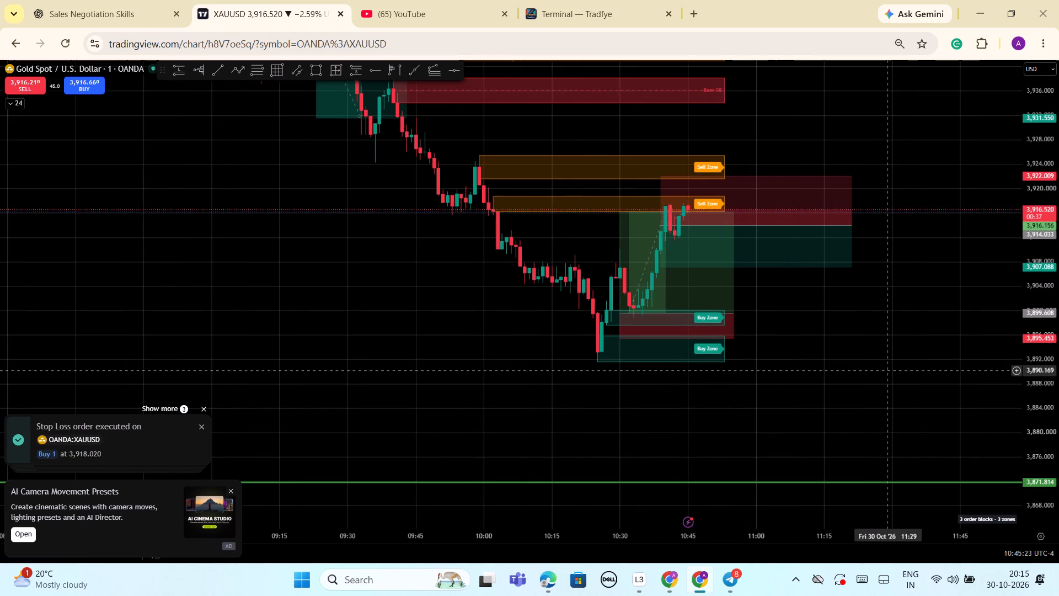
pyautogui.scroll(3, 890, 371)
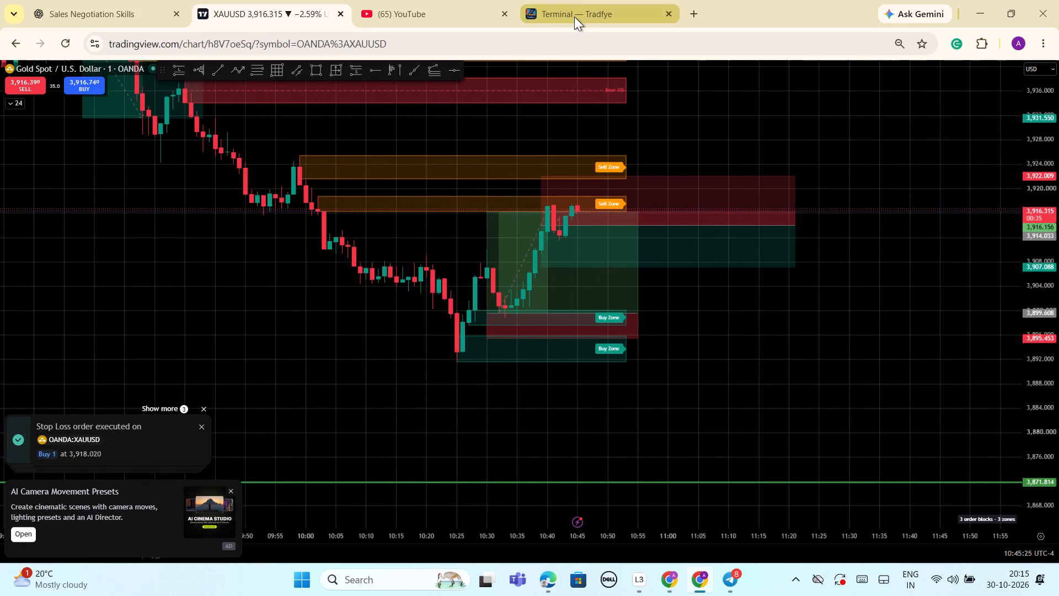
# Switch to Tradfye and examine the bid and ask volumes of the current one-minute footprint candle.
pyautogui.click(574, 14)
pyautogui.scroll(3, 543, 354)
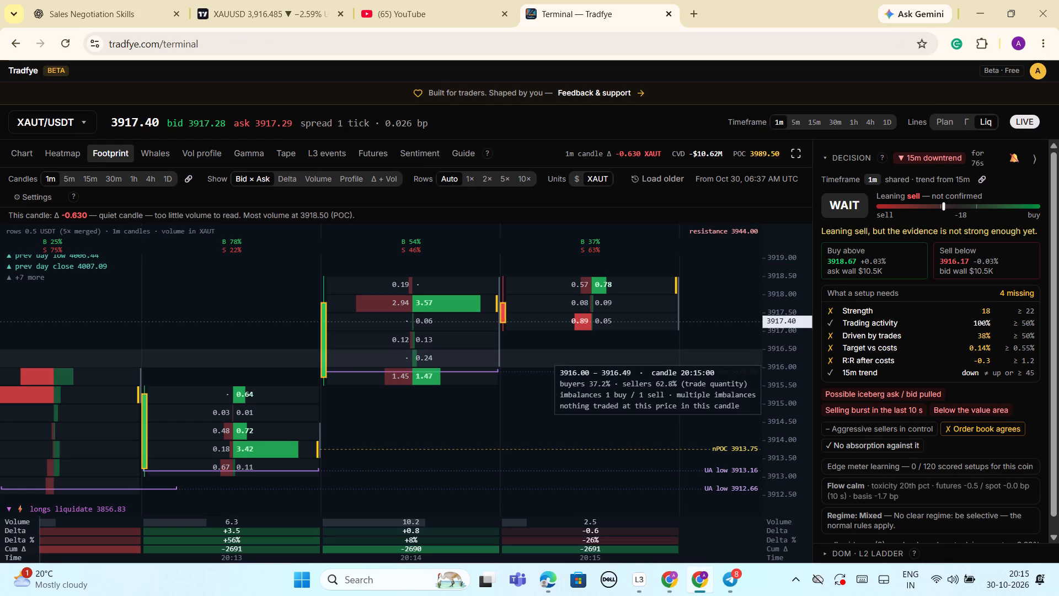
pyautogui.scroll(-2, 633, 348)
pyautogui.scroll(6, 633, 348)
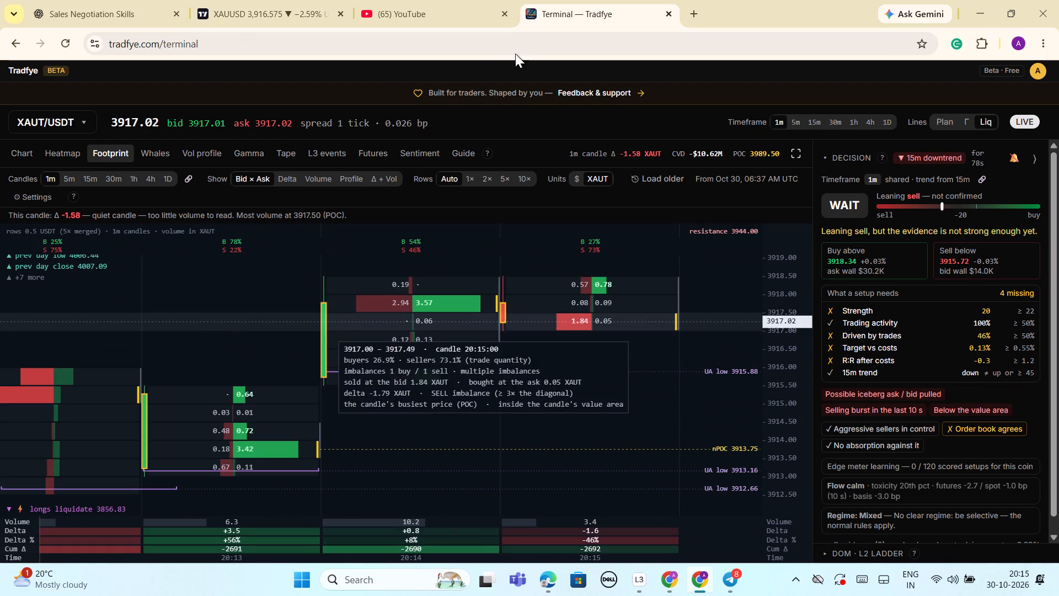
# Return to the TradingView chart and sell 1 unit of XAUUSD at market.
pyautogui.click(253, 6)
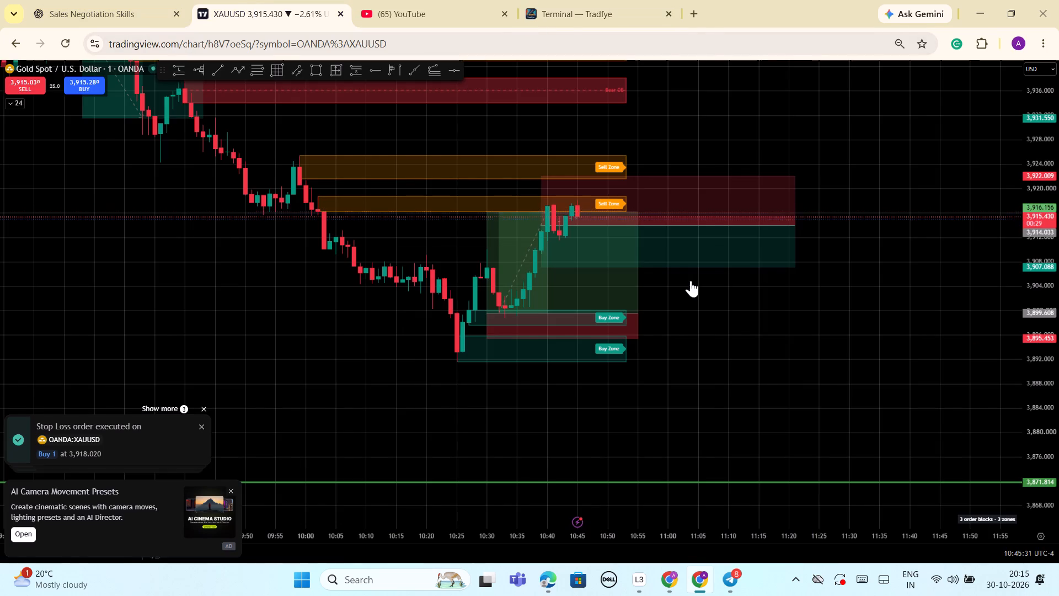
pyautogui.scroll(-1, 713, 331)
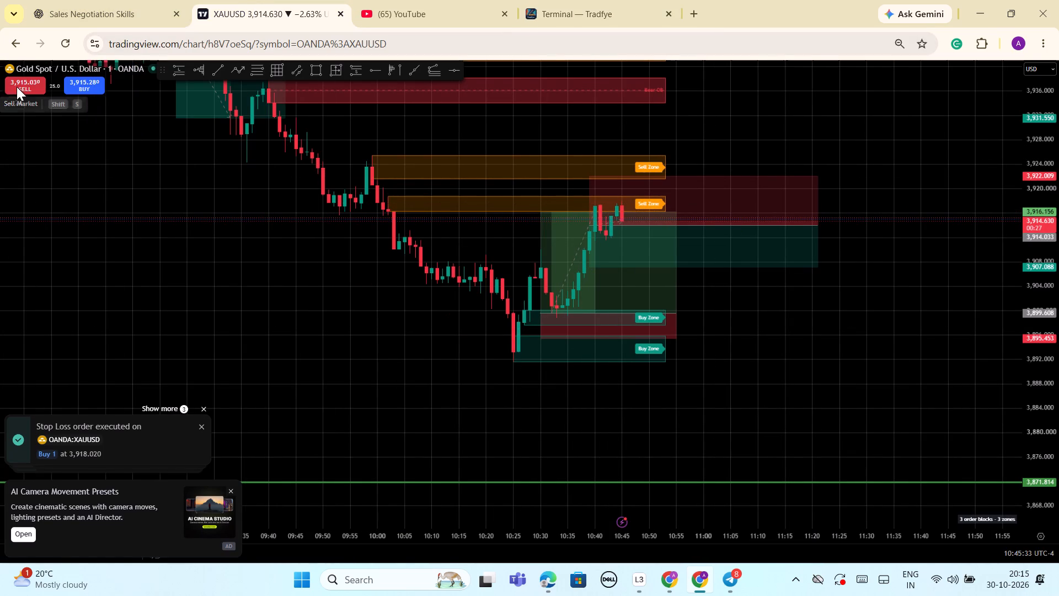
pyautogui.click(17, 86)
pyautogui.click(572, 466)
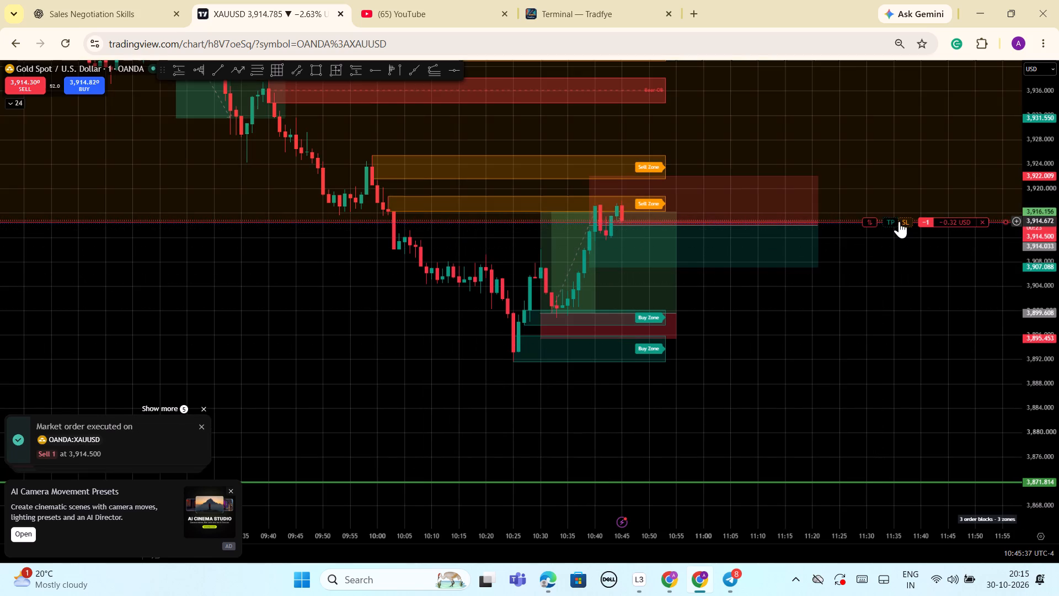
# Attach a stop loss at 3,921.879 and a take profit at 3,907.126 to the new XAUUSD short.
pyautogui.moveTo(906, 221); pyautogui.dragTo(919, 193)
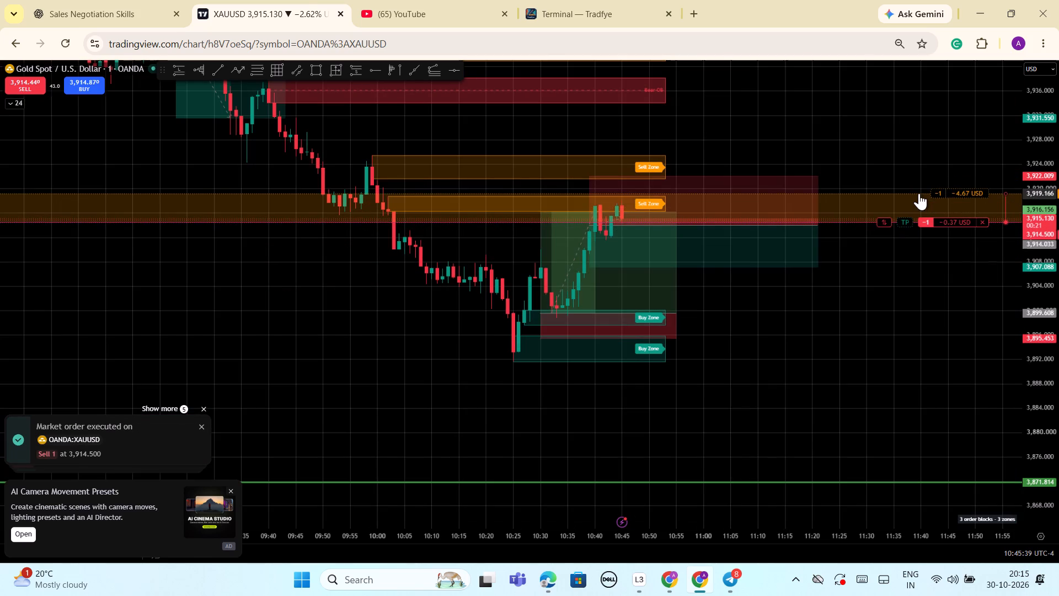
pyautogui.moveTo(919, 193); pyautogui.dragTo(927, 177)
pyautogui.moveTo(903, 221); pyautogui.dragTo(907, 253)
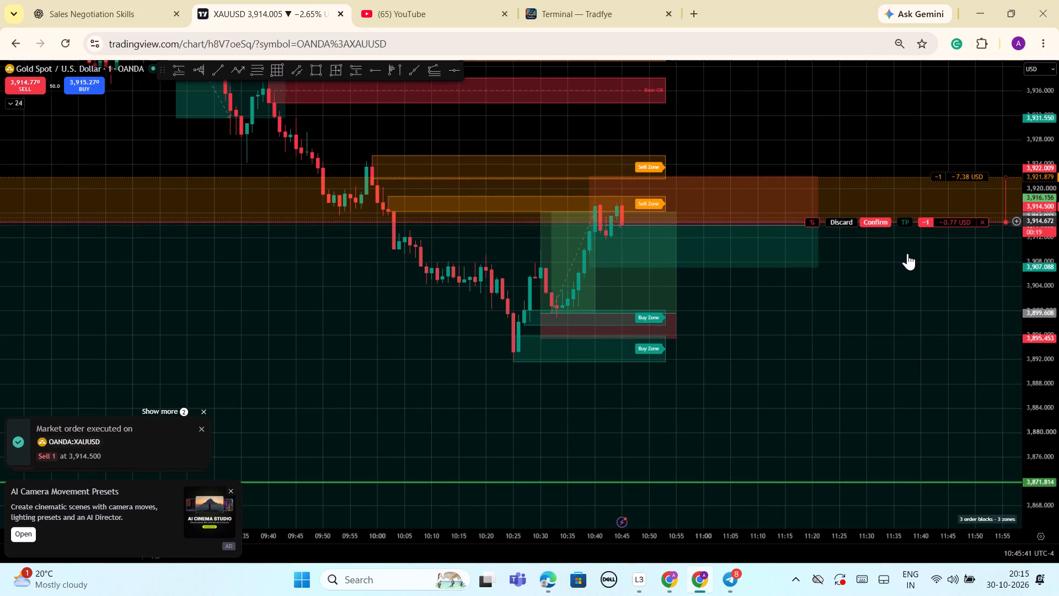
pyautogui.moveTo(907, 253); pyautogui.dragTo(911, 267)
pyautogui.click(900, 225)
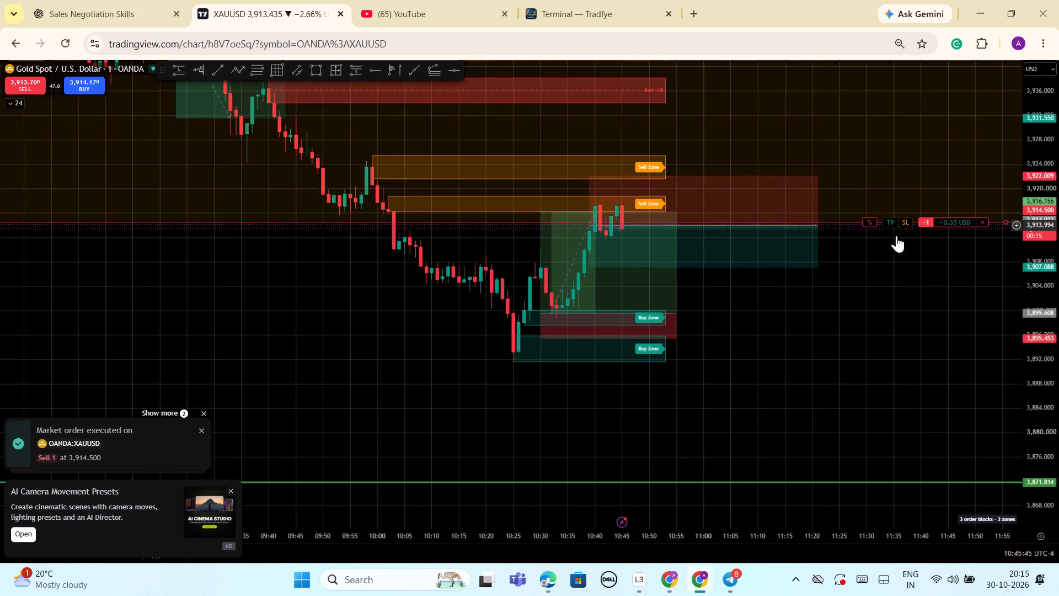
# Examine the XAUUSD one-minute candles relative to the short's entry, stop and target orders and the surrounding buy and sell zones.
pyautogui.scroll(-5, 863, 358)
pyautogui.moveTo(1042, 443); pyautogui.dragTo(1050, 392)
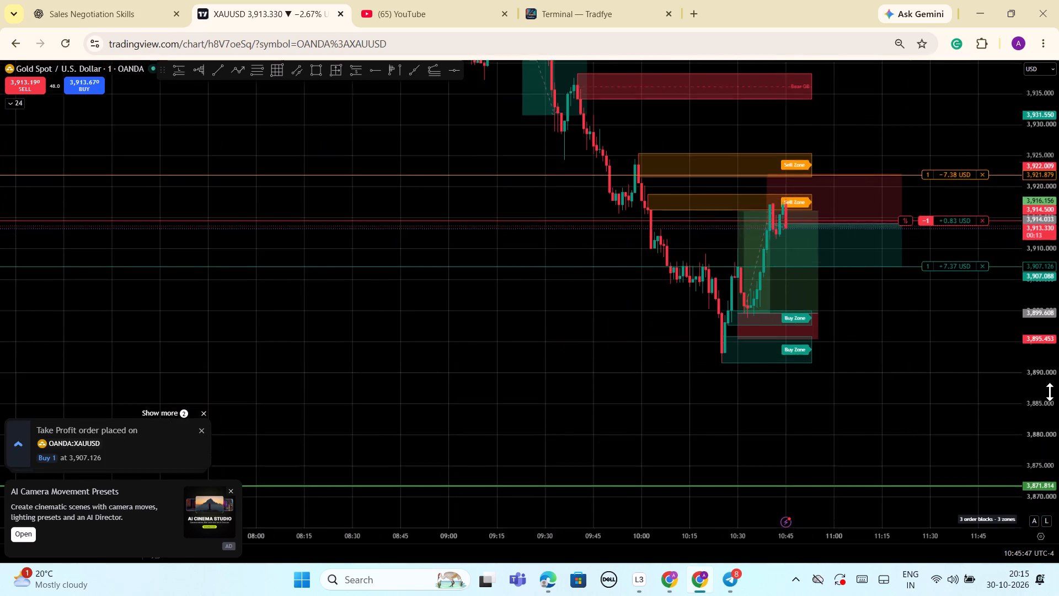
pyautogui.moveTo(1050, 392); pyautogui.dragTo(1050, 382)
pyautogui.scroll(7, 977, 413)
pyautogui.moveTo(804, 422); pyautogui.dragTo(1050, 401)
pyautogui.moveTo(1047, 446); pyautogui.dragTo(1046, 403)
pyautogui.scroll(4, 957, 428)
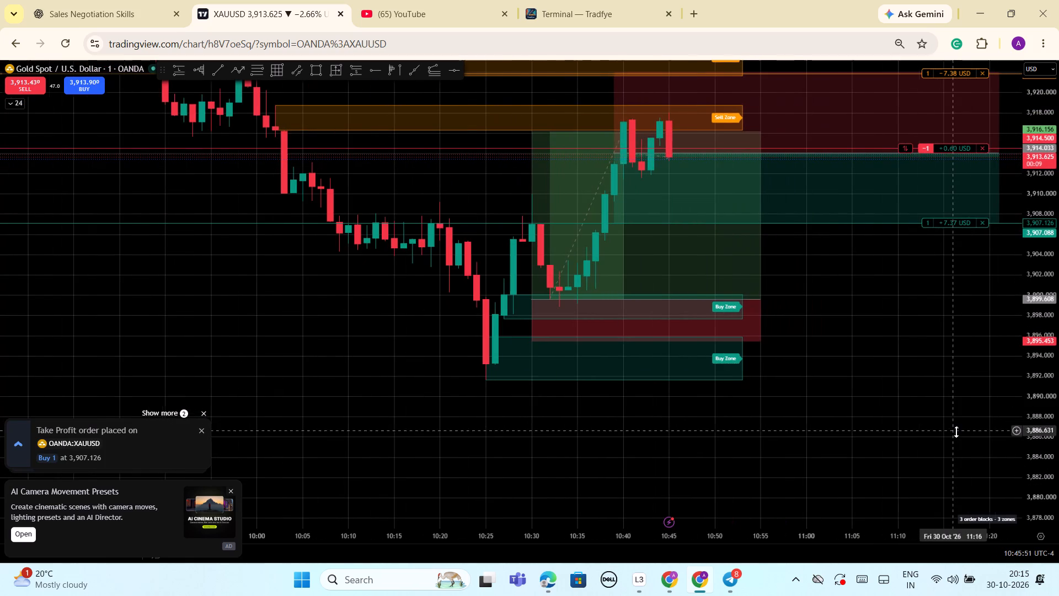
pyautogui.moveTo(1040, 318); pyautogui.dragTo(1036, 361)
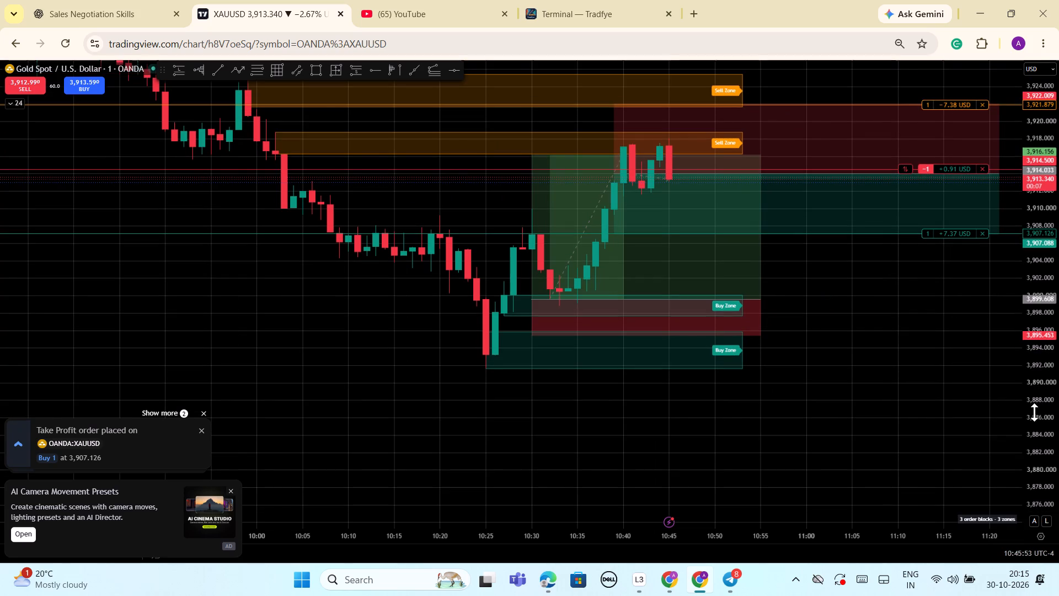
pyautogui.scroll(-1, 910, 440)
pyautogui.moveTo(1053, 408); pyautogui.dragTo(1056, 386)
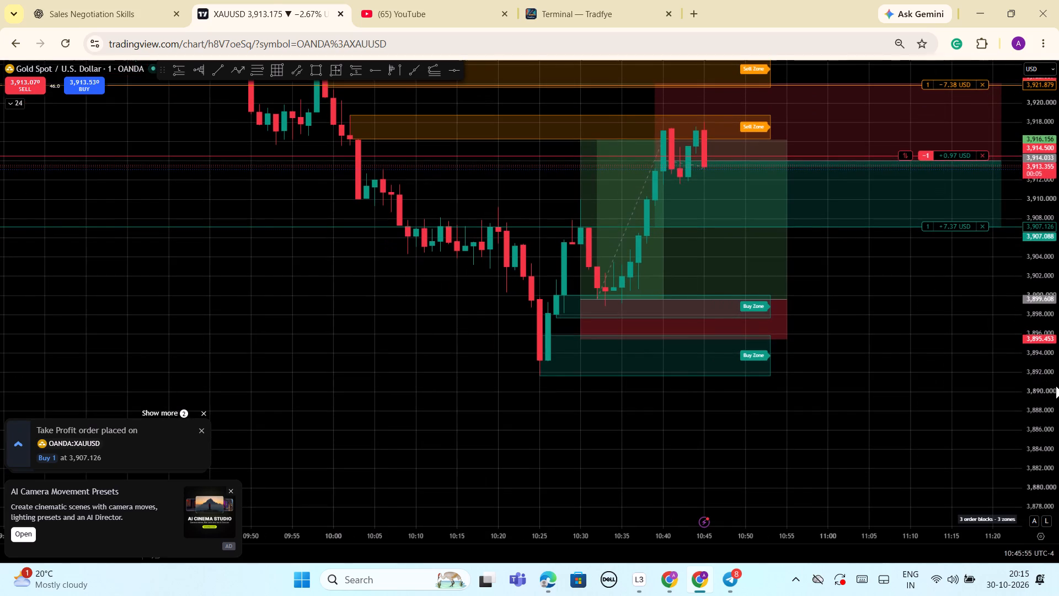
pyautogui.scroll(2, 982, 412)
pyautogui.scroll(-3, 869, 384)
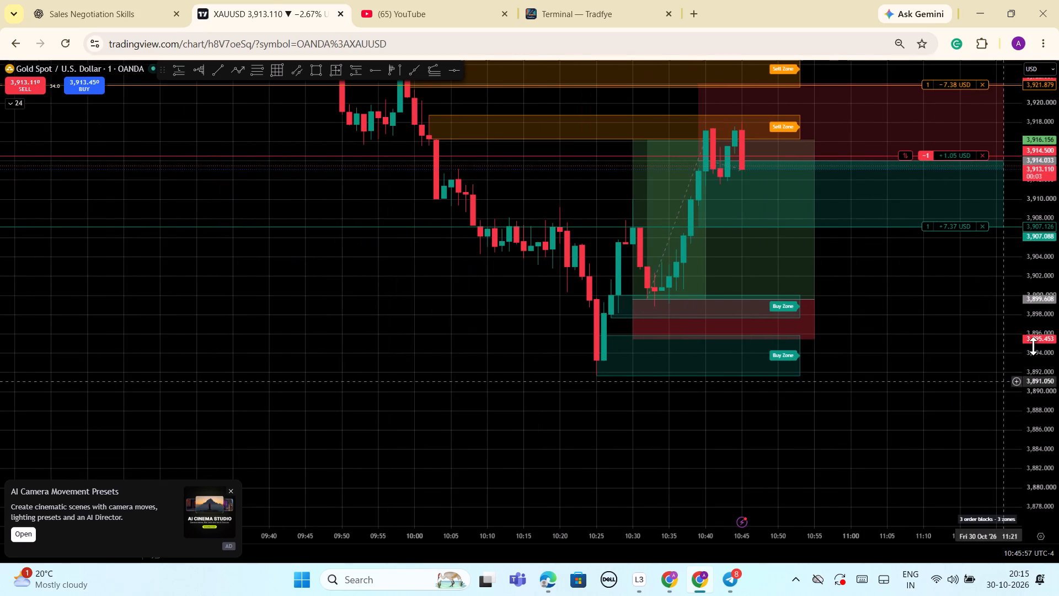
pyautogui.moveTo(1041, 348); pyautogui.dragTo(1040, 416)
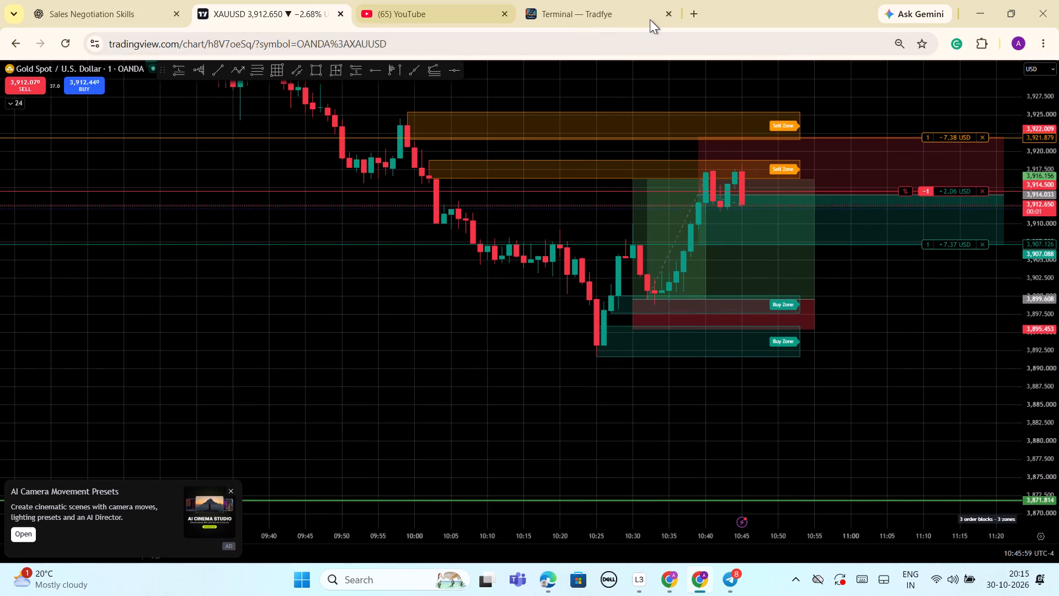
# Switch to Tradfye and compare the new one-minute footprint candle's volume and delta with the preceding candle.
pyautogui.click(589, 11)
pyautogui.scroll(3, 700, 311)
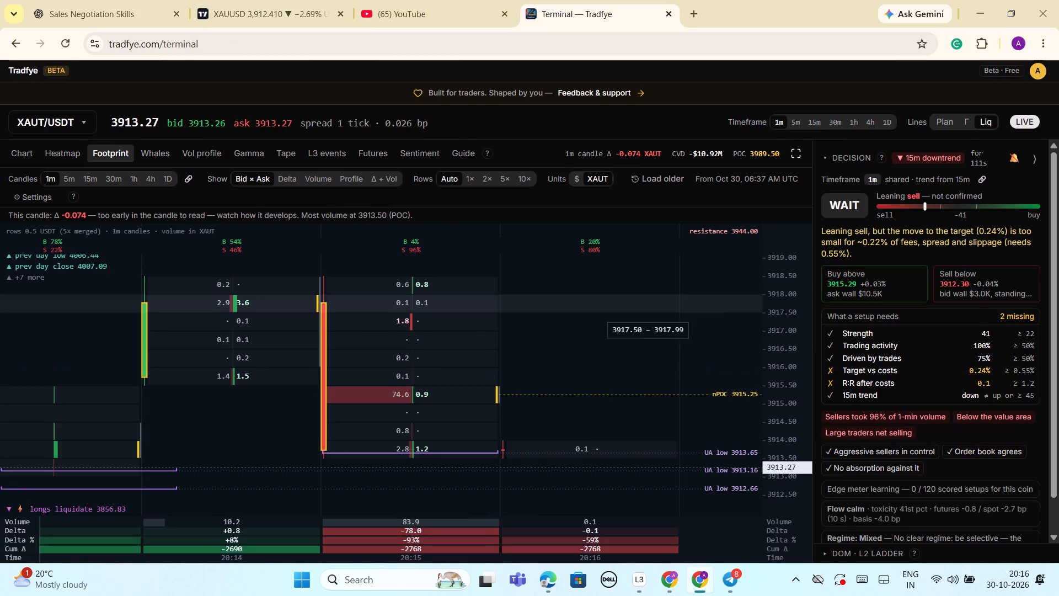
pyautogui.scroll(6, 702, 324)
pyautogui.scroll(3, 657, 332)
pyautogui.scroll(2, 835, 291)
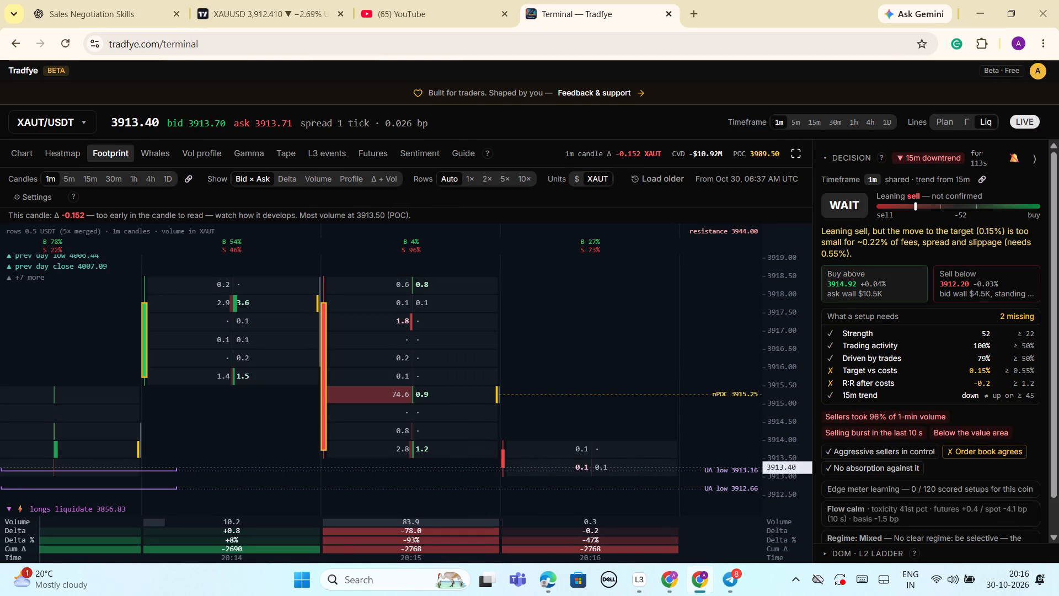
pyautogui.scroll(-2, 684, 329)
pyautogui.scroll(9, 682, 332)
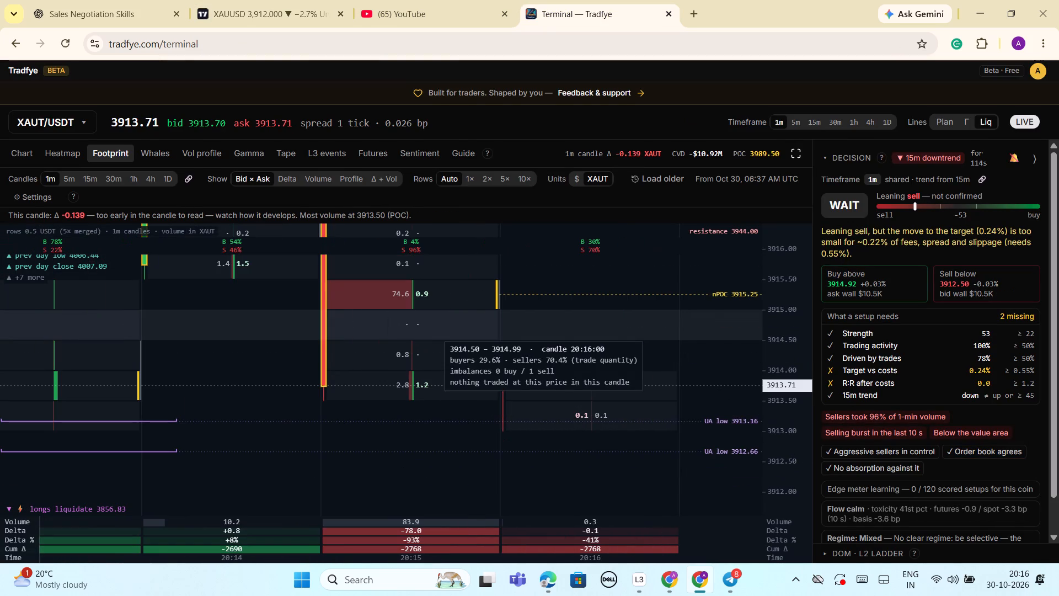
# Return to the TradingView chart and check the XAUUSD price against the short's entry, stop and take-profit orders.
pyautogui.click(243, 9)
pyautogui.moveTo(1055, 434); pyautogui.dragTo(1047, 382)
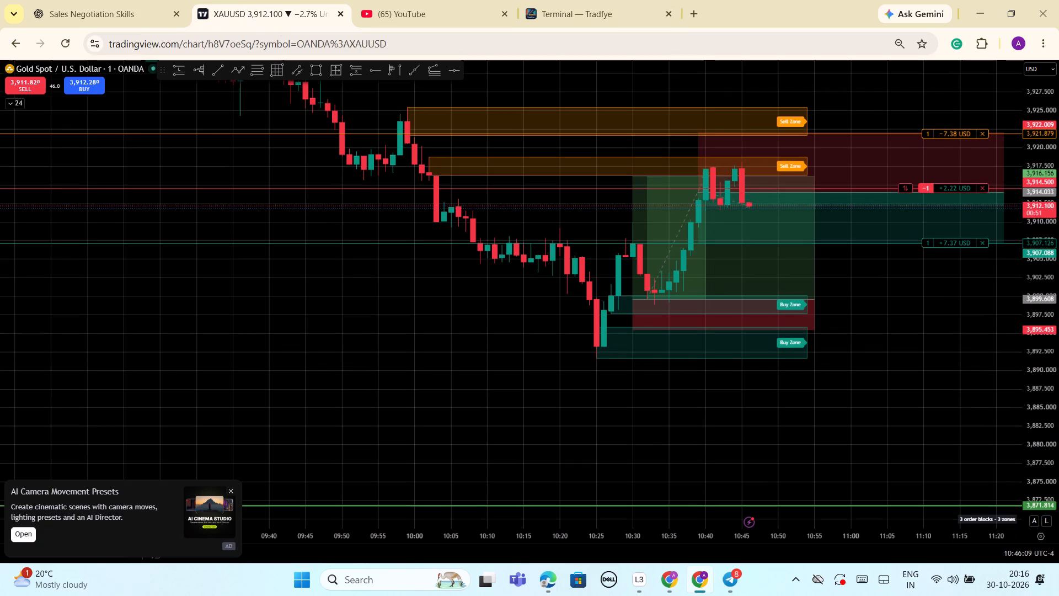
pyautogui.moveTo(1047, 382); pyautogui.dragTo(1046, 346)
pyautogui.scroll(3, 932, 418)
pyautogui.moveTo(1040, 446); pyautogui.dragTo(1037, 384)
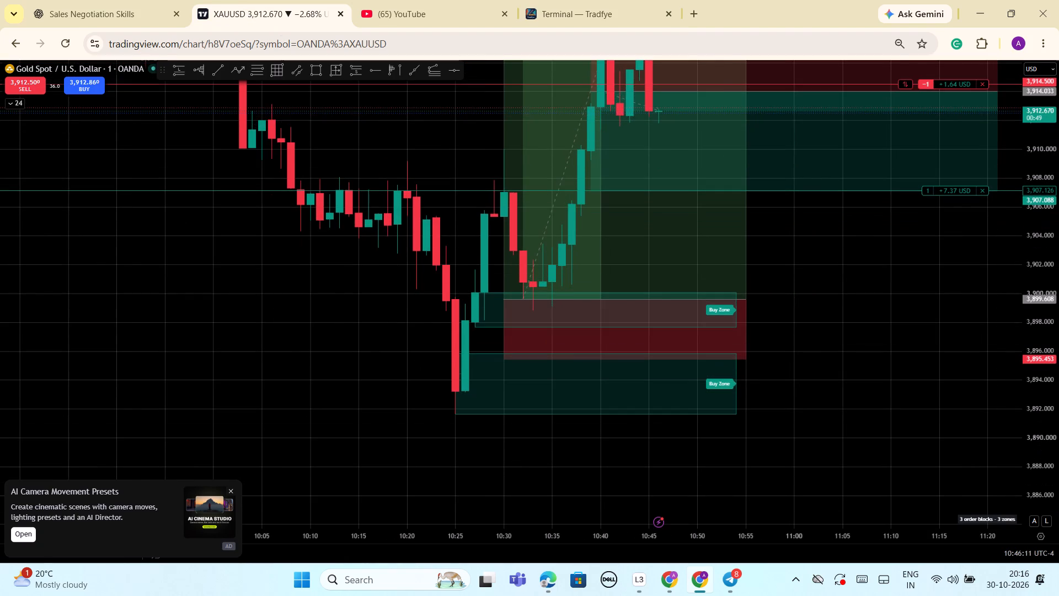
pyautogui.scroll(-3, 910, 423)
pyautogui.moveTo(1044, 391); pyautogui.dragTo(1038, 457)
pyautogui.scroll(-3, 976, 440)
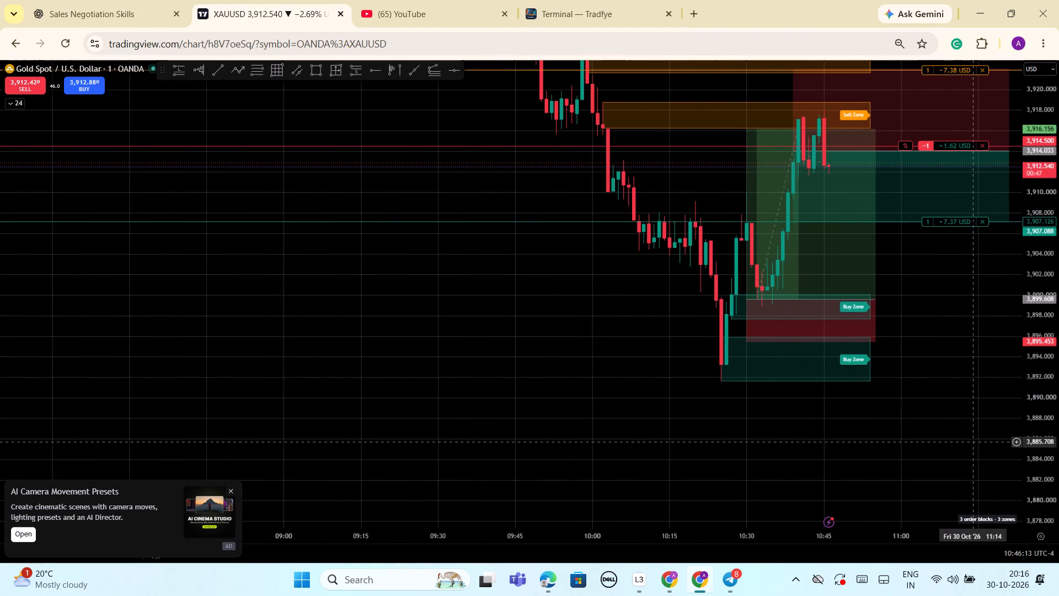
pyautogui.scroll(-2, 970, 442)
pyautogui.moveTo(1057, 413); pyautogui.dragTo(1017, 459)
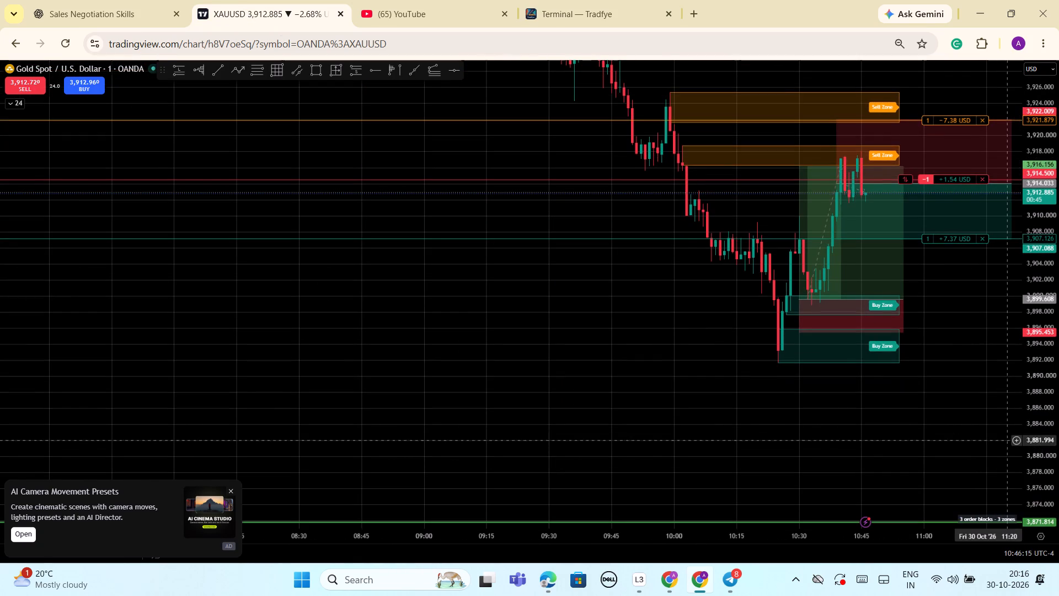
# Switch to Tradfye and examine the 20:16 footprint candle's bid and ask volumes by price level.
pyautogui.click(564, 10)
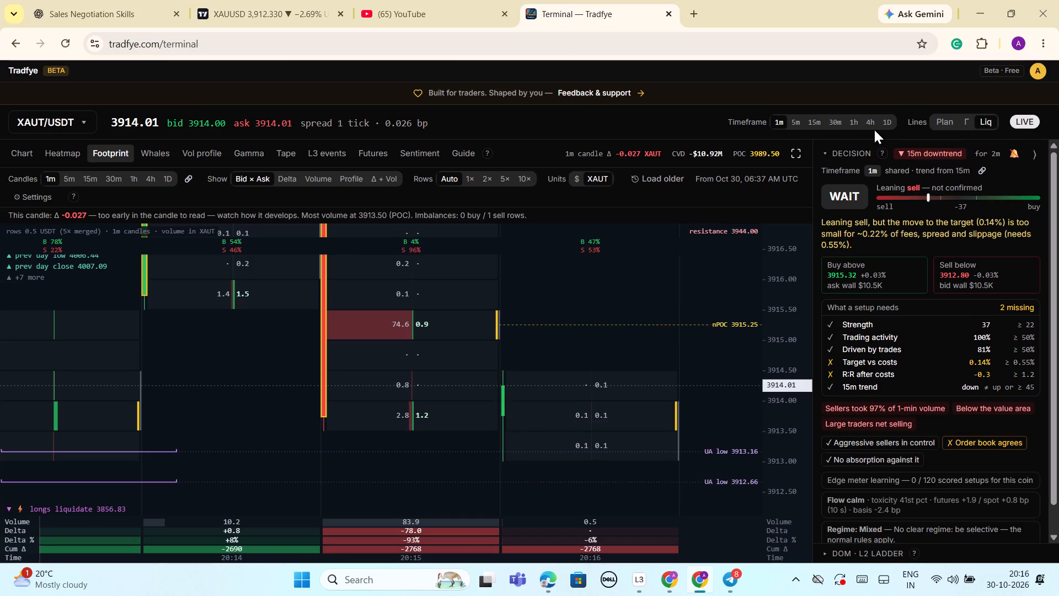
pyautogui.scroll(3, 521, 306)
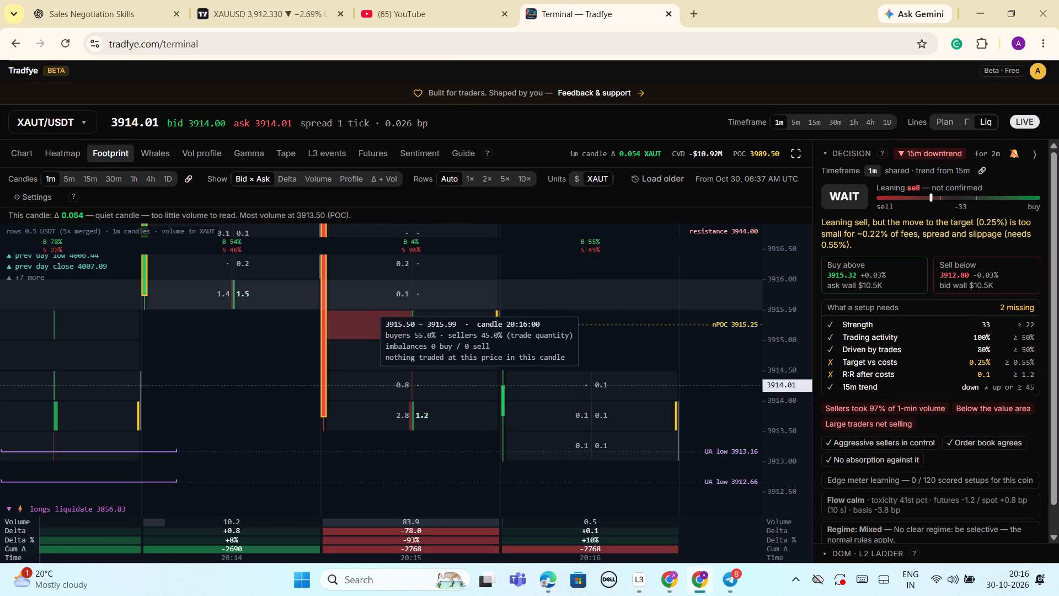
pyautogui.scroll(1, 611, 303)
pyautogui.scroll(-2, 611, 303)
pyautogui.scroll(3, 611, 303)
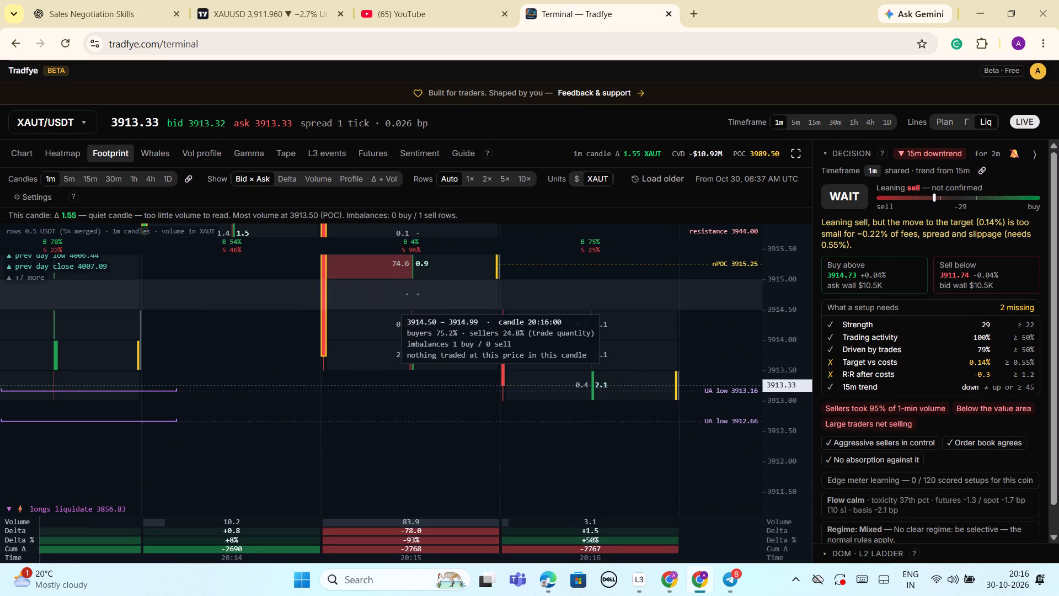
pyautogui.scroll(2, 611, 303)
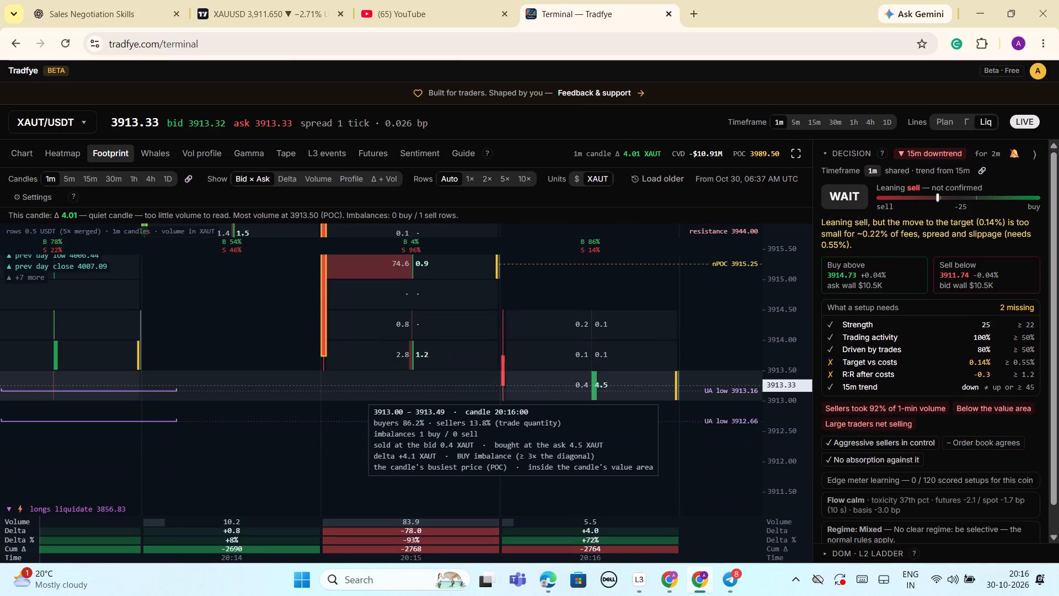
# Compare the 20:16 footprint candle's bid and ask volumes by price level with the preceding one-minute candles.
pyautogui.scroll(-1, 671, 440)
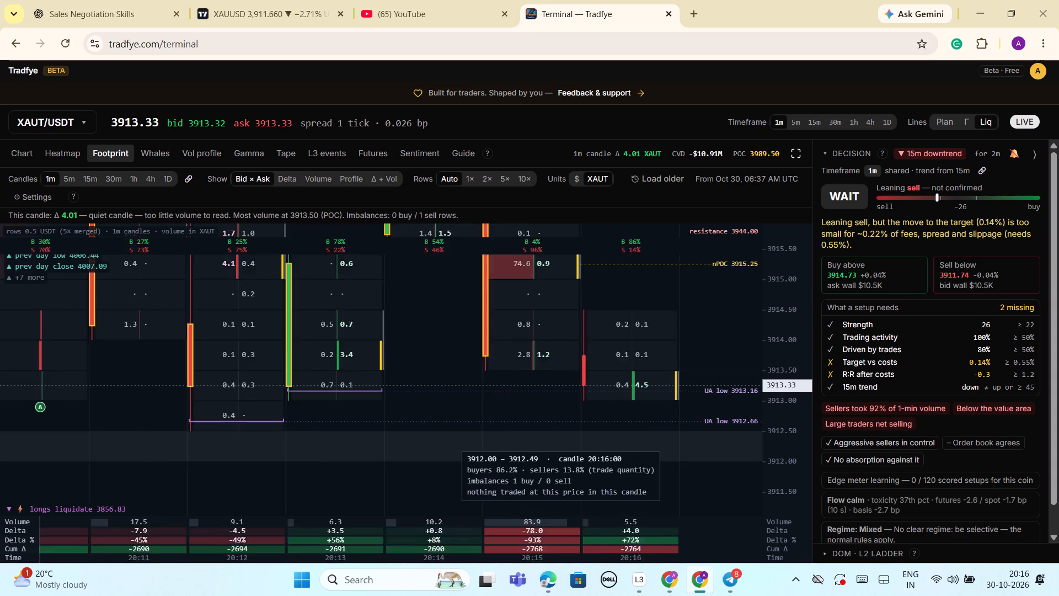
pyautogui.scroll(-1, 671, 440)
pyautogui.scroll(3, 671, 440)
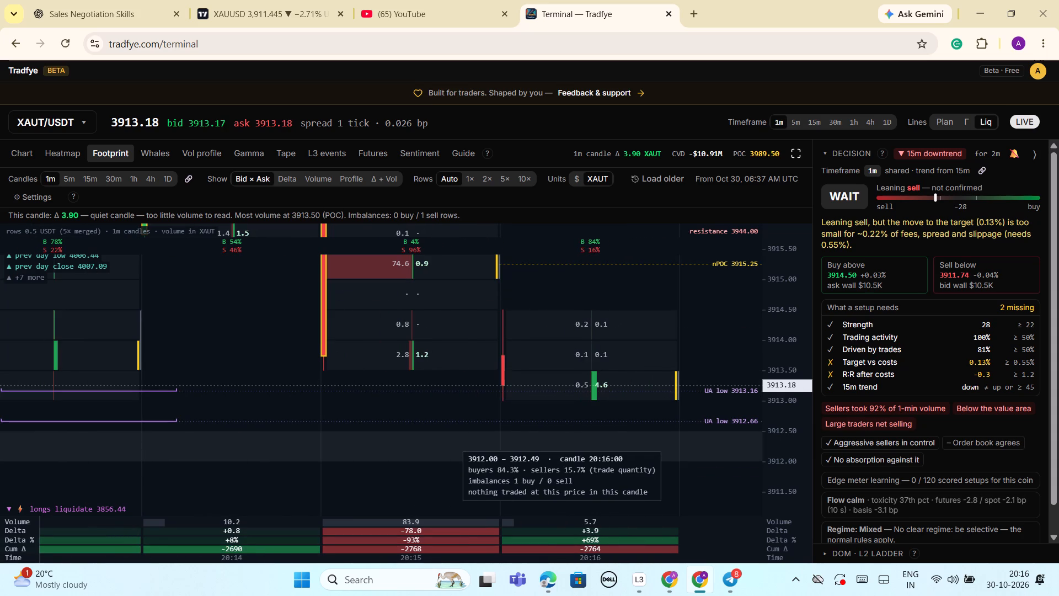
pyautogui.scroll(2, 598, 329)
pyautogui.scroll(-2, 603, 351)
pyautogui.scroll(3, 603, 351)
pyautogui.scroll(-3, 603, 351)
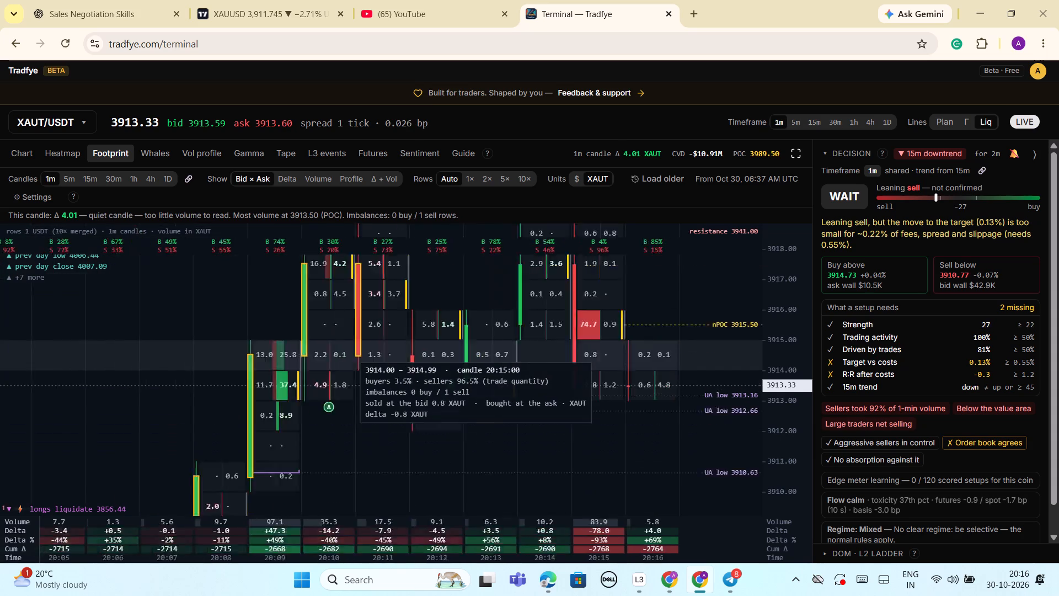
pyautogui.scroll(4, 603, 351)
pyautogui.scroll(-2, 603, 351)
pyautogui.scroll(3, 603, 351)
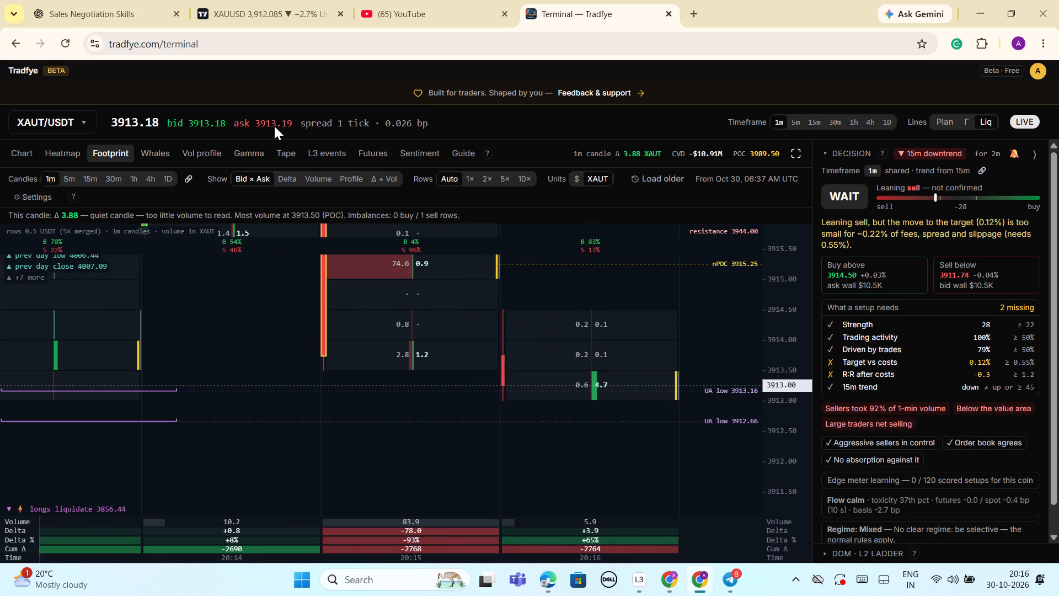
# Open the trade tape for XAUT/USDT and read the latest buy and sell prints.
pyautogui.click(290, 155)
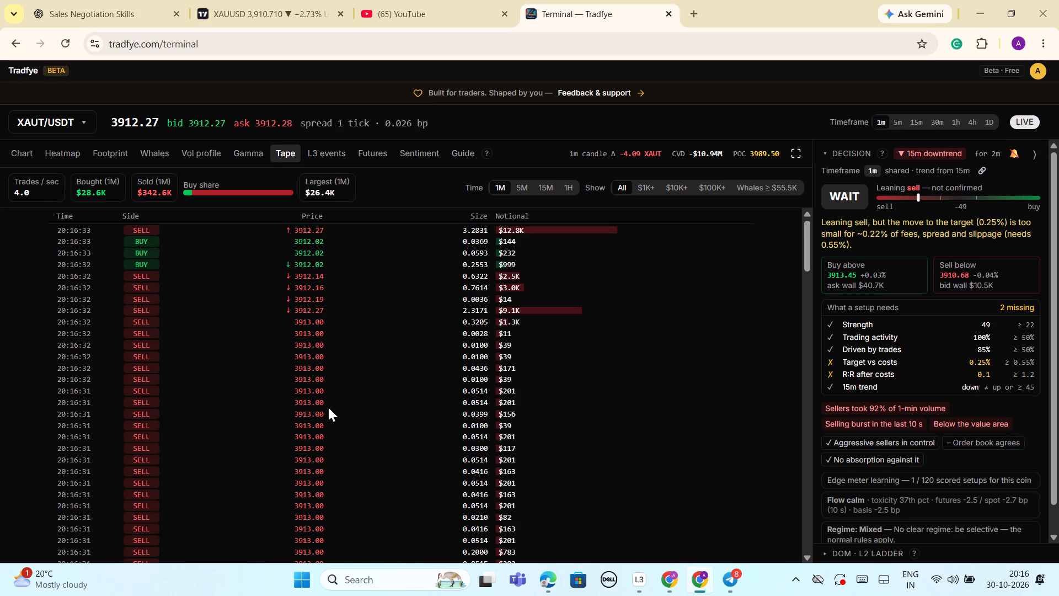
pyautogui.scroll(1, 393, 268)
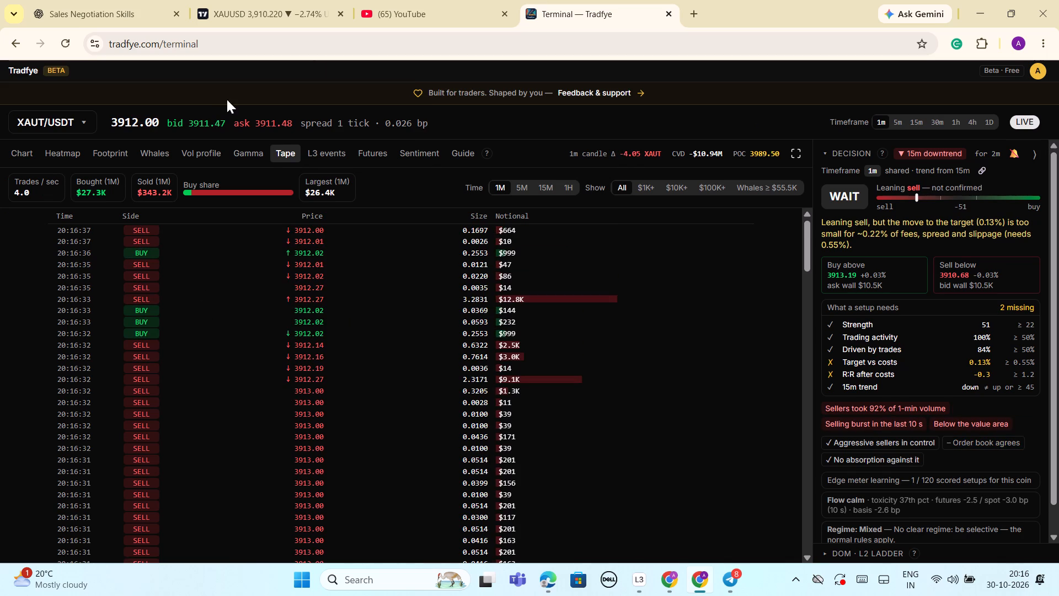
# Return to the TradingView chart and check the XAUUSD price against the short's entry, stop and take-profit orders.
pyautogui.click(275, 18)
pyautogui.scroll(1, 712, 377)
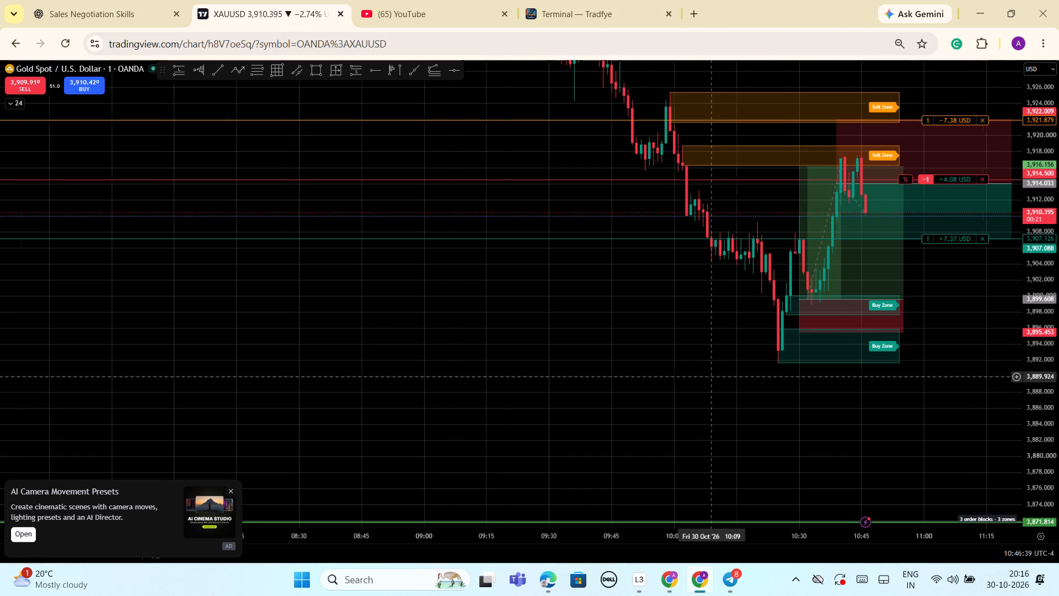
pyautogui.scroll(1, 712, 377)
pyautogui.moveTo(1051, 438); pyautogui.dragTo(1044, 366)
pyautogui.scroll(2, 947, 411)
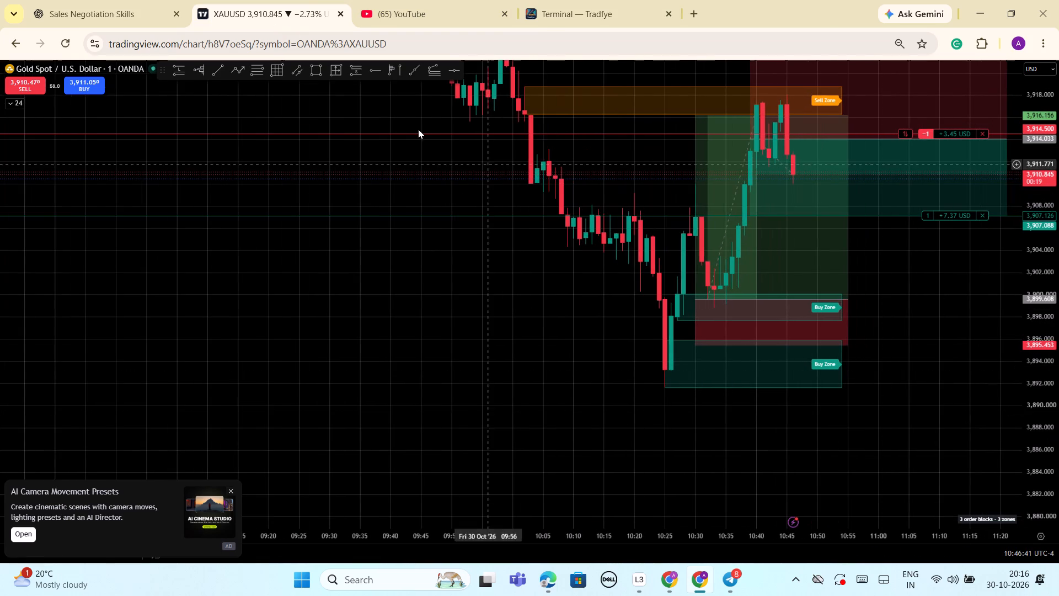
# Switch to Tradfye and check the latest tape prints and the 20:16 footprint candle's volume by price level.
pyautogui.click(549, 13)
pyautogui.scroll(3, 579, 413)
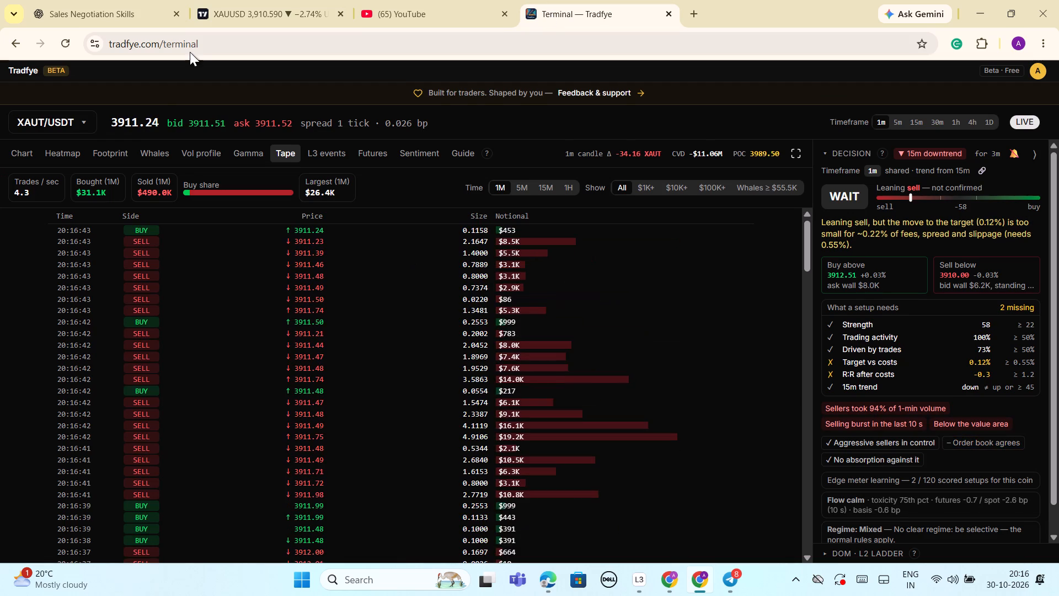
pyautogui.click(110, 153)
pyautogui.scroll(4, 712, 390)
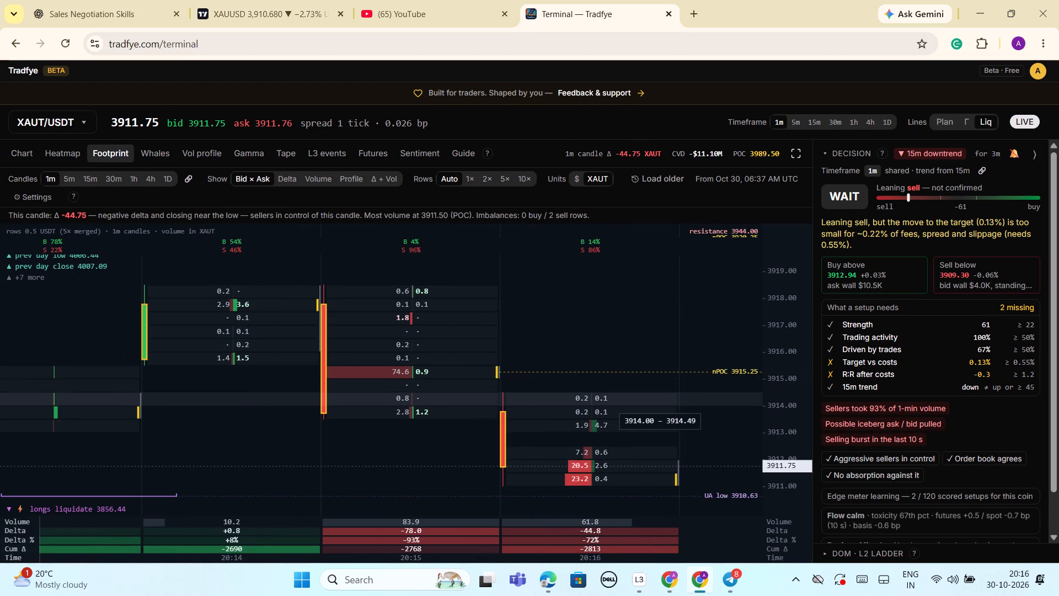
pyautogui.scroll(3, 712, 402)
# Return to the TradingView chart, move the XAUUSD short's stop-loss order to 3,914.029 and confirm the change.
pyautogui.click(272, 9)
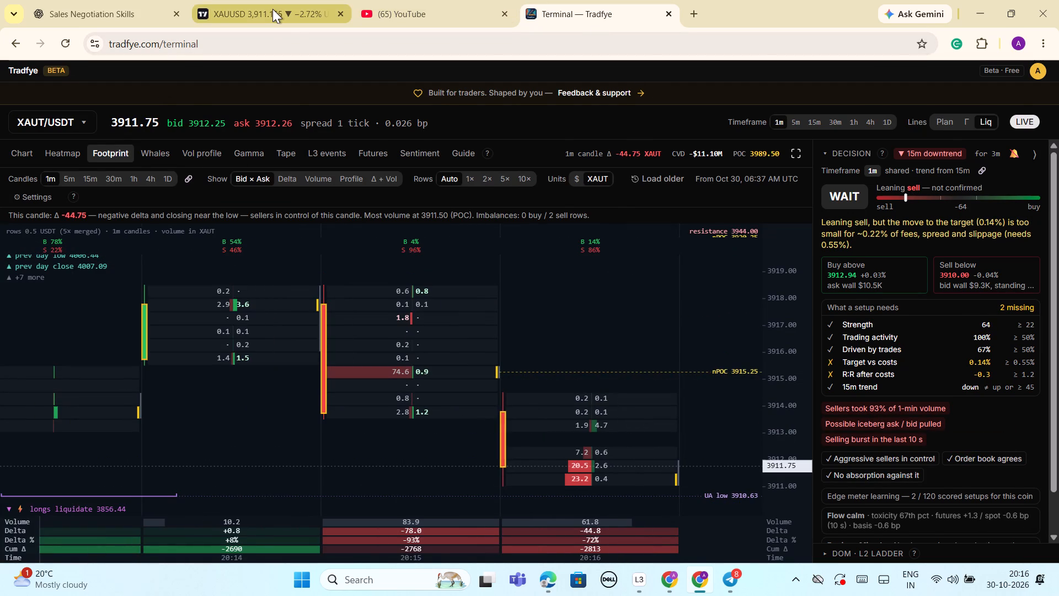
pyautogui.moveTo(1042, 397); pyautogui.dragTo(1043, 462)
pyautogui.scroll(1, 959, 453)
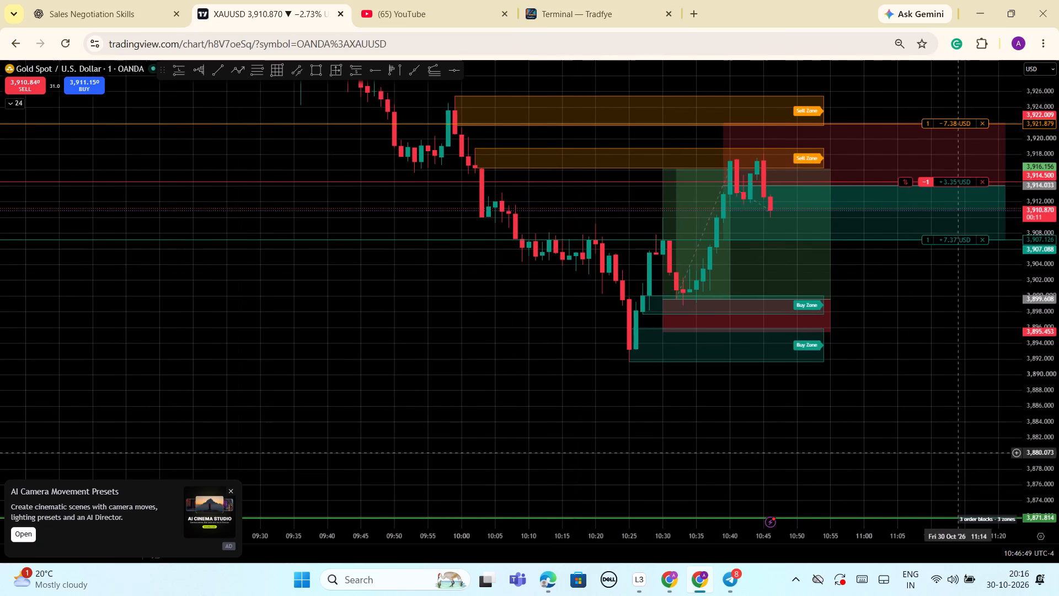
pyautogui.moveTo(1029, 453); pyautogui.dragTo(1036, 409)
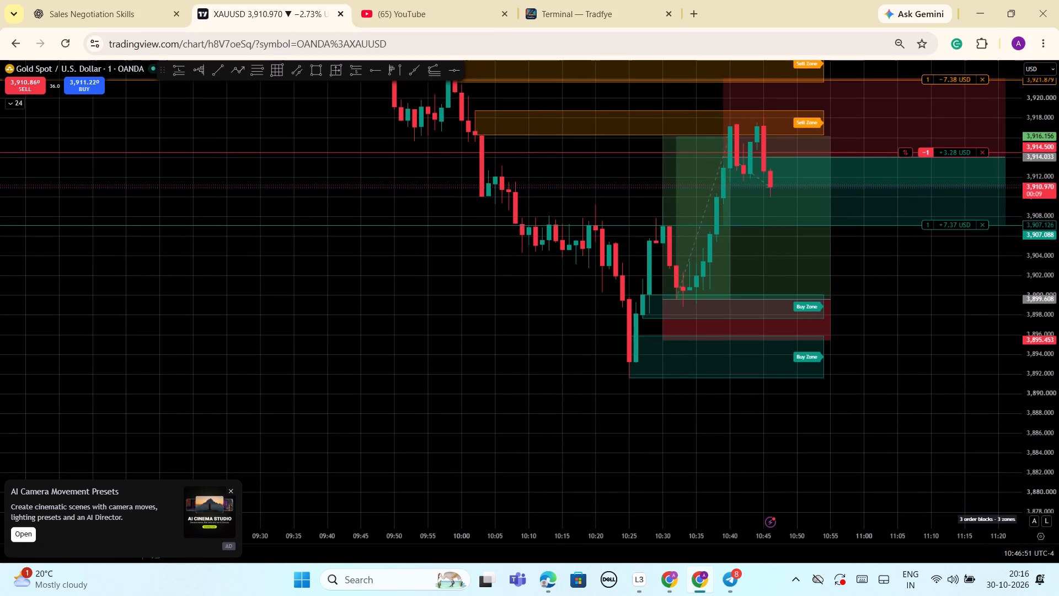
pyautogui.moveTo(1048, 465); pyautogui.dragTo(1041, 406)
pyautogui.scroll(2, 889, 451)
pyautogui.moveTo(1046, 417); pyautogui.dragTo(1058, 484)
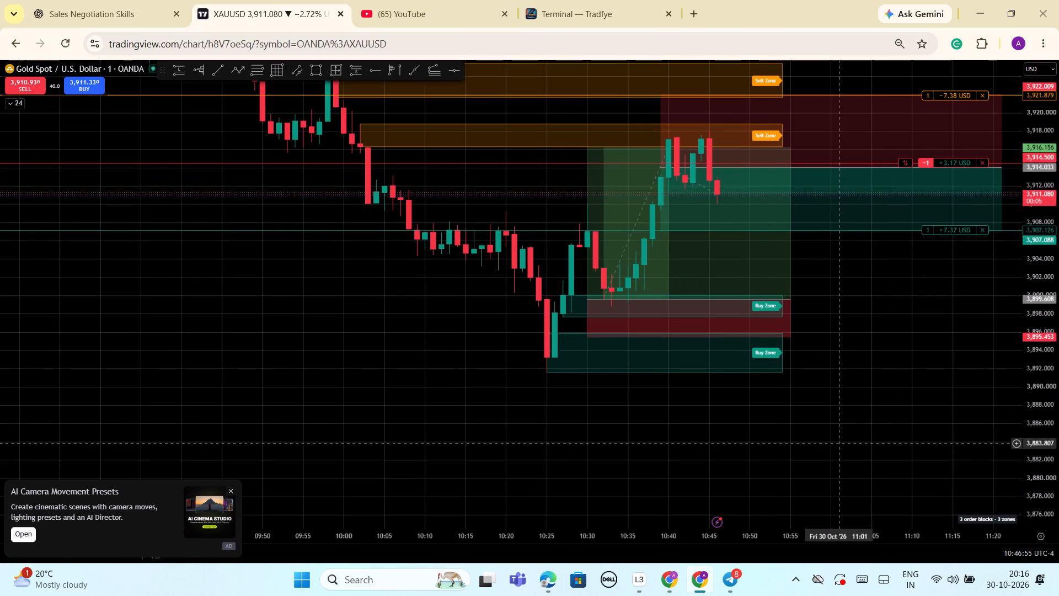
pyautogui.moveTo(965, 90); pyautogui.dragTo(965, 127)
pyautogui.moveTo(960, 127); pyautogui.dragTo(953, 190)
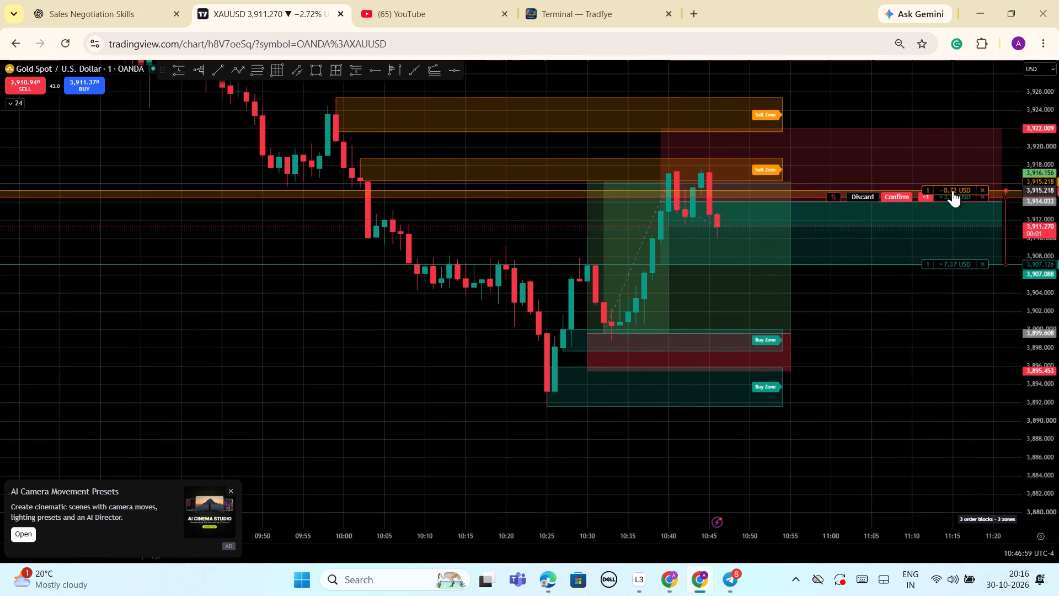
pyautogui.moveTo(953, 190); pyautogui.dragTo(951, 201)
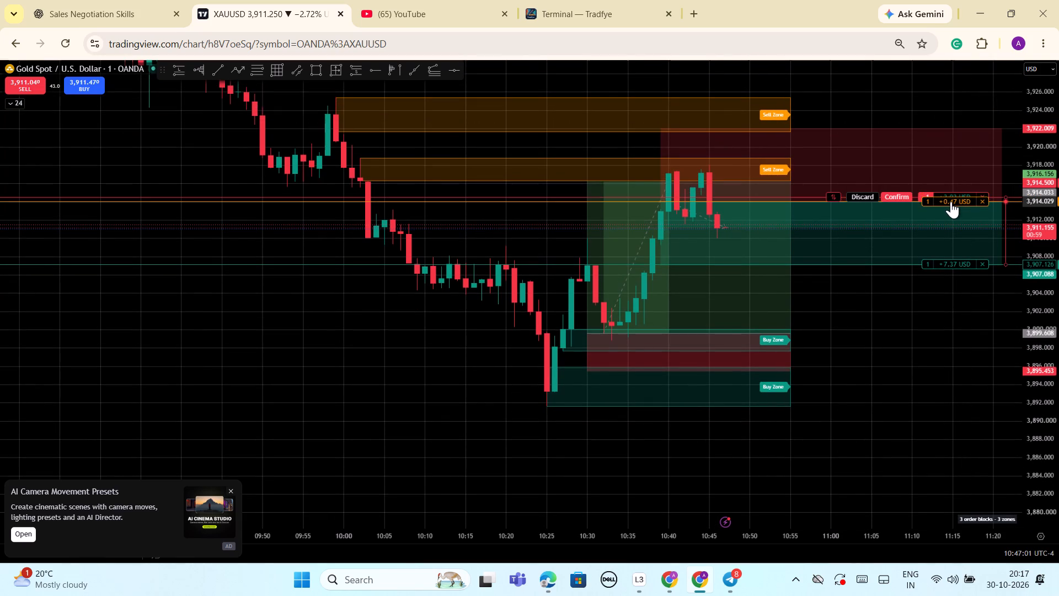
pyautogui.click(896, 196)
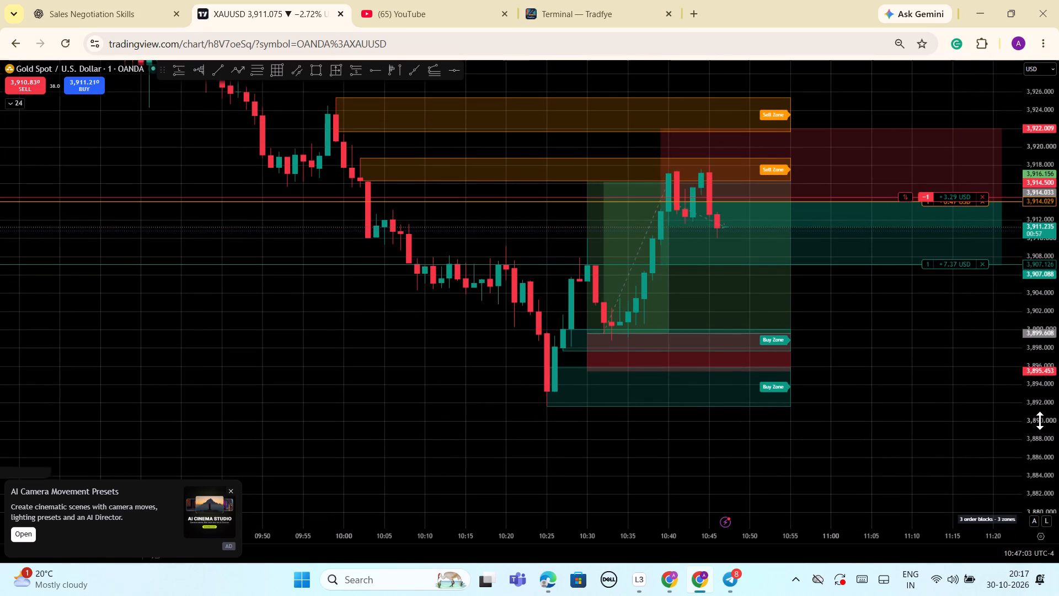
# Lower the stop level of the short position drawing to 3,914.366, just above its entry line.
pyautogui.moveTo(1042, 441); pyautogui.dragTo(1034, 302)
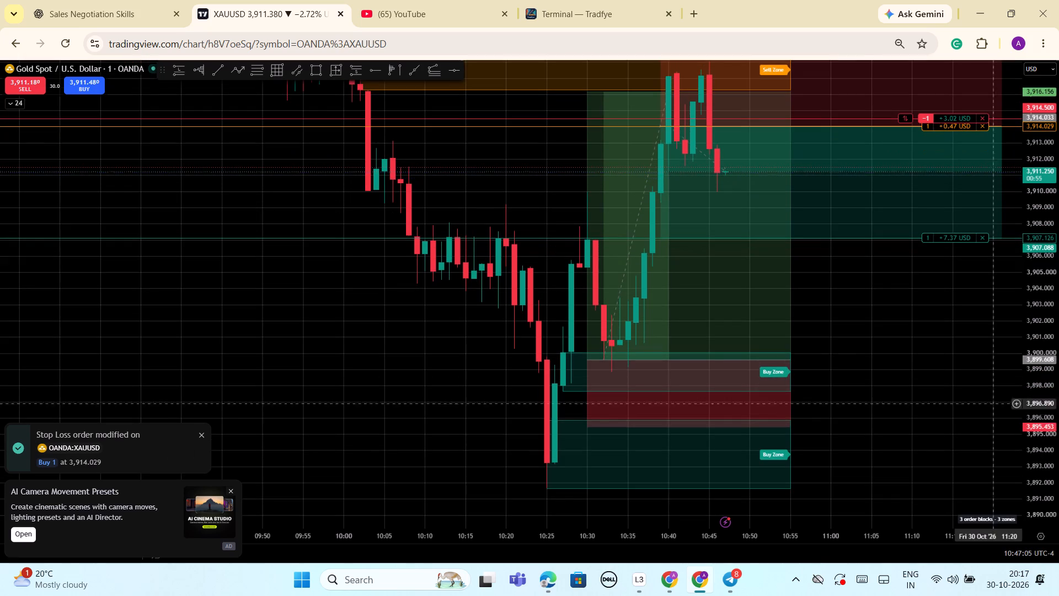
pyautogui.scroll(1, 822, 312)
pyautogui.moveTo(1041, 405); pyautogui.dragTo(1035, 337)
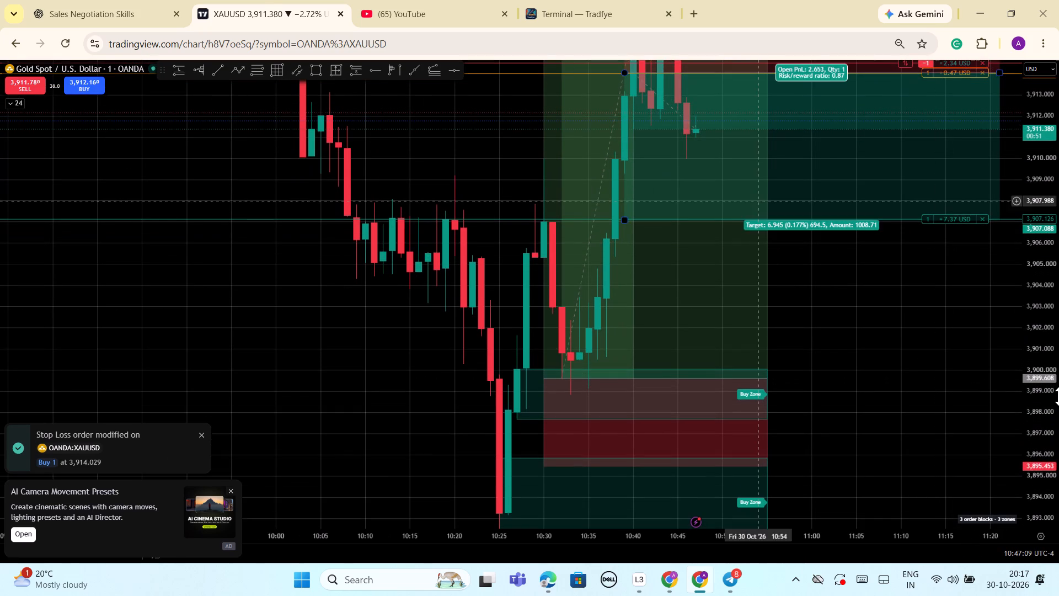
pyautogui.moveTo(1045, 412); pyautogui.dragTo(1053, 372)
pyautogui.moveTo(1037, 273); pyautogui.dragTo(1057, 389)
pyautogui.scroll(-1, 959, 386)
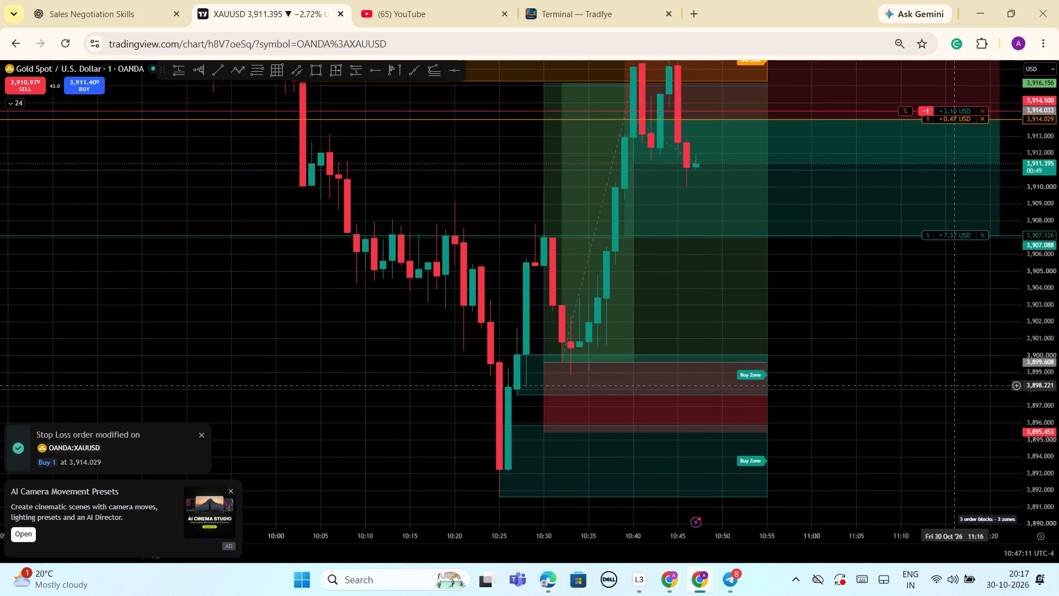
pyautogui.scroll(-5, 959, 386)
pyautogui.moveTo(1040, 408); pyautogui.dragTo(1056, 485)
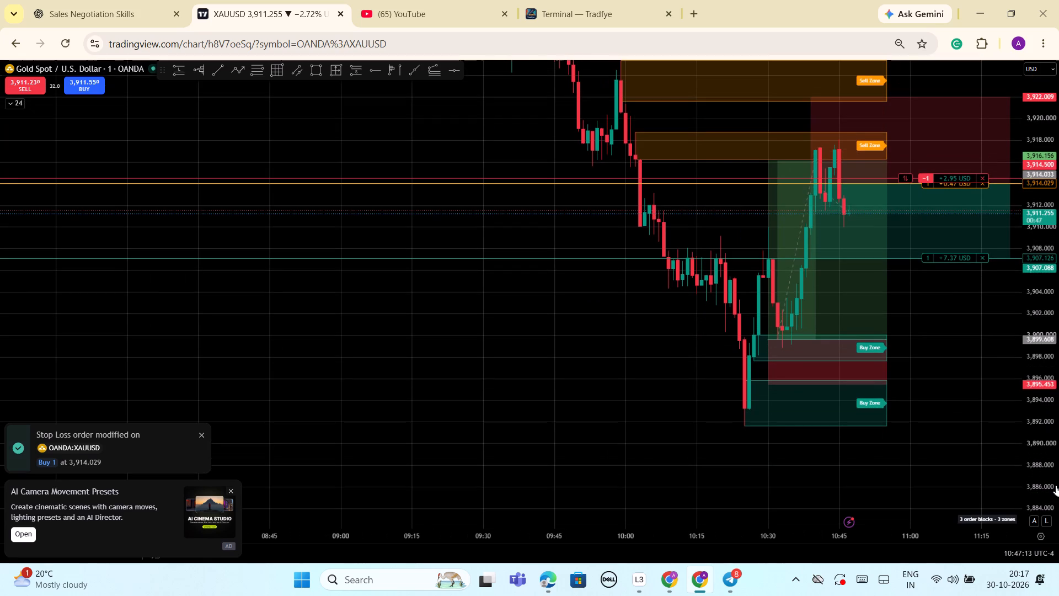
pyautogui.moveTo(811, 95); pyautogui.dragTo(823, 138)
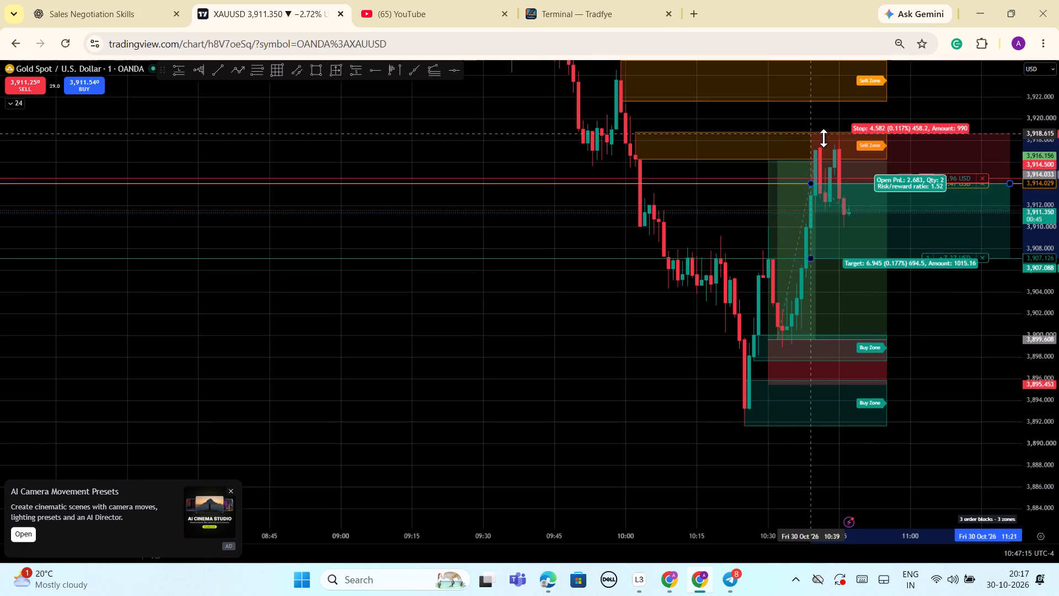
pyautogui.moveTo(823, 138); pyautogui.dragTo(826, 177)
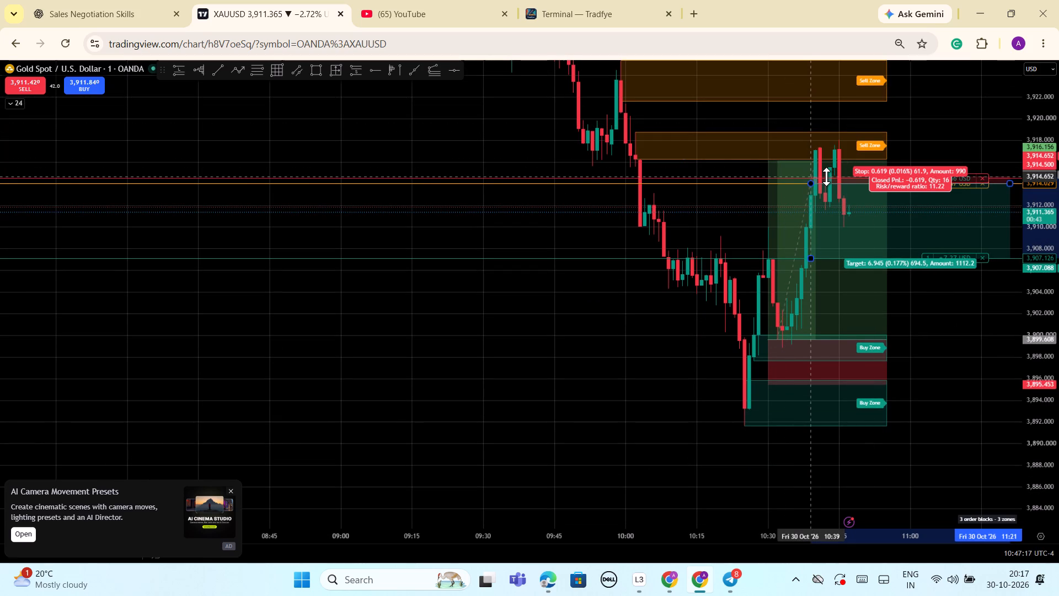
pyautogui.moveTo(826, 177); pyautogui.dragTo(828, 180)
# Examine the latest XAUUSD one-minute candles against the short's entry, the stop at 3,914.029 and the target at 3,907.126.
pyautogui.moveTo(1044, 453); pyautogui.dragTo(1041, 348)
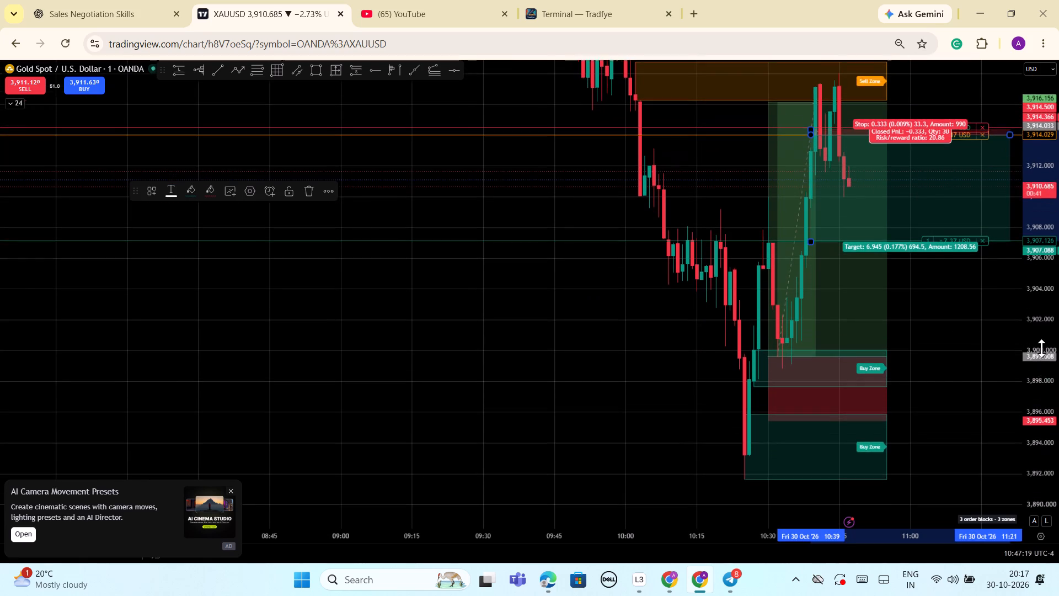
pyautogui.moveTo(1041, 348); pyautogui.dragTo(1041, 344)
pyautogui.moveTo(940, 380); pyautogui.dragTo(902, 423)
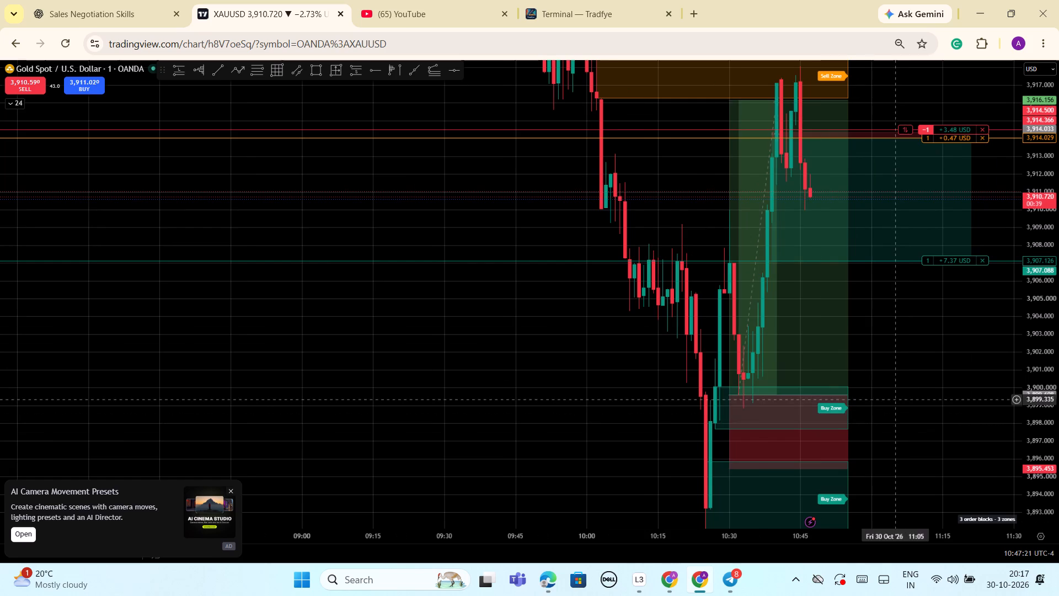
pyautogui.scroll(-5, 896, 400)
pyautogui.click(1058, 422)
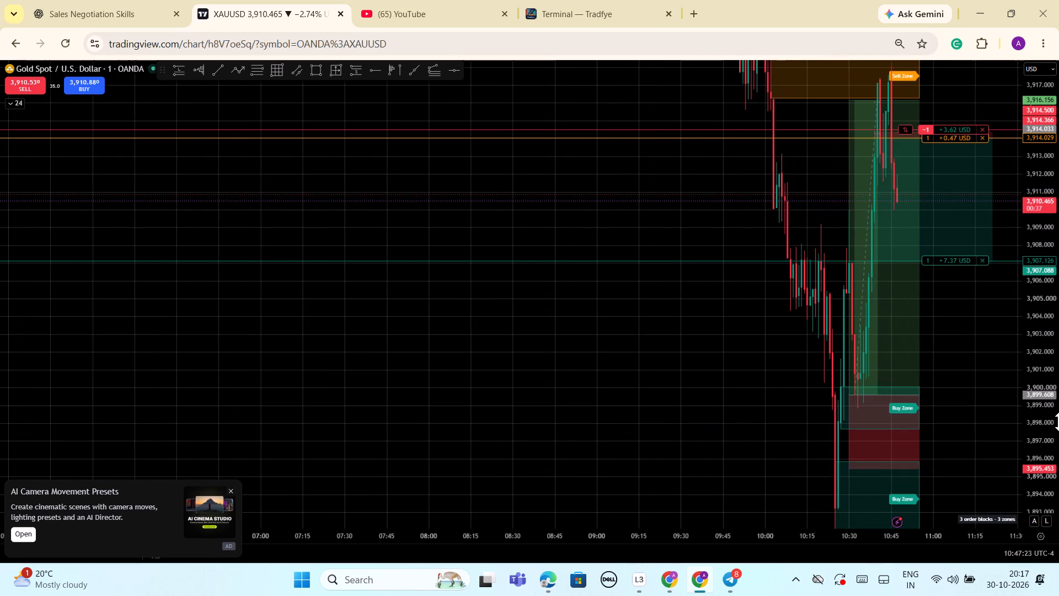
pyautogui.moveTo(1035, 434); pyautogui.dragTo(1028, 375)
pyautogui.scroll(8, 961, 396)
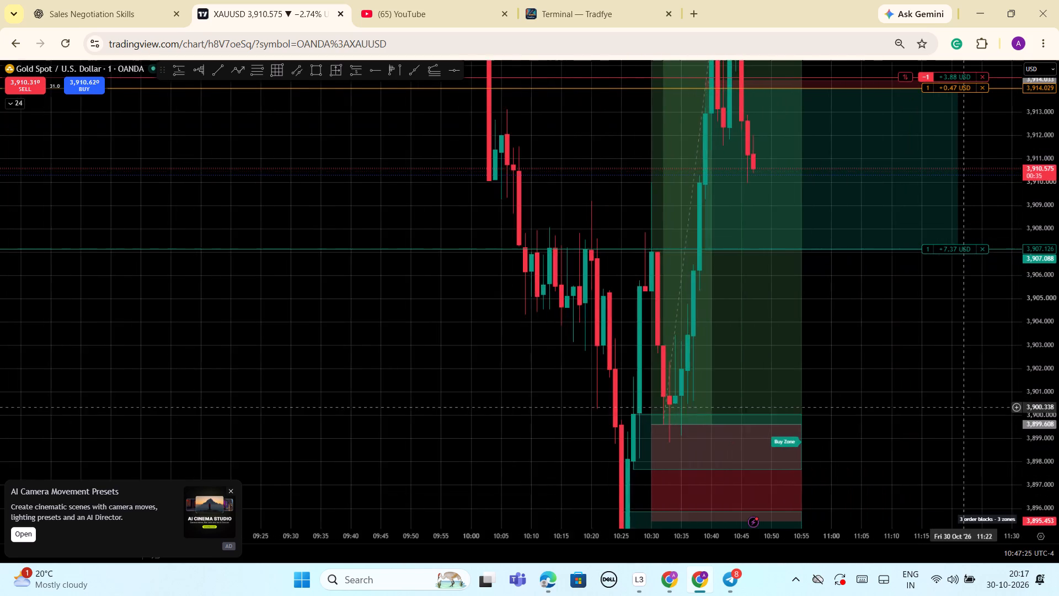
pyautogui.scroll(3, 966, 412)
pyautogui.moveTo(1038, 385); pyautogui.dragTo(1057, 454)
pyautogui.scroll(-3, 905, 420)
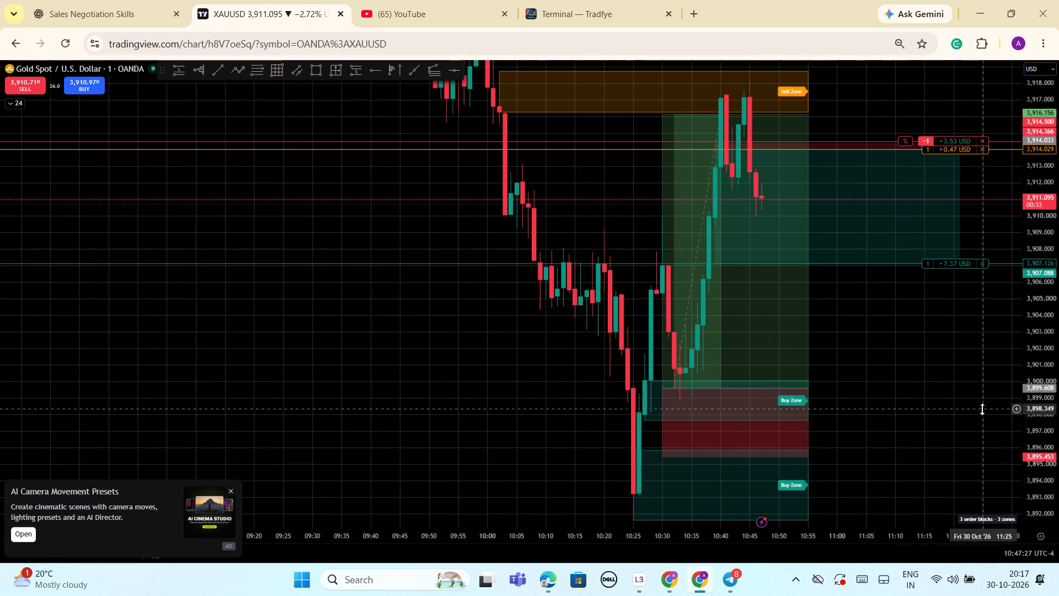
# Examine the wider XAUUSD price structure between the sell and buy zones and the current candle's distance from the short's target.
pyautogui.moveTo(1049, 328); pyautogui.dragTo(1058, 412)
pyautogui.scroll(-6, 975, 430)
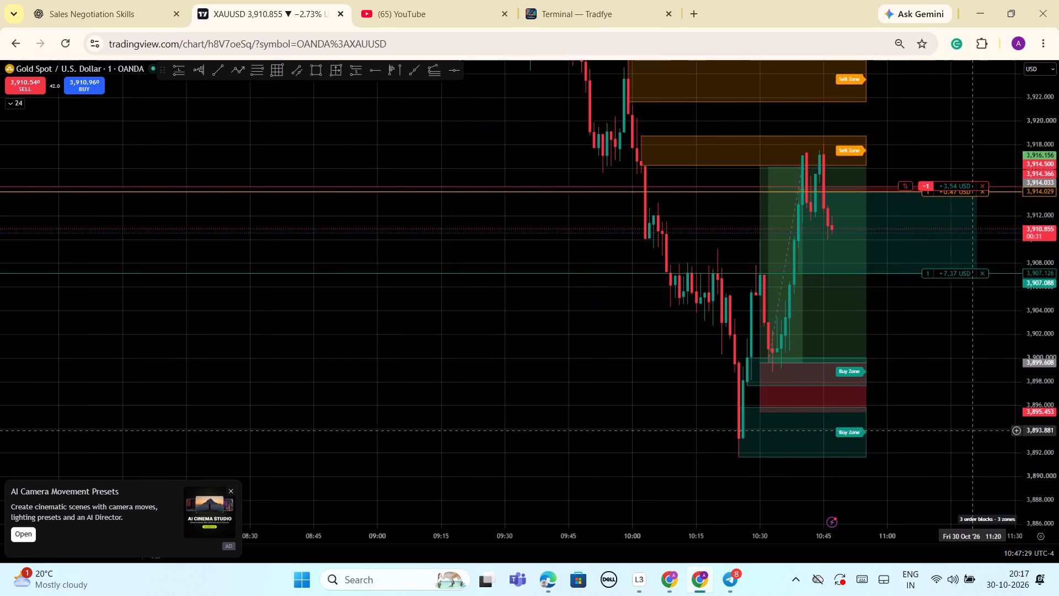
pyautogui.moveTo(1048, 377); pyautogui.dragTo(1058, 445)
pyautogui.scroll(3, 982, 443)
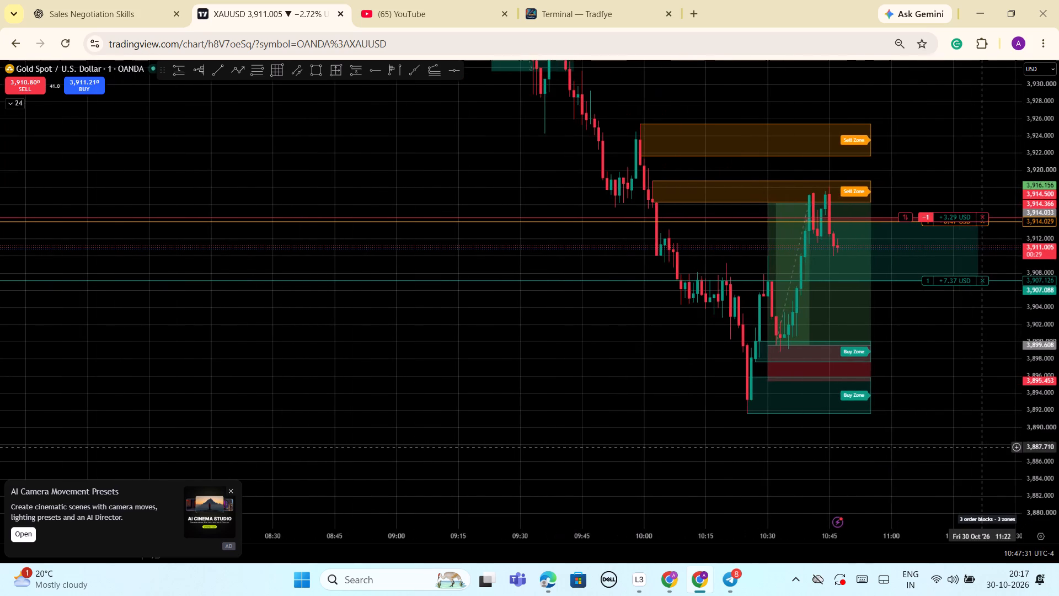
pyautogui.scroll(2, 982, 448)
pyautogui.moveTo(1039, 466); pyautogui.dragTo(1042, 438)
pyautogui.scroll(2, 1007, 437)
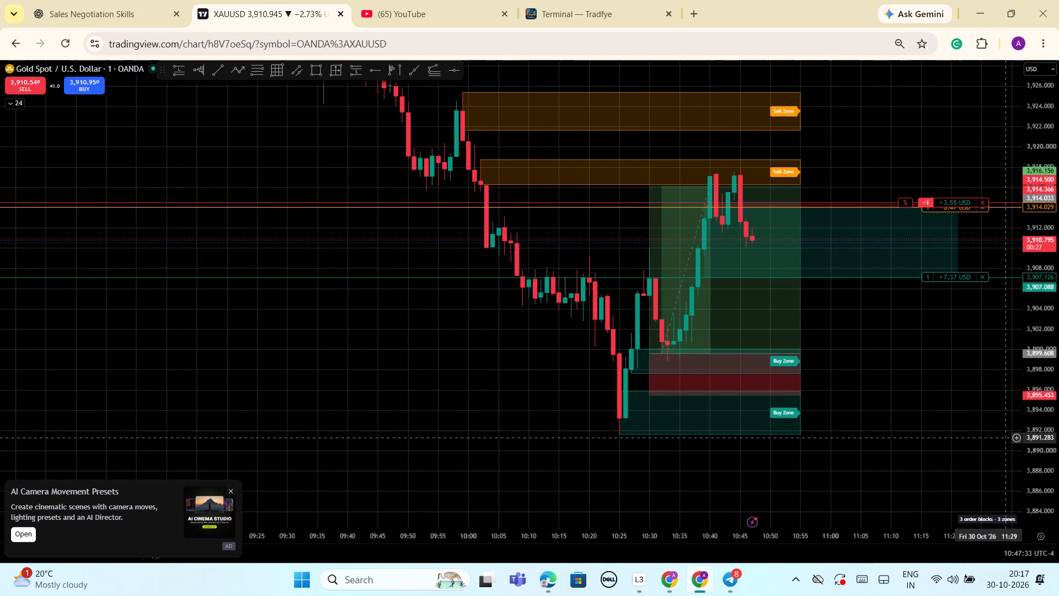
pyautogui.moveTo(896, 433); pyautogui.dragTo(954, 422)
pyautogui.scroll(1, 1050, 469)
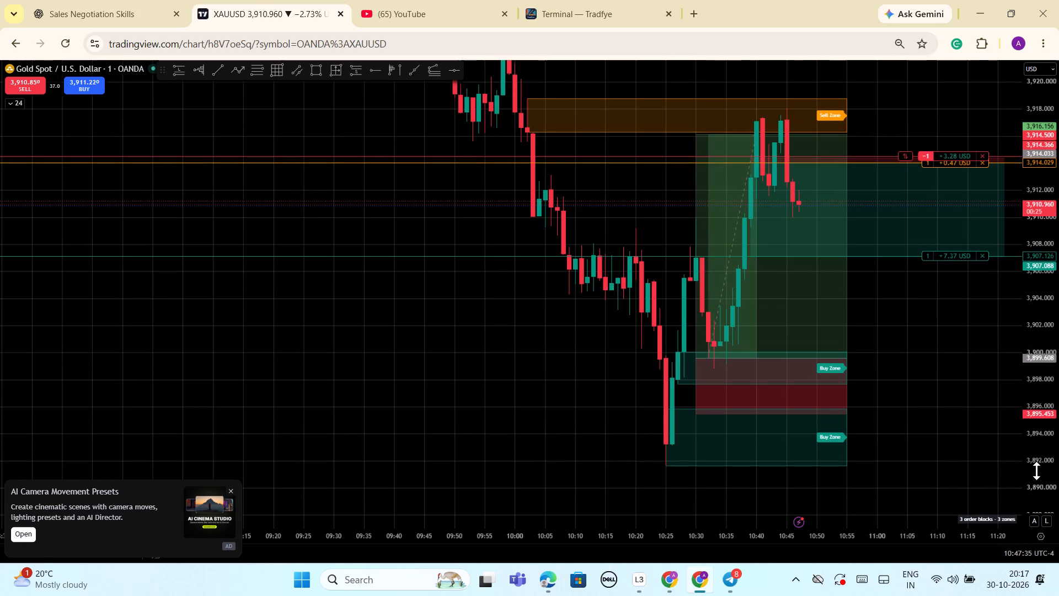
pyautogui.moveTo(1031, 405); pyautogui.dragTo(1042, 463)
pyautogui.scroll(2, 970, 463)
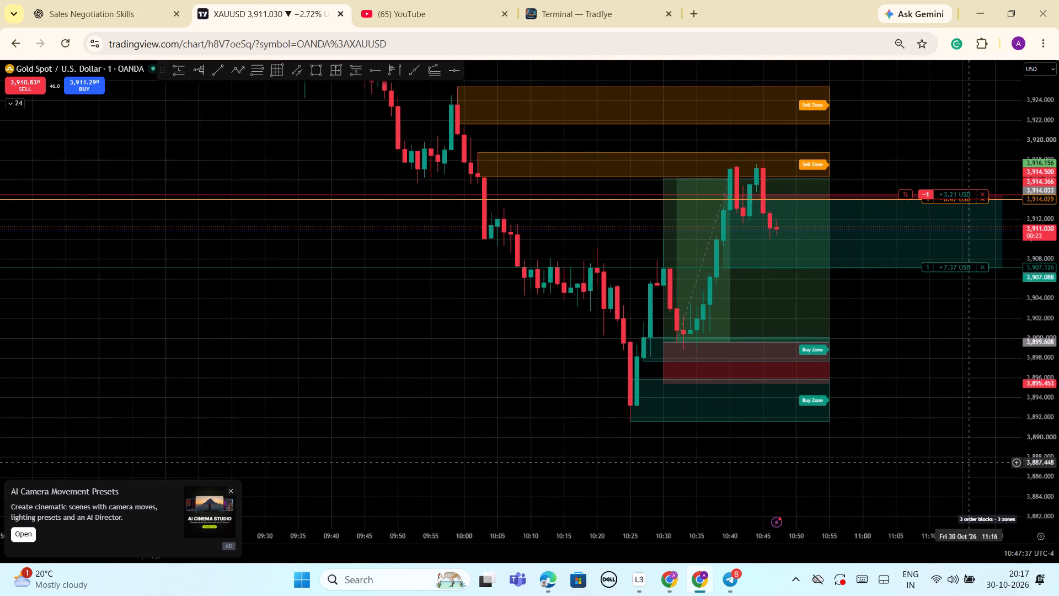
pyautogui.moveTo(1044, 479); pyautogui.dragTo(1042, 379)
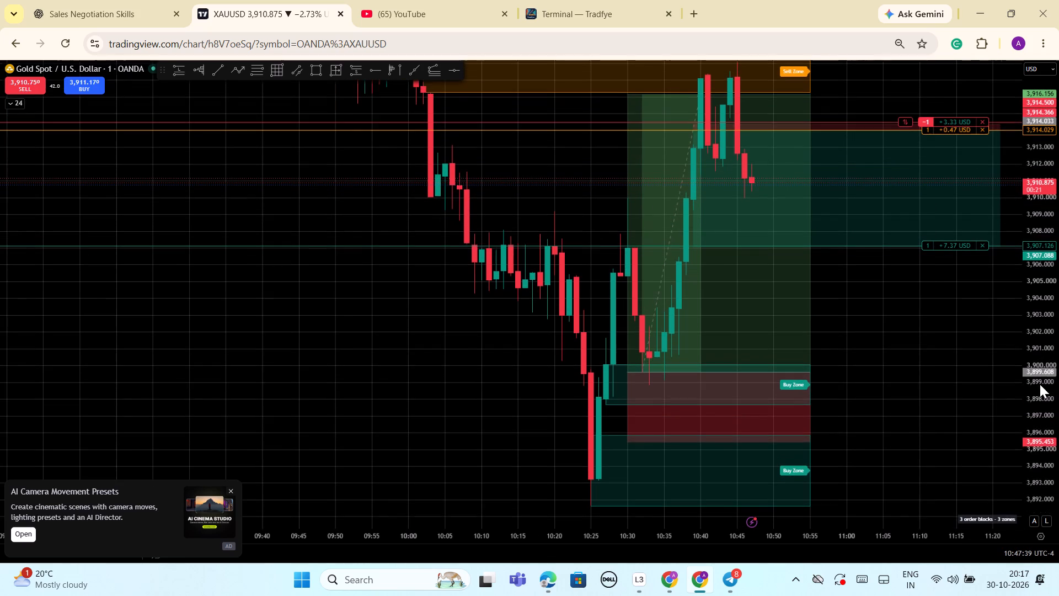
pyautogui.scroll(3, 932, 450)
pyautogui.moveTo(1042, 466); pyautogui.dragTo(1041, 393)
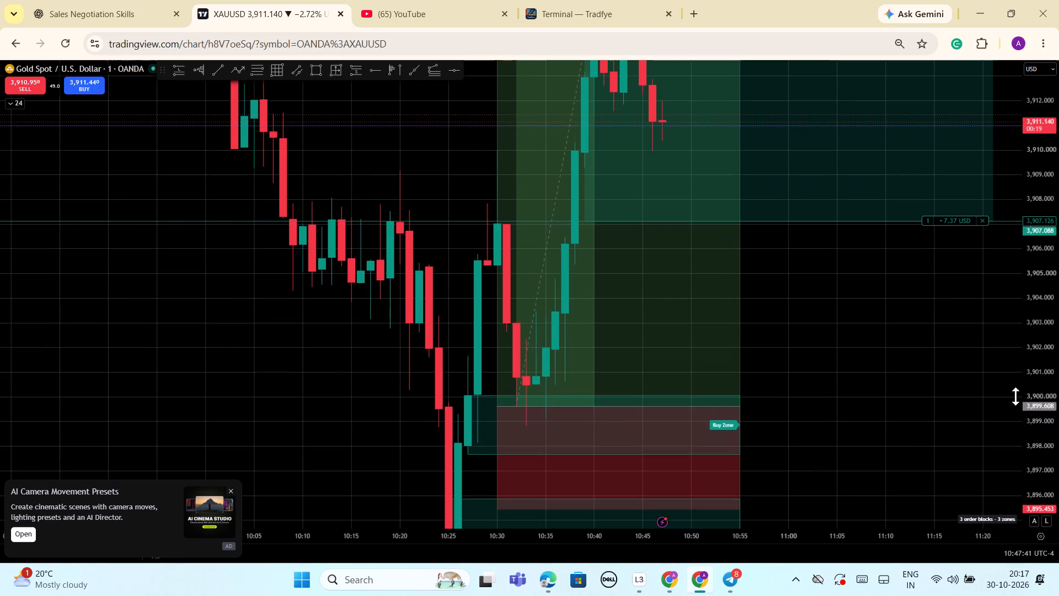
# Examine the XAUUSD price structure between the sell and buy zones and the current candle's place within the short trade.
pyautogui.moveTo(789, 379); pyautogui.dragTo(851, 390)
pyautogui.moveTo(1045, 401); pyautogui.dragTo(1046, 530)
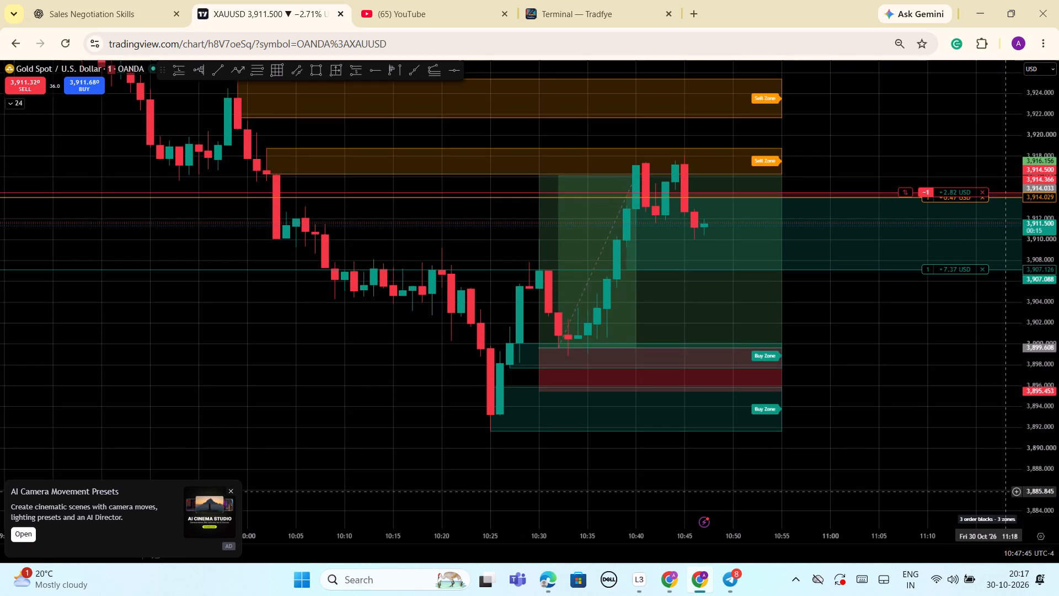
pyautogui.moveTo(1038, 449); pyautogui.dragTo(1038, 447)
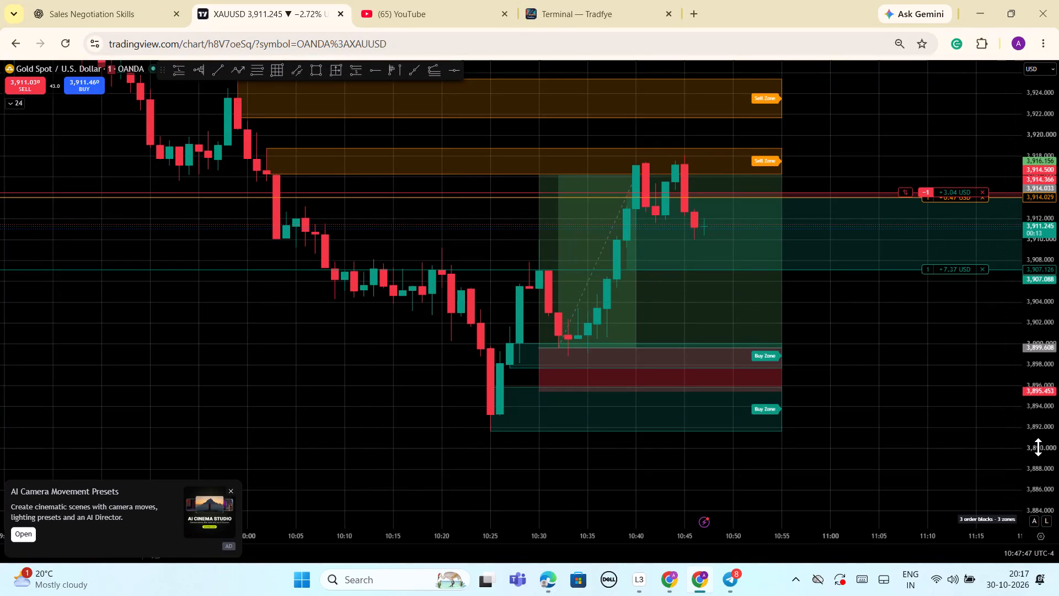
pyautogui.moveTo(1038, 447); pyautogui.dragTo(1036, 432)
pyautogui.scroll(-1, 983, 445)
pyautogui.moveTo(924, 424); pyautogui.dragTo(926, 470)
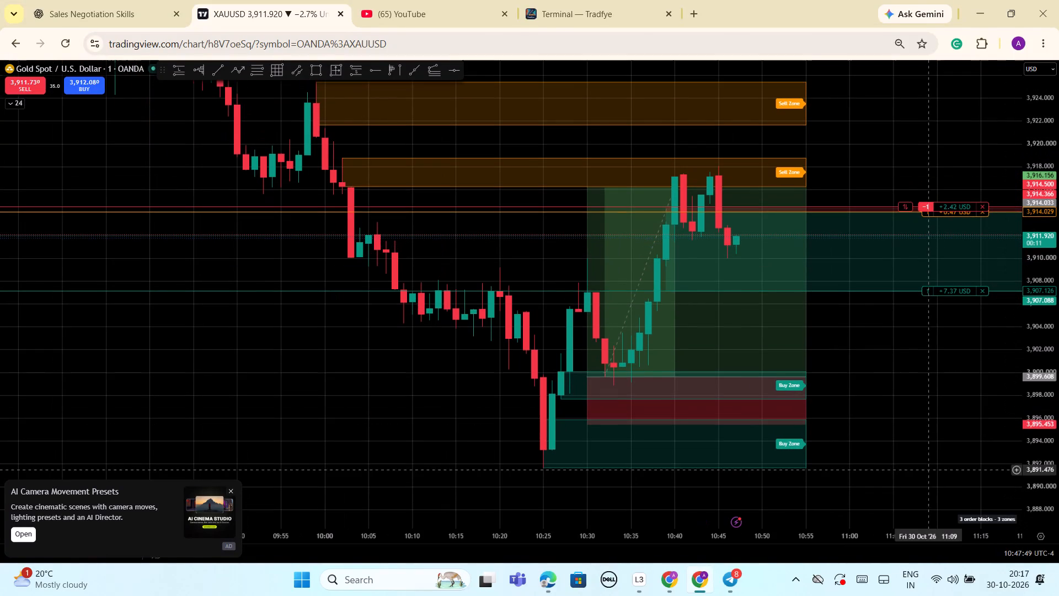
# Switch to Tradfye and examine the one-minute XAUT/USDT footprint, cross-checking it against the TradingView XAUUSD chart.
pyautogui.click(584, 22)
pyautogui.scroll(-3, 441, 373)
pyautogui.scroll(4, 441, 373)
pyautogui.scroll(3, 527, 396)
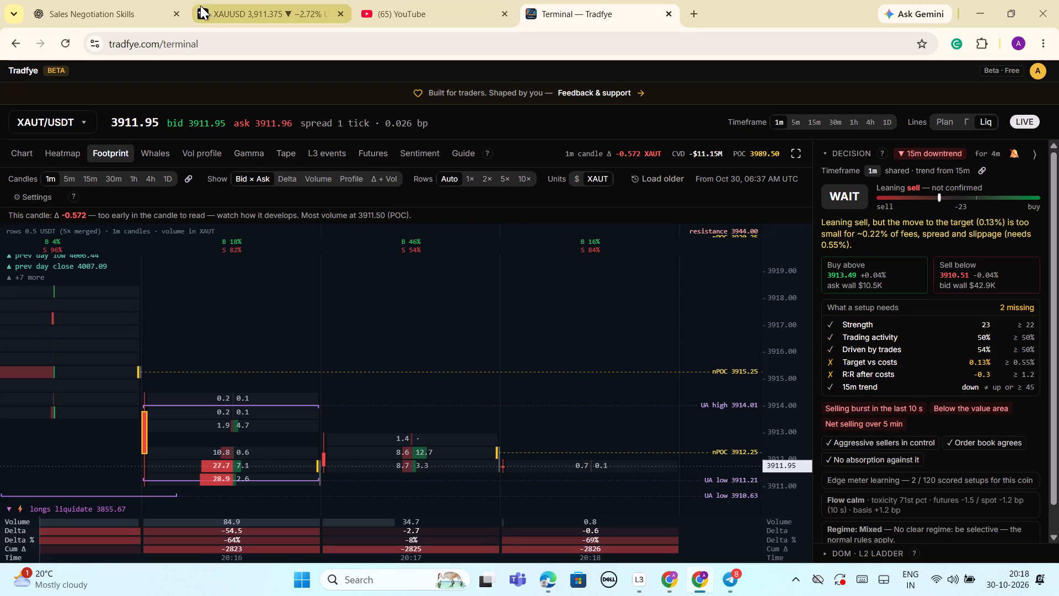
pyautogui.click(256, 9)
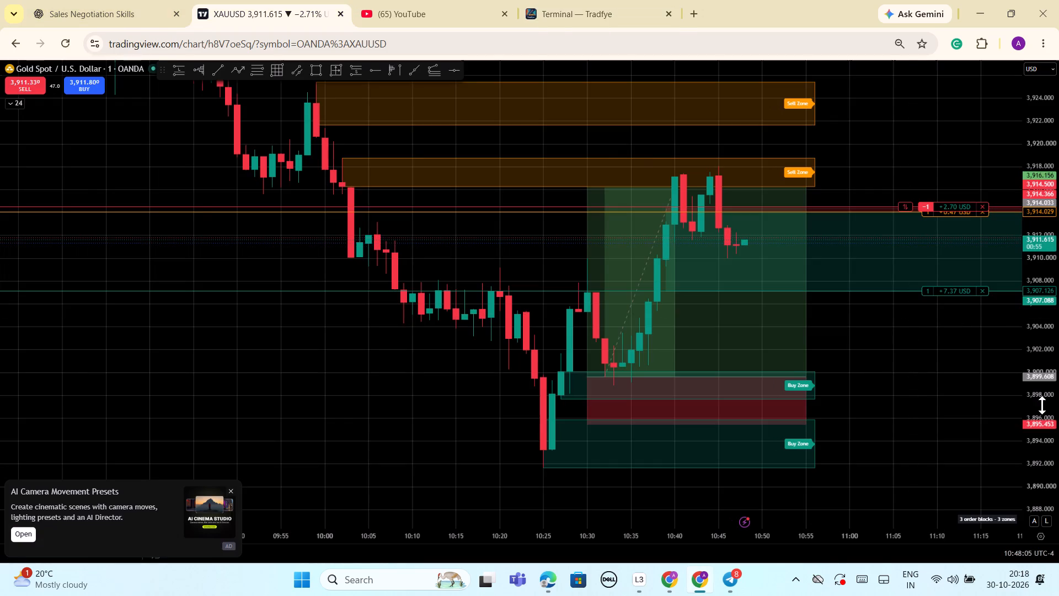
pyautogui.moveTo(1040, 428); pyautogui.dragTo(1039, 333)
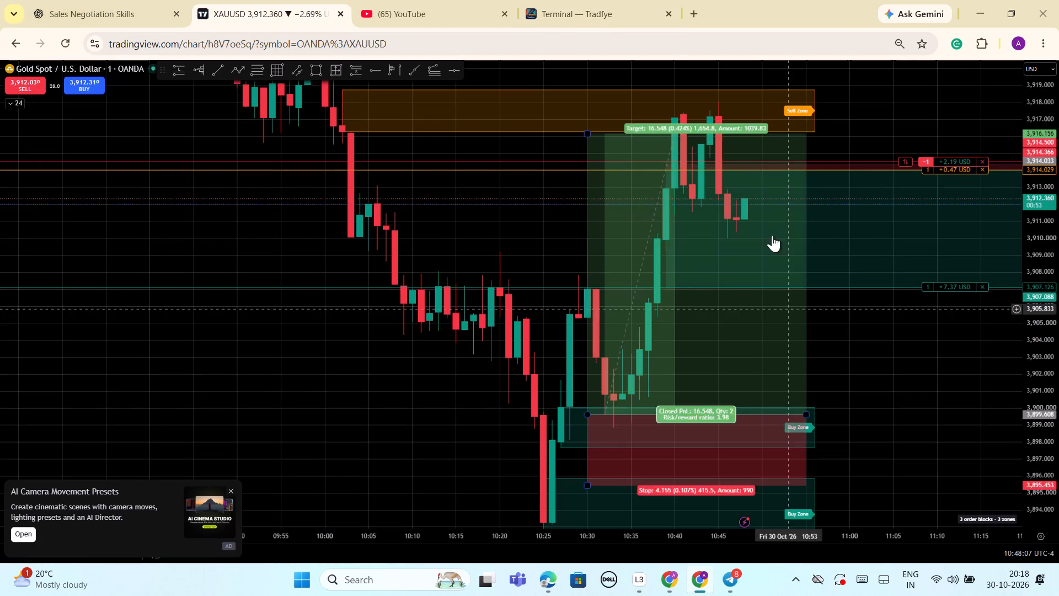
pyautogui.click(563, 9)
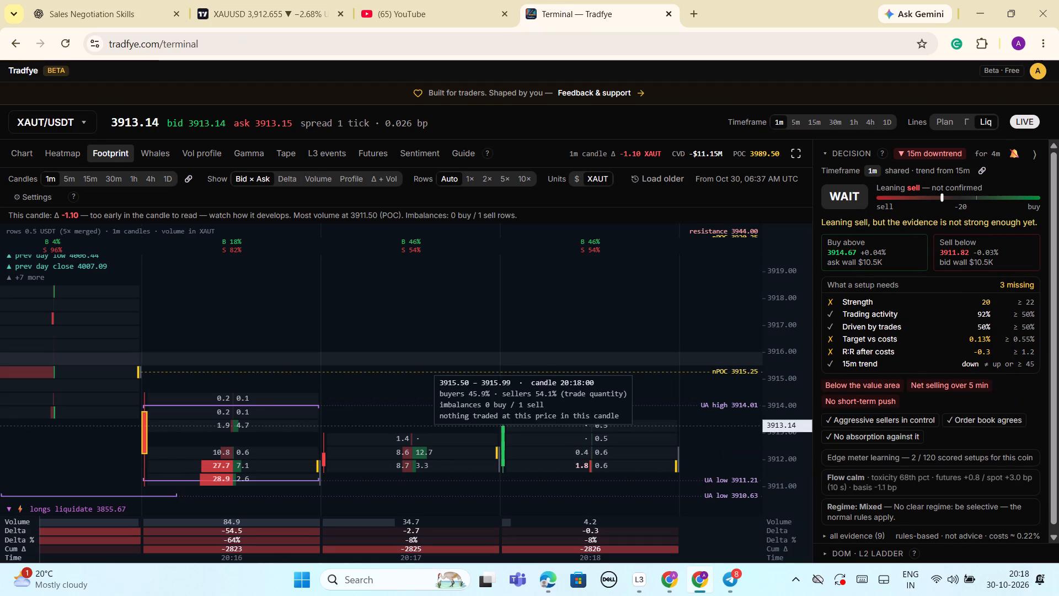
pyautogui.scroll(2, 635, 303)
pyautogui.scroll(2, 596, 273)
pyautogui.scroll(2, 612, 338)
pyautogui.scroll(-3, 612, 338)
pyautogui.scroll(1, 612, 338)
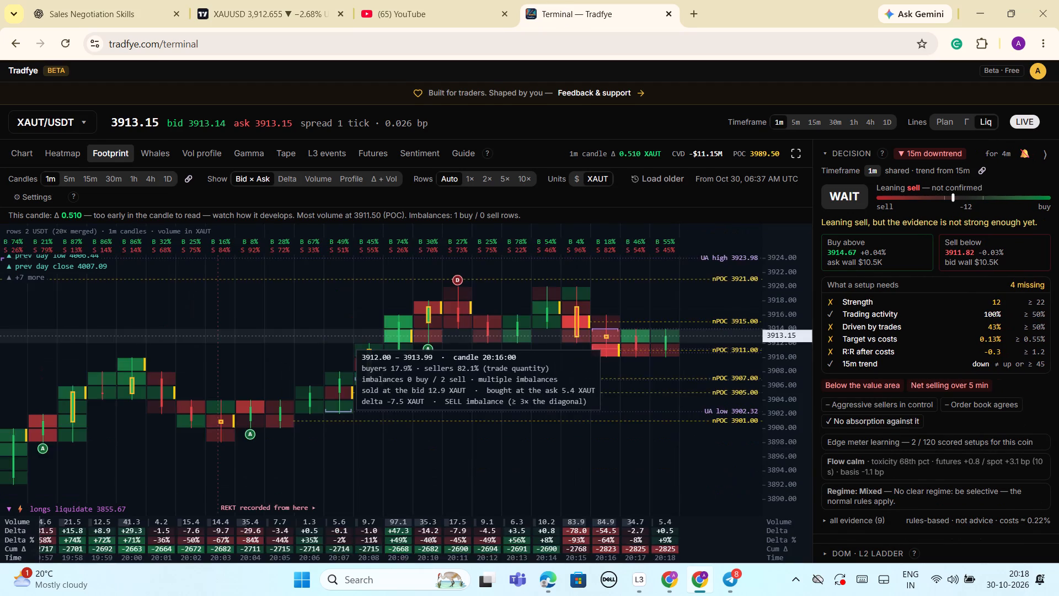
pyautogui.scroll(4, 612, 338)
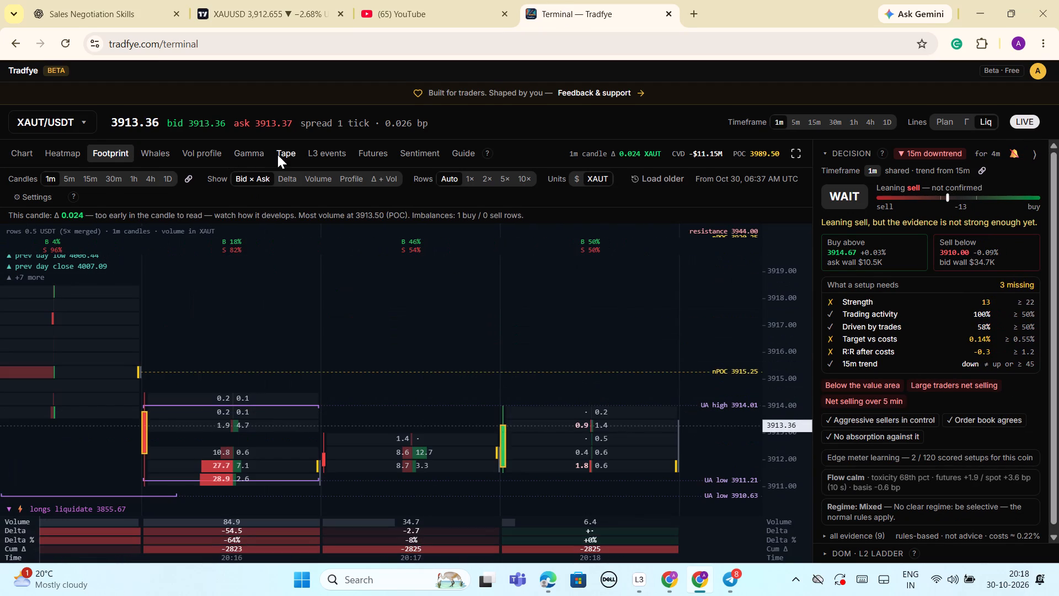
# Examine the one-minute XAUT/USDT trade tape for the flow of buy and sell prints across all trade sizes.
pyautogui.click(277, 154)
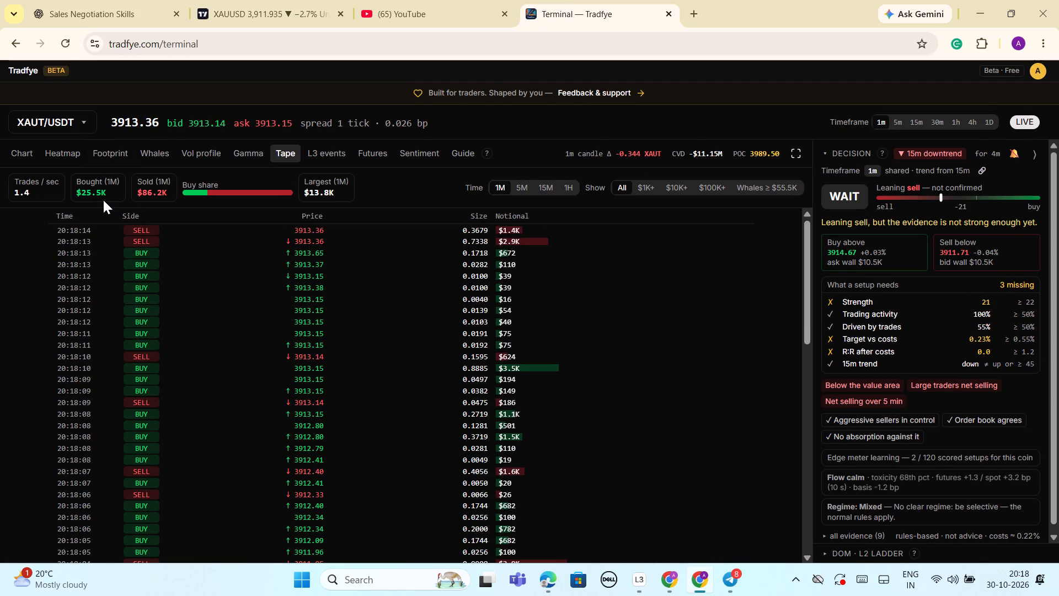
pyautogui.scroll(-2, 154, 290)
pyautogui.scroll(3, 154, 291)
pyautogui.scroll(-4, 156, 295)
pyautogui.scroll(4, 157, 297)
pyautogui.scroll(-4, 157, 297)
pyautogui.scroll(3, 157, 297)
pyautogui.scroll(-3, 157, 297)
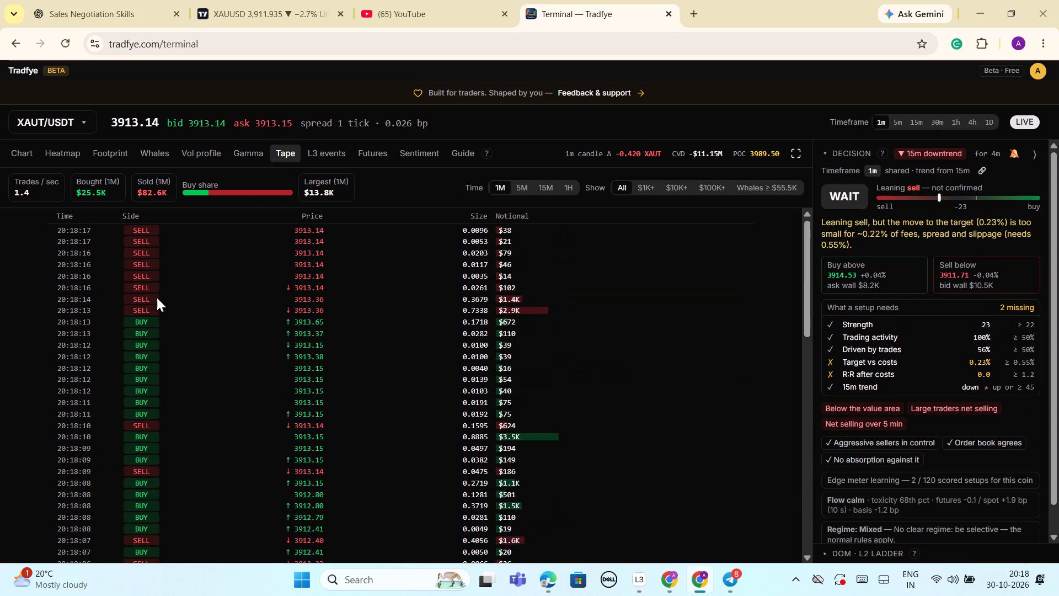
pyautogui.scroll(9, 157, 297)
pyautogui.scroll(-4, 157, 297)
pyautogui.scroll(9, 157, 297)
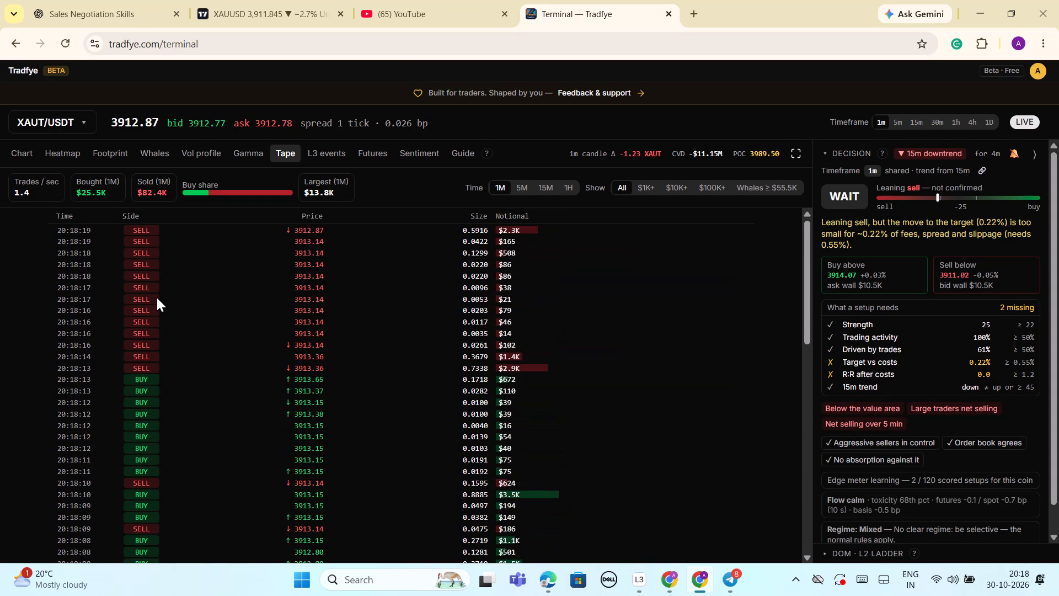
pyautogui.scroll(7, 157, 297)
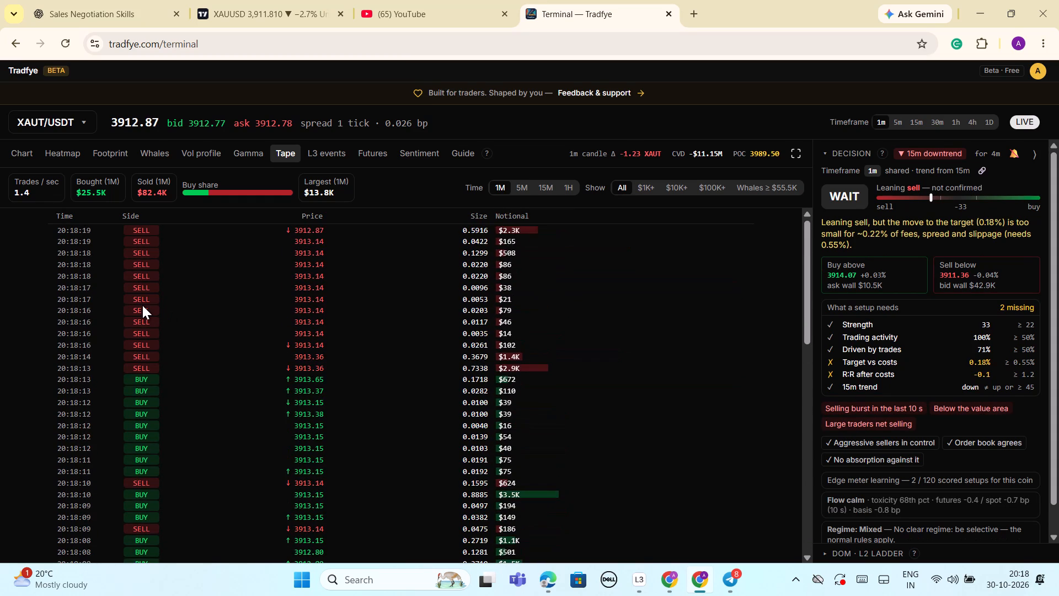
pyautogui.scroll(3, 142, 305)
pyautogui.scroll(-2, 142, 305)
pyautogui.scroll(3, 142, 305)
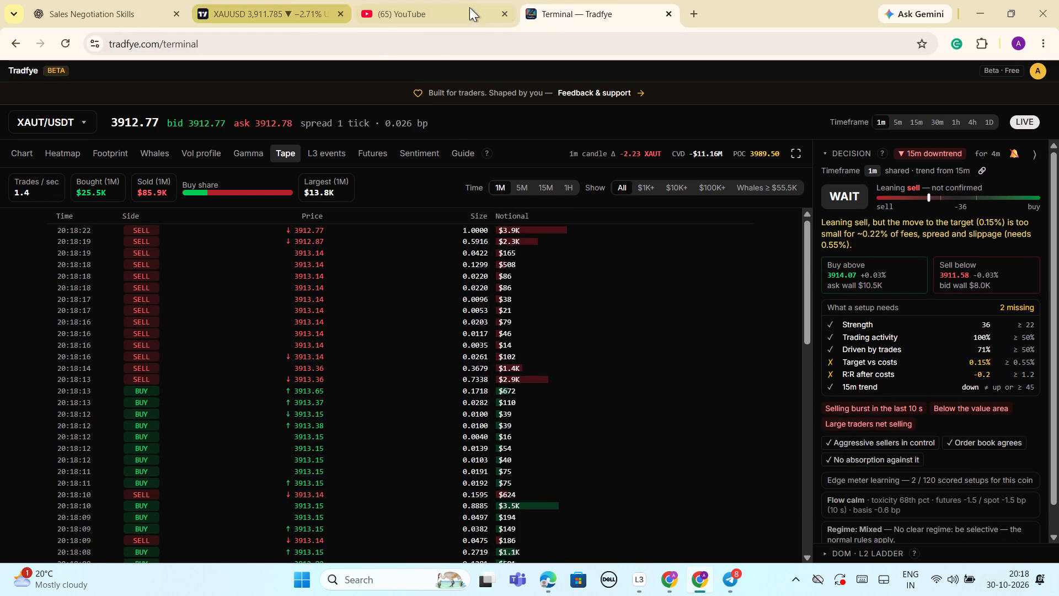
# Return to the TradingView chart and examine XAUUSD's recent candles, nearby zones and distance to the 3,907.126 target.
pyautogui.click(281, 20)
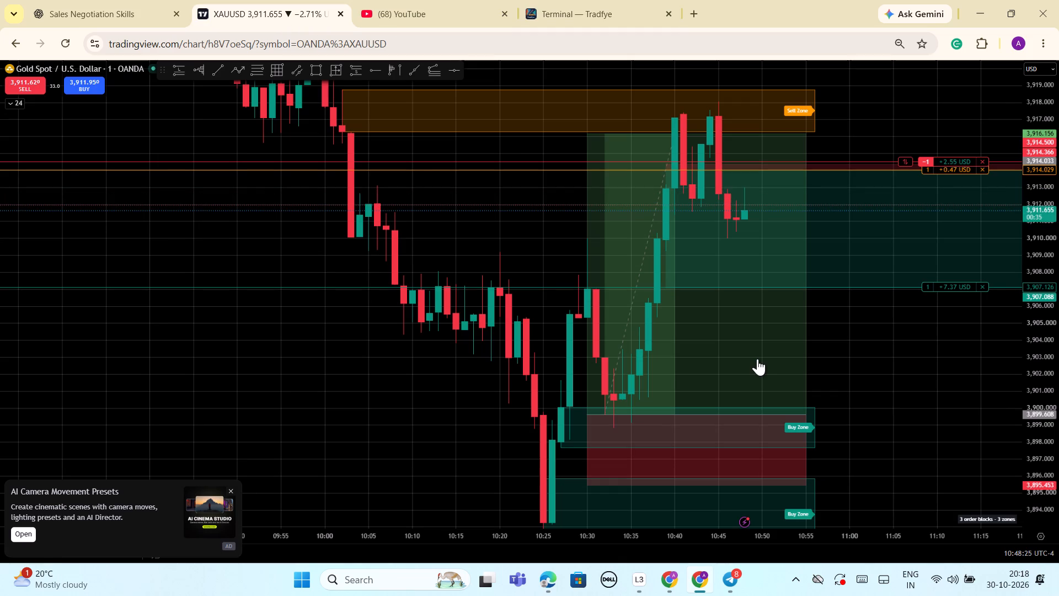
pyautogui.moveTo(1025, 442); pyautogui.dragTo(1027, 412)
pyautogui.scroll(-3, 922, 400)
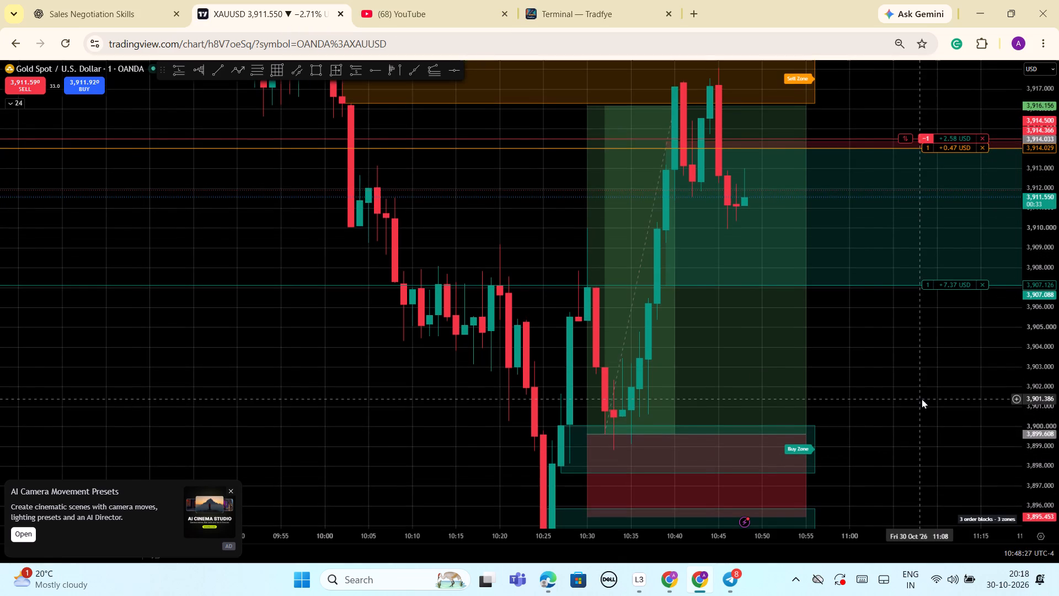
pyautogui.moveTo(1044, 433); pyautogui.dragTo(1047, 472)
pyautogui.scroll(2, 1039, 468)
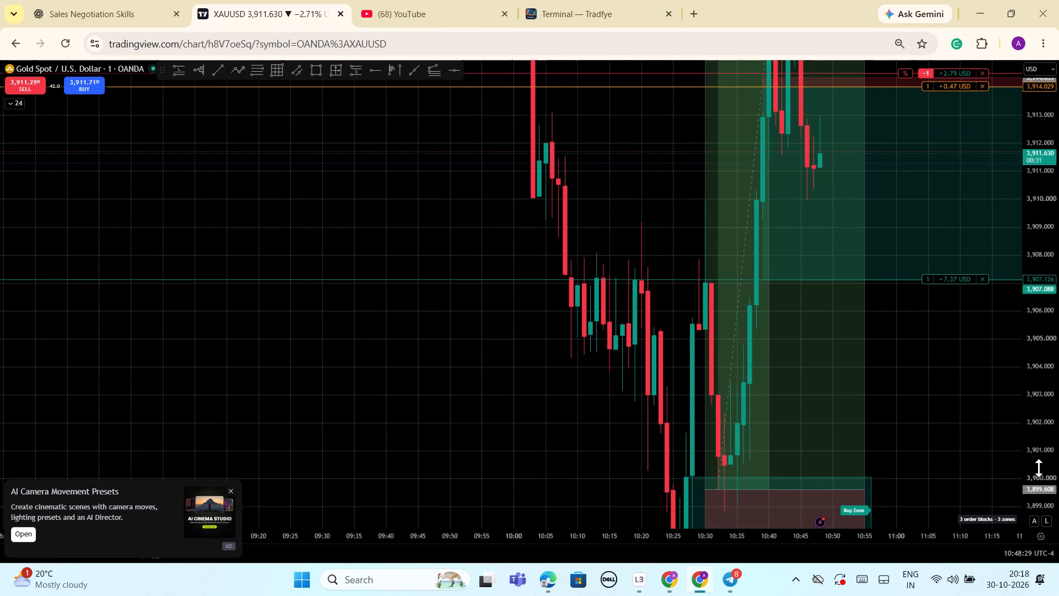
pyautogui.scroll(2, 1033, 467)
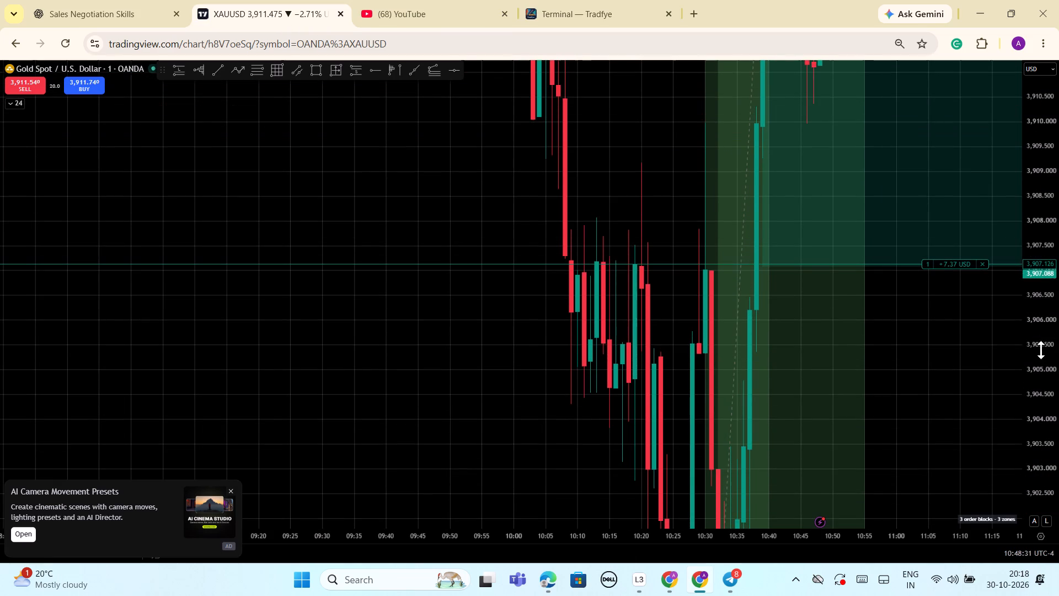
pyautogui.moveTo(1041, 350); pyautogui.dragTo(1050, 518)
pyautogui.scroll(-2, 1036, 489)
pyautogui.click(1045, 418)
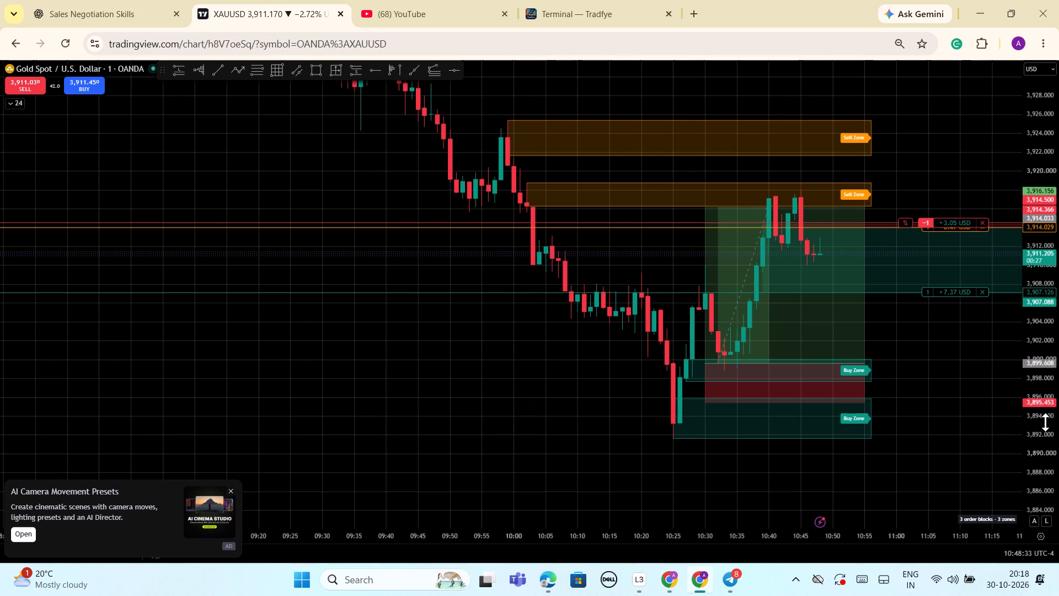
pyautogui.moveTo(985, 425); pyautogui.dragTo(993, 429)
pyautogui.scroll(-1, 1031, 438)
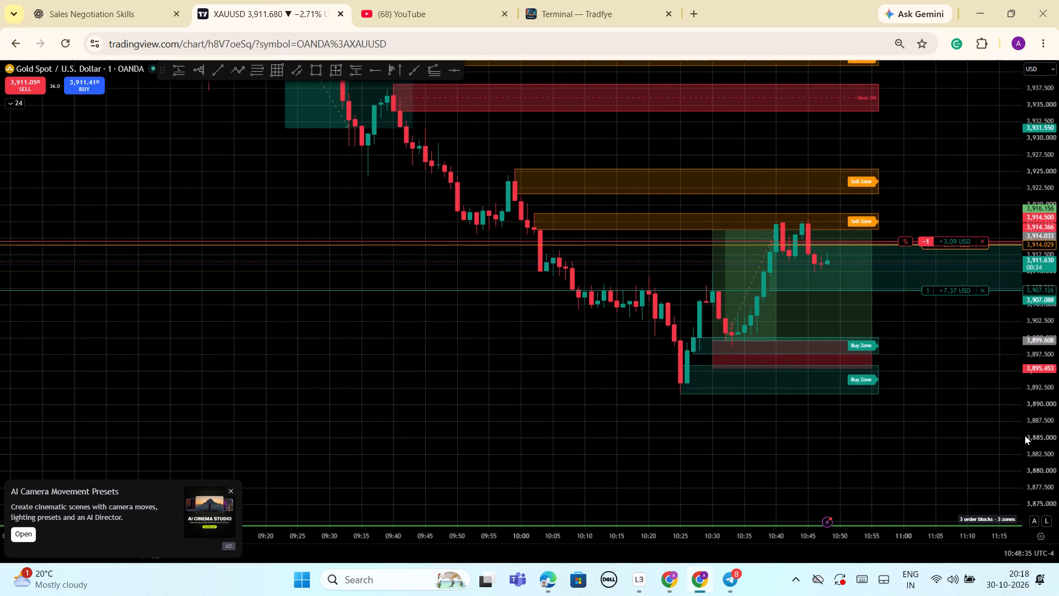
pyautogui.moveTo(1042, 446); pyautogui.dragTo(1042, 404)
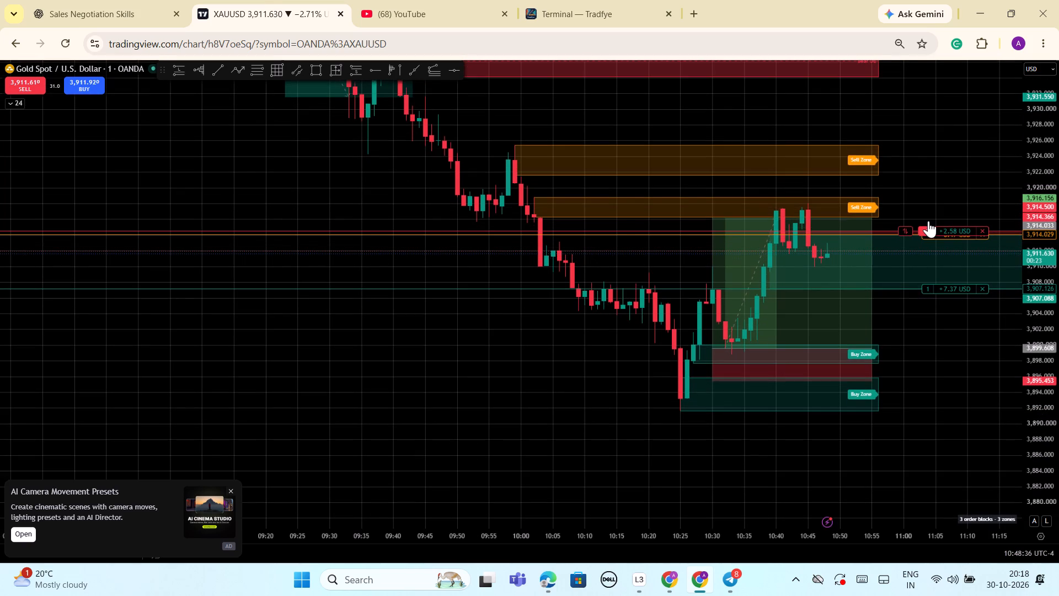
# Move the XAUUSD short's stop-loss order to 3,912.970 and confirm the change.
pyautogui.moveTo(1046, 430); pyautogui.dragTo(1040, 323)
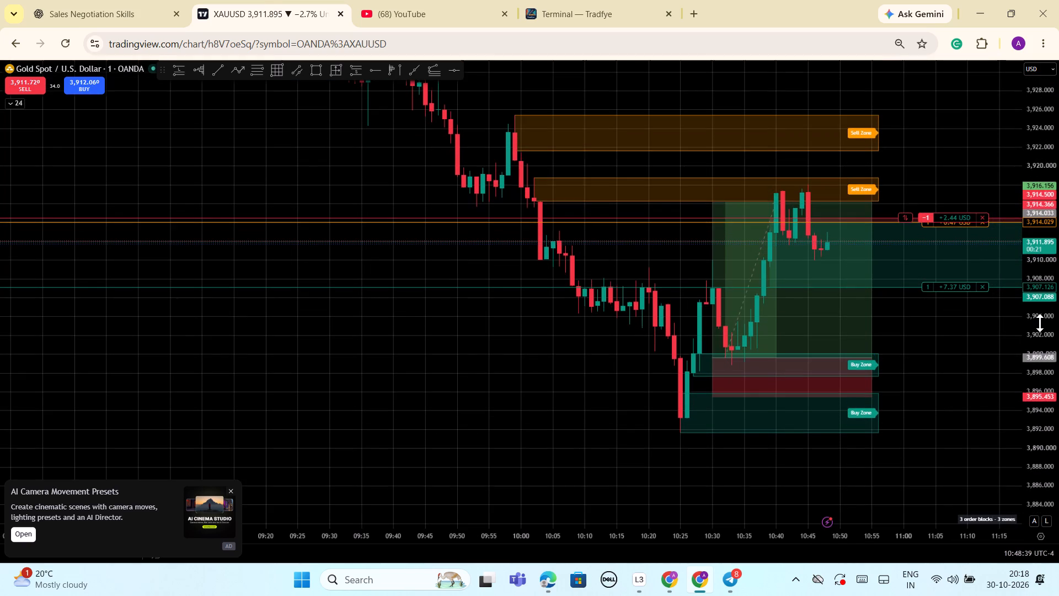
pyautogui.moveTo(1040, 323); pyautogui.dragTo(1039, 256)
pyautogui.moveTo(951, 169); pyautogui.dragTo(951, 188)
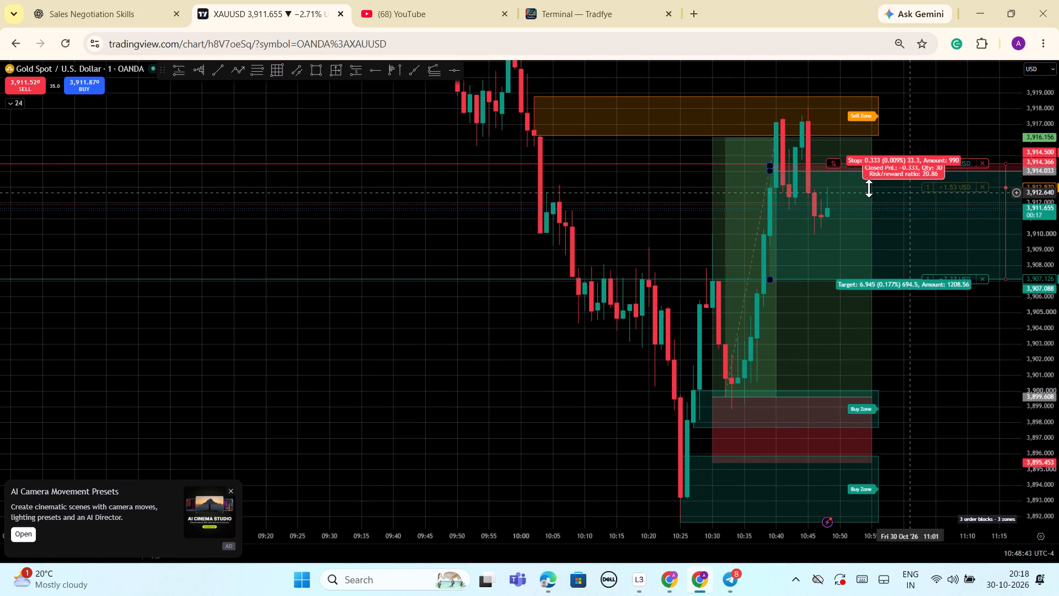
pyautogui.click(890, 161)
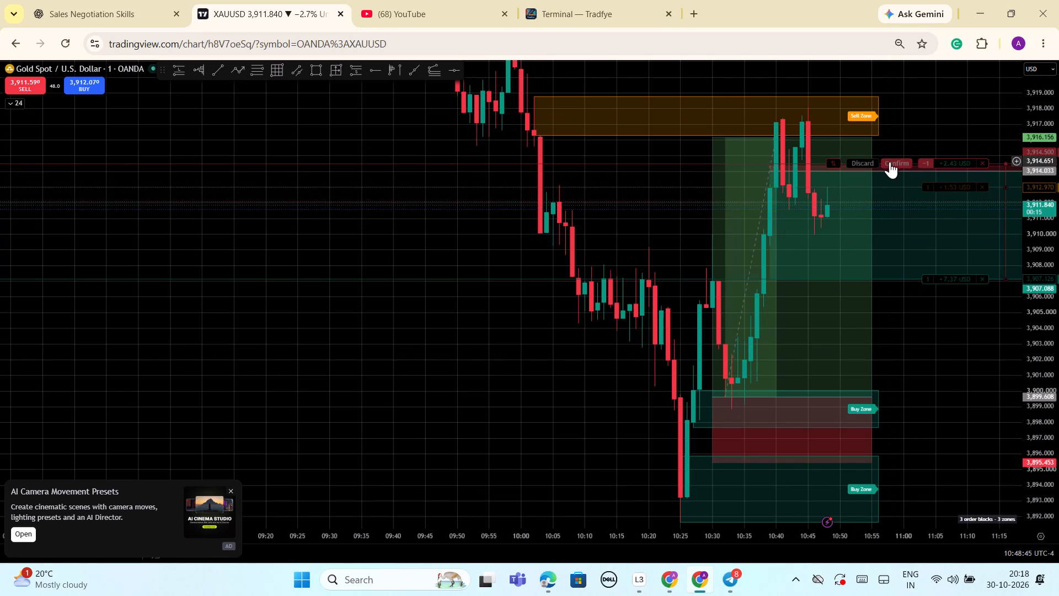
# Examine the latest one-minute candles against the stop at 3,912.970 and the target at 3,907.126.
pyautogui.moveTo(1046, 458); pyautogui.dragTo(1043, 403)
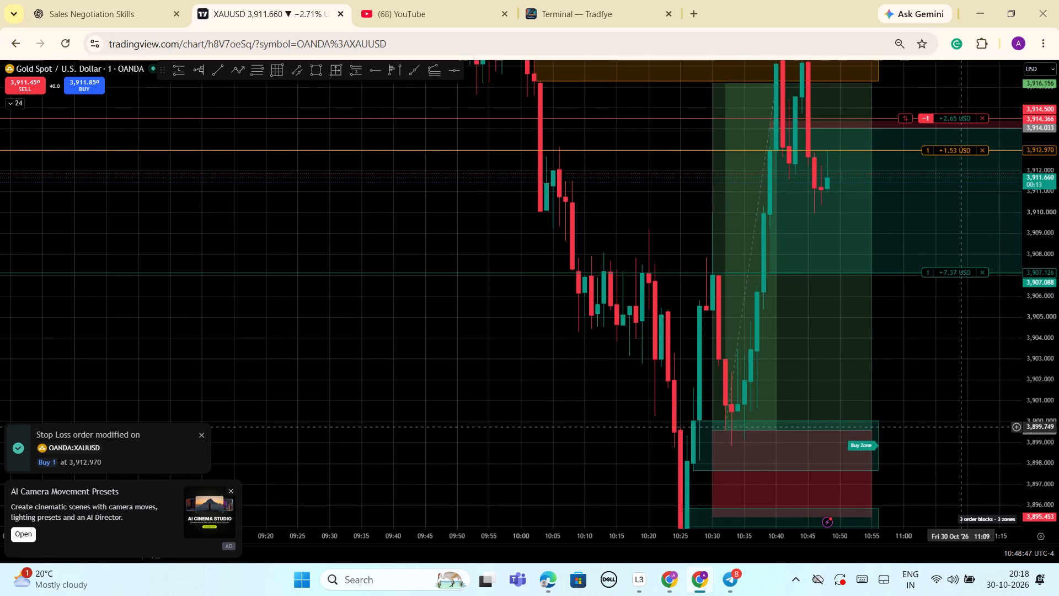
pyautogui.scroll(7, 958, 427)
pyautogui.moveTo(1034, 448); pyautogui.dragTo(1041, 481)
pyautogui.moveTo(1041, 451); pyautogui.dragTo(1040, 352)
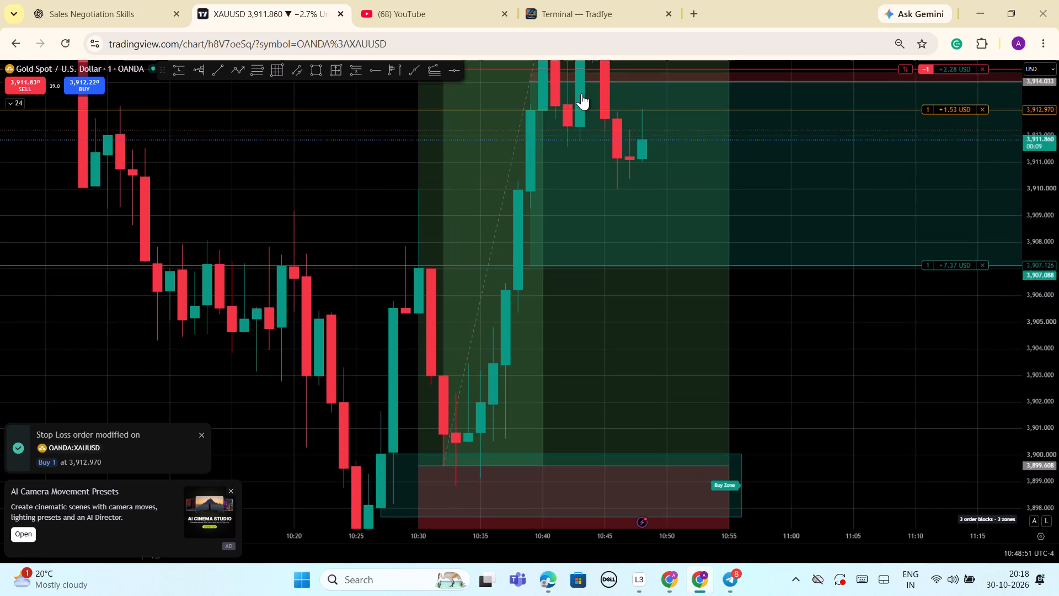
pyautogui.click(241, 8)
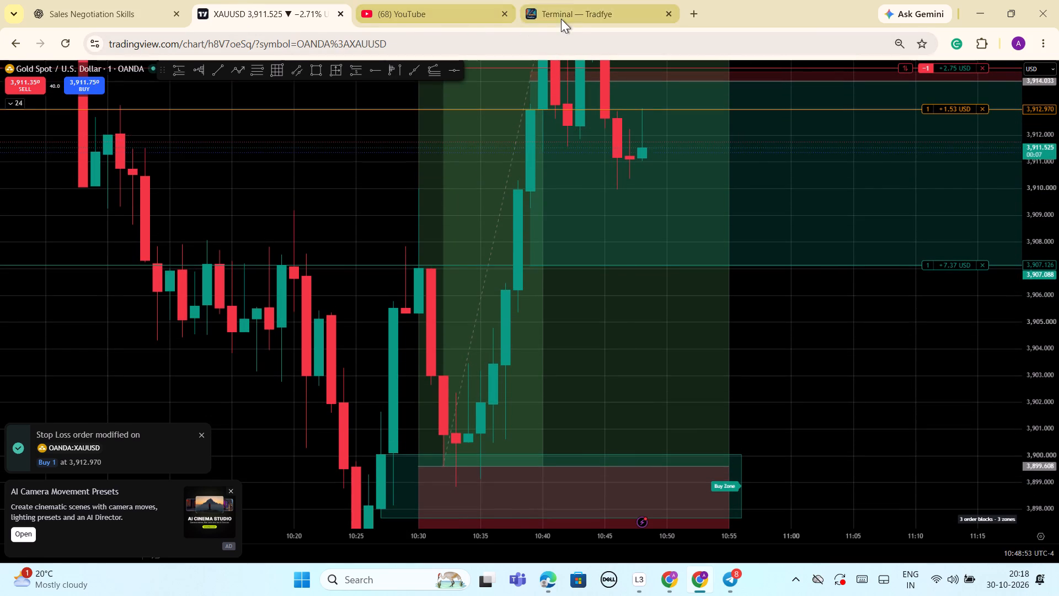
# Switch to Tradfye and check the XAUT/USDT tape, filtering for trades of $10K+ before showing all sizes again.
pyautogui.click(571, 19)
pyautogui.scroll(2, 526, 341)
pyautogui.scroll(3, 378, 355)
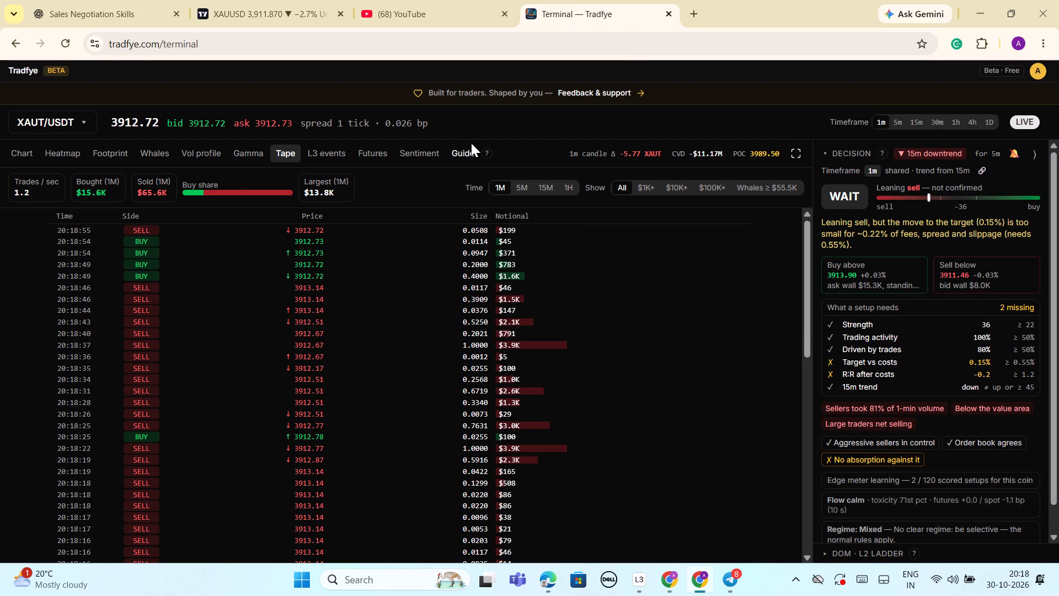
pyautogui.scroll(2, 287, 303)
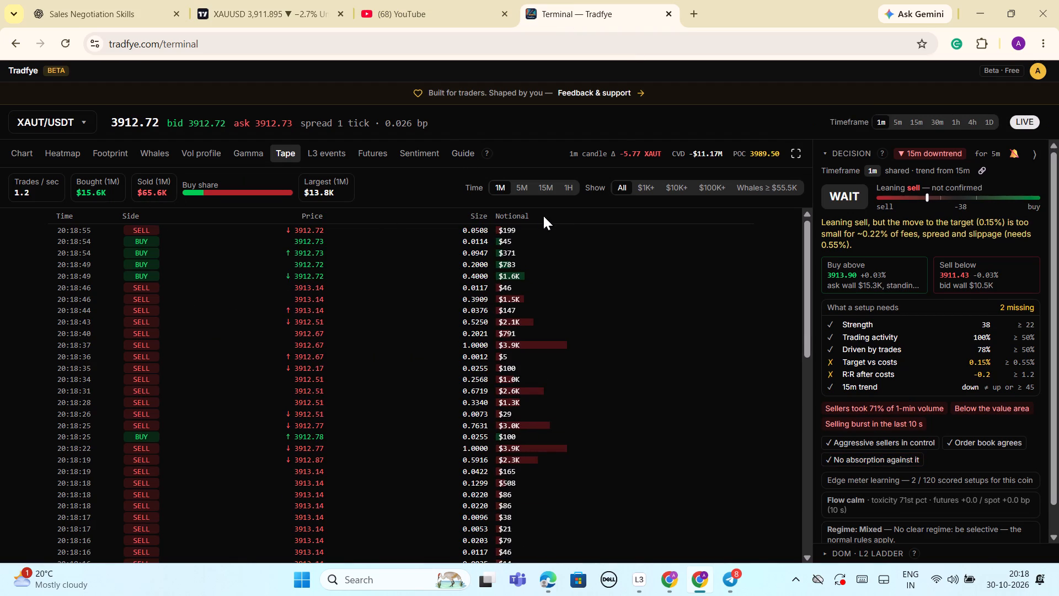
pyautogui.click(681, 191)
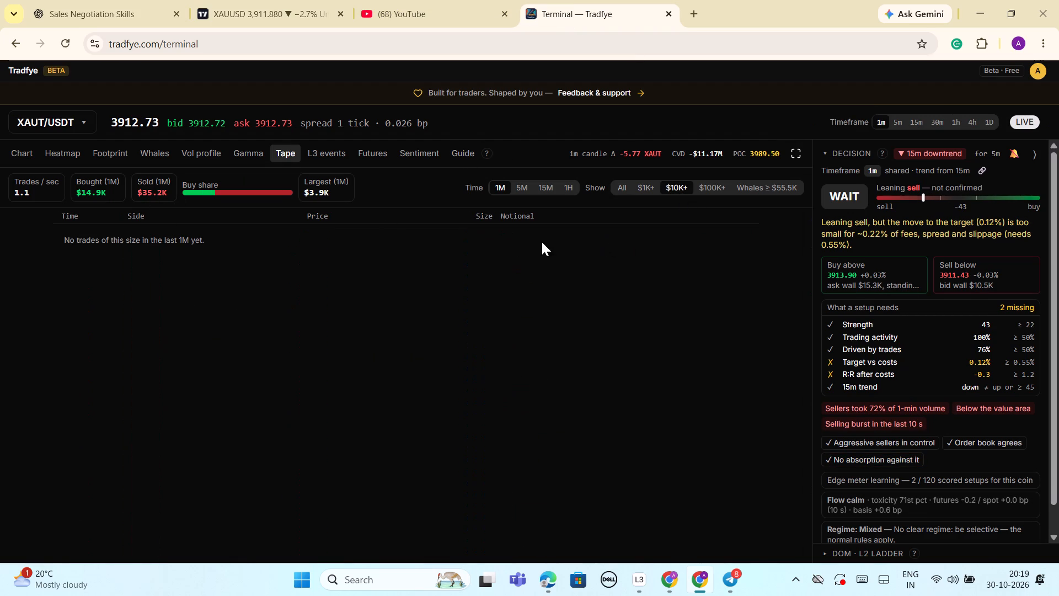
pyautogui.click(625, 189)
pyautogui.scroll(3, 120, 336)
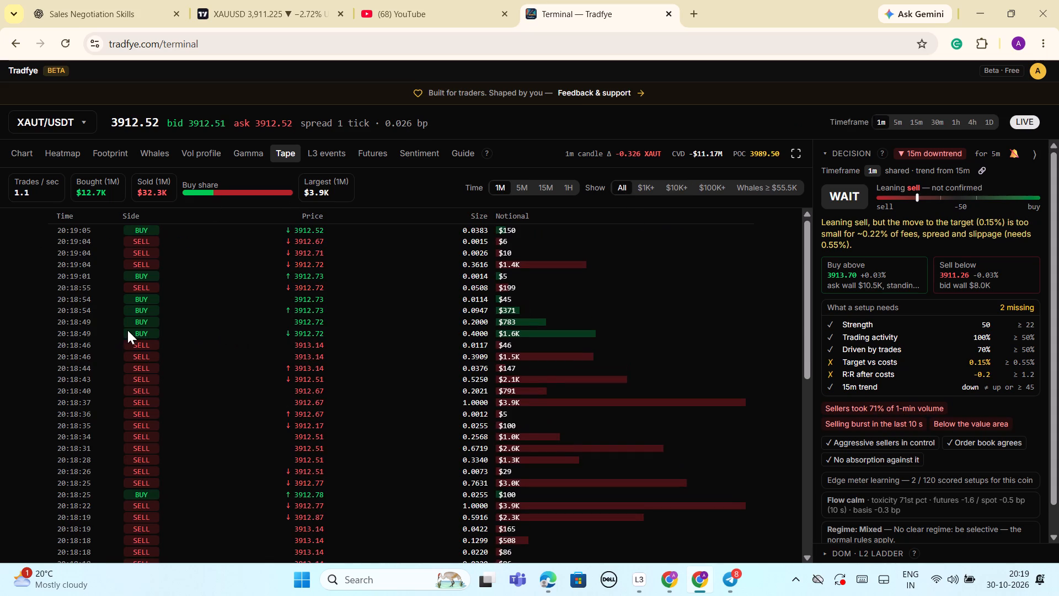
pyautogui.scroll(3, 129, 329)
# Examine the bid and ask volumes of the newest one-minute candles on the XAUT/USDT footprint.
pyautogui.click(103, 155)
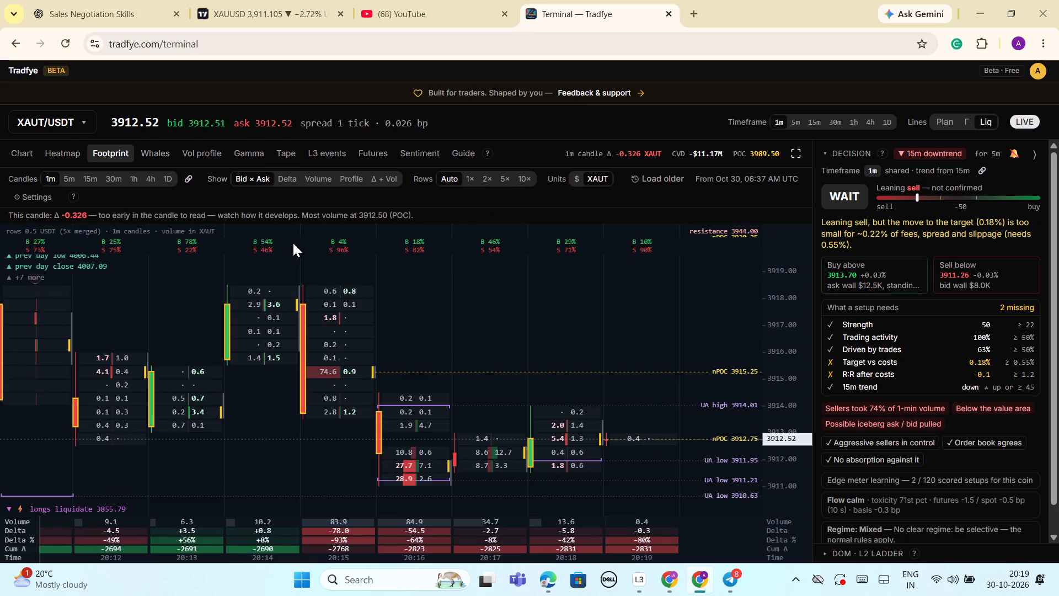
pyautogui.scroll(7, 683, 381)
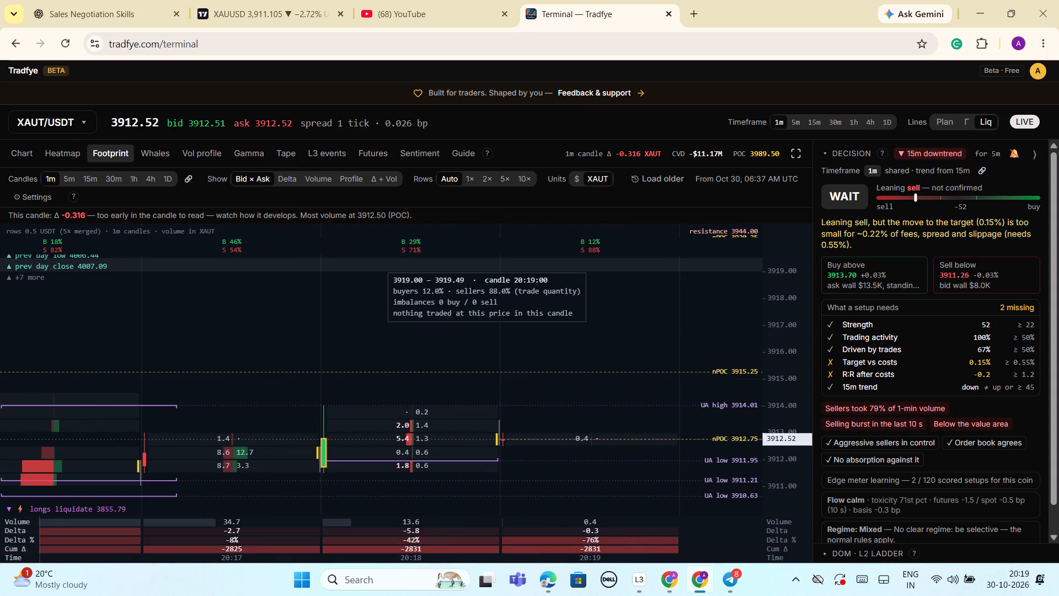
# Return to the TradingView chart and examine the current XAUUSD candle between the short's stop and target.
pyautogui.click(244, 7)
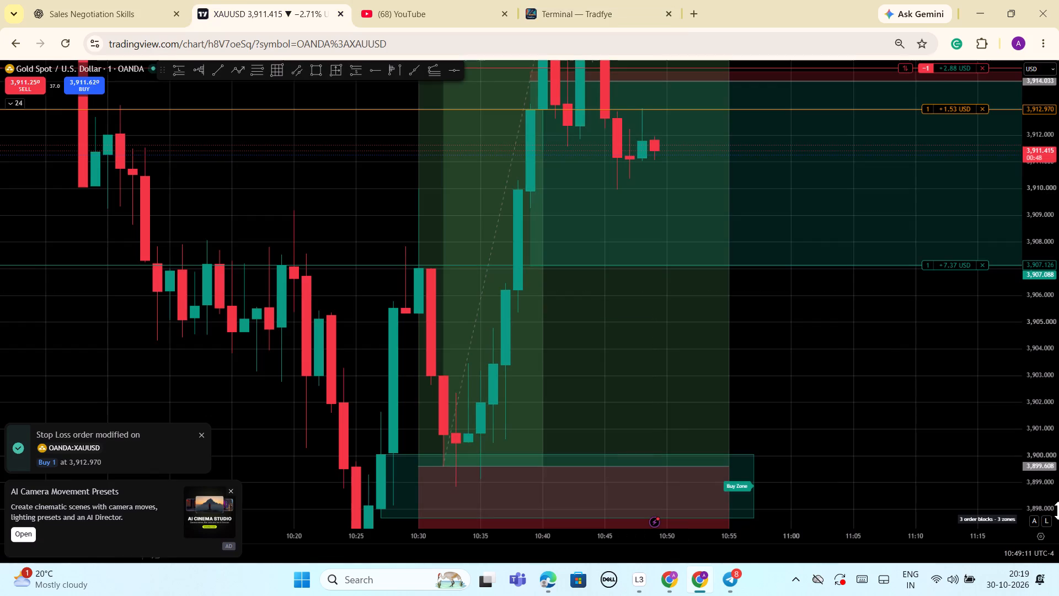
pyautogui.moveTo(1045, 467); pyautogui.dragTo(1058, 424)
pyautogui.moveTo(917, 422); pyautogui.dragTo(940, 509)
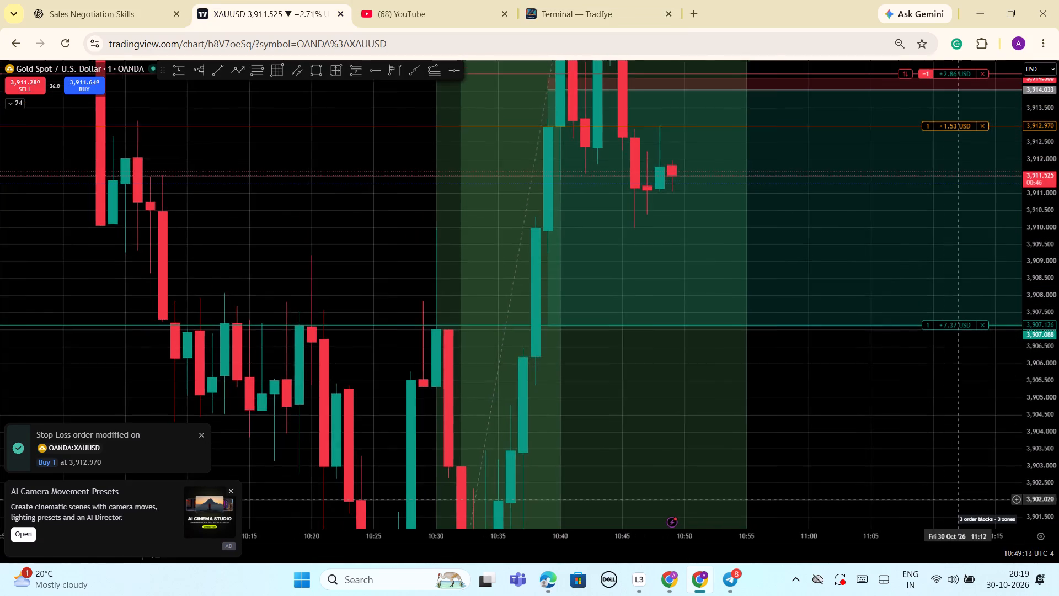
# Examine the XAUUSD candles around the short's stop at 3,912.970, together with the surrounding sell and buy zones.
pyautogui.scroll(-5, 954, 499)
pyautogui.moveTo(1050, 423); pyautogui.dragTo(1042, 506)
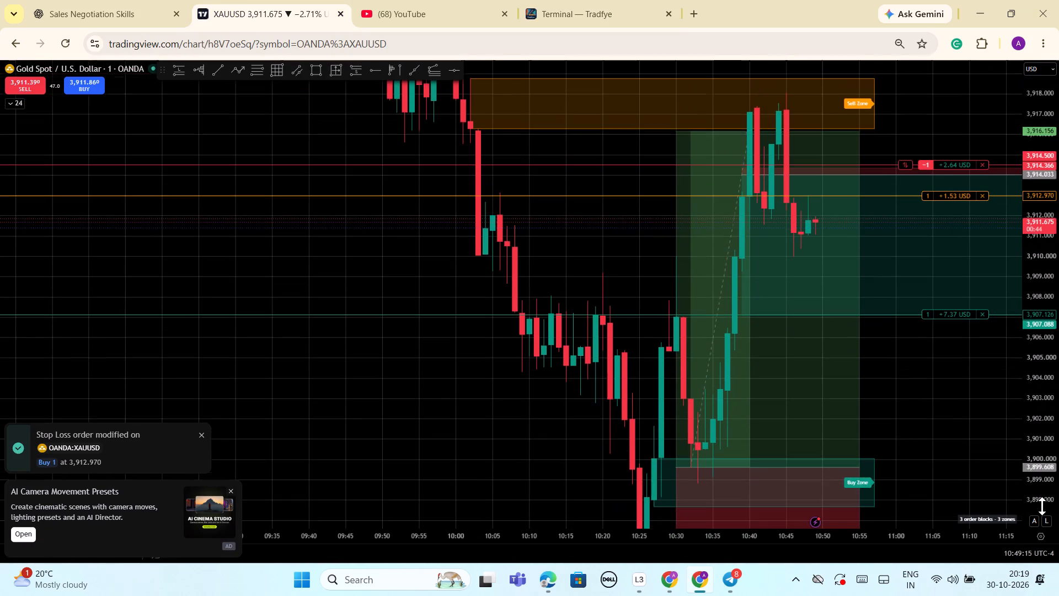
pyautogui.moveTo(1042, 506); pyautogui.dragTo(1041, 507)
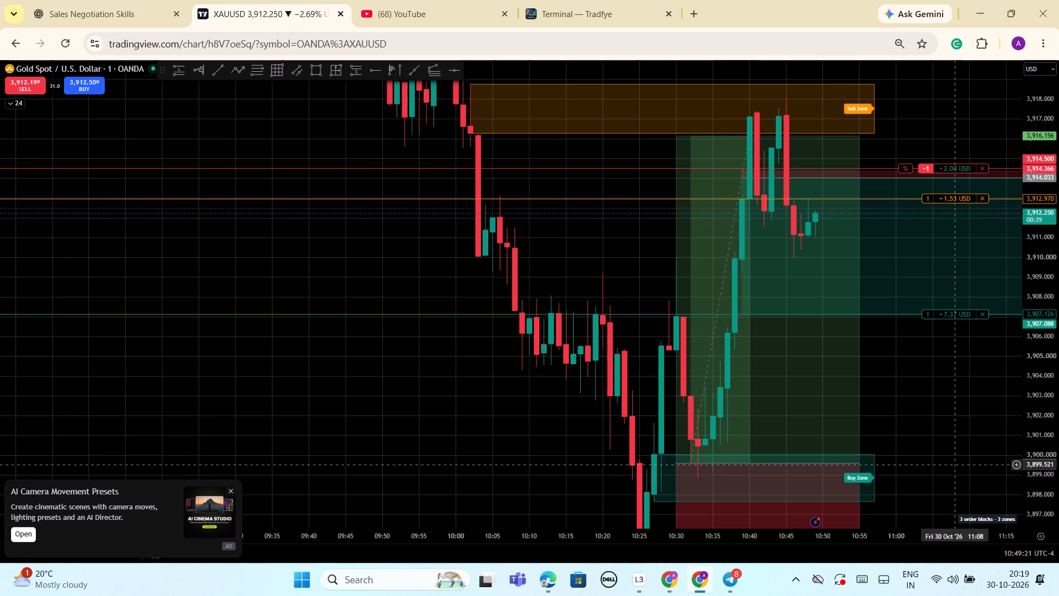
pyautogui.moveTo(1040, 409); pyautogui.dragTo(1041, 452)
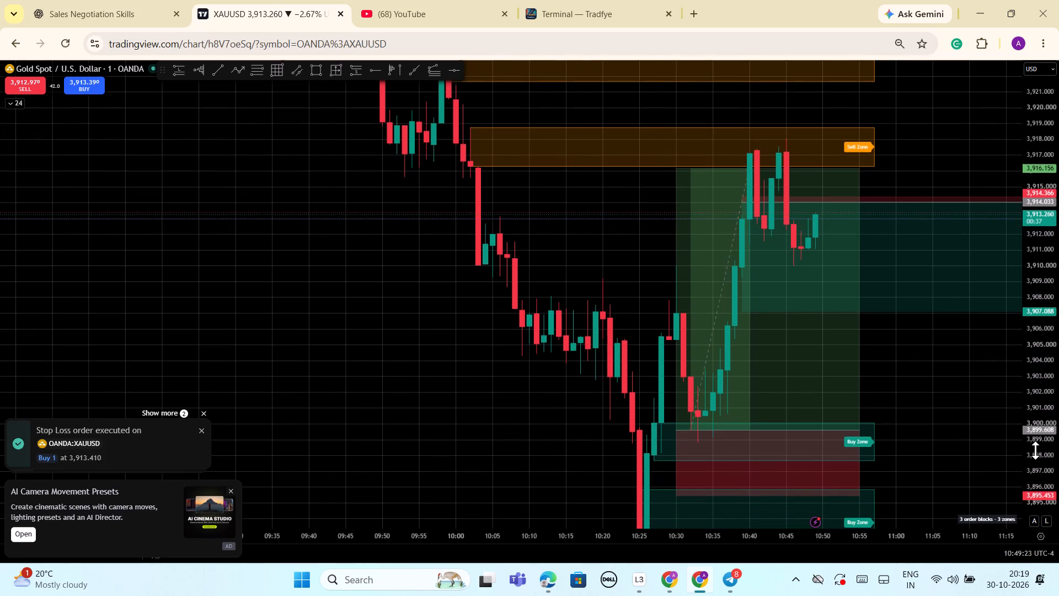
pyautogui.scroll(-2, 982, 428)
pyautogui.moveTo(1041, 401); pyautogui.dragTo(1047, 442)
pyautogui.scroll(-2, 968, 438)
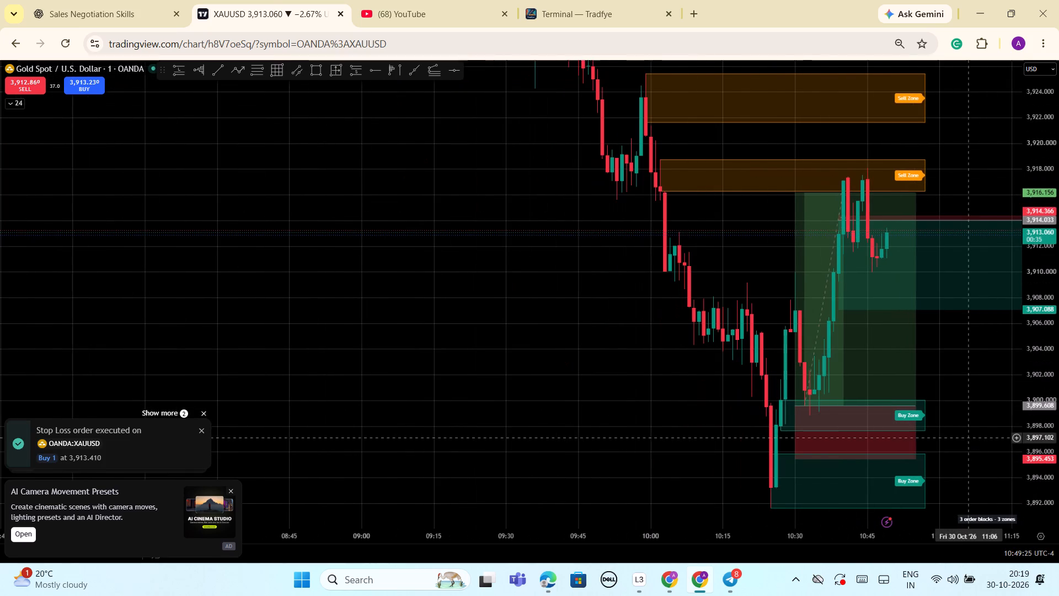
pyautogui.moveTo(1054, 401); pyautogui.dragTo(1054, 454)
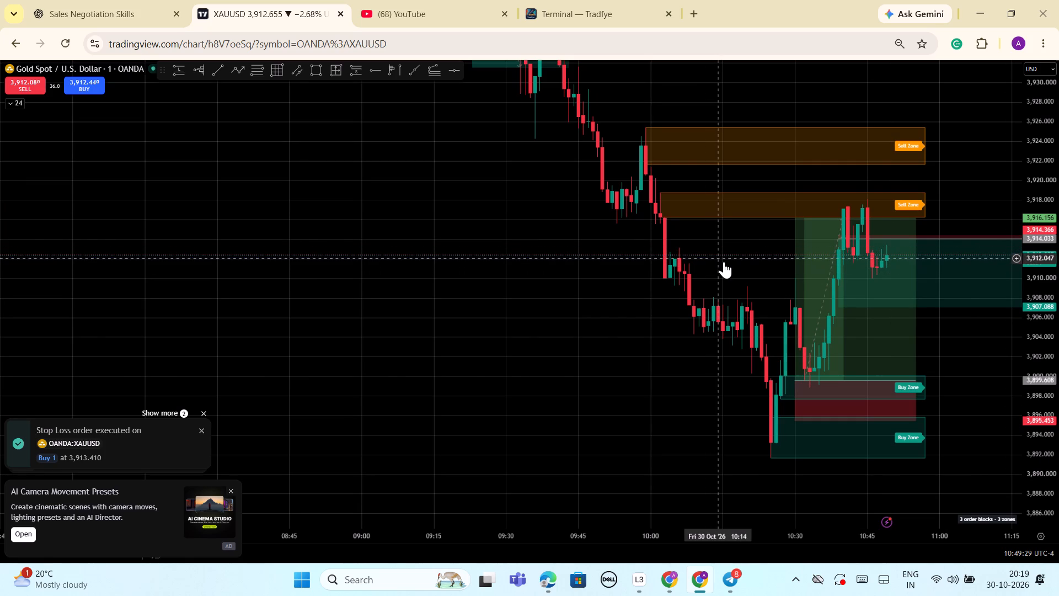
pyautogui.scroll(1, 1026, 388)
pyautogui.moveTo(1028, 385); pyautogui.dragTo(1034, 414)
pyautogui.scroll(3, 1034, 414)
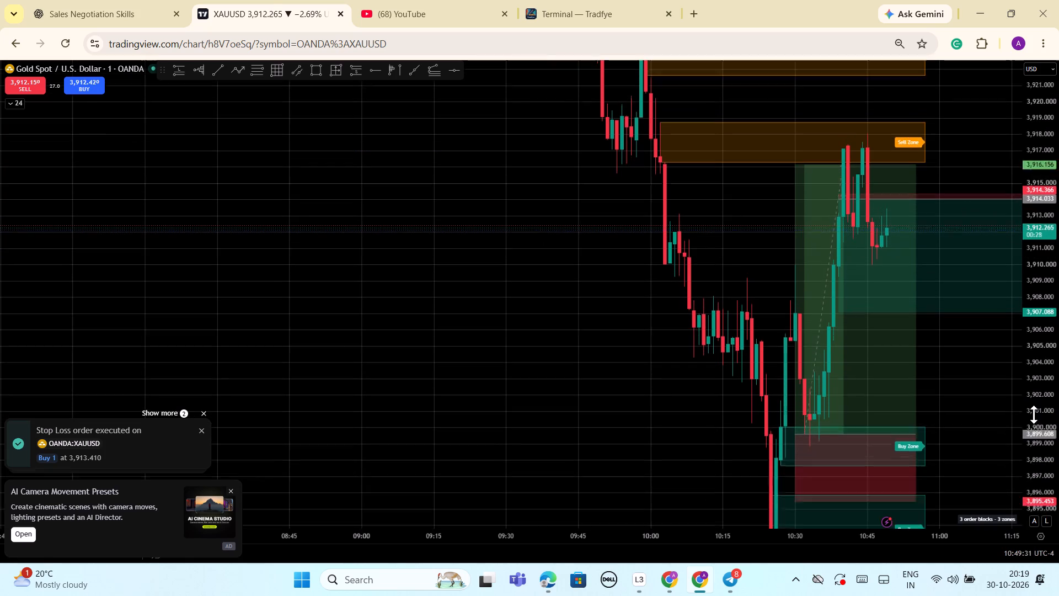
pyautogui.moveTo(1050, 398); pyautogui.dragTo(1052, 456)
pyautogui.scroll(2, 1047, 456)
pyautogui.scroll(-2, 1047, 456)
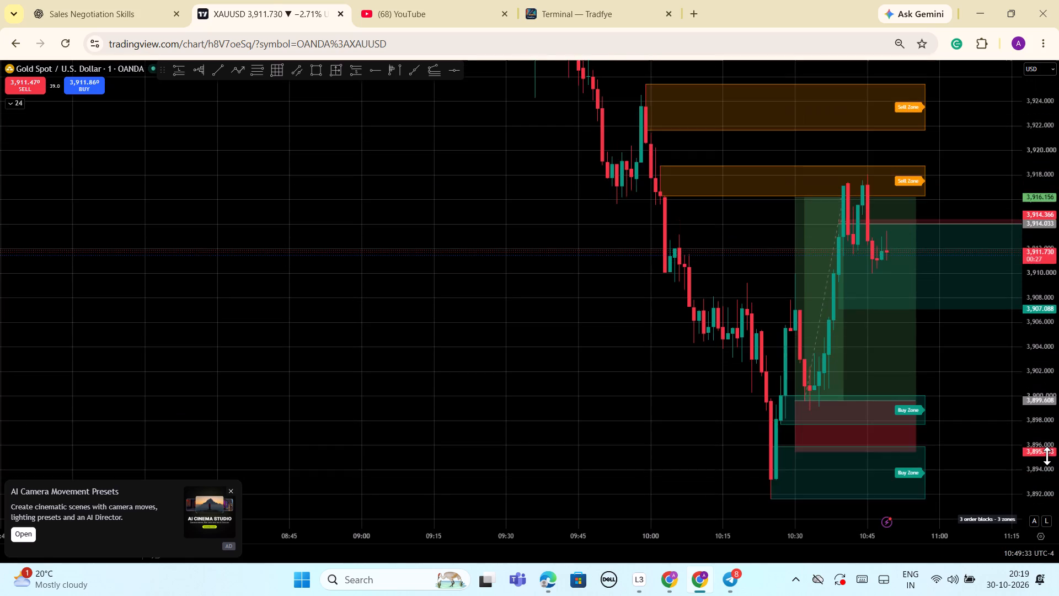
pyautogui.scroll(-2, 1047, 456)
pyautogui.moveTo(1047, 456); pyautogui.dragTo(1044, 451)
pyautogui.scroll(-2, 1037, 455)
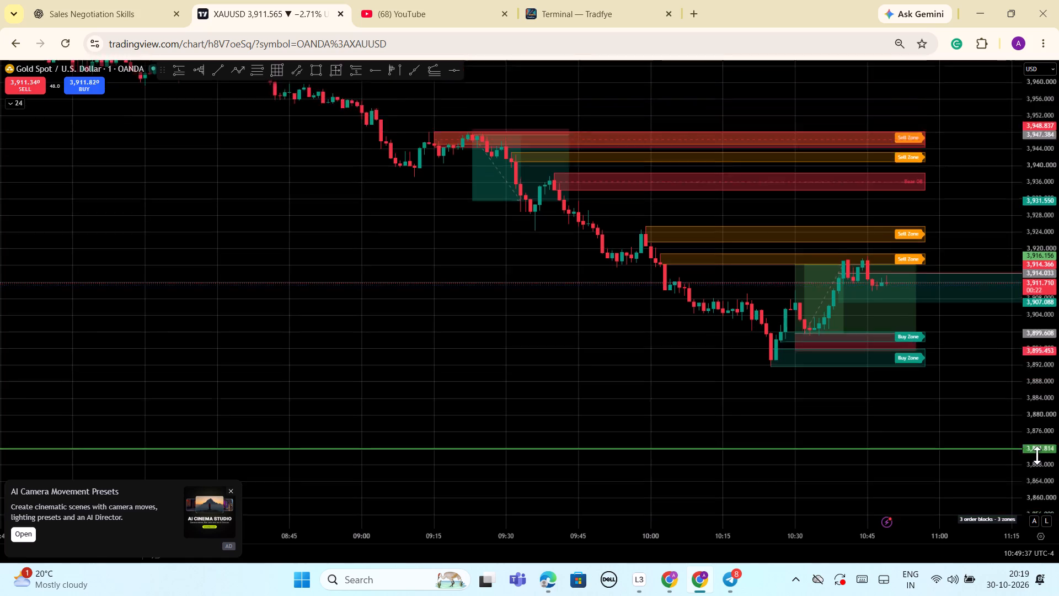
# Raise the stop level of the short position drawing to 3,918.515, above the lower sell zone.
pyautogui.moveTo(1042, 485); pyautogui.dragTo(1044, 329)
pyautogui.scroll(1, 1017, 383)
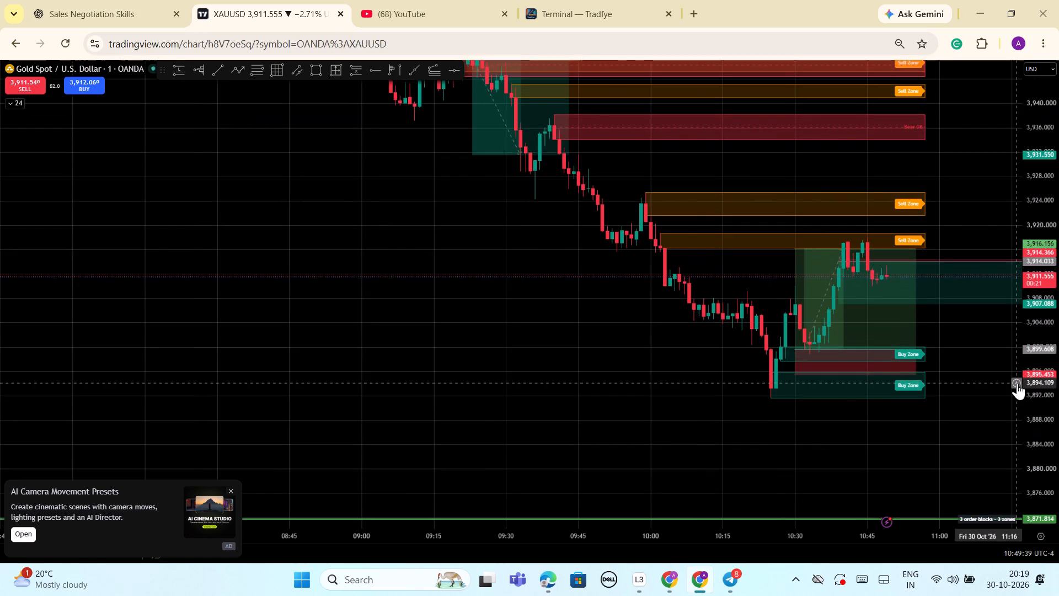
pyautogui.scroll(1, 1017, 383)
pyautogui.scroll(-2, 1017, 383)
pyautogui.moveTo(1030, 431); pyautogui.dragTo(1037, 313)
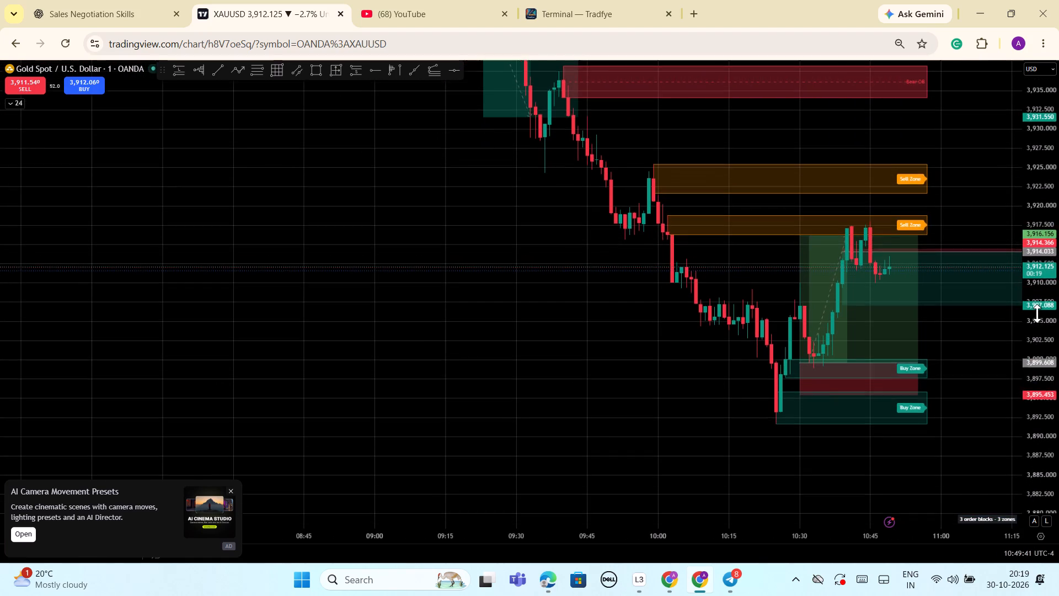
pyautogui.moveTo(1037, 313); pyautogui.dragTo(1039, 302)
pyautogui.scroll(3, 1012, 381)
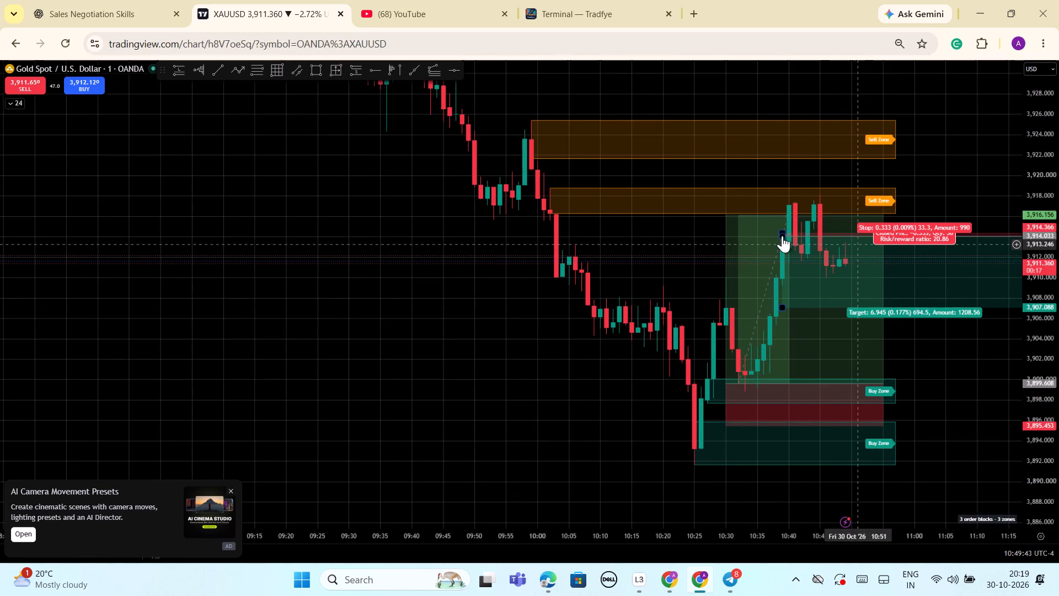
pyautogui.moveTo(782, 230); pyautogui.dragTo(780, 212)
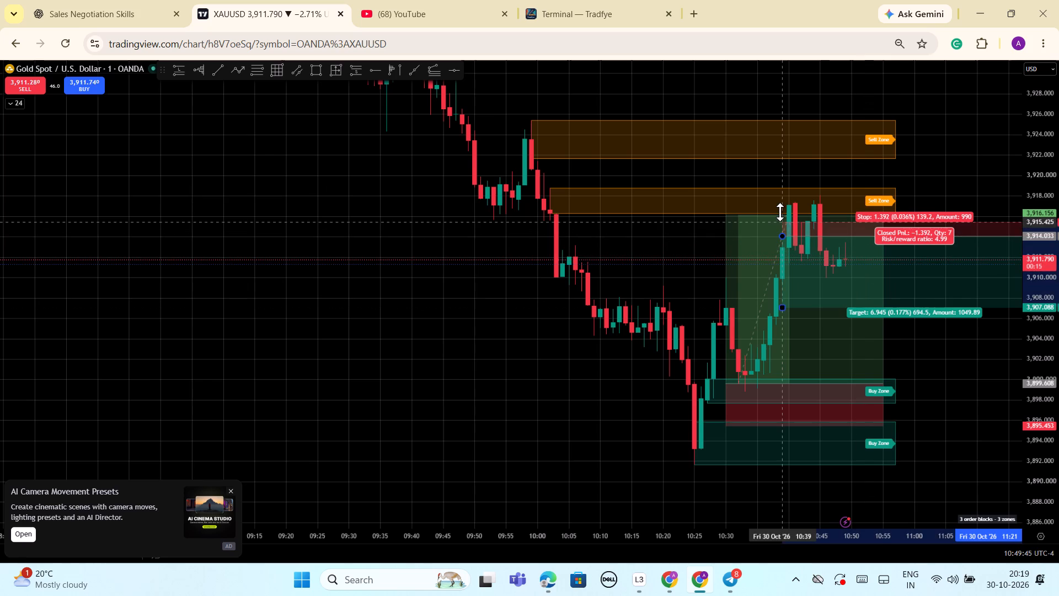
pyautogui.moveTo(780, 212); pyautogui.dragTo(780, 190)
pyautogui.click(937, 359)
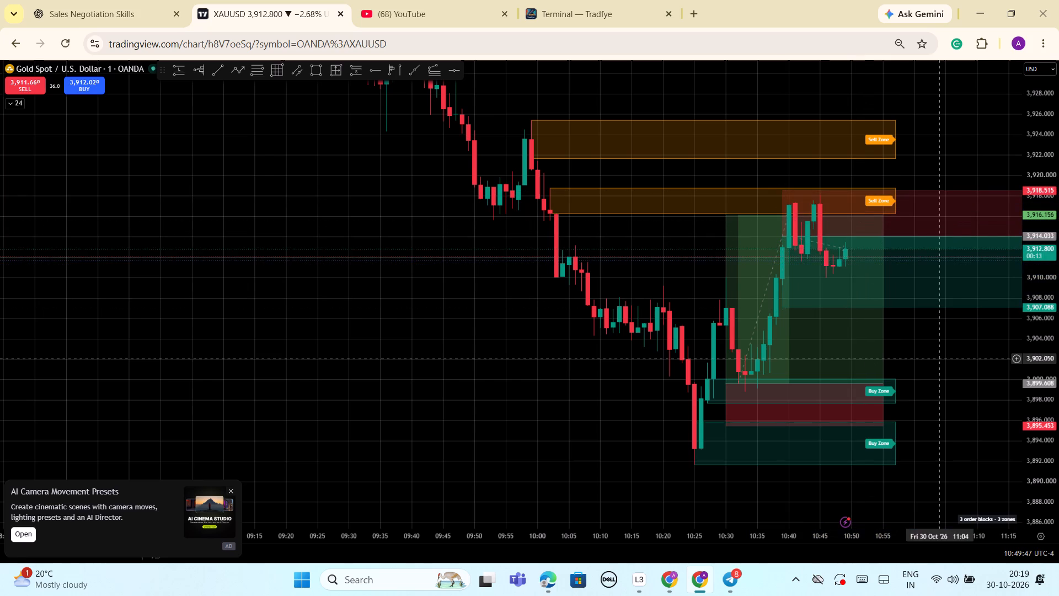
# Move the short position drawing to start near 10:44, with entry 3,914.286, stop 3,918.768 and target 3,907.341.
pyautogui.moveTo(913, 339); pyautogui.dragTo(940, 333)
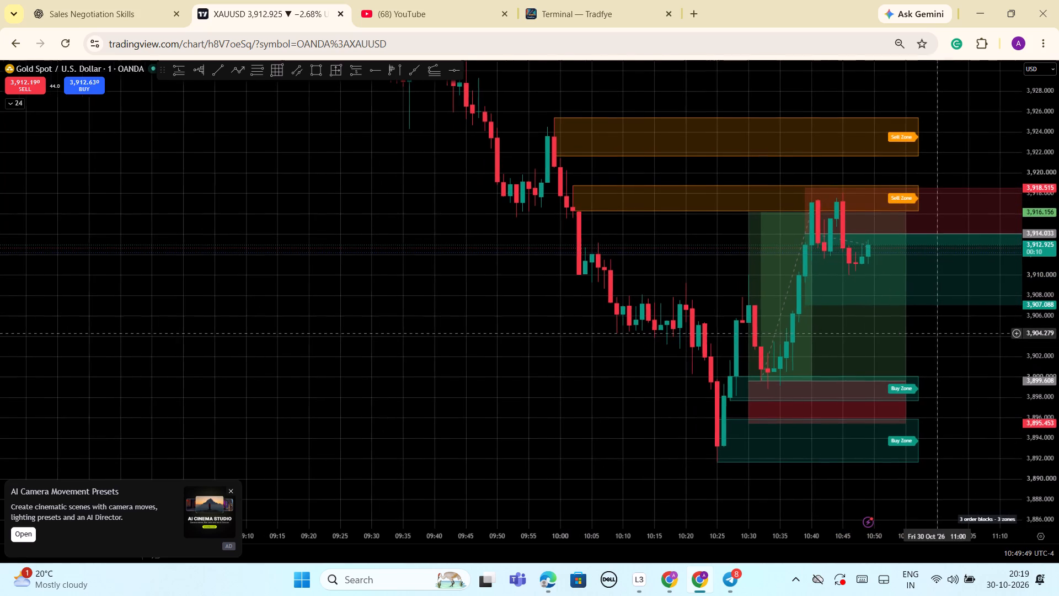
pyautogui.moveTo(940, 333); pyautogui.dragTo(901, 333)
pyautogui.moveTo(907, 282); pyautogui.dragTo(934, 280)
pyautogui.click(967, 395)
# Examine the newest XAUUSD candles against the repositioned short setup and the sell zones above it.
pyautogui.scroll(-1, 1014, 402)
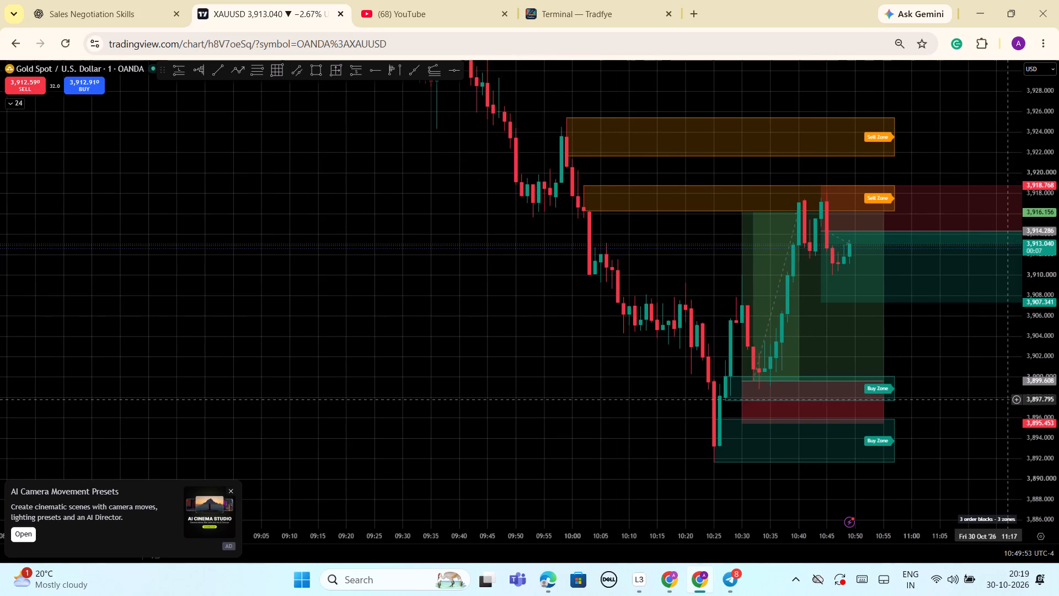
pyautogui.scroll(-1, 1002, 405)
pyautogui.moveTo(994, 414); pyautogui.dragTo(935, 475)
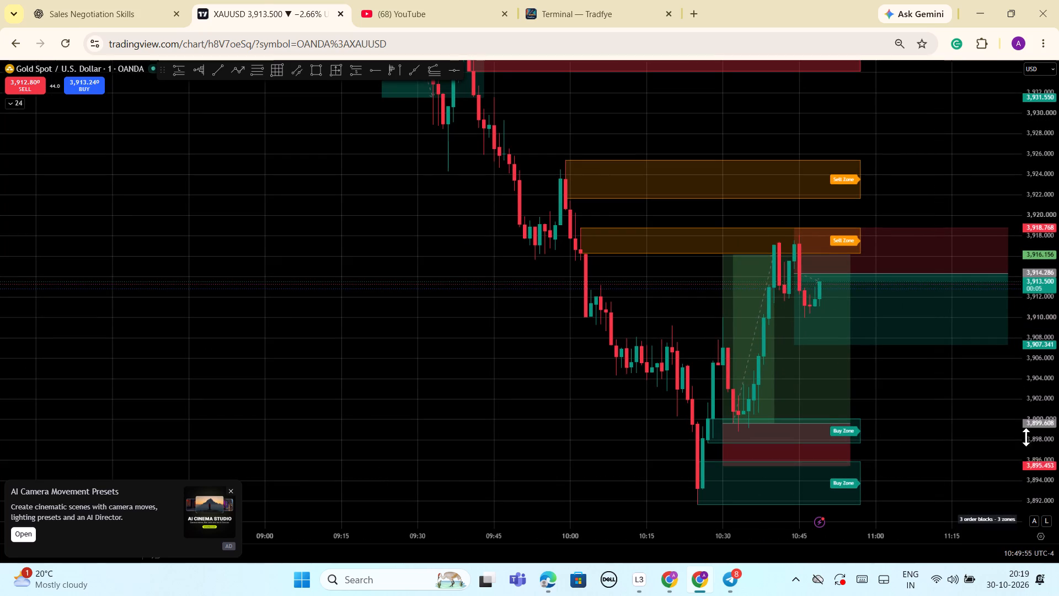
pyautogui.moveTo(1030, 446); pyautogui.dragTo(1040, 471)
pyautogui.scroll(1, 961, 450)
pyautogui.scroll(-3, 961, 450)
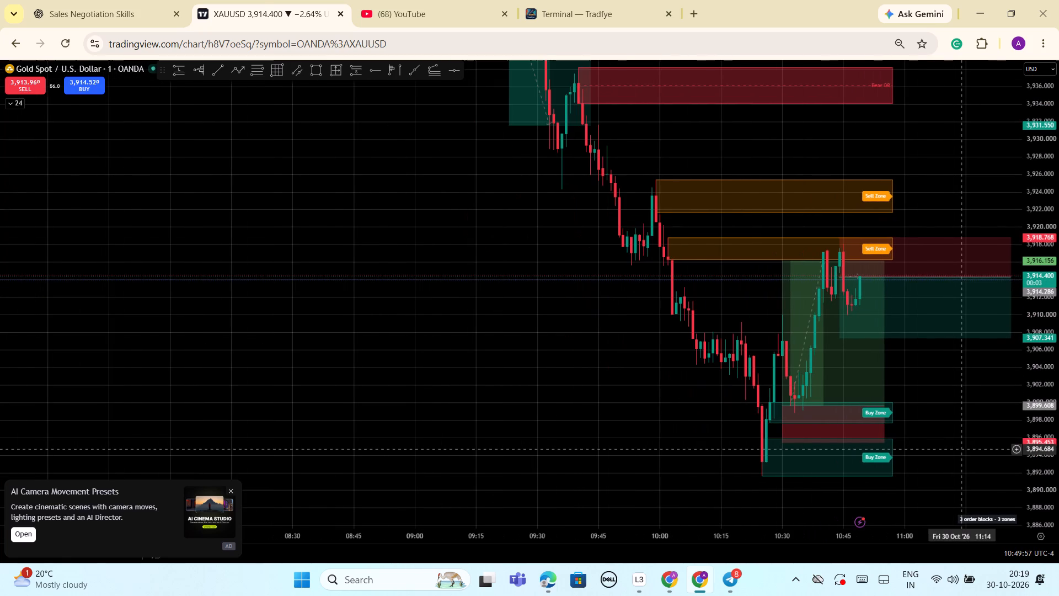
pyautogui.click(258, 11)
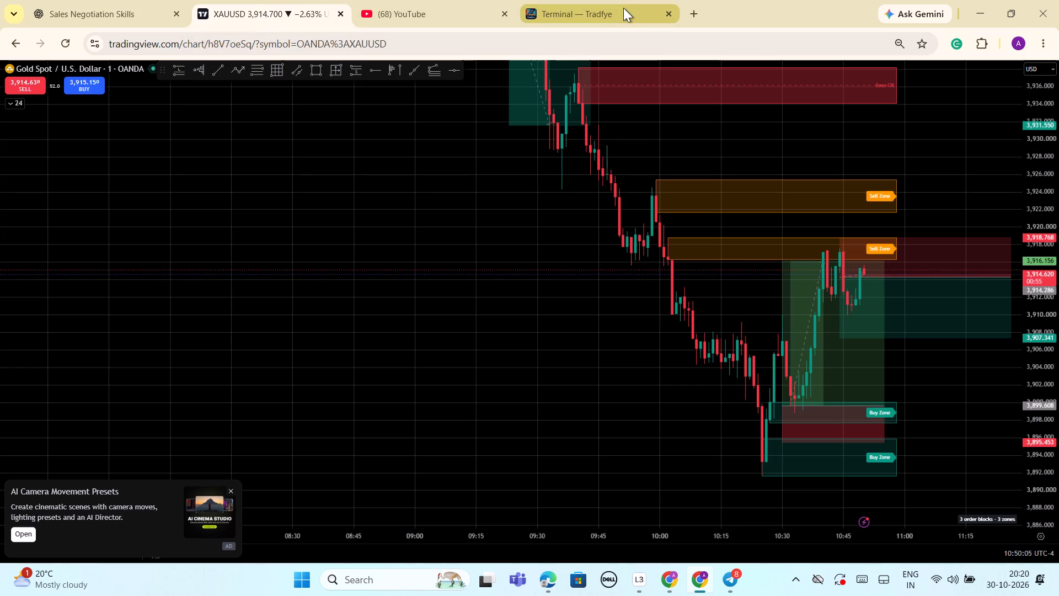
# Switch to Tradfye and examine the newest one-minute candles on the XAUT/USDT footprint alongside the decision readings.
pyautogui.click(618, 10)
pyautogui.scroll(3, 570, 286)
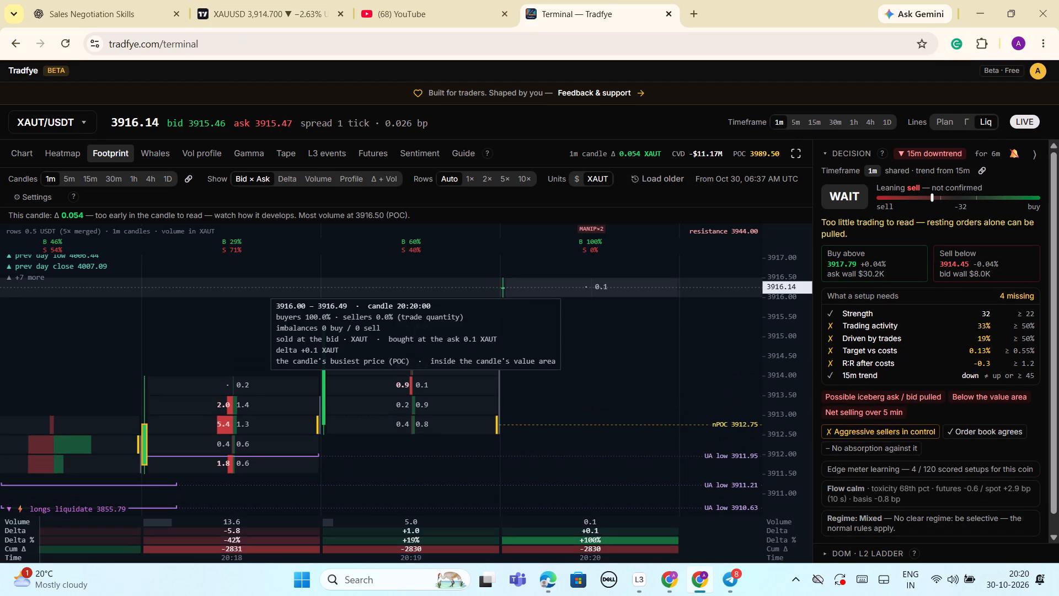
pyautogui.scroll(2, 638, 311)
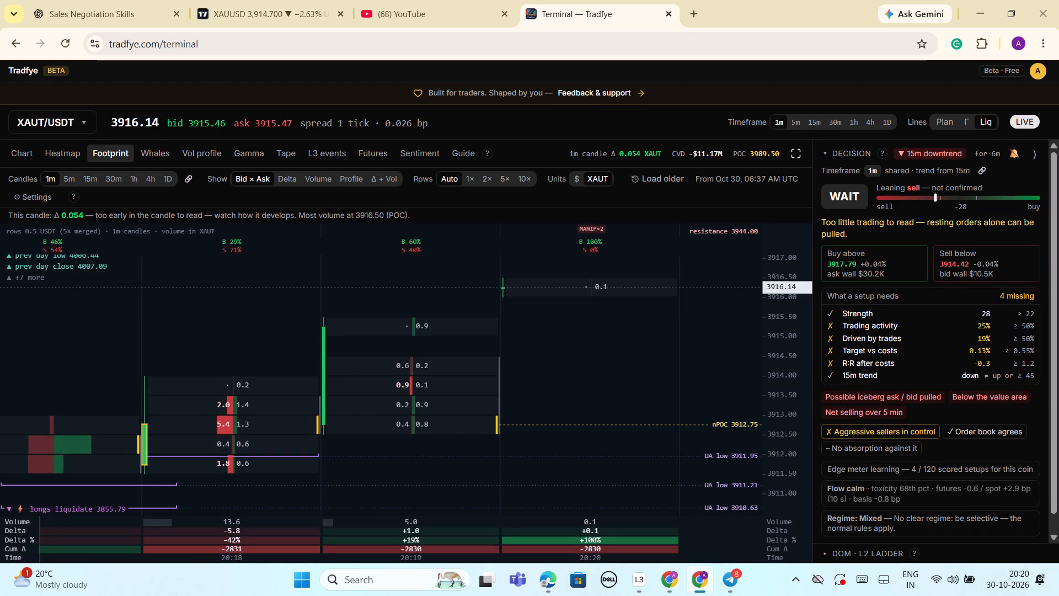
pyautogui.scroll(6, 665, 413)
pyautogui.scroll(-1, 700, 507)
pyautogui.scroll(2, 700, 510)
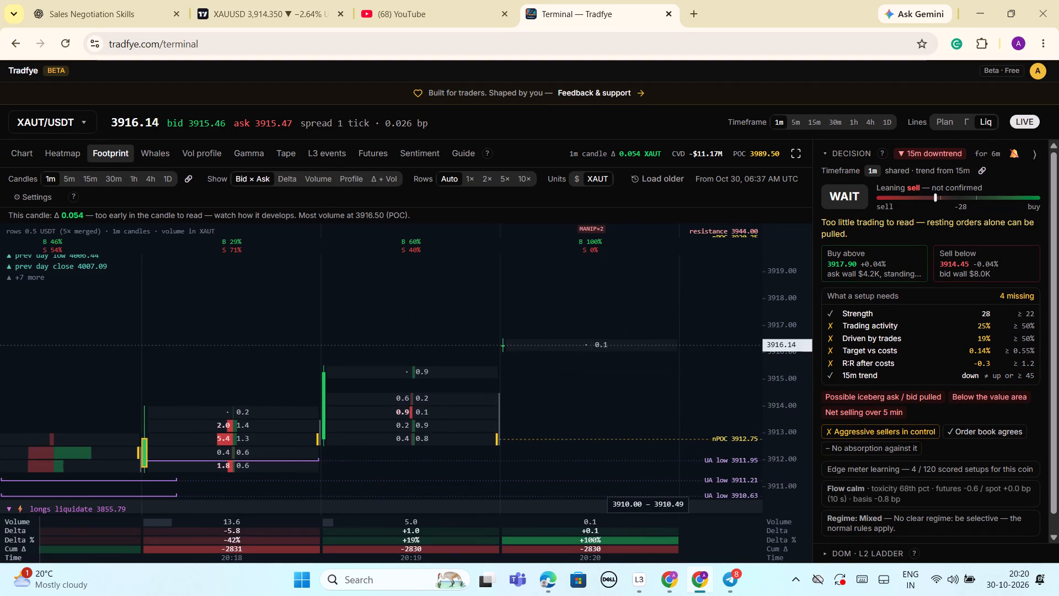
pyautogui.scroll(1, 700, 510)
pyautogui.scroll(-2, 702, 503)
pyautogui.scroll(3, 702, 503)
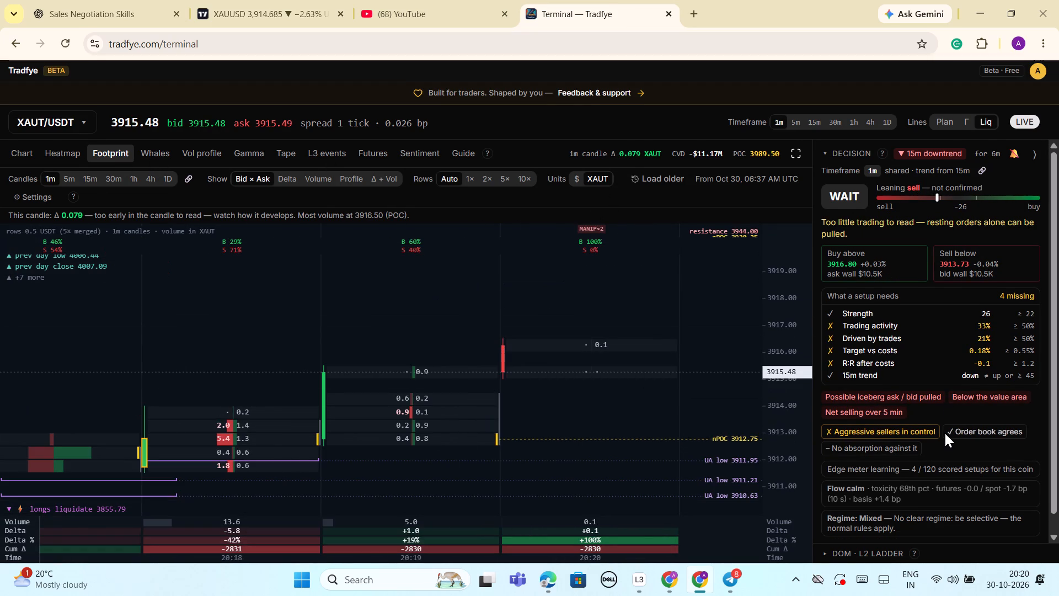
pyautogui.scroll(2, 945, 433)
pyautogui.scroll(-3, 945, 432)
pyautogui.scroll(2, 944, 440)
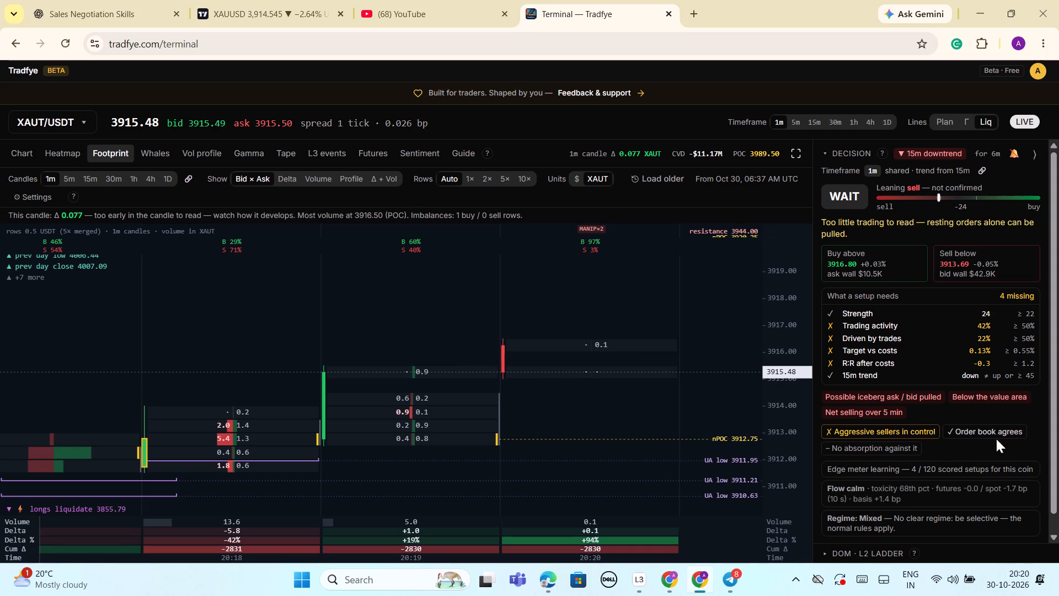
pyautogui.scroll(1, 646, 365)
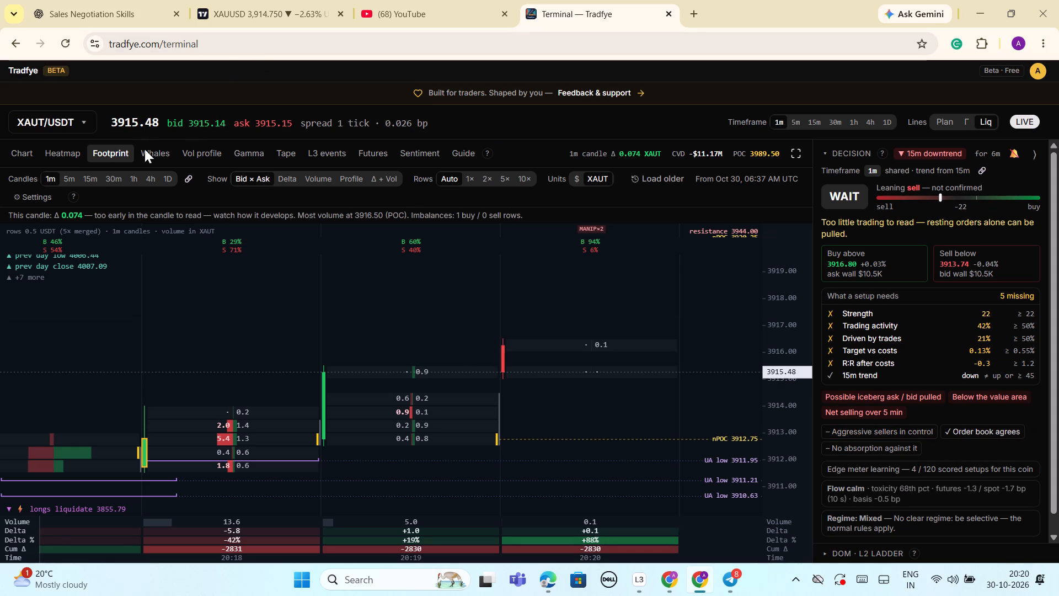
# Open the XAUT/USDT tape and read the latest buy and sell trades.
pyautogui.click(284, 154)
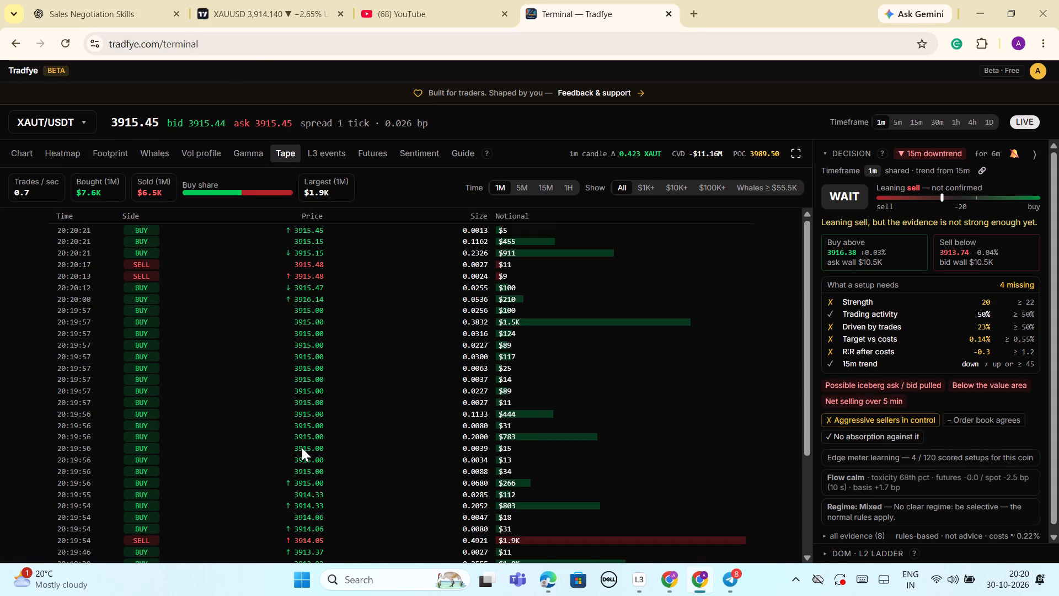
# Return to the TradingView chart and examine the current candle against the short setup's entry and the surrounding zones.
pyautogui.click(233, 6)
pyautogui.moveTo(1053, 432); pyautogui.dragTo(1051, 451)
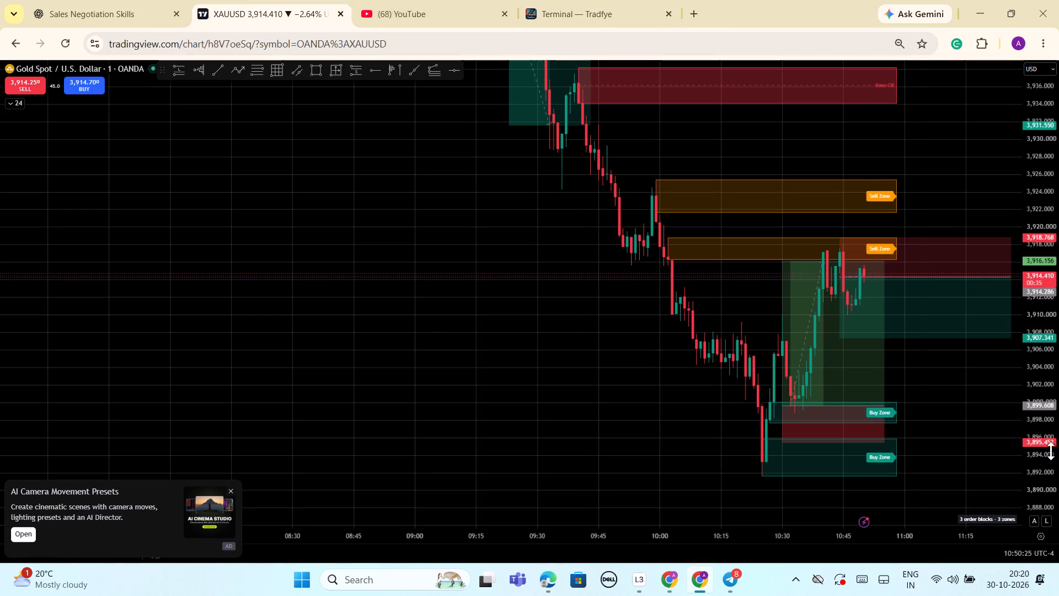
pyautogui.moveTo(1051, 451); pyautogui.dragTo(1051, 451)
pyautogui.scroll(-2, 1011, 451)
pyautogui.scroll(2, 996, 410)
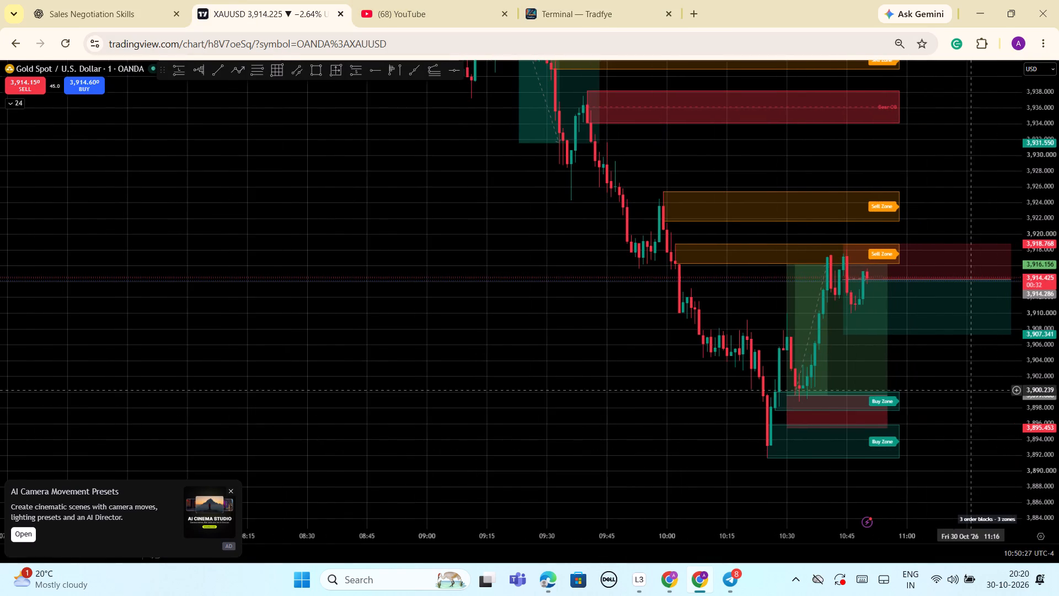
pyautogui.scroll(3, 940, 387)
pyautogui.moveTo(1030, 461); pyautogui.dragTo(1046, 376)
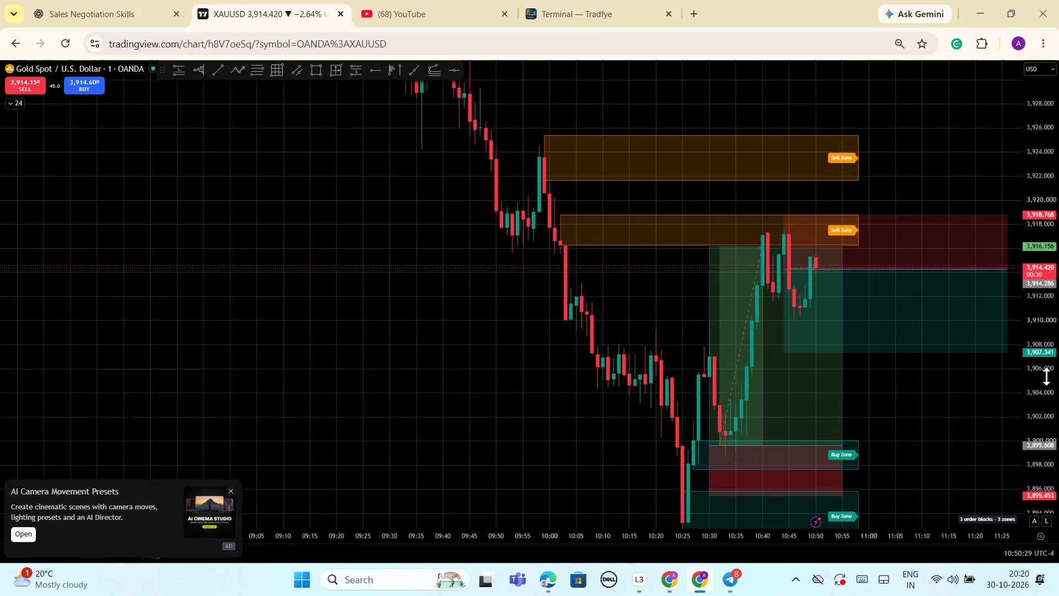
pyautogui.moveTo(1046, 376); pyautogui.dragTo(1031, 450)
pyautogui.scroll(-1, 1028, 449)
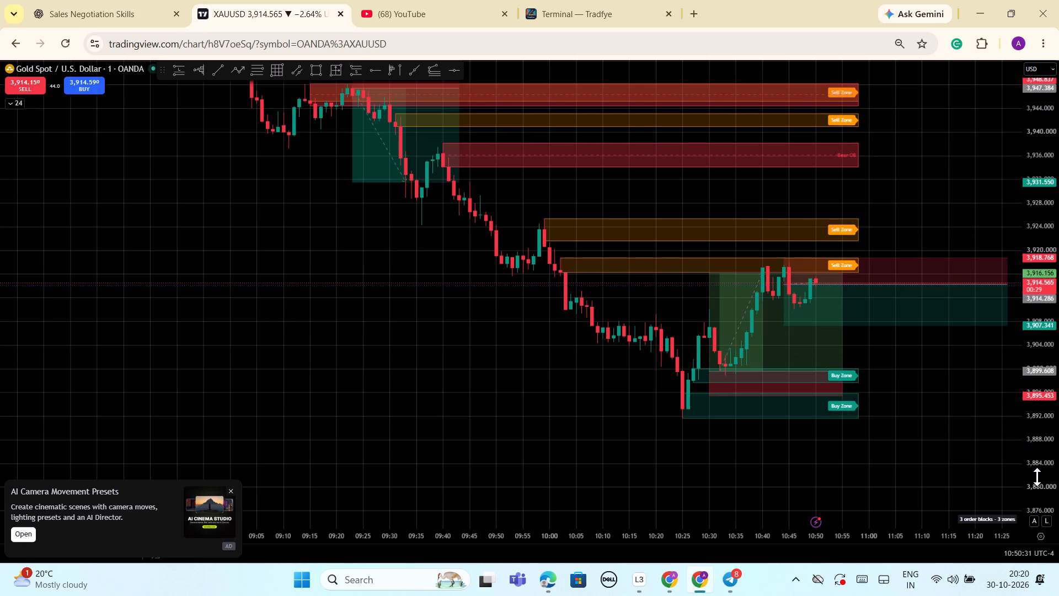
pyautogui.moveTo(1037, 476); pyautogui.dragTo(1047, 341)
pyautogui.scroll(3, 1006, 450)
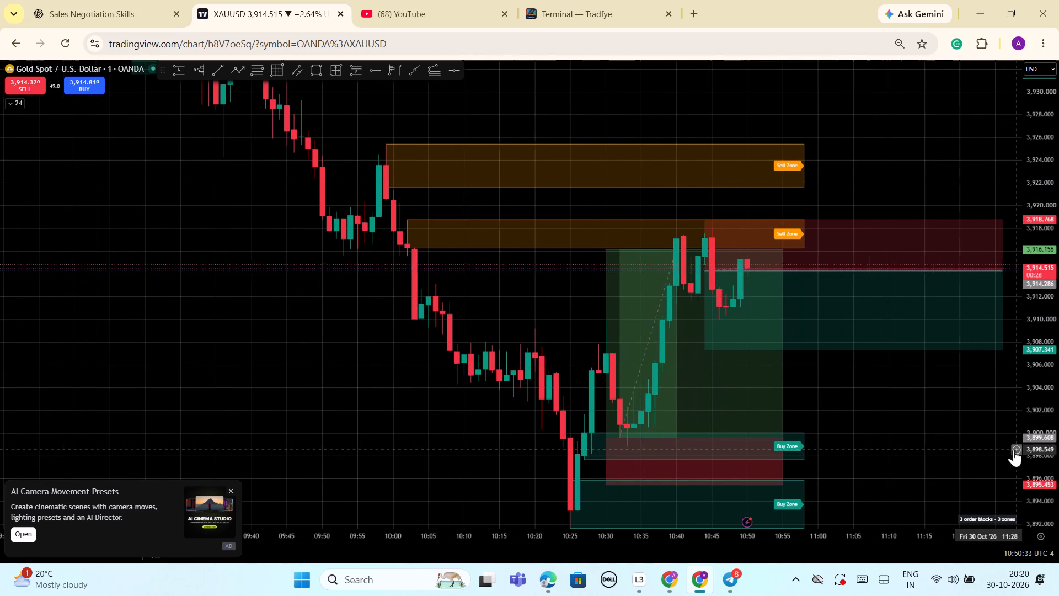
pyautogui.moveTo(1038, 424); pyautogui.dragTo(1042, 444)
pyautogui.scroll(-3, 1018, 446)
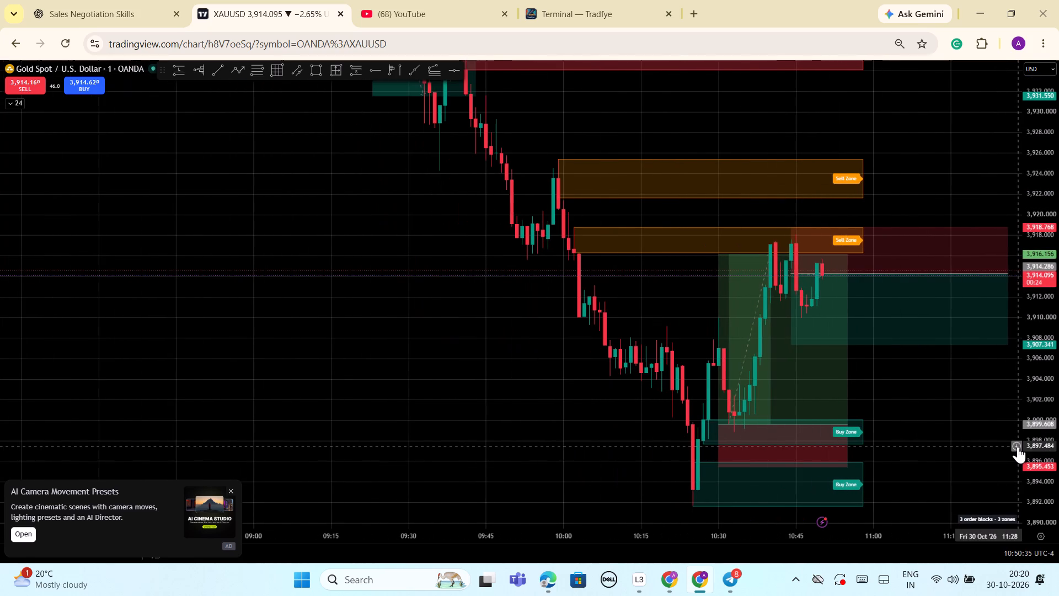
# Switch to Tradfye and read through the recent XAUT/USDT trades on the tape.
pyautogui.click(578, 15)
pyautogui.scroll(2, 452, 408)
pyautogui.scroll(-4, 454, 409)
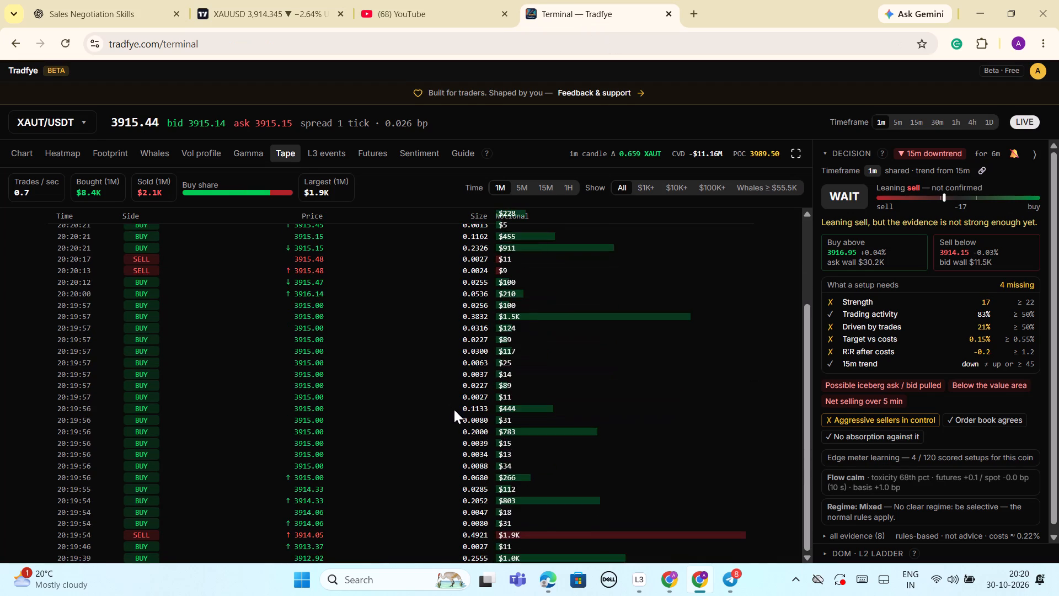
pyautogui.scroll(6, 454, 409)
# Return to the TradingView chart and check the current XAUUSD candle against the short setup's entry at 3,914.286.
pyautogui.click(236, 23)
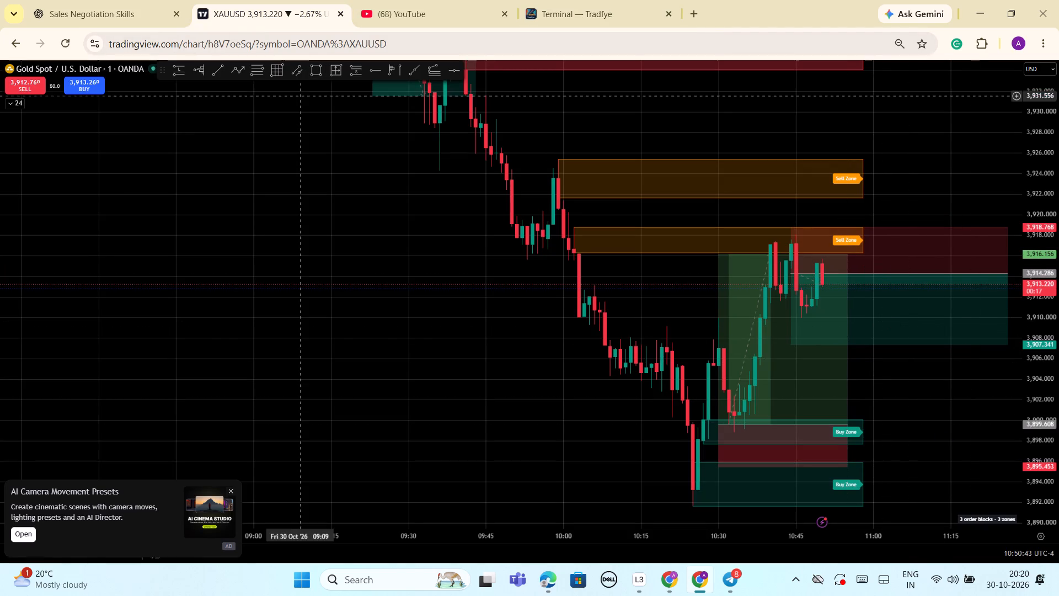
pyautogui.click(253, 13)
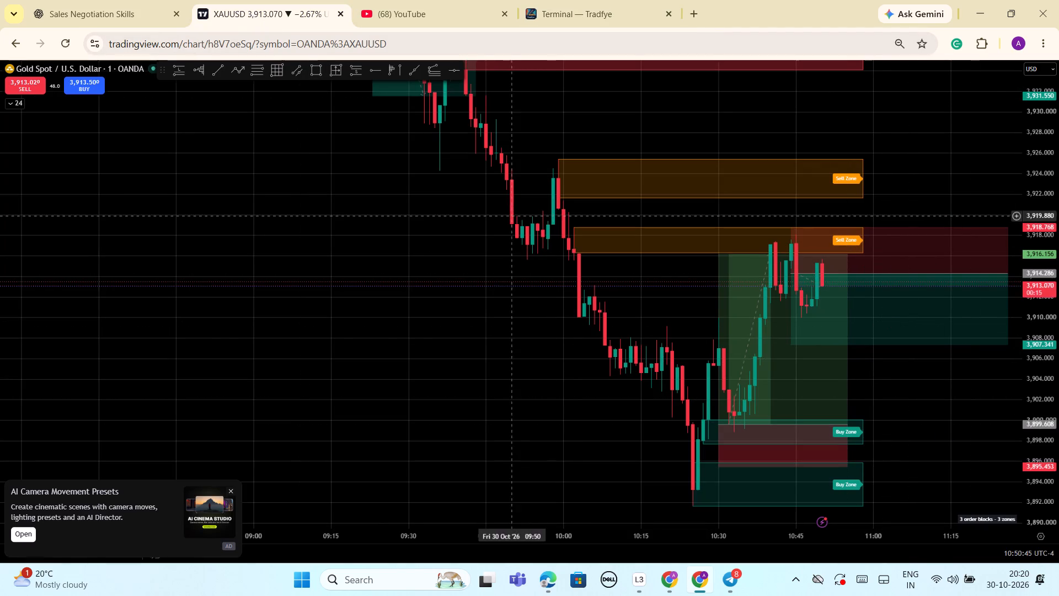
# Switch to Tradfye and read the latest XAUT/USDT trades on the tape.
pyautogui.click(596, 15)
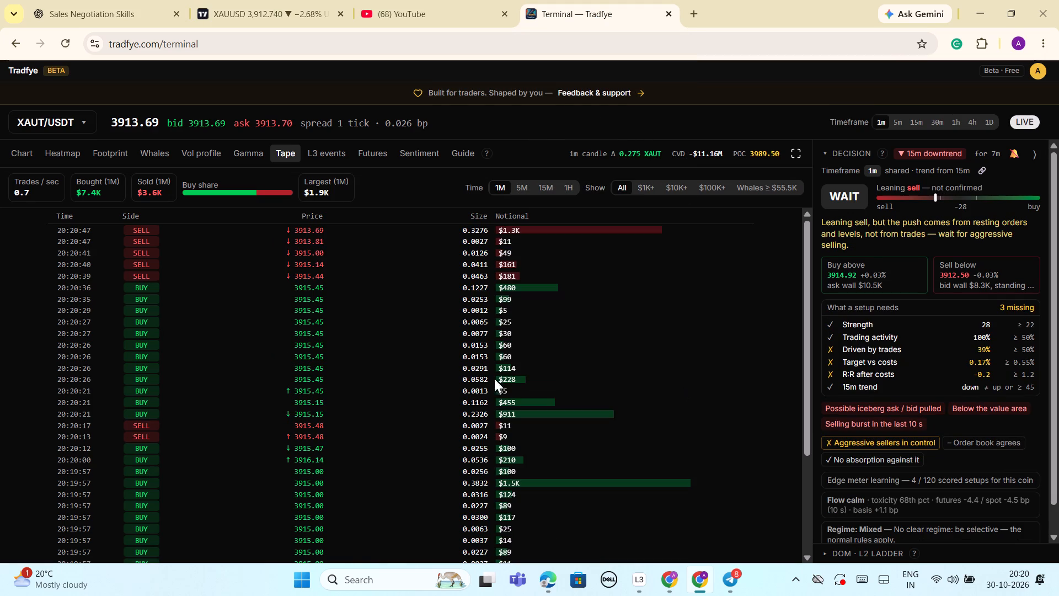
pyautogui.scroll(3, 491, 379)
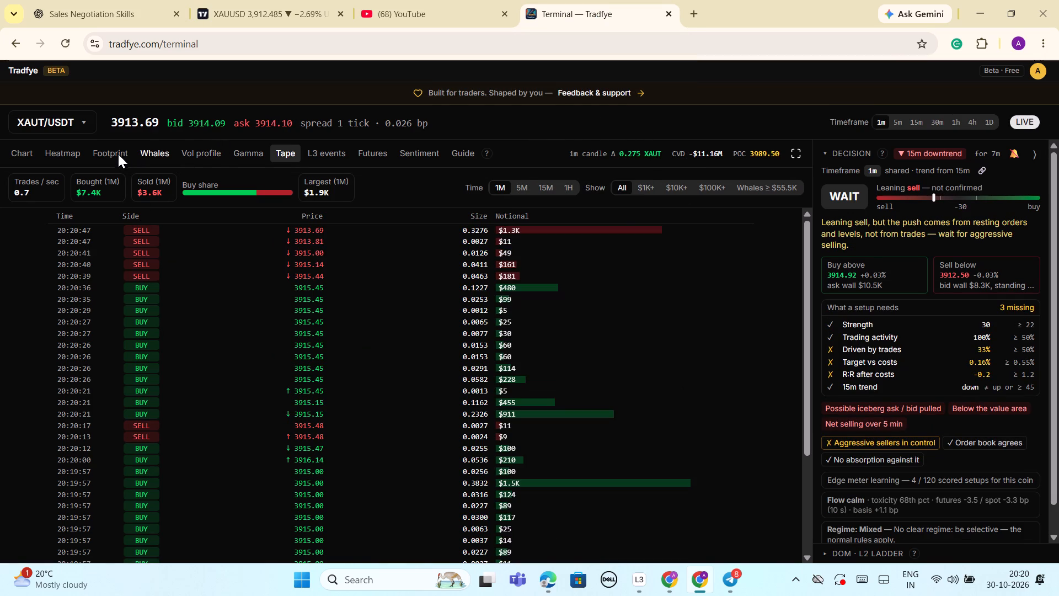
# Open the XAUT/USDT footprint and examine the bid and ask volumes in the most recent one-minute candles.
pyautogui.click(114, 151)
pyautogui.scroll(3, 742, 428)
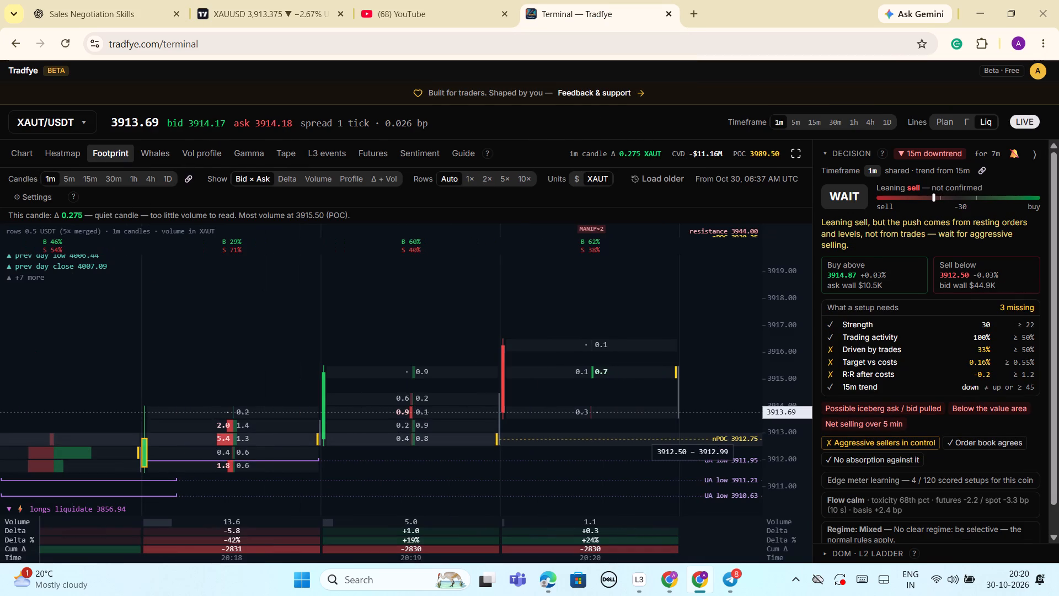
pyautogui.scroll(3, 745, 433)
pyautogui.scroll(3, 704, 416)
pyautogui.scroll(-3, 708, 409)
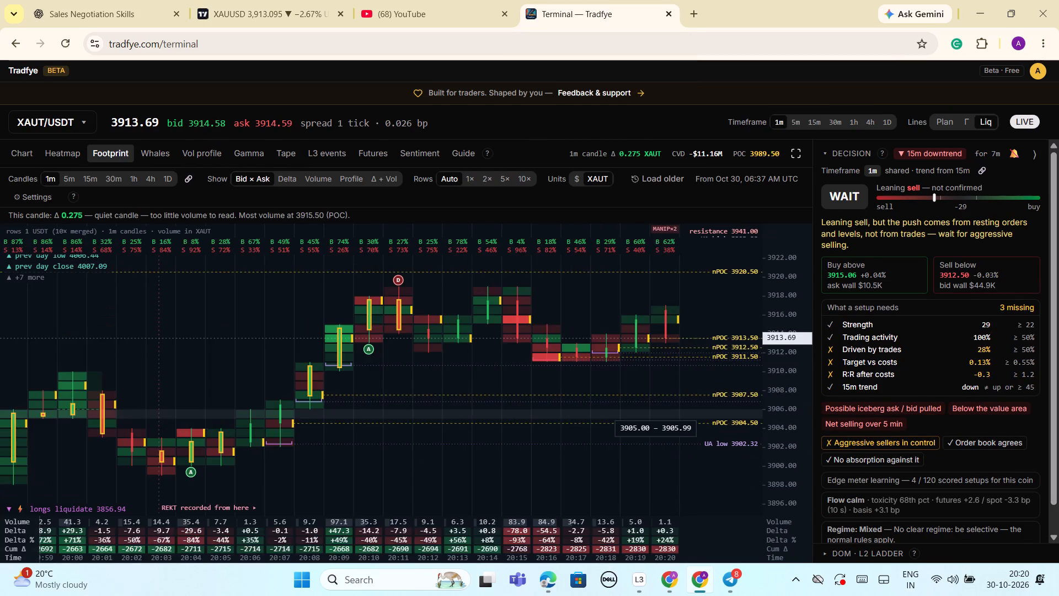
pyautogui.scroll(3, 708, 409)
pyautogui.moveTo(647, 340); pyautogui.dragTo(647, 341)
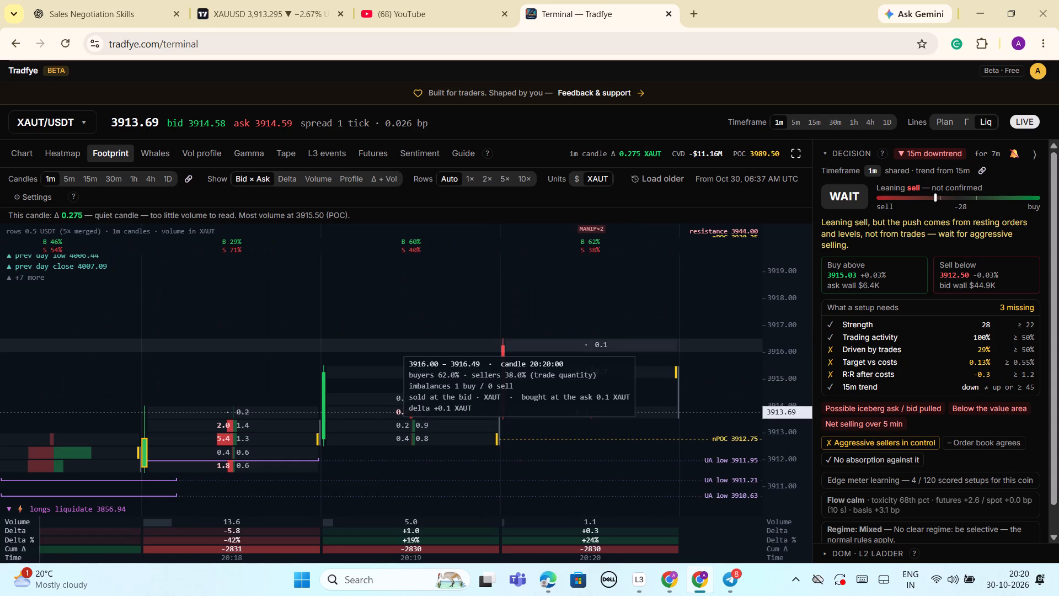
pyautogui.moveTo(647, 341); pyautogui.dragTo(655, 294)
pyautogui.click(743, 504)
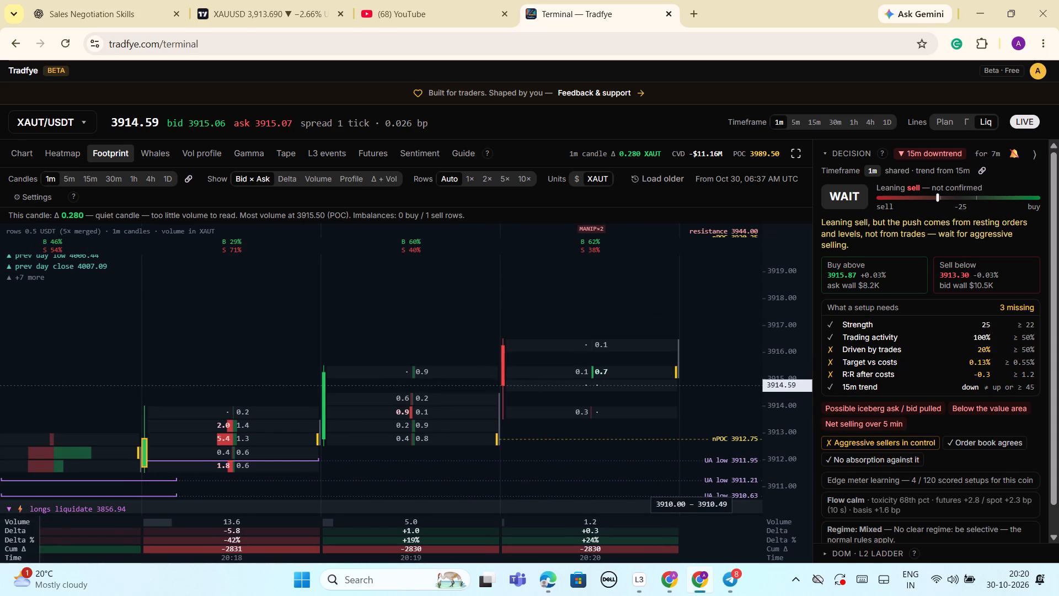
pyautogui.scroll(6, 656, 461)
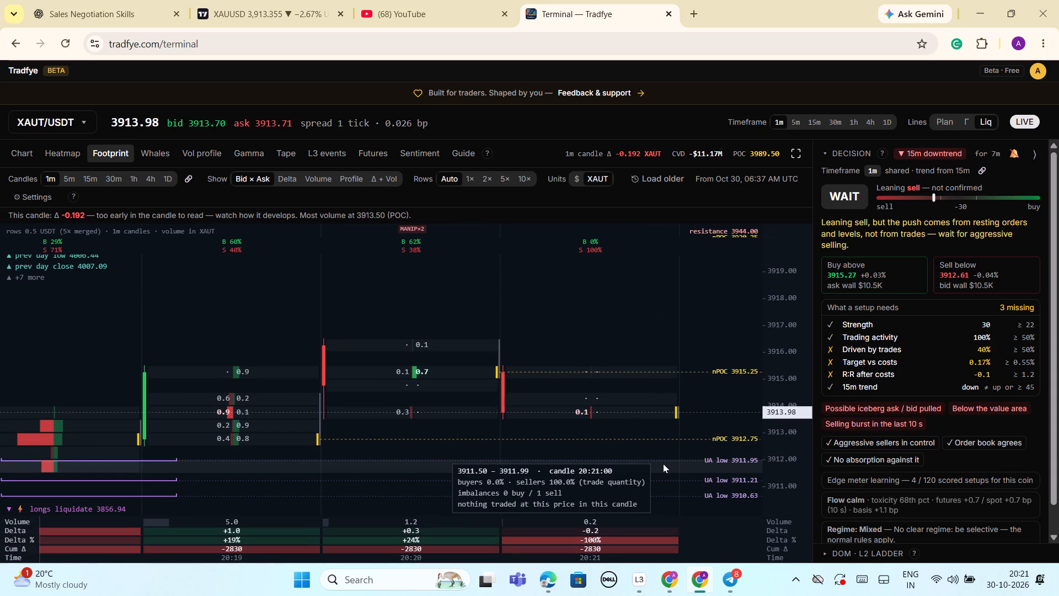
# Return to the TradingView chart and examine XAUUSD's price action around the short setup and the surrounding buy and sell zones.
pyautogui.click(252, 15)
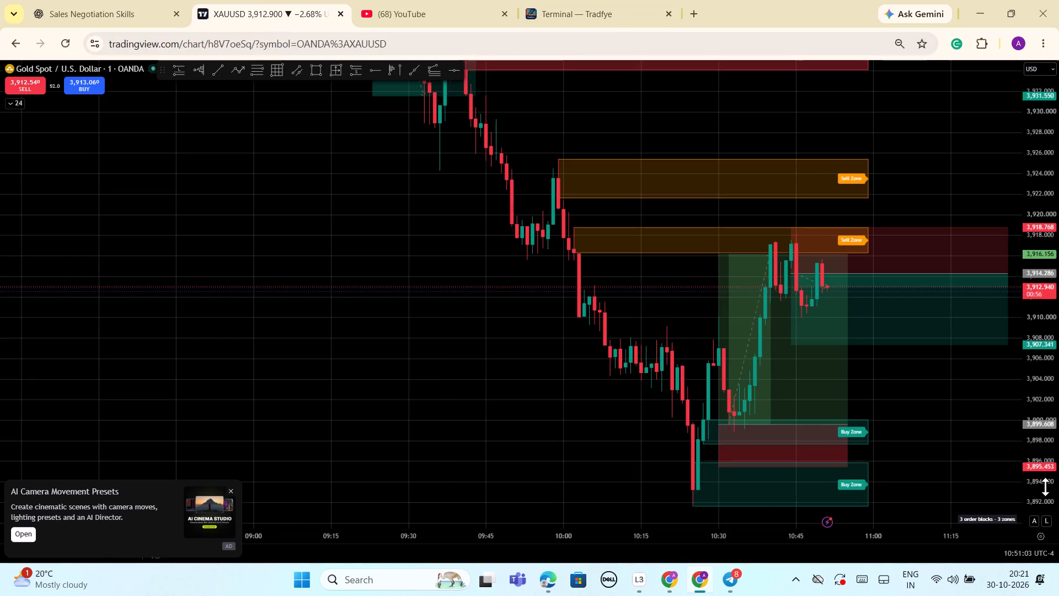
pyautogui.moveTo(1048, 485); pyautogui.dragTo(1046, 429)
pyautogui.scroll(2, 1034, 475)
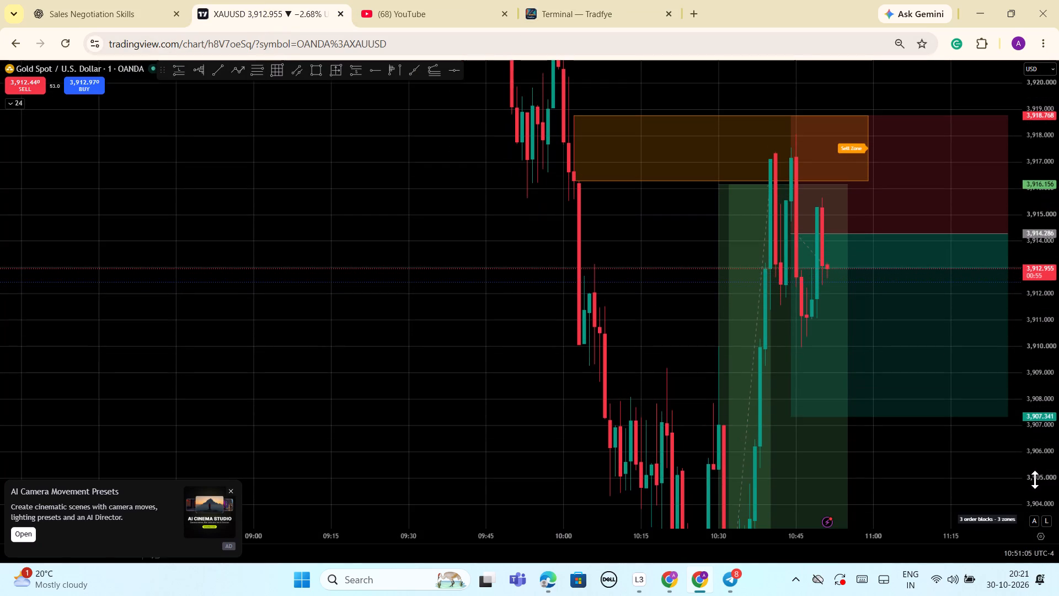
pyautogui.scroll(-3, 1035, 480)
pyautogui.moveTo(1050, 469); pyautogui.dragTo(1054, 440)
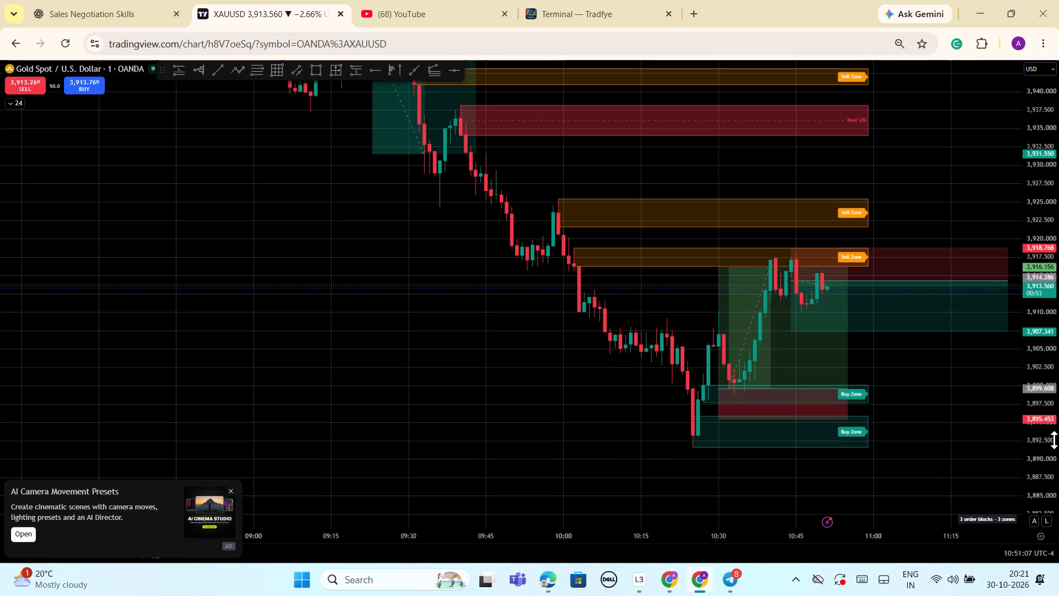
pyautogui.moveTo(1054, 440); pyautogui.dragTo(1054, 439)
pyautogui.scroll(-1, 1025, 473)
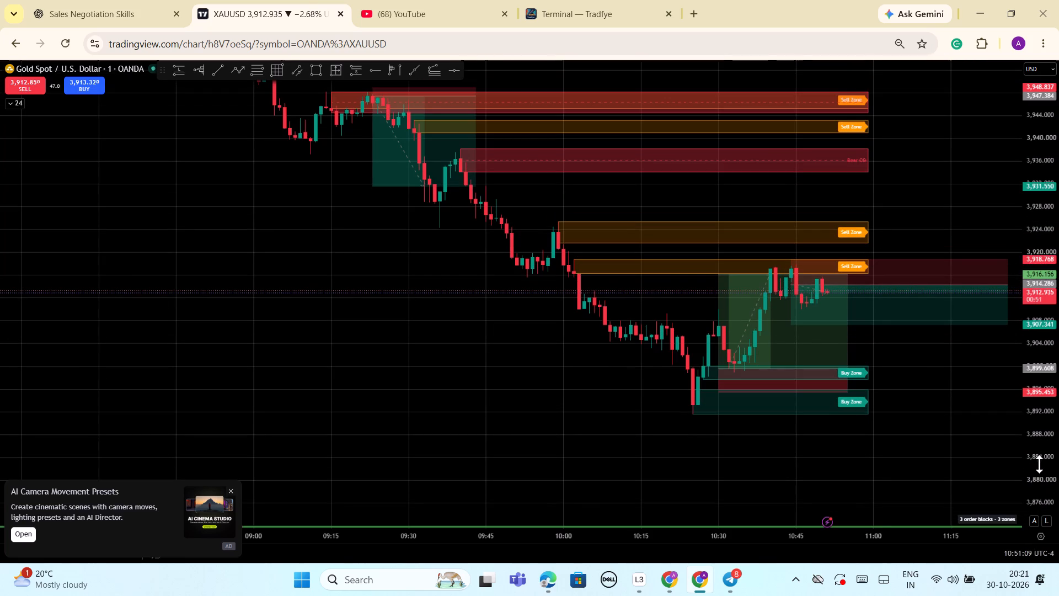
pyautogui.moveTo(1044, 474); pyautogui.dragTo(1049, 384)
pyautogui.scroll(-4, 880, 423)
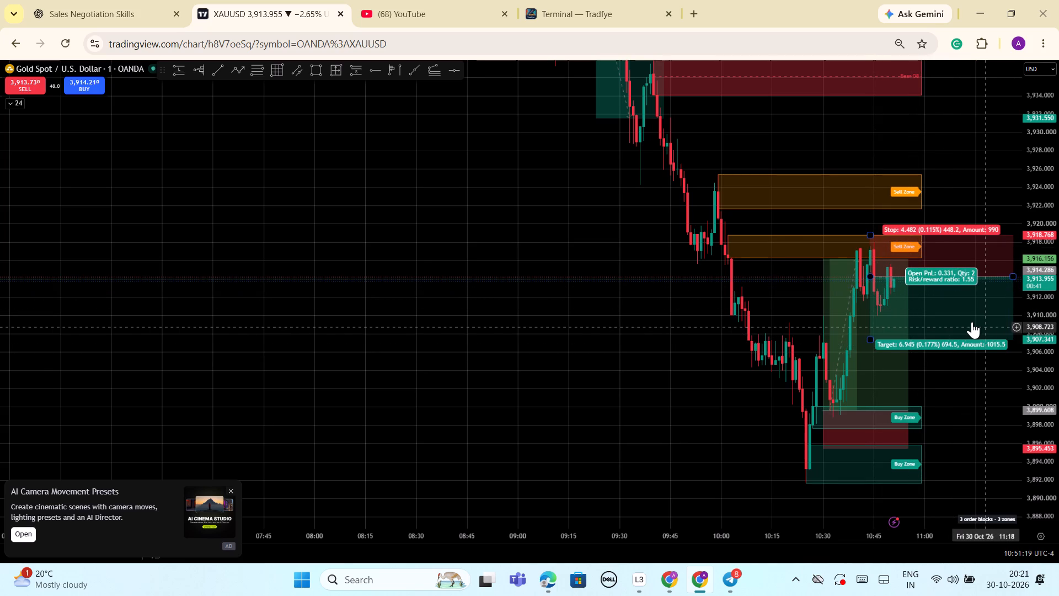
# Draw a descending trend line from about 3,918.05 at 10:44 to about 3,909.85 at 11:06.
pyautogui.click(216, 71)
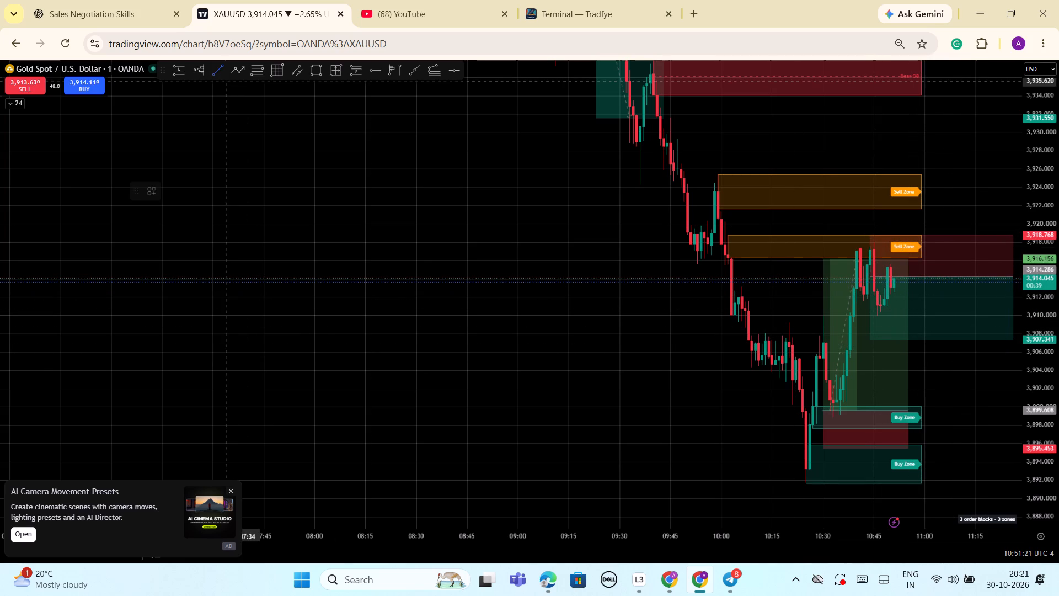
pyautogui.click(871, 242)
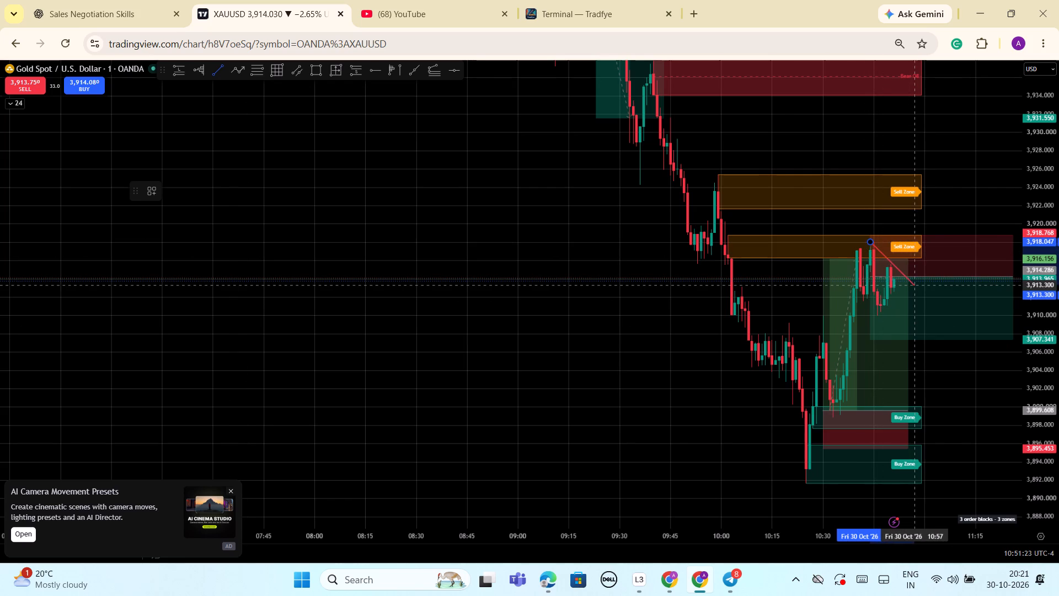
pyautogui.click(945, 317)
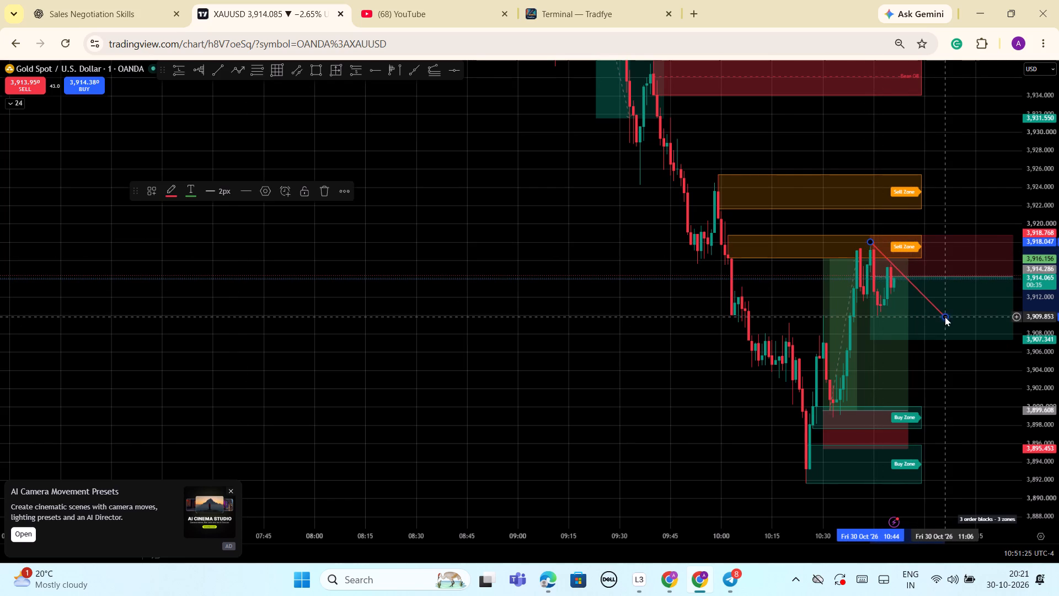
pyautogui.click(999, 443)
# Raise the trend line's starting point at 10:44 slightly, to about 3,918.5, above the recent swing high.
pyautogui.scroll(2, 1022, 466)
pyautogui.scroll(-1, 1035, 454)
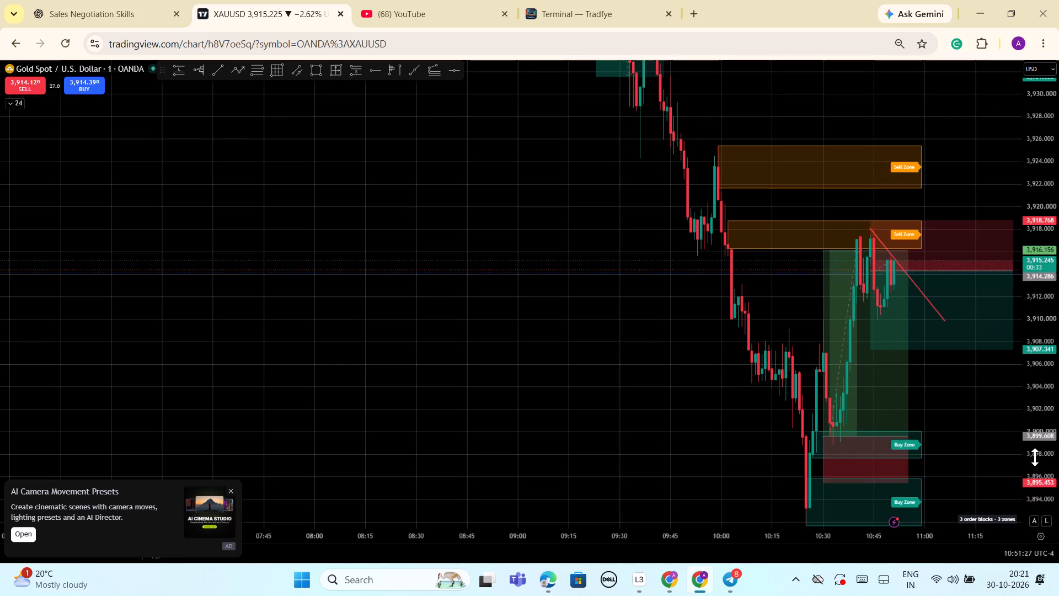
pyautogui.moveTo(1046, 413); pyautogui.dragTo(1036, 485)
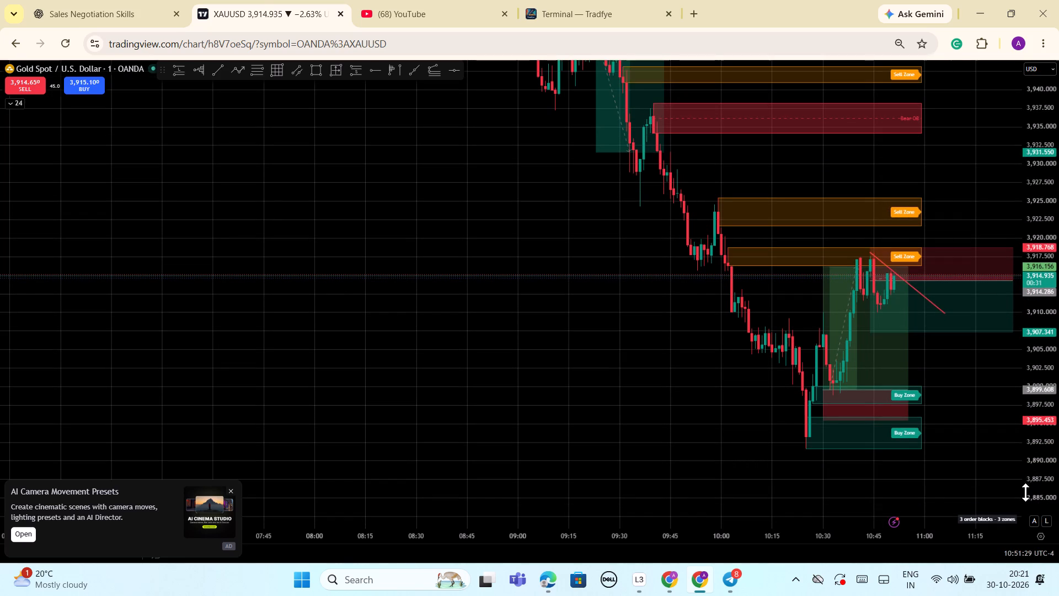
pyautogui.click(869, 252)
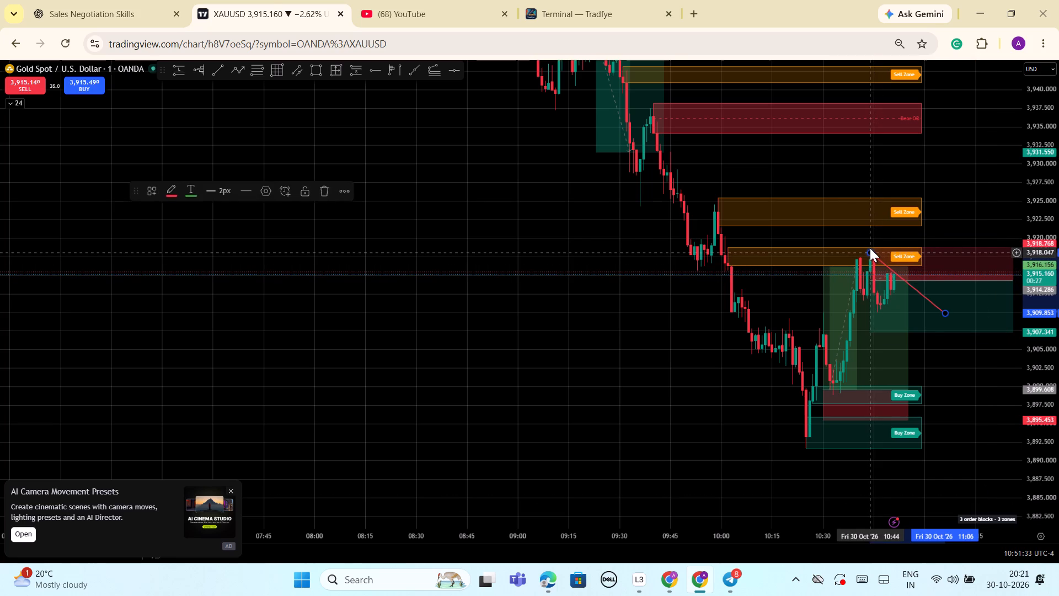
pyautogui.click(958, 350)
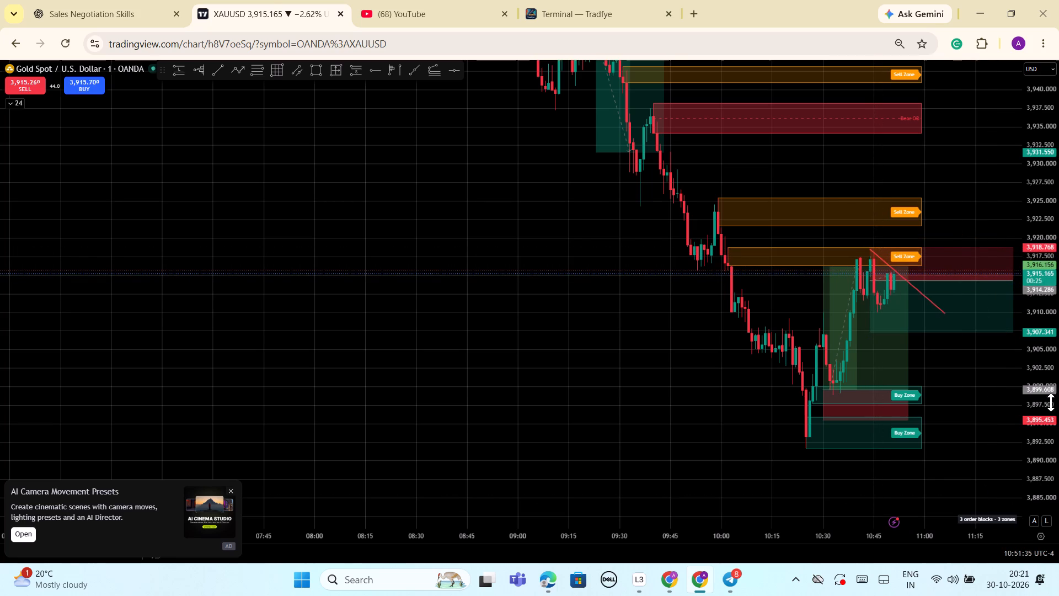
# Examine the current candle against the new trend line, the nearest sell zone and the short setup's entry.
pyautogui.scroll(1, 1051, 403)
pyautogui.scroll(-1, 1050, 408)
pyautogui.moveTo(1050, 416); pyautogui.dragTo(1052, 488)
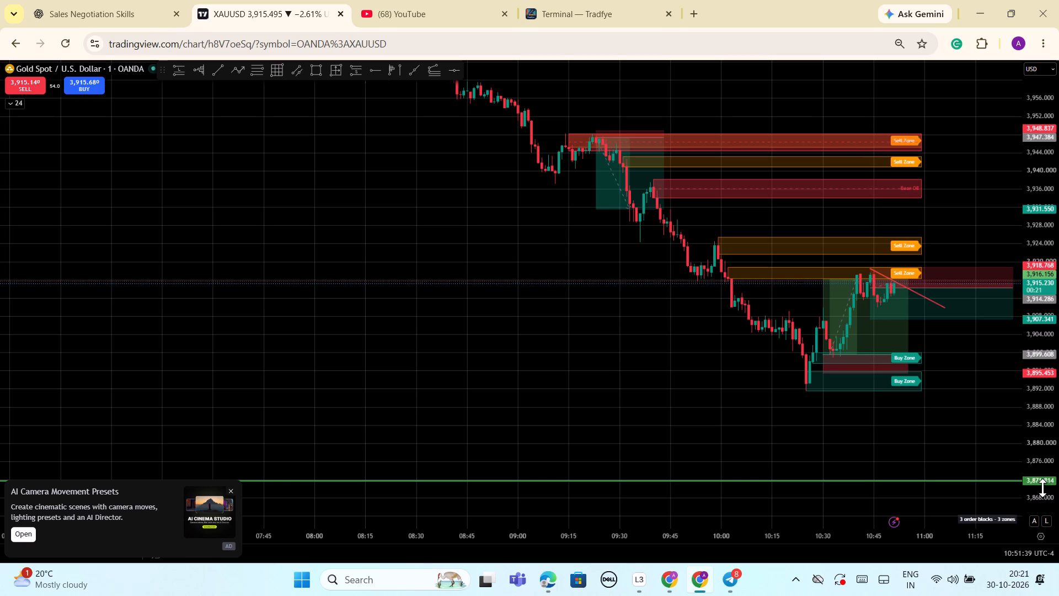
pyautogui.scroll(-1, 1042, 488)
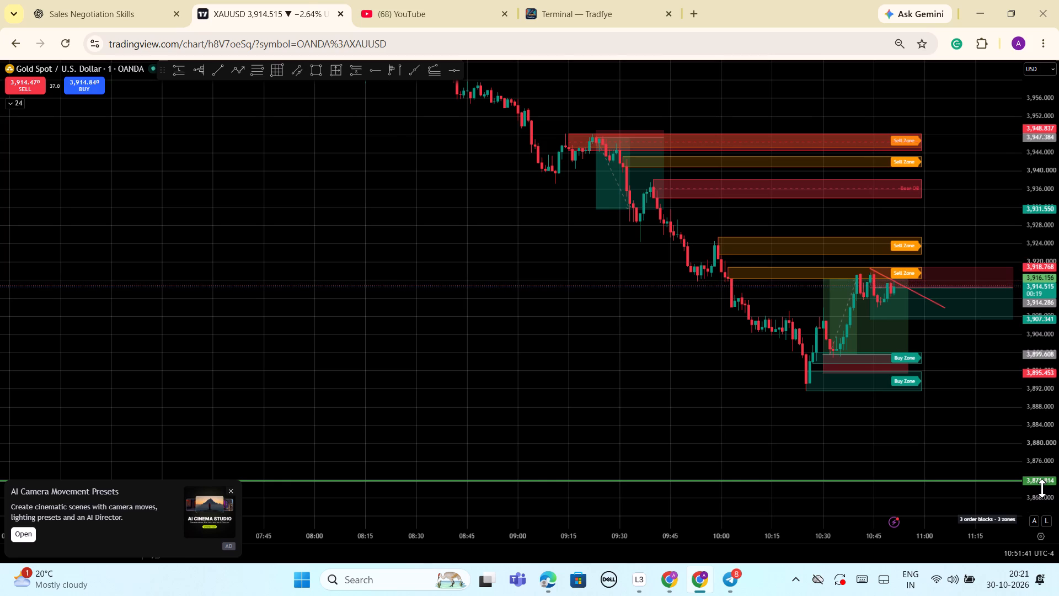
pyautogui.scroll(8, 1037, 471)
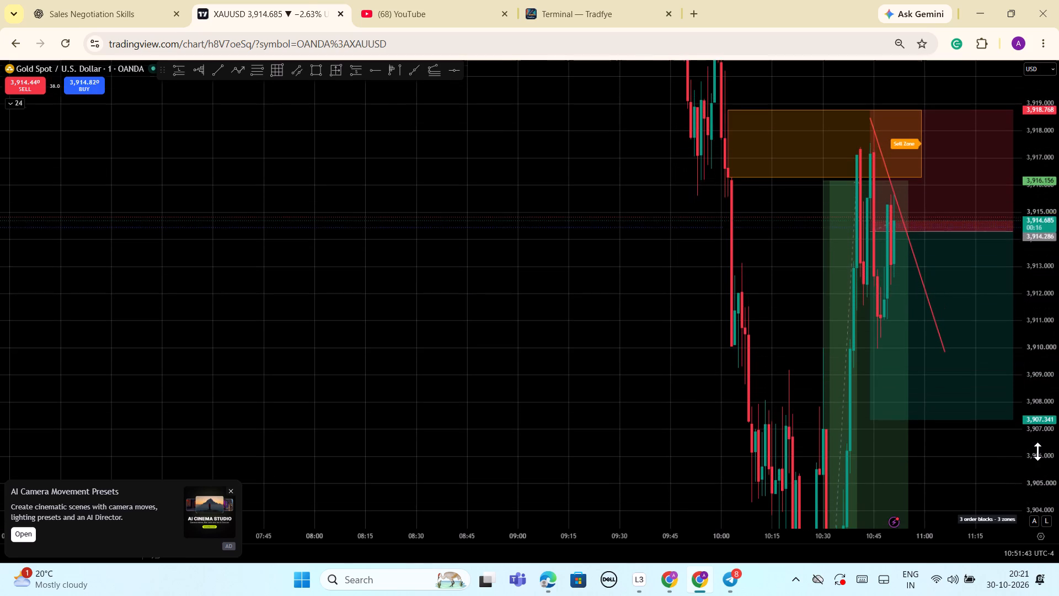
# Switch to Tradfye and examine the XAUT/USDT footprint, comparing the 20:21 candle's buying and selling with the wider price swing.
pyautogui.click(623, 17)
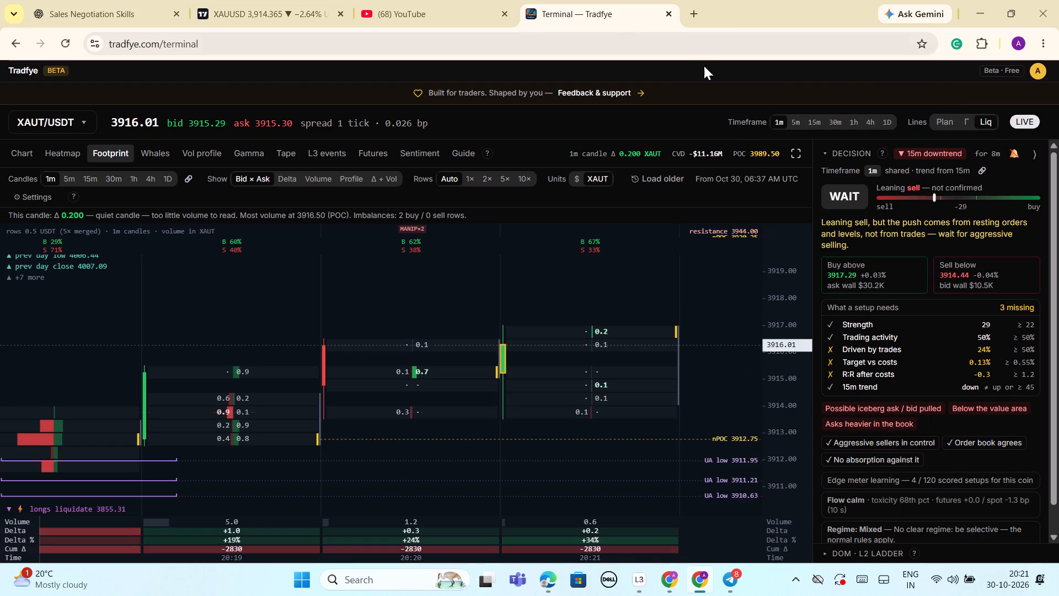
pyautogui.scroll(5, 614, 365)
pyautogui.scroll(-2, 613, 365)
pyautogui.scroll(3, 613, 365)
pyautogui.scroll(-5, 635, 476)
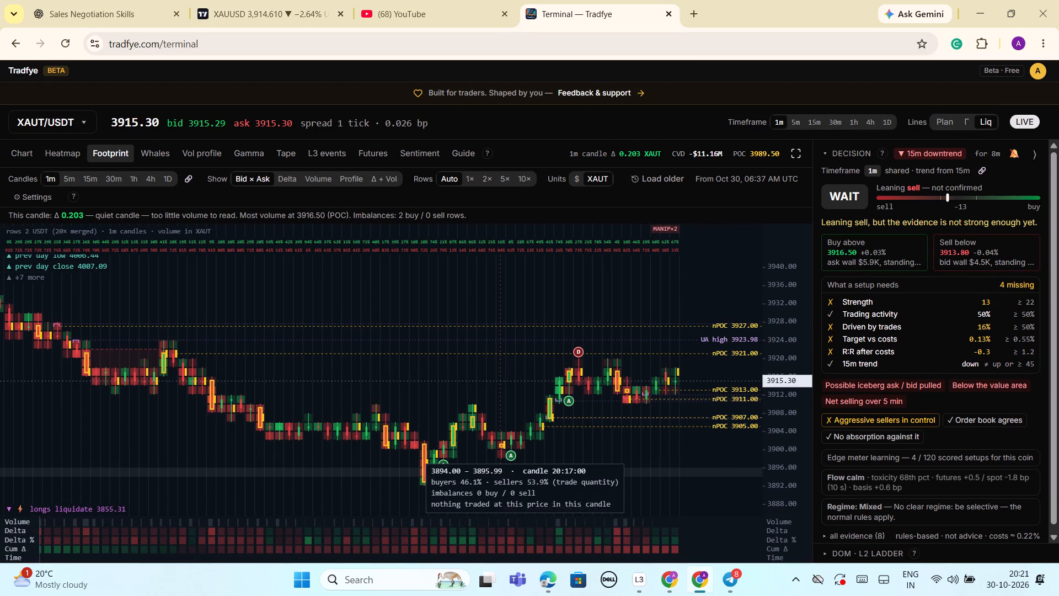
pyautogui.scroll(11, 635, 476)
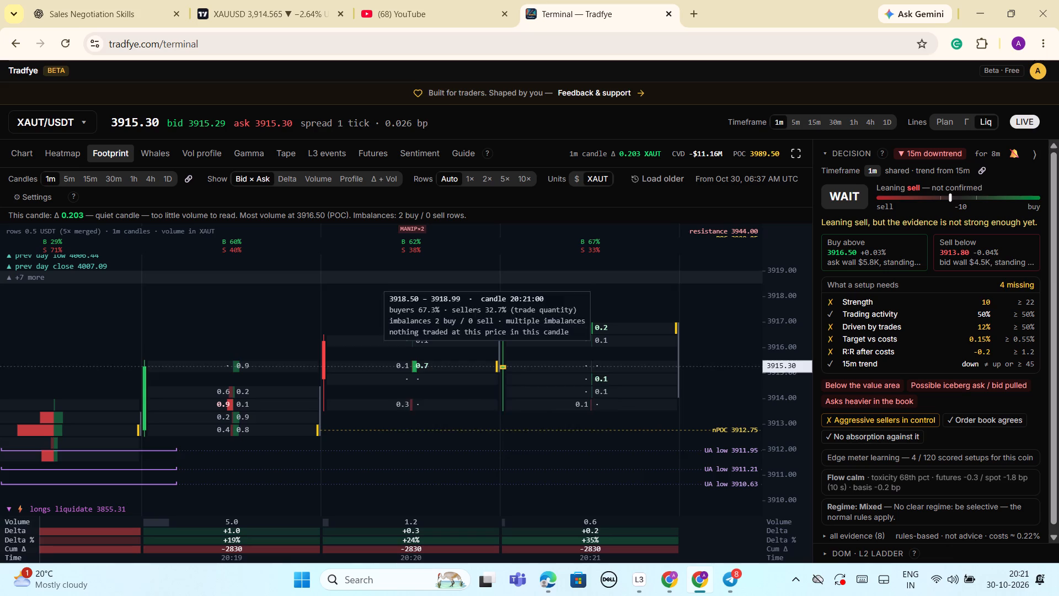
pyautogui.scroll(1, 598, 542)
pyautogui.scroll(-1, 598, 545)
pyautogui.scroll(1, 598, 545)
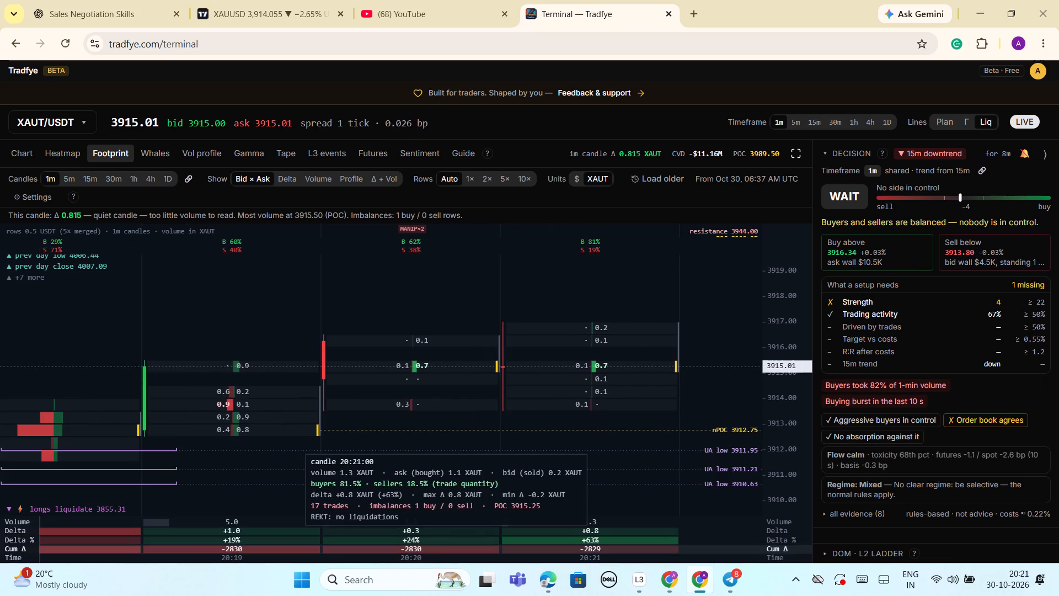
pyautogui.scroll(1, 598, 545)
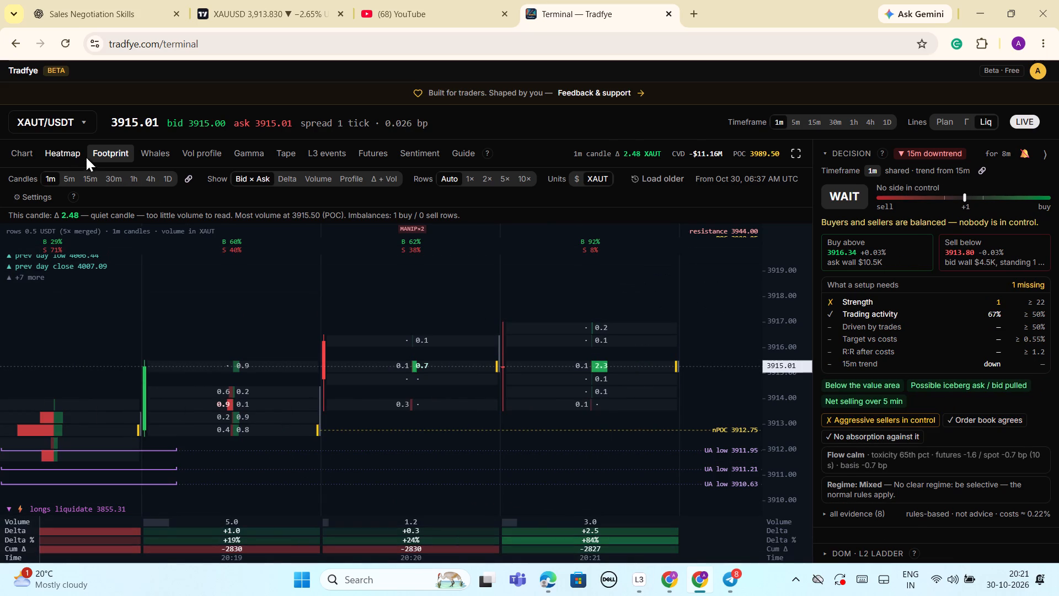
# Open the XAUT/USDT tape and read the latest buy and sell trades.
pyautogui.click(286, 153)
pyautogui.scroll(2, 367, 269)
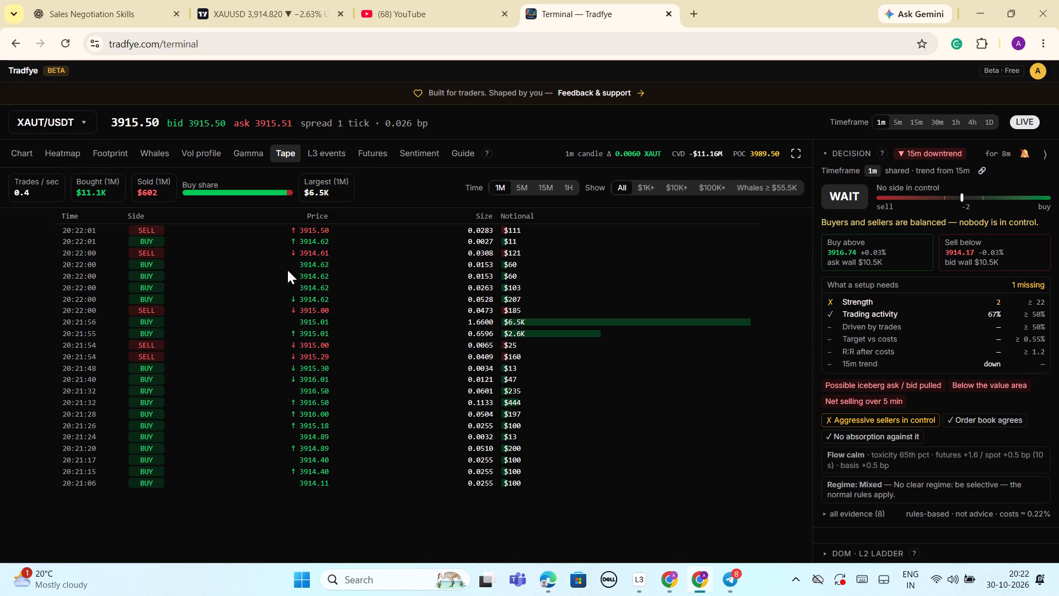
# Return to the TradingView chart and expand the list of indicators to look through them.
pyautogui.click(238, 12)
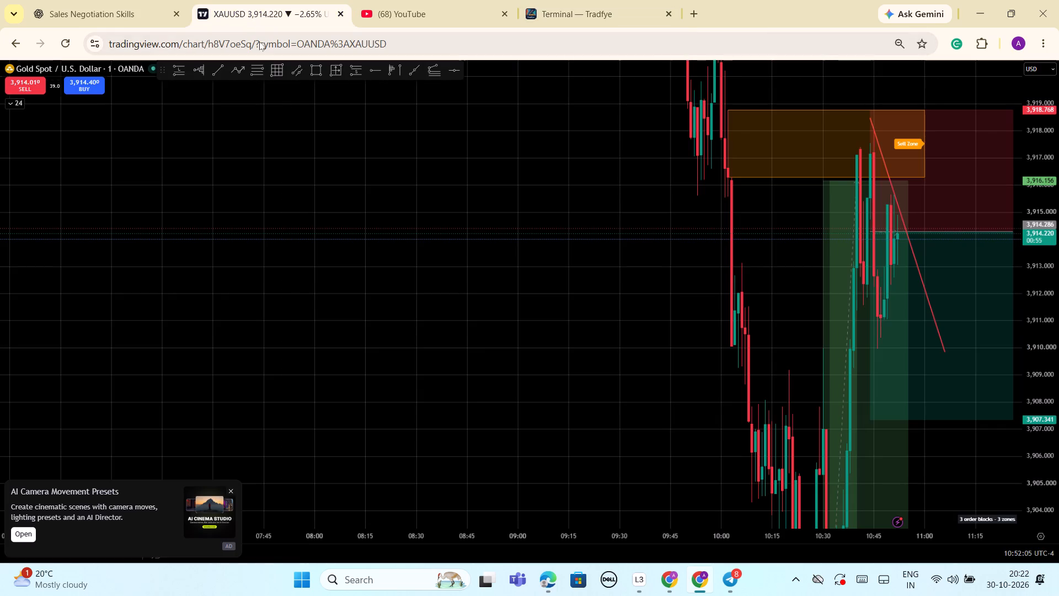
pyautogui.moveTo(1036, 270); pyautogui.dragTo(1030, 443)
pyautogui.scroll(6, 952, 410)
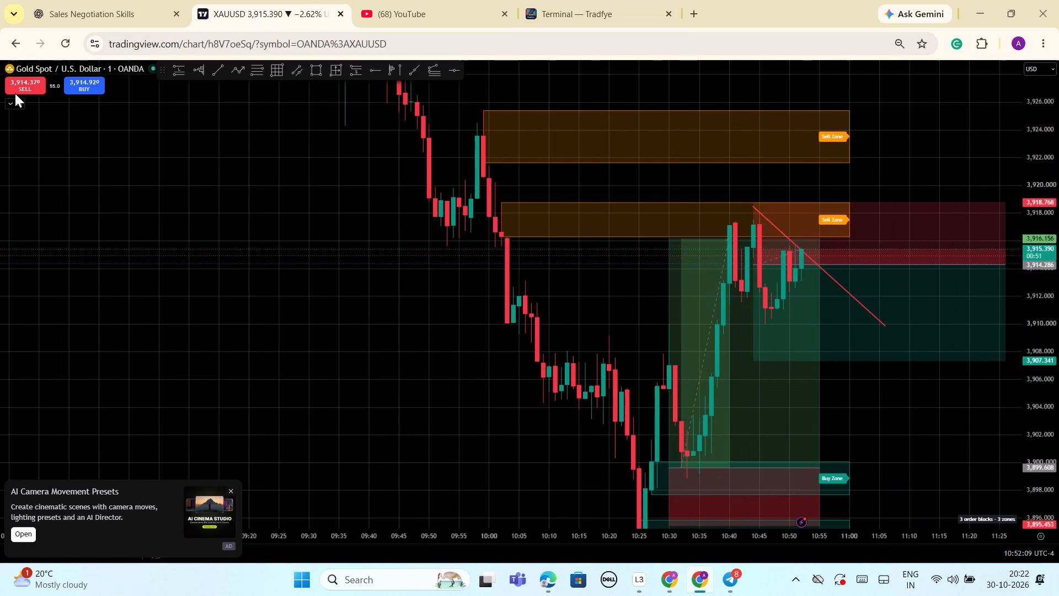
pyautogui.click(10, 102)
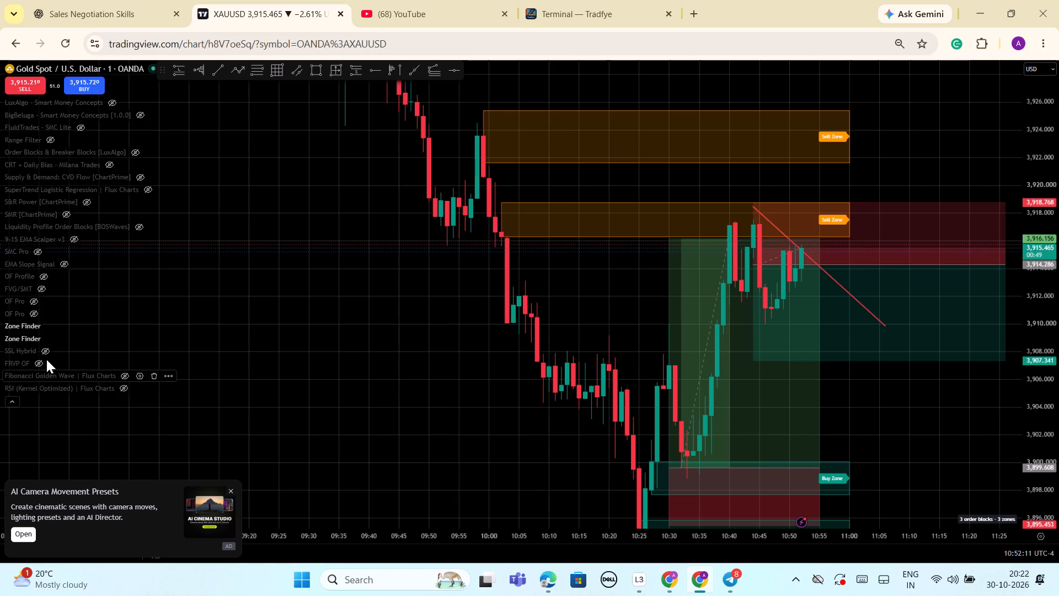
pyautogui.click(373, 331)
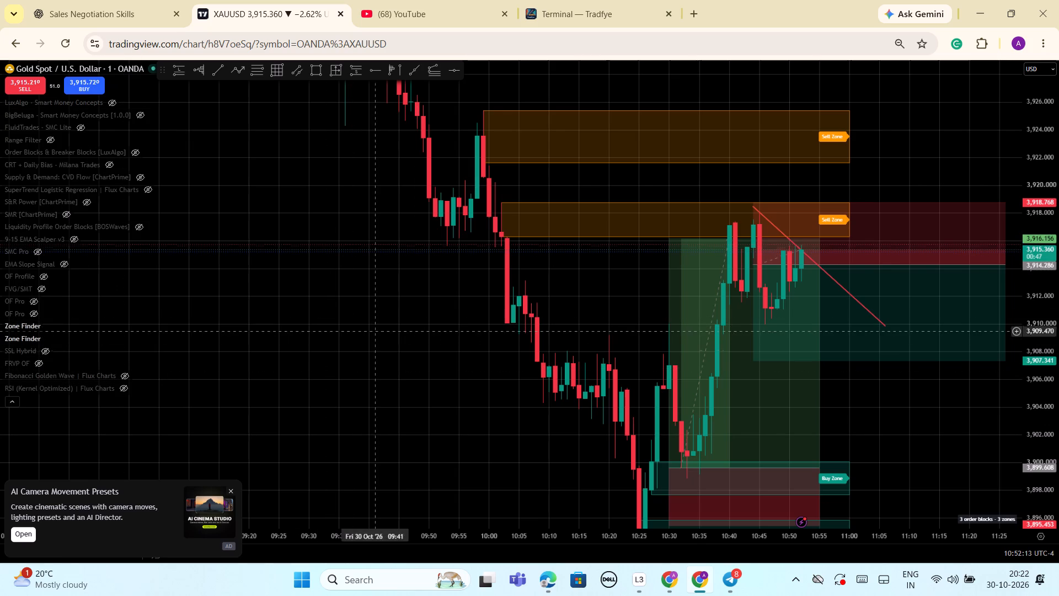
# Examine the current XAUUSD candle against the descending trend line, the short setup's entry and the zones above and below.
pyautogui.moveTo(1051, 417); pyautogui.dragTo(1050, 432)
pyautogui.scroll(-2, 872, 381)
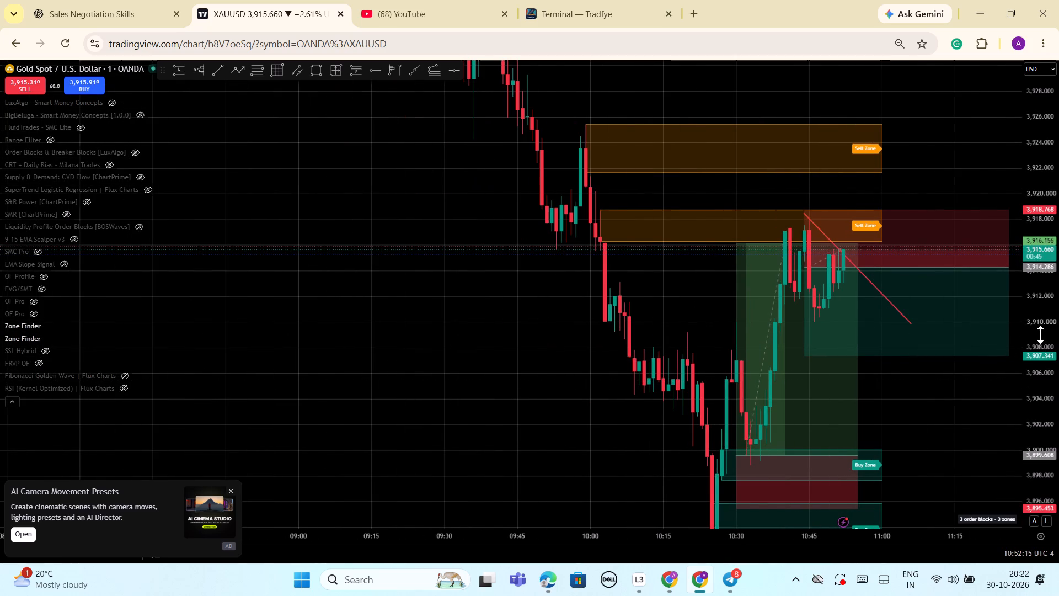
pyautogui.moveTo(1041, 334); pyautogui.dragTo(1046, 399)
pyautogui.scroll(-2, 1028, 400)
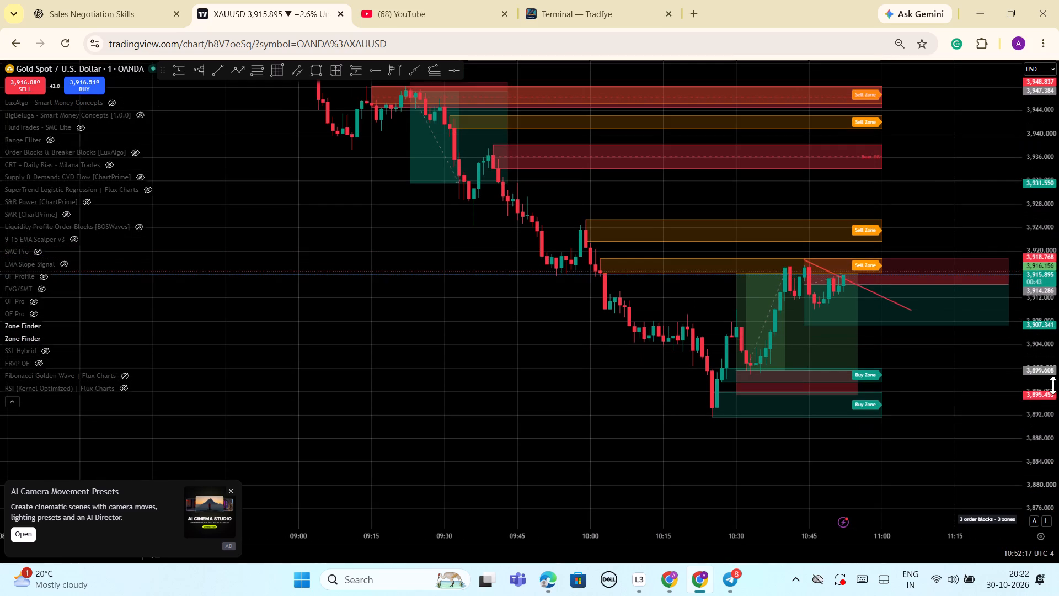
pyautogui.moveTo(1044, 430); pyautogui.dragTo(1045, 356)
pyautogui.scroll(-1, 1026, 368)
pyautogui.moveTo(1035, 446); pyautogui.dragTo(1024, 381)
pyautogui.scroll(-4, 1012, 391)
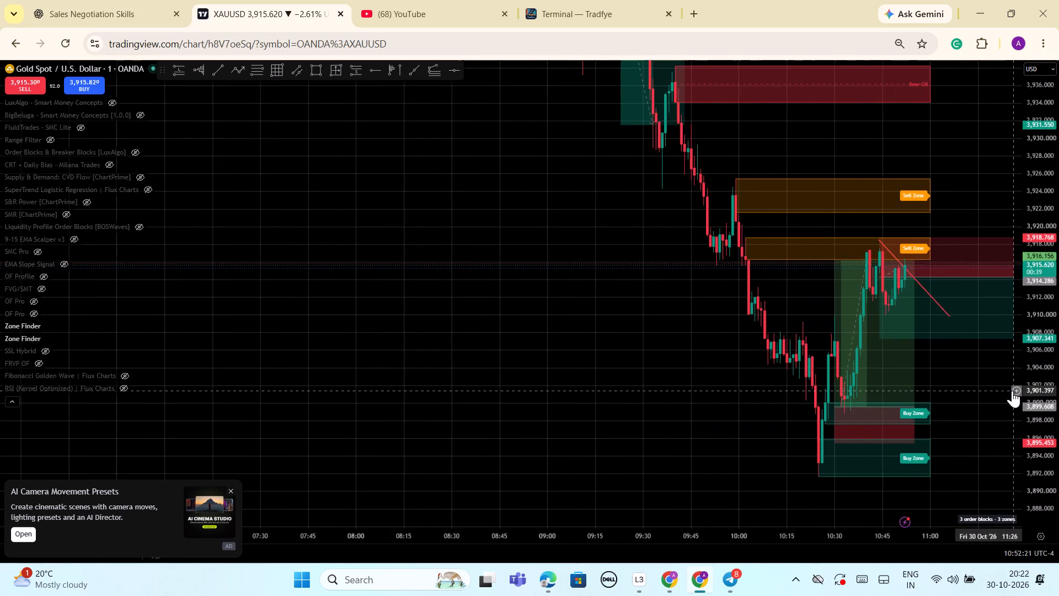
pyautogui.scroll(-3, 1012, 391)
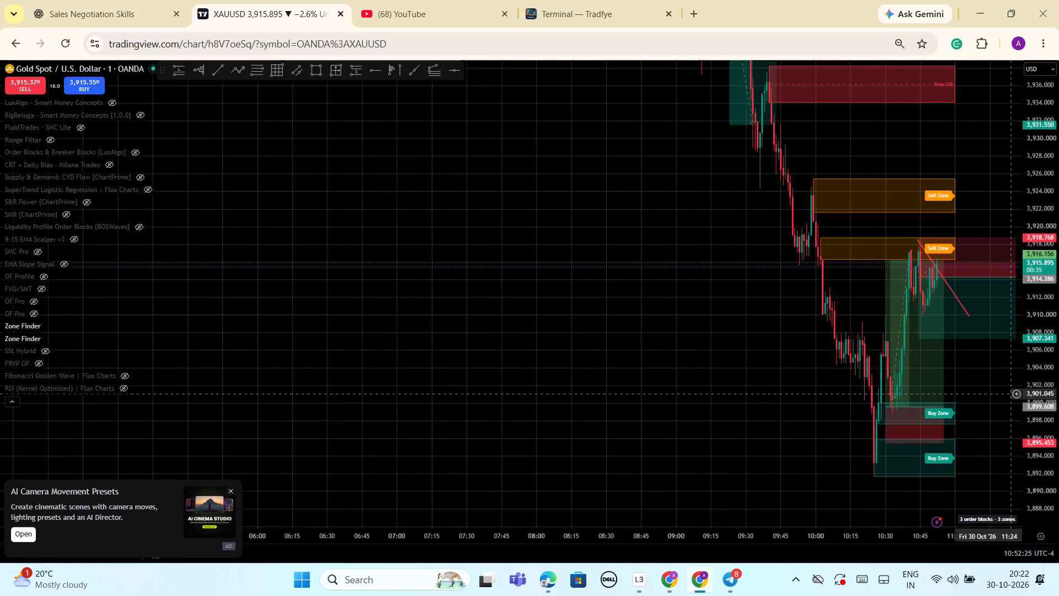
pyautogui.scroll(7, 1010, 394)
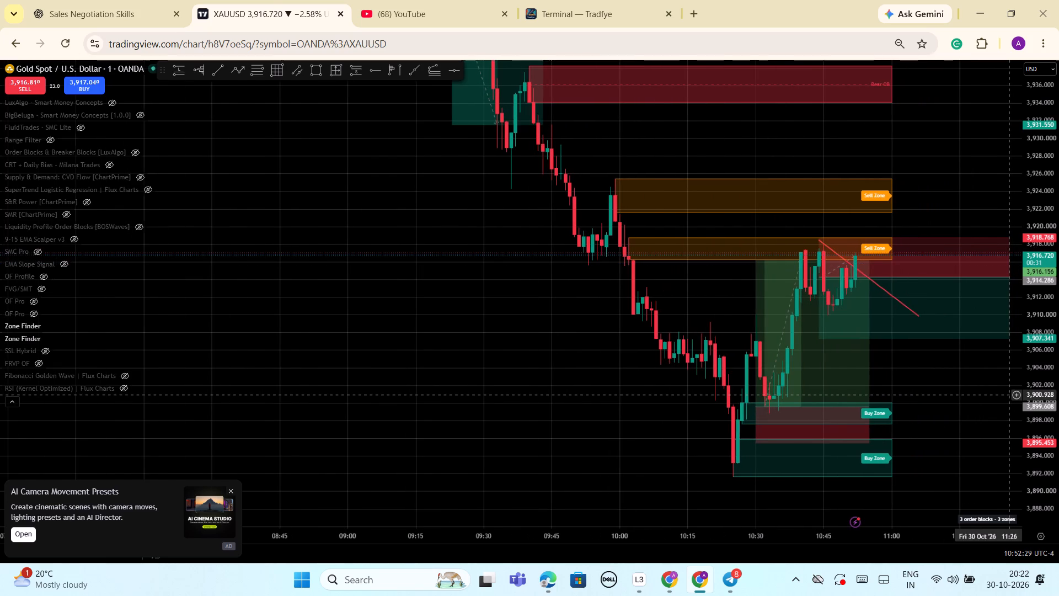
# Switch to Tradfye, glance at the XAUT/USDT tape and examine the footprint of the 20:22 candle.
pyautogui.click(570, 17)
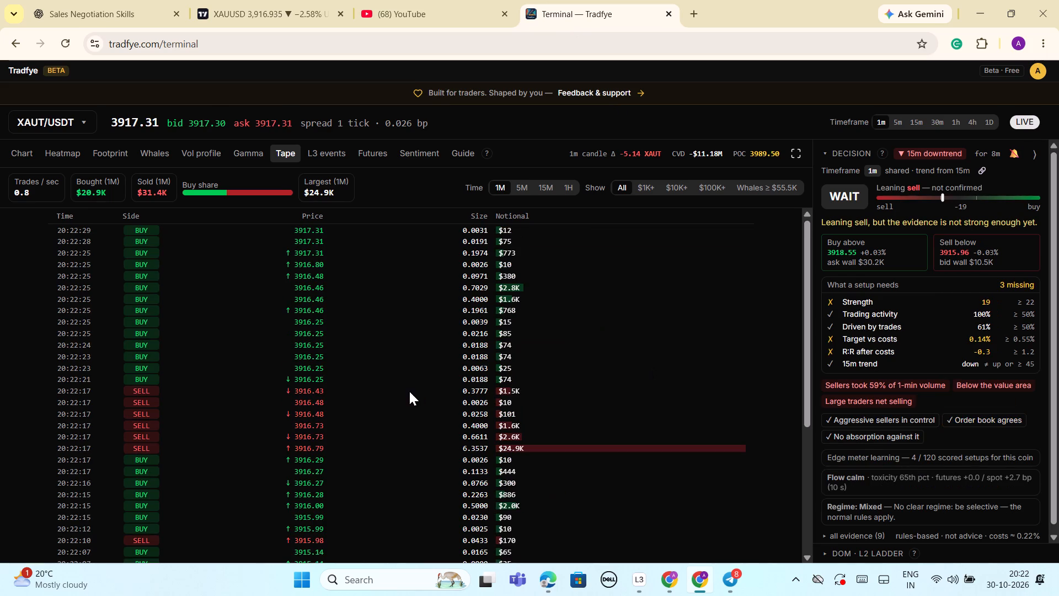
pyautogui.scroll(3, 409, 391)
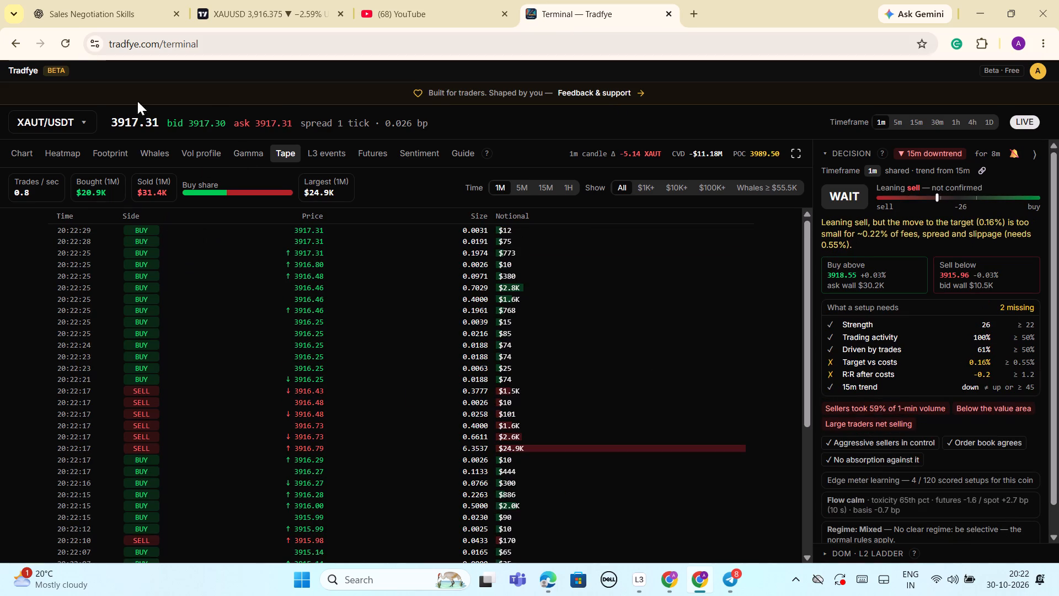
pyautogui.click(111, 153)
pyautogui.scroll(5, 522, 391)
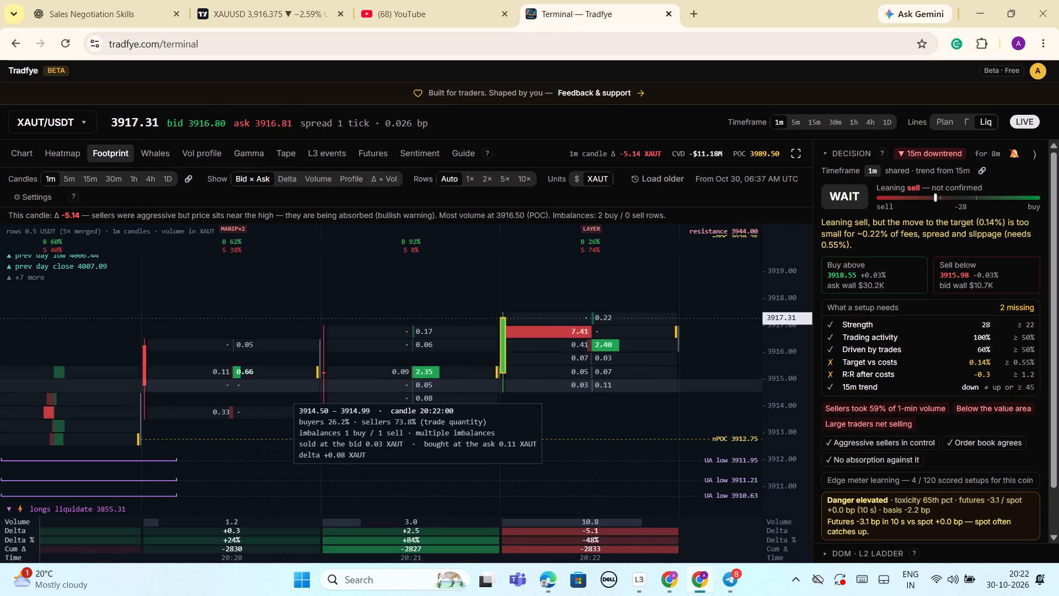
pyautogui.scroll(1, 553, 392)
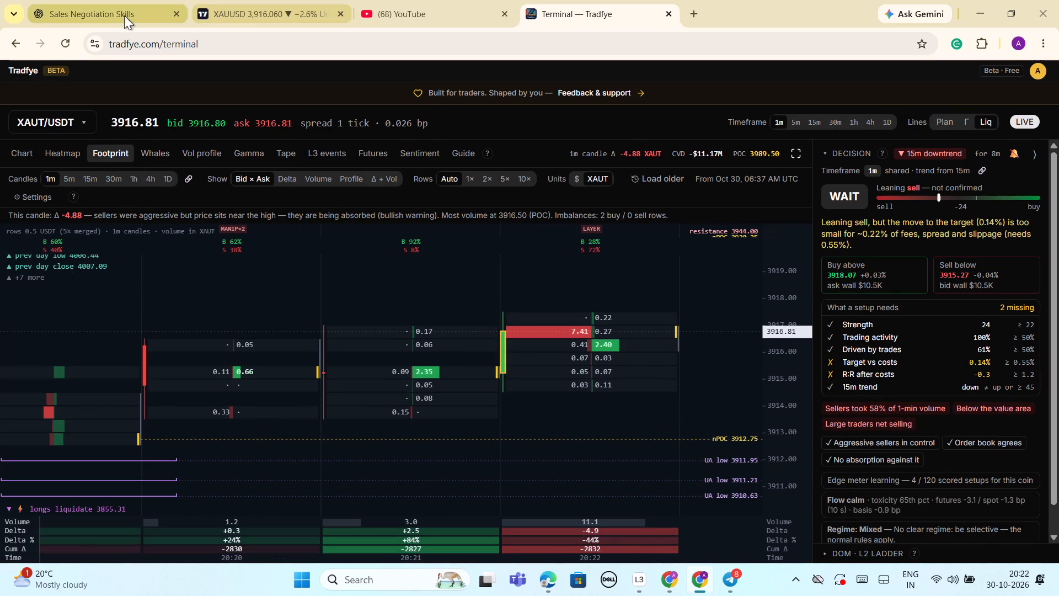
# Return to the TradingView chart and examine XAUUSD price against the lower sell zone, the trend line and the short setup.
pyautogui.click(287, 10)
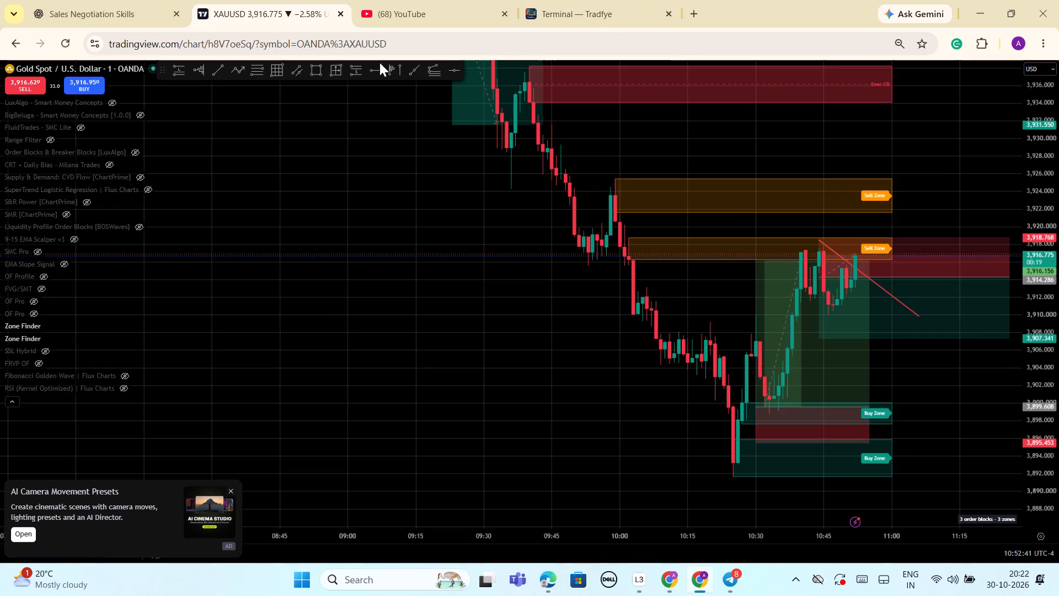
pyautogui.moveTo(1034, 438); pyautogui.dragTo(1024, 386)
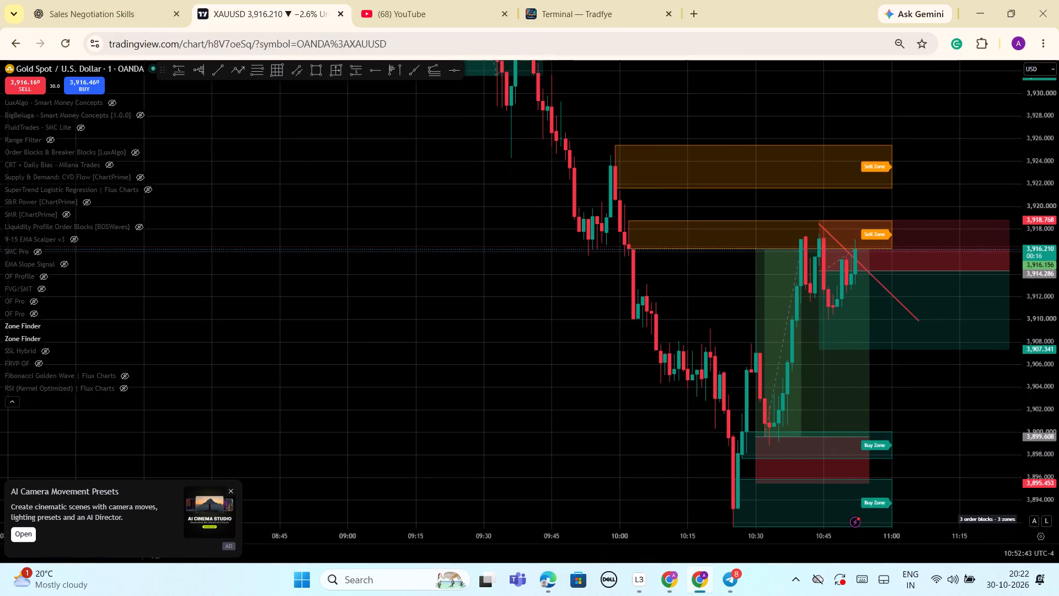
pyautogui.scroll(-1, 992, 385)
pyautogui.scroll(-2, 1025, 418)
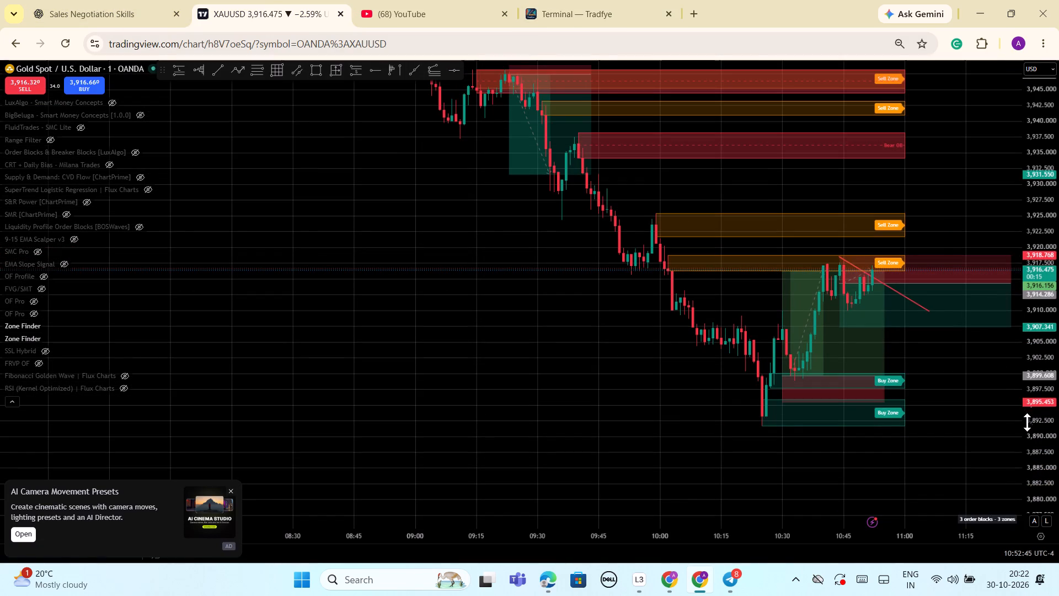
pyautogui.moveTo(1044, 423); pyautogui.dragTo(1042, 380)
pyautogui.scroll(-3, 1014, 424)
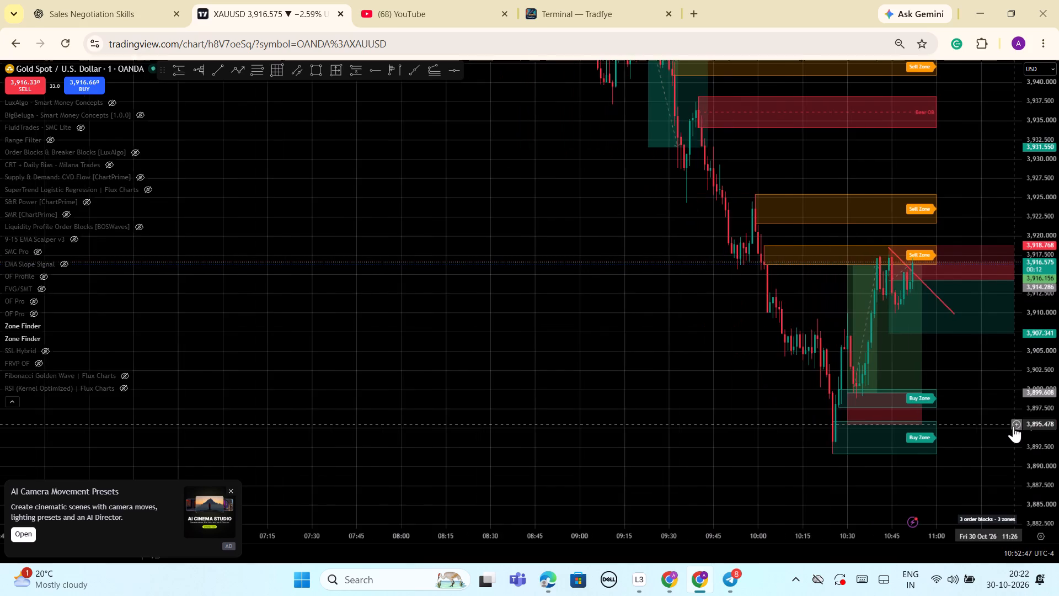
pyautogui.scroll(-2, 1005, 432)
pyautogui.scroll(4, 994, 449)
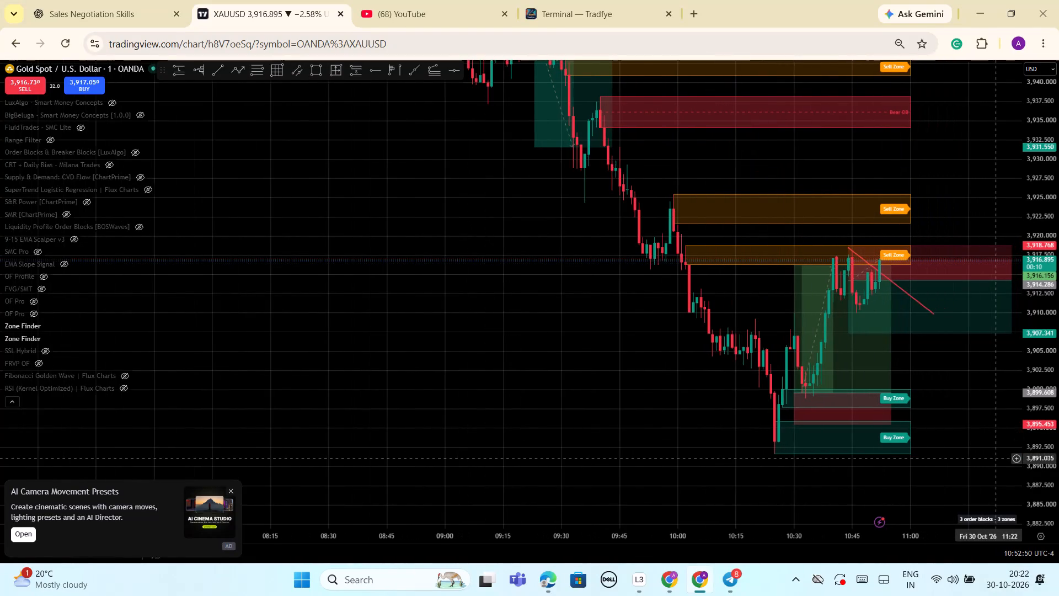
pyautogui.scroll(3, 996, 459)
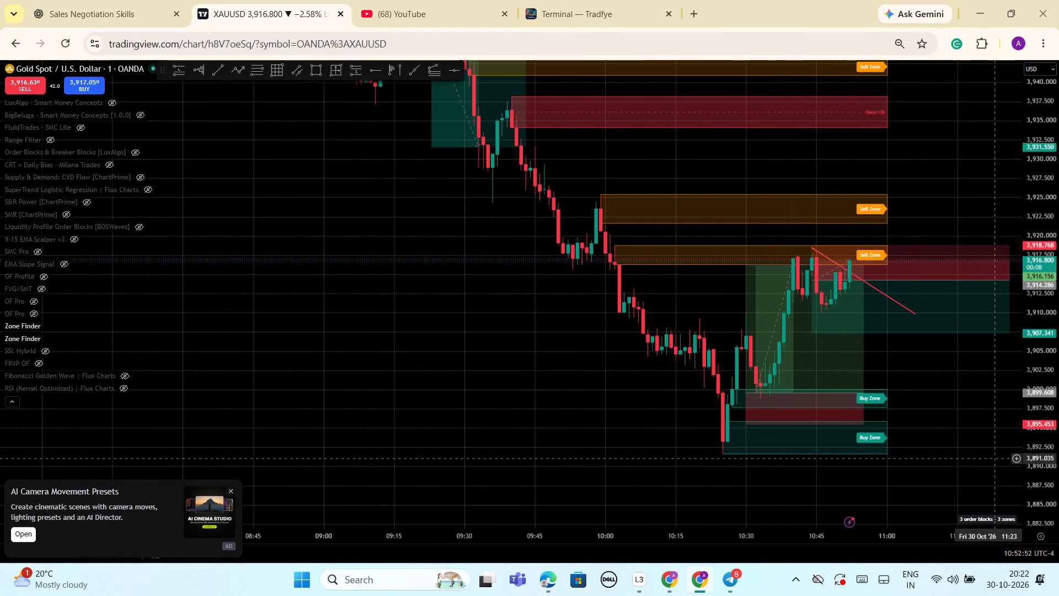
pyautogui.scroll(-1, 991, 471)
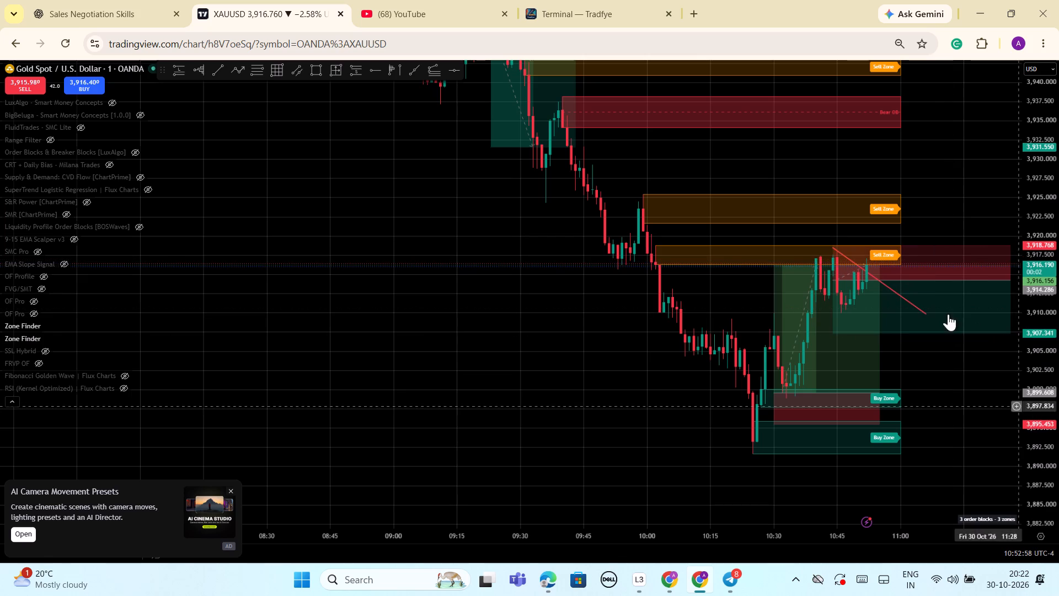
# Shorten the short position so that its end is at about 11:12 on the time axis.
pyautogui.moveTo(834, 241); pyautogui.dragTo(833, 233)
pyautogui.click(982, 403)
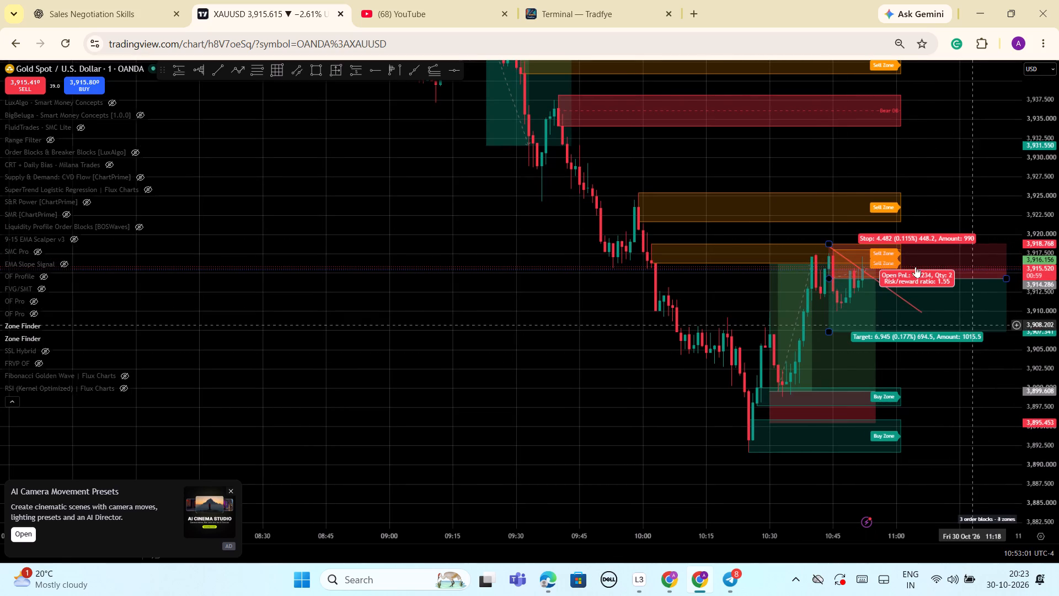
pyautogui.moveTo(1005, 276); pyautogui.dragTo(946, 281)
pyautogui.click(1018, 376)
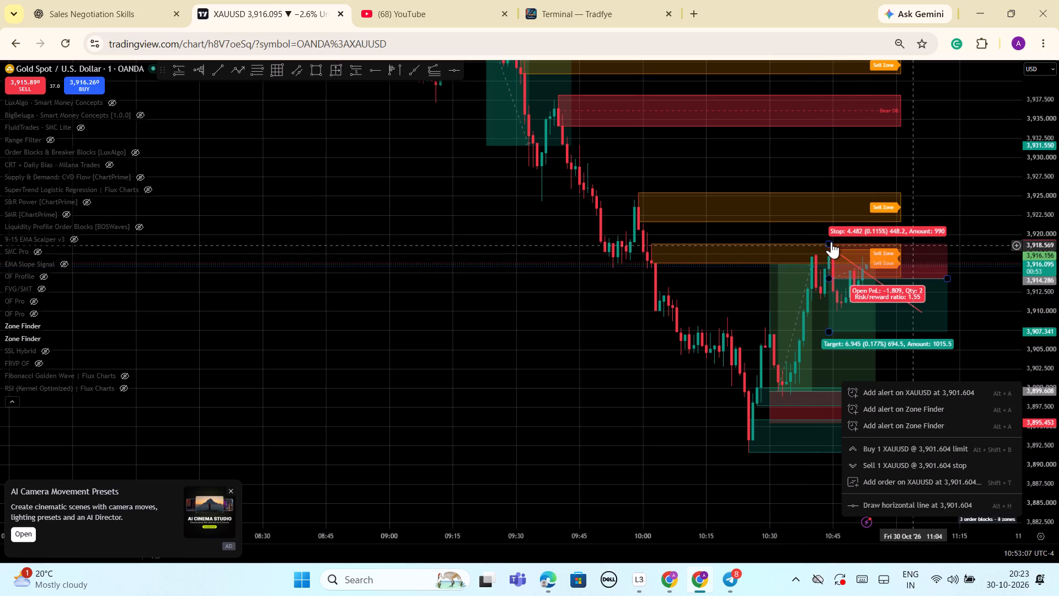
# Raise the short position's stop level to 3,919.848, above the lower sell zone.
pyautogui.click(828, 243)
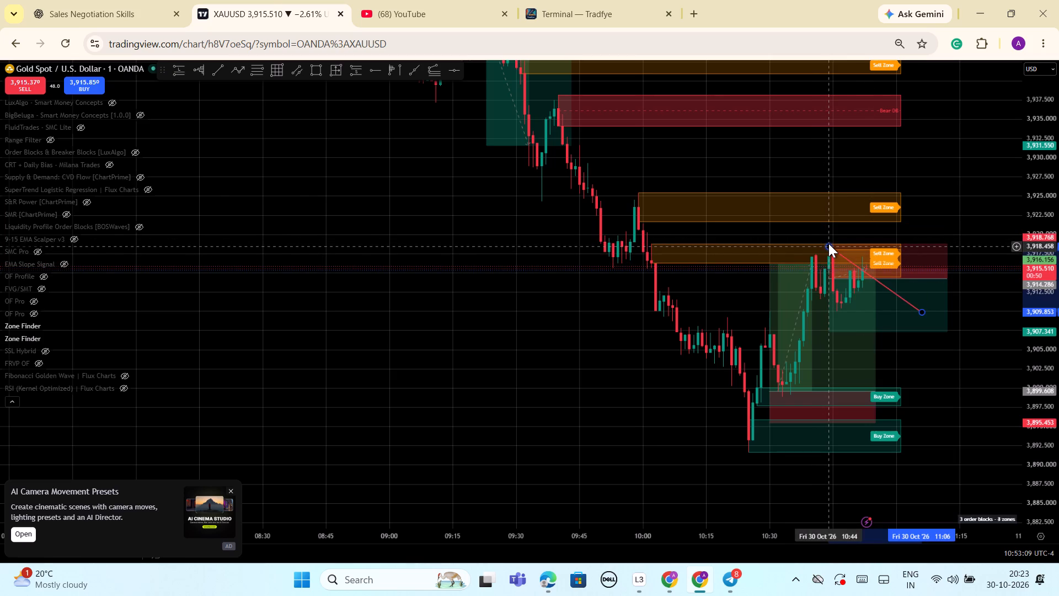
pyautogui.moveTo(827, 241); pyautogui.dragTo(827, 236)
pyautogui.click(983, 251)
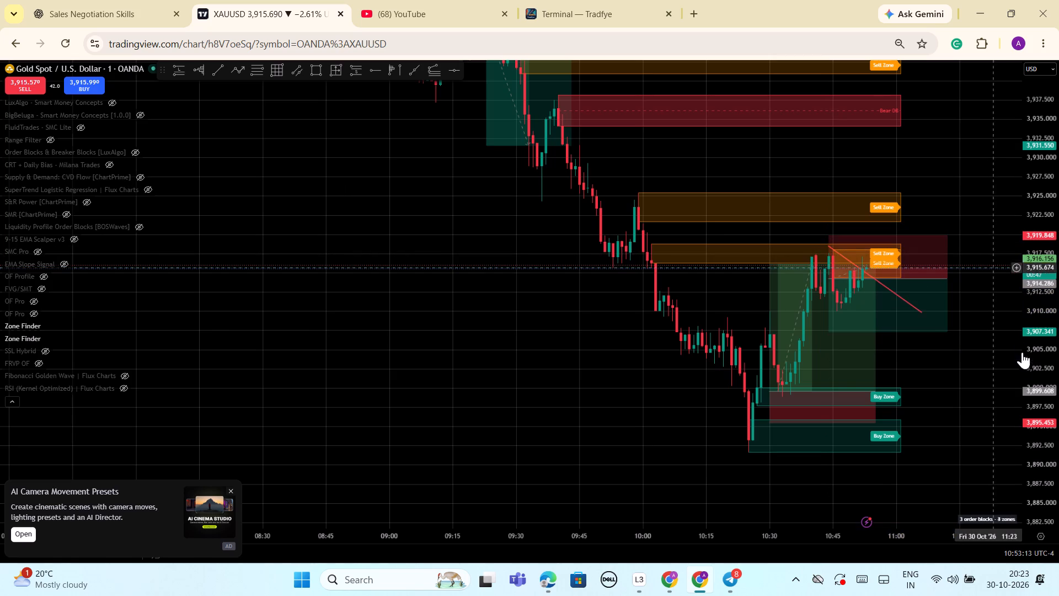
pyautogui.click(967, 378)
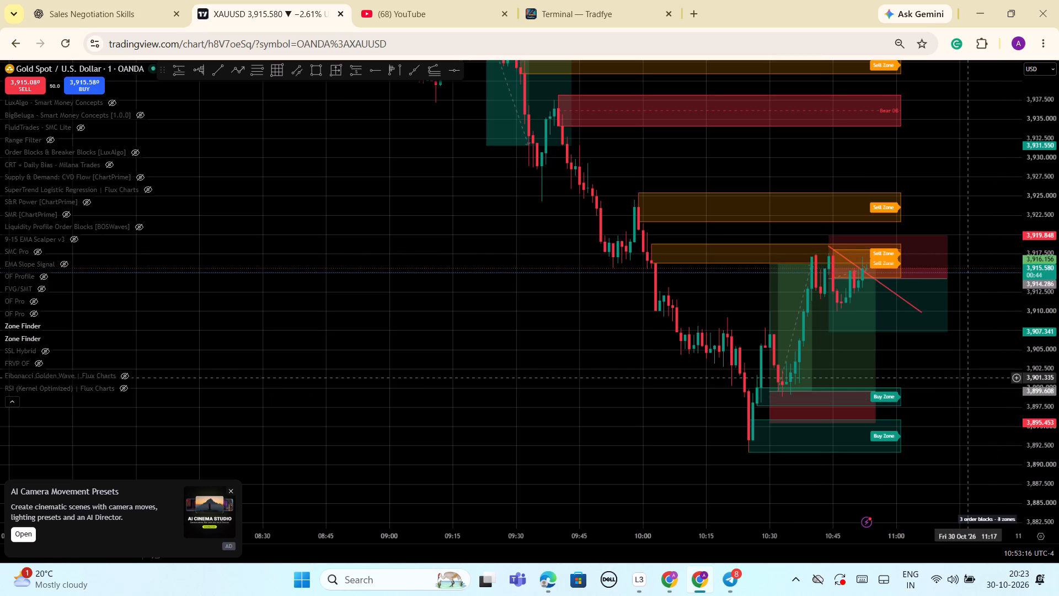
# Switch to Tradfye and compare buying and selling in the 20:22 and 20:23 candles on the XAUT/USDT footprint.
pyautogui.scroll(2, 960, 389)
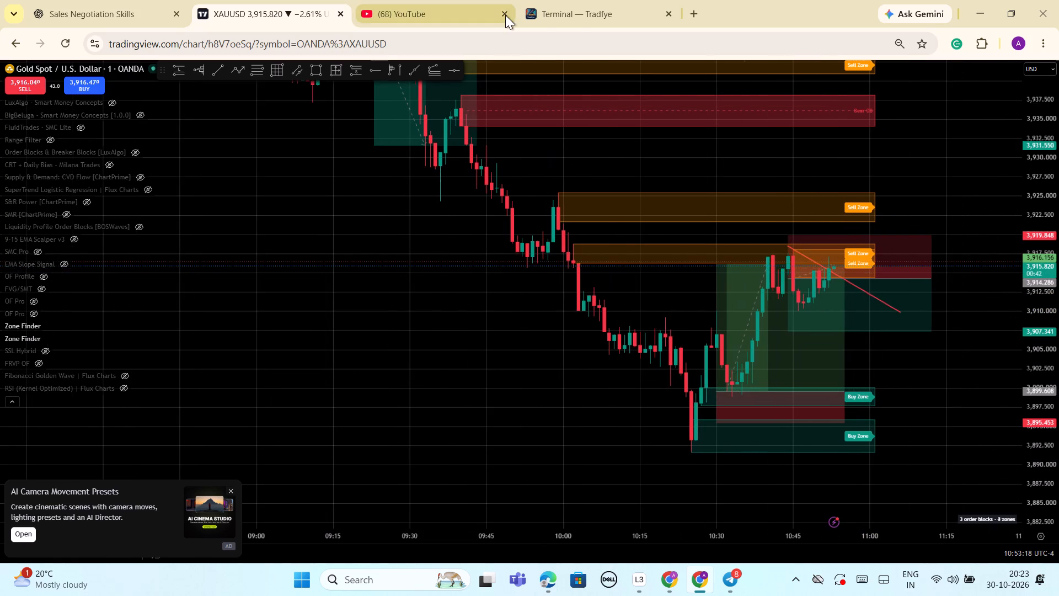
pyautogui.click(576, 14)
pyautogui.scroll(2, 489, 380)
pyautogui.scroll(2, 536, 387)
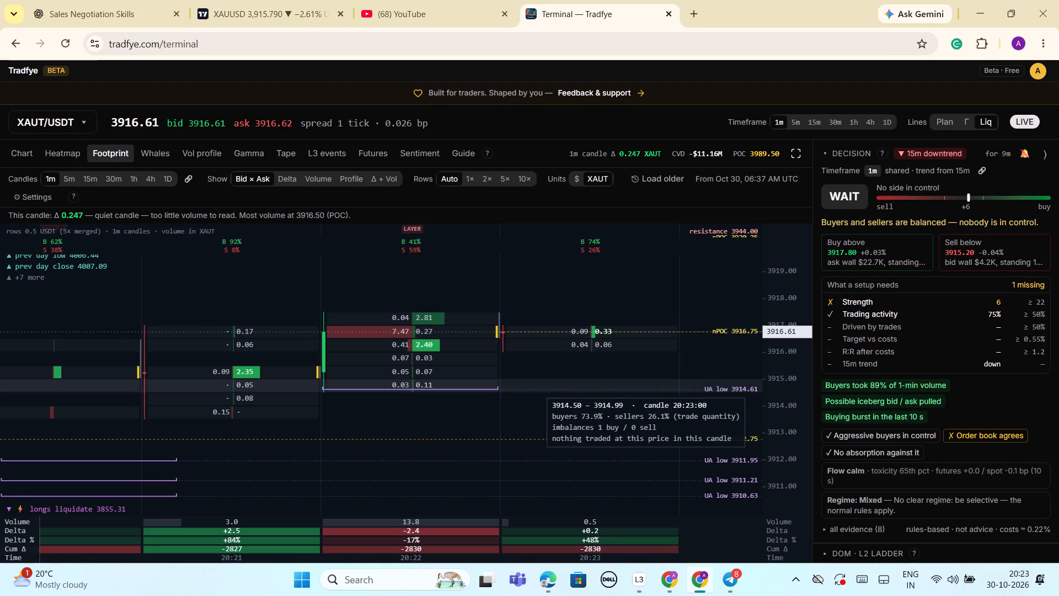
pyautogui.scroll(-2, 592, 418)
pyautogui.scroll(3, 592, 418)
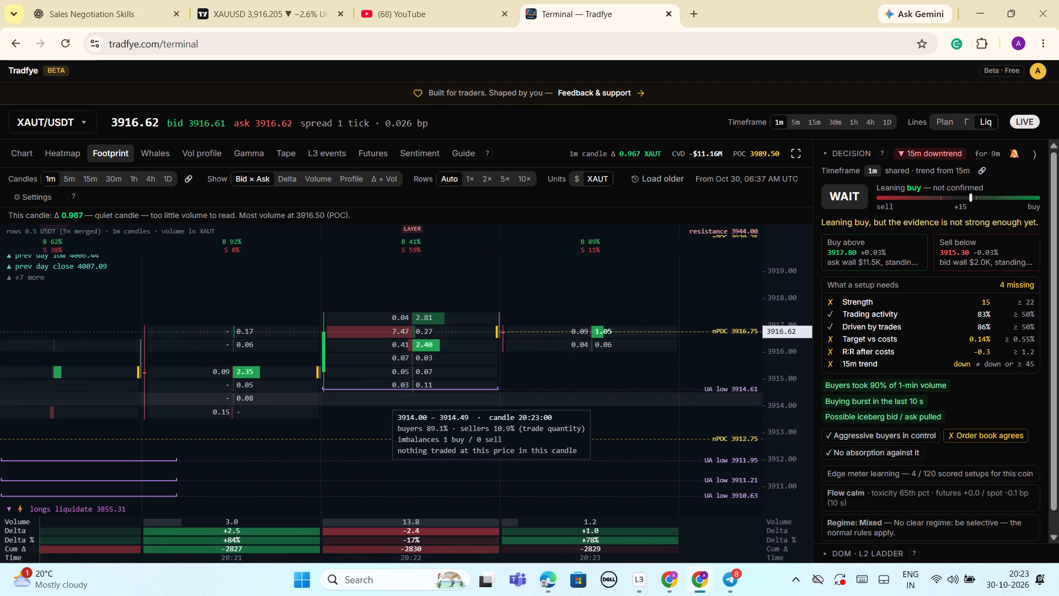
pyautogui.scroll(-2, 602, 398)
pyautogui.scroll(3, 602, 398)
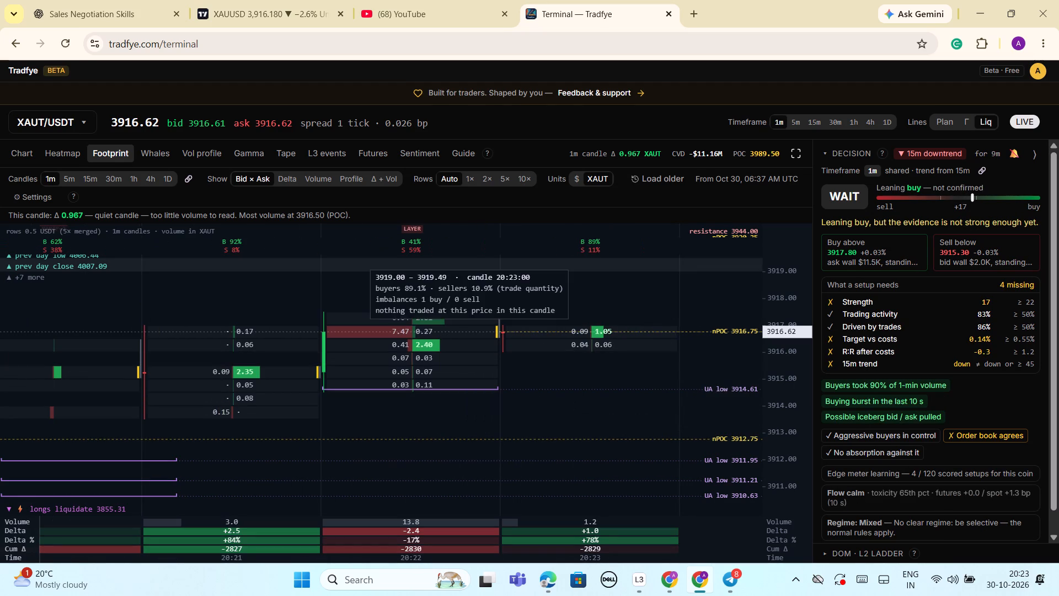
# Check the whale activity on XAUT/USDT and read the latest buy and sell trades on the tape.
pyautogui.click(155, 157)
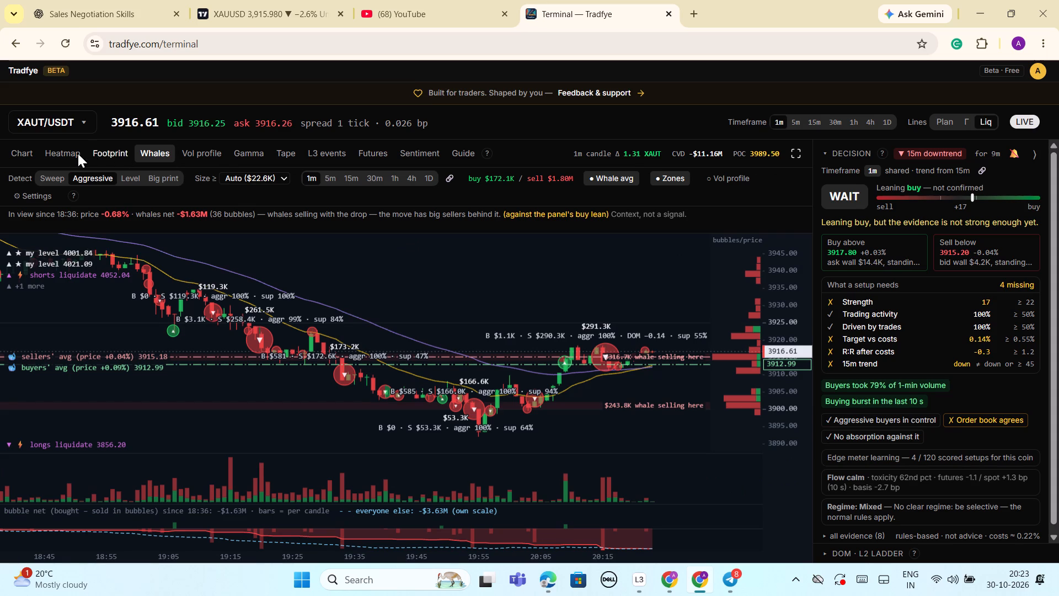
pyautogui.click(285, 151)
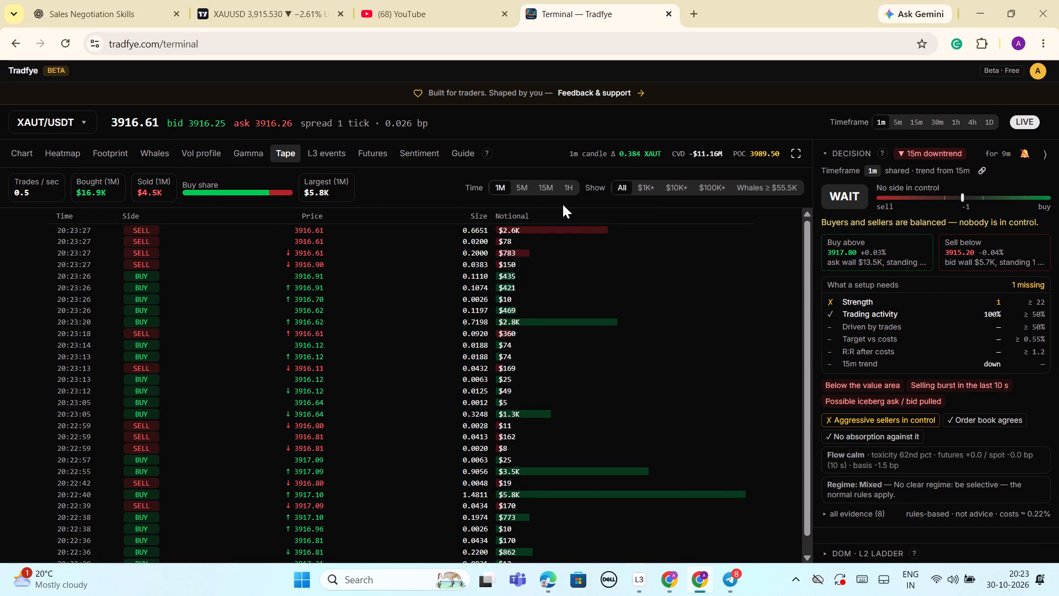
pyautogui.scroll(-2, 119, 230)
pyautogui.scroll(2, 122, 249)
pyautogui.scroll(-3, 147, 288)
pyautogui.scroll(3, 147, 288)
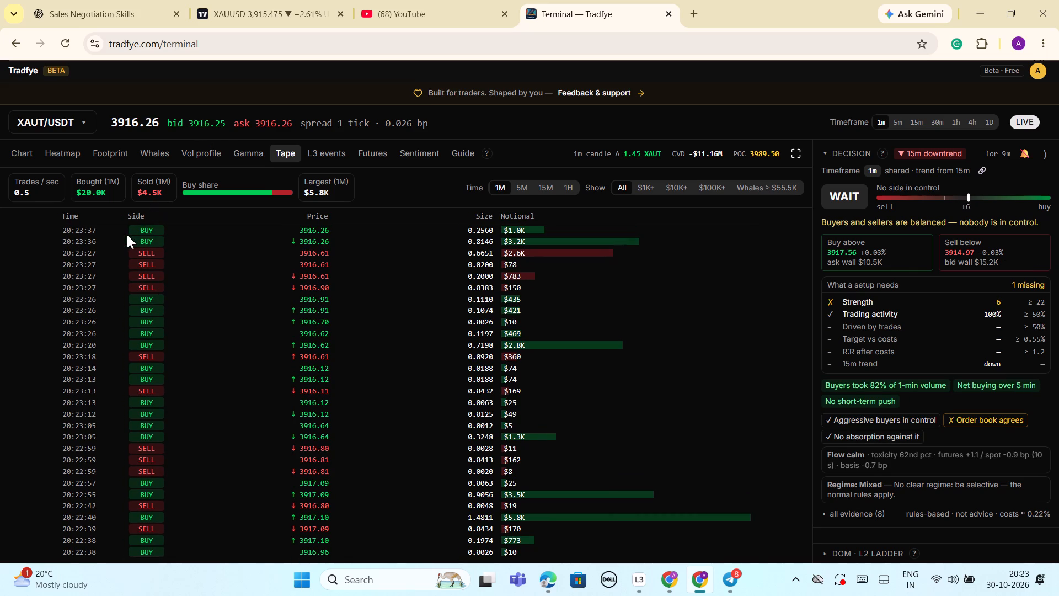
# Reopen the XAUT/USDT footprint and inspect the 20:22 candle's volume at its upper price levels.
pyautogui.click(113, 152)
pyautogui.scroll(4, 484, 313)
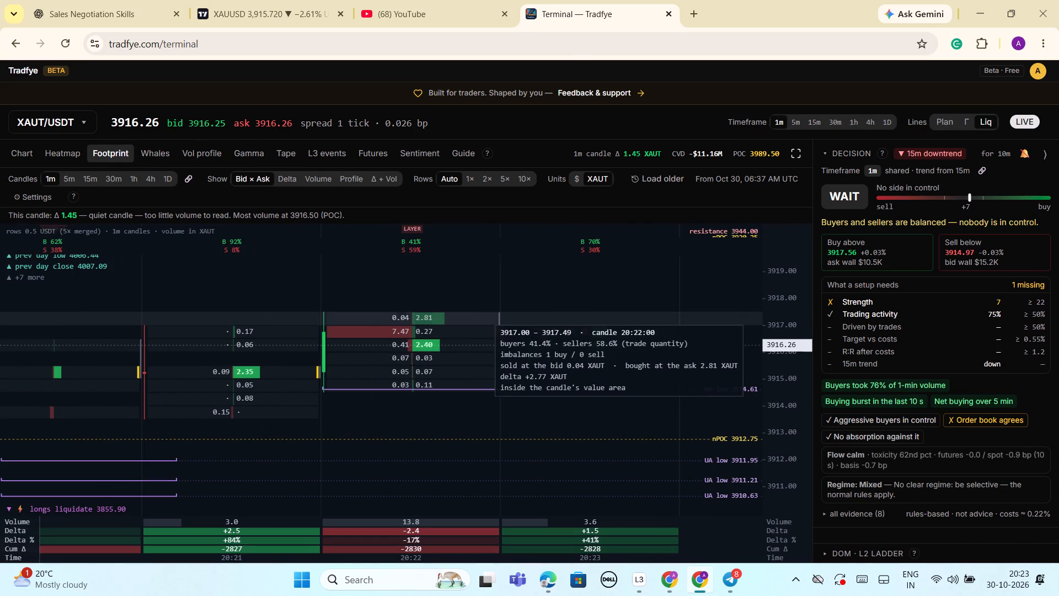
# Return to the TradingView chart and examine the closing XAUUSD candle against the descending trend line and the short setup's entry.
pyautogui.click(236, 17)
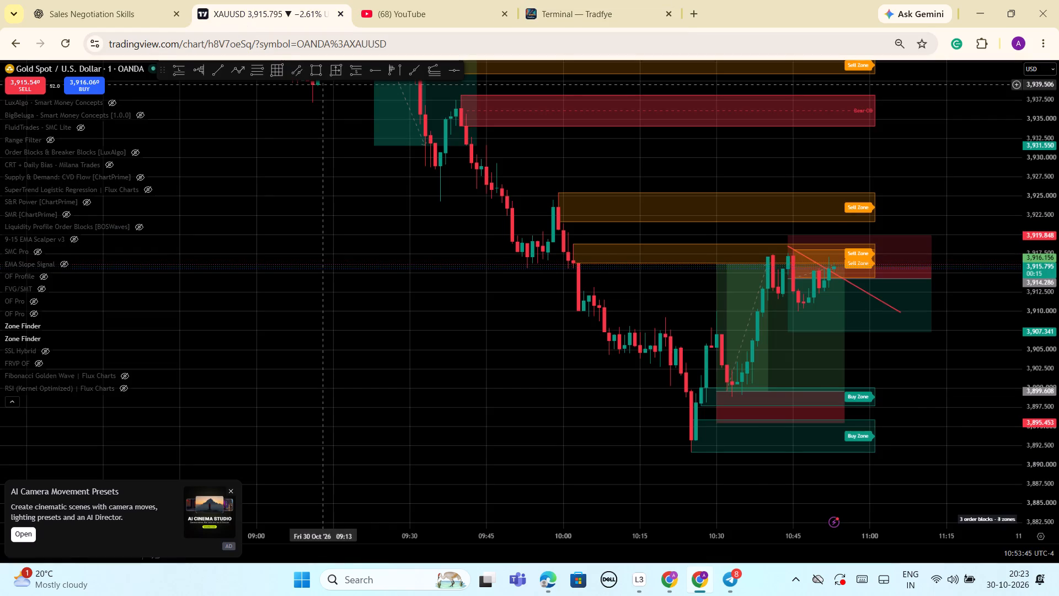
pyautogui.scroll(-2, 798, 423)
pyautogui.scroll(-2, 954, 418)
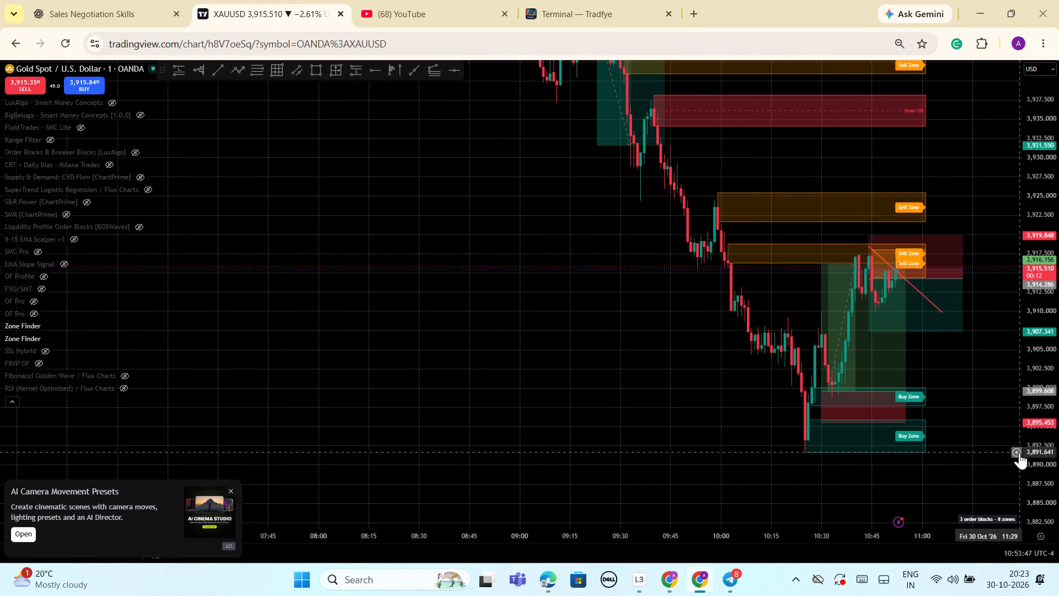
pyautogui.moveTo(1033, 454); pyautogui.dragTo(1009, 292)
pyautogui.scroll(2, 1000, 306)
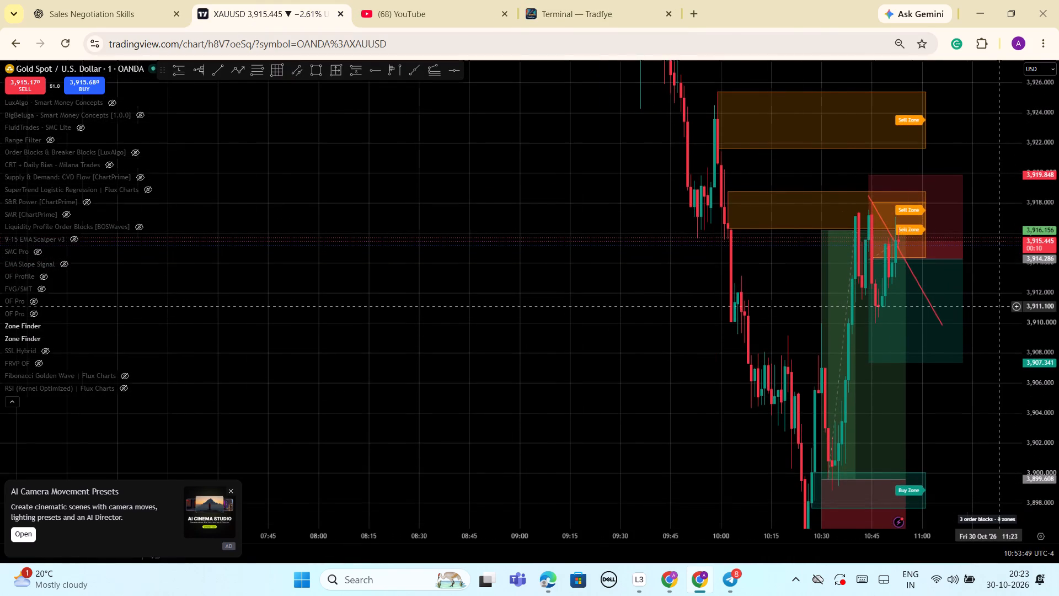
pyautogui.scroll(8, 1000, 306)
pyautogui.moveTo(1044, 235); pyautogui.dragTo(1046, 275)
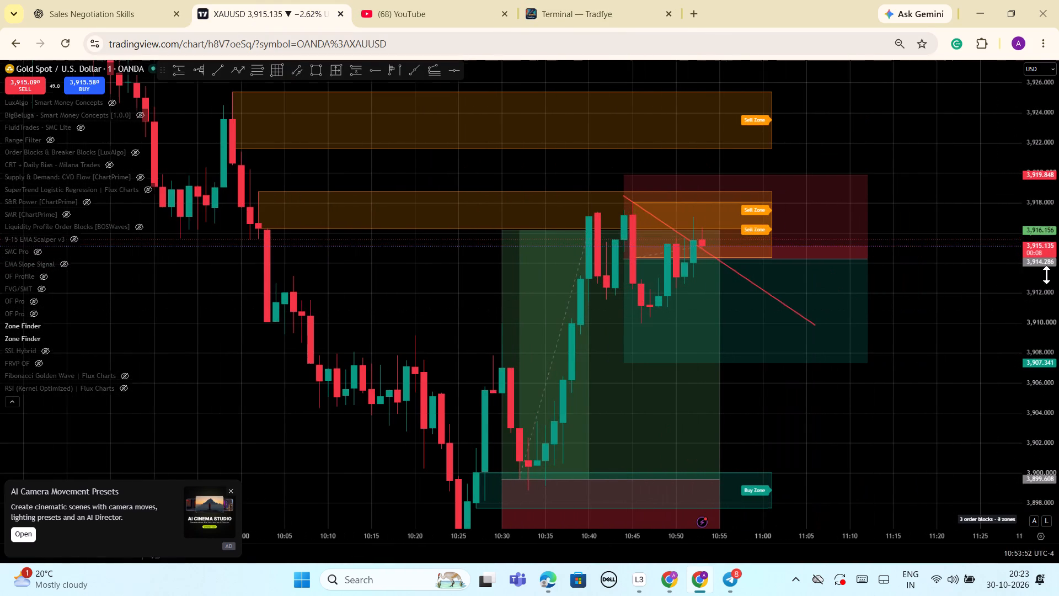
pyautogui.moveTo(1046, 275); pyautogui.dragTo(1044, 328)
pyautogui.scroll(-4, 1005, 331)
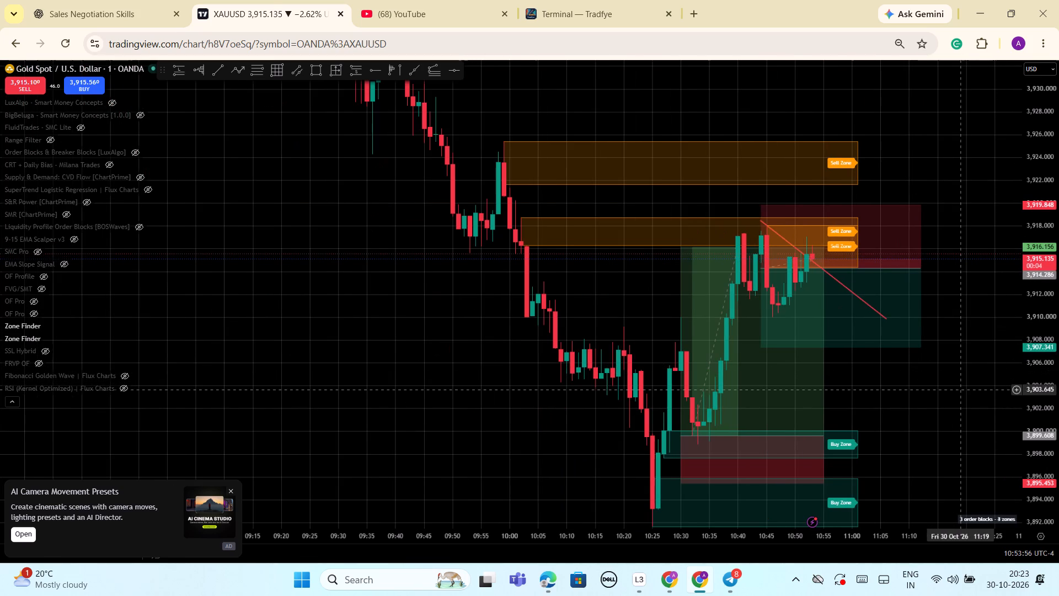
# Switch to Tradfye and examine the footprint of the closing 20:23 candle and the newly opened 20:24 candle.
pyautogui.click(552, 16)
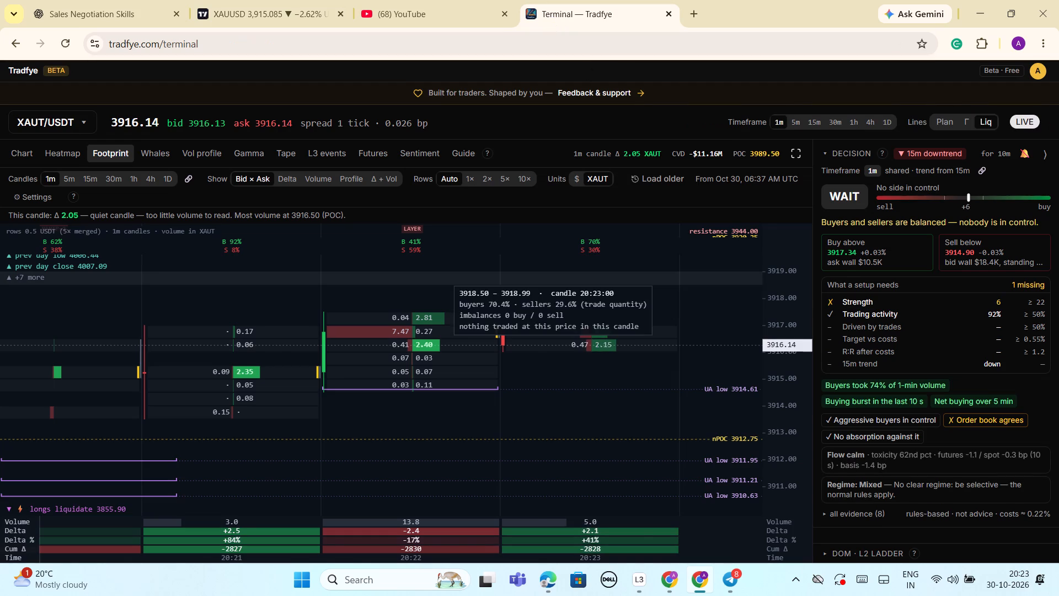
pyautogui.scroll(3, 643, 296)
pyautogui.scroll(-3, 636, 332)
pyautogui.scroll(7, 636, 332)
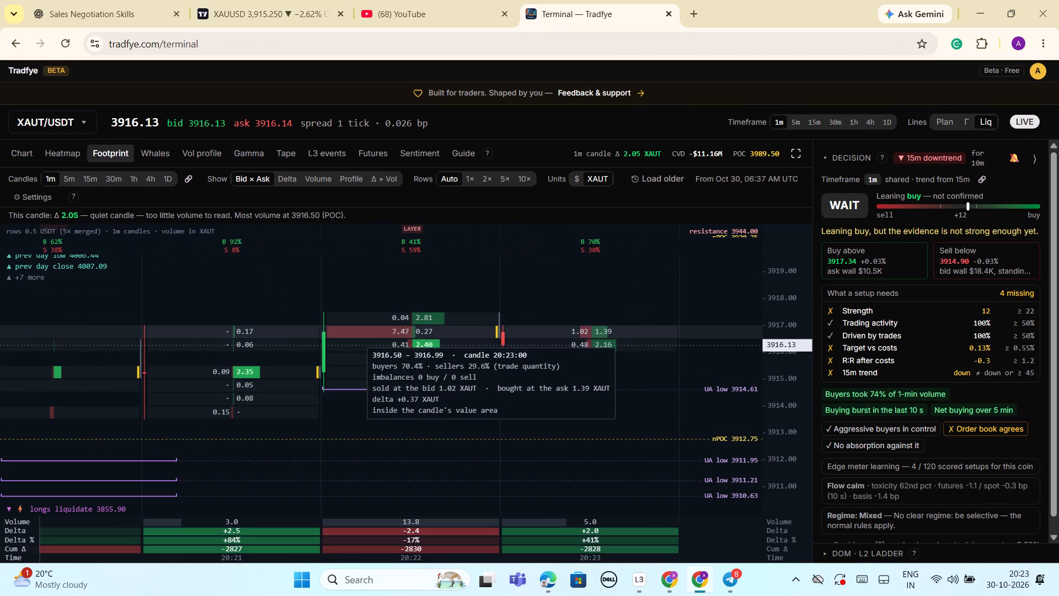
pyautogui.scroll(-3, 623, 338)
pyautogui.scroll(3, 618, 345)
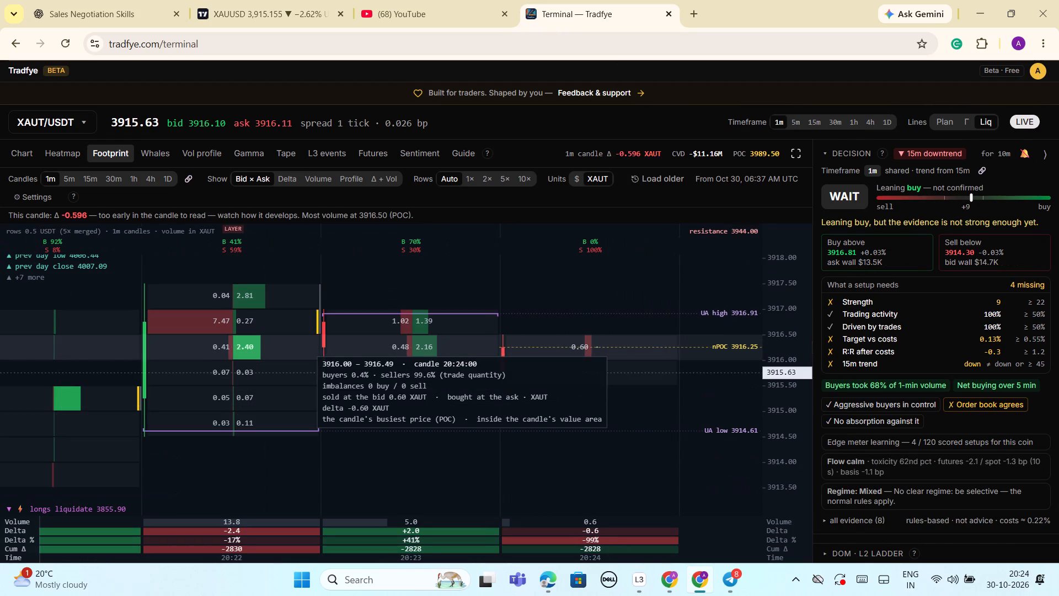
# Return to the TradingView chart and examine the 10:54 XAUUSD candle against the descending trend line, the sell zone and the short setup's entry.
pyautogui.click(254, 6)
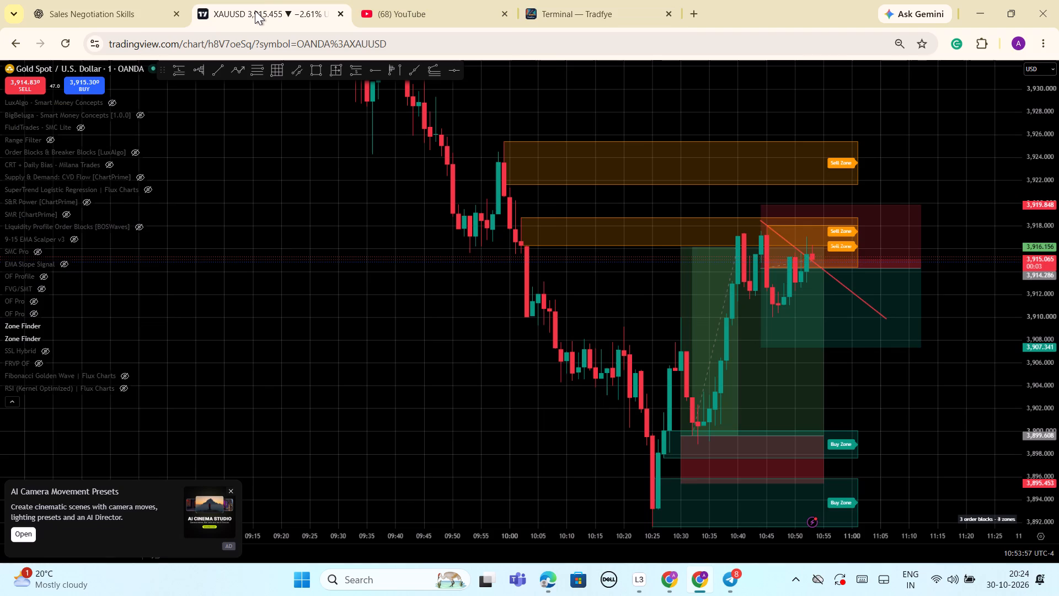
pyautogui.scroll(-1, 835, 348)
pyautogui.moveTo(1024, 424); pyautogui.dragTo(1035, 375)
pyautogui.scroll(3, 1010, 387)
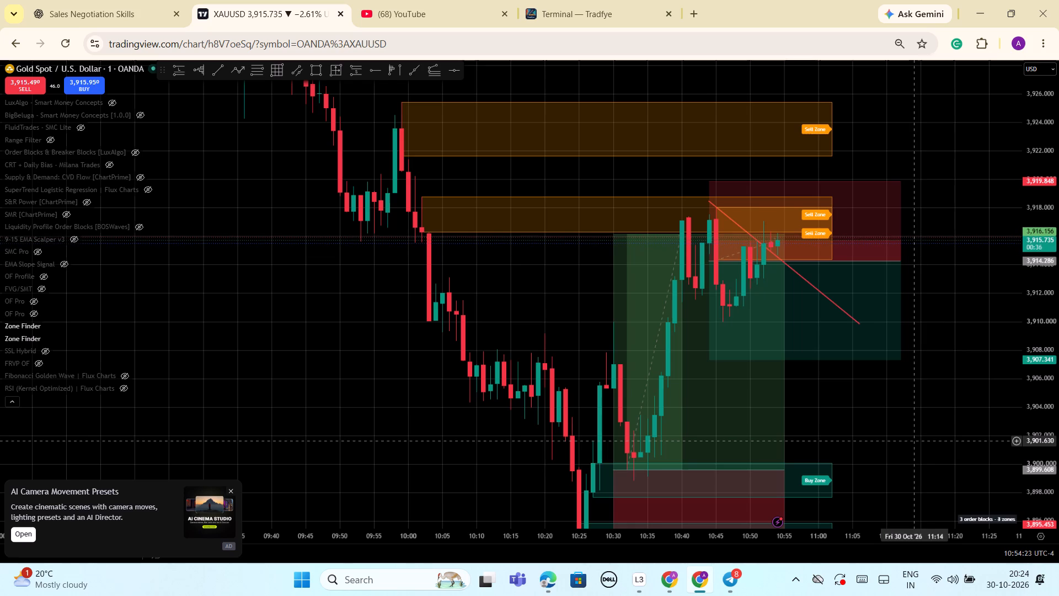
pyautogui.scroll(-1, 910, 441)
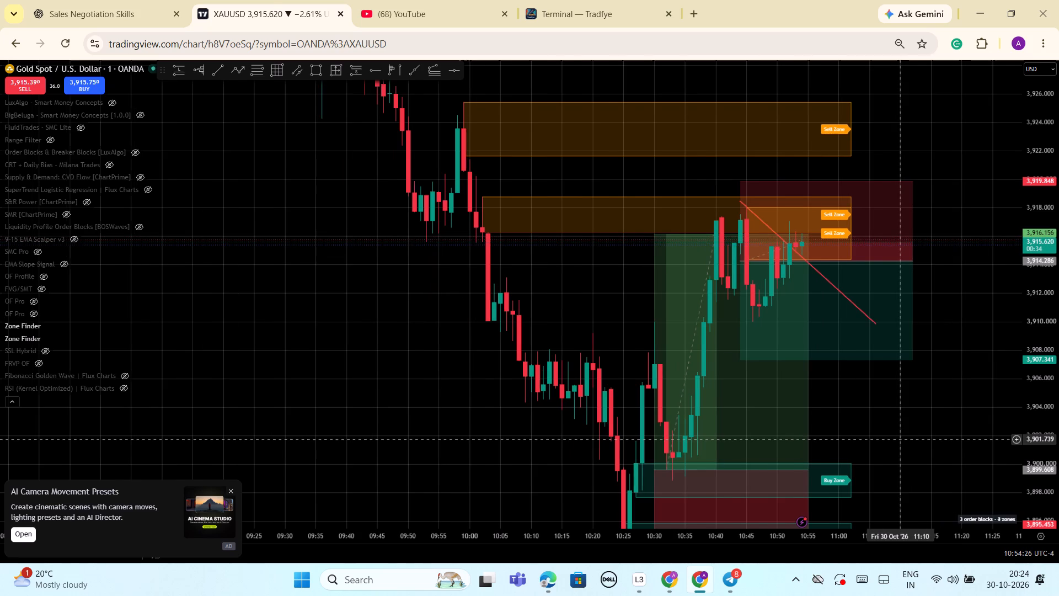
pyautogui.scroll(-3, 903, 439)
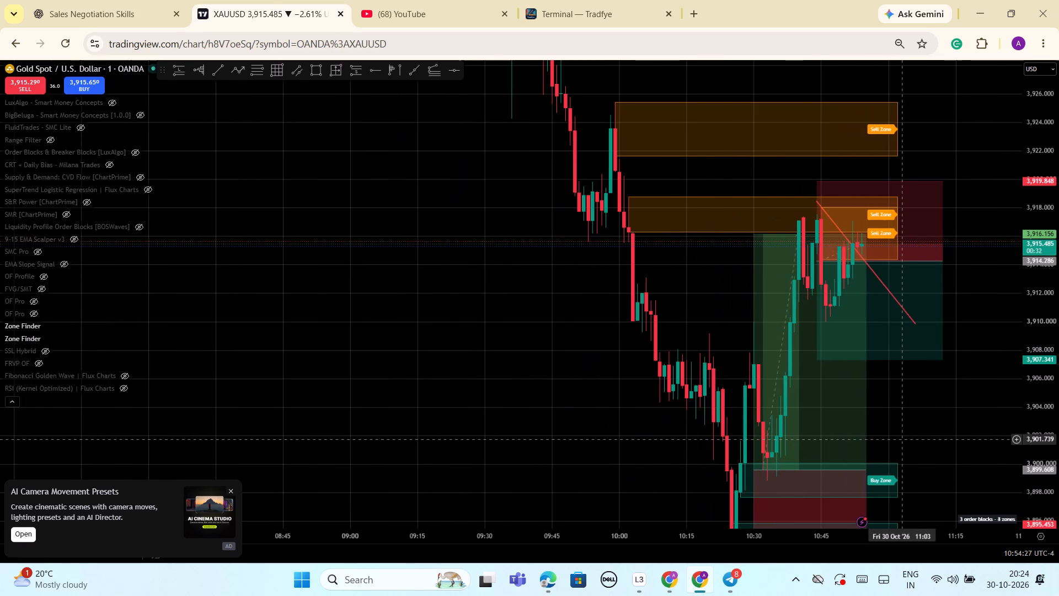
pyautogui.scroll(5, 903, 439)
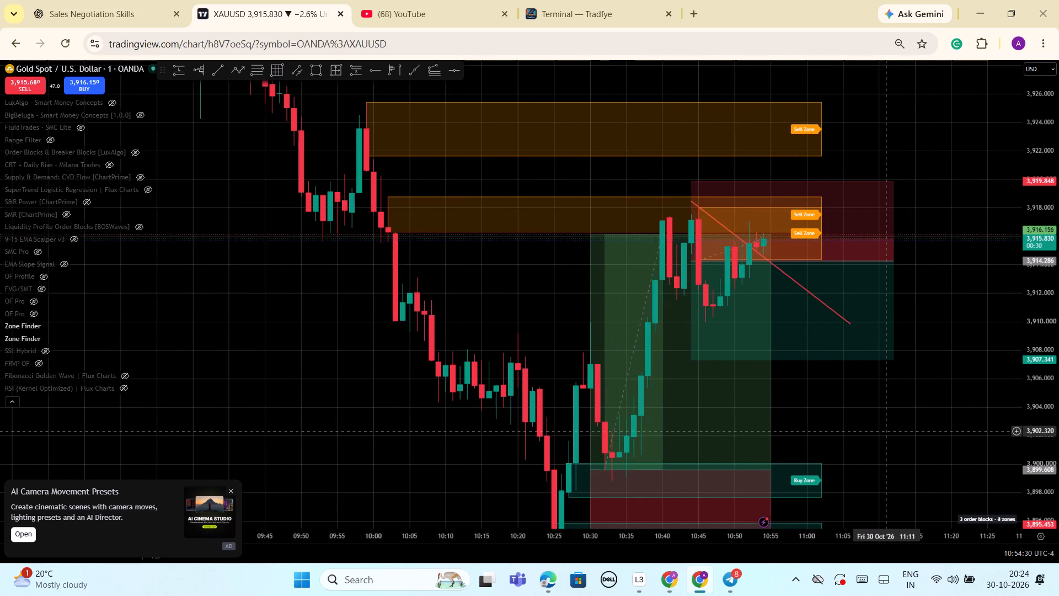
pyautogui.scroll(-3, 885, 431)
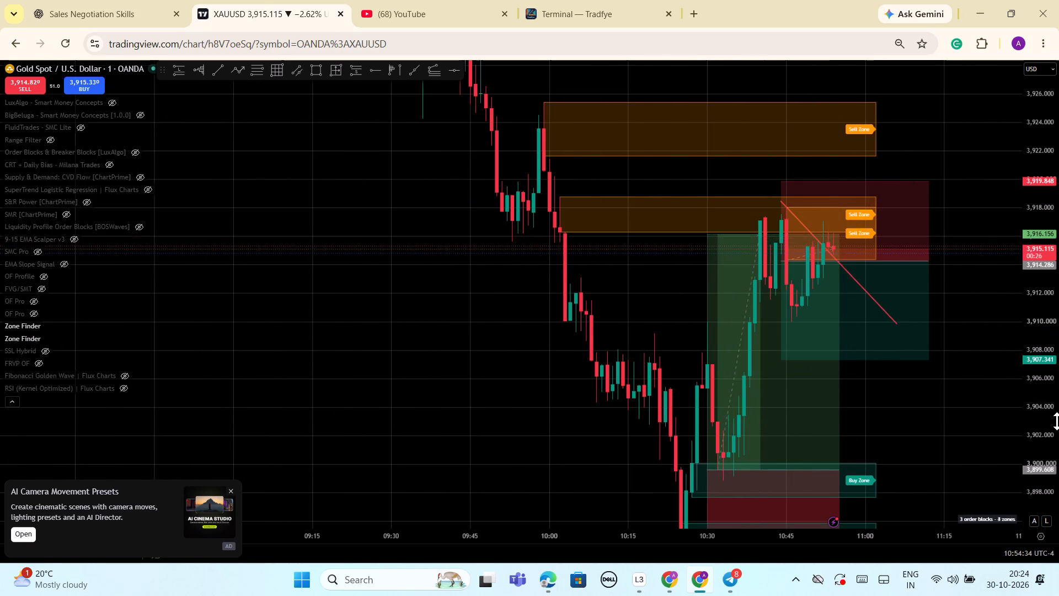
pyautogui.moveTo(1055, 427); pyautogui.dragTo(1052, 361)
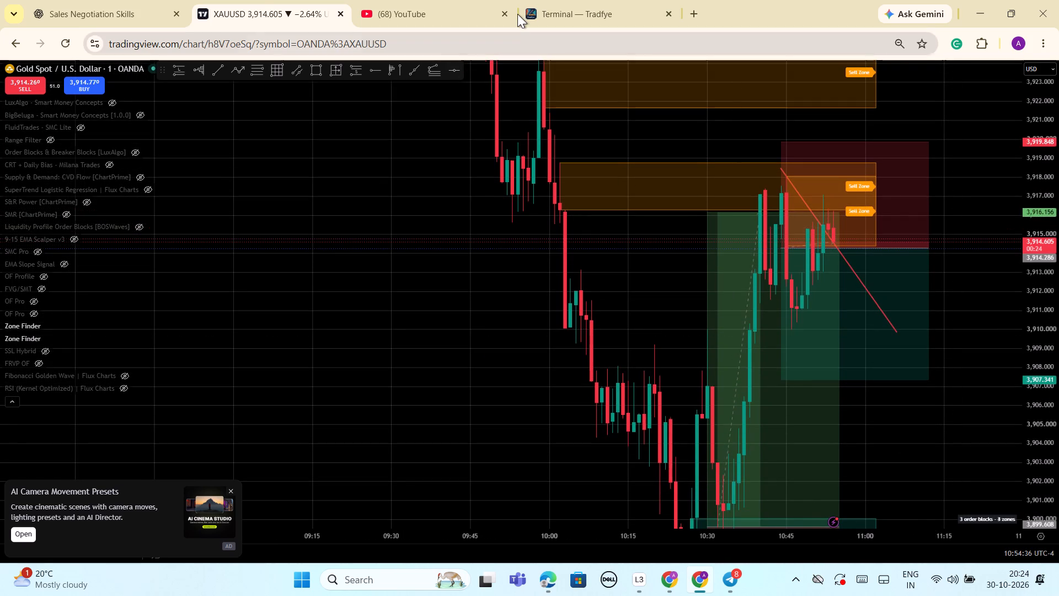
# Switch to Tradfye and examine the footprint of the developing XAUT/USDT 20:24 candle.
pyautogui.click(560, 9)
pyautogui.scroll(2, 661, 305)
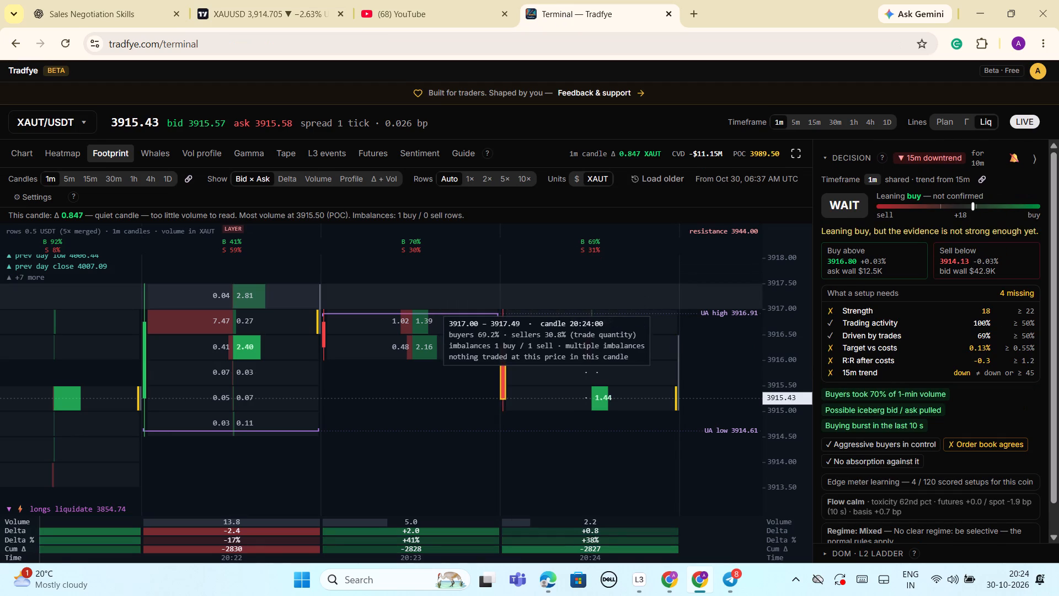
pyautogui.scroll(2, 661, 305)
pyautogui.scroll(-4, 661, 305)
pyautogui.scroll(9, 661, 305)
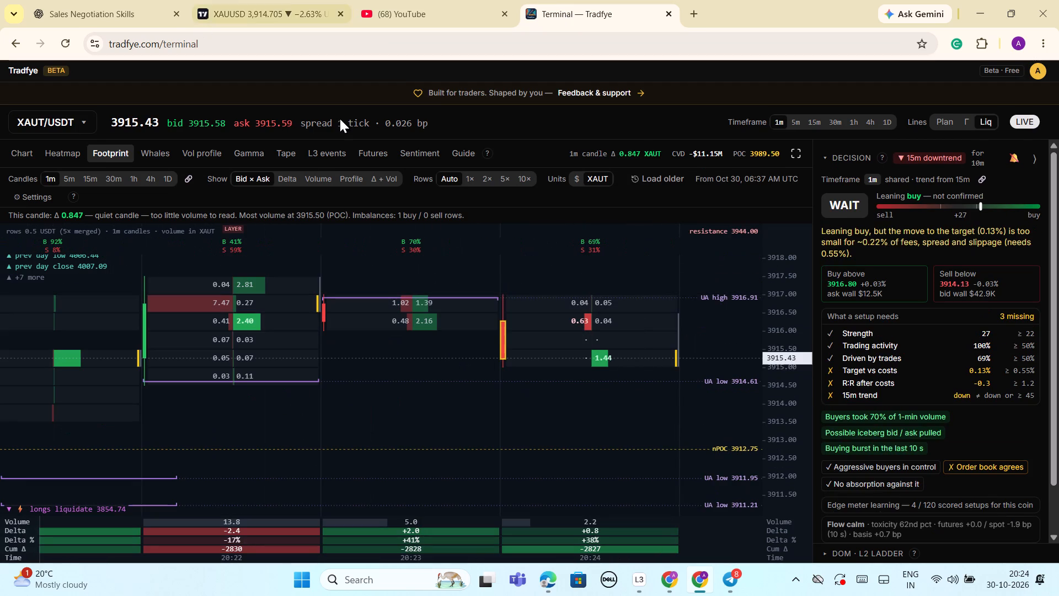
# Read the latest XAUT/USDT buy and sell trades on the tape and recheck the 20:24 candle's footprint.
pyautogui.click(289, 155)
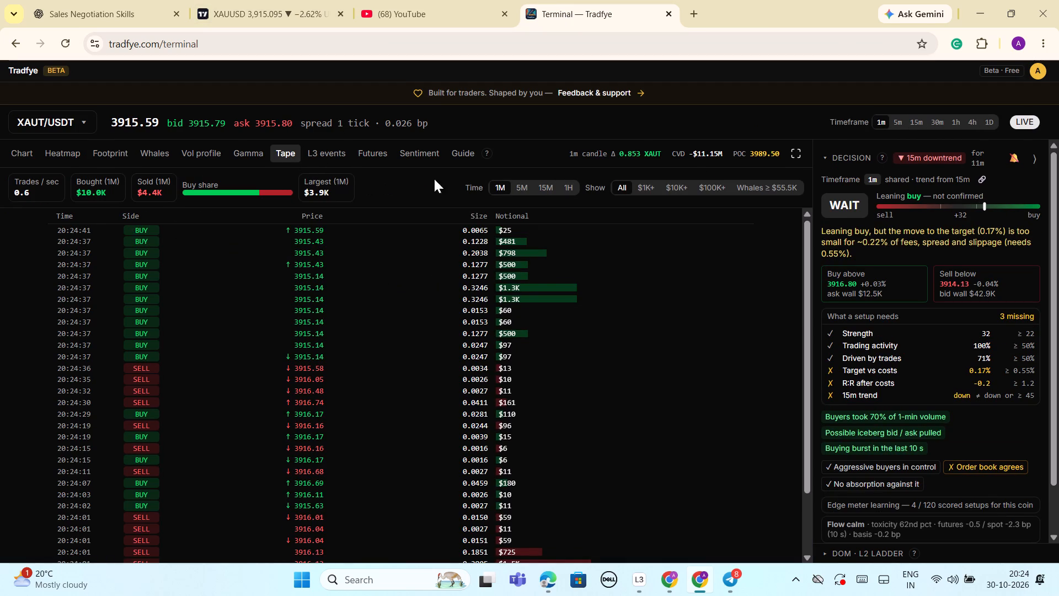
pyautogui.scroll(-3, 341, 291)
pyautogui.scroll(5, 341, 291)
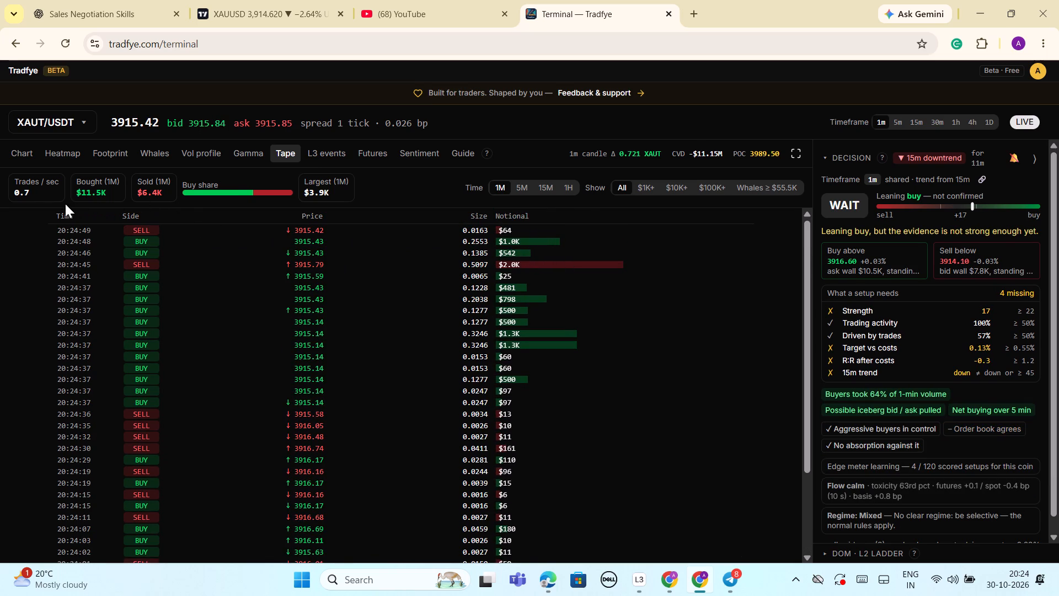
pyautogui.moveTo(114, 150); pyautogui.dragTo(122, 151)
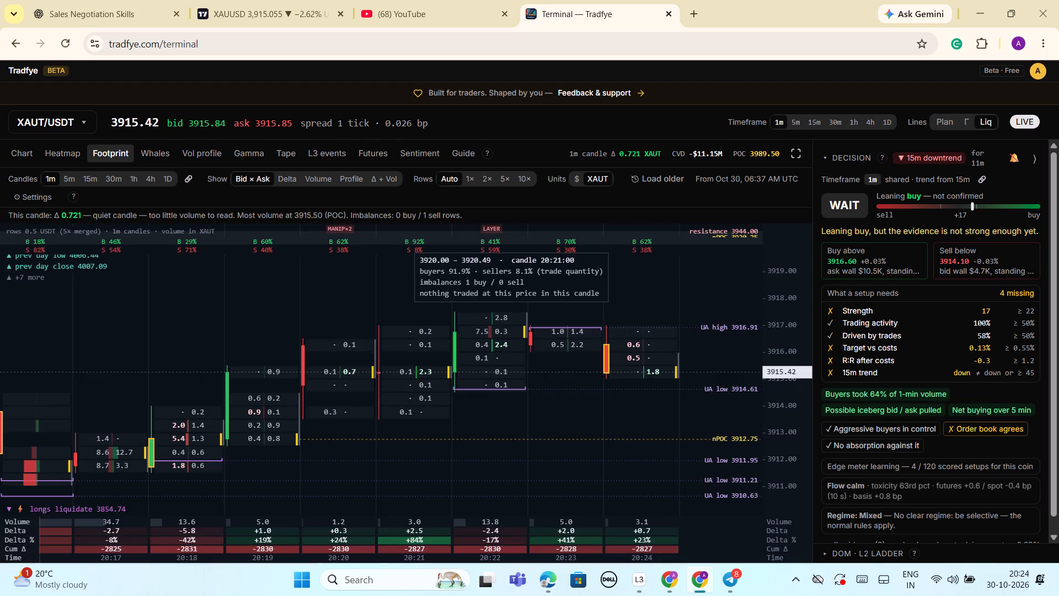
pyautogui.scroll(4, 612, 342)
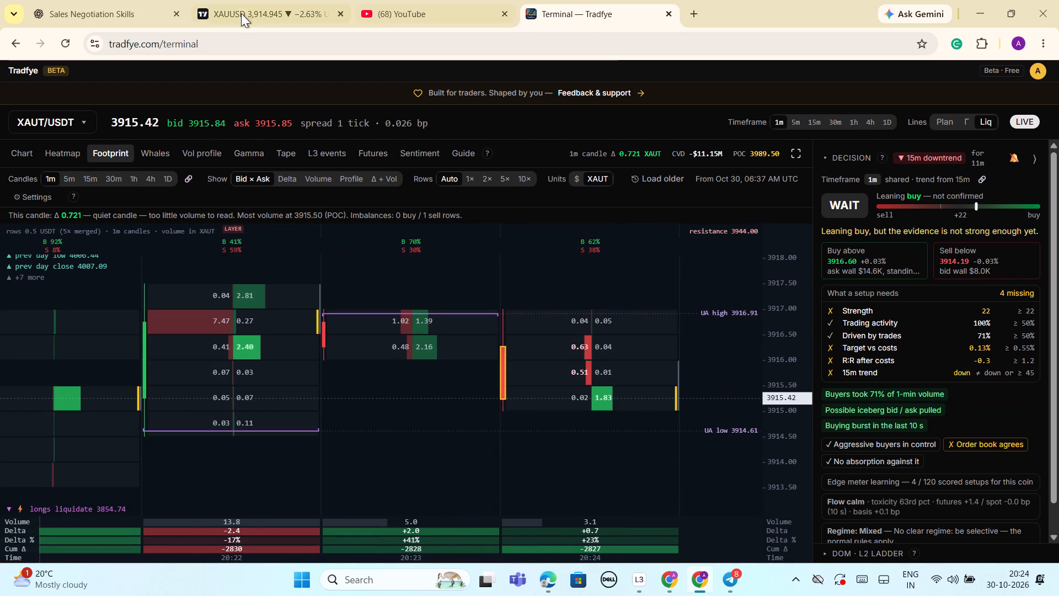
# Return to the TradingView chart and delete the short position drawing at the sell zone.
pyautogui.click(291, 21)
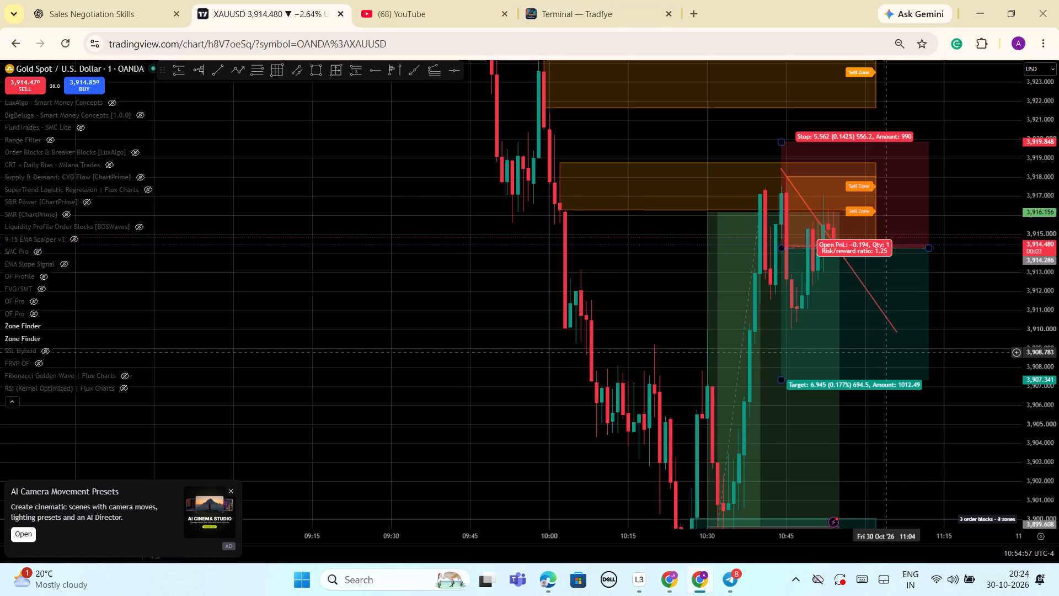
pyautogui.moveTo(1034, 355); pyautogui.dragTo(1041, 395)
pyautogui.click(935, 346)
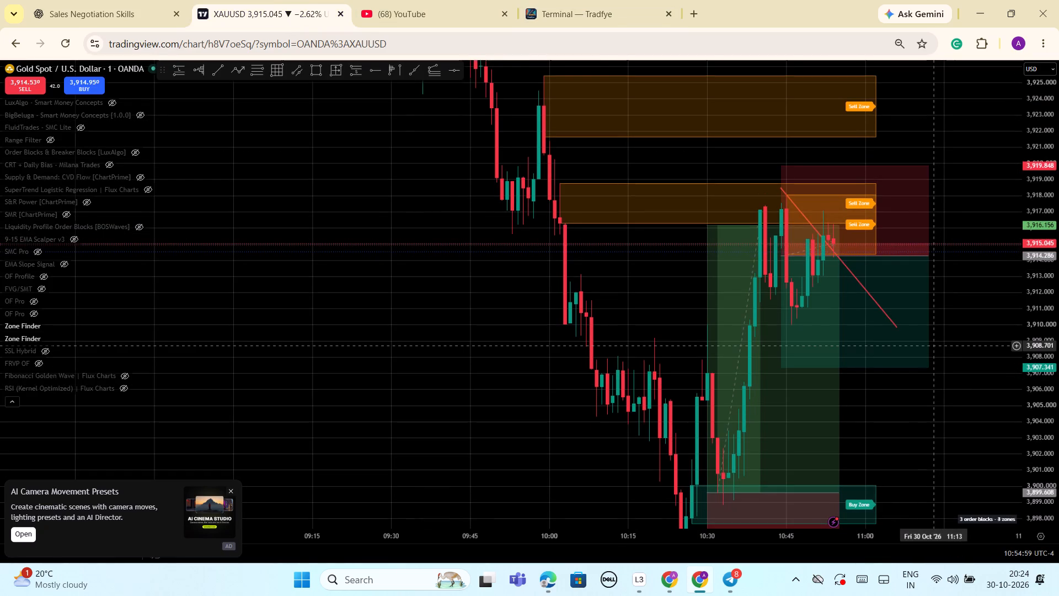
pyautogui.click(923, 348)
pyautogui.click(307, 192)
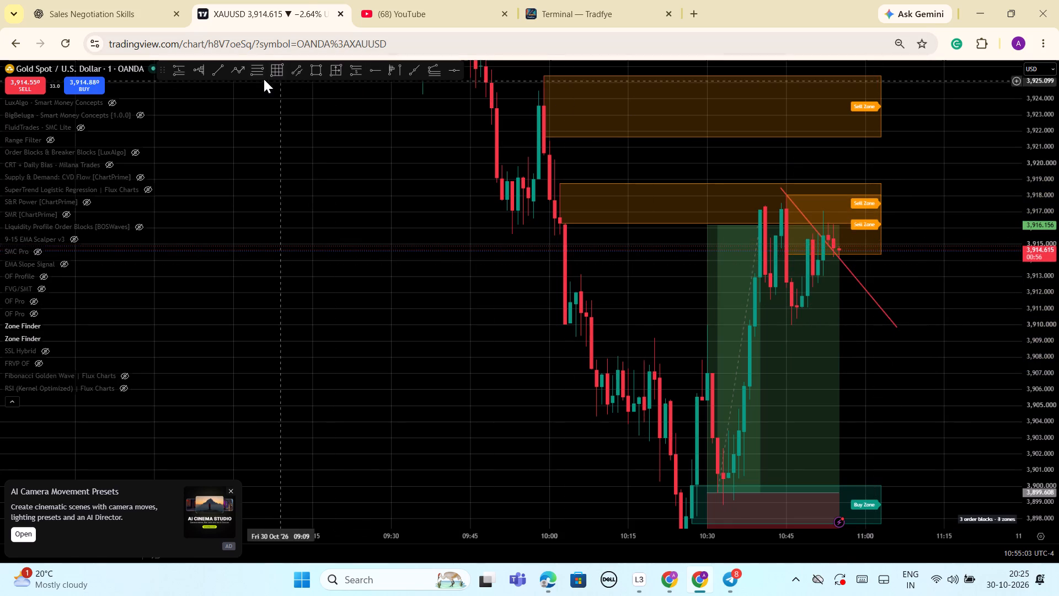
# Draw a long position from 10:55 to 11:07 with entry about 3,915.01, stop about 3,912.05 and target about 3,922.67.
pyautogui.click(180, 71)
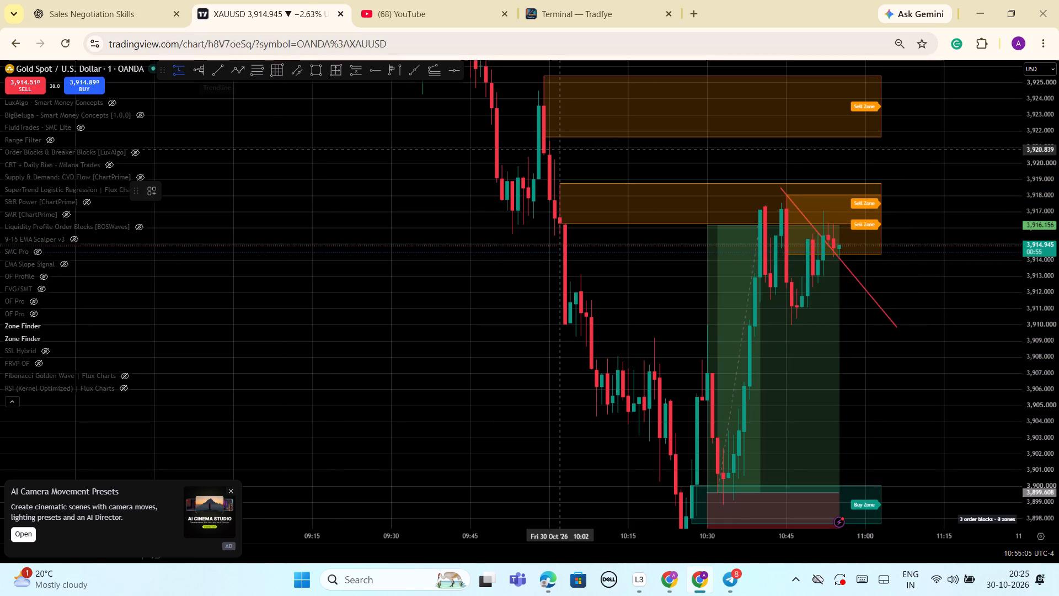
pyautogui.click(840, 244)
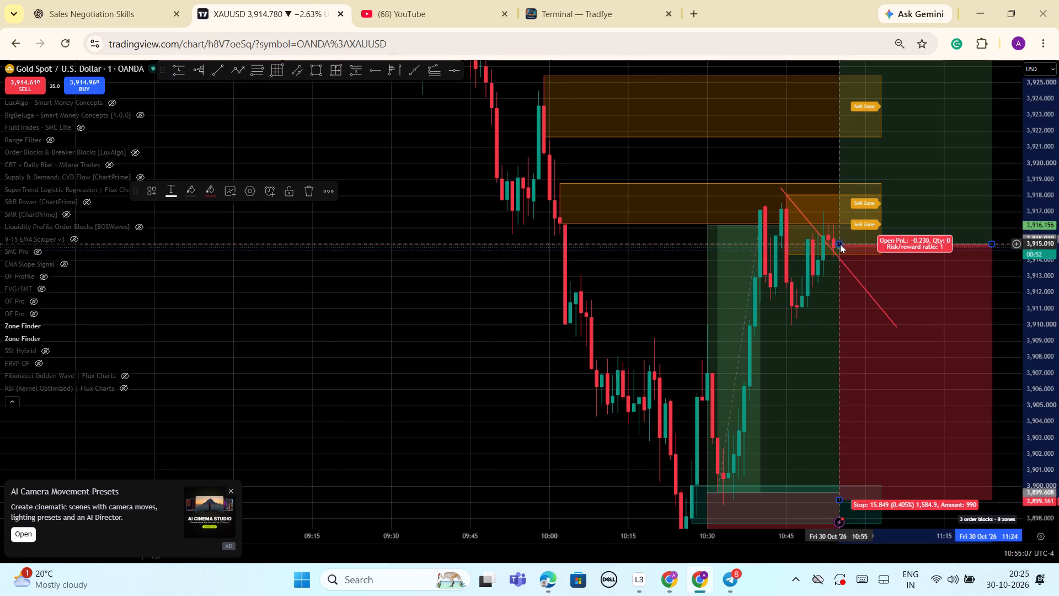
pyautogui.moveTo(1041, 264); pyautogui.dragTo(1037, 378)
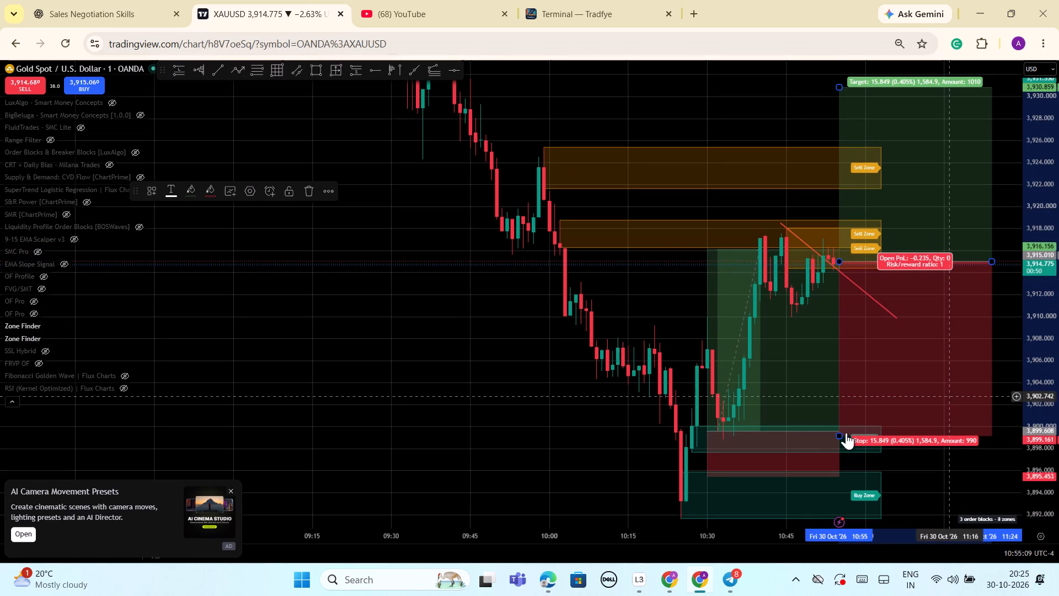
pyautogui.moveTo(839, 434); pyautogui.dragTo(831, 321)
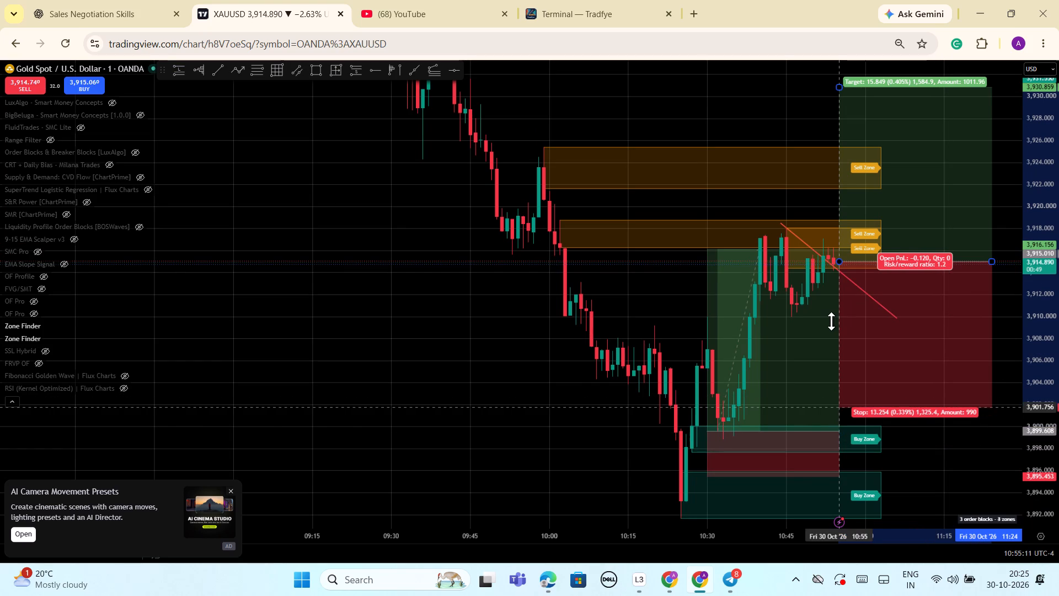
pyautogui.moveTo(831, 321); pyautogui.dragTo(829, 296)
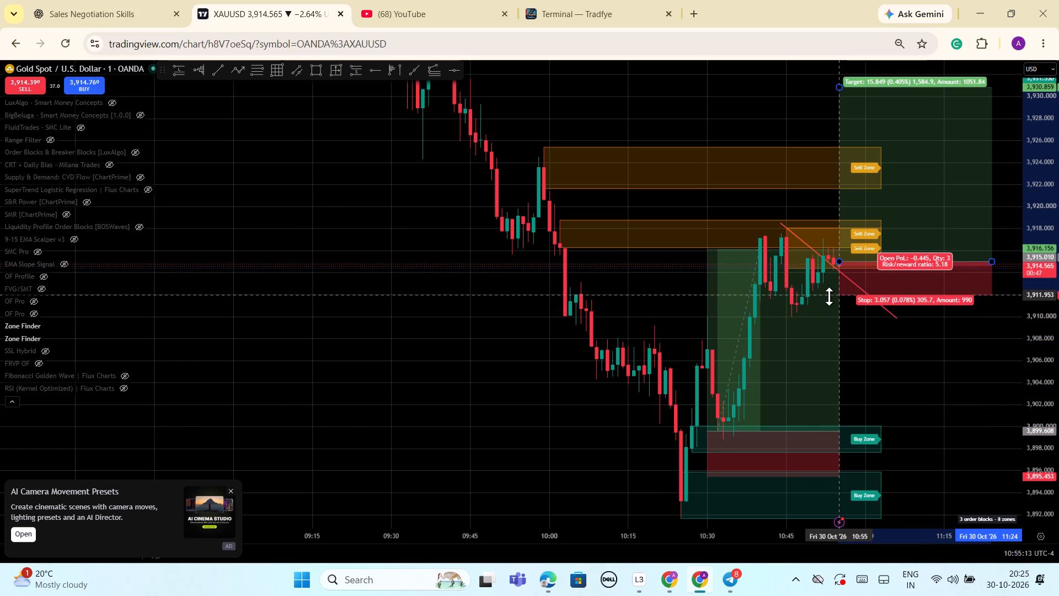
pyautogui.moveTo(829, 296); pyautogui.dragTo(830, 294)
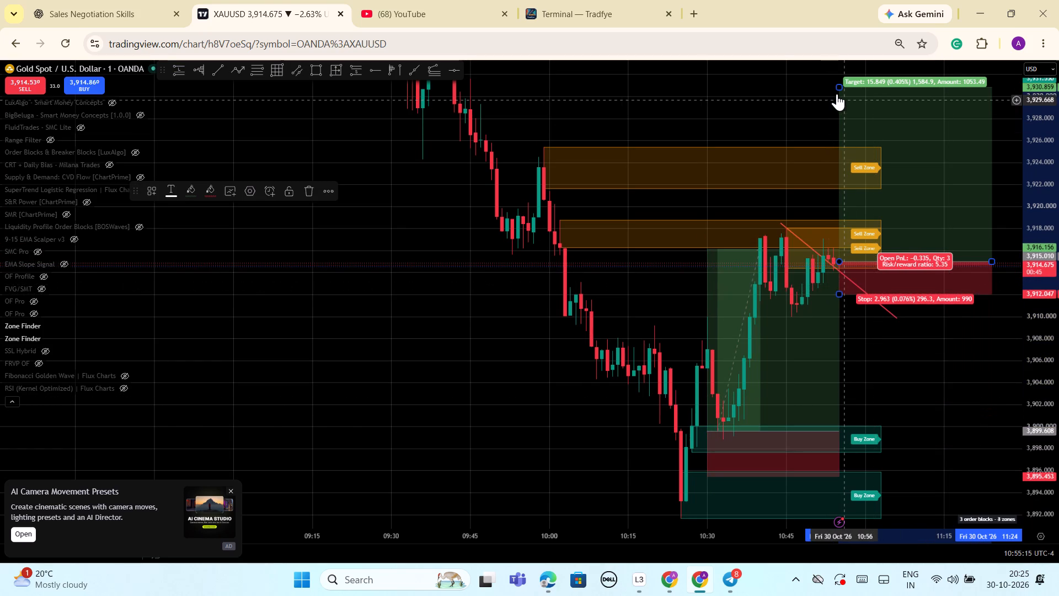
pyautogui.moveTo(838, 88); pyautogui.dragTo(828, 177)
pyautogui.click(938, 406)
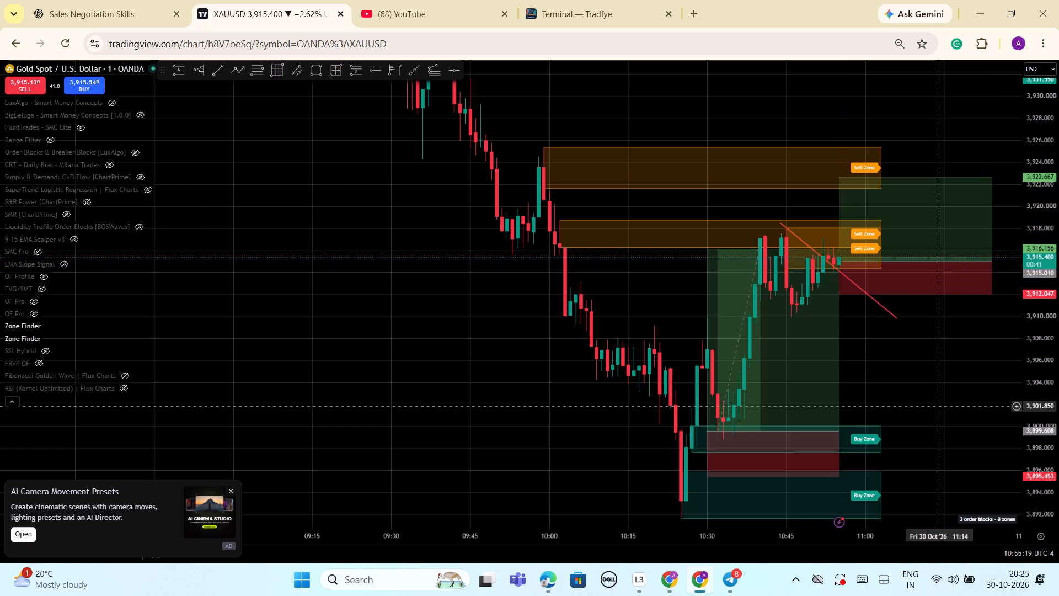
pyautogui.scroll(-1, 965, 399)
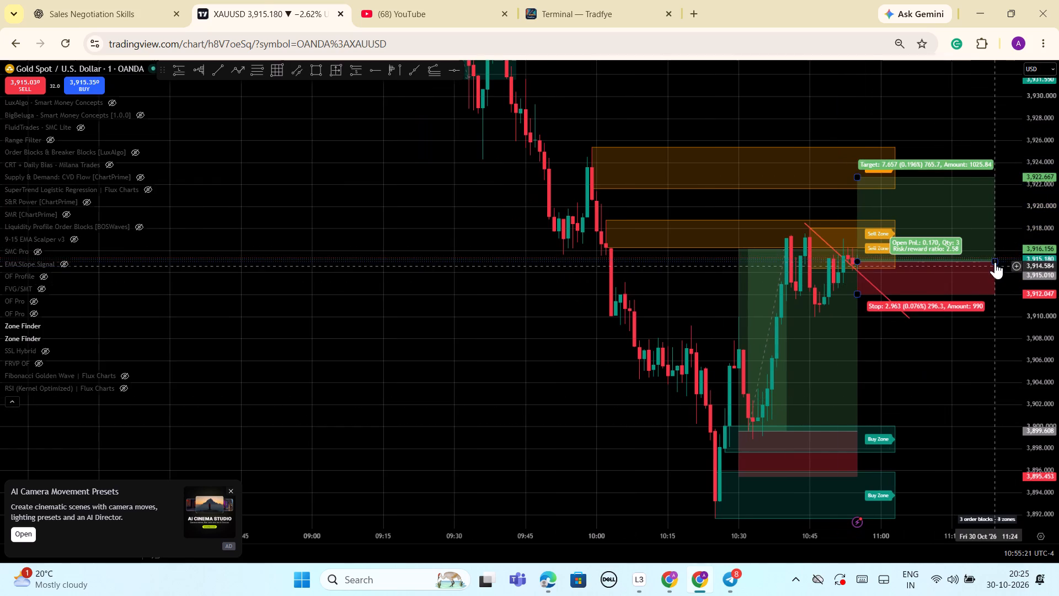
pyautogui.moveTo(996, 261); pyautogui.dragTo(917, 284)
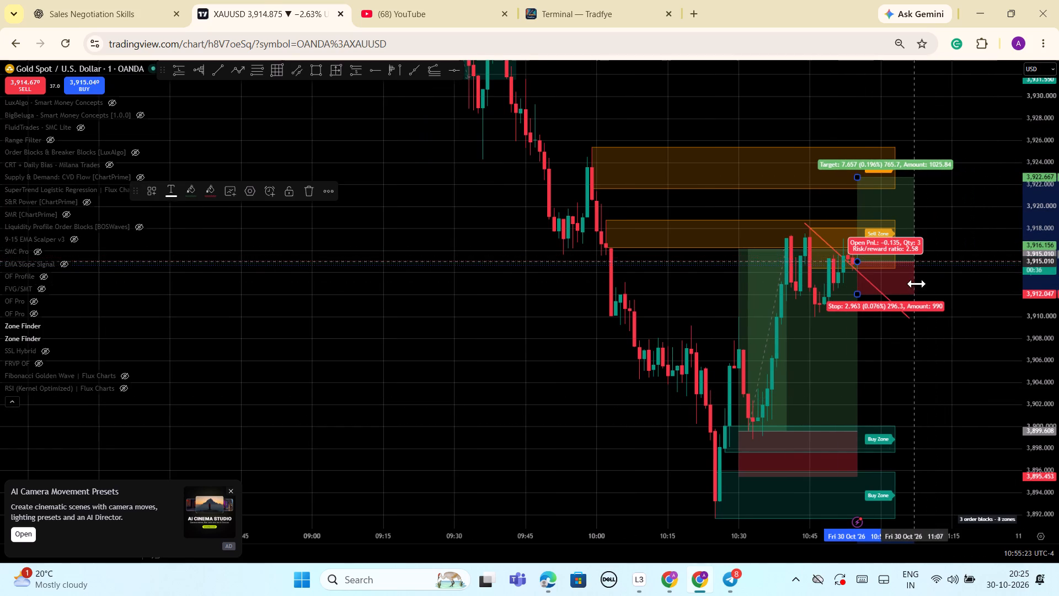
pyautogui.moveTo(917, 284); pyautogui.dragTo(915, 272)
# Buy 1 unit of XAUUSD at market.
pyautogui.click(87, 84)
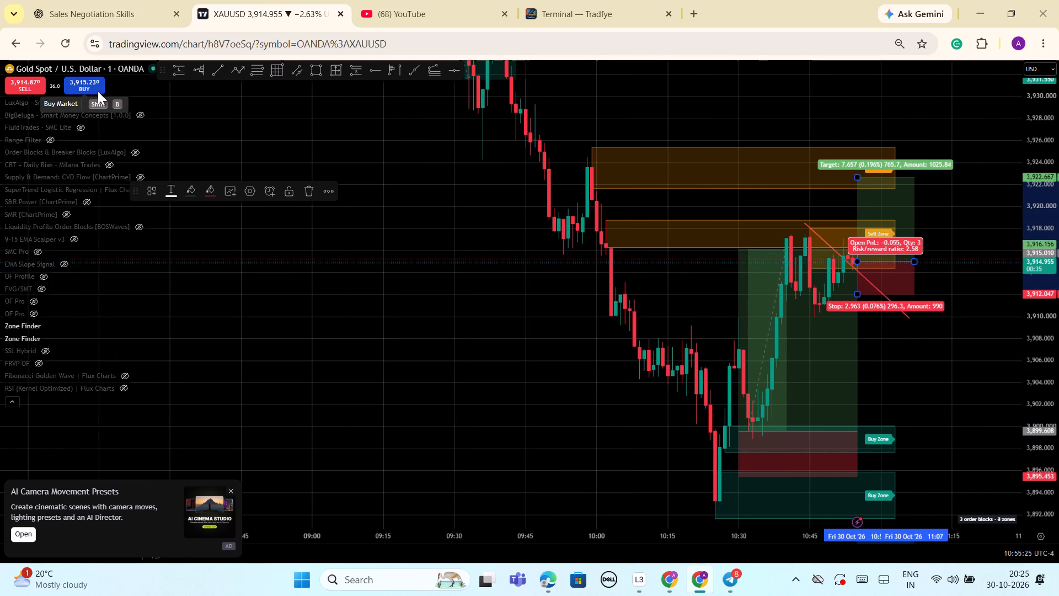
pyautogui.click(573, 472)
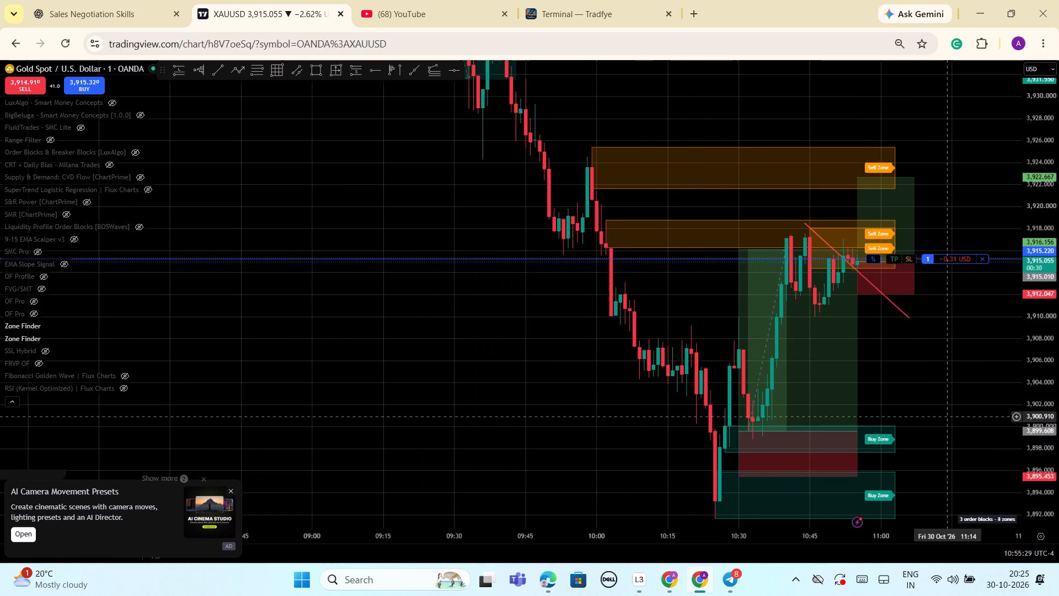
# Add a take profit at 3,920.975 and a stop loss at 3,912.188 to the open long trade and confirm them.
pyautogui.moveTo(895, 256); pyautogui.dragTo(913, 190)
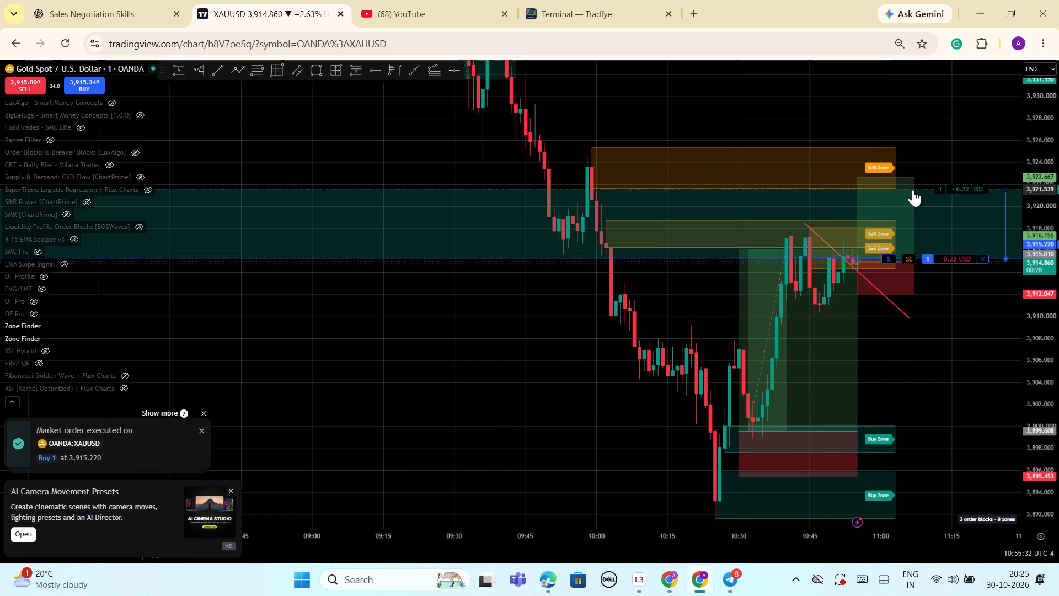
pyautogui.moveTo(913, 190); pyautogui.dragTo(914, 196)
pyautogui.moveTo(907, 260); pyautogui.dragTo(910, 292)
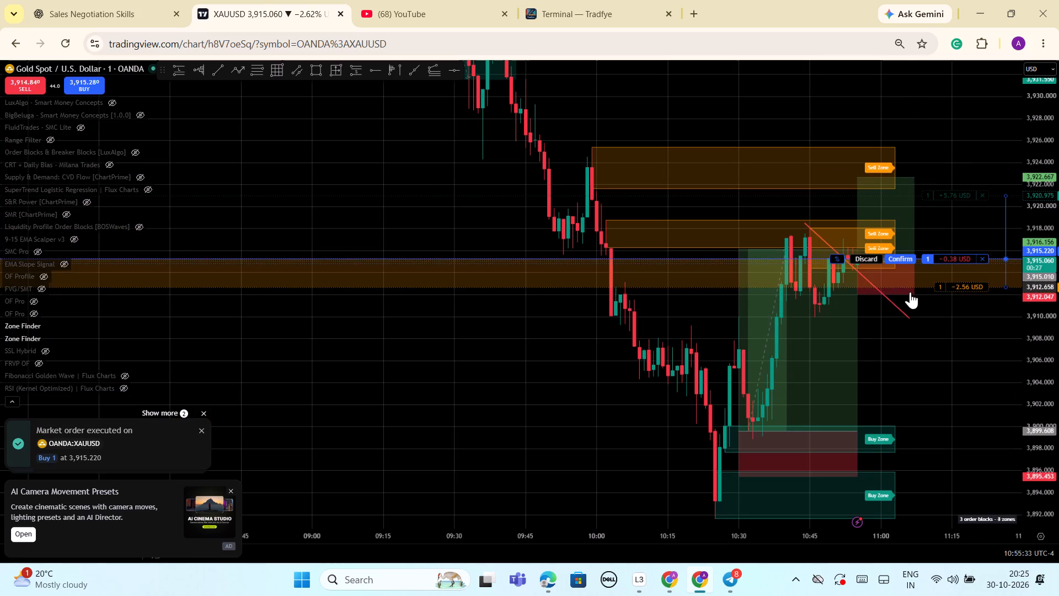
pyautogui.moveTo(910, 292); pyautogui.dragTo(910, 292)
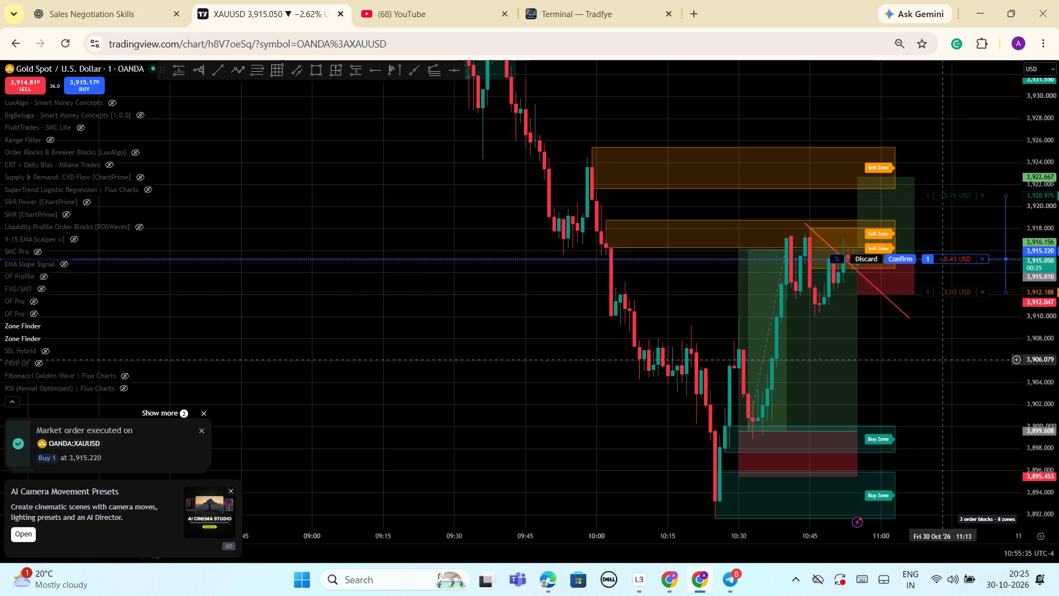
pyautogui.click(900, 255)
# Monitor the XAUUSD price against the open long trade's entry, stop loss and take profit levels.
pyautogui.click(927, 392)
pyautogui.moveTo(933, 395); pyautogui.dragTo(921, 396)
pyautogui.moveTo(911, 378); pyautogui.dragTo(825, 378)
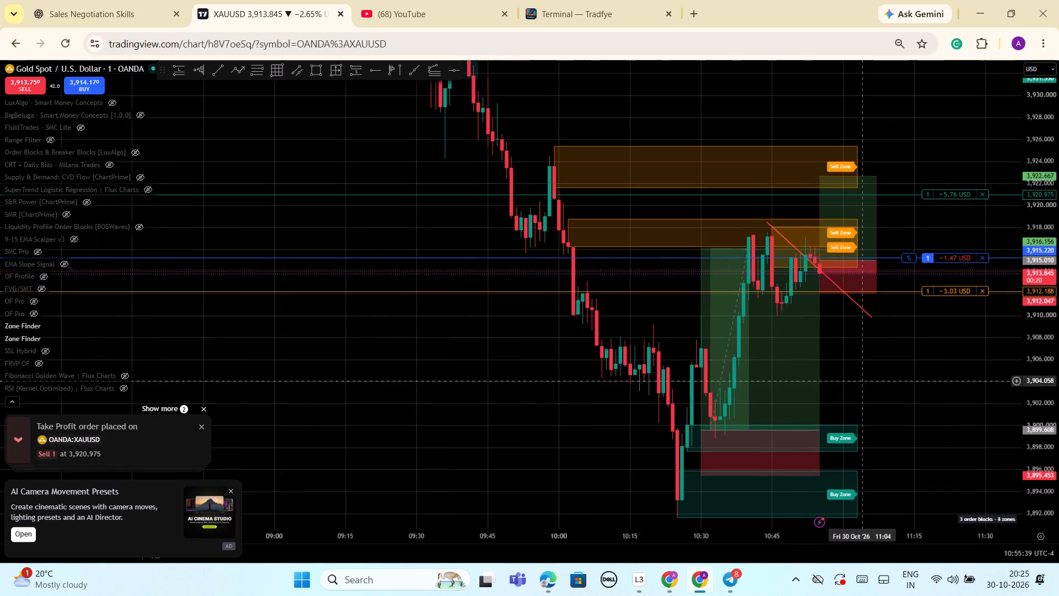
pyautogui.moveTo(825, 378); pyautogui.dragTo(800, 375)
pyautogui.moveTo(1044, 342); pyautogui.dragTo(1041, 360)
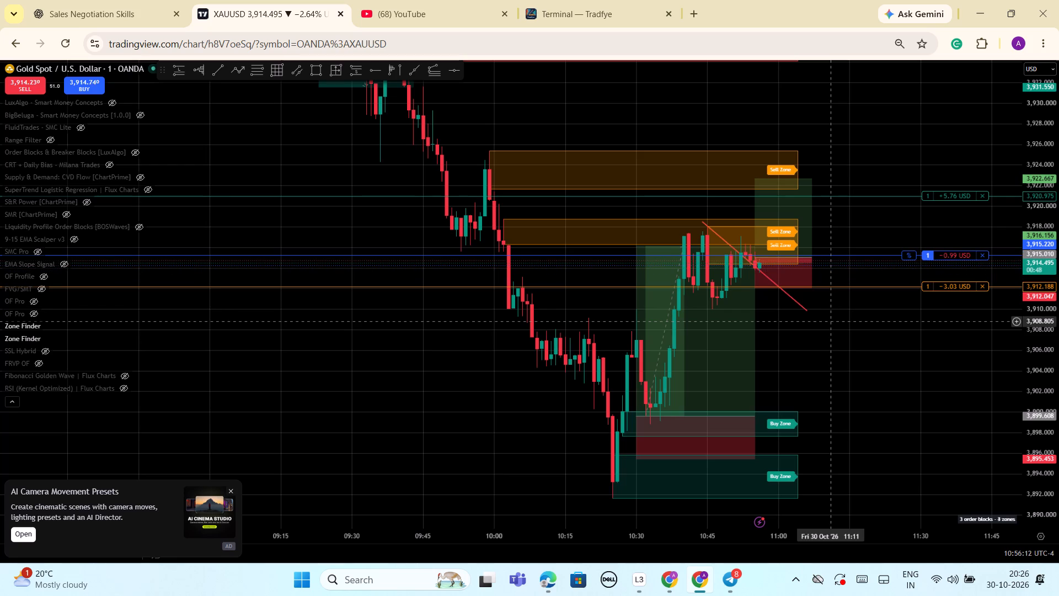
# Switch to Tradfye and examine the footprint of the closed 20:25 candle and the developing 20:26 candle.
pyautogui.click(572, 10)
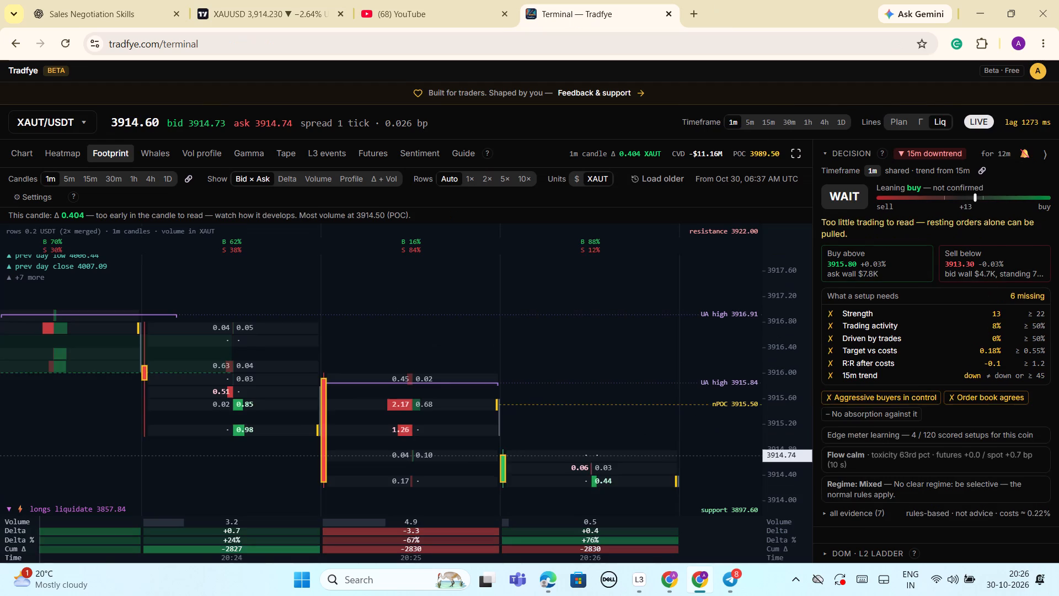
pyautogui.scroll(2, 492, 412)
pyautogui.scroll(-2, 492, 412)
pyautogui.scroll(2, 492, 412)
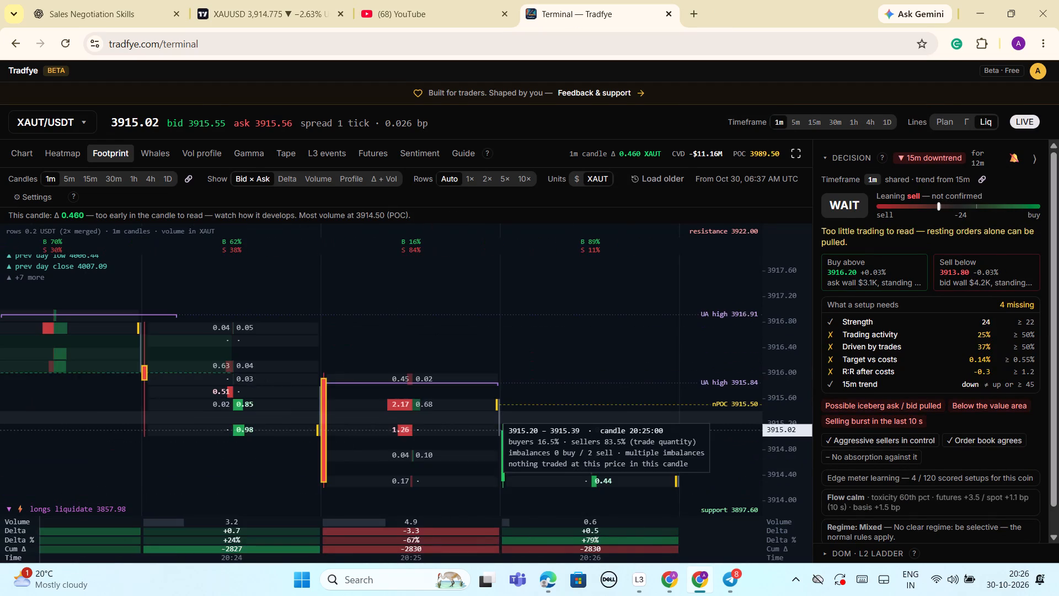
pyautogui.scroll(-2, 492, 412)
pyautogui.scroll(2, 492, 412)
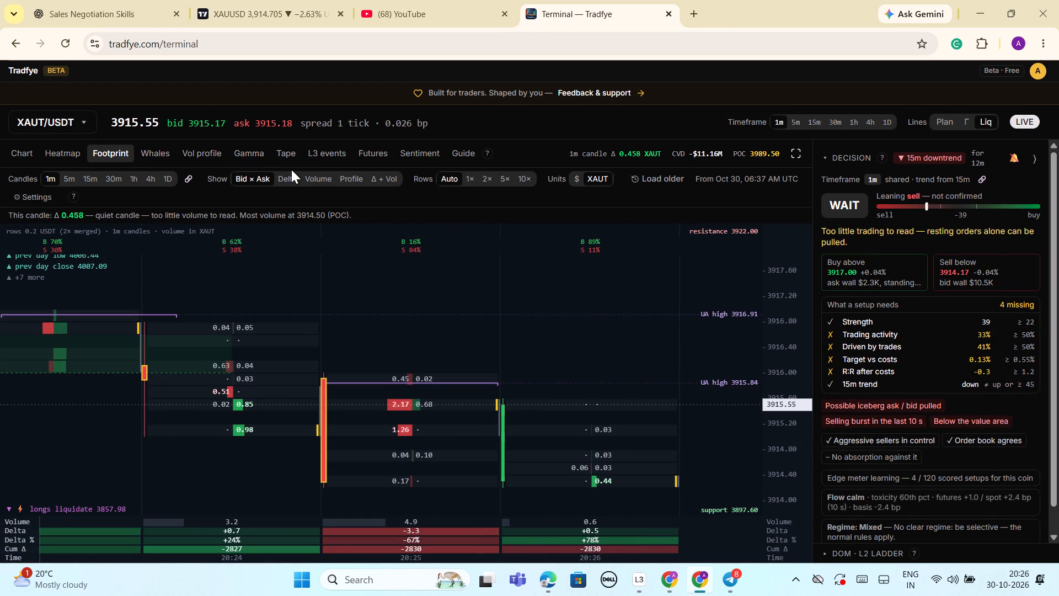
# Review the latest XAUT/USDT buys and sells in the trade tape, and return to the footprint view.
pyautogui.click(287, 156)
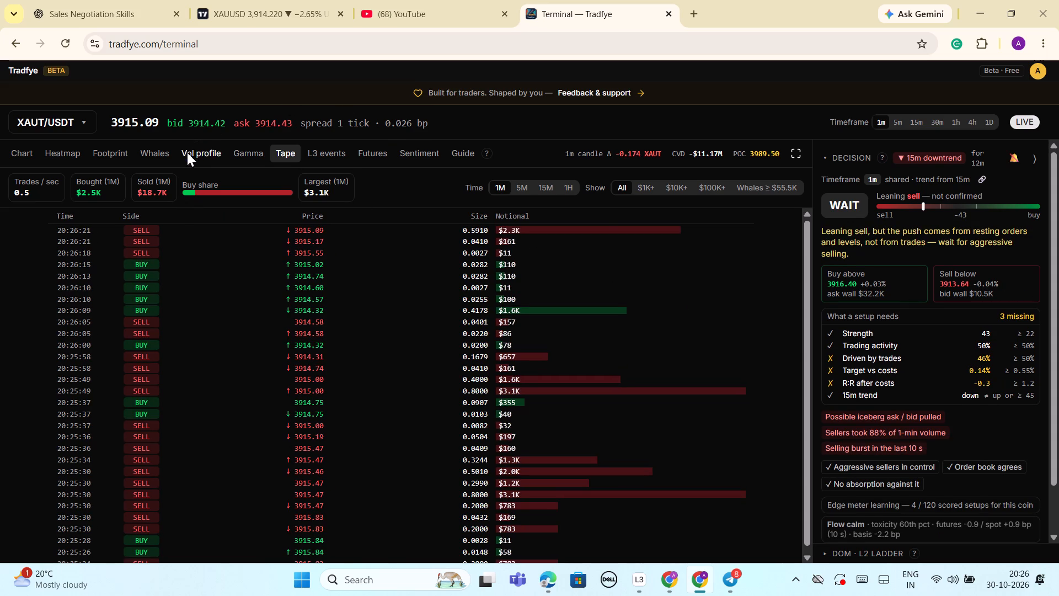
pyautogui.click(119, 153)
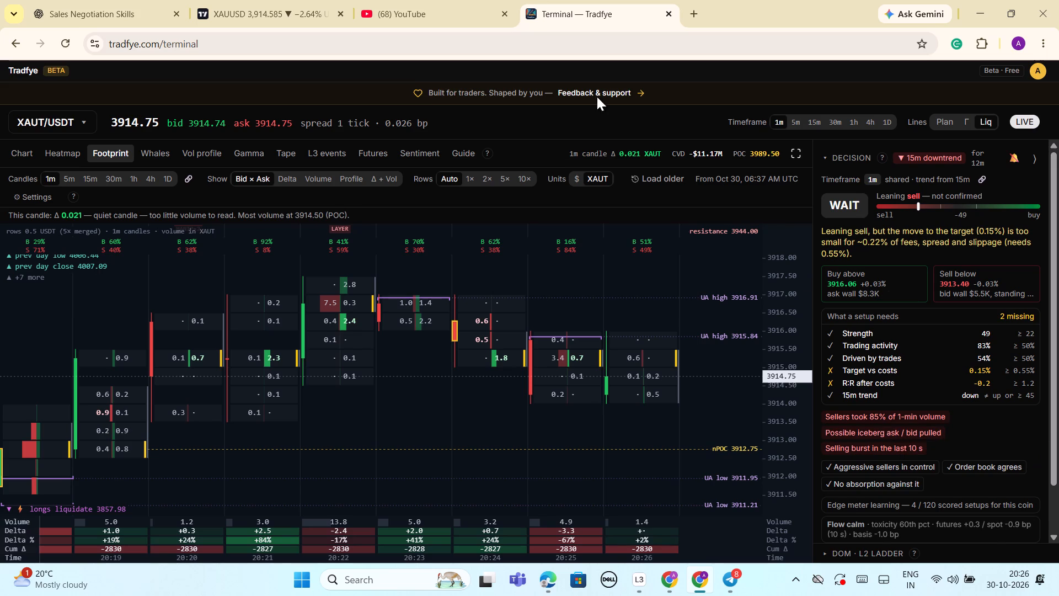
# Switch to the XAUUSD chart in TradingView and examine price around the descending trend line and the open long's entry and stop loss.
pyautogui.click(272, 15)
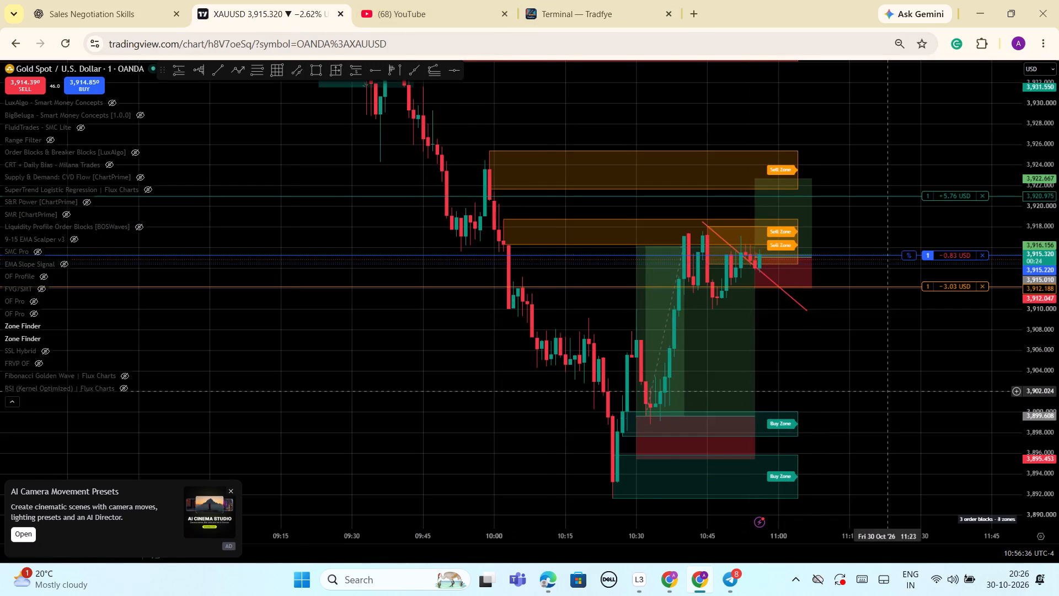
pyautogui.scroll(-1, 886, 391)
pyautogui.moveTo(1039, 422); pyautogui.dragTo(1041, 331)
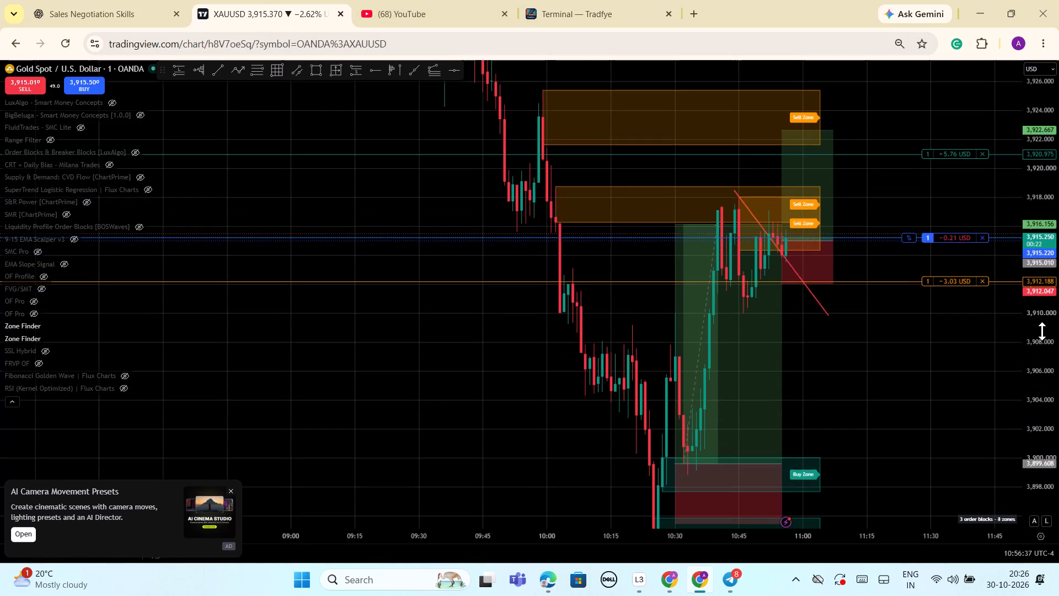
pyautogui.scroll(6, 885, 369)
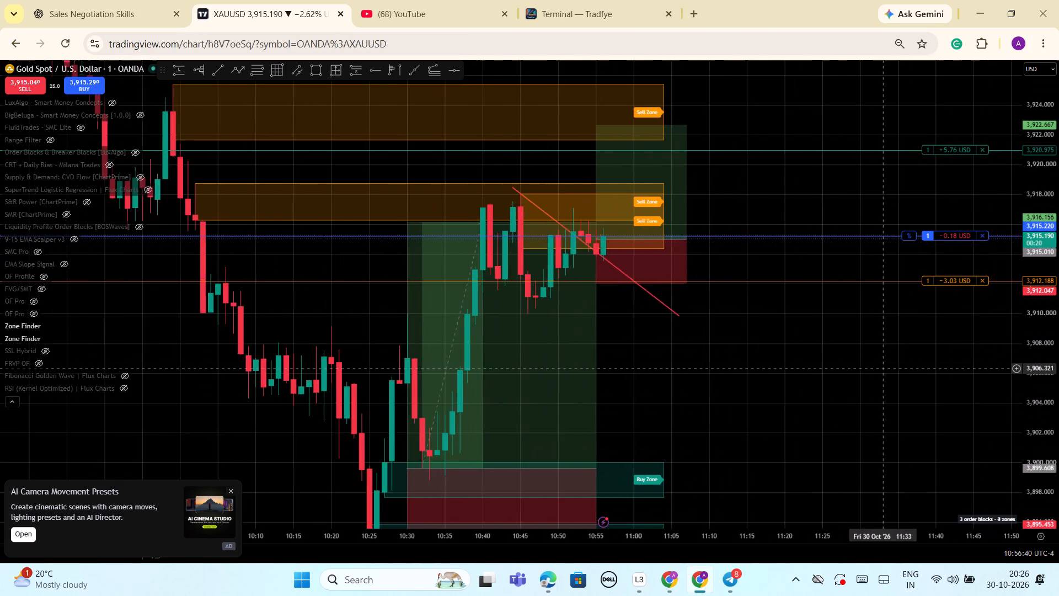
pyautogui.scroll(2, 885, 369)
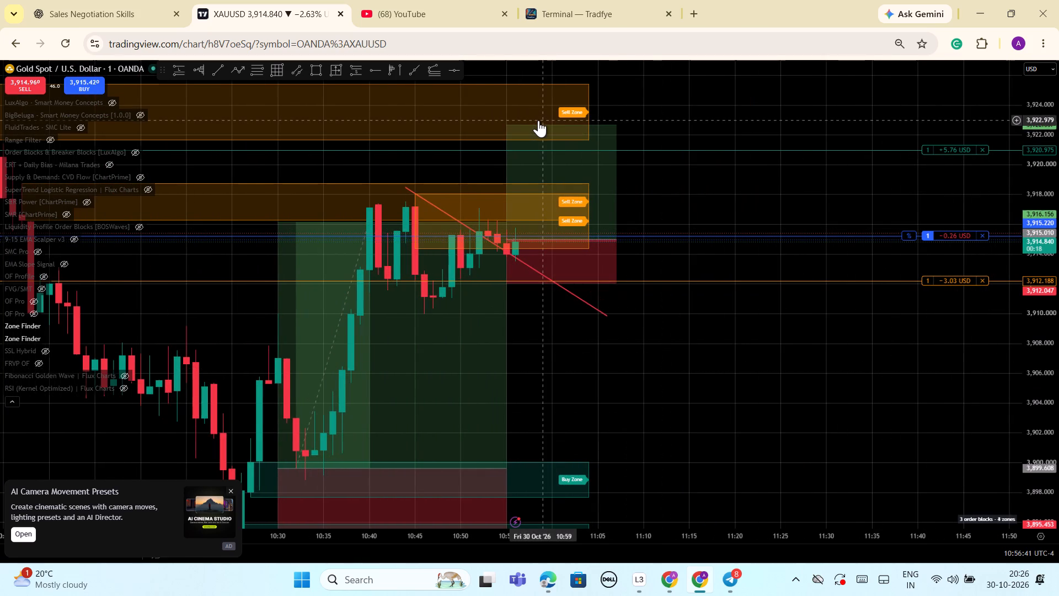
pyautogui.scroll(-3, 605, 311)
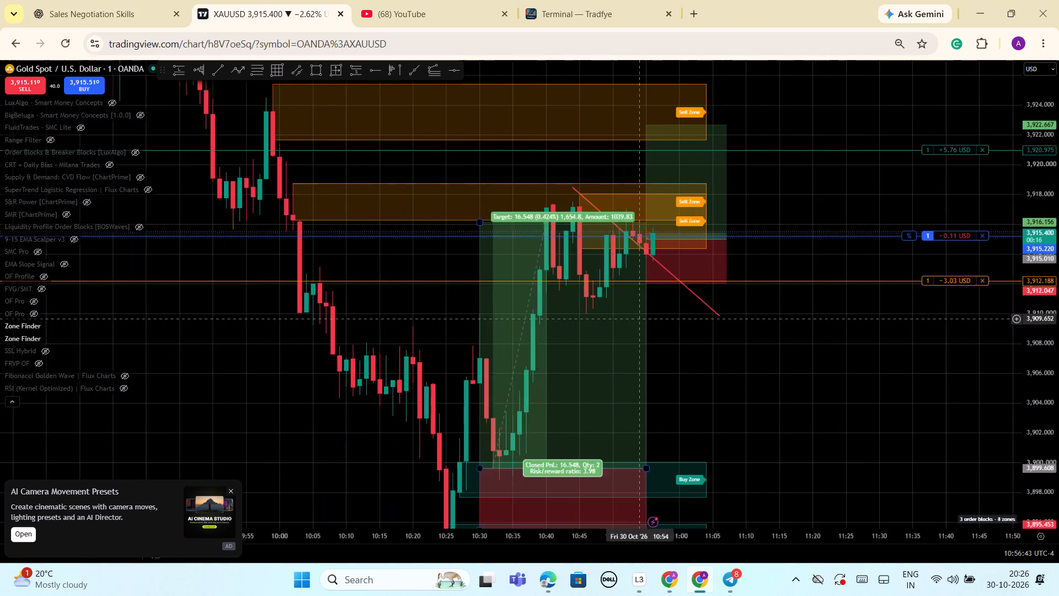
pyautogui.scroll(-1, 736, 333)
# Recheck the developing 20:26 candle's footprint in Tradfye and compare it with price near the open long's levels on the XAUUSD chart.
pyautogui.click(573, 19)
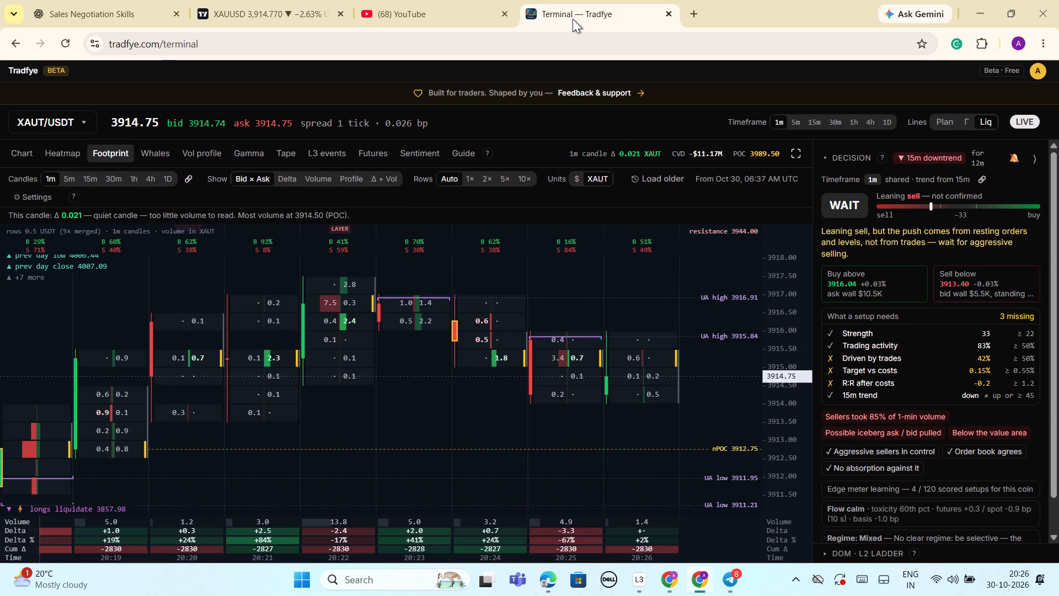
pyautogui.scroll(4, 695, 379)
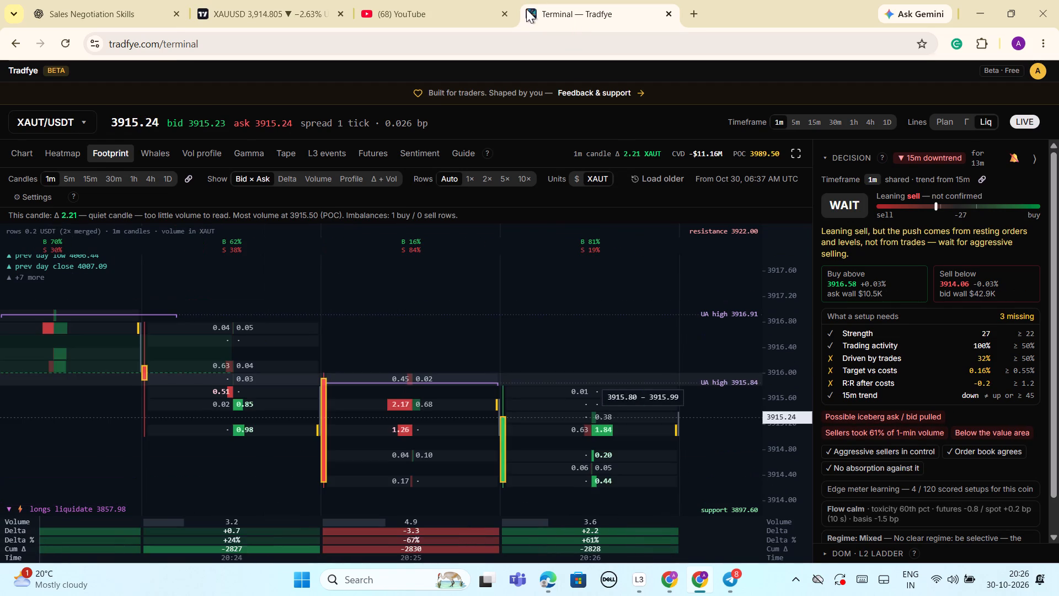
pyautogui.click(258, 7)
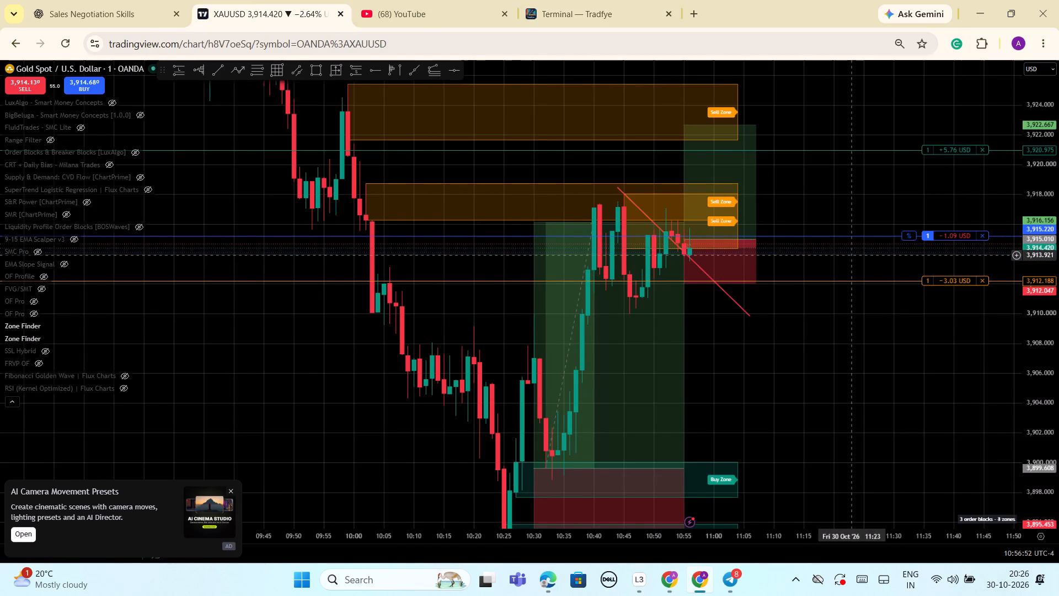
pyautogui.scroll(-1, 851, 256)
pyautogui.scroll(-1, 1004, 343)
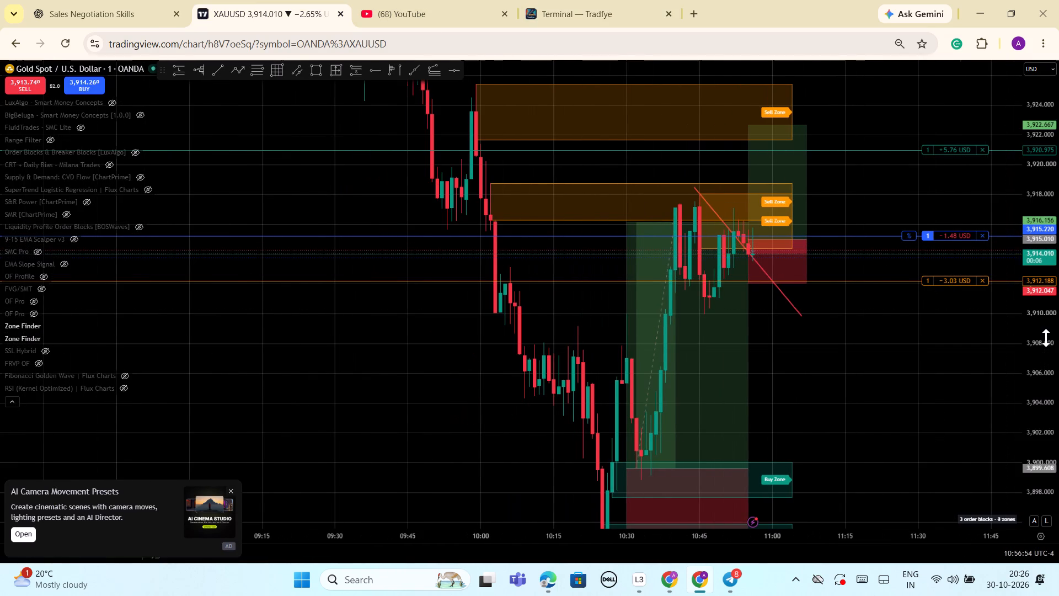
pyautogui.moveTo(1046, 338); pyautogui.dragTo(1035, 381)
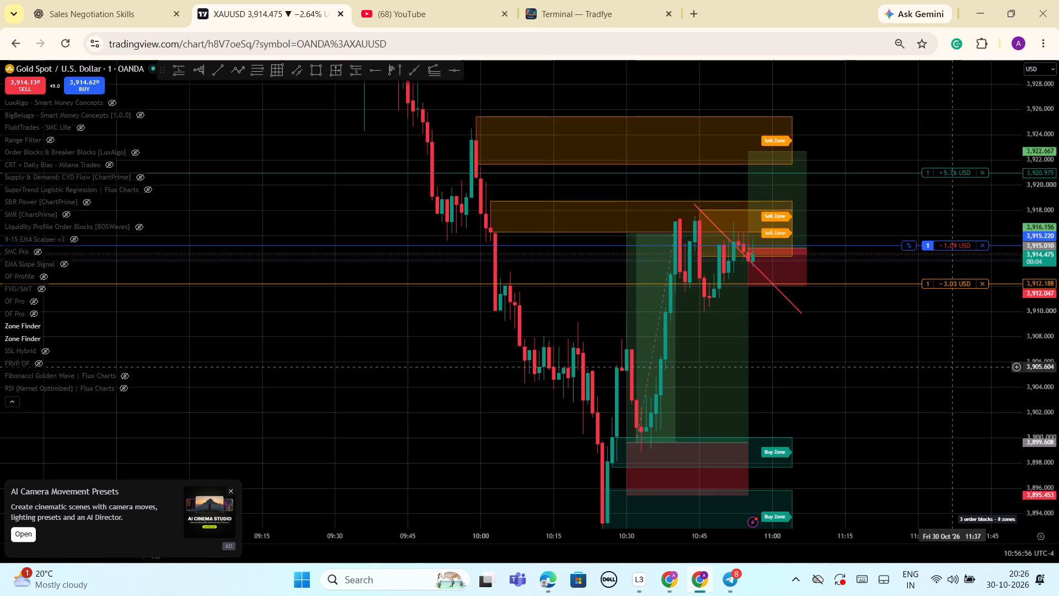
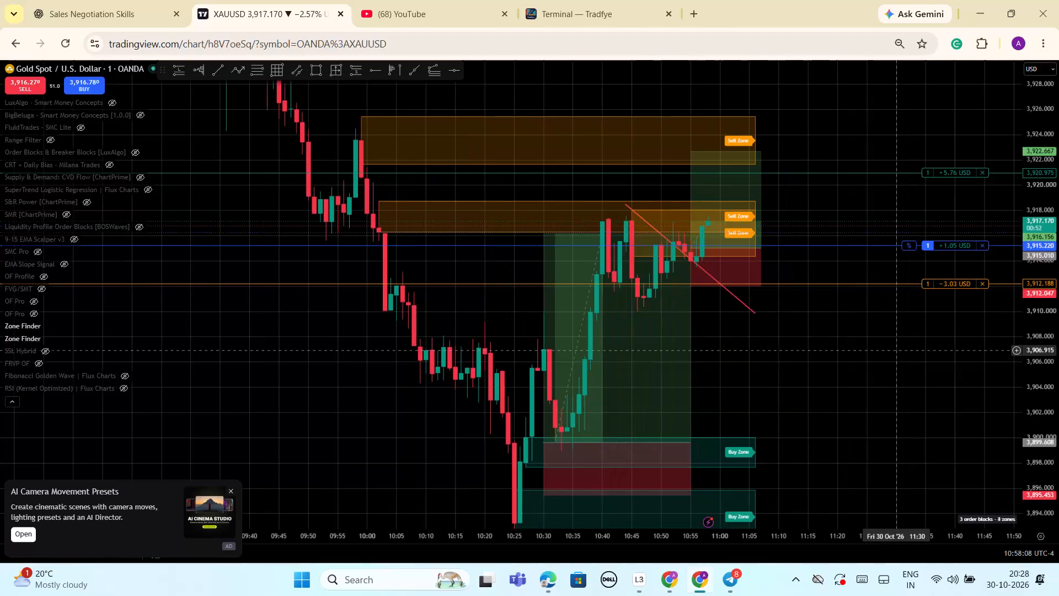
# Examine the one-minute gold chart's recent candles around the open long trade and the nearby buy and sell zones.
pyautogui.scroll(2, 894, 350)
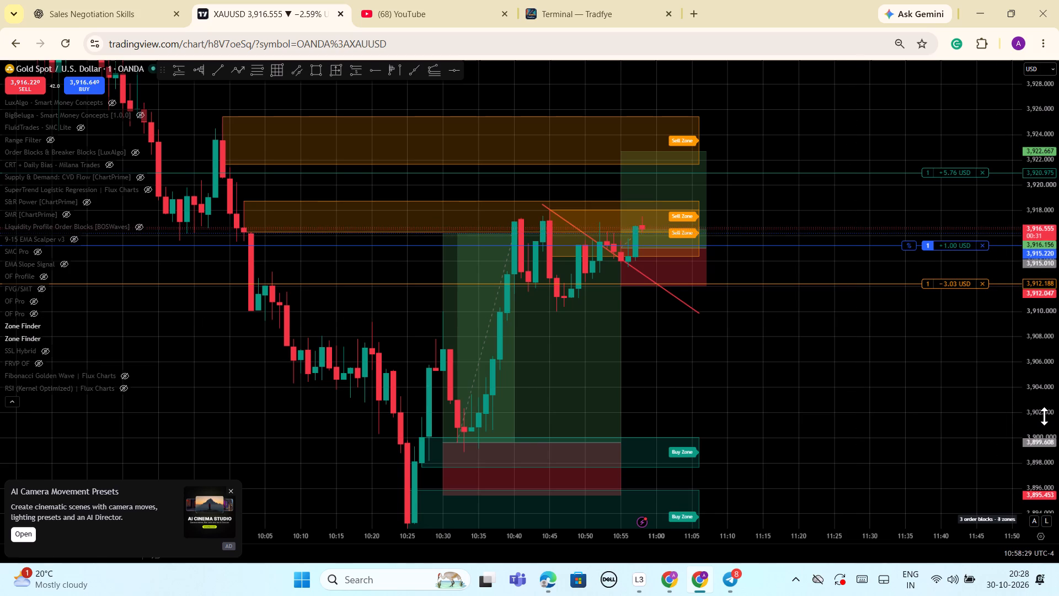
pyautogui.moveTo(1045, 415); pyautogui.dragTo(1018, 339)
pyautogui.scroll(-5, 839, 358)
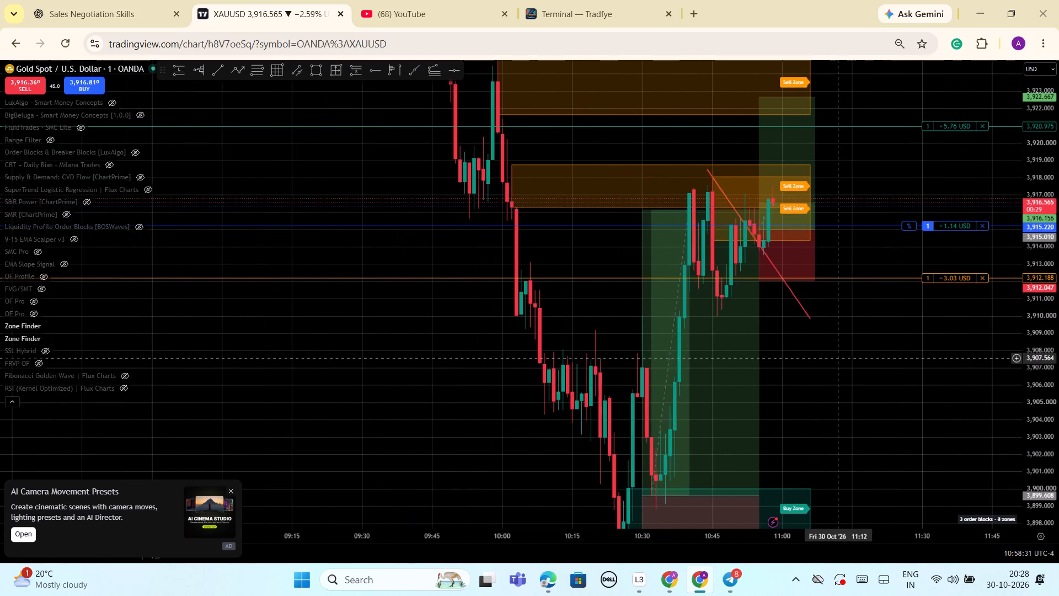
pyautogui.scroll(-1, 839, 358)
pyautogui.moveTo(1047, 336); pyautogui.dragTo(1020, 398)
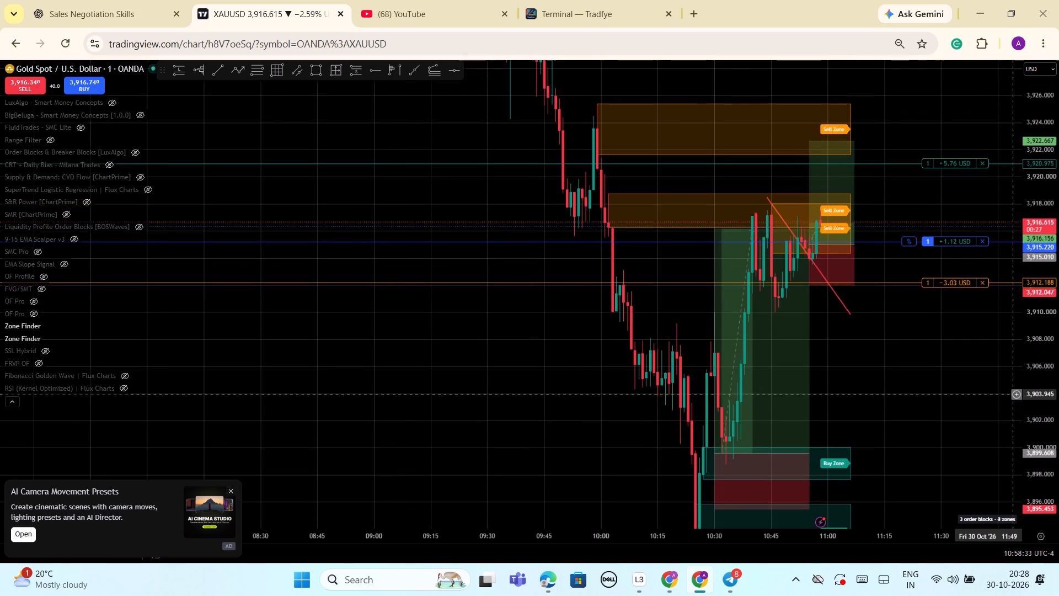
pyautogui.scroll(-2, 1008, 395)
pyautogui.moveTo(978, 392); pyautogui.dragTo(869, 377)
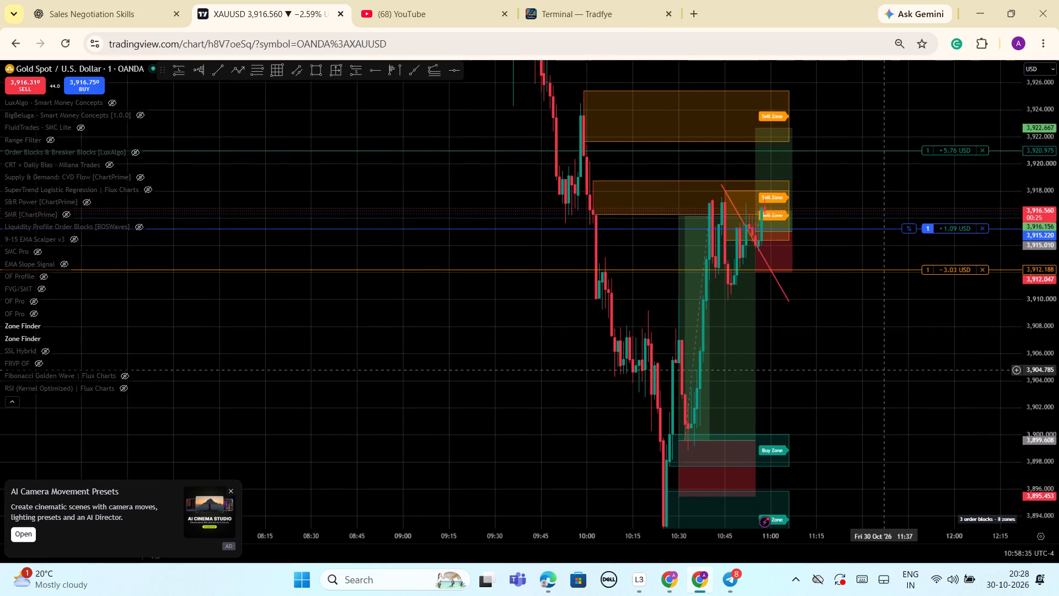
pyautogui.scroll(3, 883, 370)
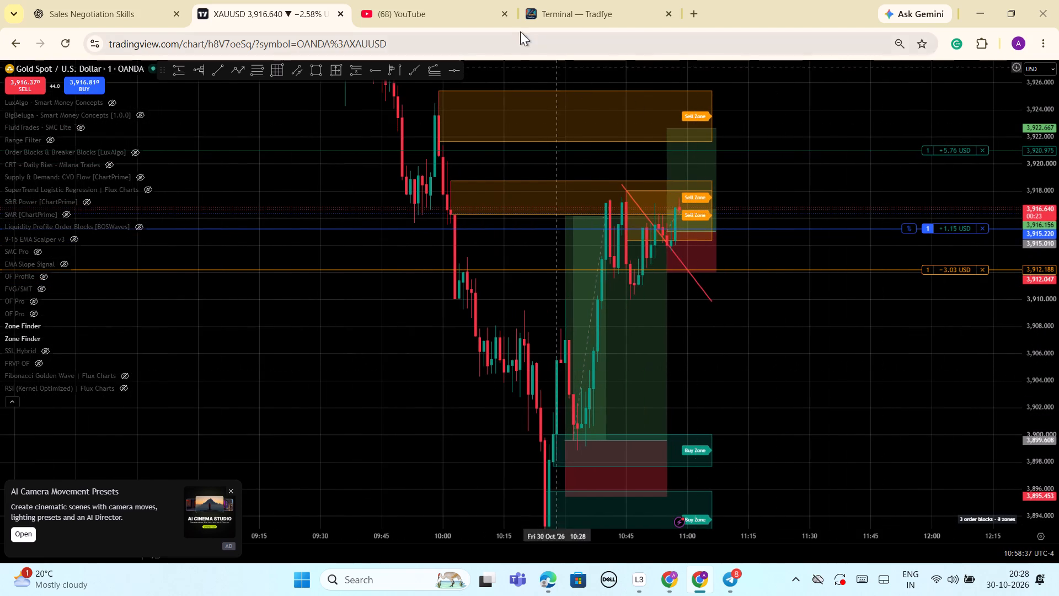
# Switch to the Tradfye terminal and check the one-minute XAUT/USDT footprint and the trade decision readings.
pyautogui.click(584, 14)
pyautogui.scroll(5, 572, 338)
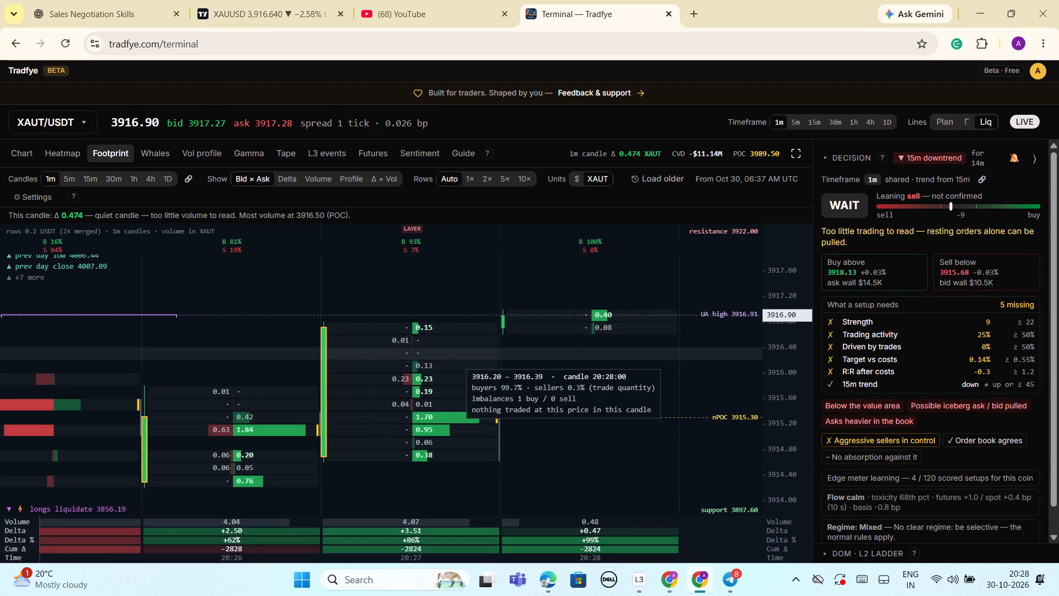
pyautogui.scroll(2, 636, 349)
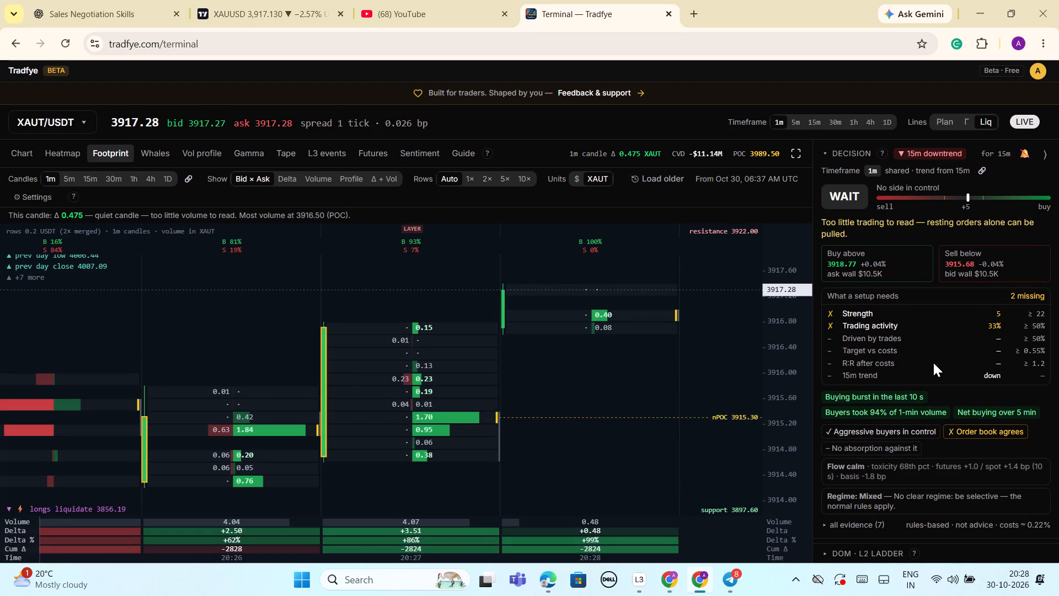
# Return to the XAUUSD chart and move the open long trade's stop-loss order up to 3,915.674.
pyautogui.click(258, 25)
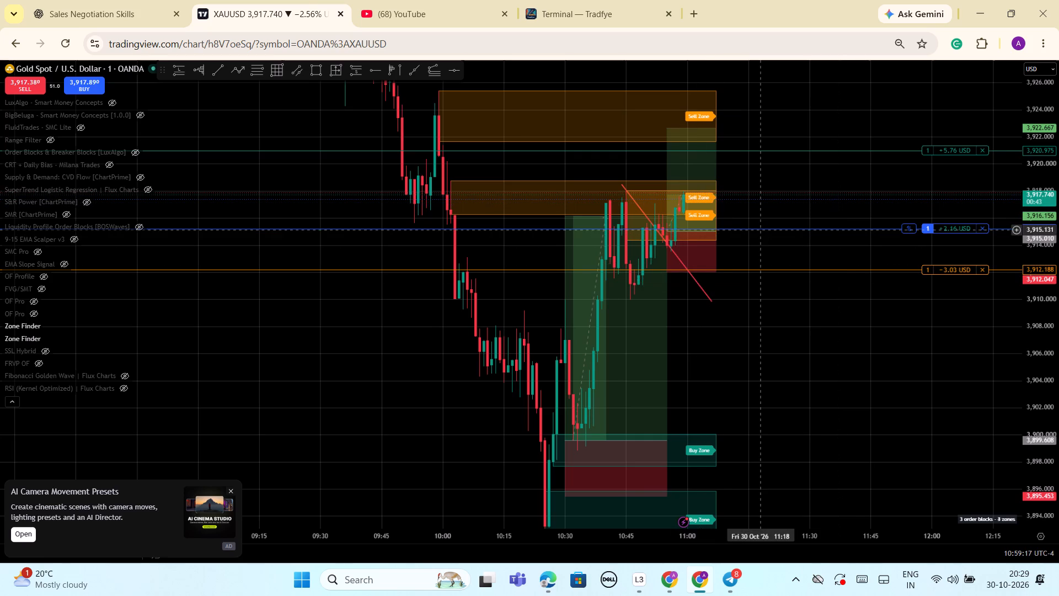
pyautogui.scroll(1, 759, 321)
pyautogui.moveTo(1043, 370); pyautogui.dragTo(1022, 412)
pyautogui.scroll(-1, 914, 395)
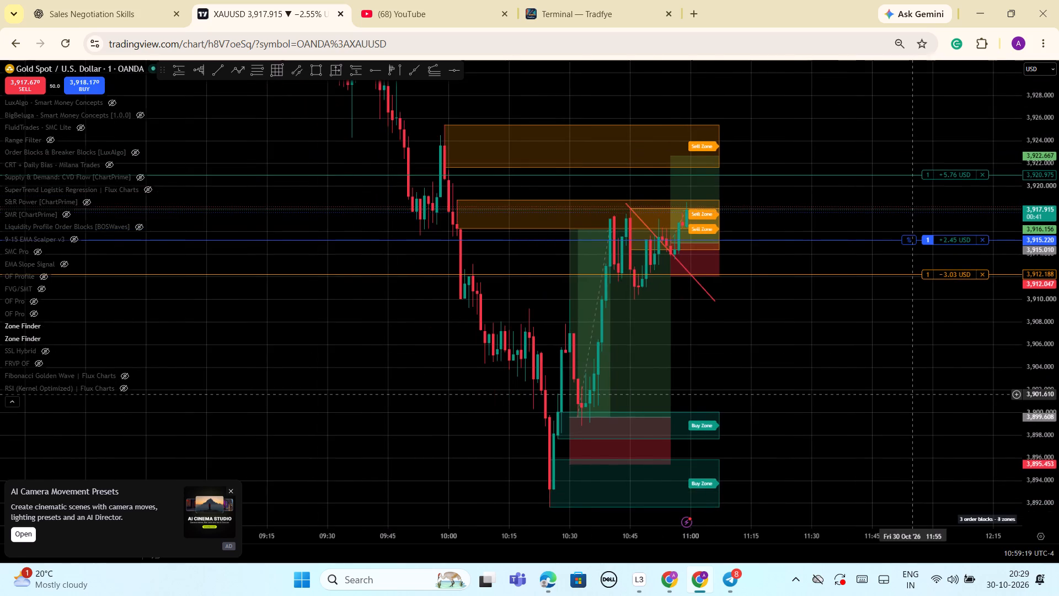
pyautogui.scroll(-2, 914, 395)
pyautogui.moveTo(895, 349); pyautogui.dragTo(822, 376)
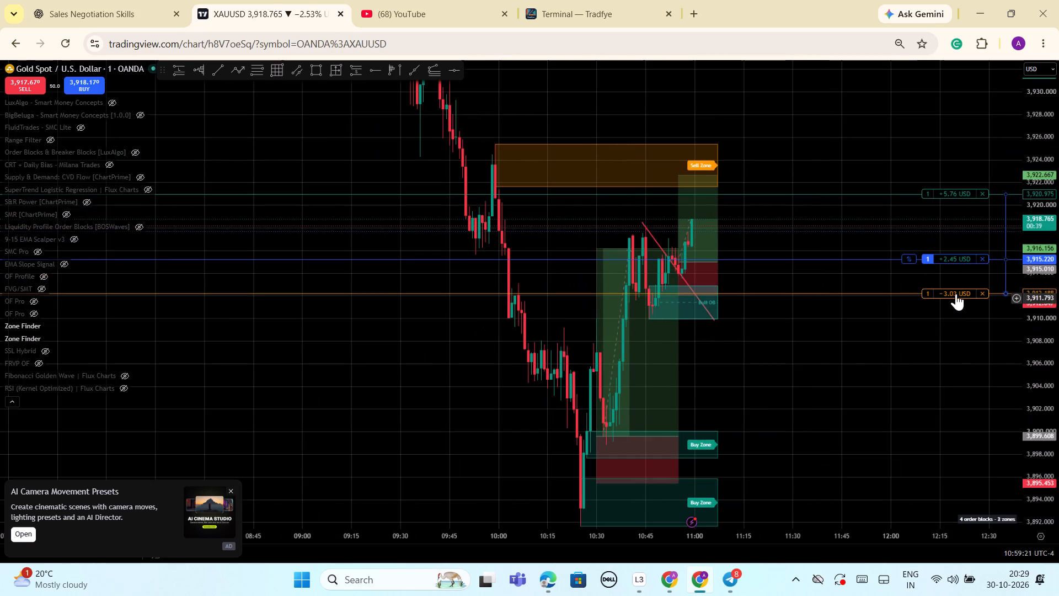
pyautogui.moveTo(955, 294); pyautogui.dragTo(963, 254)
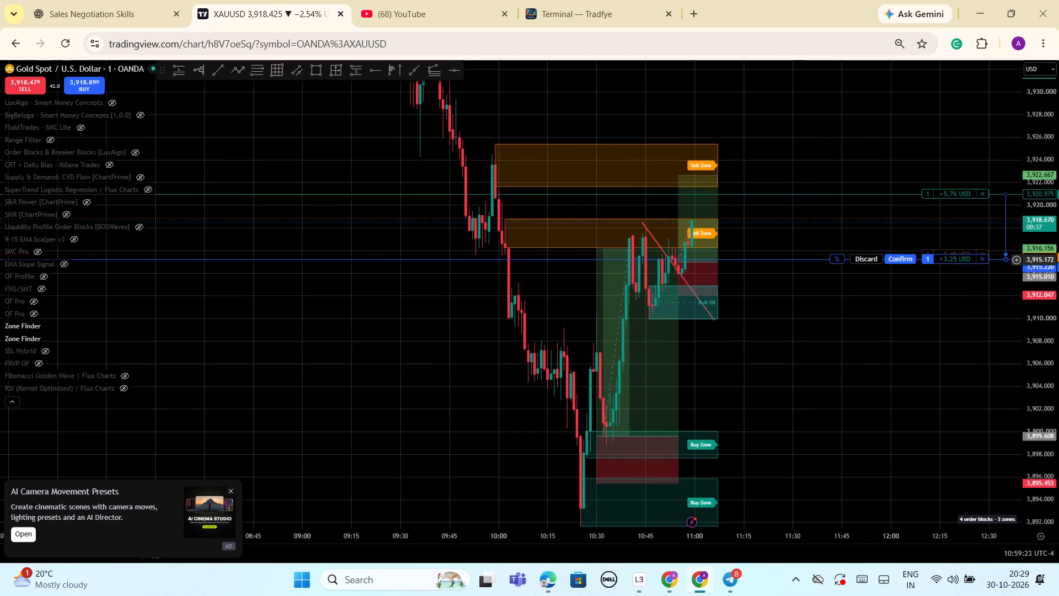
pyautogui.click(907, 261)
# Adjust the latest long-position drawing's target to 3,920.921, close to the take-profit order line.
pyautogui.scroll(-2, 955, 364)
pyautogui.moveTo(1037, 428); pyautogui.dragTo(1039, 416)
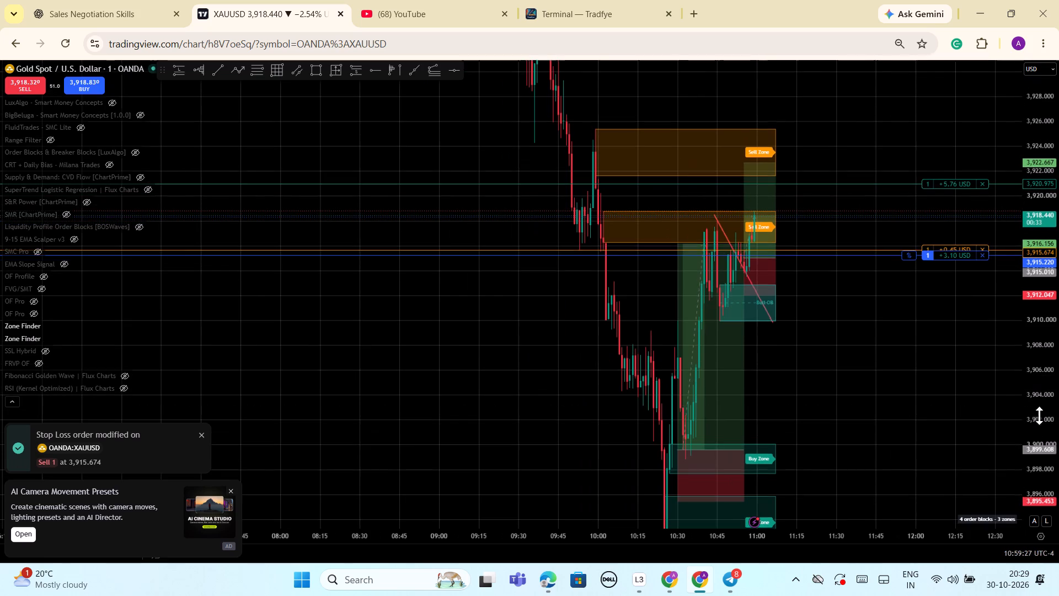
pyautogui.moveTo(1039, 416); pyautogui.dragTo(1014, 509)
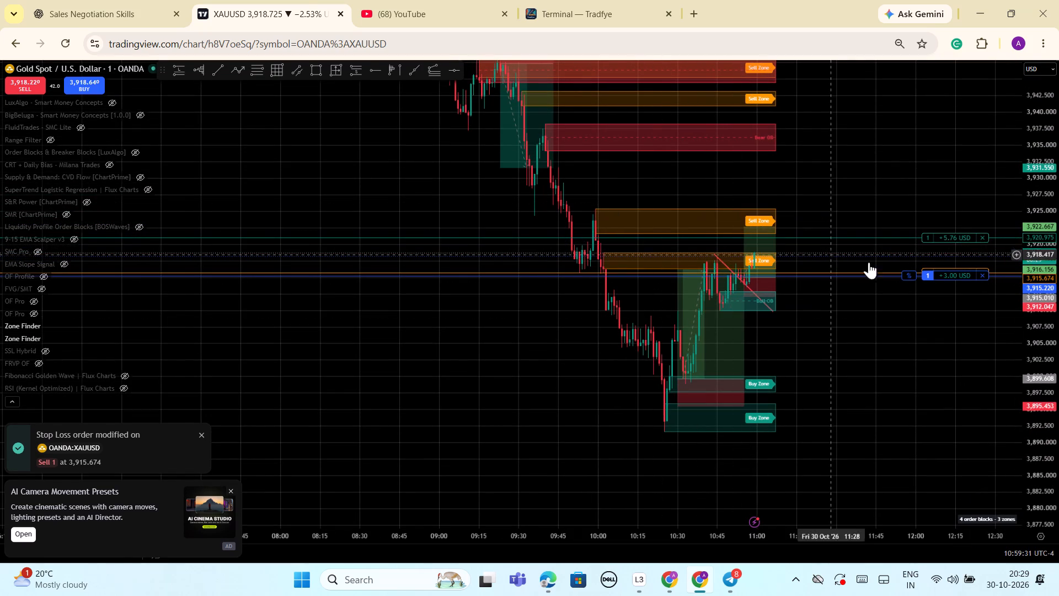
pyautogui.moveTo(745, 227); pyautogui.dragTo(741, 241)
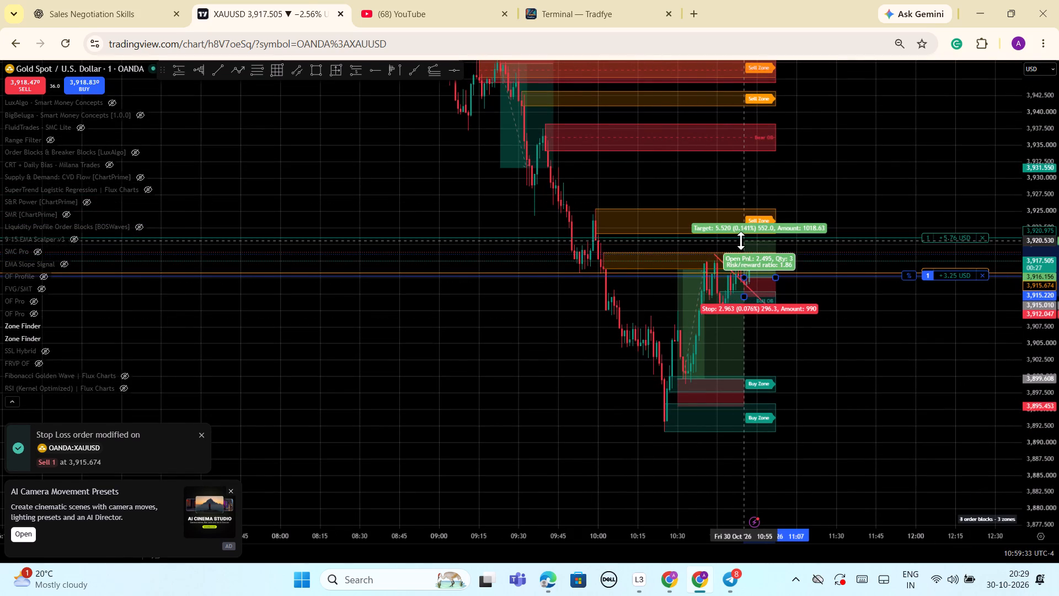
pyautogui.moveTo(741, 241); pyautogui.dragTo(746, 238)
pyautogui.click(927, 182)
# Draw a trend-based Fibonacci extension from the 09:59 high near 3,925.68 to the 10:25 low near 3,891.71, ending near 3,925.6 at 11:29.
pyautogui.scroll(-1, 946, 359)
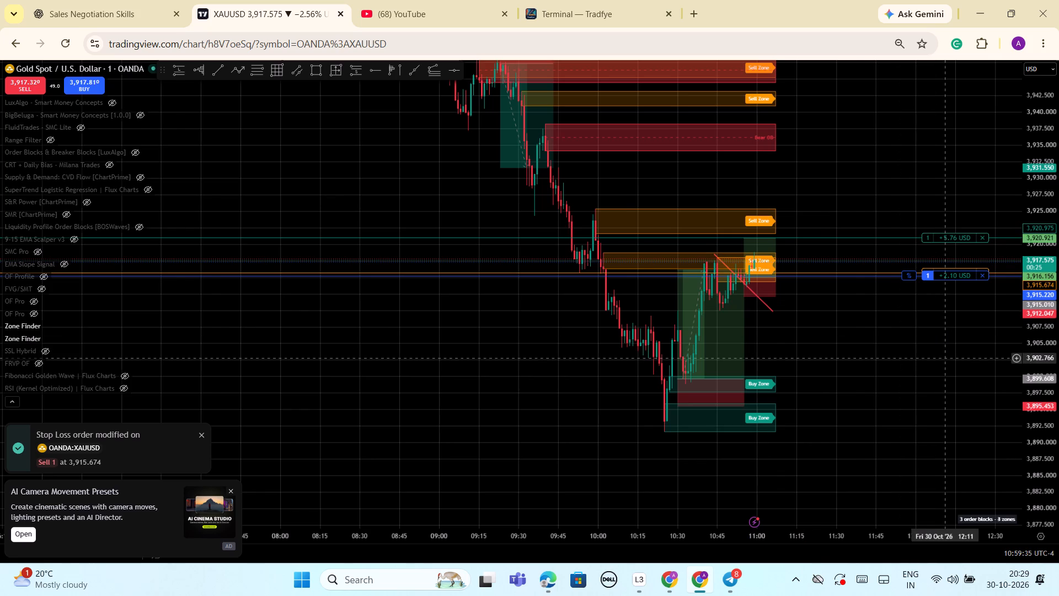
pyautogui.moveTo(1035, 420); pyautogui.dragTo(1036, 275)
pyautogui.scroll(1, 968, 304)
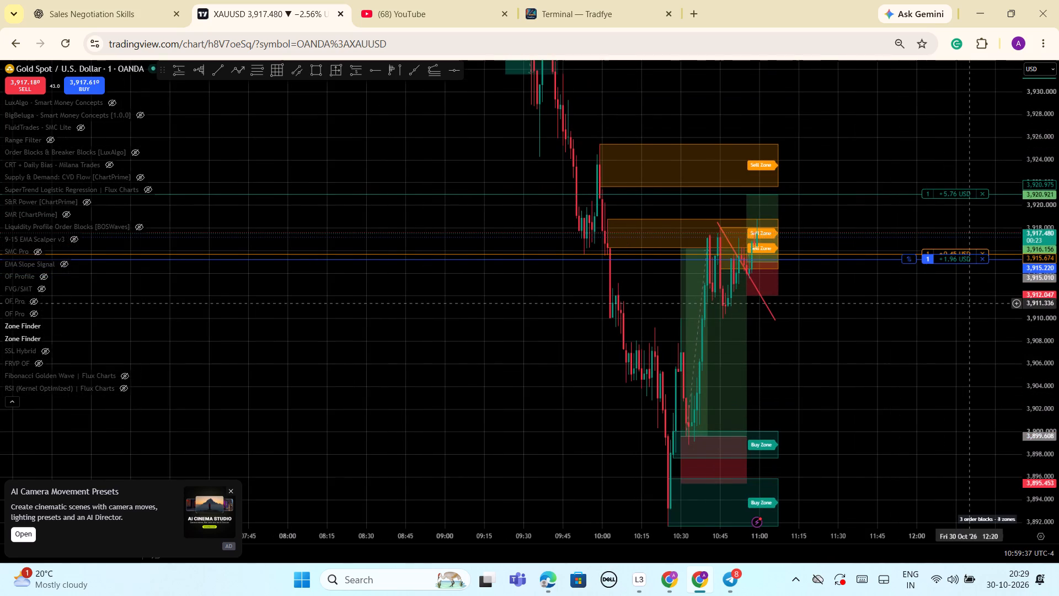
pyautogui.scroll(1, 968, 304)
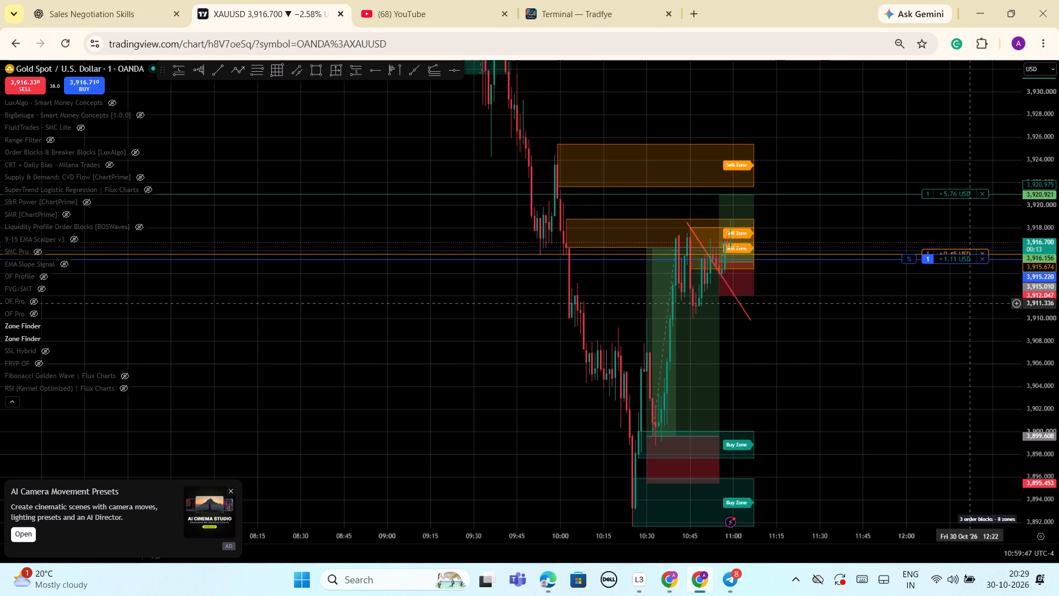
pyautogui.scroll(2, 895, 340)
pyautogui.moveTo(1048, 339); pyautogui.dragTo(1047, 359)
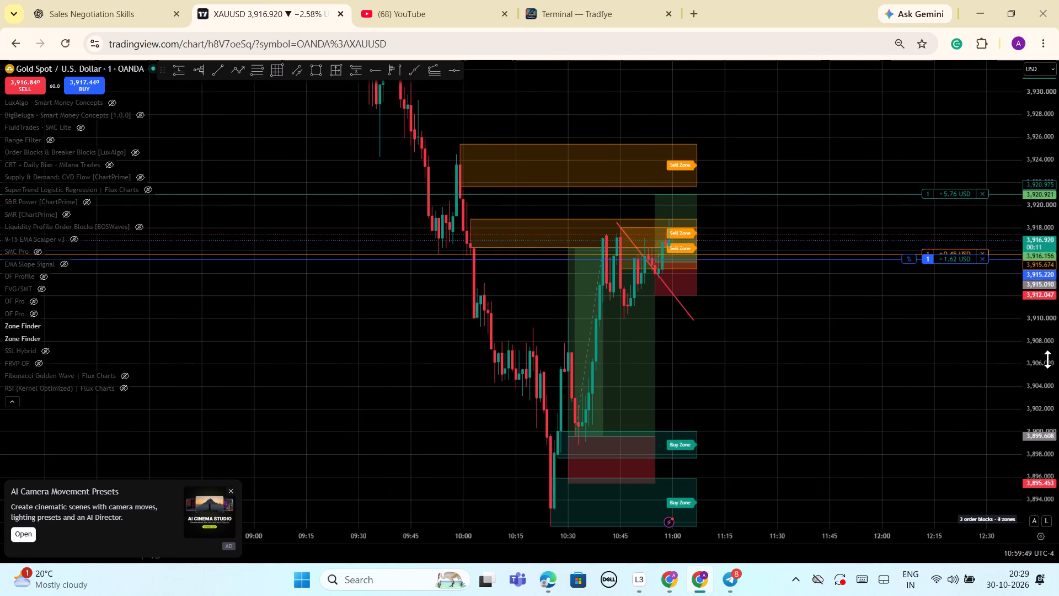
pyautogui.moveTo(1047, 359); pyautogui.dragTo(1047, 413)
pyautogui.scroll(-1, 891, 395)
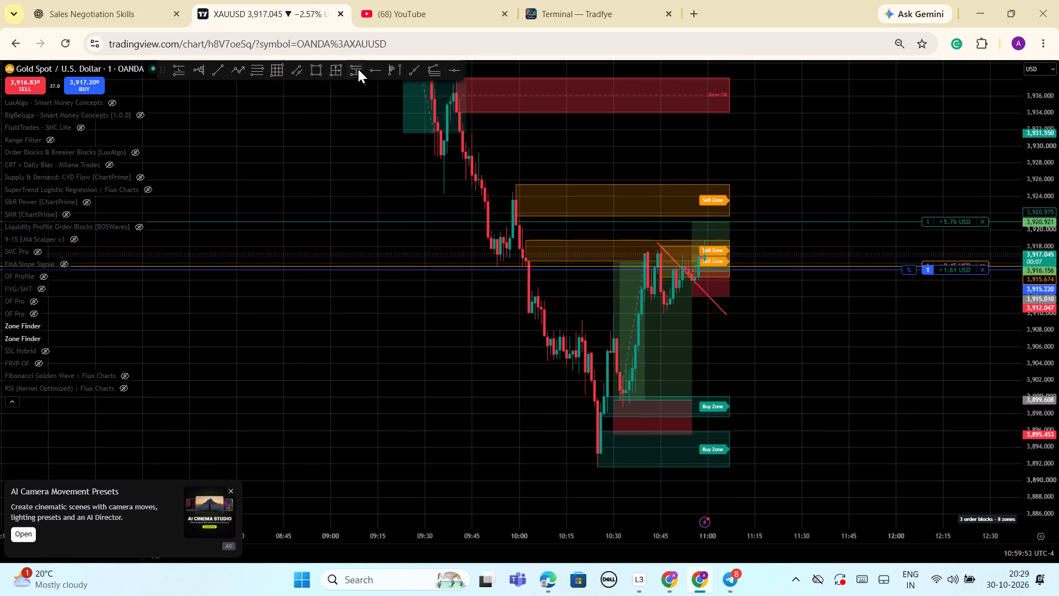
pyautogui.click(431, 73)
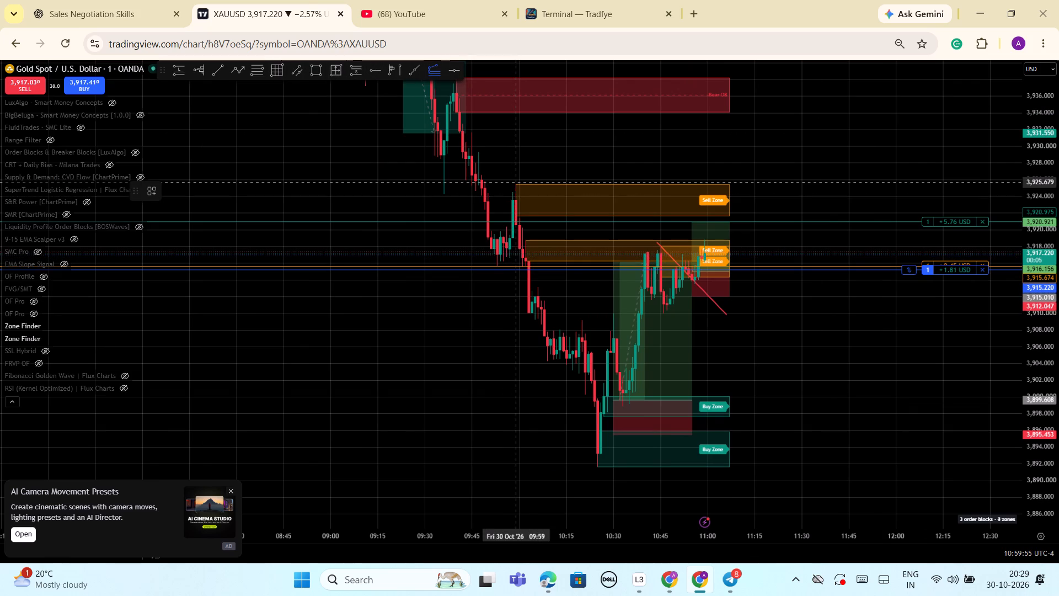
pyautogui.click(517, 182)
pyautogui.click(598, 466)
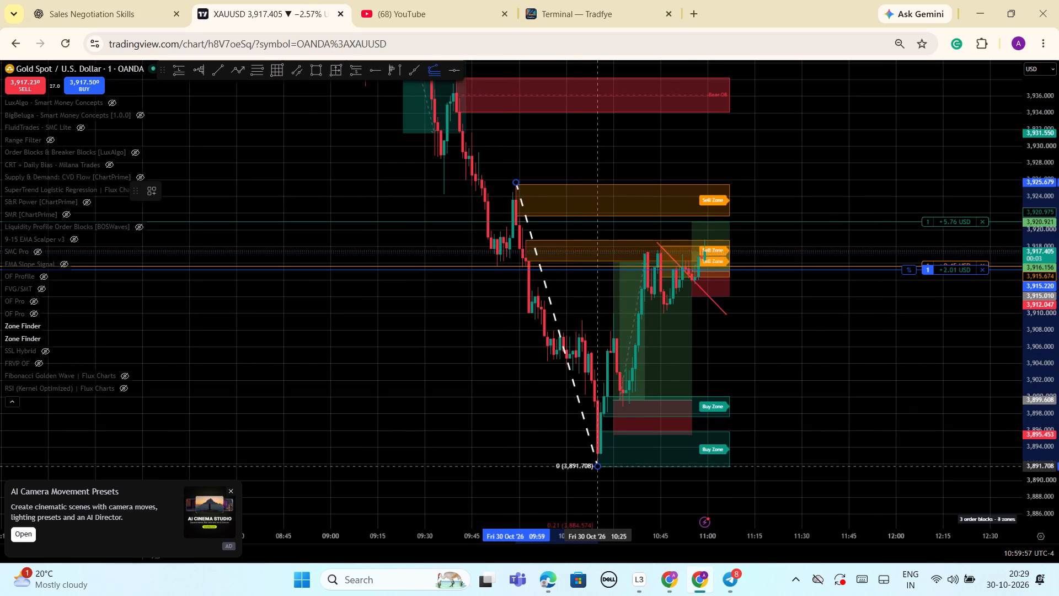
pyautogui.click(798, 183)
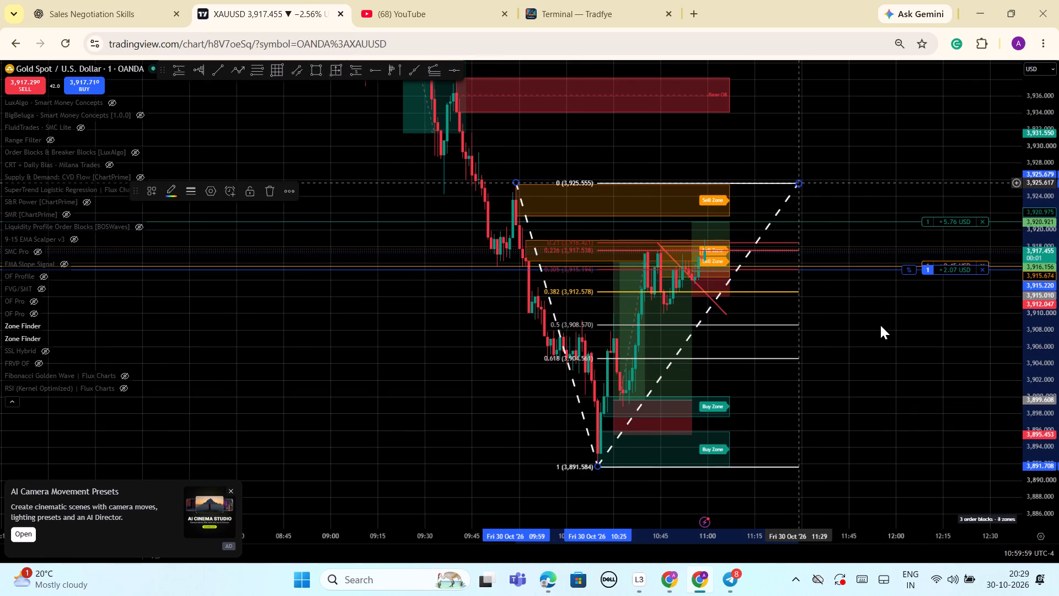
# Examine gold's latest candles against the Fibonacci levels between 0.21 and 0.618 and the open trade's order lines.
pyautogui.scroll(2, 910, 369)
pyautogui.moveTo(1037, 433); pyautogui.dragTo(1008, 235)
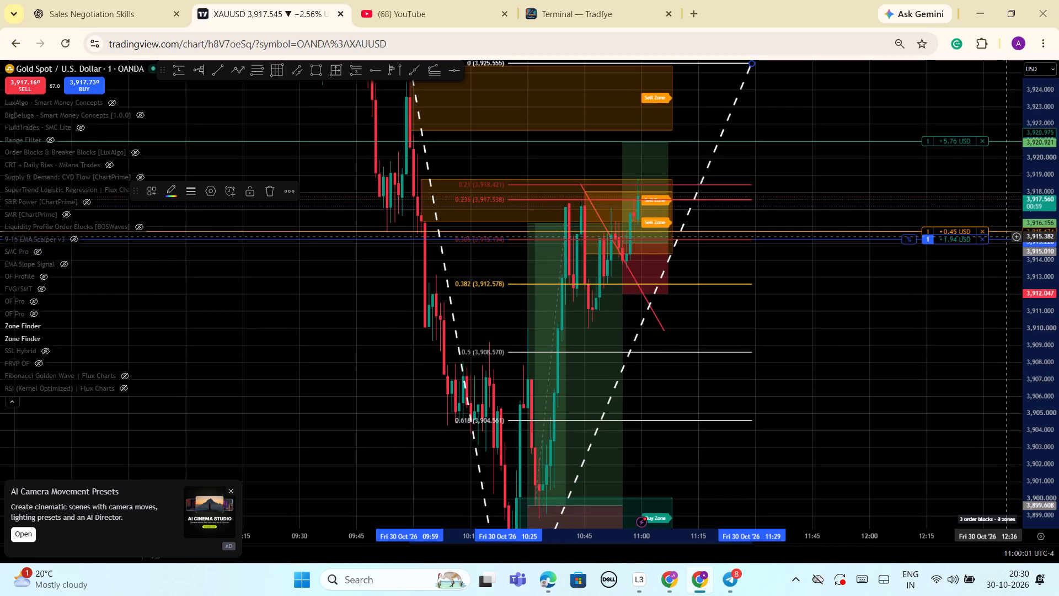
pyautogui.scroll(3, 908, 354)
pyautogui.scroll(2, 824, 374)
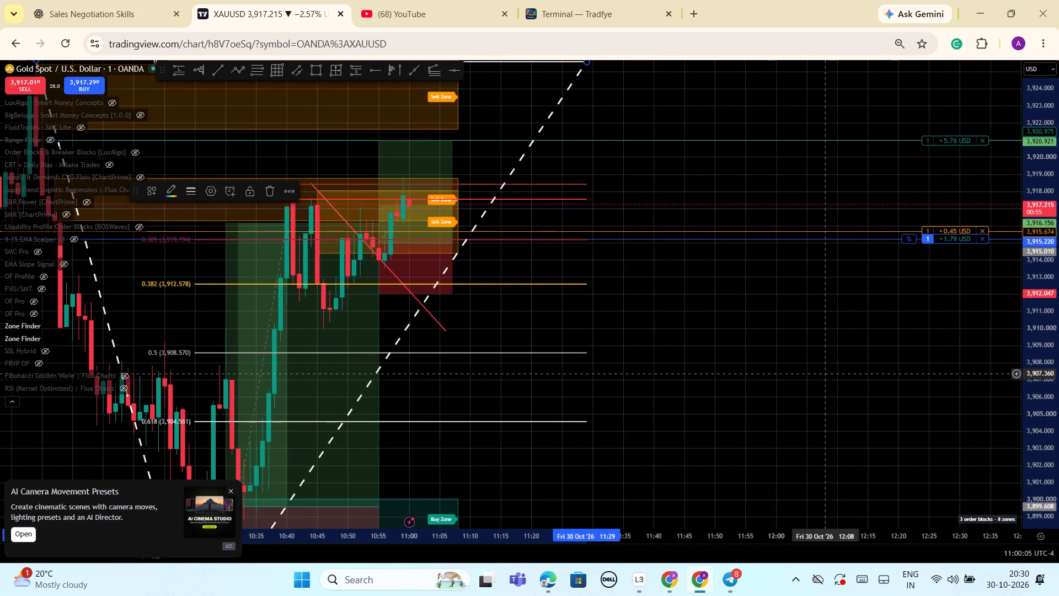
pyautogui.scroll(-1, 824, 374)
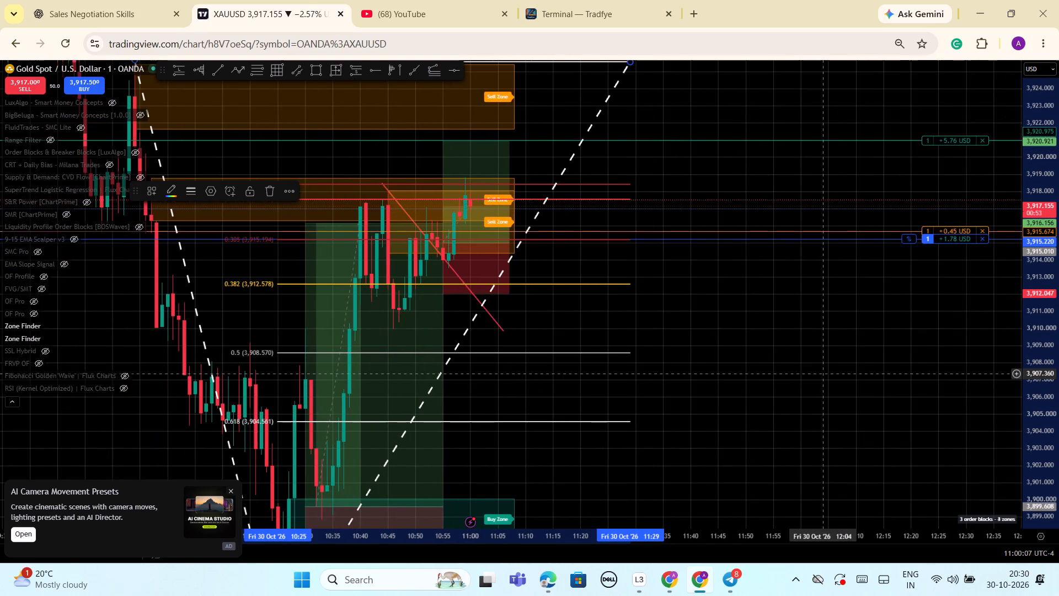
pyautogui.scroll(-2, 824, 374)
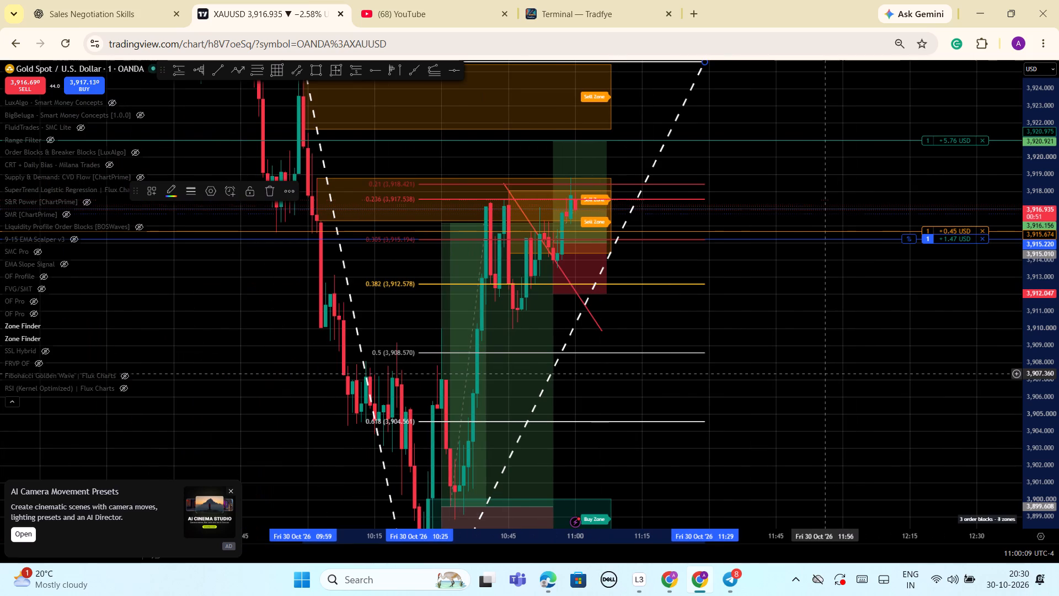
pyautogui.scroll(-1, 824, 374)
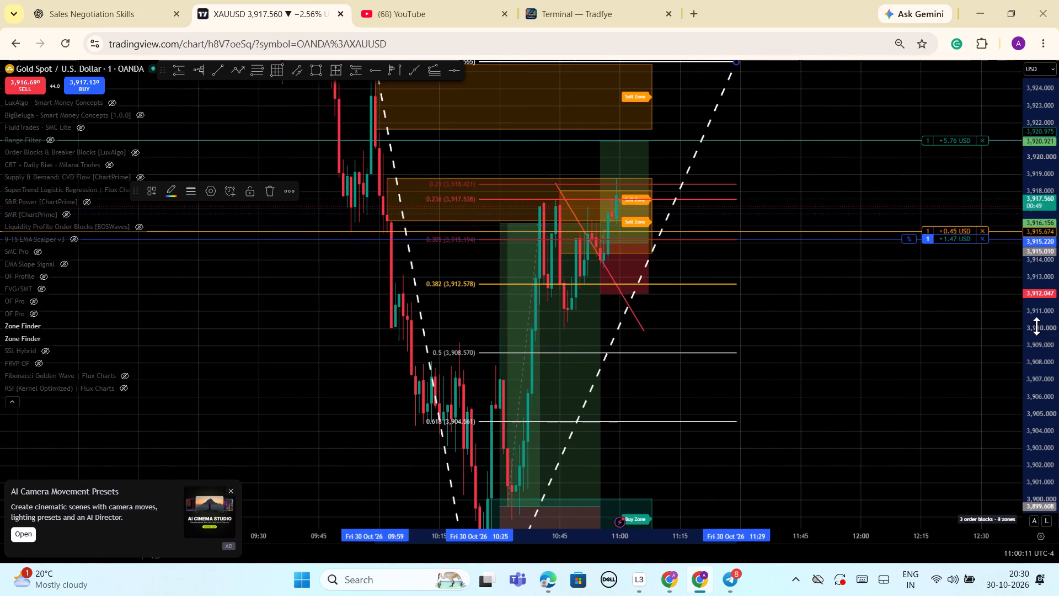
pyautogui.moveTo(1036, 326); pyautogui.dragTo(1012, 405)
pyautogui.scroll(3, 869, 402)
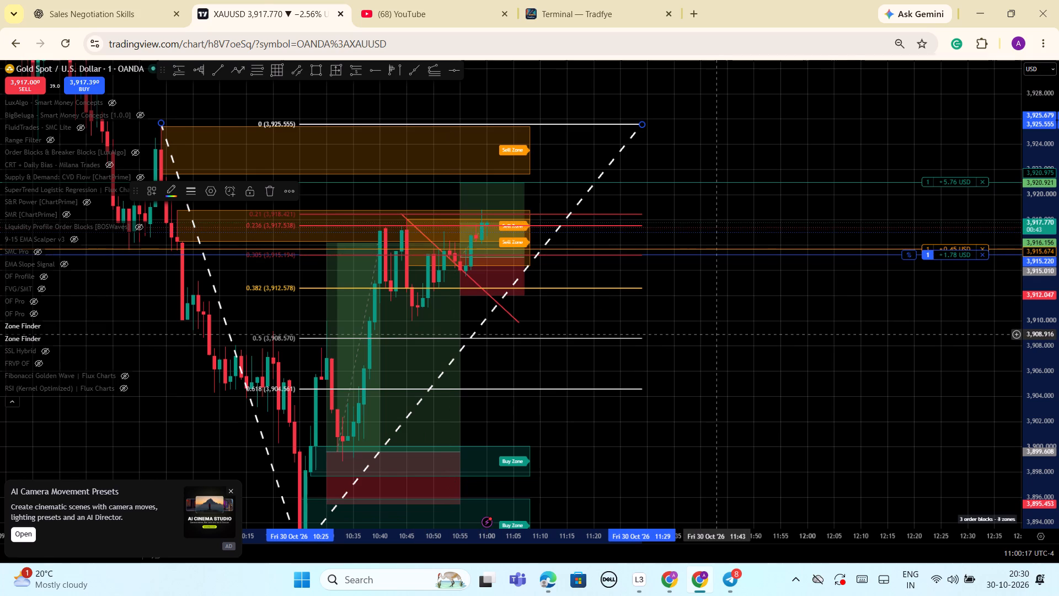
pyautogui.scroll(-1, 718, 334)
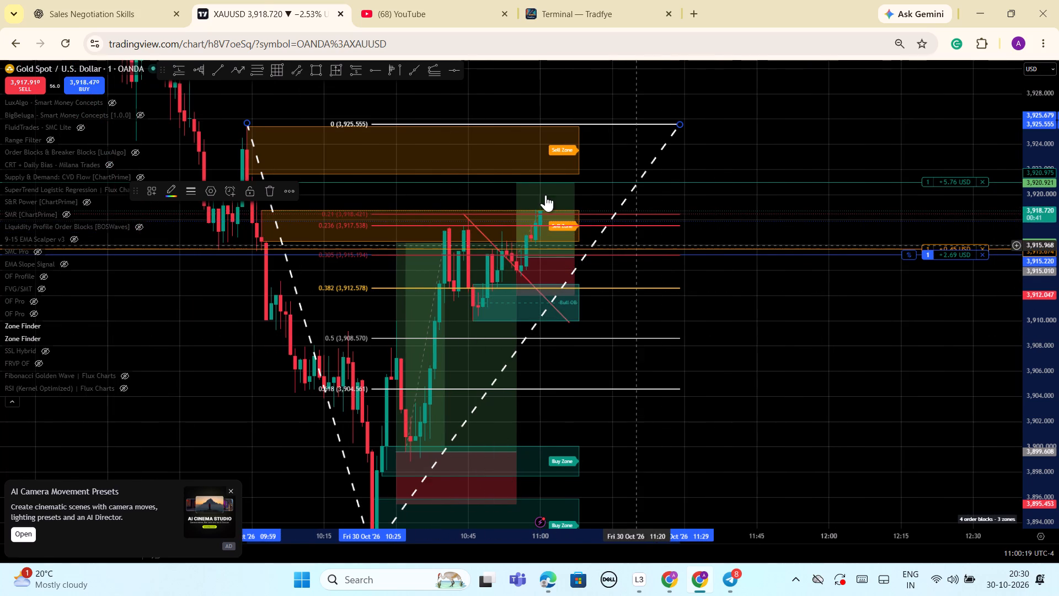
pyautogui.moveTo(1044, 431); pyautogui.dragTo(1043, 422)
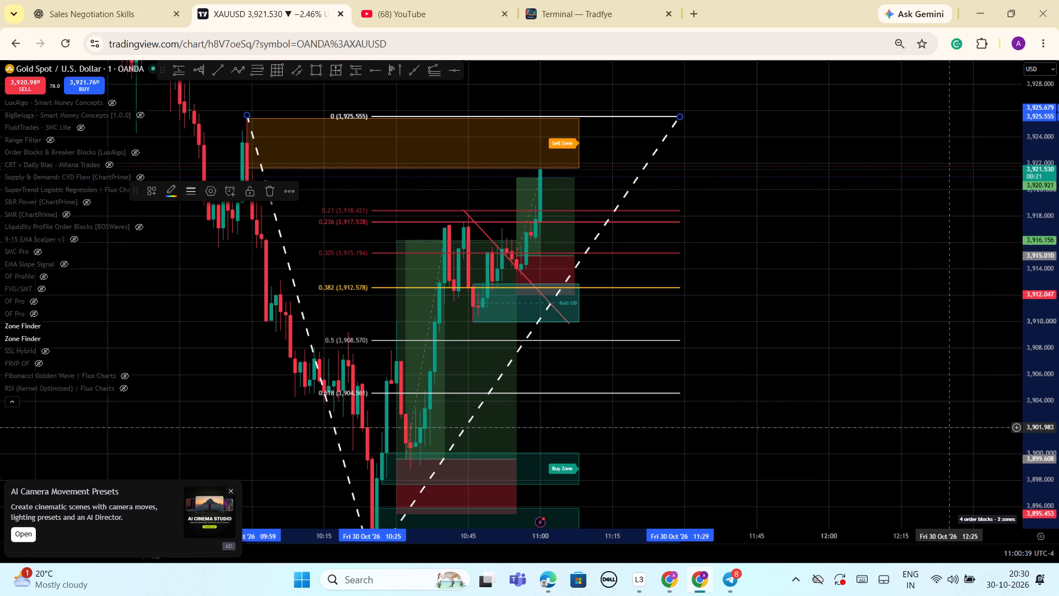
# Review the wider gold chart, comparing price with the full Fibonacci range and the supply zones above it.
pyautogui.scroll(-2, 840, 386)
pyautogui.moveTo(1047, 300); pyautogui.dragTo(1039, 401)
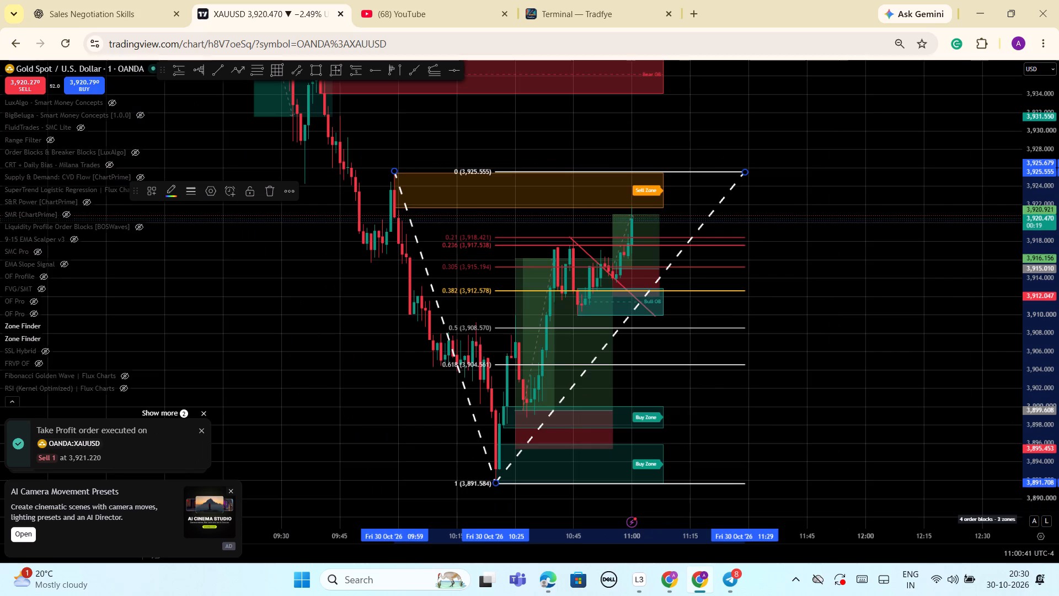
pyautogui.scroll(-2, 967, 387)
pyautogui.scroll(-2, 919, 359)
pyautogui.moveTo(919, 354); pyautogui.dragTo(910, 386)
pyautogui.scroll(5, 911, 389)
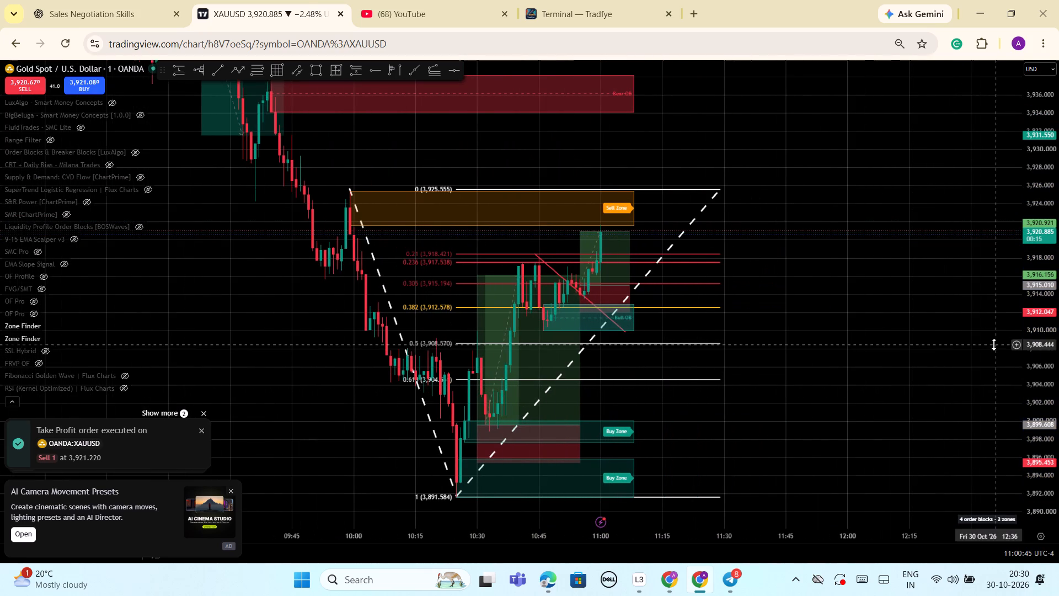
pyautogui.moveTo(1042, 312); pyautogui.dragTo(1038, 387)
pyautogui.scroll(-1, 968, 382)
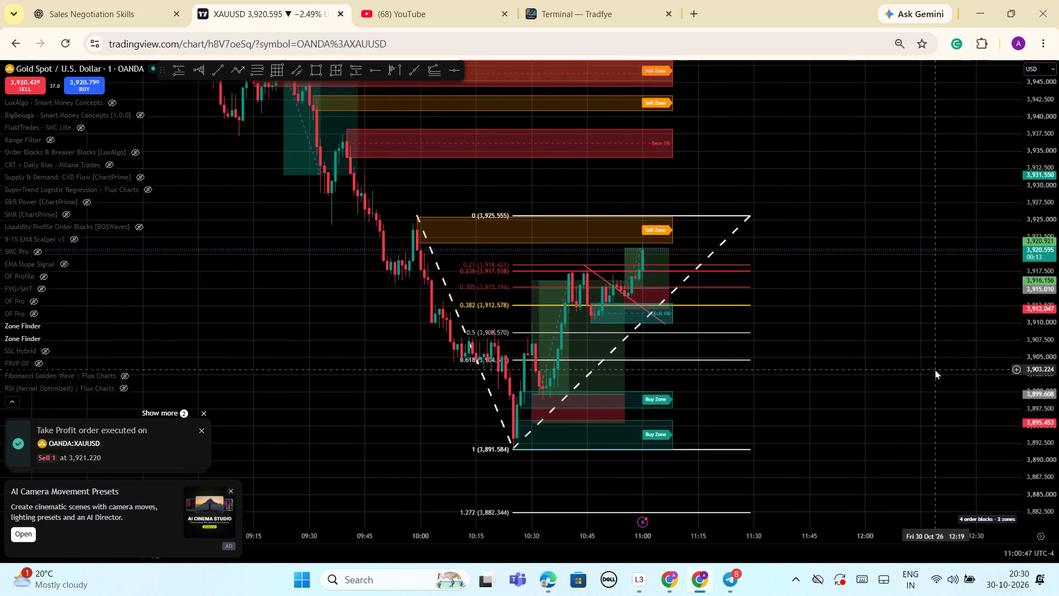
# Switch to the Tradfye terminal and examine the XAUT/USDT footprint for the newest one-minute candles.
pyautogui.click(585, 18)
pyautogui.scroll(6, 682, 370)
pyautogui.scroll(-2, 656, 396)
pyautogui.scroll(6, 656, 396)
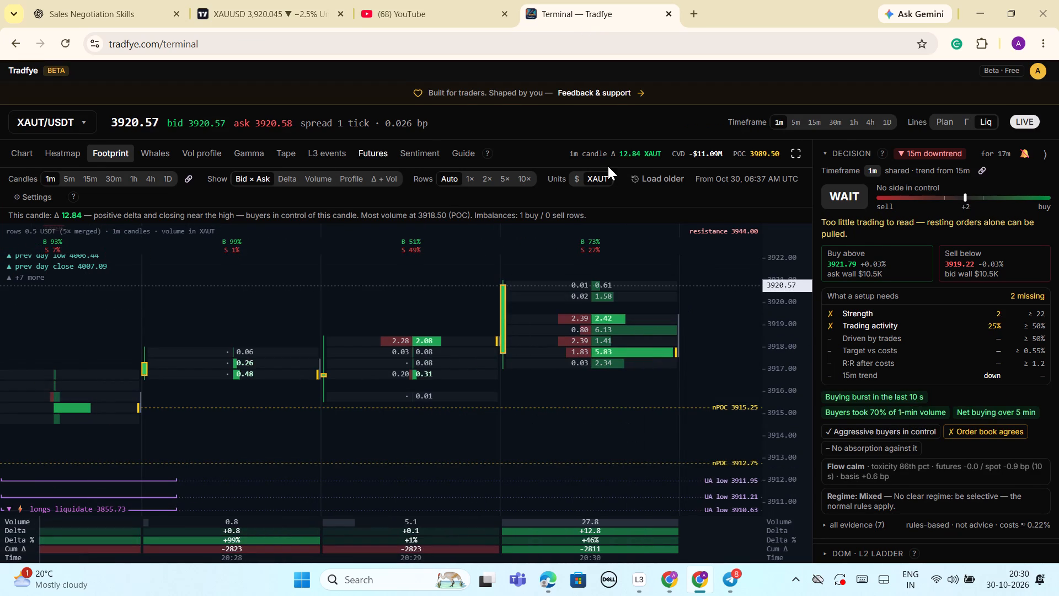
# Switch to the TradingView gold chart and delete the trend-based Fibonacci extension drawn from the 09:59 high.
pyautogui.click(252, 19)
pyautogui.scroll(1, 901, 339)
pyautogui.scroll(-2, 901, 339)
pyautogui.click(776, 218)
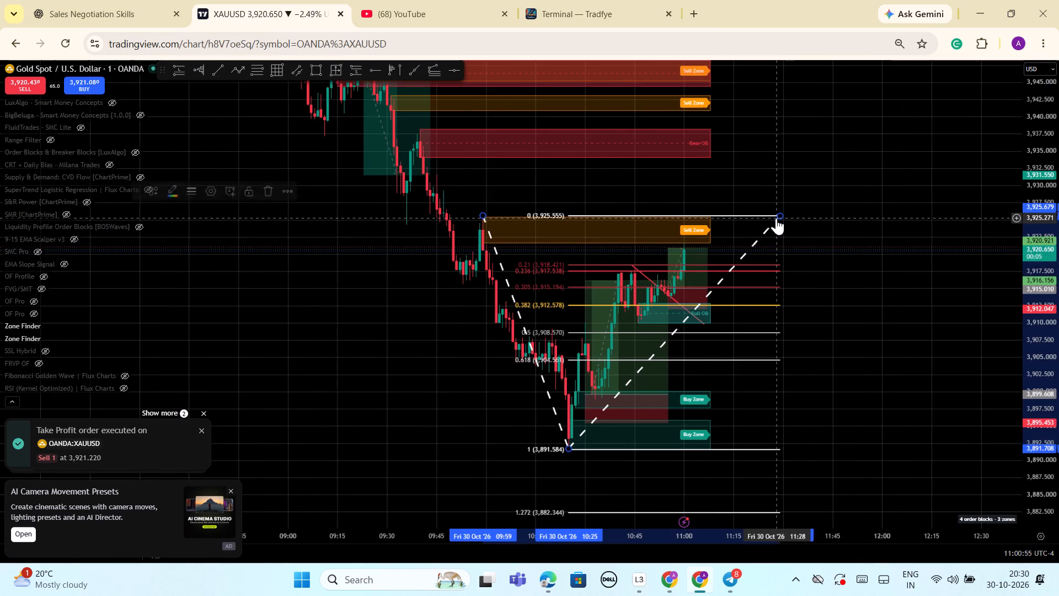
pyautogui.click(265, 190)
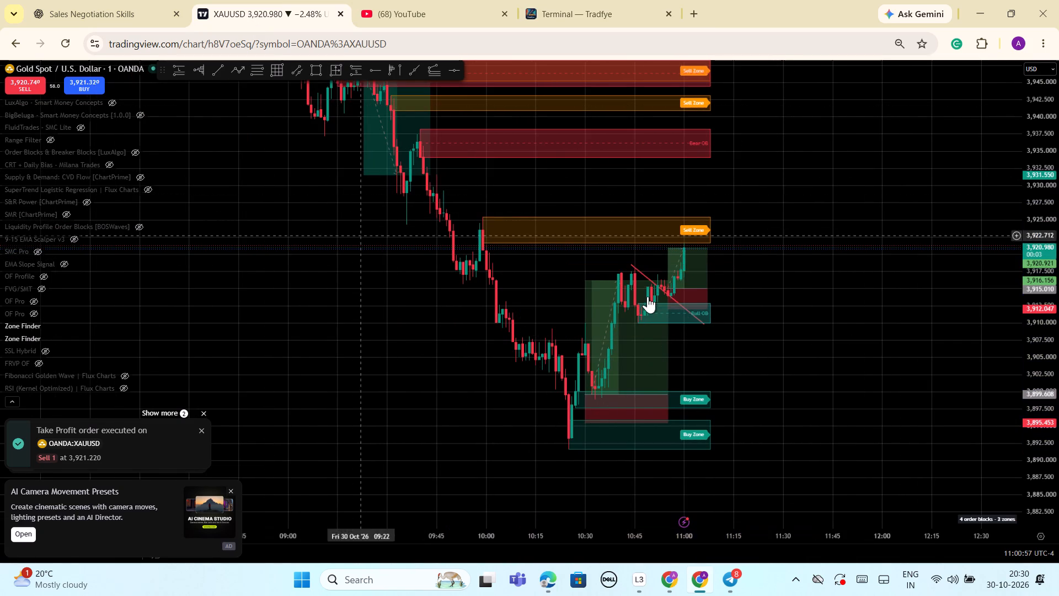
# Examine gold's latest one-minute candles against the nearest sell zone and the supply zones above it.
pyautogui.scroll(-1, 751, 317)
pyautogui.moveTo(1036, 311); pyautogui.dragTo(1040, 355)
pyautogui.scroll(2, 895, 355)
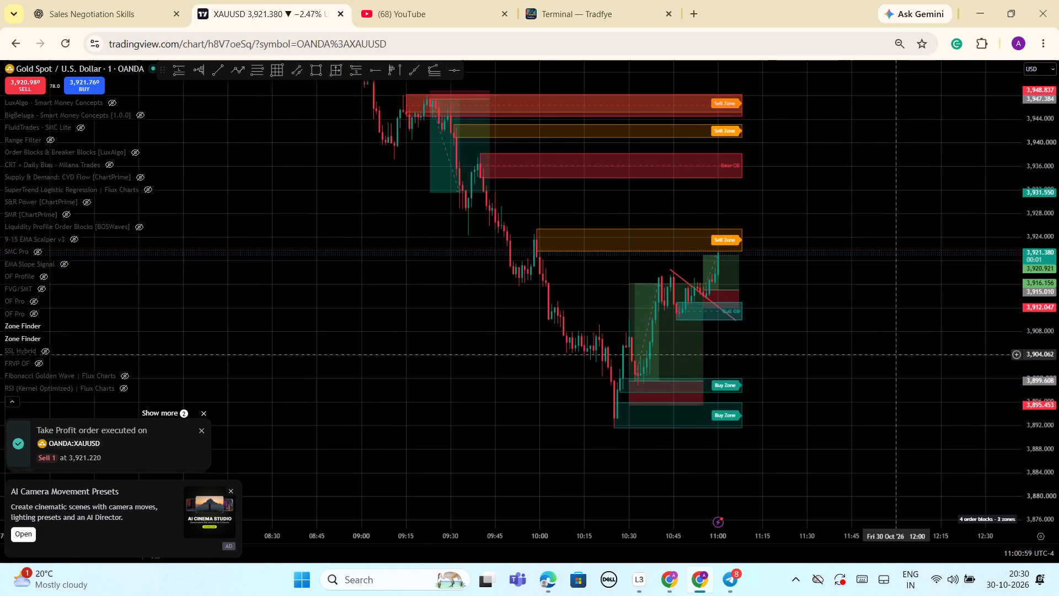
pyautogui.moveTo(817, 343); pyautogui.dragTo(862, 417)
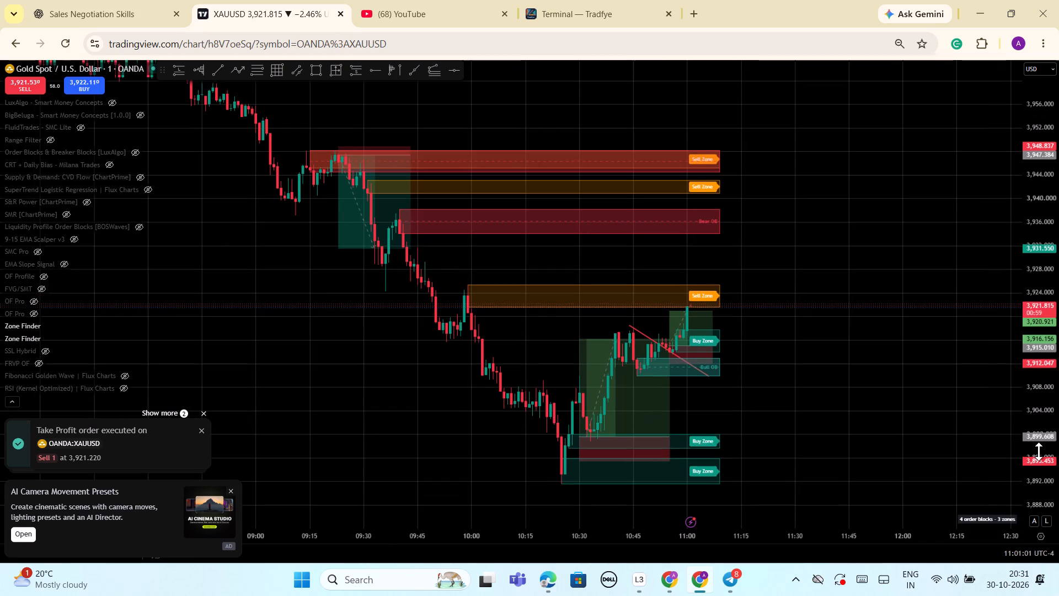
pyautogui.moveTo(1039, 451); pyautogui.dragTo(1043, 335)
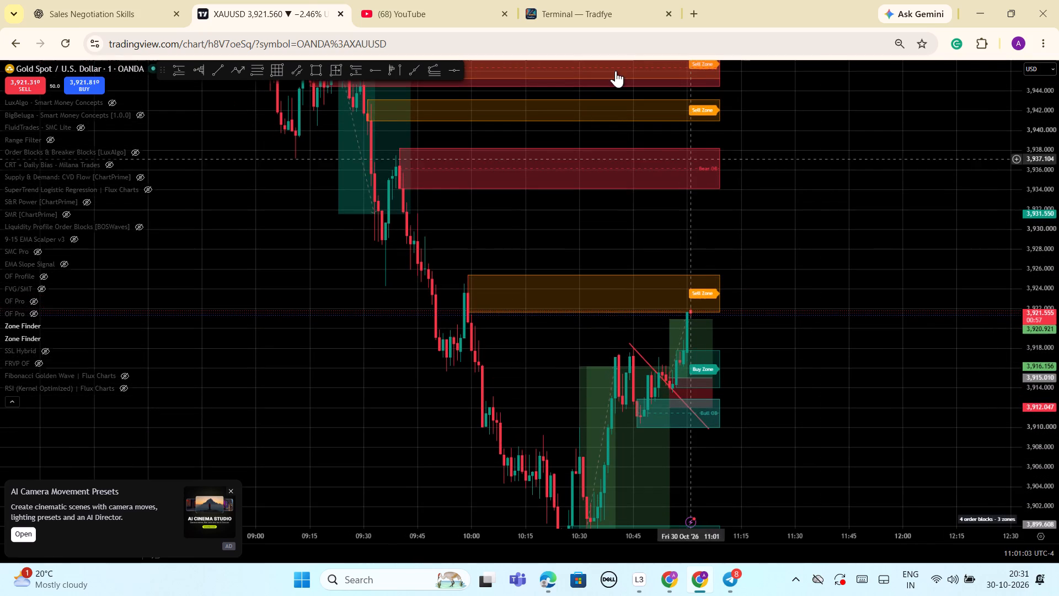
# Switch to the Tradfye terminal and examine the XAUT/USDT footprint of the 20:30 and 20:31 candles.
pyautogui.click(589, 14)
pyautogui.scroll(3, 616, 372)
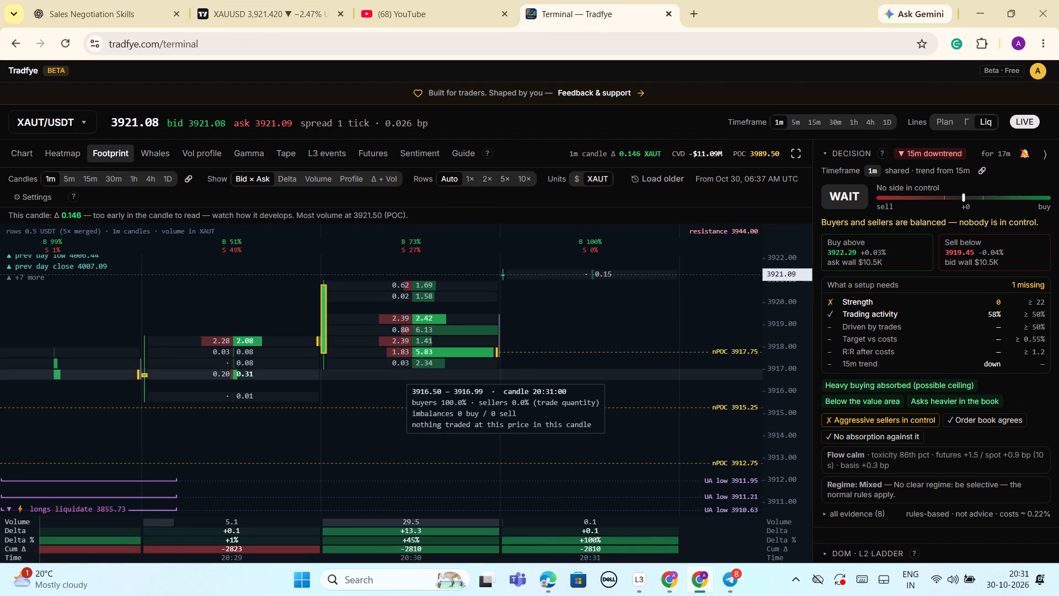
pyautogui.scroll(-3, 616, 372)
pyautogui.scroll(8, 616, 372)
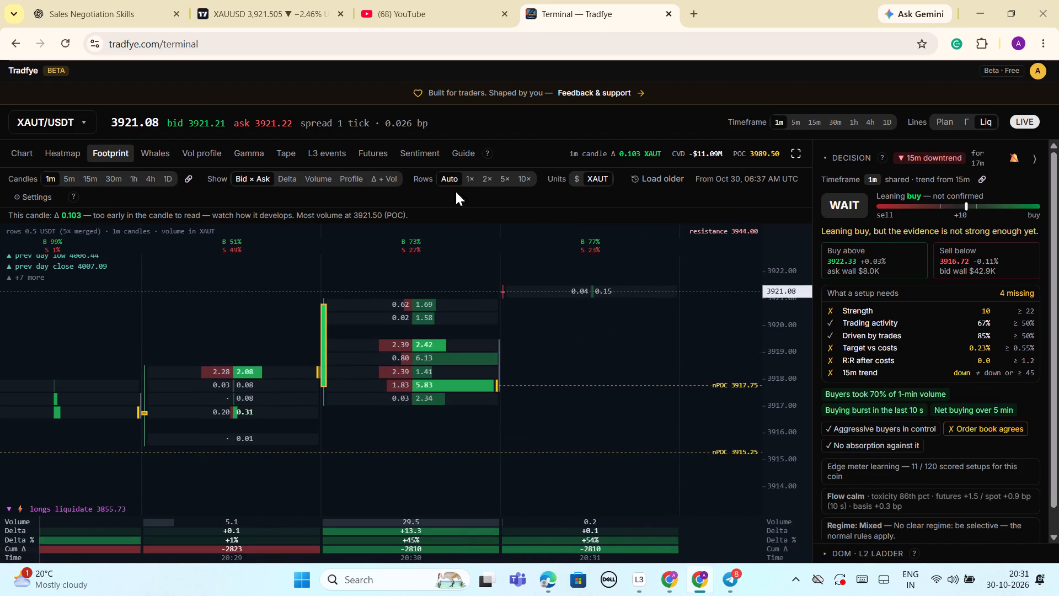
# Open the XAUT/USDT trade tape and review the newest buy and sell prints over the one-minute window.
pyautogui.click(281, 156)
pyautogui.scroll(2, 621, 406)
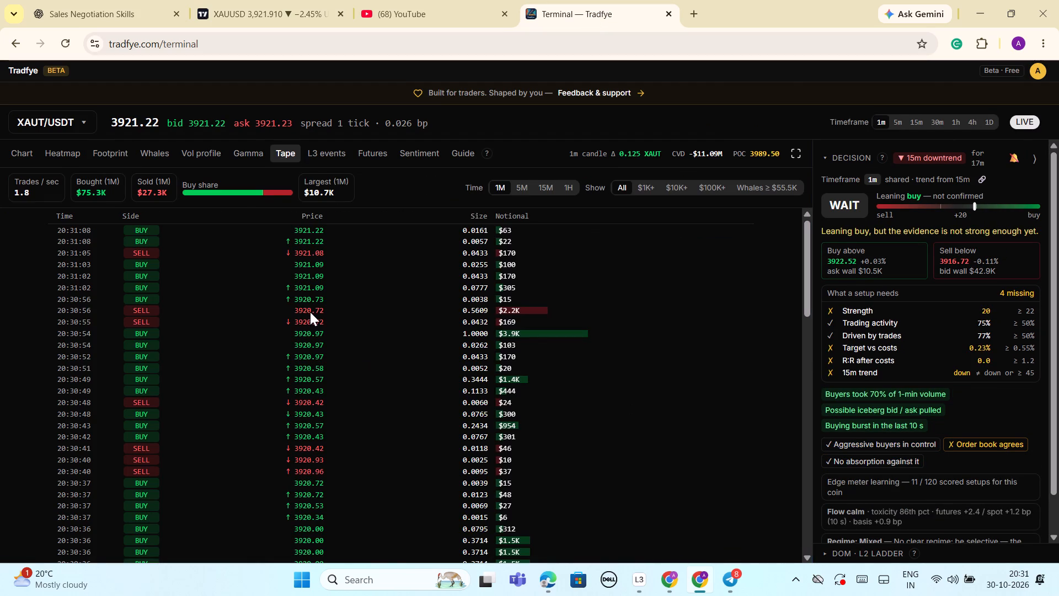
pyautogui.scroll(-2, 310, 311)
pyautogui.scroll(4, 310, 311)
pyautogui.scroll(3, 261, 313)
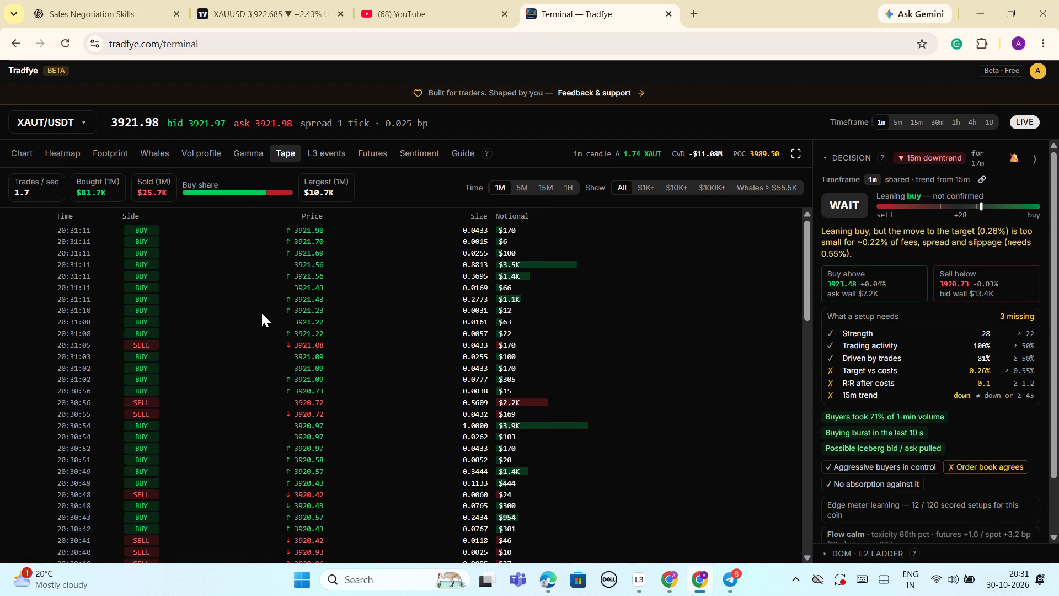
pyautogui.scroll(3, 261, 313)
pyautogui.scroll(4, 333, 319)
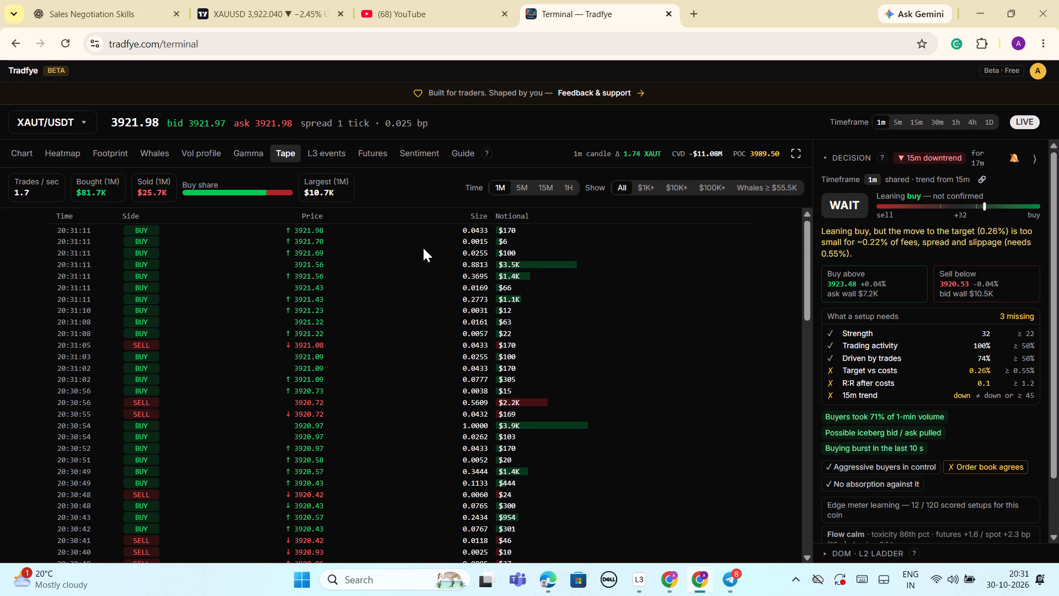
# Return to the TradingView gold chart and examine how price behaves inside the sell zone between about 3,921.5 and 3,925.5.
pyautogui.click(245, 9)
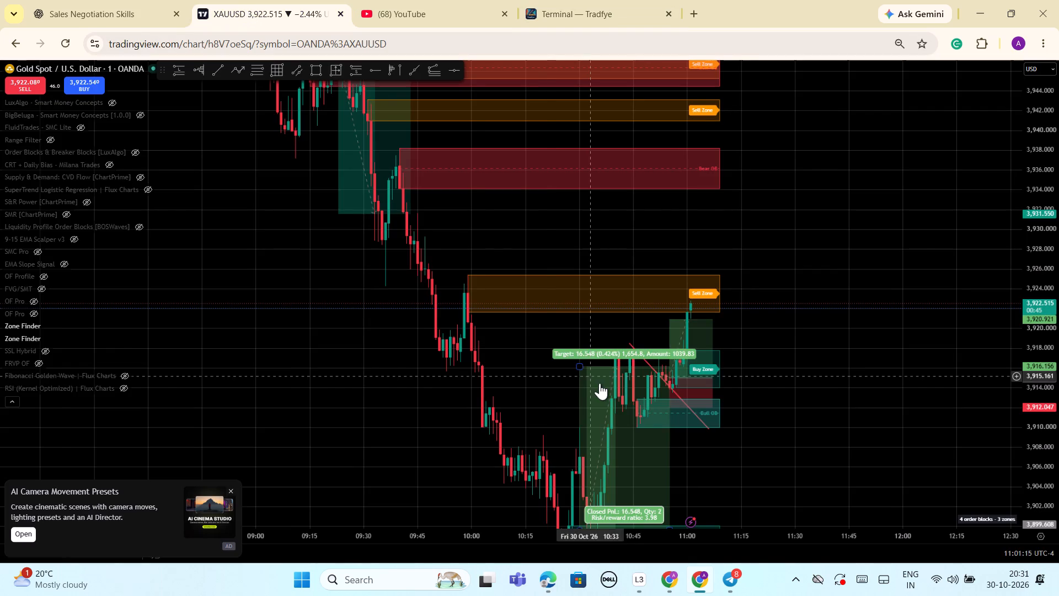
pyautogui.scroll(3, 600, 383)
pyautogui.moveTo(1042, 457); pyautogui.dragTo(1042, 366)
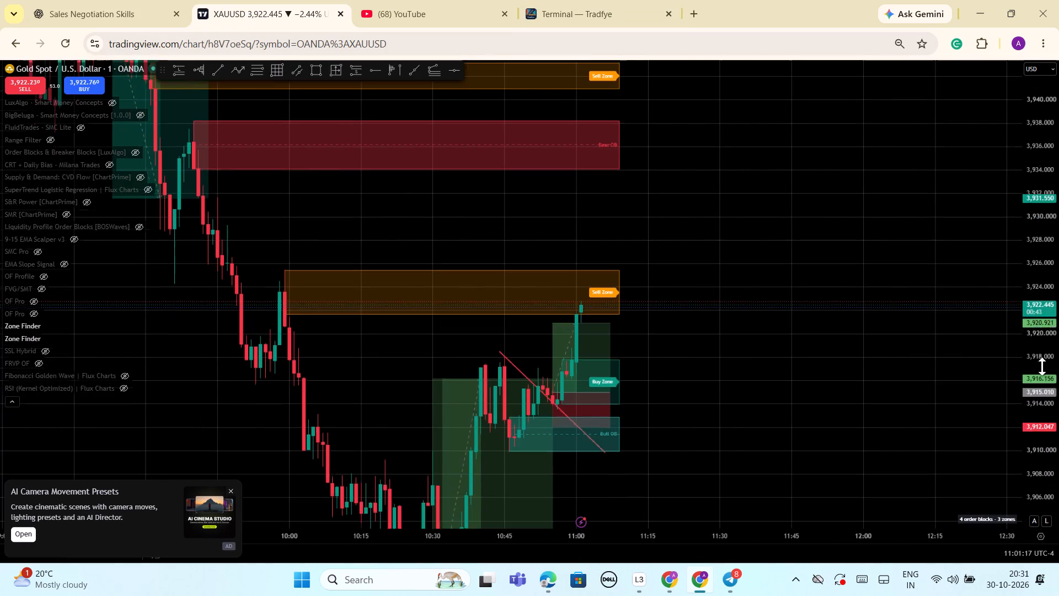
pyautogui.moveTo(1042, 366); pyautogui.dragTo(1041, 305)
pyautogui.scroll(2, 792, 370)
pyautogui.moveTo(718, 391); pyautogui.dragTo(924, 282)
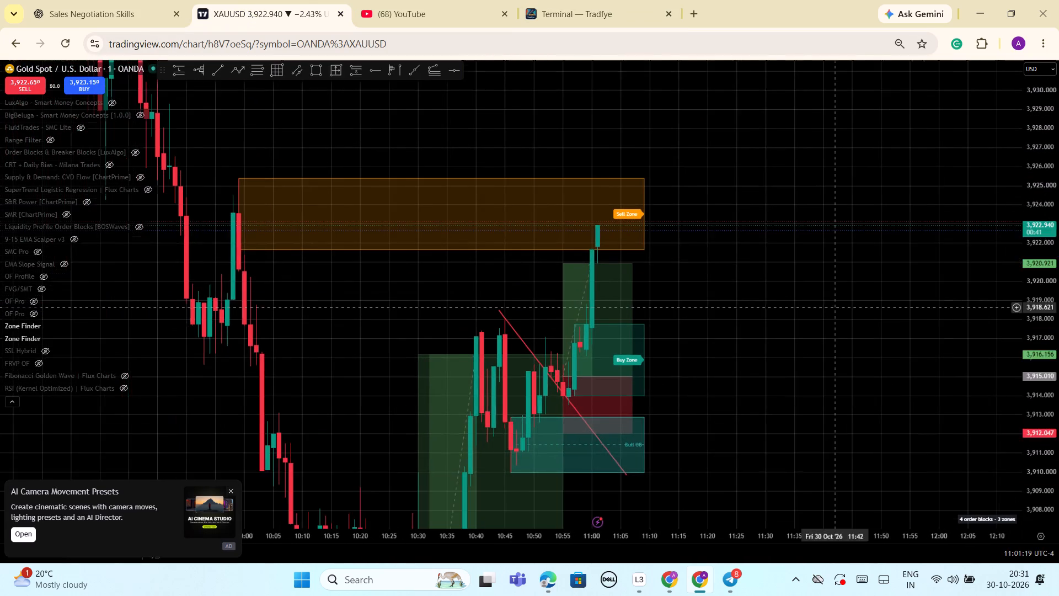
pyautogui.moveTo(1040, 227); pyautogui.dragTo(1001, 373)
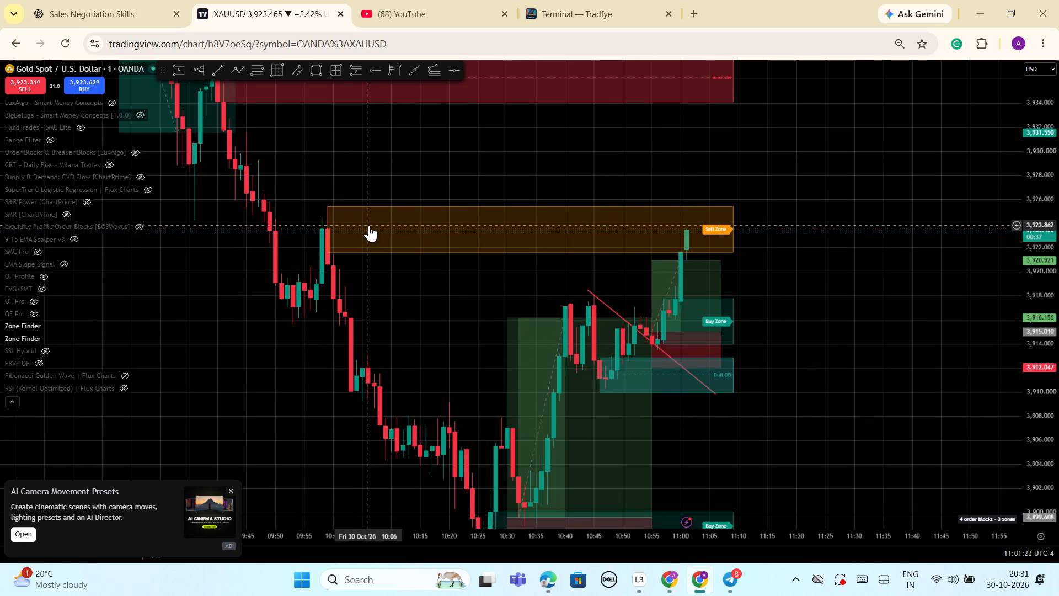
pyautogui.scroll(-2, 766, 363)
pyautogui.scroll(-2, 901, 347)
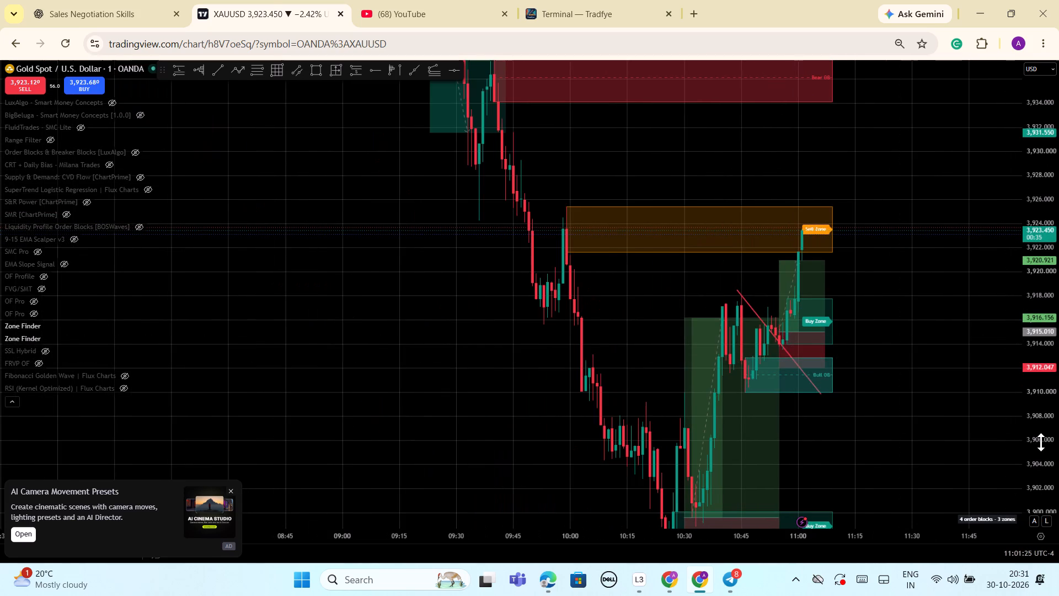
pyautogui.moveTo(1041, 440); pyautogui.dragTo(1046, 381)
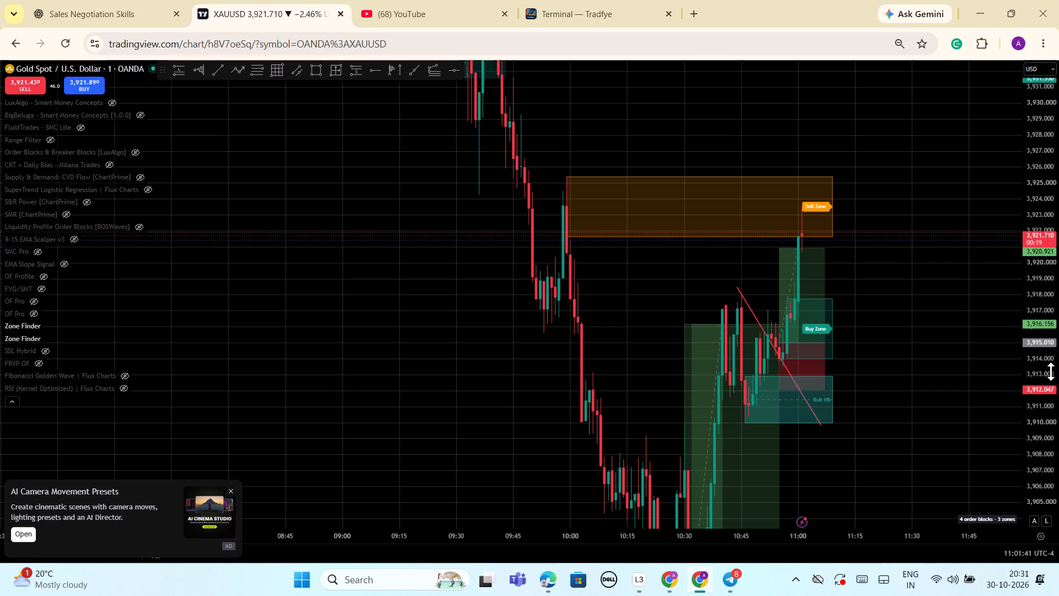
# Switch back to the Tradfye terminal and examine the XAUT/USDT footprint of the 20:31 candle by price level.
pyautogui.click(548, 15)
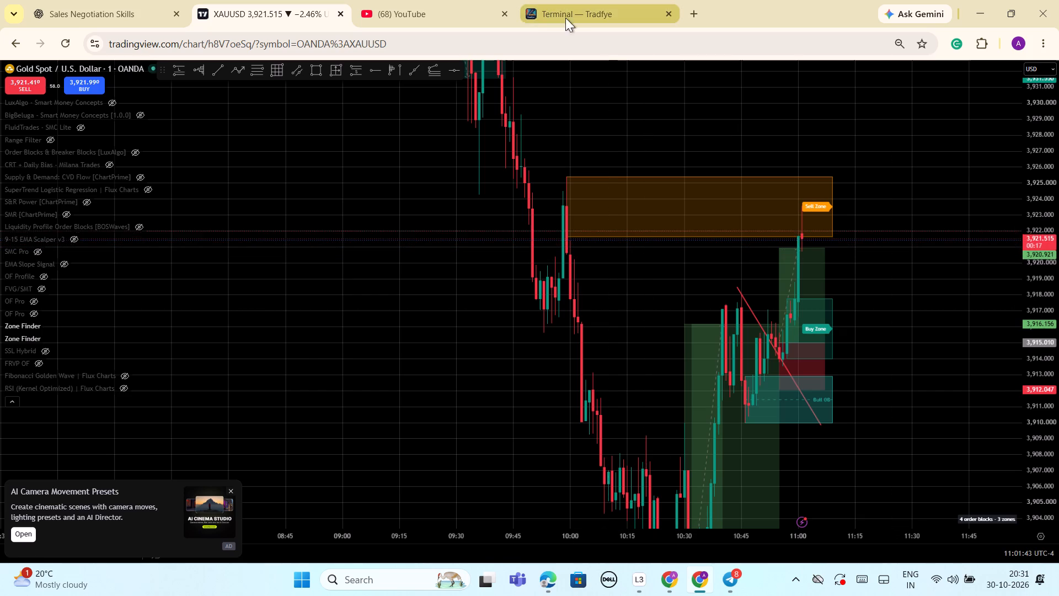
pyautogui.scroll(3, 633, 280)
pyautogui.scroll(3, 497, 360)
pyautogui.scroll(4, 349, 360)
pyautogui.scroll(3, 260, 349)
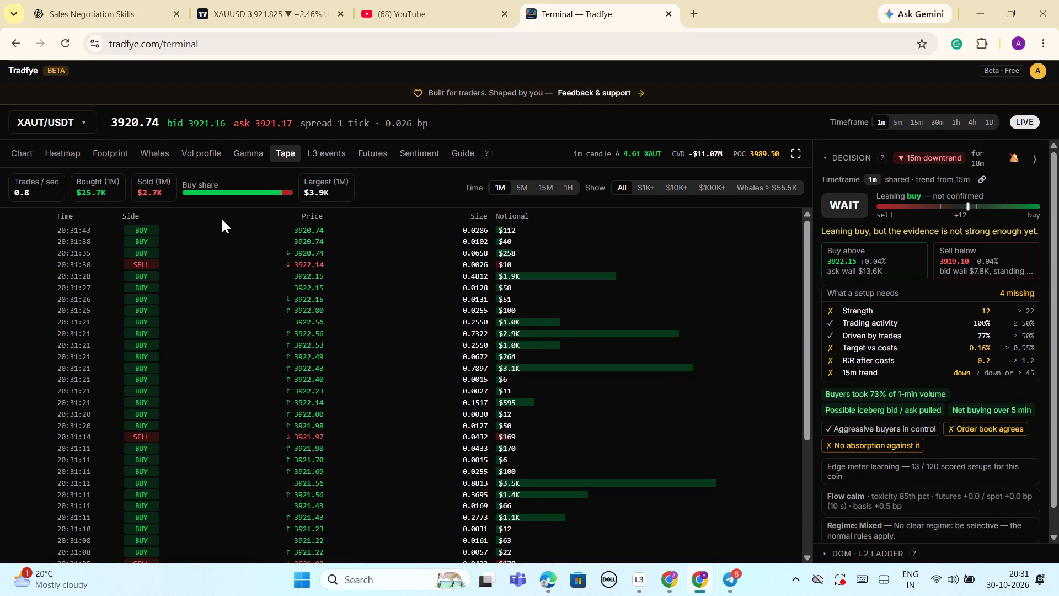
pyautogui.click(107, 159)
pyautogui.scroll(3, 512, 338)
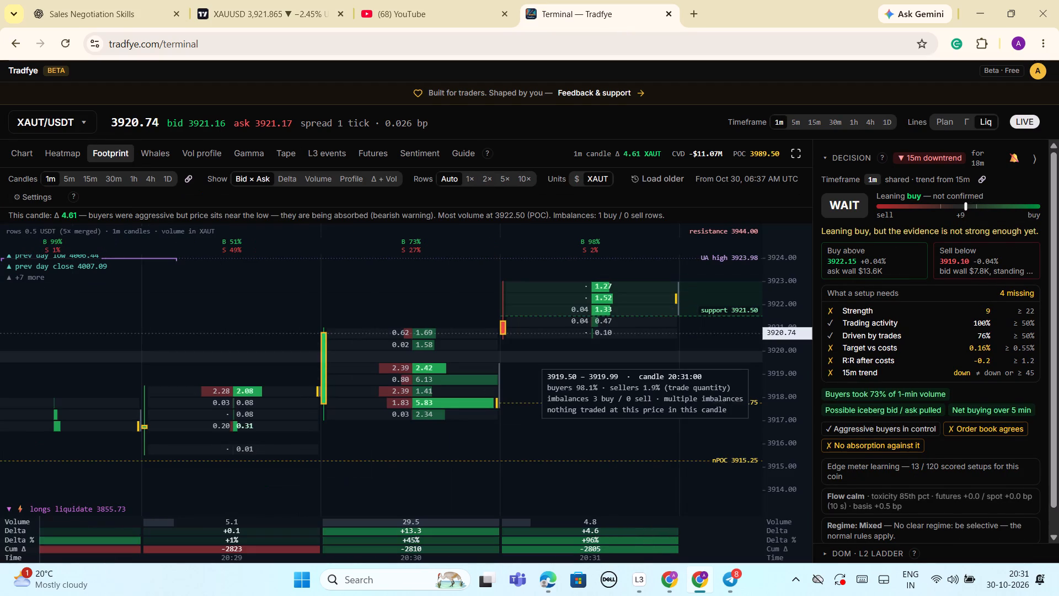
pyautogui.scroll(5, 577, 398)
pyautogui.scroll(5, 605, 274)
pyautogui.scroll(-3, 604, 322)
pyautogui.scroll(8, 606, 322)
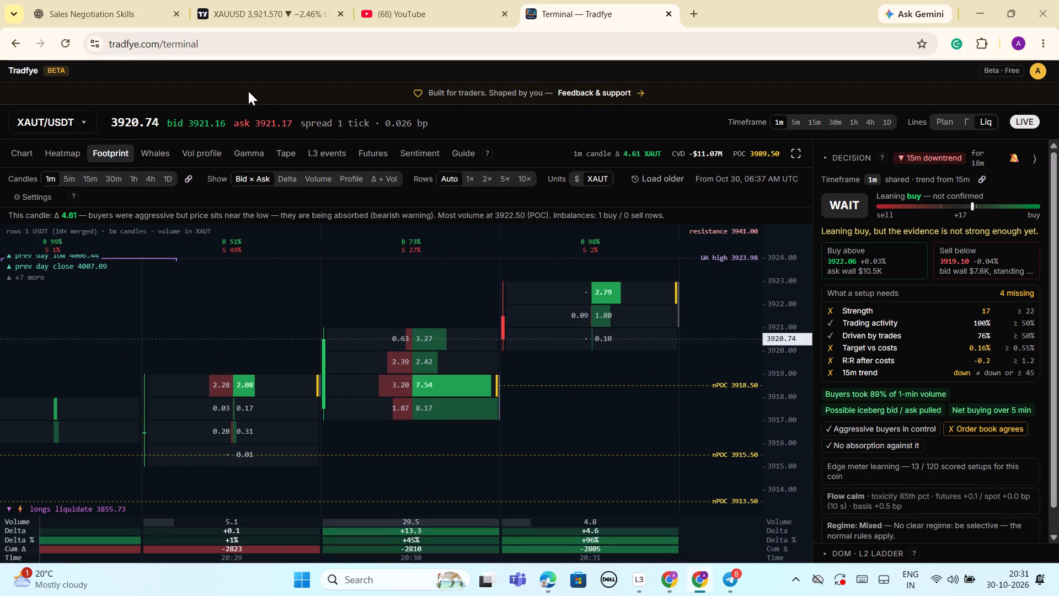
# Open the XAUT/USDT trade tape again and check the latest buy and sell prints.
pyautogui.click(295, 147)
pyautogui.scroll(3, 528, 360)
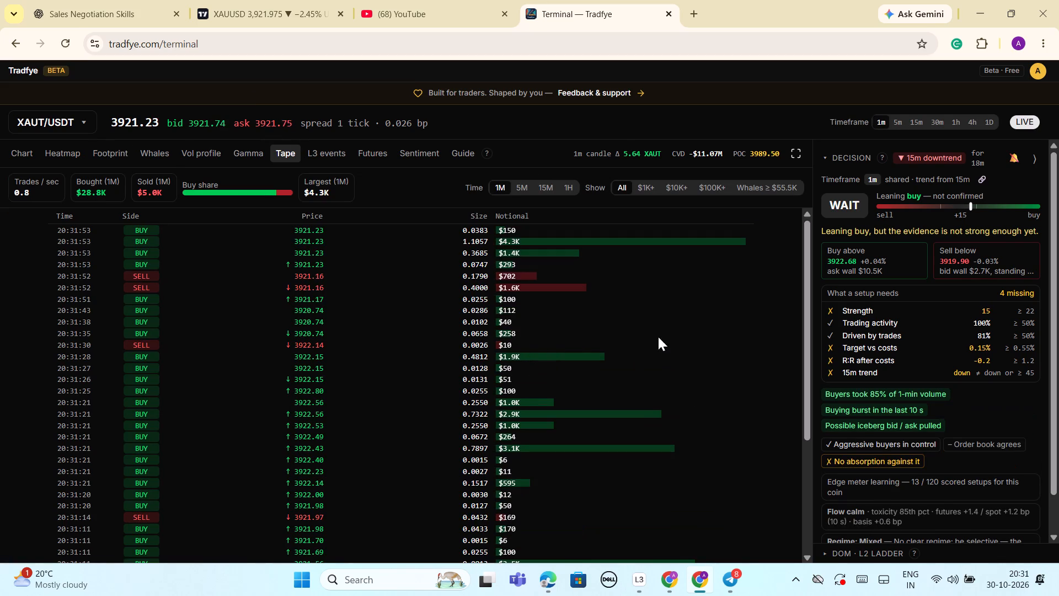
pyautogui.scroll(3, 638, 344)
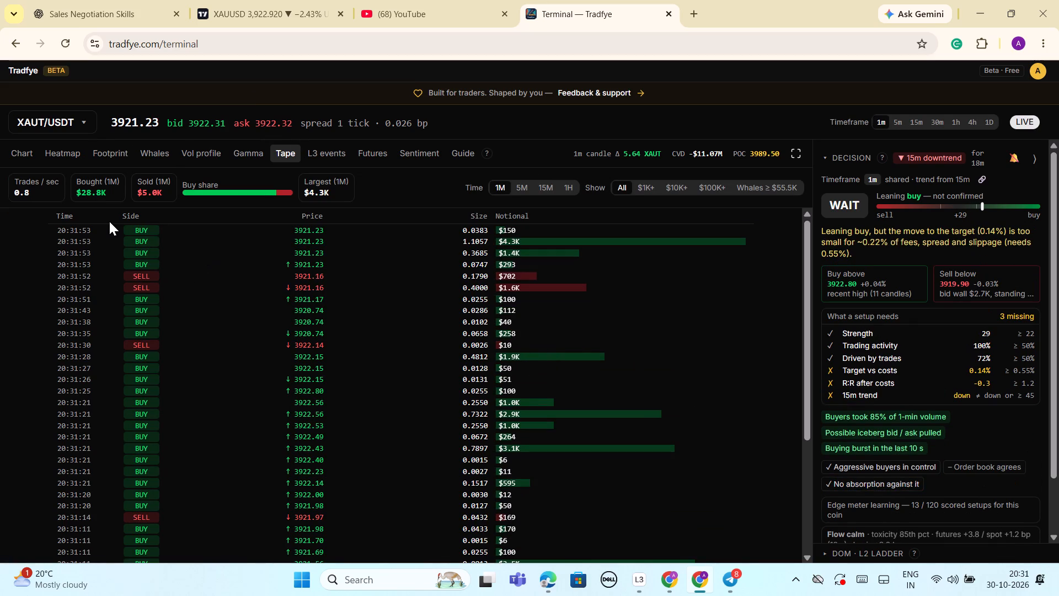
pyautogui.scroll(3, 392, 351)
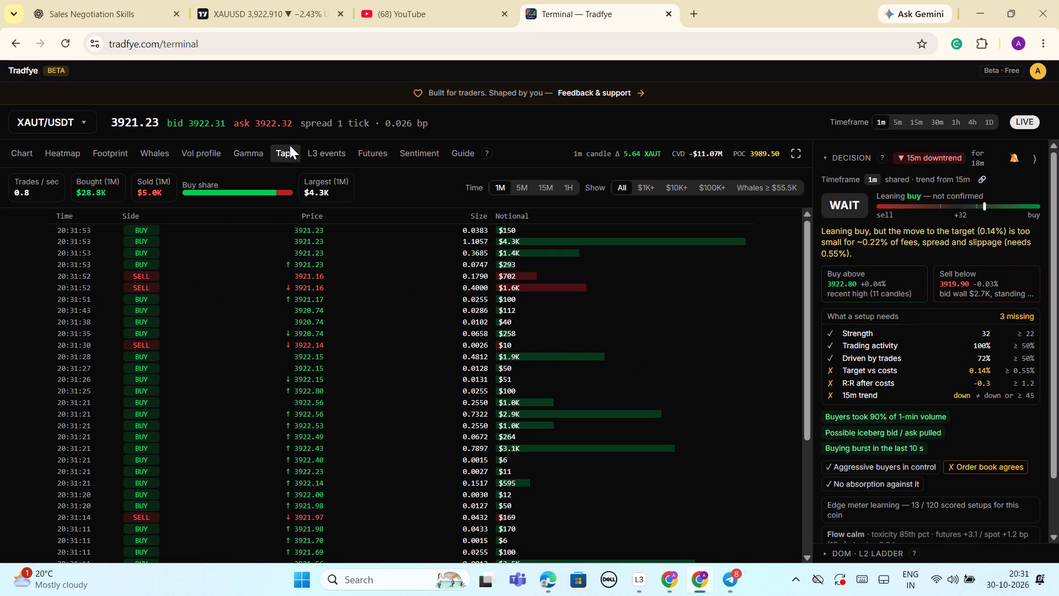
# Return to the TradingView gold chart and examine the 11:01 candle close and new candle within the sell zone.
pyautogui.click(248, 7)
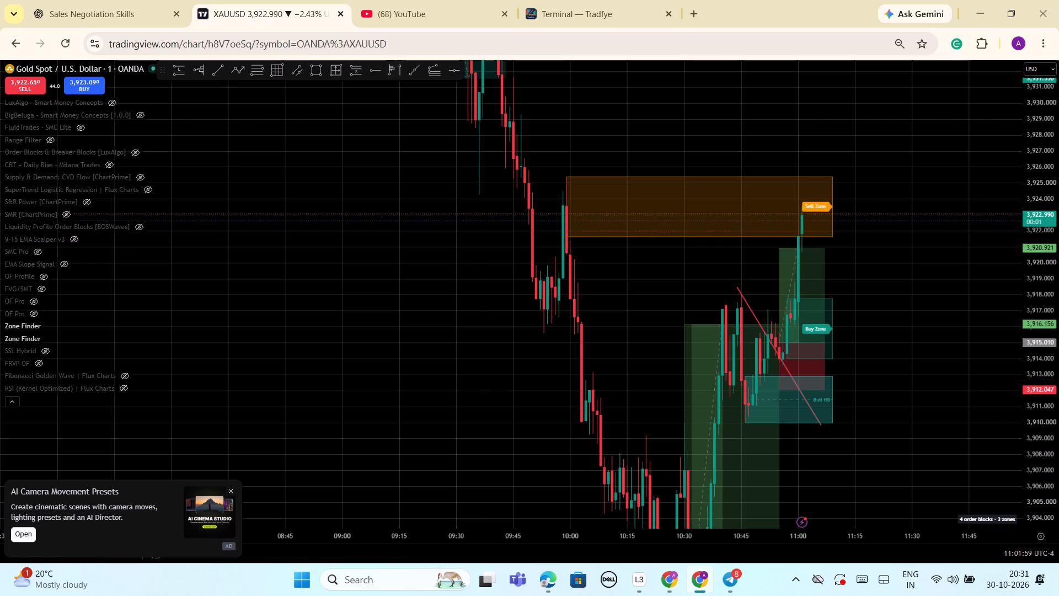
pyautogui.scroll(2, 874, 283)
pyautogui.moveTo(1041, 151); pyautogui.dragTo(1051, 241)
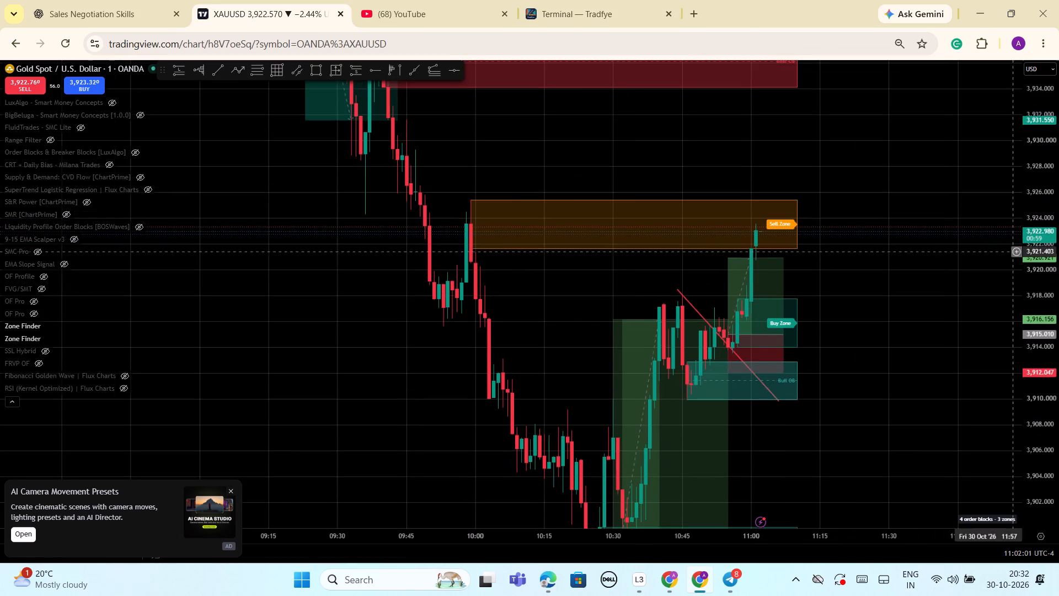
pyautogui.scroll(-3, 951, 284)
pyautogui.moveTo(1046, 374); pyautogui.dragTo(1021, 231)
pyautogui.scroll(2, 1020, 257)
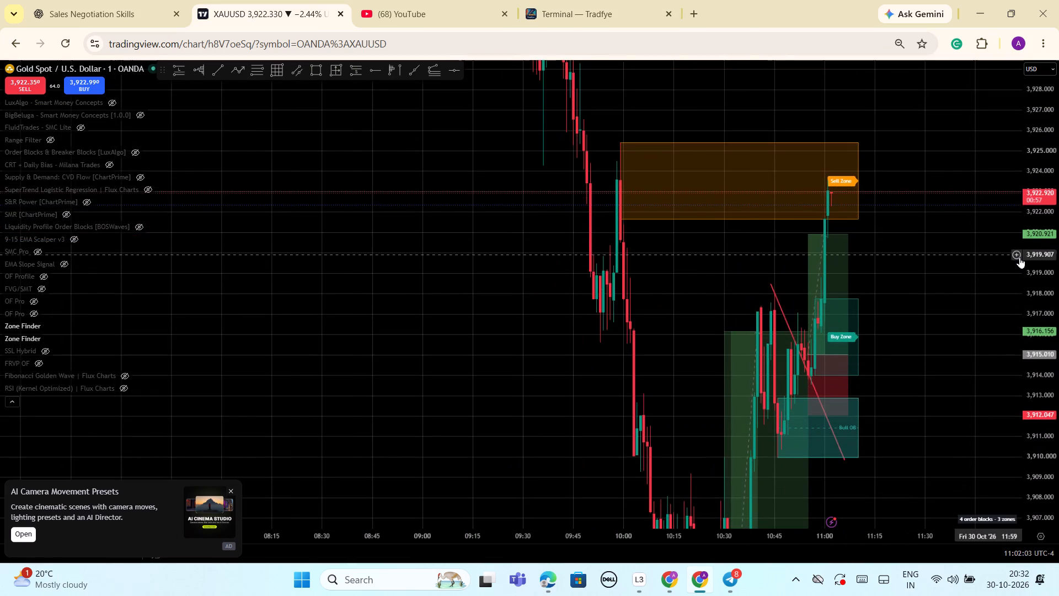
pyautogui.scroll(1, 1020, 257)
pyautogui.moveTo(1040, 103); pyautogui.dragTo(1056, 200)
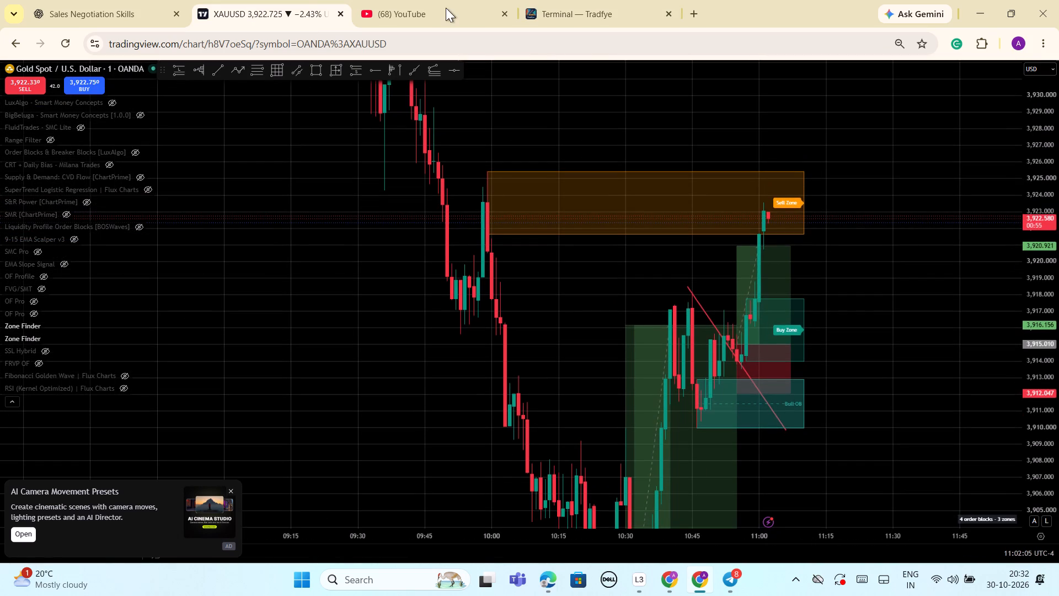
# Switch to the Tradfye terminal and check the XAUT/USDT tape for the trades since 20:32.
pyautogui.click(565, 8)
pyautogui.scroll(3, 259, 355)
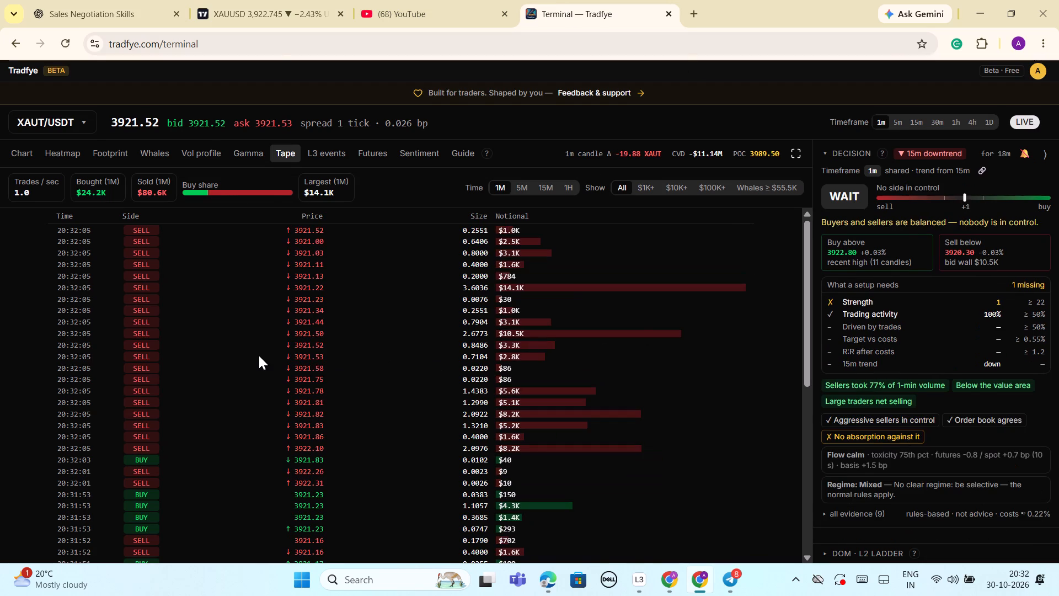
pyautogui.scroll(4, 259, 355)
# Return to the TradingView gold chart and compare the newest candles with the sell zone, buy zone and bearish order block.
pyautogui.click(282, 16)
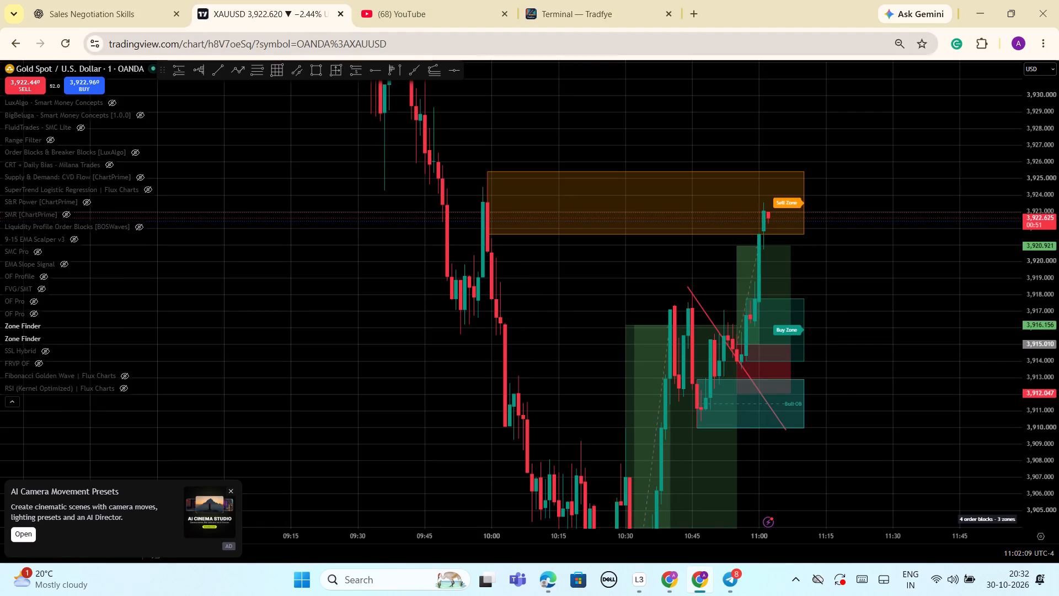
pyautogui.scroll(2, 844, 290)
pyautogui.moveTo(1028, 298); pyautogui.dragTo(1023, 269)
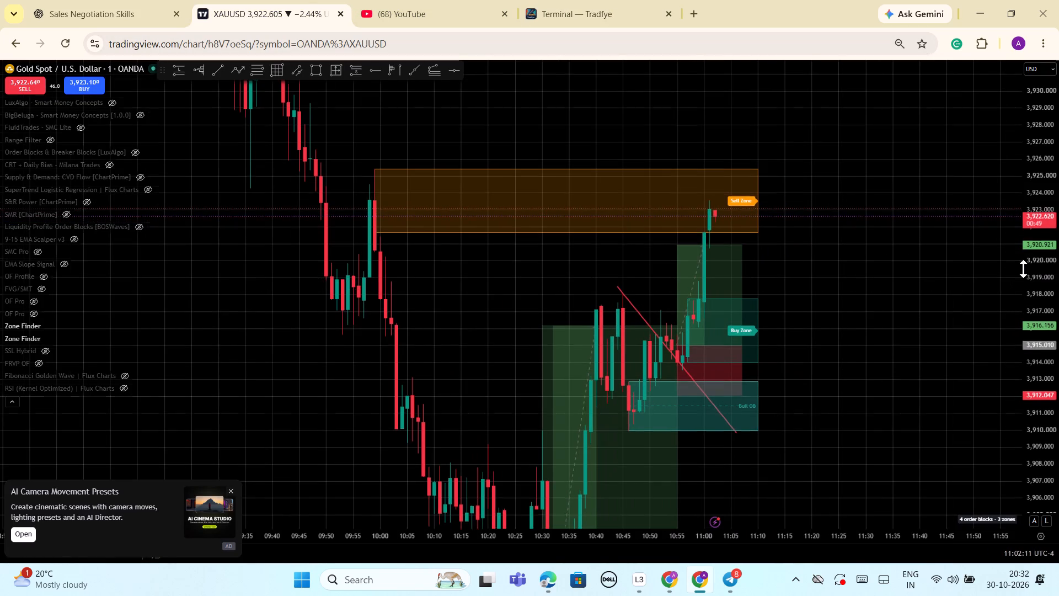
pyautogui.moveTo(1023, 269); pyautogui.dragTo(1019, 248)
pyautogui.scroll(3, 968, 284)
pyautogui.scroll(3, 708, 309)
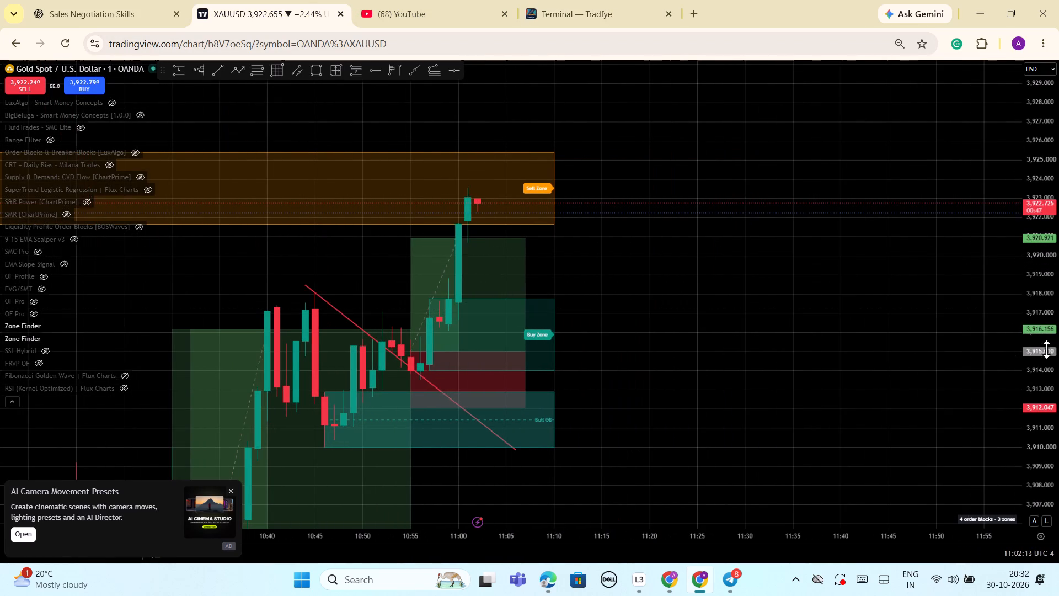
pyautogui.moveTo(1039, 361); pyautogui.dragTo(1035, 316)
pyautogui.moveTo(825, 318); pyautogui.dragTo(959, 390)
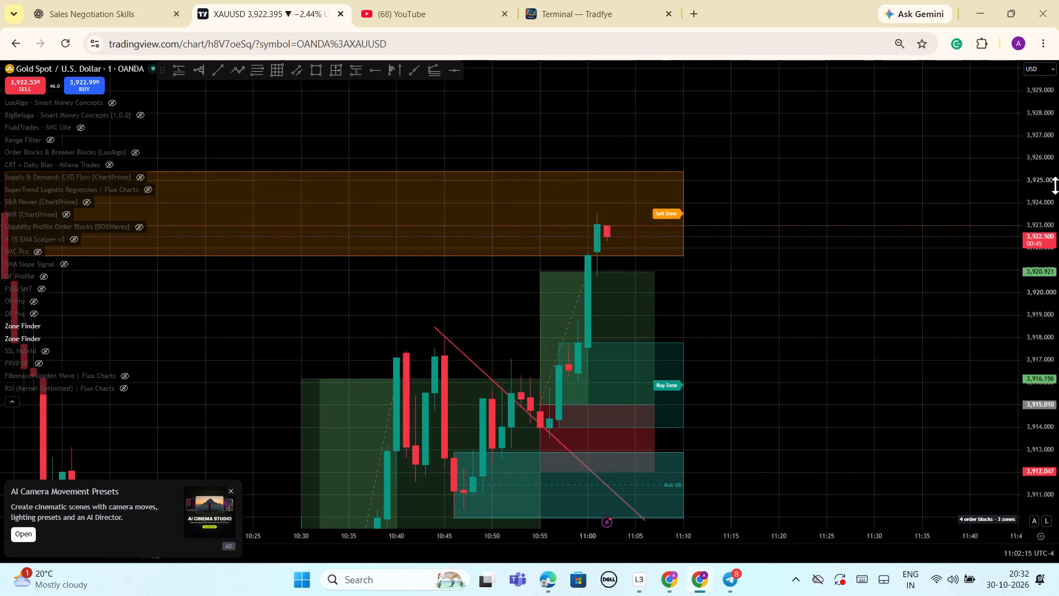
pyautogui.moveTo(1036, 131); pyautogui.dragTo(1053, 255)
pyautogui.scroll(-4, 924, 262)
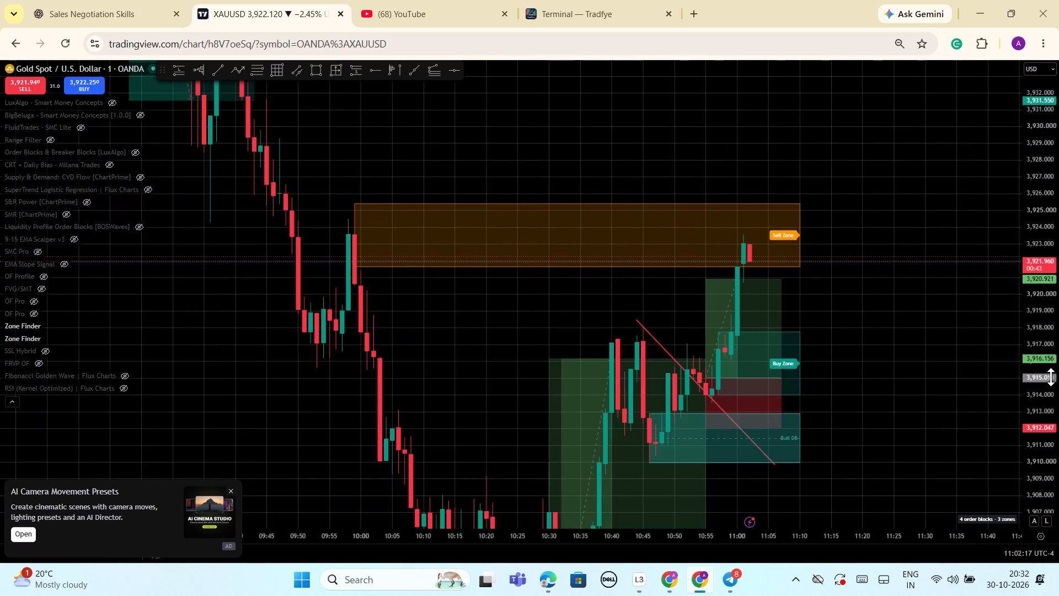
pyautogui.scroll(2, 1051, 377)
pyautogui.scroll(-4, 1039, 313)
pyautogui.moveTo(1034, 193); pyautogui.dragTo(1039, 216)
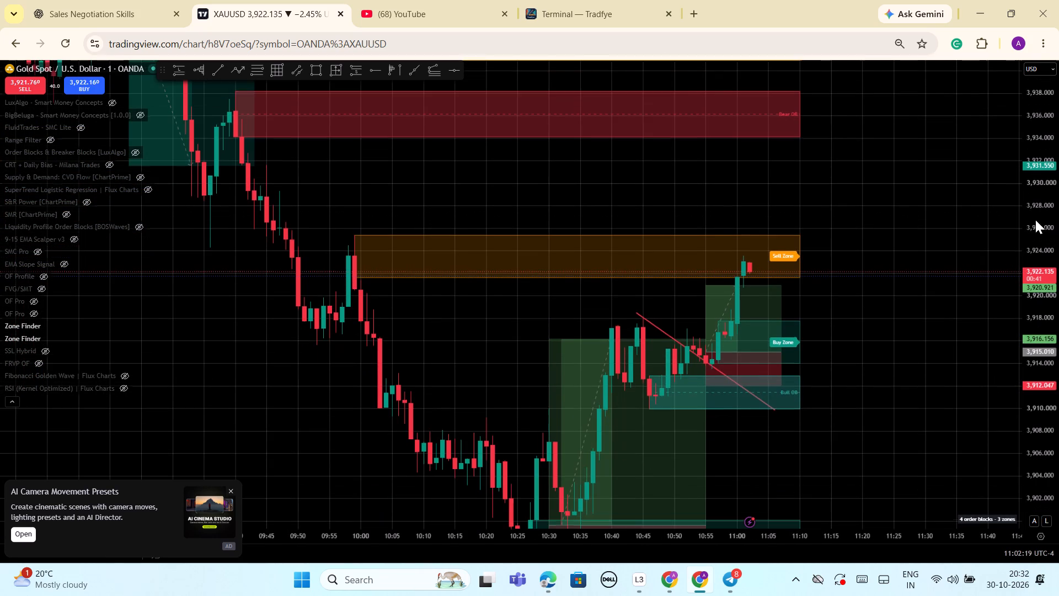
pyautogui.scroll(-2, 964, 308)
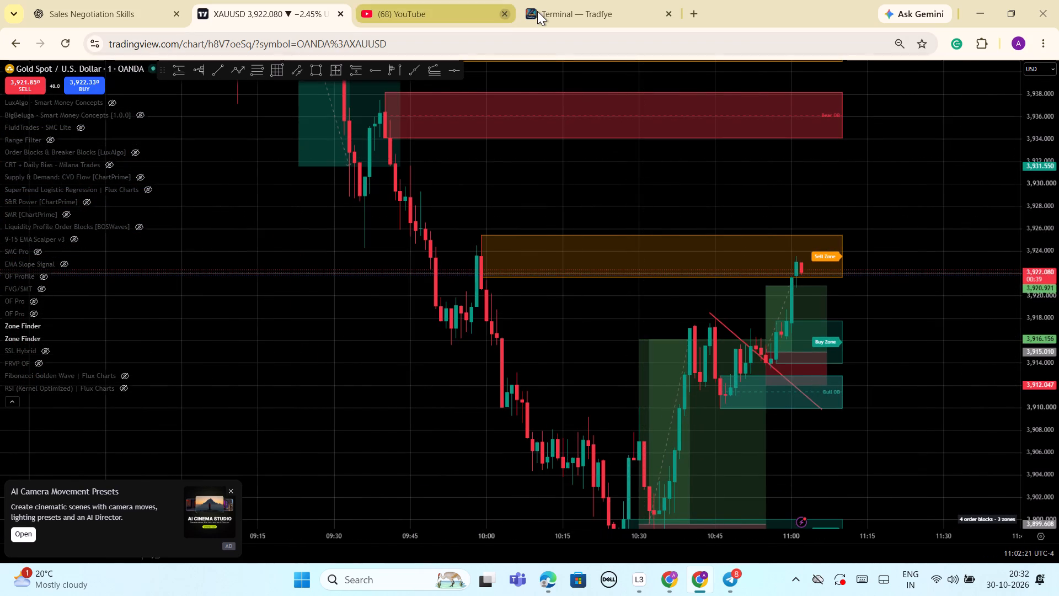
# Switch to the Tradfye terminal and examine the 20:32 XAUT/USDT footprint candle's bid and ask volumes and delta at the live price scale.
pyautogui.click(545, 10)
pyautogui.scroll(3, 443, 355)
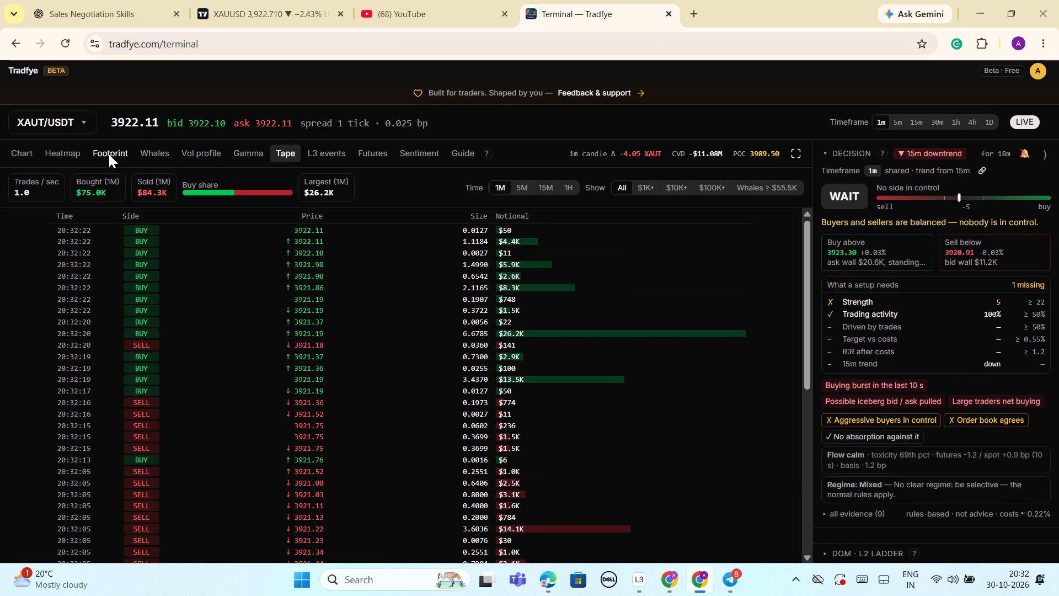
pyautogui.click(109, 154)
pyautogui.scroll(6, 590, 303)
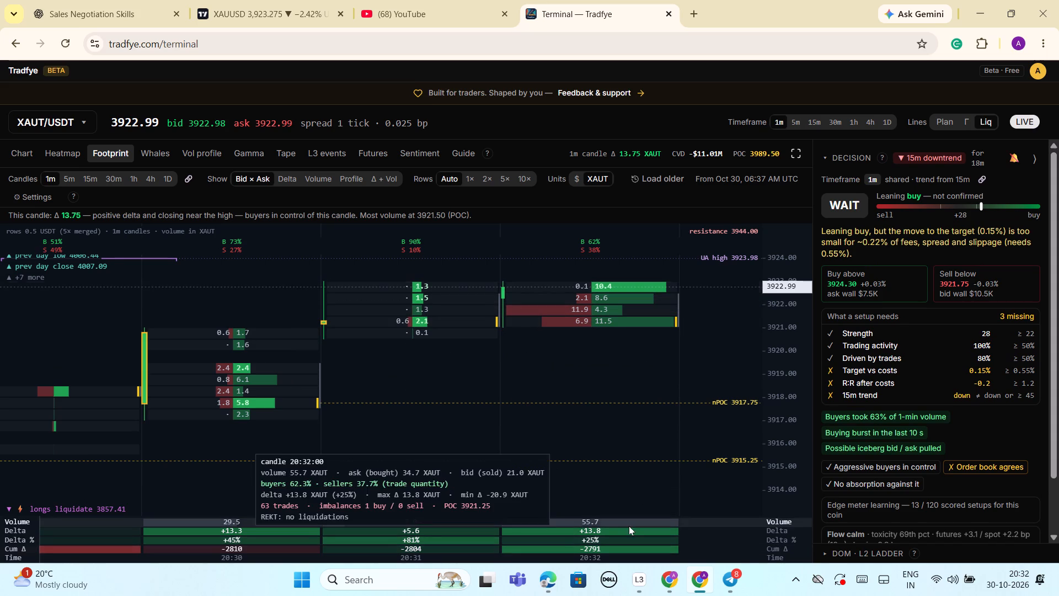
pyautogui.scroll(3, 629, 393)
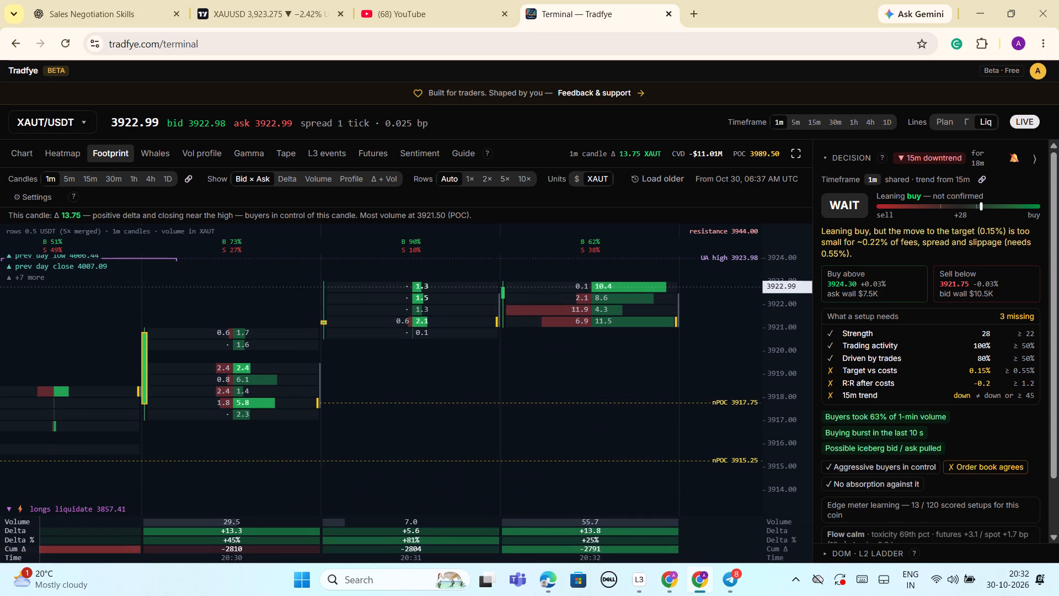
pyautogui.moveTo(784, 407); pyautogui.dragTo(793, 423)
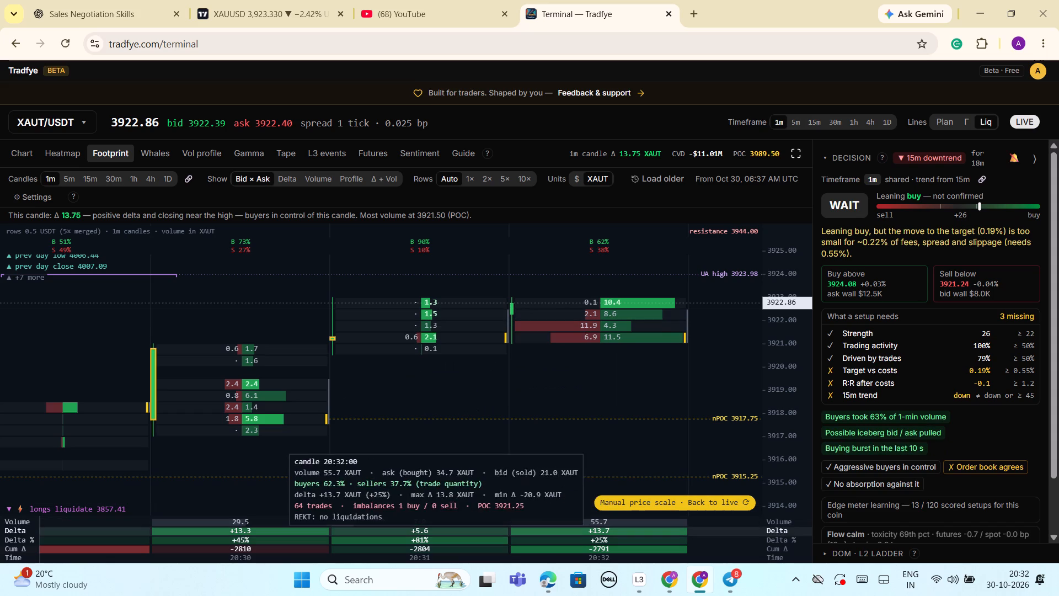
pyautogui.scroll(1, 623, 462)
pyautogui.click(746, 500)
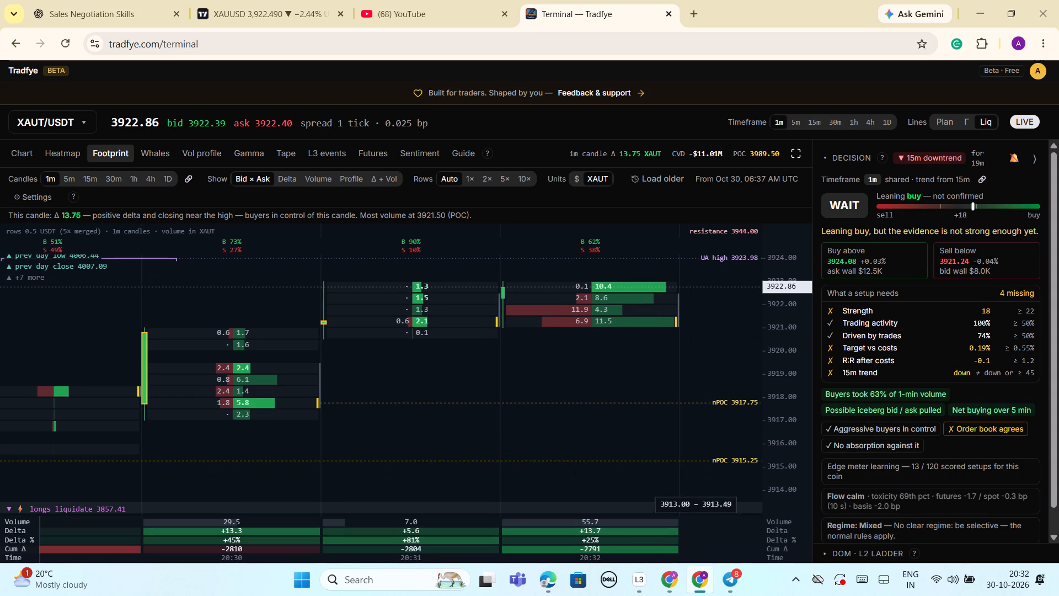
pyautogui.scroll(2, 656, 407)
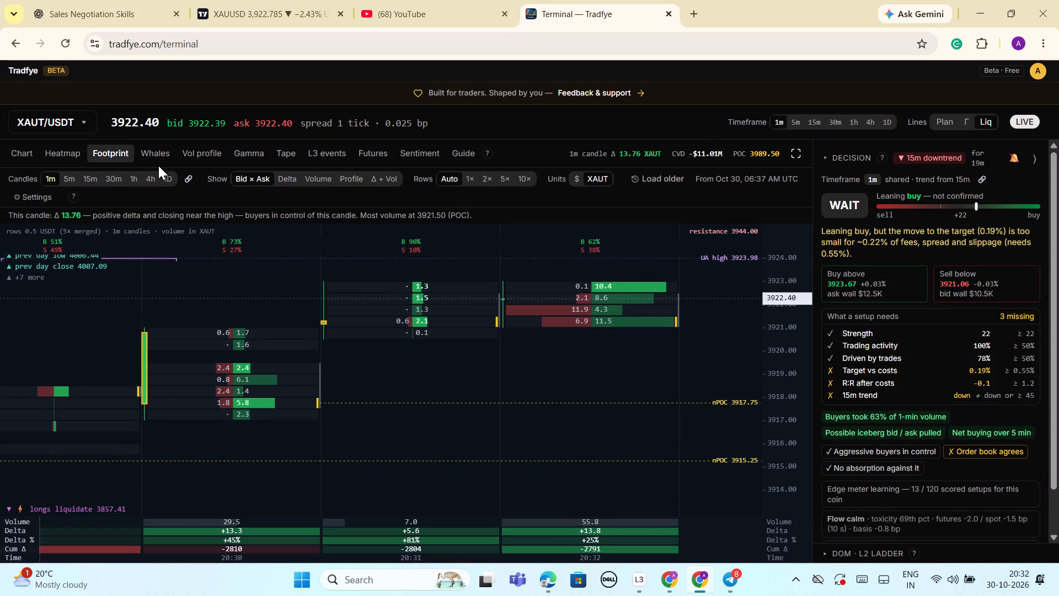
# Open the XAUT/USDT trade tape and check the latest buy and sell prints of the 20:32 minute.
pyautogui.click(286, 158)
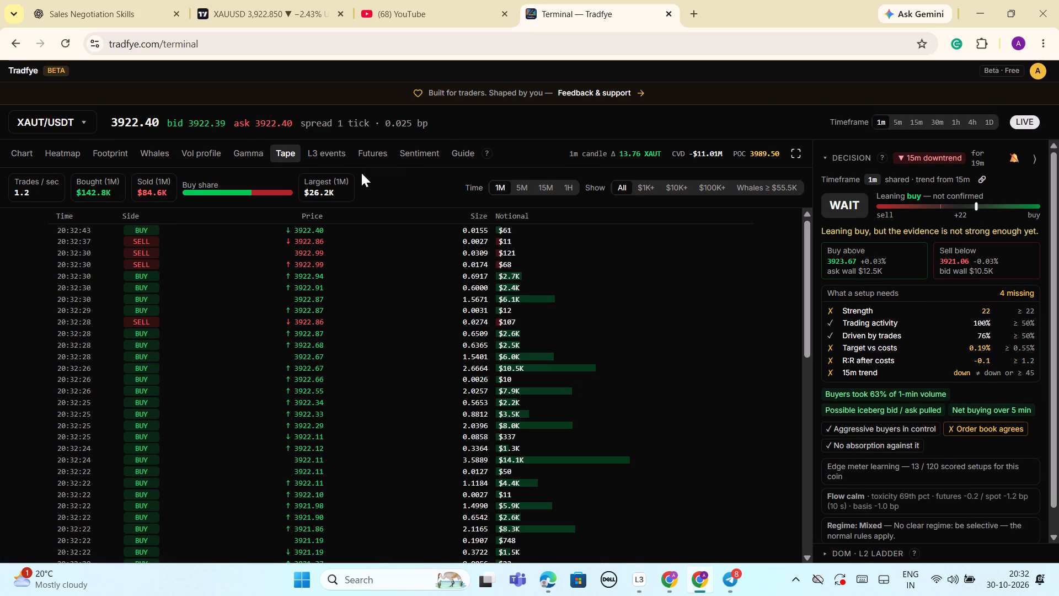
pyautogui.scroll(2, 489, 328)
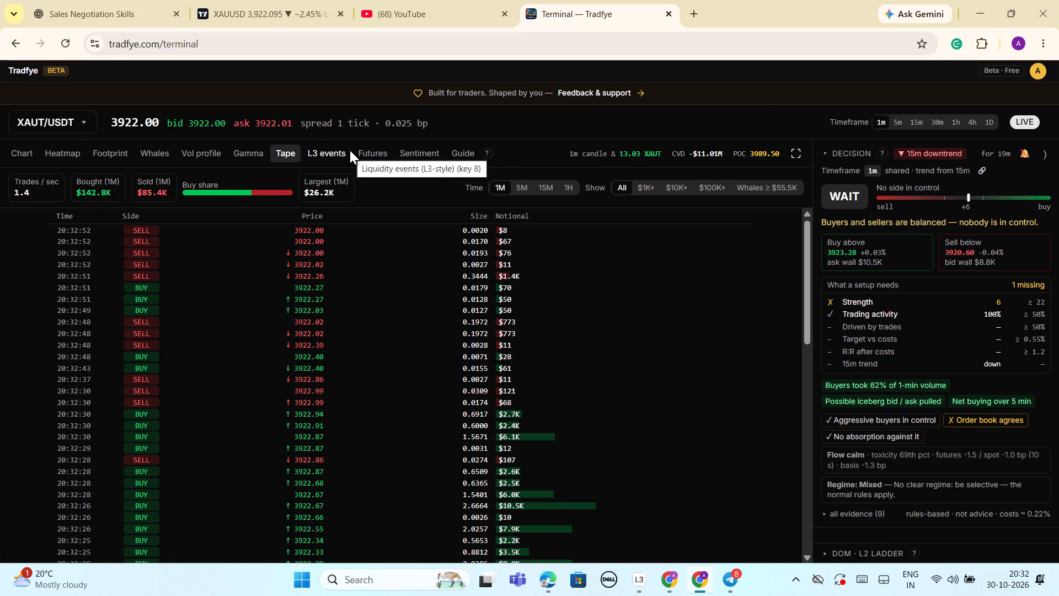
pyautogui.scroll(2, 246, 256)
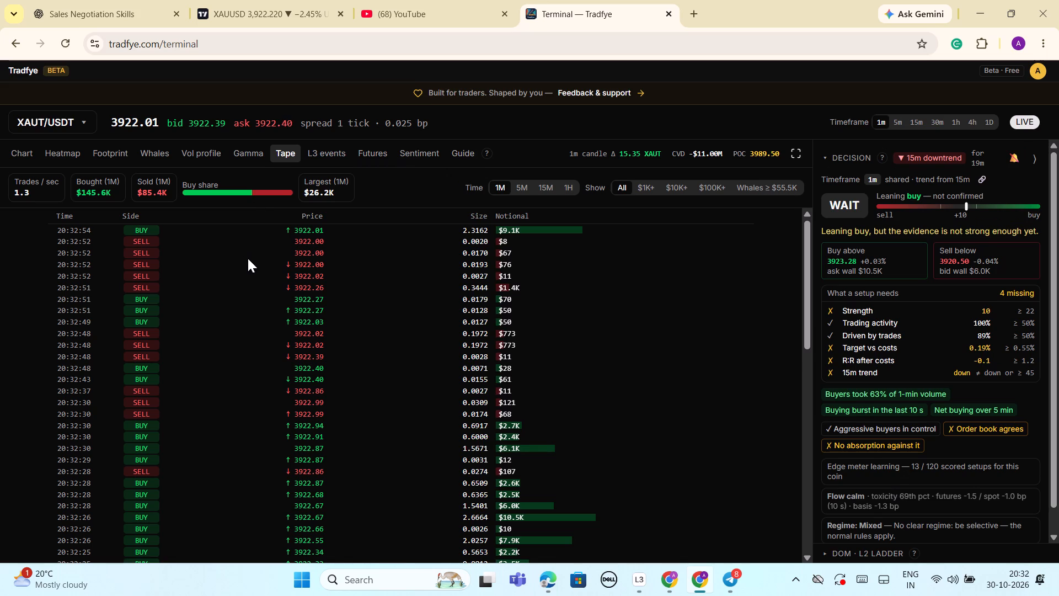
pyautogui.scroll(3, 248, 258)
pyautogui.scroll(2, 133, 299)
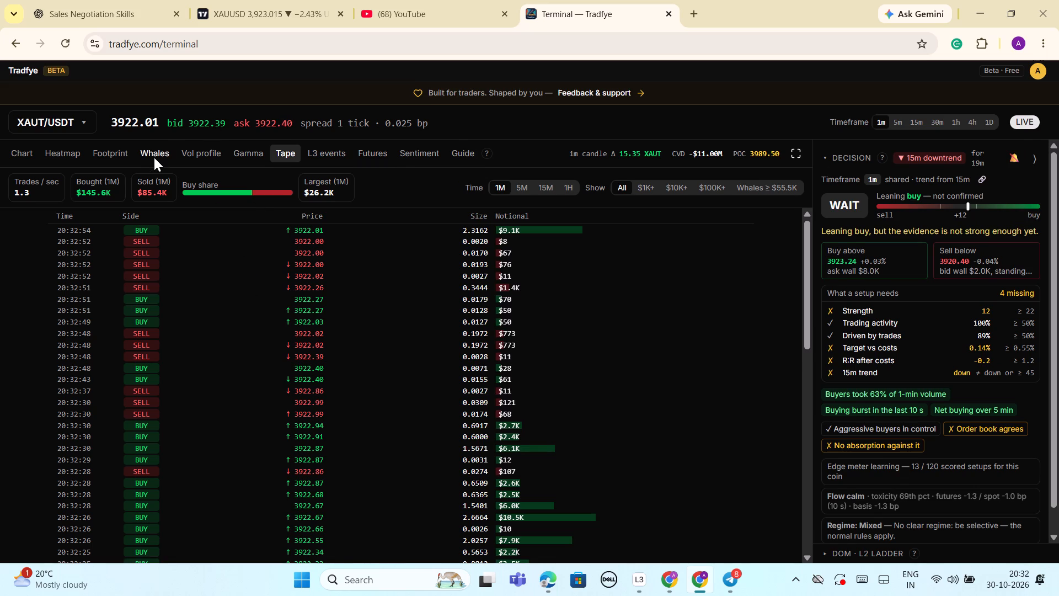
# Return to the XAUT/USDT footprint and compare the 20:32 candle's close and the new 20:33 candle with the earlier candles.
pyautogui.click(115, 158)
pyautogui.scroll(3, 529, 322)
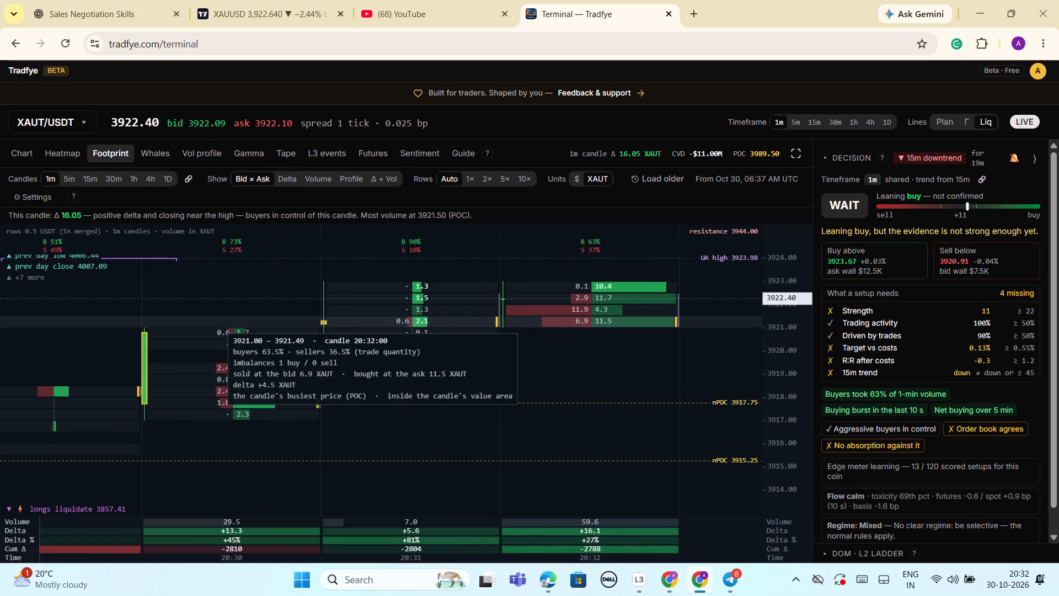
pyautogui.scroll(2, 529, 322)
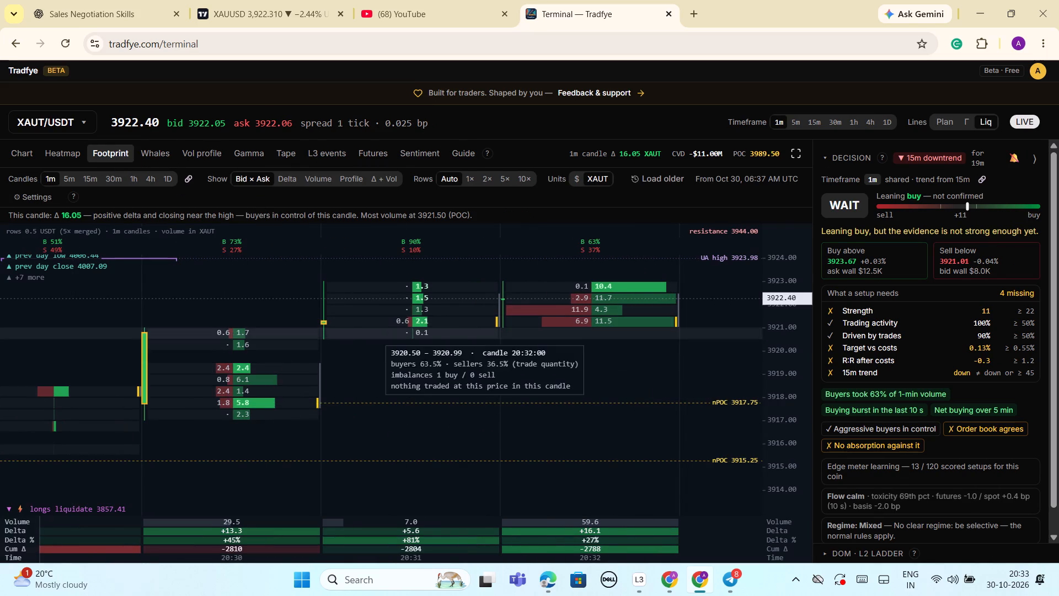
pyautogui.scroll(-1, 592, 515)
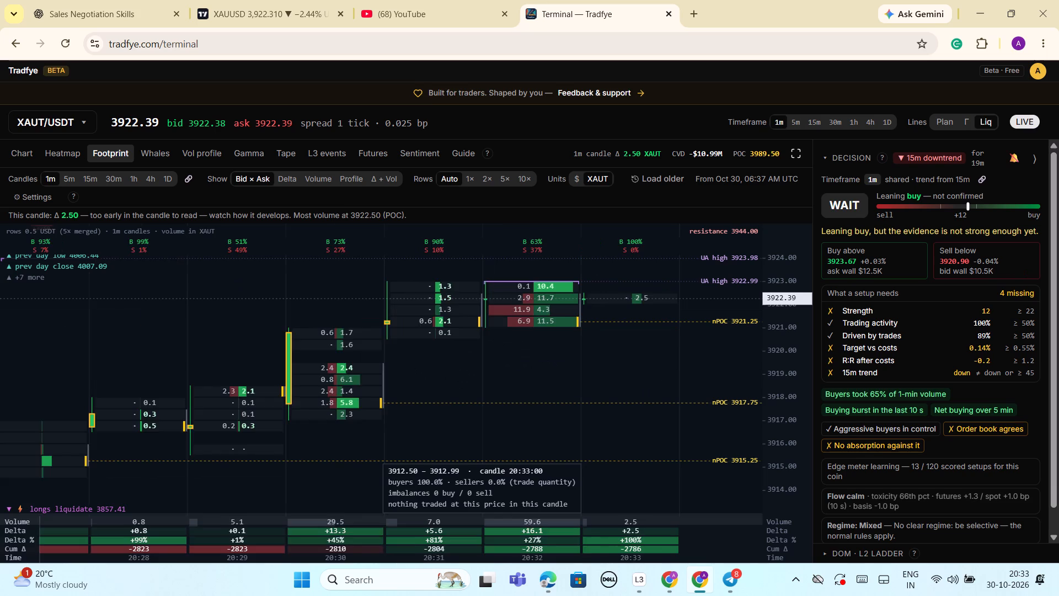
pyautogui.scroll(3, 592, 515)
pyautogui.scroll(-2, 595, 477)
pyautogui.scroll(3, 595, 477)
pyautogui.scroll(-2, 562, 400)
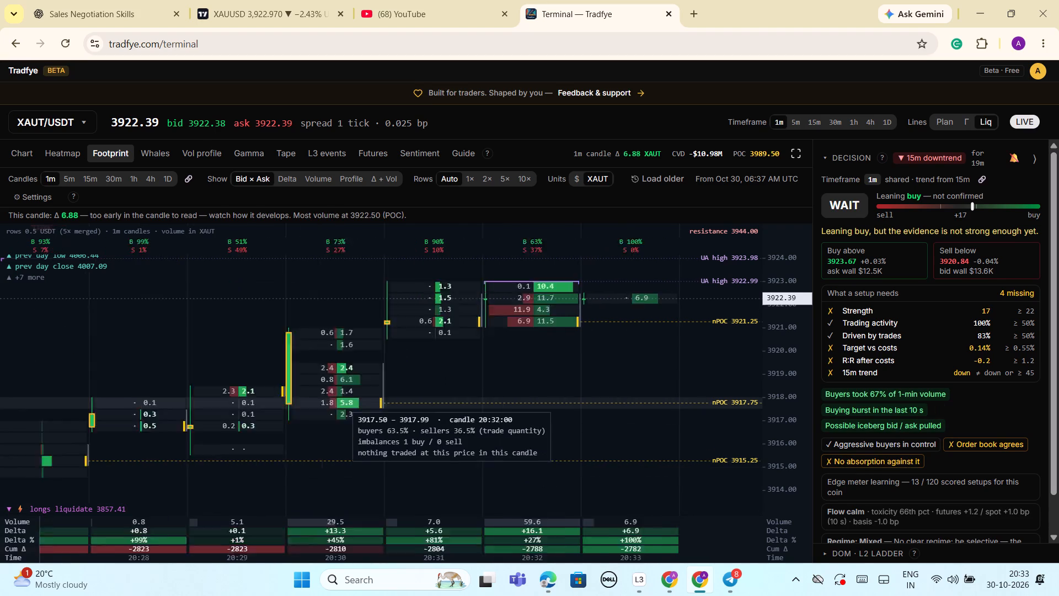
pyautogui.scroll(-3, 562, 400)
pyautogui.scroll(3, 585, 400)
pyautogui.scroll(-5, 585, 400)
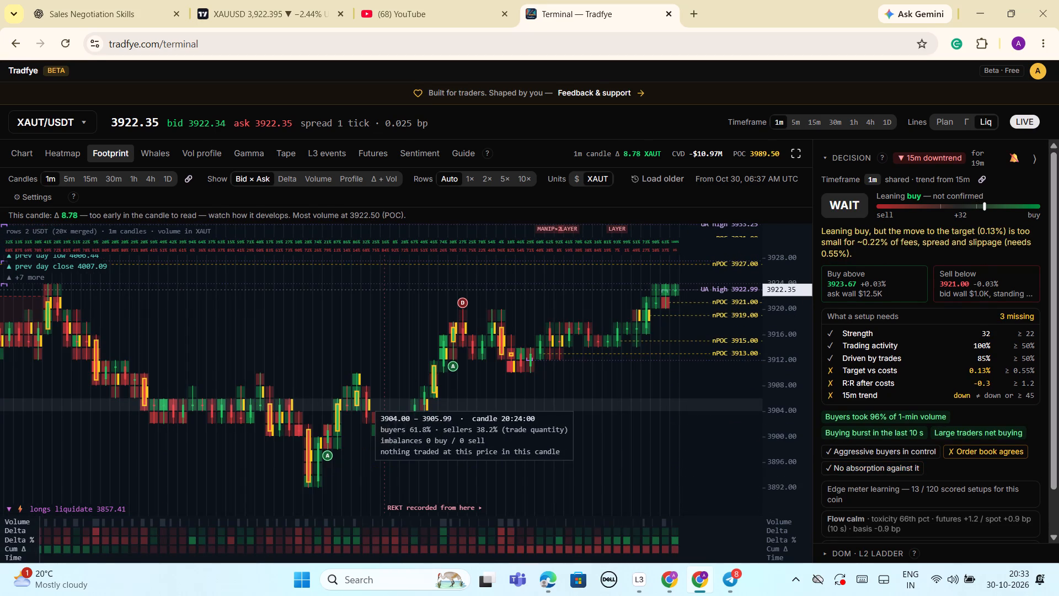
pyautogui.scroll(-1, 585, 400)
pyautogui.scroll(2, 585, 400)
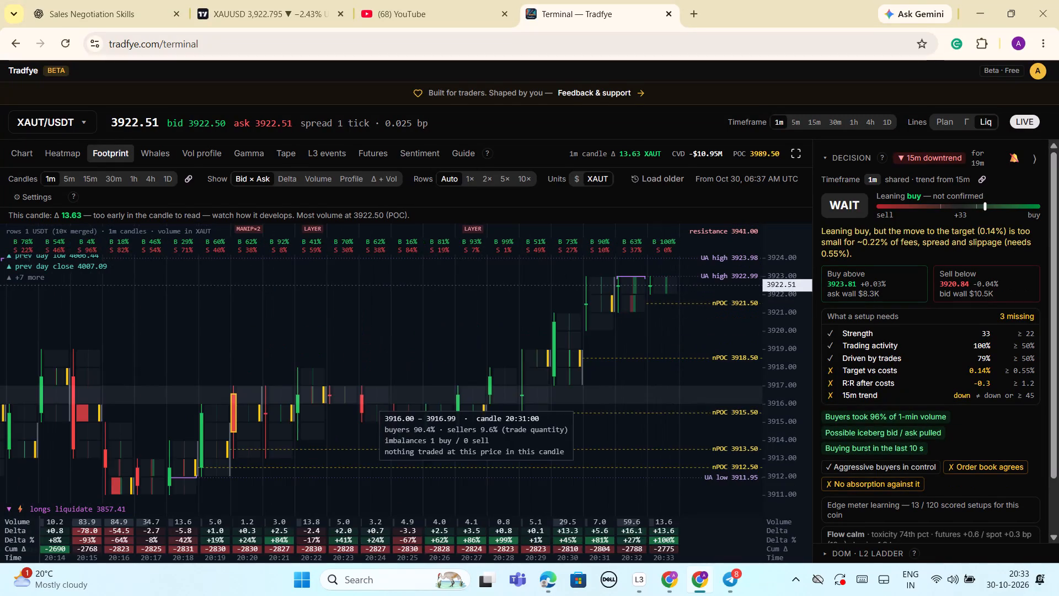
# Examine the developing 20:33 footprint candle up close at the live price scale, checking its bid and ask volumes per price.
pyautogui.scroll(8, 585, 400)
pyautogui.moveTo(784, 449); pyautogui.dragTo(778, 457)
pyautogui.click(746, 503)
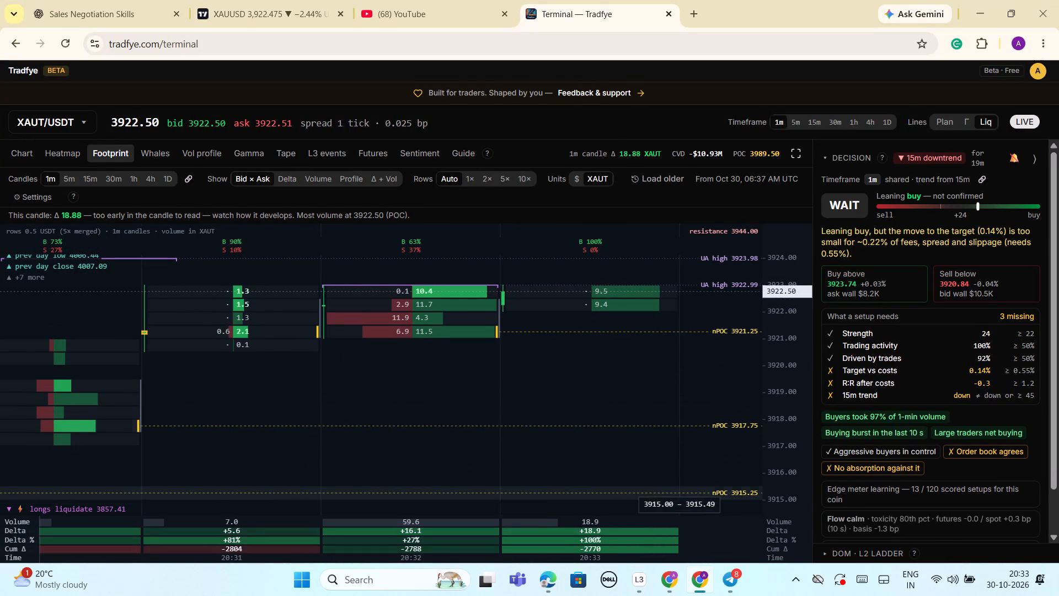
pyautogui.scroll(3, 621, 392)
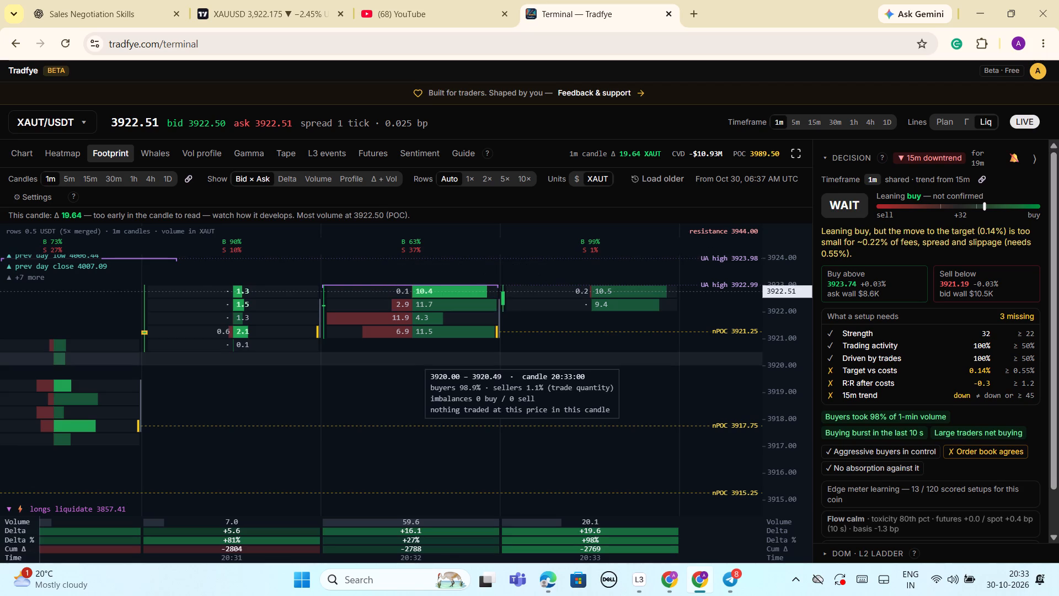
pyautogui.scroll(2, 649, 362)
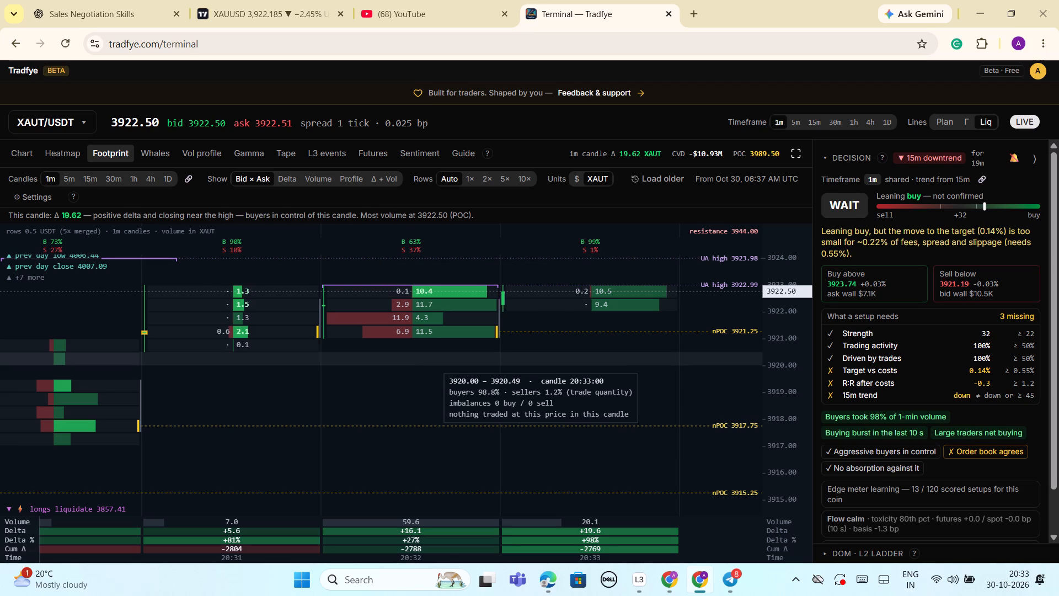
pyautogui.scroll(2, 674, 376)
pyautogui.scroll(-2, 674, 376)
pyautogui.scroll(3, 674, 376)
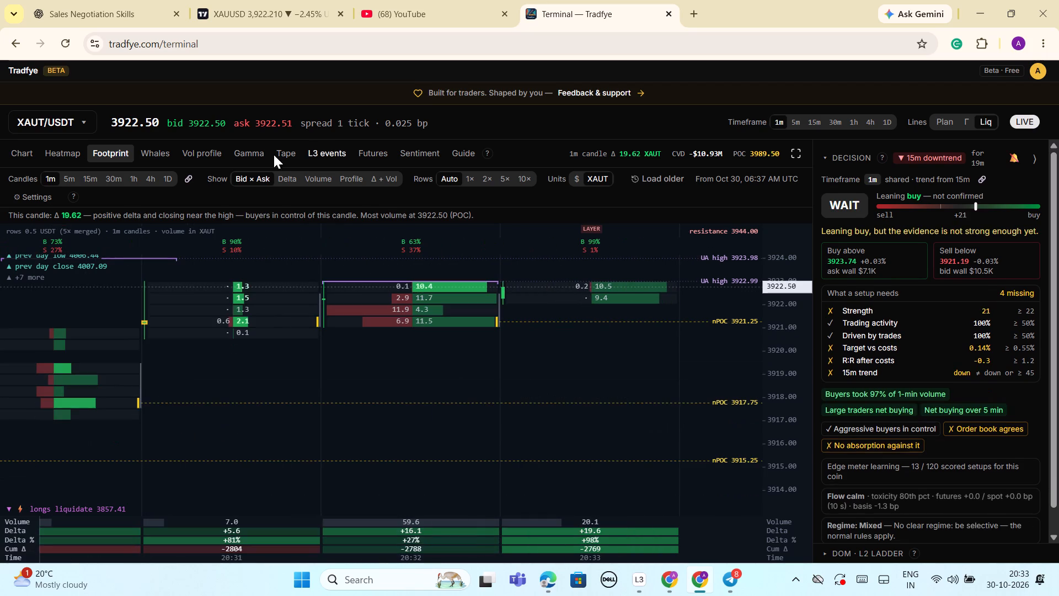
# Open the XAUT/USDT trade tape and check the newest buy and sell prints of the 20:33 minute.
pyautogui.click(287, 152)
pyautogui.scroll(3, 517, 326)
pyautogui.scroll(1, 274, 308)
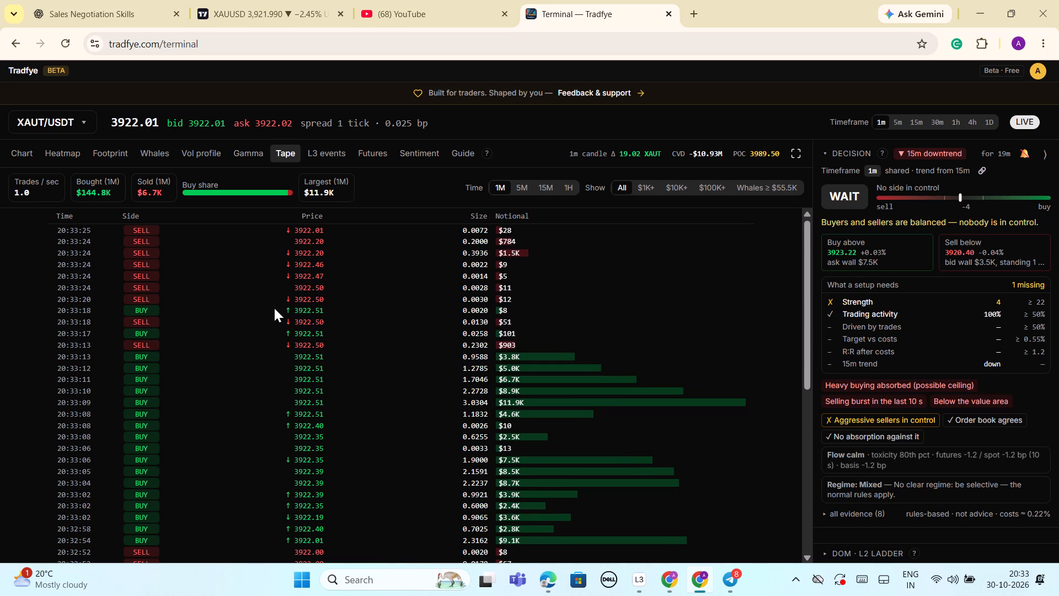
pyautogui.scroll(-2, 318, 264)
pyautogui.scroll(3, 318, 264)
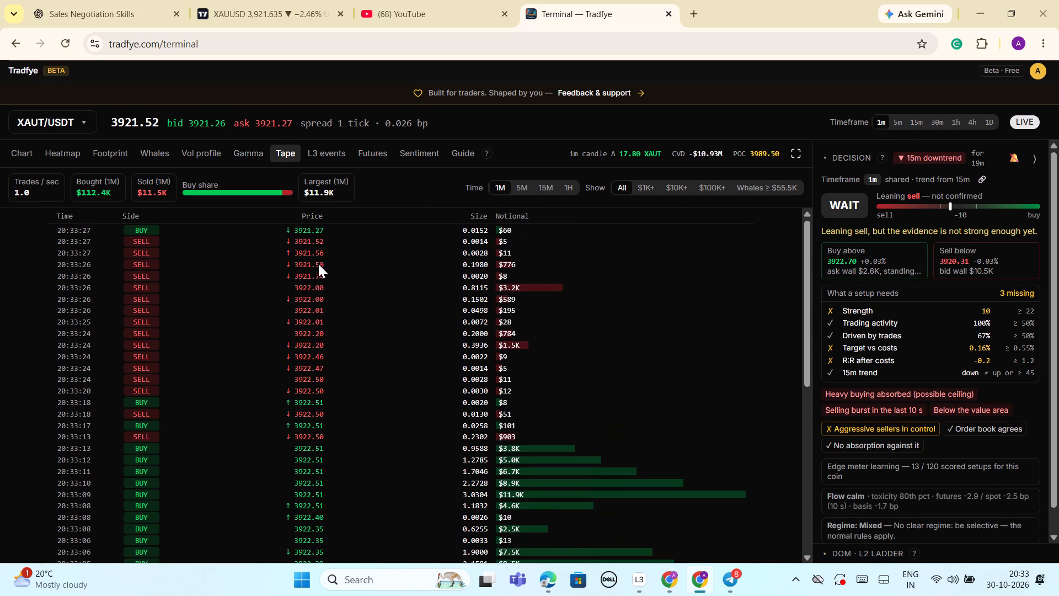
# Return to the XAUT/USDT footprint and examine the 20:33 candle's volumes, delta and absorption marker at the live price scale.
pyautogui.click(103, 151)
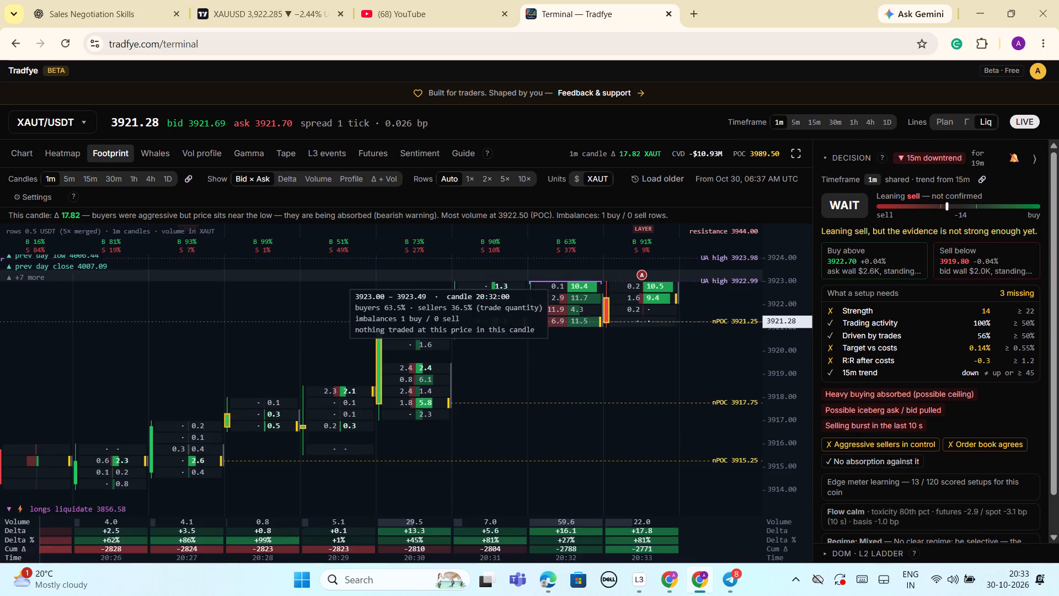
pyautogui.scroll(2, 591, 295)
pyautogui.scroll(3, 635, 337)
pyautogui.moveTo(781, 317); pyautogui.dragTo(793, 329)
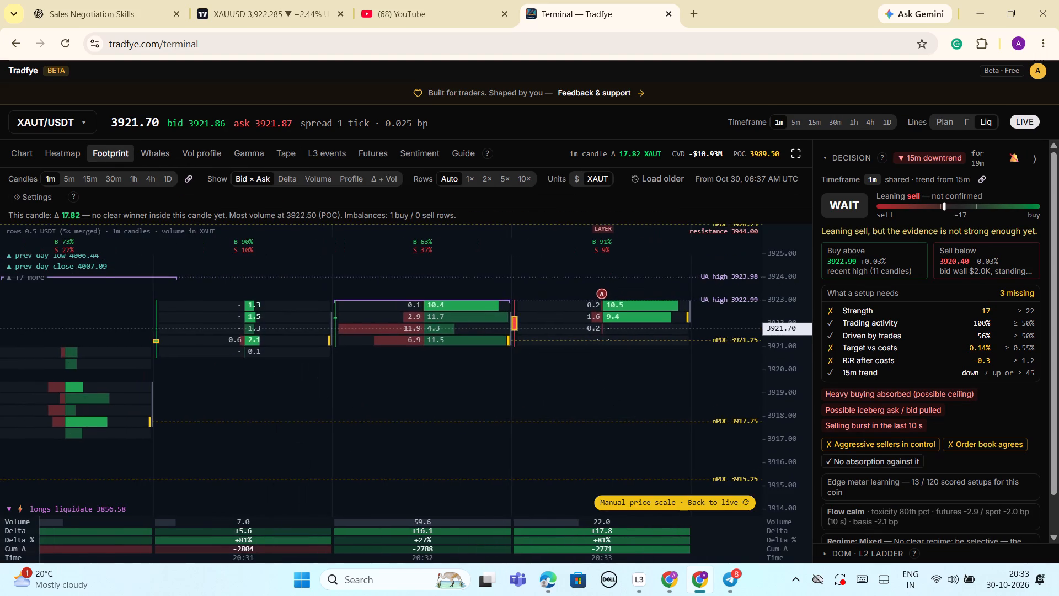
pyautogui.moveTo(793, 329); pyautogui.dragTo(779, 268)
pyautogui.click(750, 500)
pyautogui.scroll(2, 674, 457)
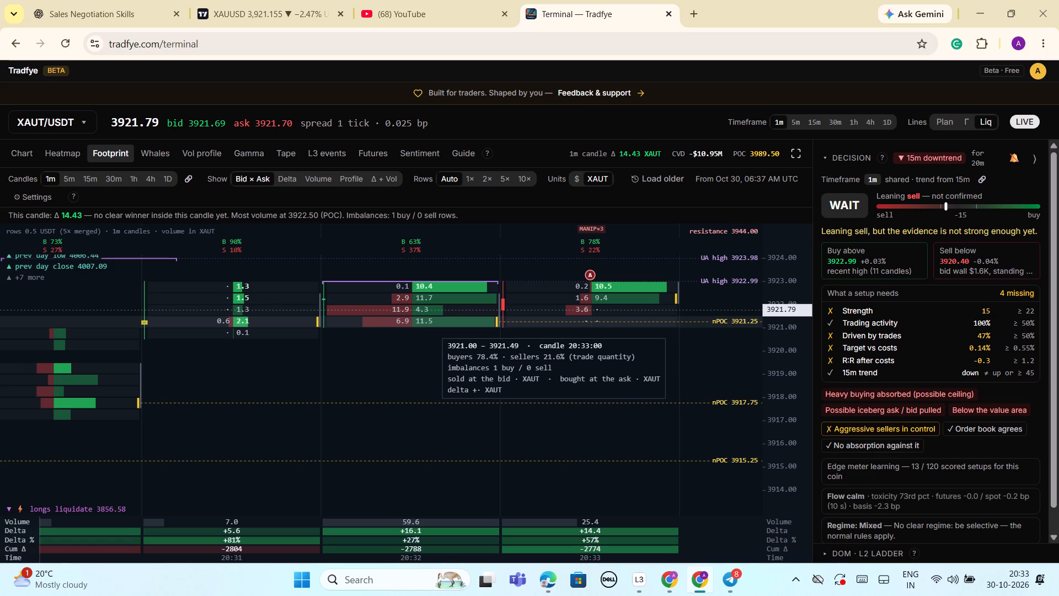
# Switch to the TradingView gold chart and compare the newest candles with the surrounding sell zones, buy zones and order blocks.
pyautogui.click(259, 8)
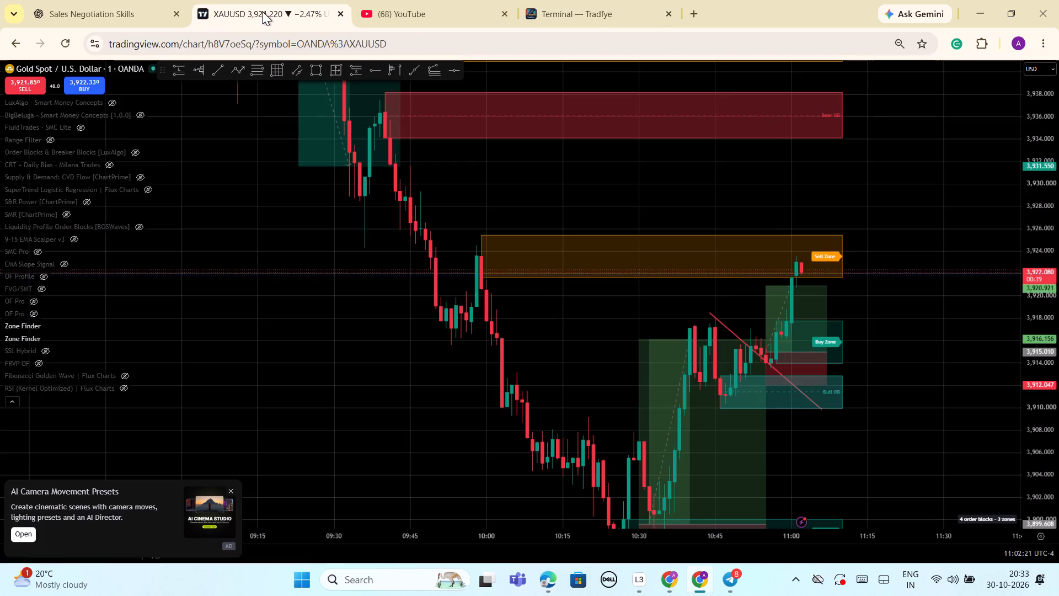
pyautogui.moveTo(1045, 198); pyautogui.dragTo(1031, 274)
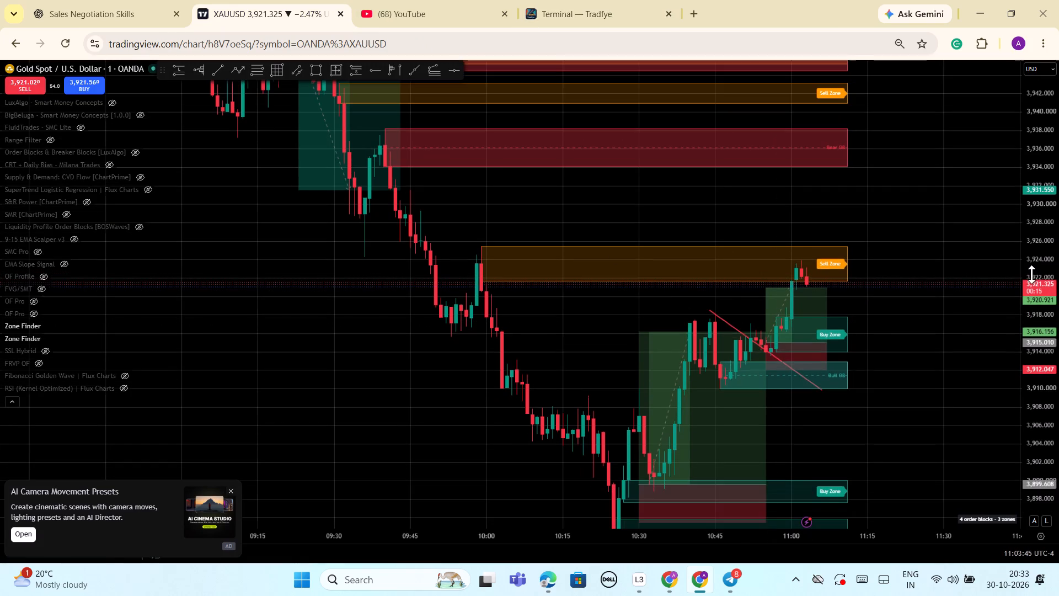
pyautogui.scroll(5, 926, 365)
pyautogui.moveTo(1041, 346); pyautogui.dragTo(1041, 388)
pyautogui.scroll(-4, 956, 373)
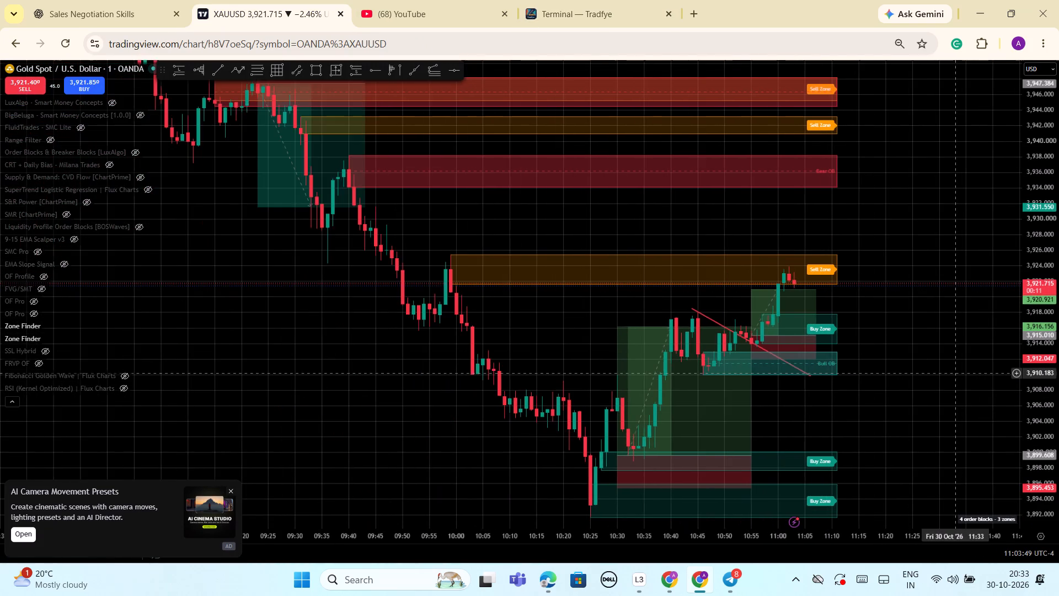
pyautogui.scroll(-4, 956, 373)
pyautogui.moveTo(1039, 350); pyautogui.dragTo(1017, 402)
# Examine the 11:03 candle up close against the nearest sell zone as it nears its close.
pyautogui.scroll(4, 941, 405)
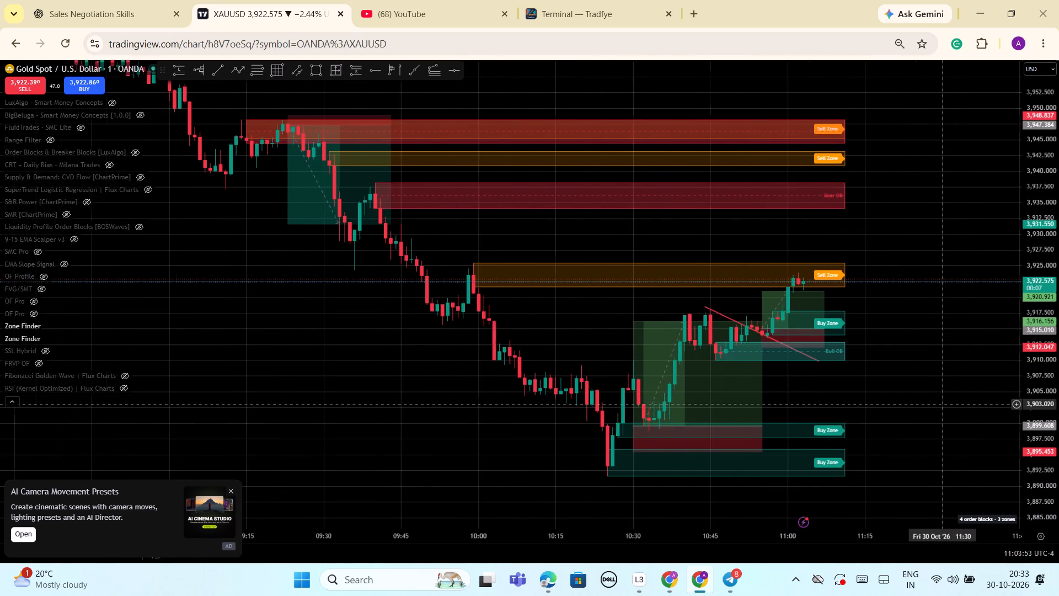
pyautogui.scroll(3, 941, 405)
pyautogui.moveTo(1033, 454); pyautogui.dragTo(1029, 401)
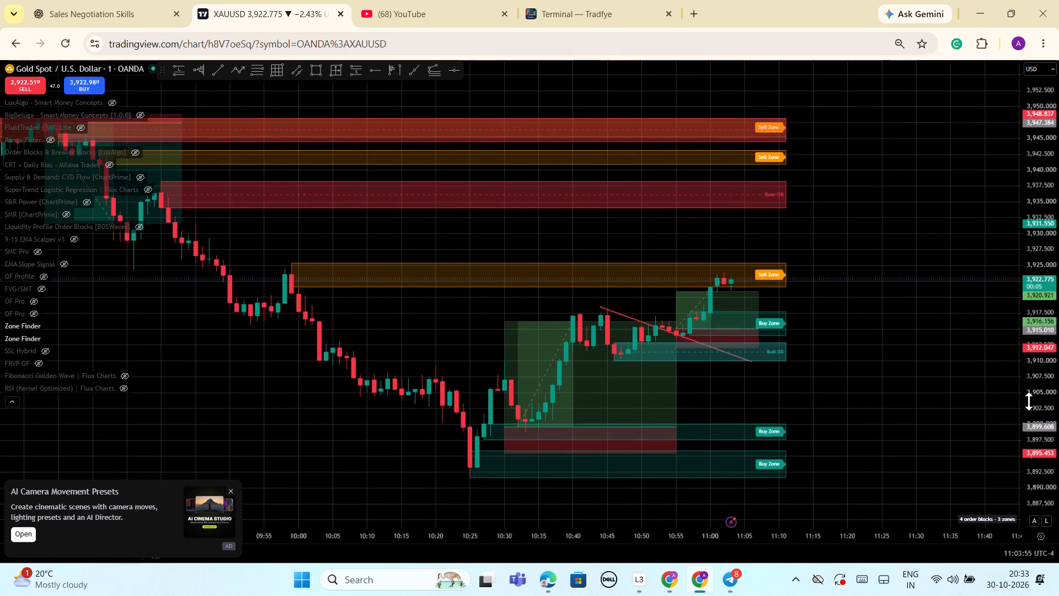
pyautogui.moveTo(1029, 401); pyautogui.dragTo(1002, 264)
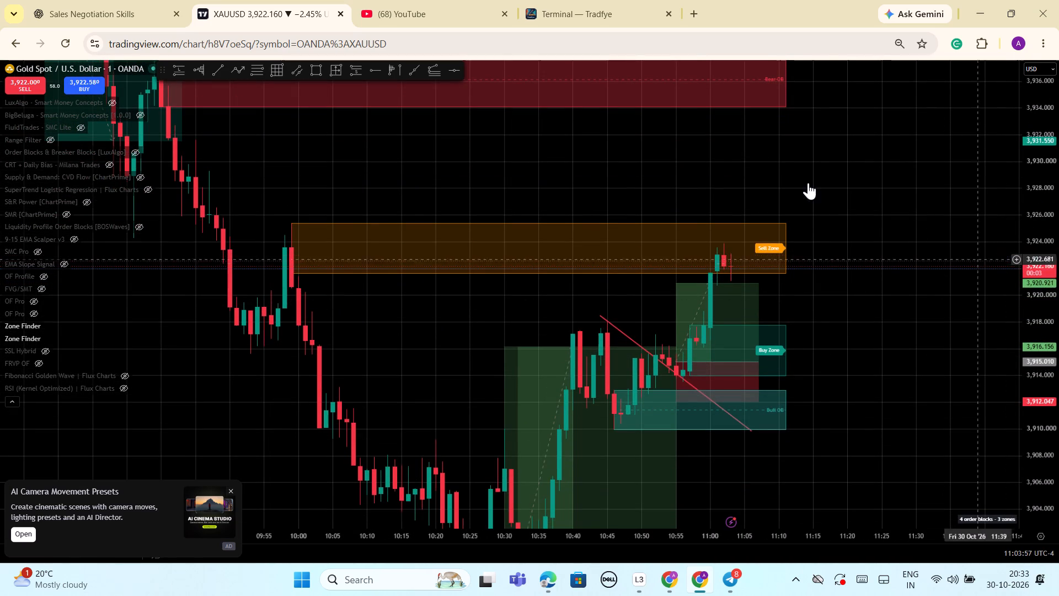
# Switch to the Tradfye terminal and examine the 20:33 footprint candle's close and the new 20:34 candle's volumes and delta.
pyautogui.click(565, 14)
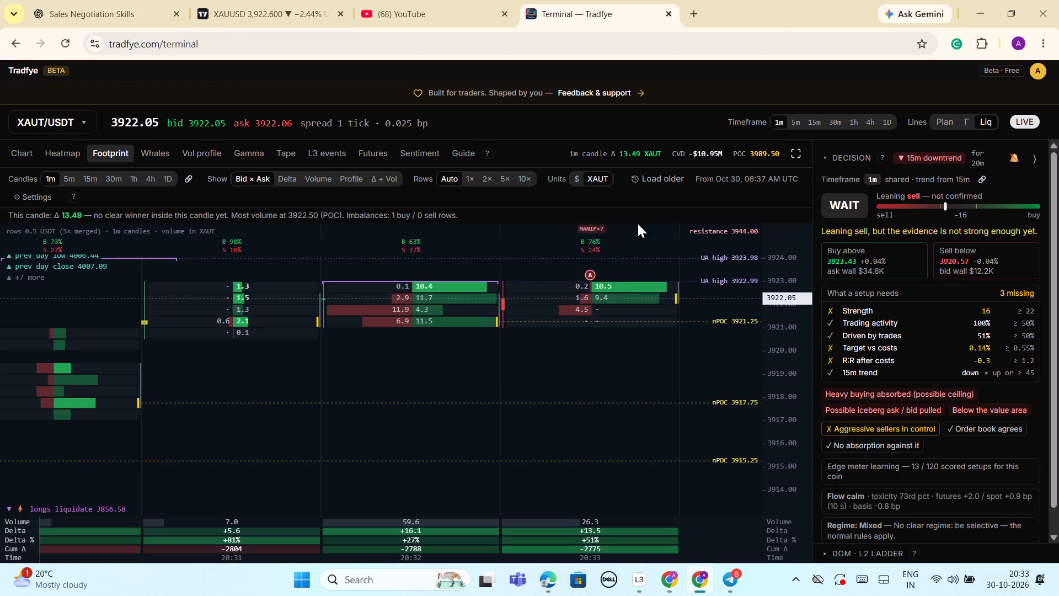
pyautogui.scroll(3, 576, 315)
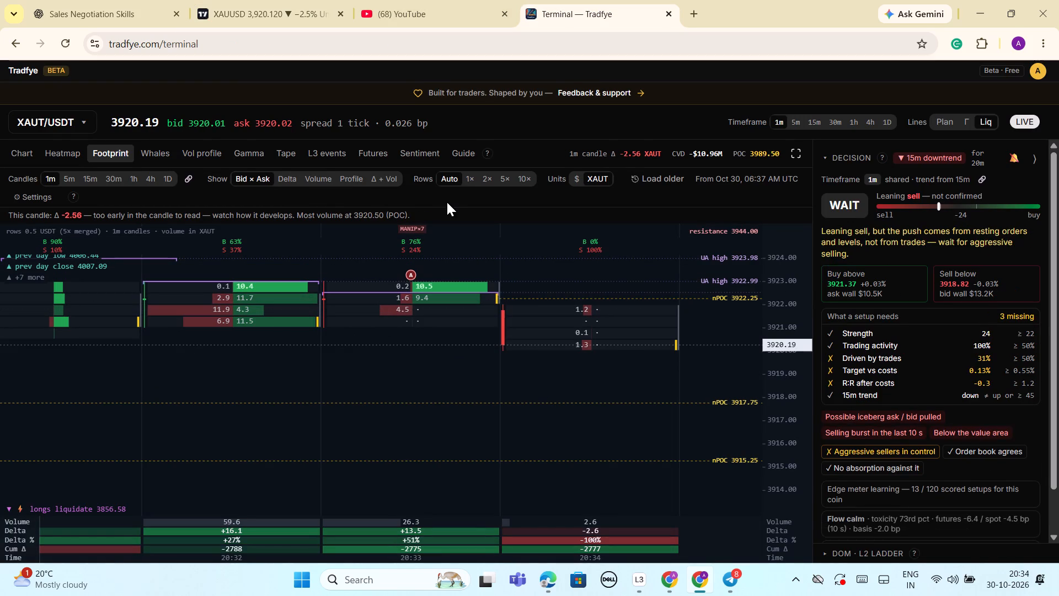
pyautogui.scroll(2, 598, 372)
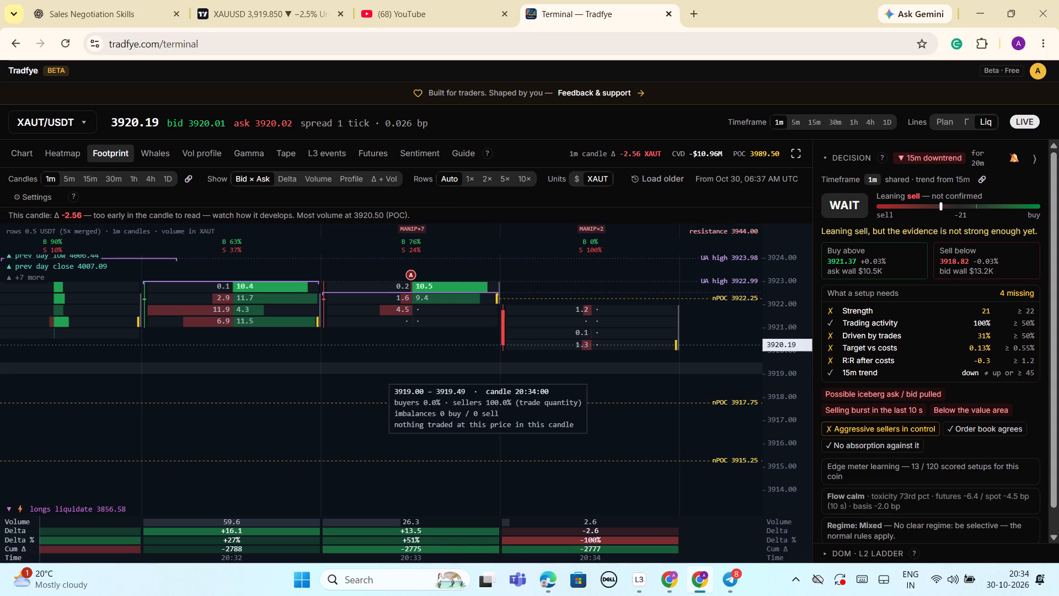
pyautogui.scroll(2, 598, 372)
# Check the latest XAUT/USDT trades on the tape, and return to the footprint to compare the 20:34 candle with the preceding ones.
pyautogui.click(286, 159)
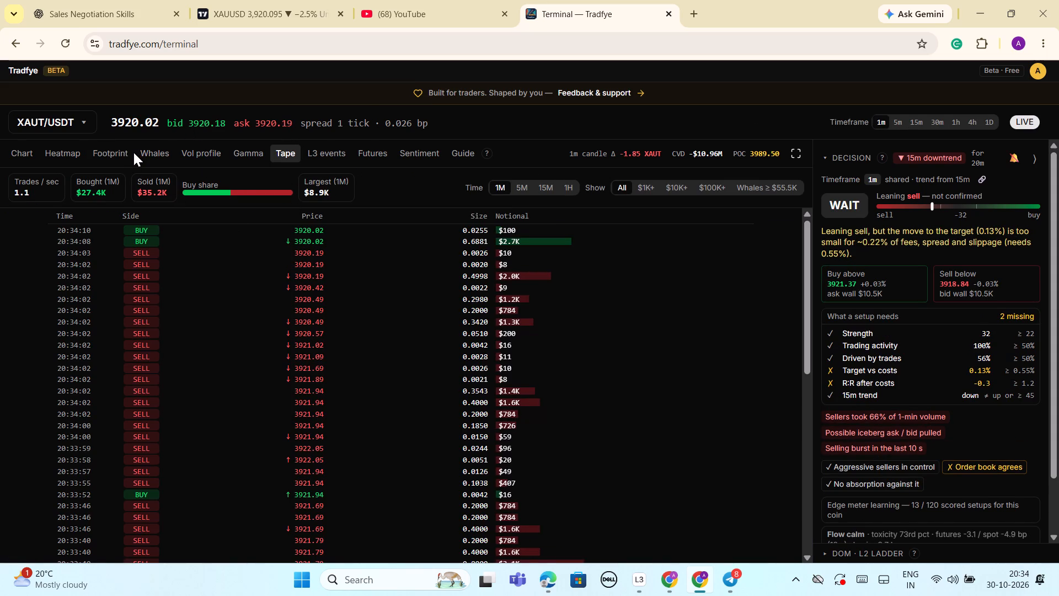
pyautogui.click(109, 154)
pyautogui.scroll(2, 786, 409)
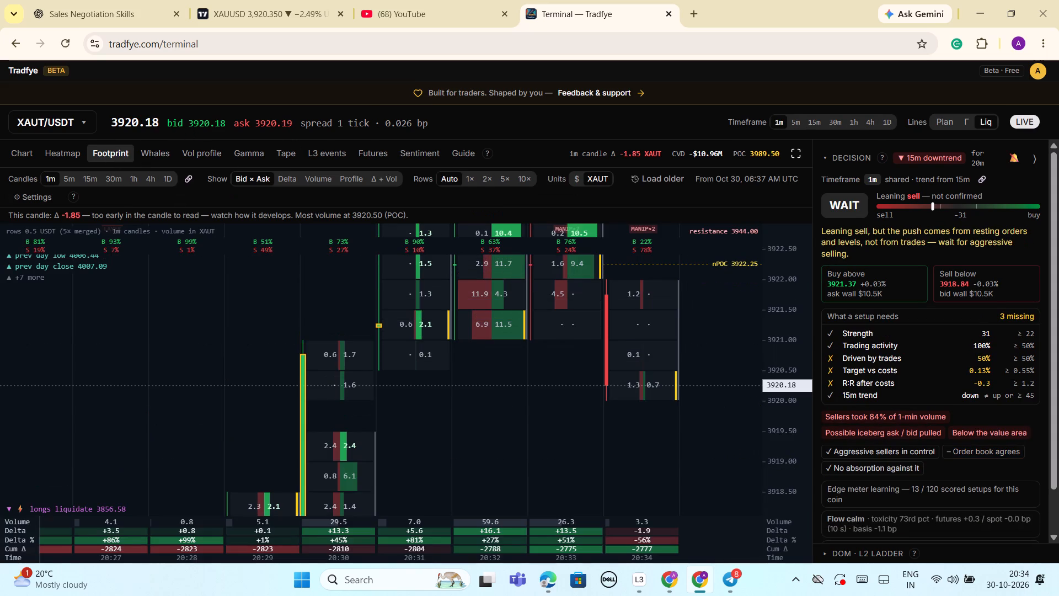
pyautogui.scroll(1, 786, 409)
pyautogui.scroll(-1, 786, 409)
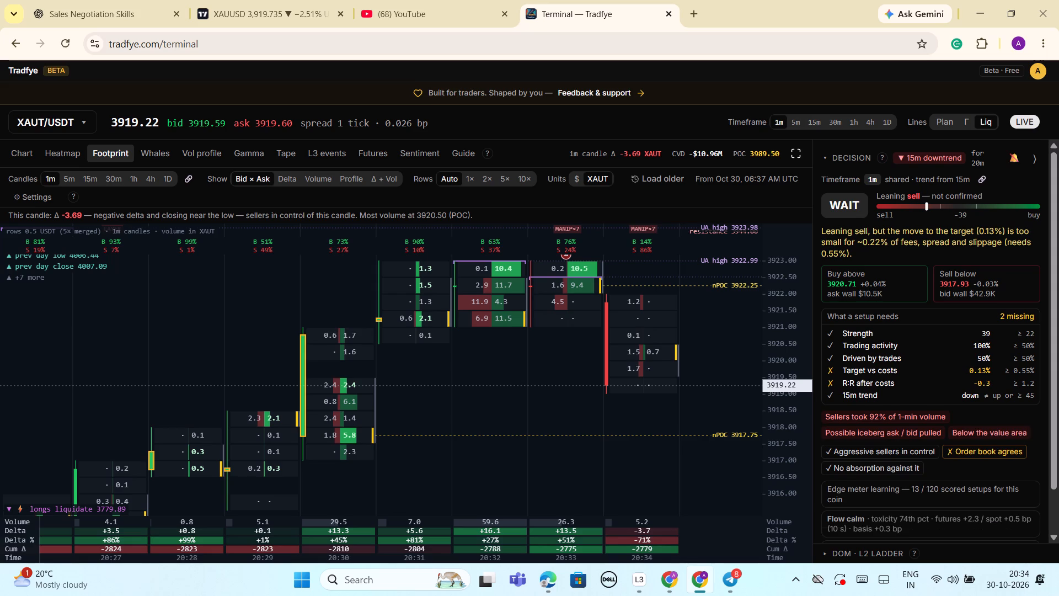
# Switch to the TradingView gold chart and examine the 11:04 candle's move away from the sell zone relative to the buy zones and bullish order block.
pyautogui.click(279, 10)
pyautogui.scroll(1, 797, 328)
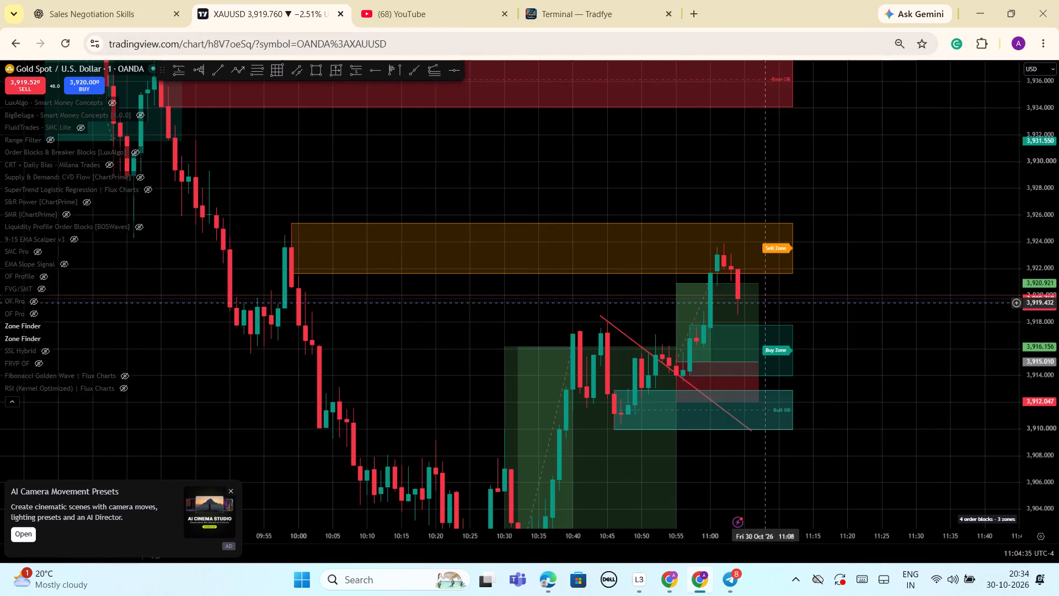
pyautogui.scroll(-1, 867, 343)
pyautogui.moveTo(1047, 480); pyautogui.dragTo(1045, 428)
pyautogui.scroll(2, 1002, 449)
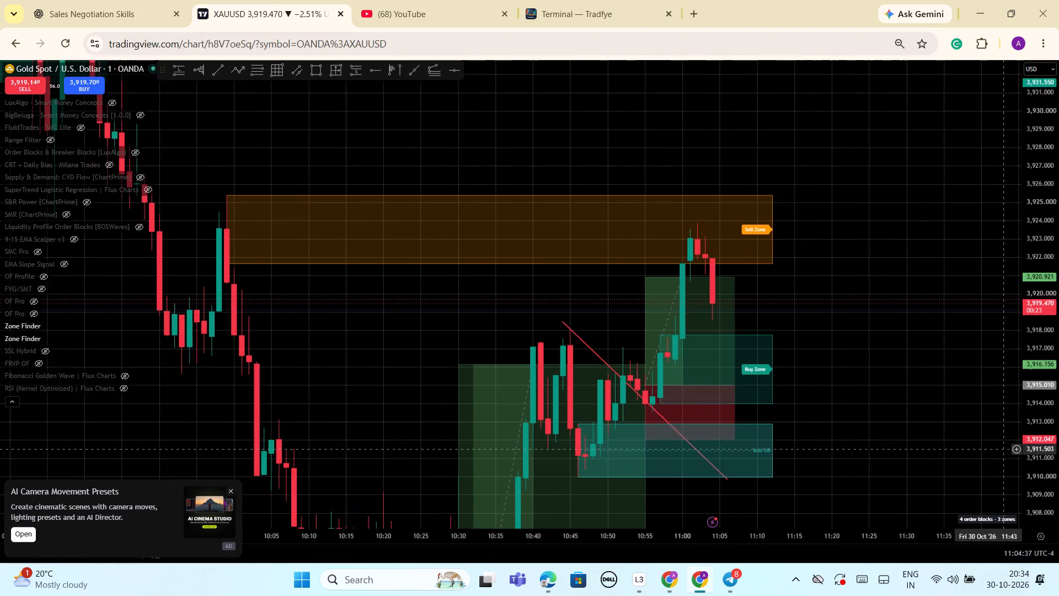
pyautogui.moveTo(920, 467); pyautogui.dragTo(1017, 310)
pyautogui.moveTo(1033, 365); pyautogui.dragTo(1039, 391)
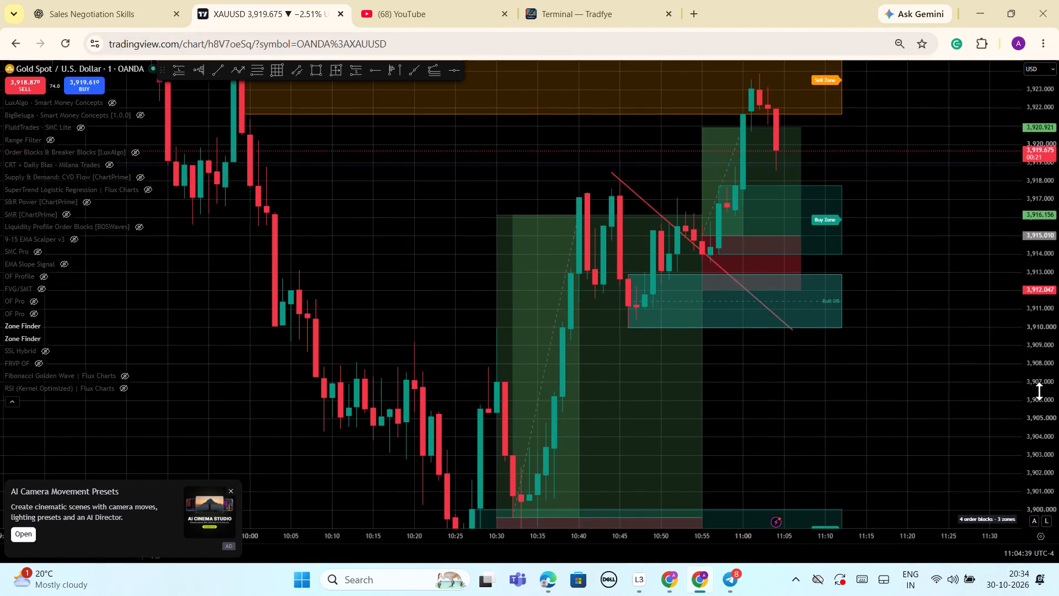
pyautogui.moveTo(1039, 391); pyautogui.dragTo(1044, 457)
pyautogui.moveTo(1044, 451); pyautogui.dragTo(1035, 396)
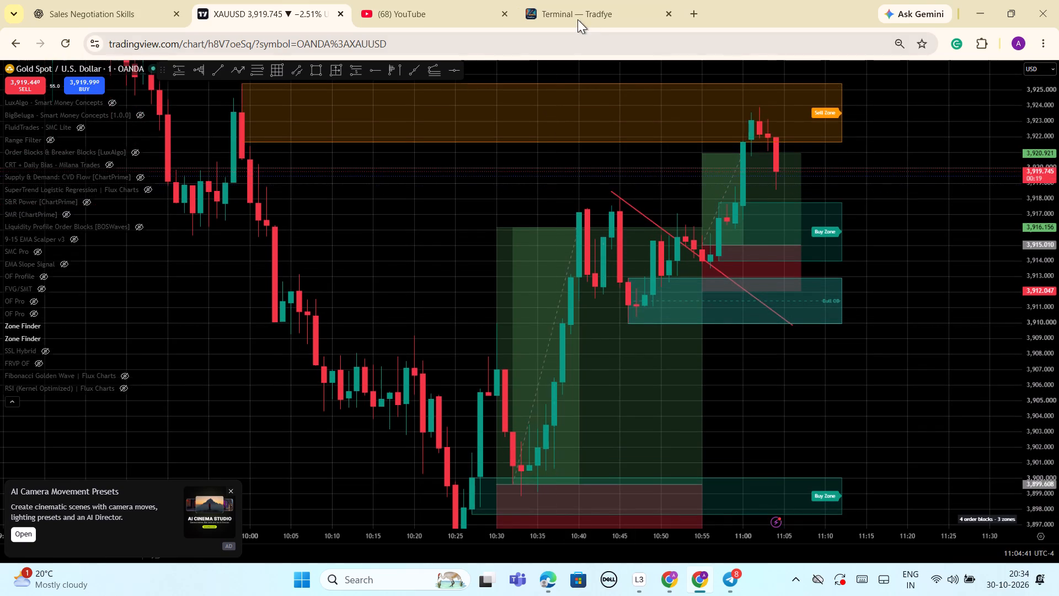
# Switch to the Tradfye terminal and examine the 20:34 footprint candle's bid and ask volumes and delta up close.
pyautogui.click(577, 19)
pyautogui.scroll(5, 619, 411)
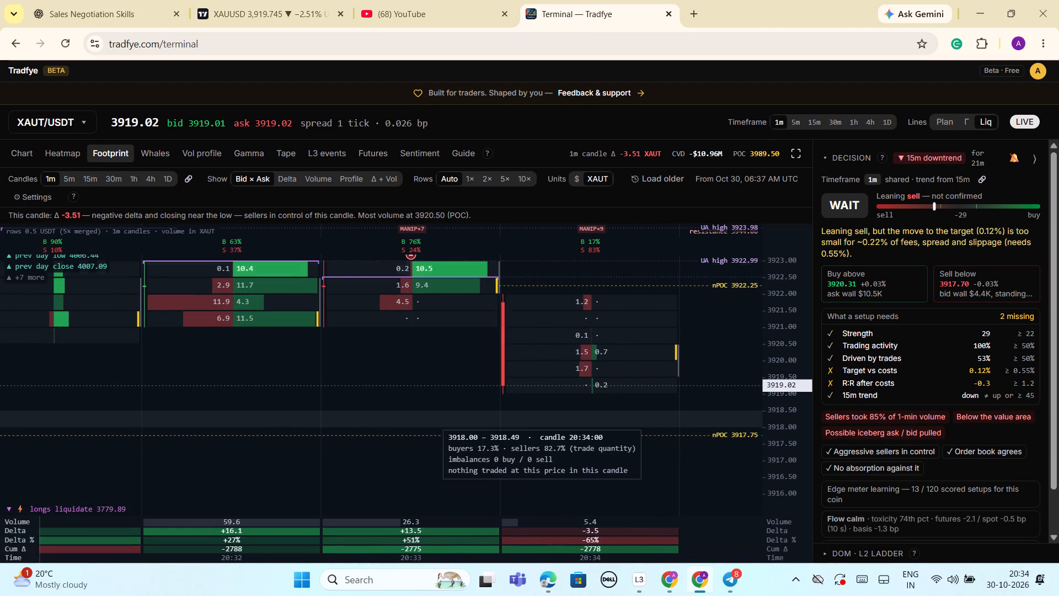
pyautogui.scroll(2, 606, 556)
pyautogui.scroll(1, 609, 343)
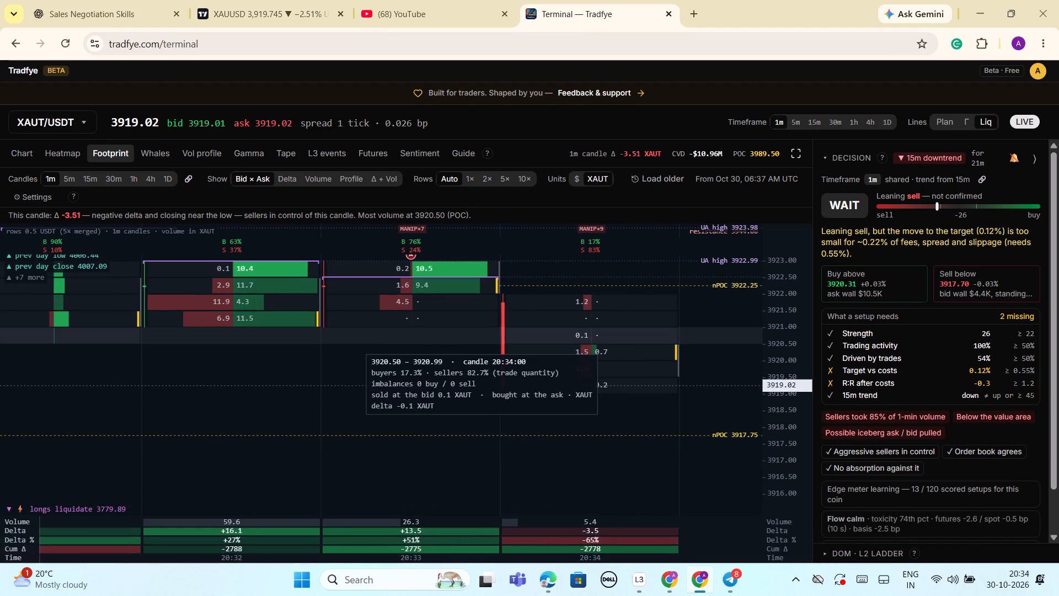